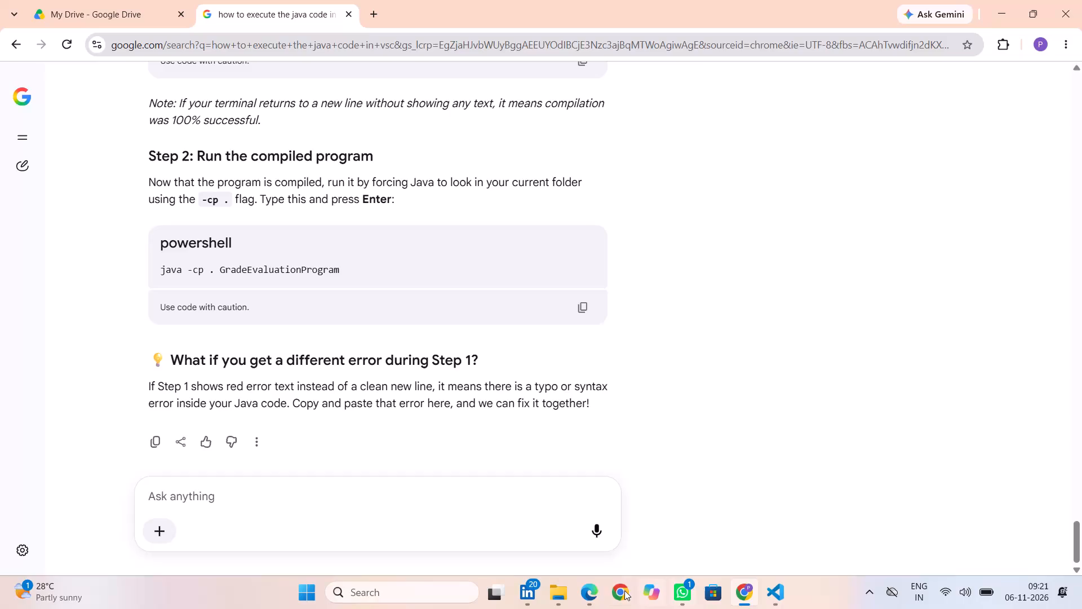
Clear the open browser, code editor and week 1 folder windows away and open the agdss doc file from the desktop.
left_click(999, 2)
left_click(999, 2)
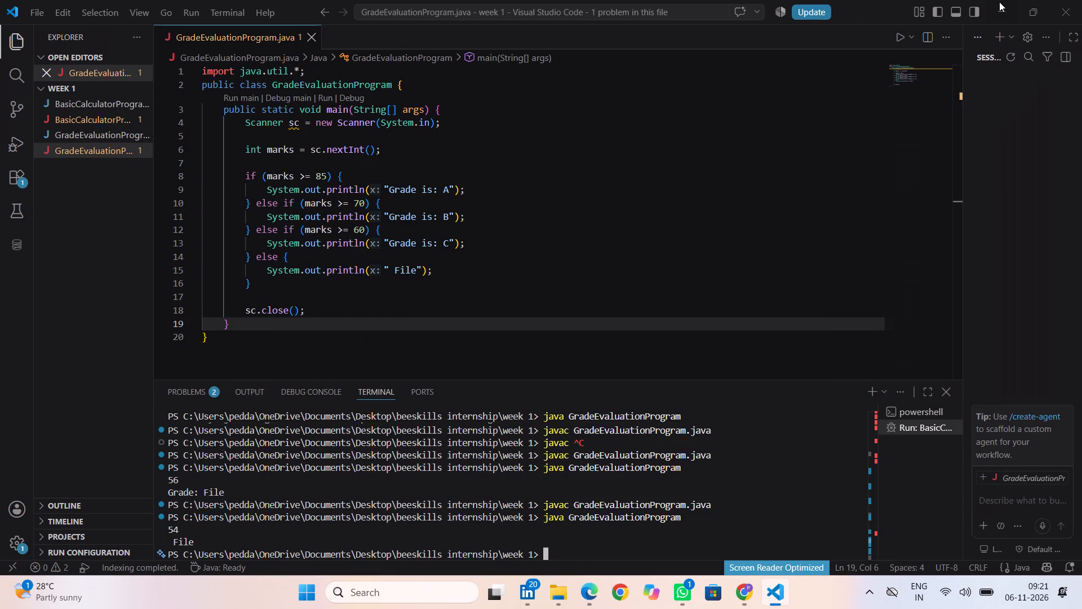
left_click(1004, 16)
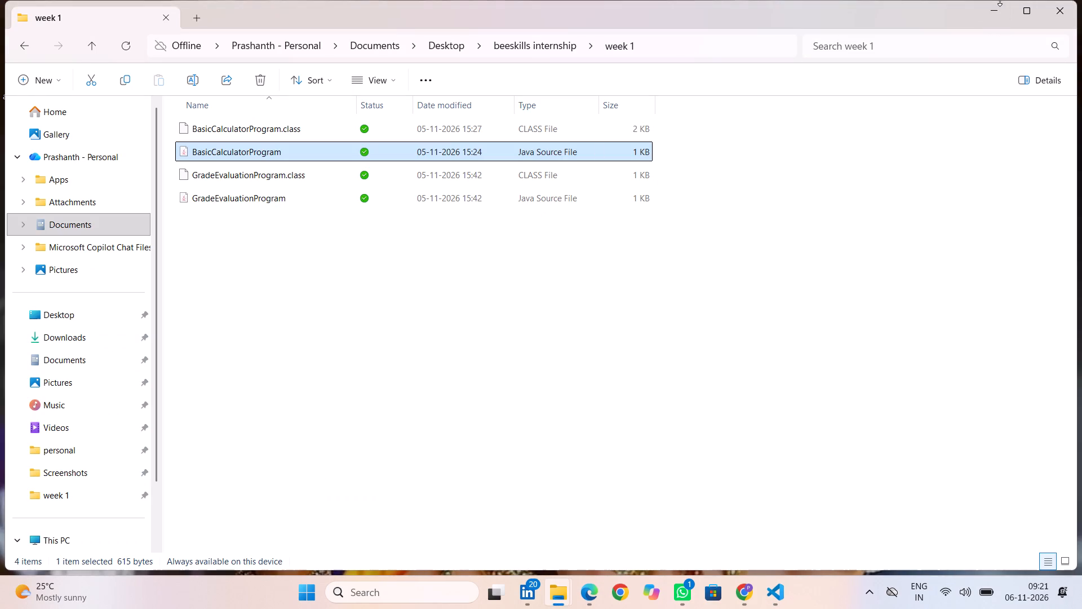
left_click(1067, 2)
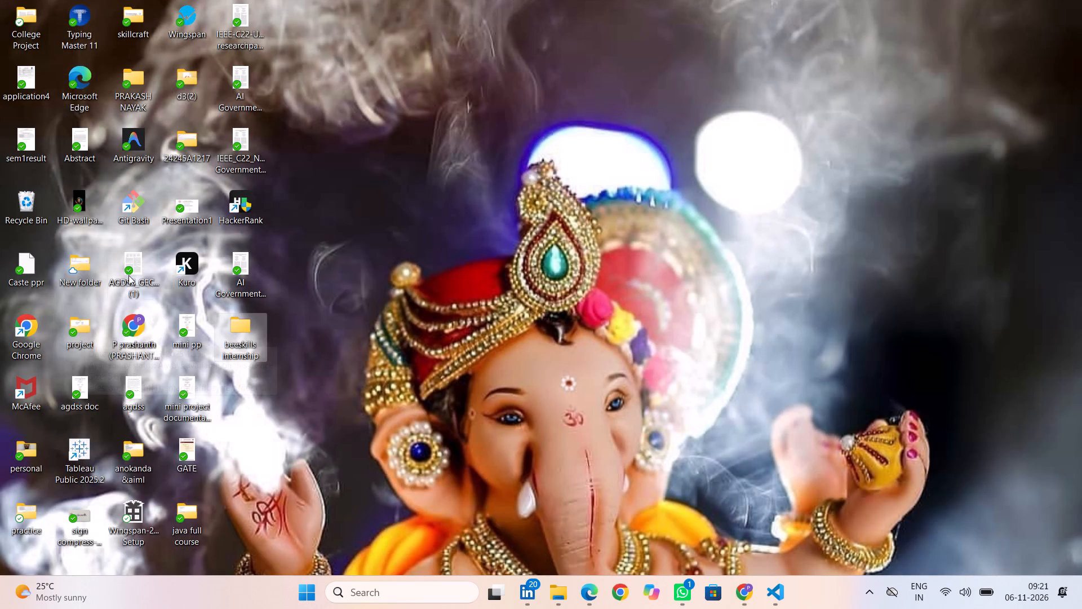
double_click(81, 390)
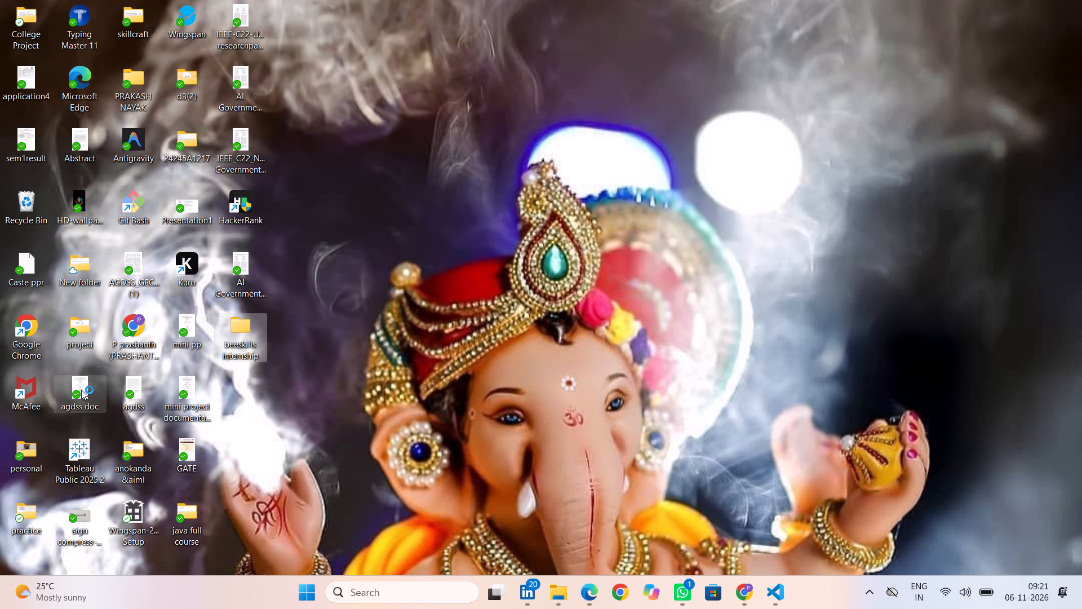
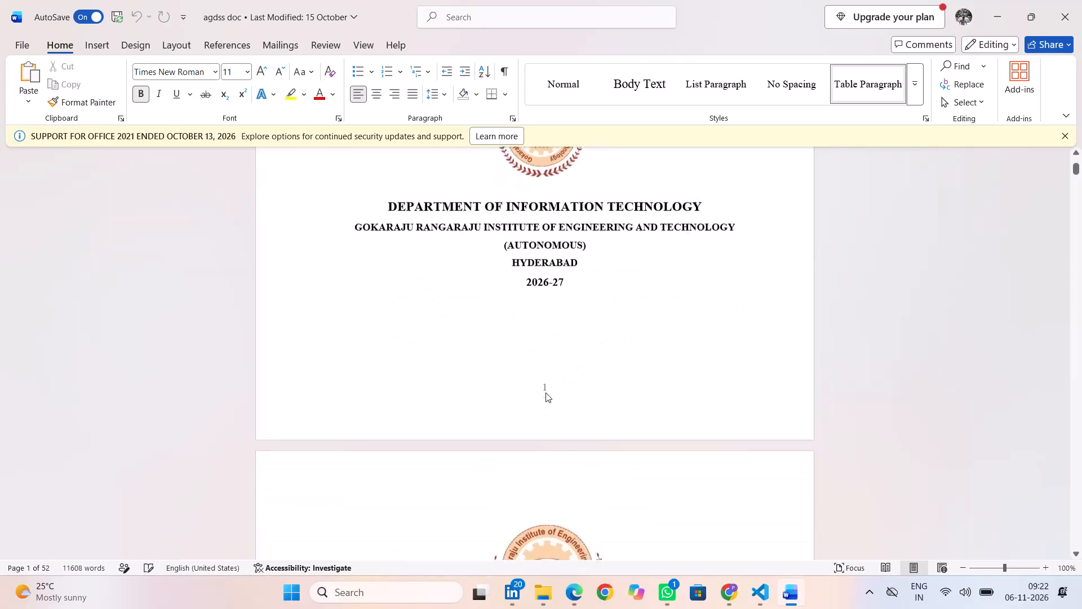
Look through the report's front matter, from the title page and certificate to the table of contents and list of diagrams.
scroll(546, 392, "down", 1)
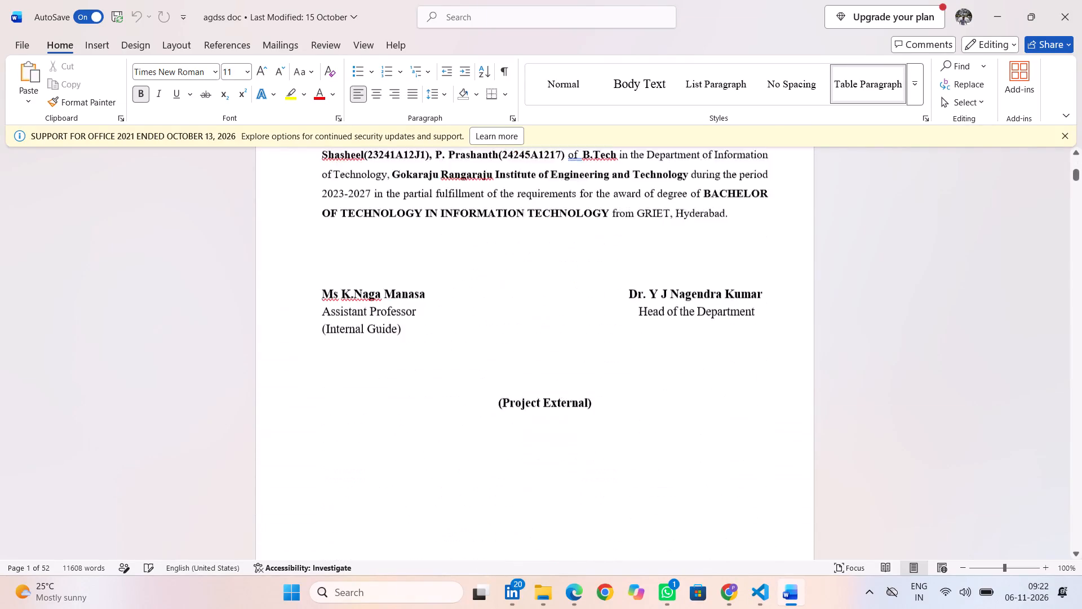
scroll(546, 392, "down", 4)
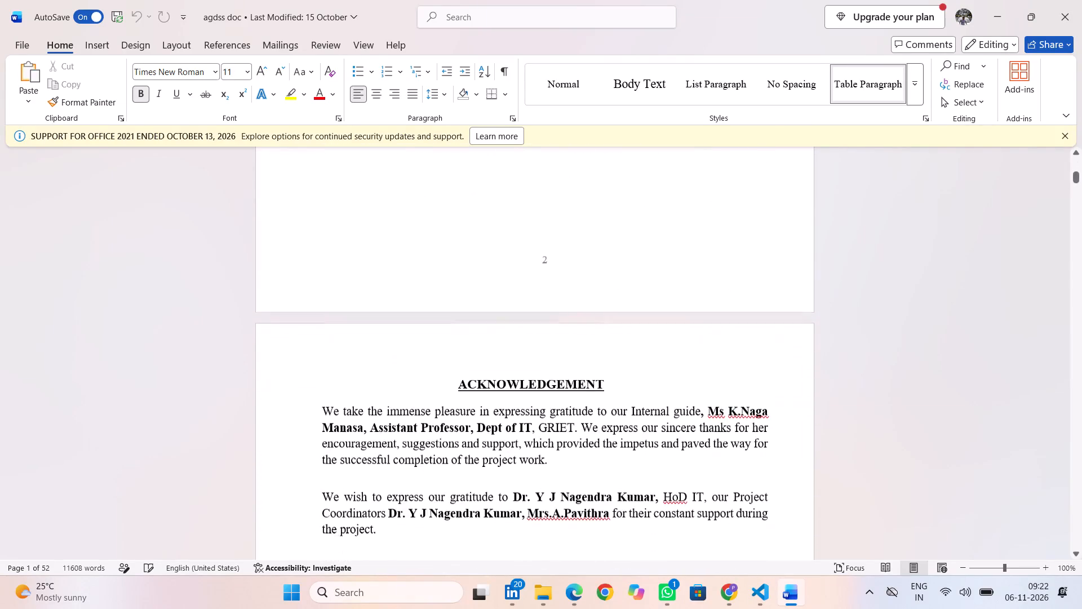
scroll(546, 392, "down", 4)
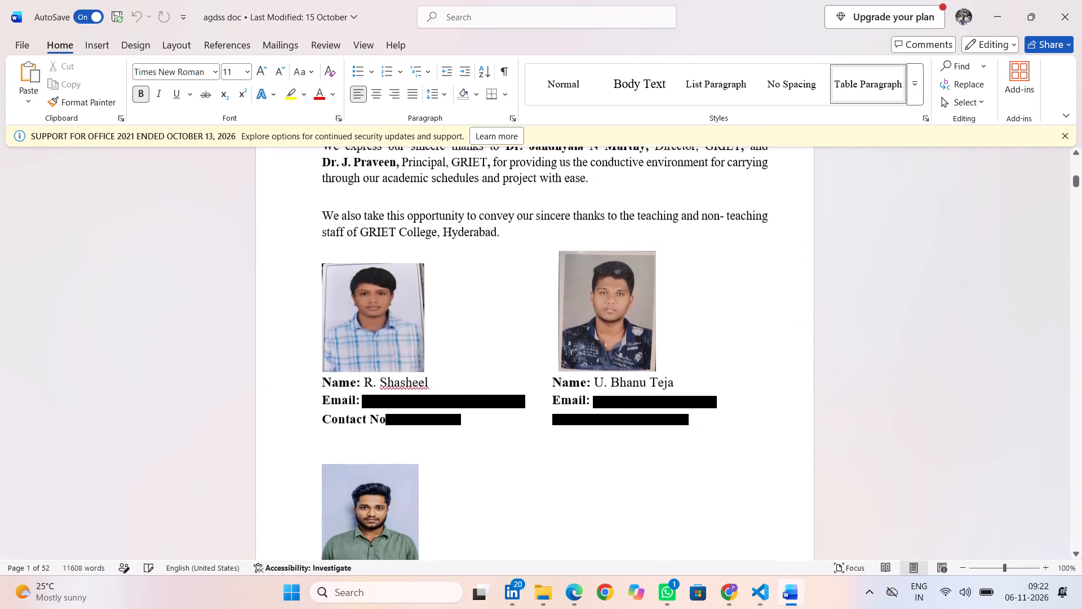
scroll(546, 392, "down", 4)
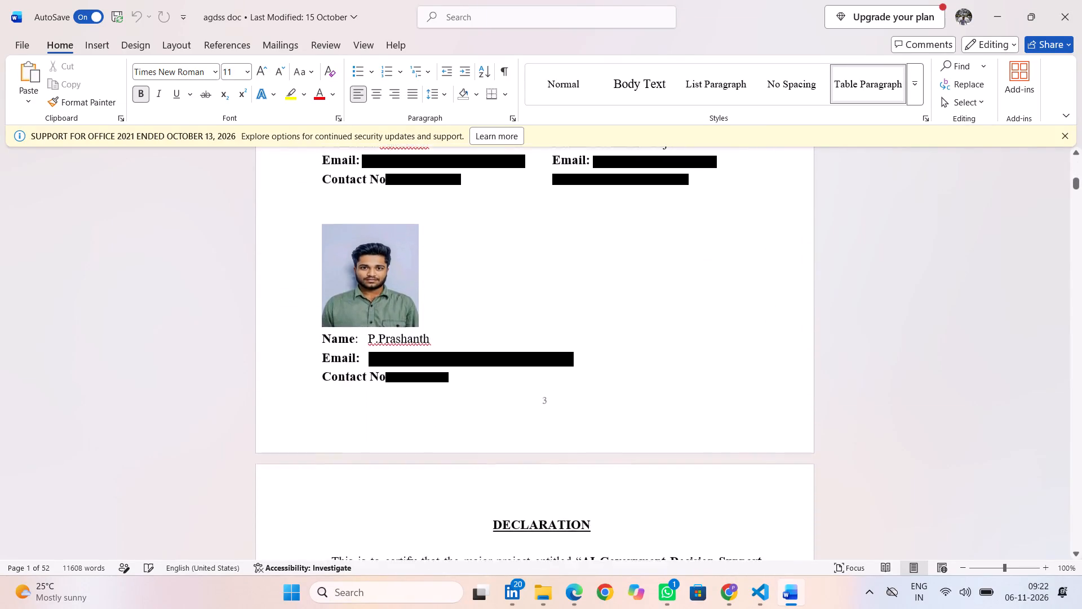
scroll(546, 392, "down", 4)
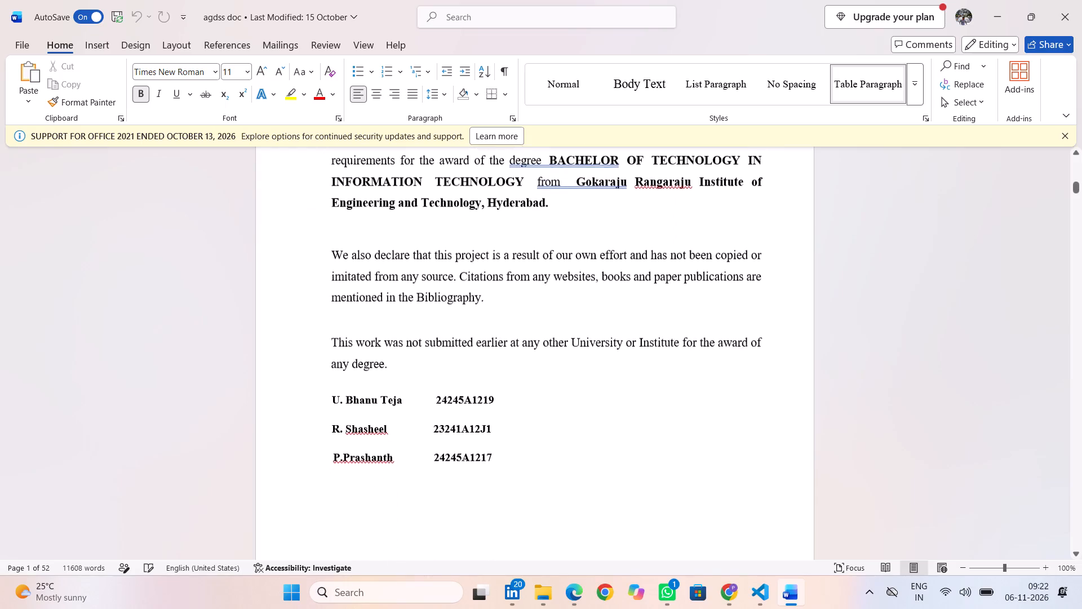
scroll(546, 392, "down", 4)
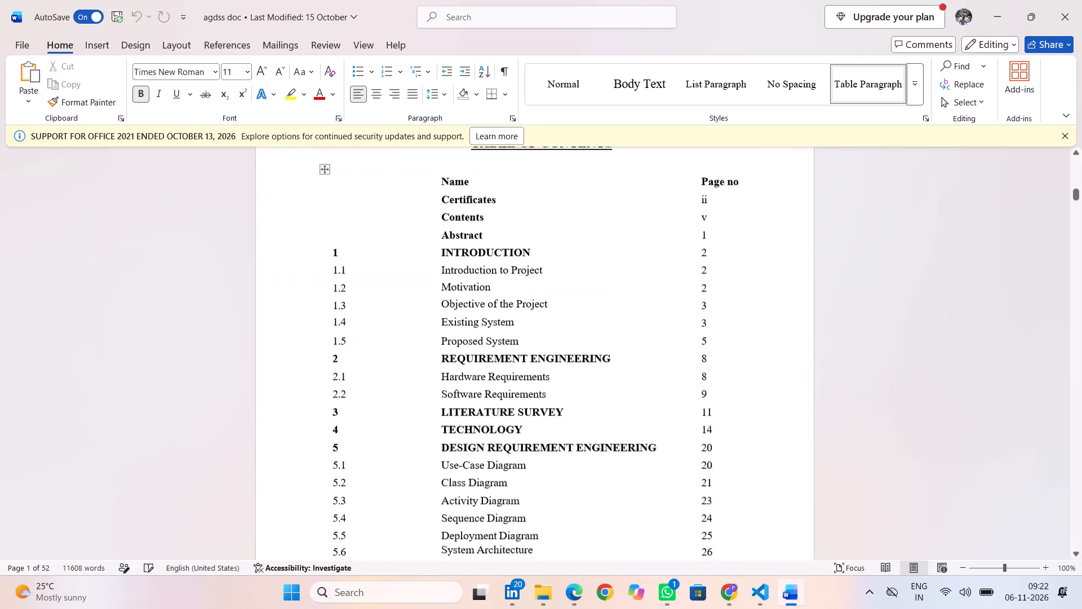
scroll(546, 392, "down", 3)
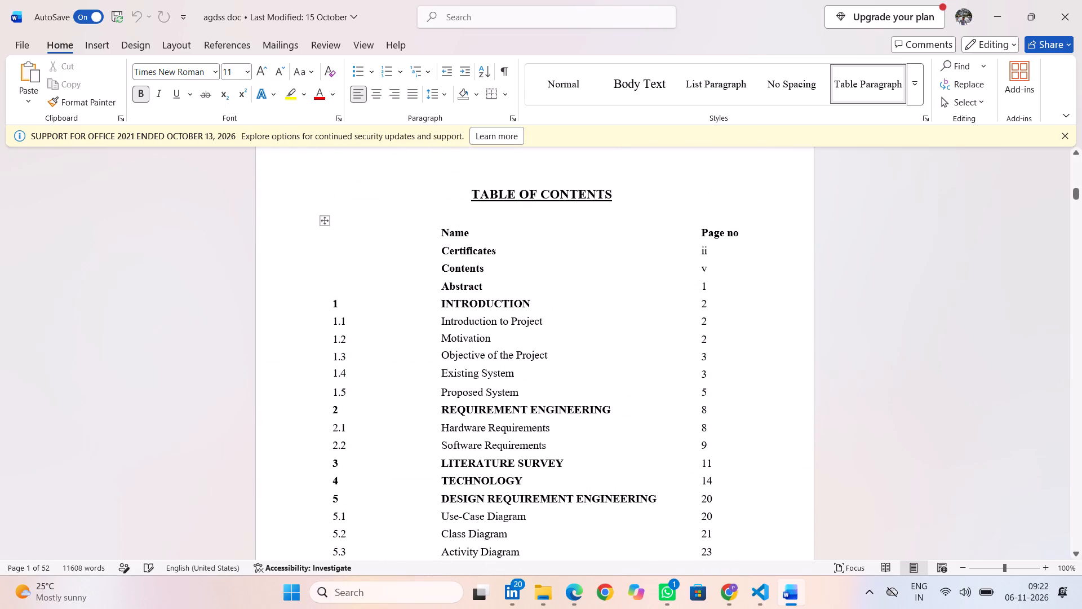
scroll(546, 392, "down", 2)
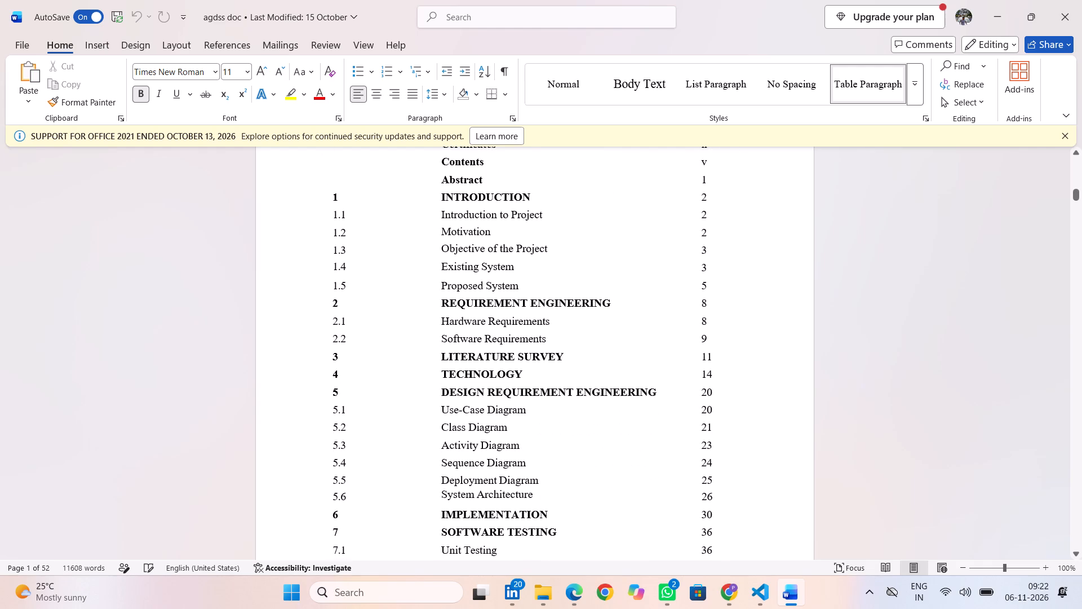
scroll(546, 392, "down", 2)
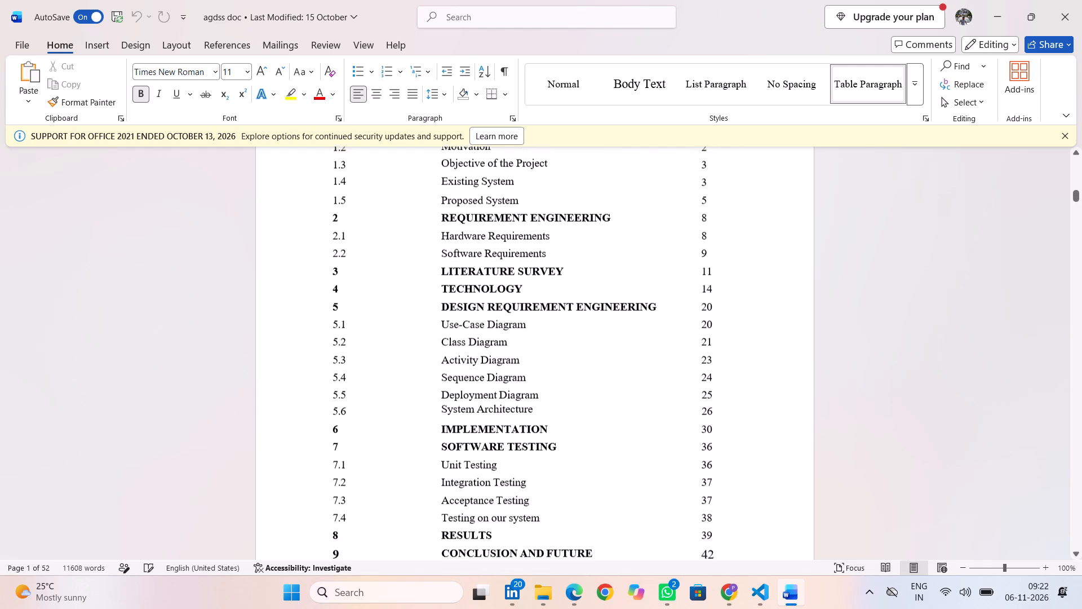
scroll(546, 392, "down", 1)
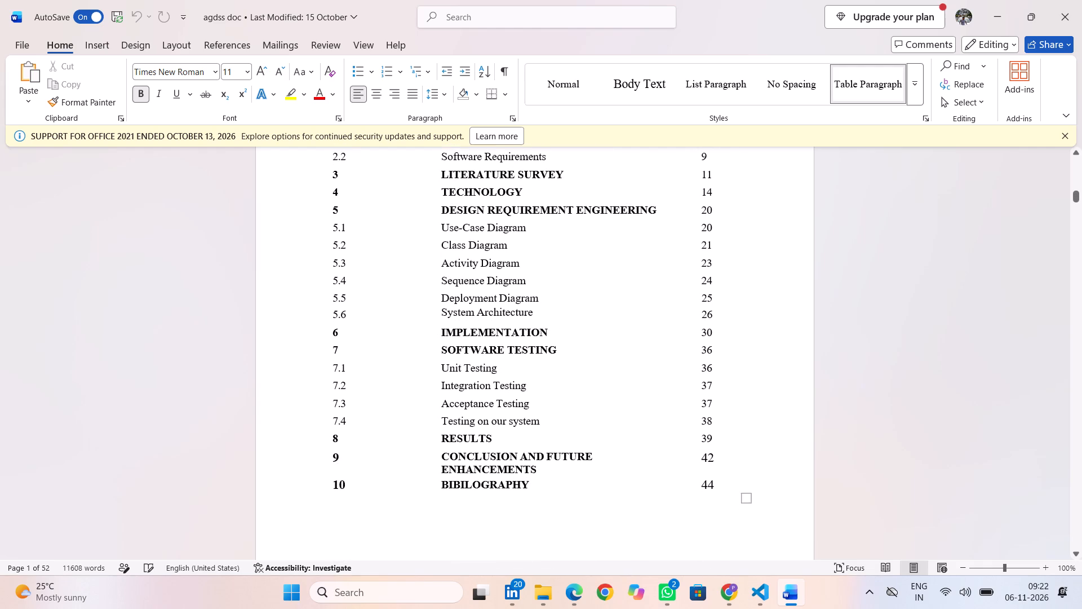
scroll(546, 392, "down", 3)
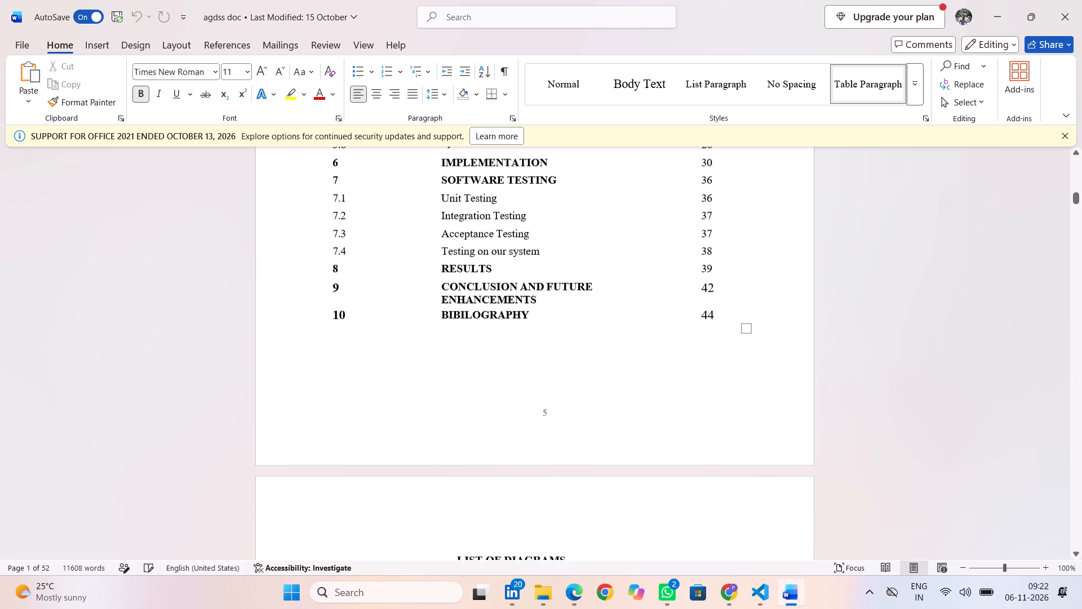
scroll(546, 392, "down", 3)
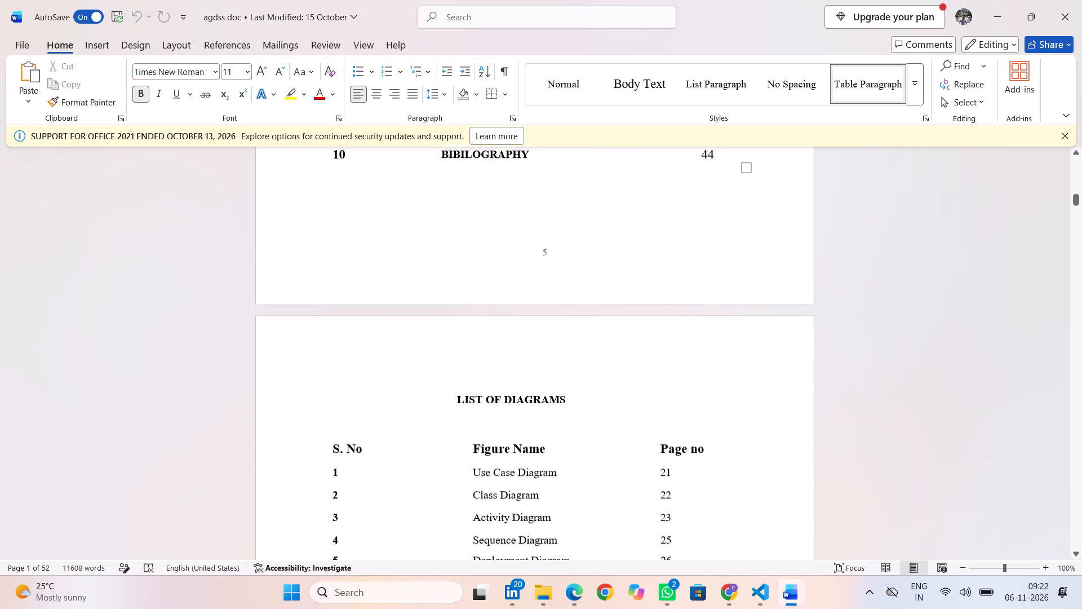
scroll(546, 392, "down", 14)
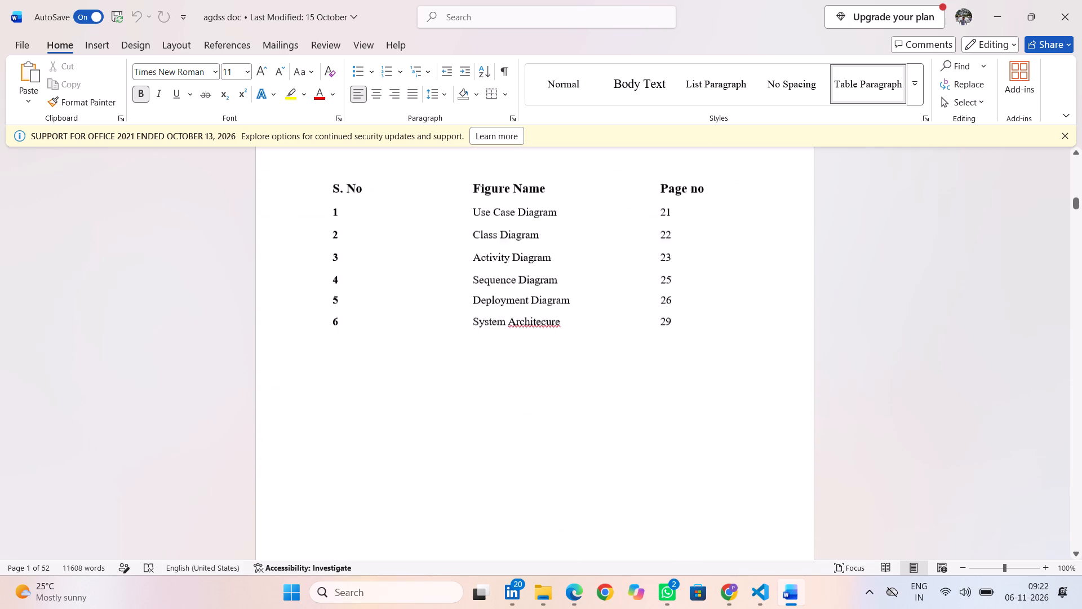
Delete the extra blank lines above the Chapter 10 bibliography heading and at the end of the preceding page.
scroll(546, 392, "down", 20)
scroll(546, 392, "down", 7)
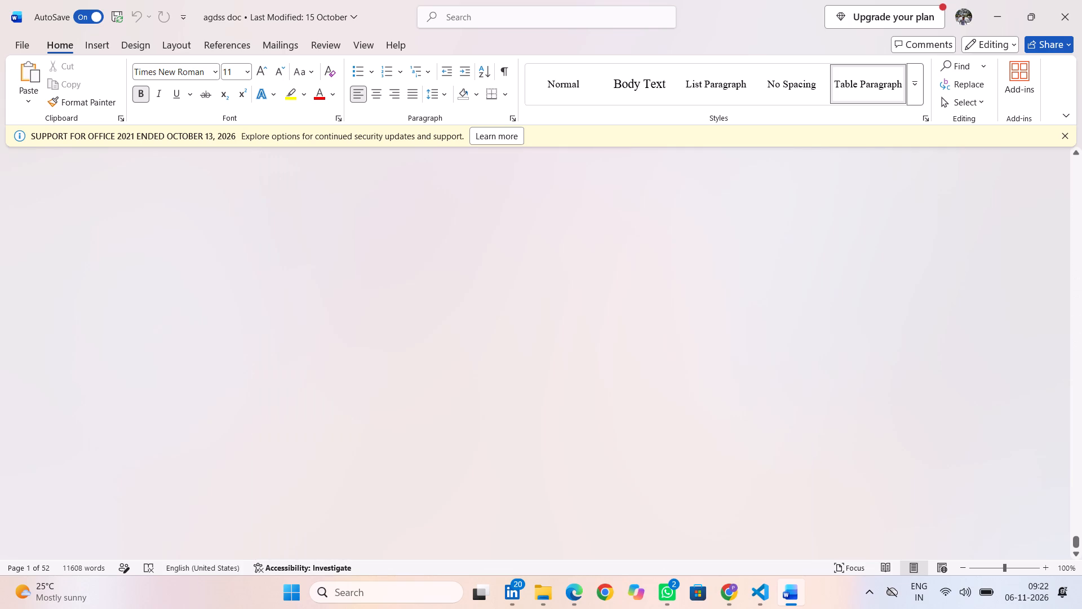
scroll(546, 392, "down", 5)
scroll(546, 392, "up", 5)
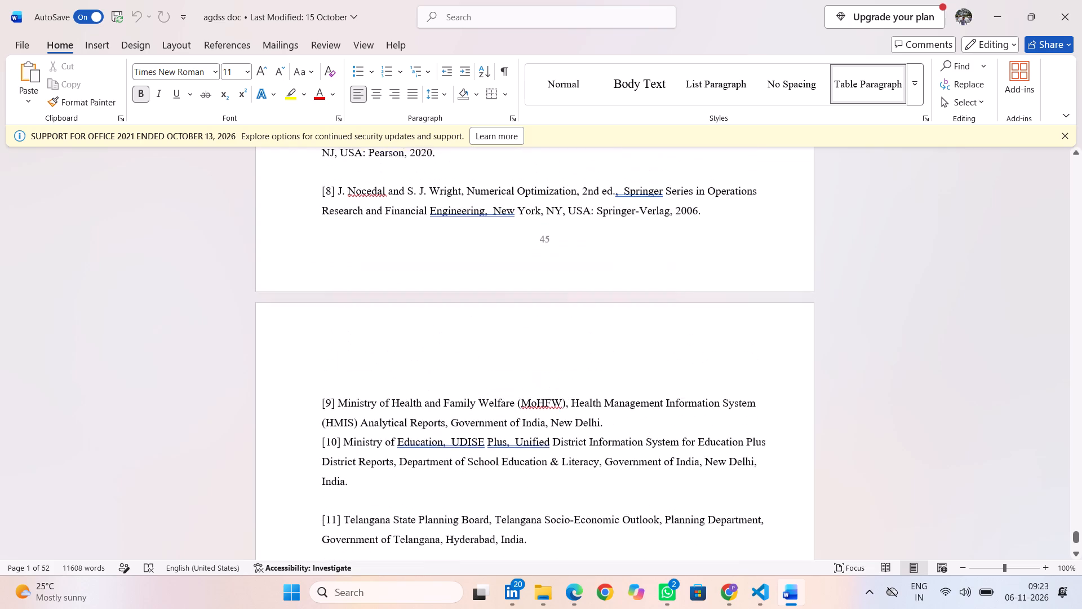
scroll(546, 392, "down", 5)
scroll(546, 392, "up", 6)
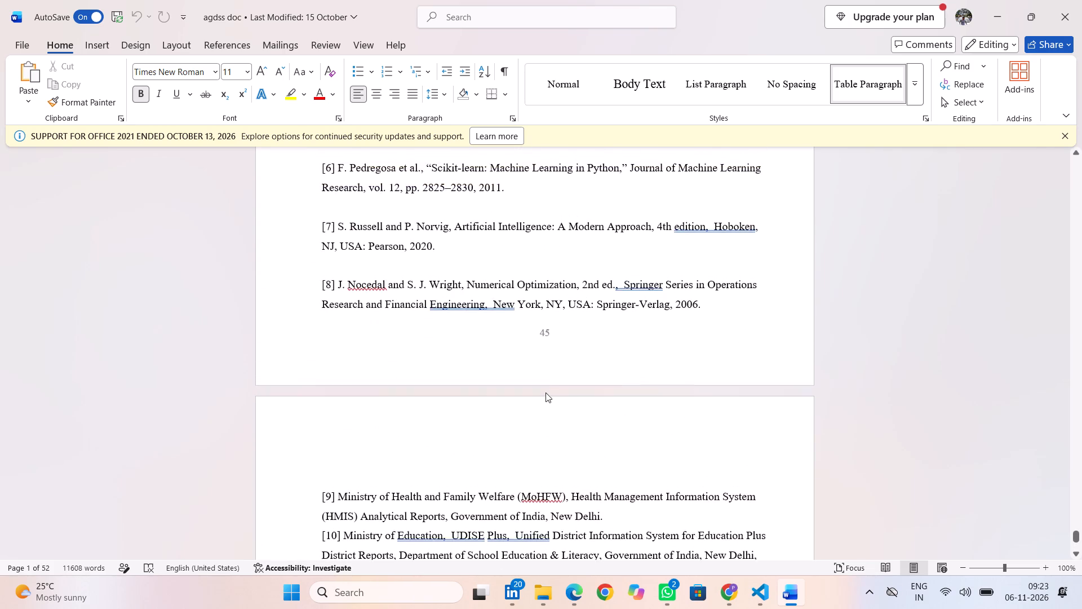
scroll(546, 392, "up", 3)
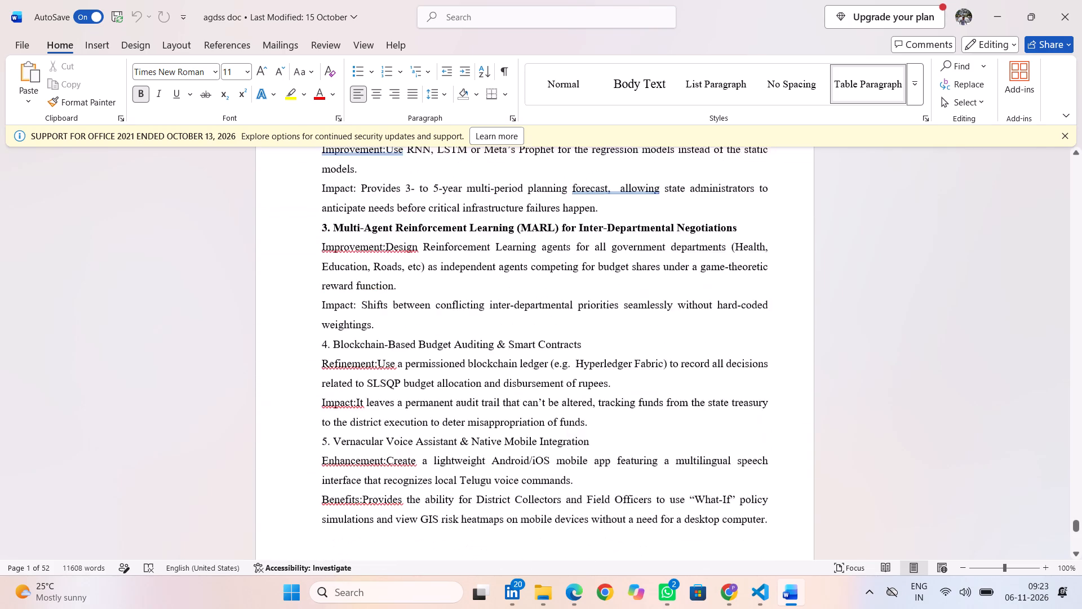
scroll(546, 392, "up", 1)
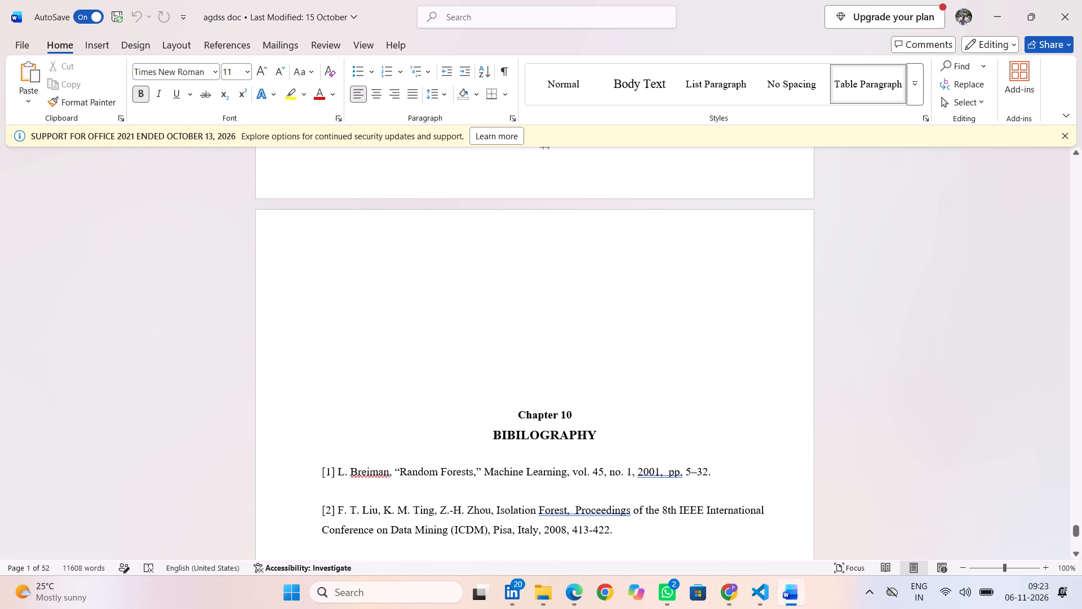
left_click(519, 381)
key("BackSpace")
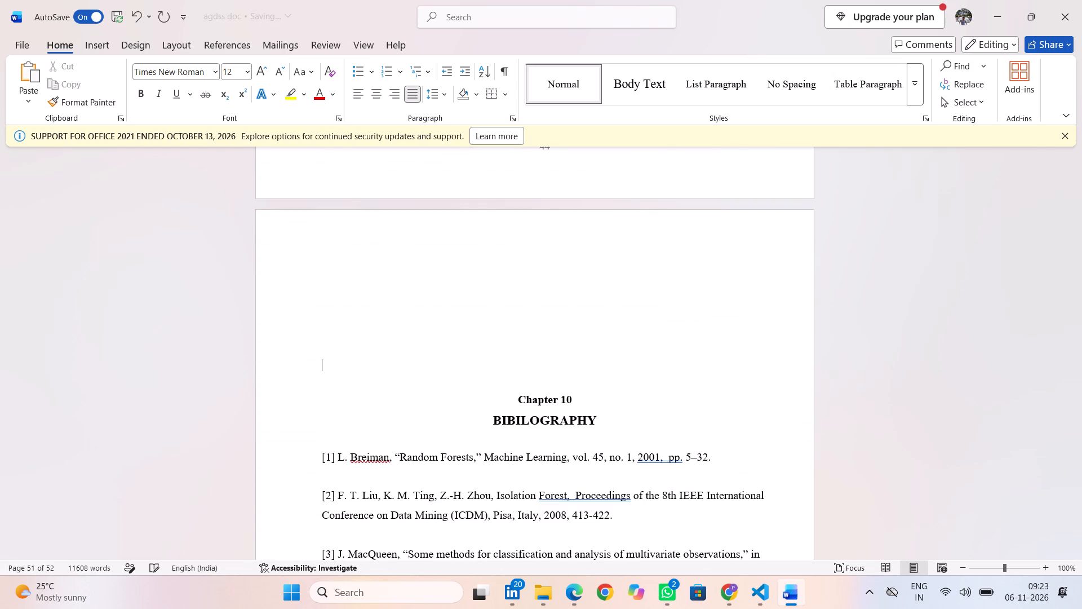
key("BackSpace")
key("BackSpace")
key("BackSpace")
key("BackSpace")
key("BackSpace")
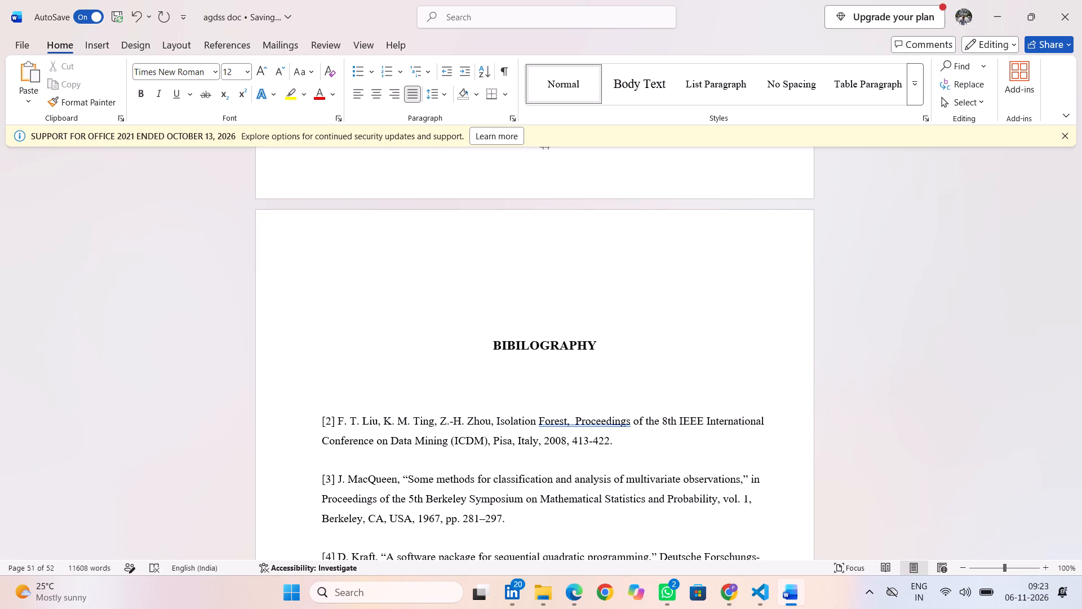
key("BackSpace")
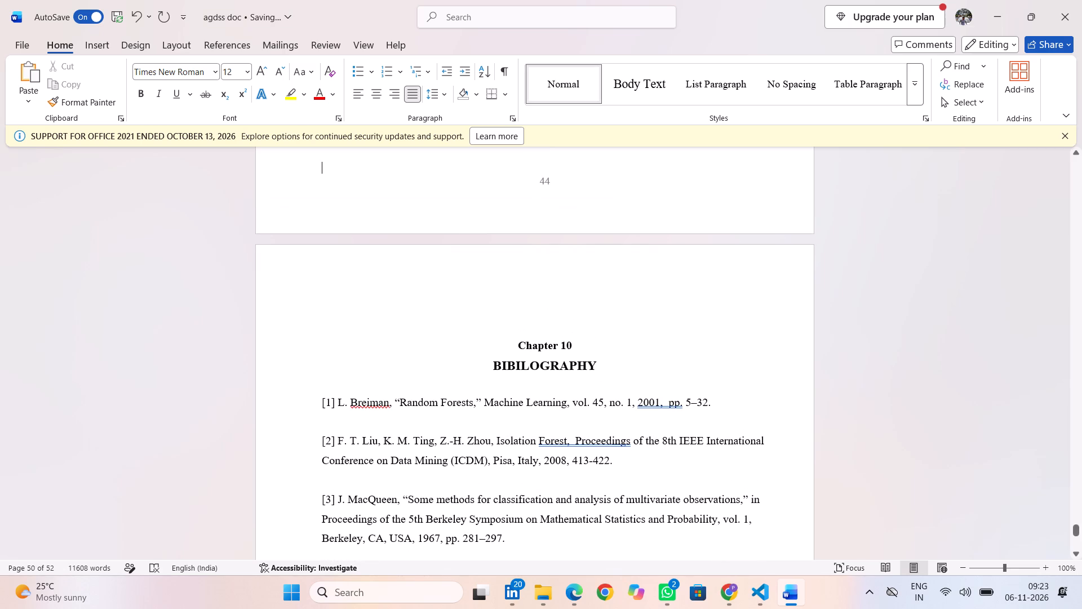
scroll(642, 522, "up", 1)
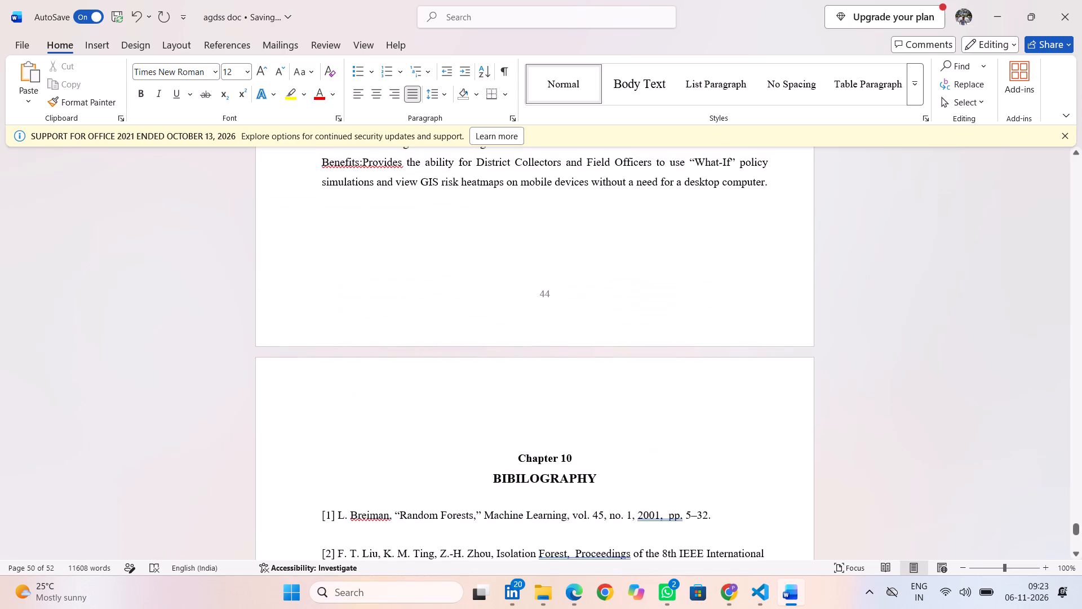
key("BackSpace")
key("BackSpace")
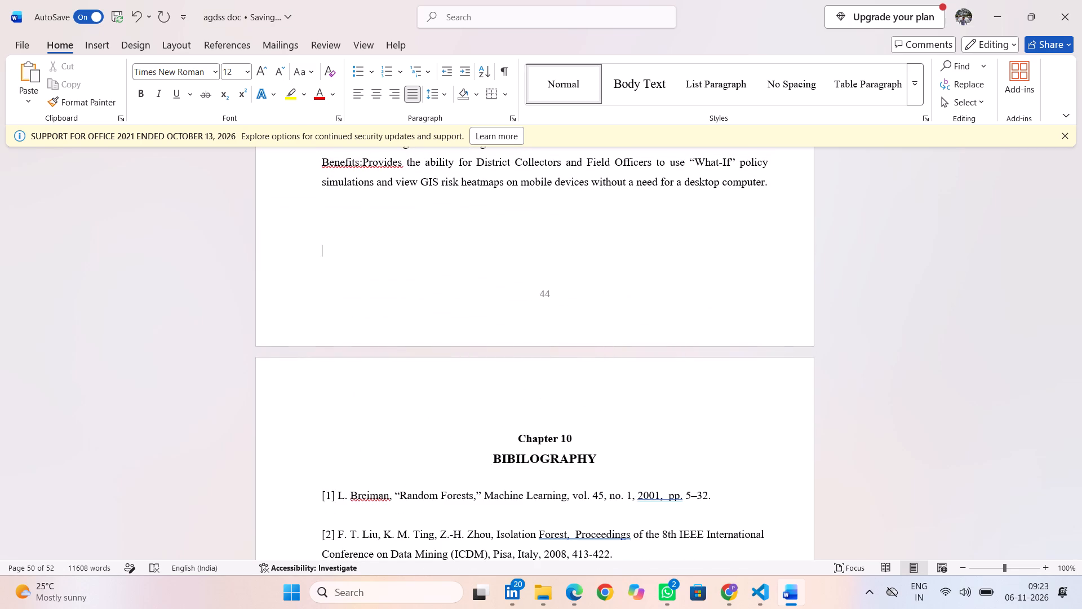
Delete the extra blank lines above the Chapter 9 Conclusion and Future Enhancements heading, continuing onto the end of the preceding page.
scroll(608, 410, "up", 2)
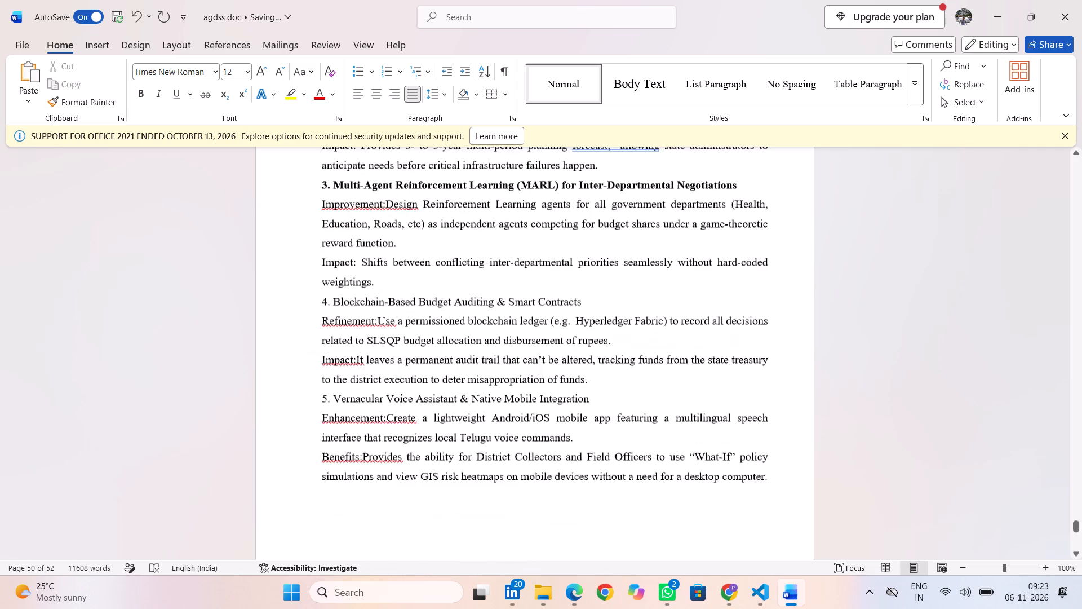
scroll(608, 410, "up", 5)
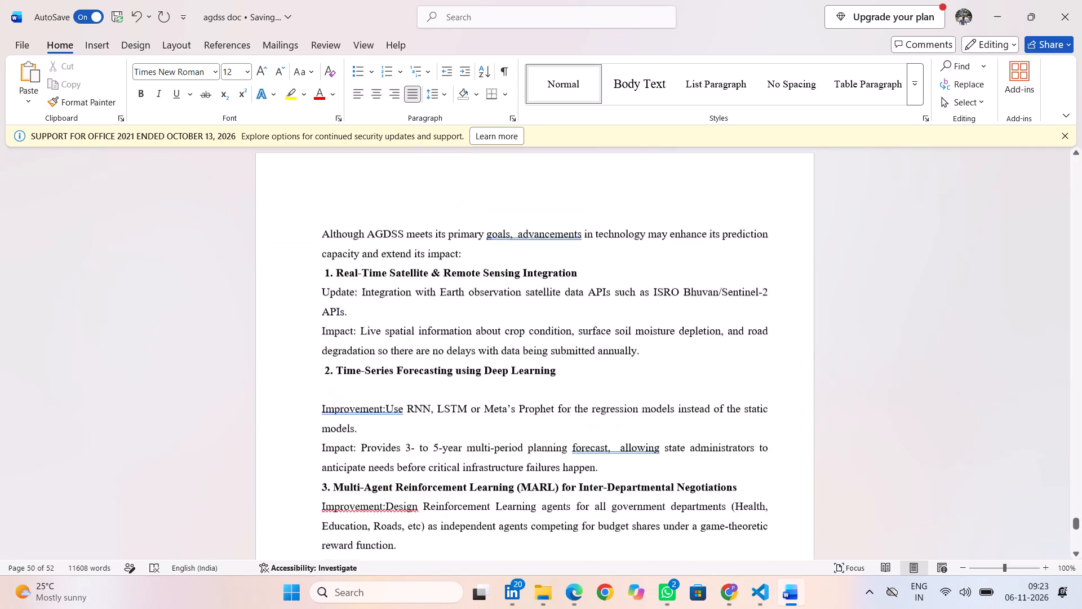
scroll(608, 410, "up", 6)
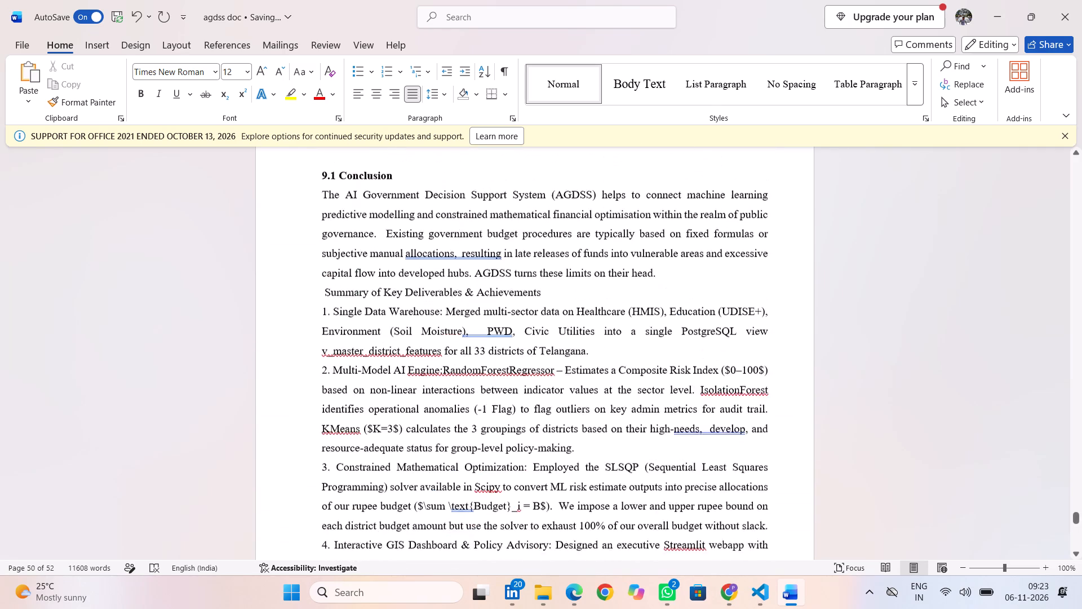
scroll(608, 410, "up", 2)
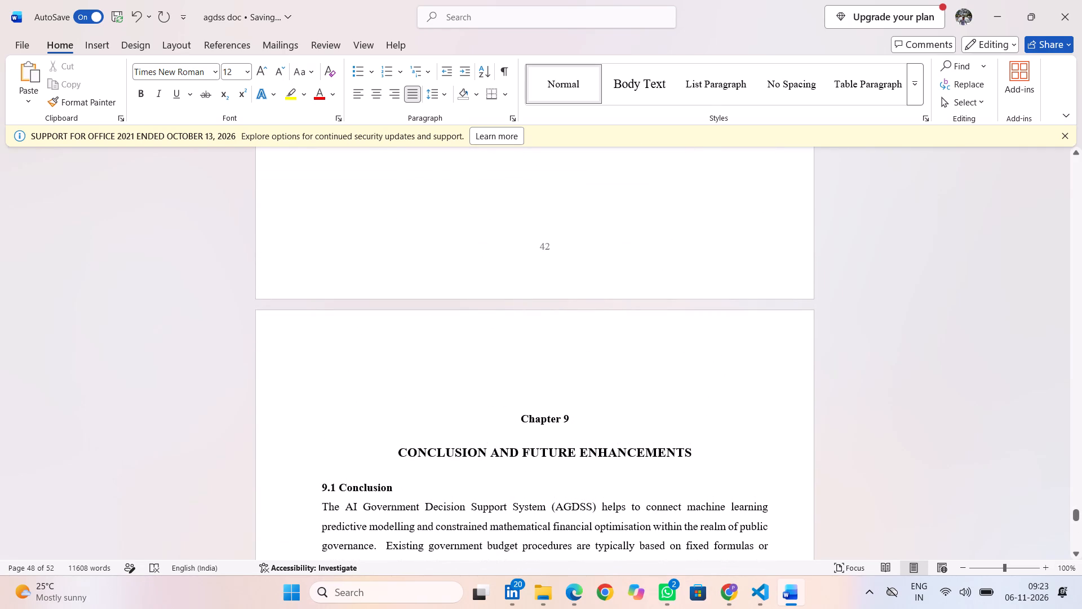
left_click(406, 388)
key("BackSpace")
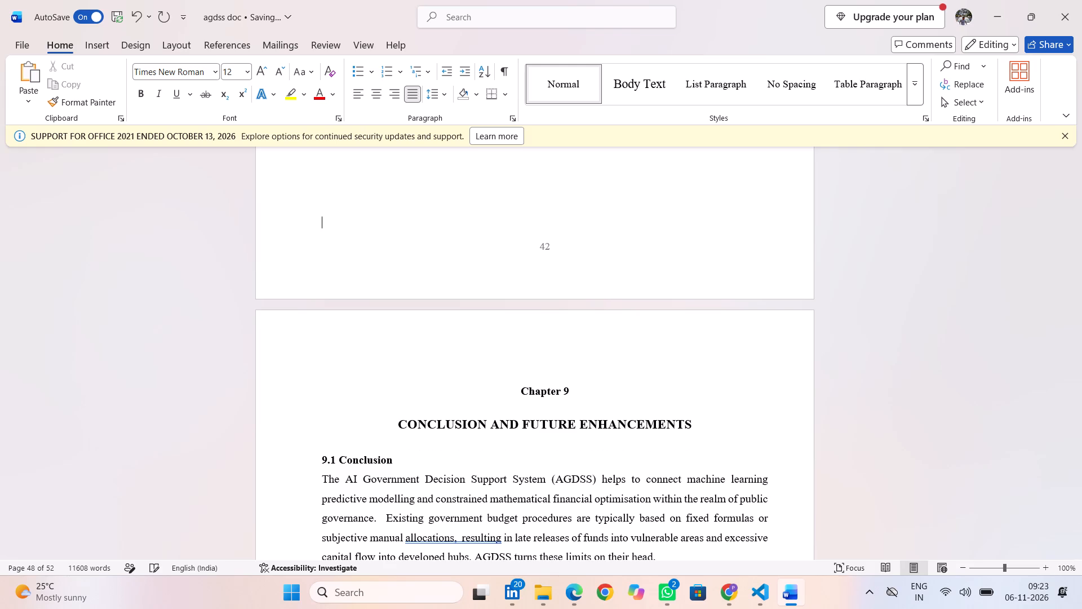
key("BackSpace")
Remove the extra blank line between the Chapter 8 RESULTS heading and its introductory paragraph, keeping the paragraph on its own line.
scroll(464, 502, "up", 1)
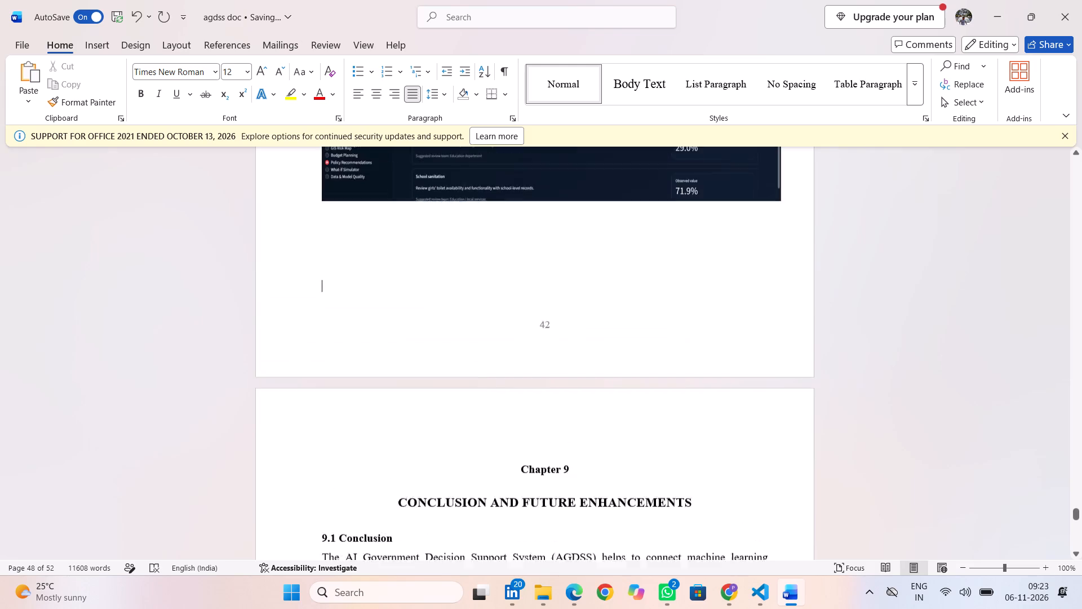
scroll(464, 502, "up", 3)
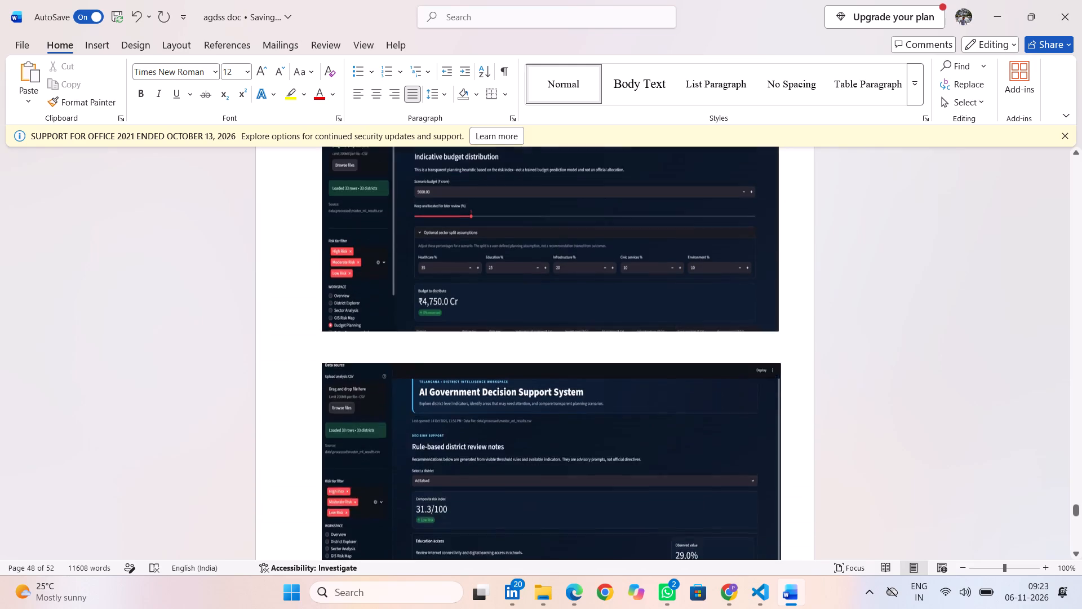
scroll(464, 502, "up", 5)
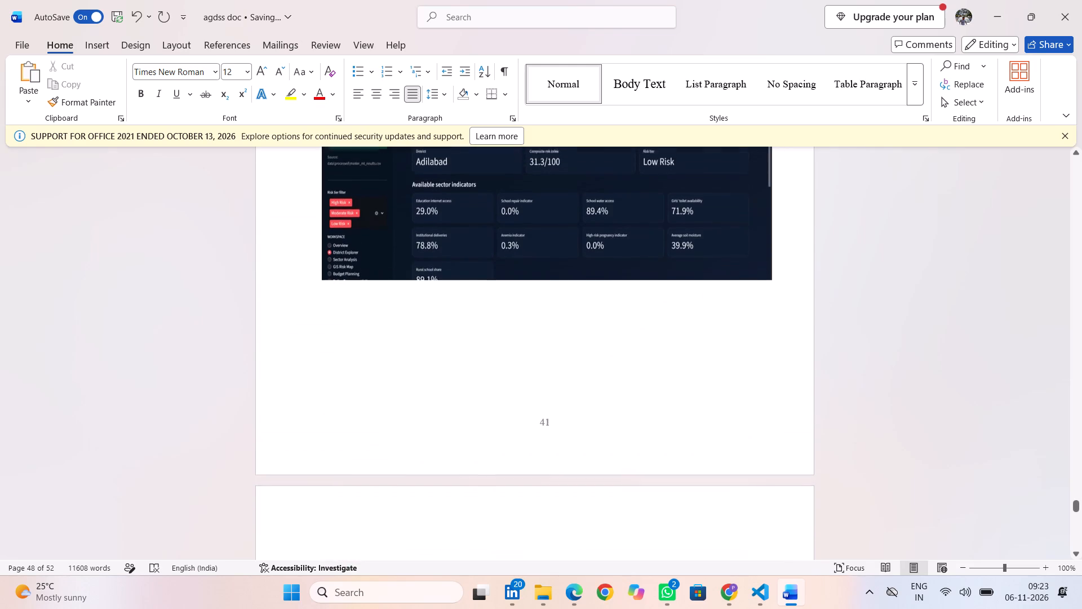
scroll(464, 502, "up", 4)
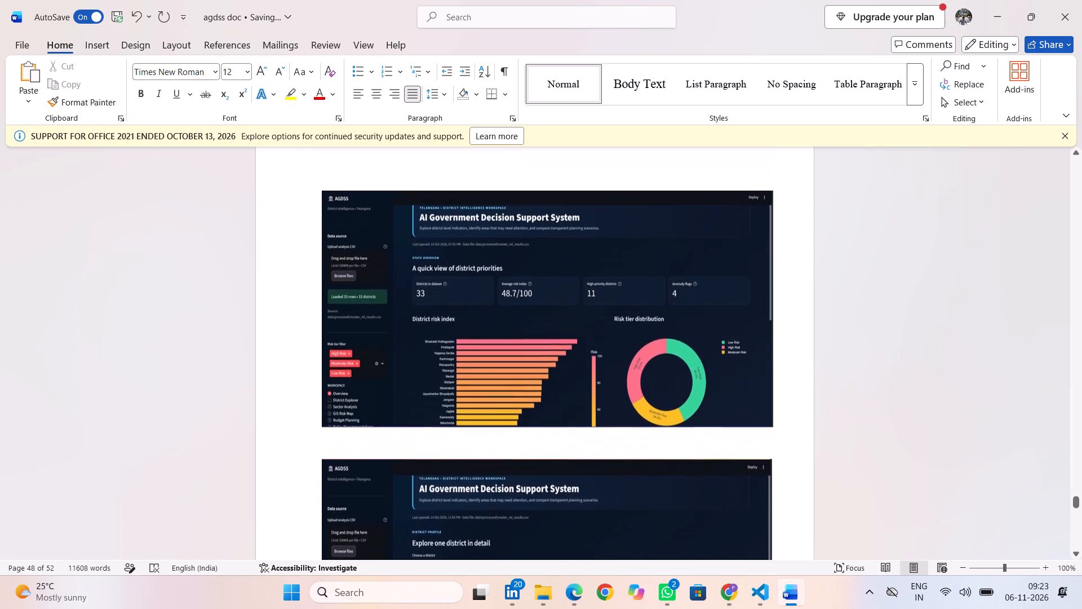
scroll(464, 502, "up", 6)
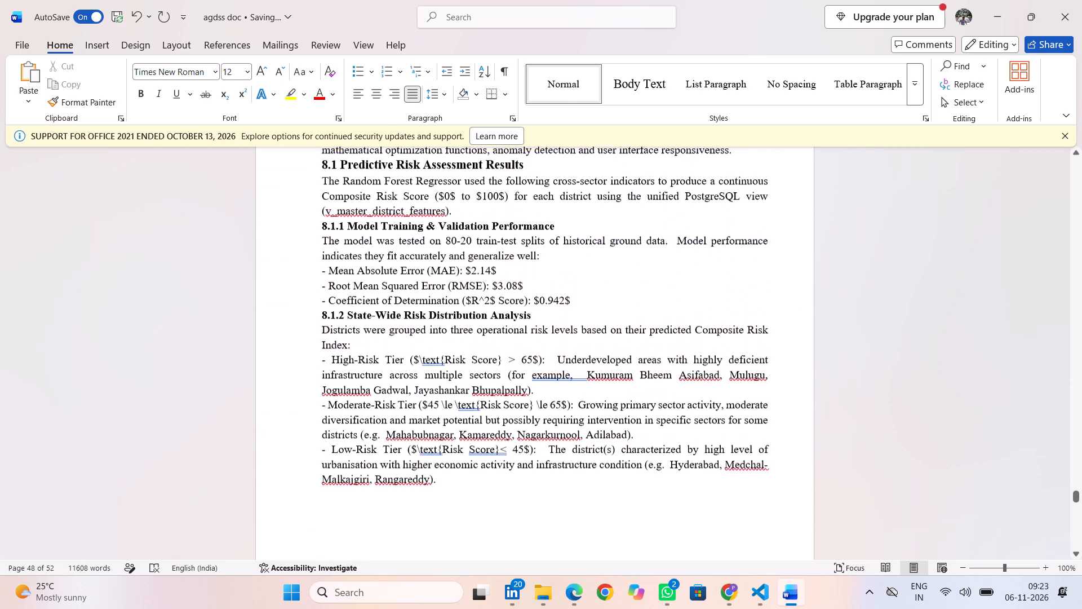
scroll(464, 502, "up", 3)
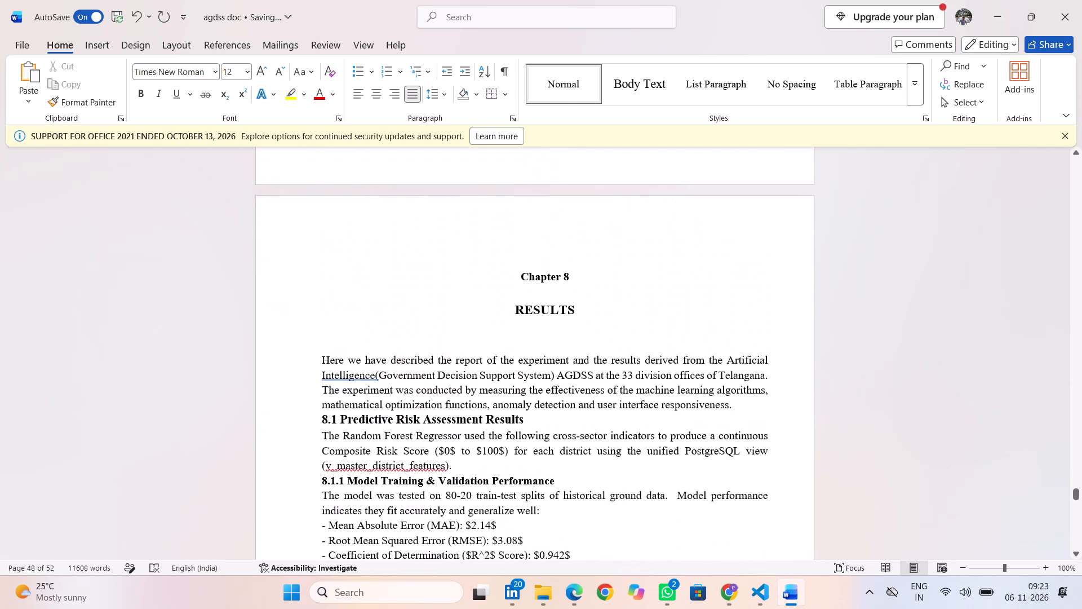
scroll(464, 502, "up", 1)
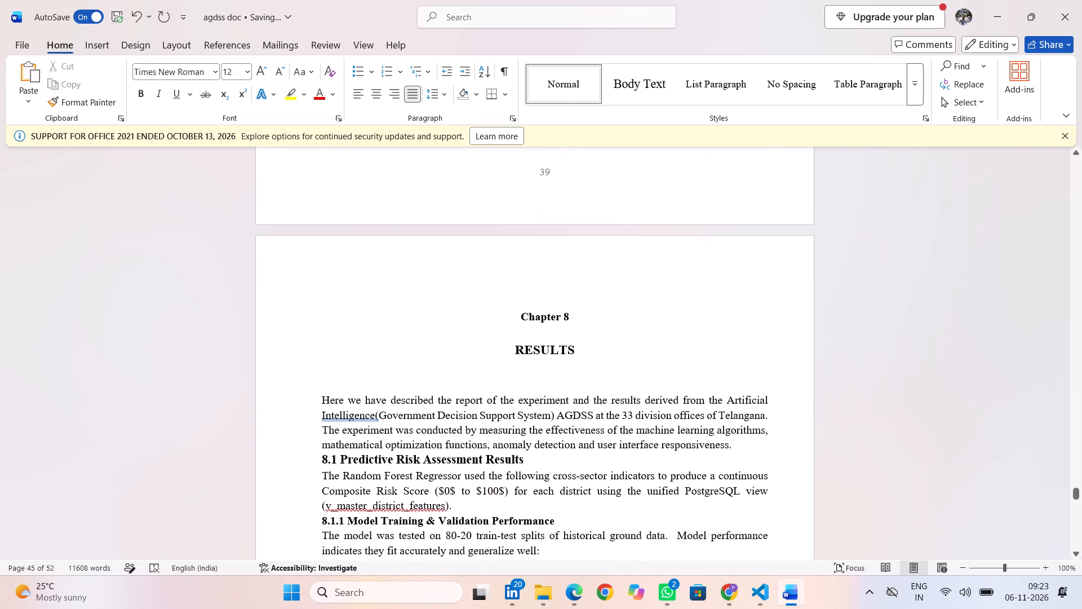
left_click(317, 396)
key("BackSpace")
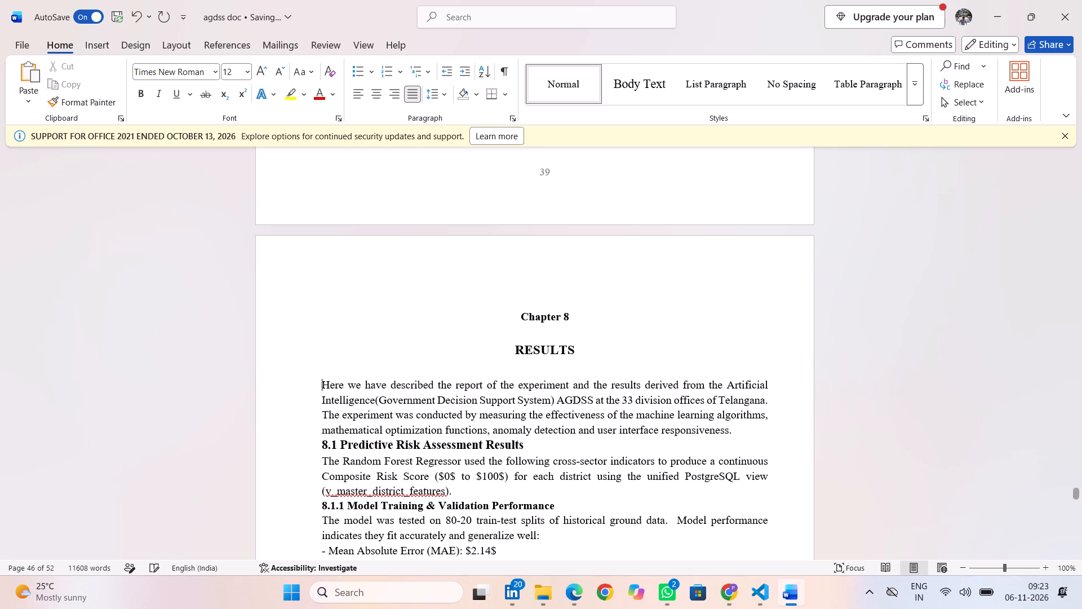
key("BackSpace")
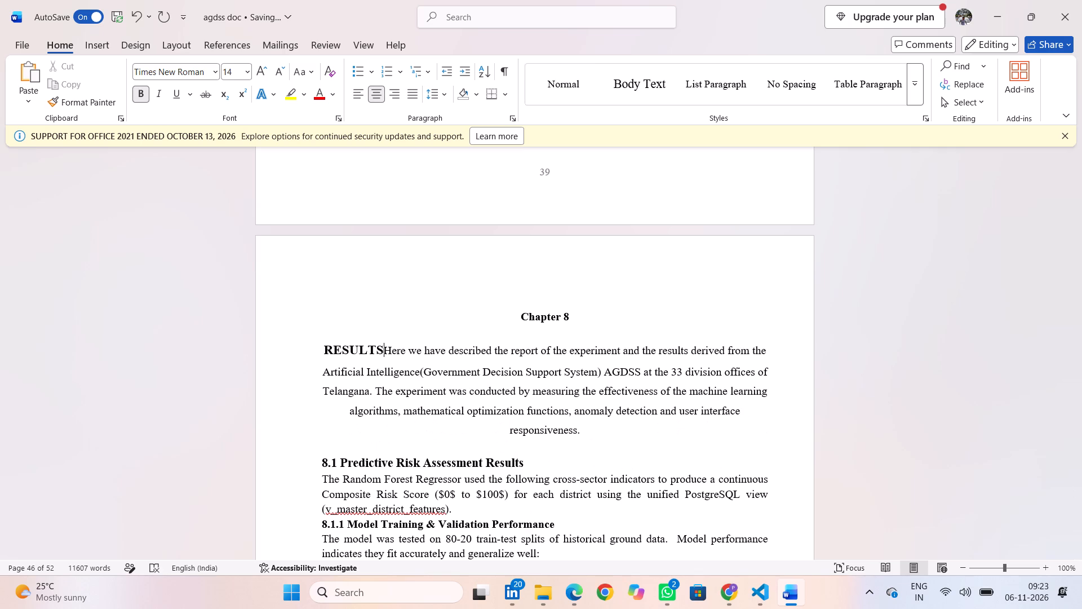
key("Return")
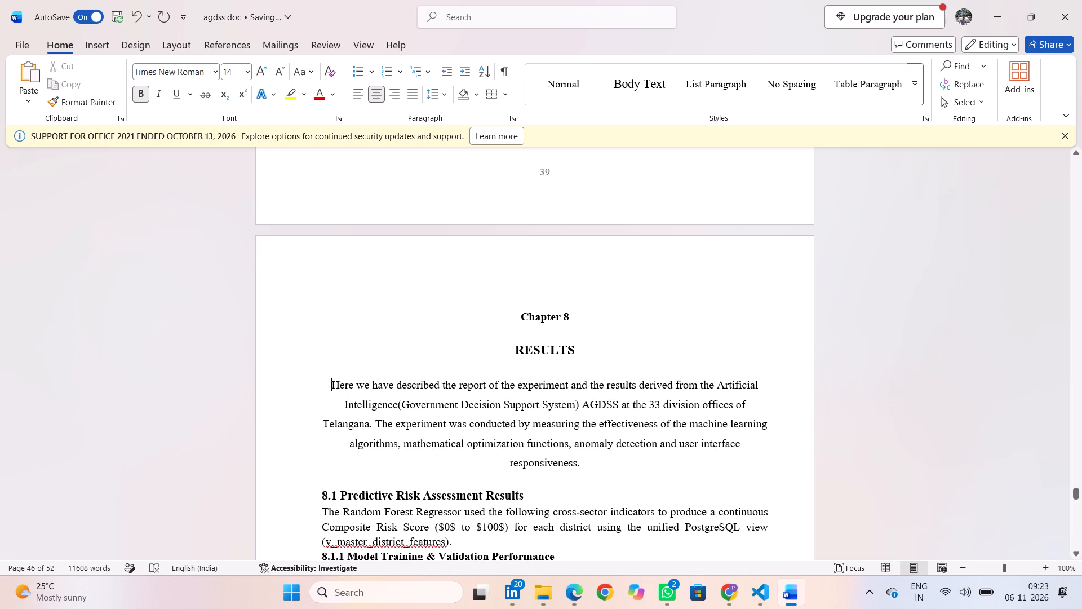
Justify the introductory paragraph under the Chapter 8 RESULTS heading.
left_click_drag(326, 379, 640, 471)
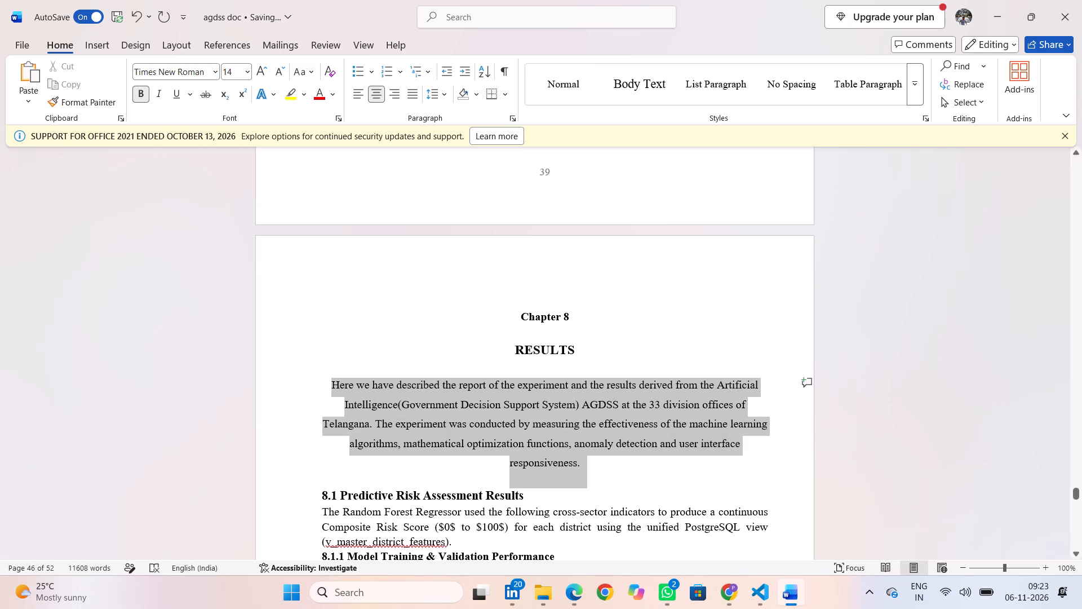
left_click_drag(640, 471, 641, 472)
left_click(411, 95)
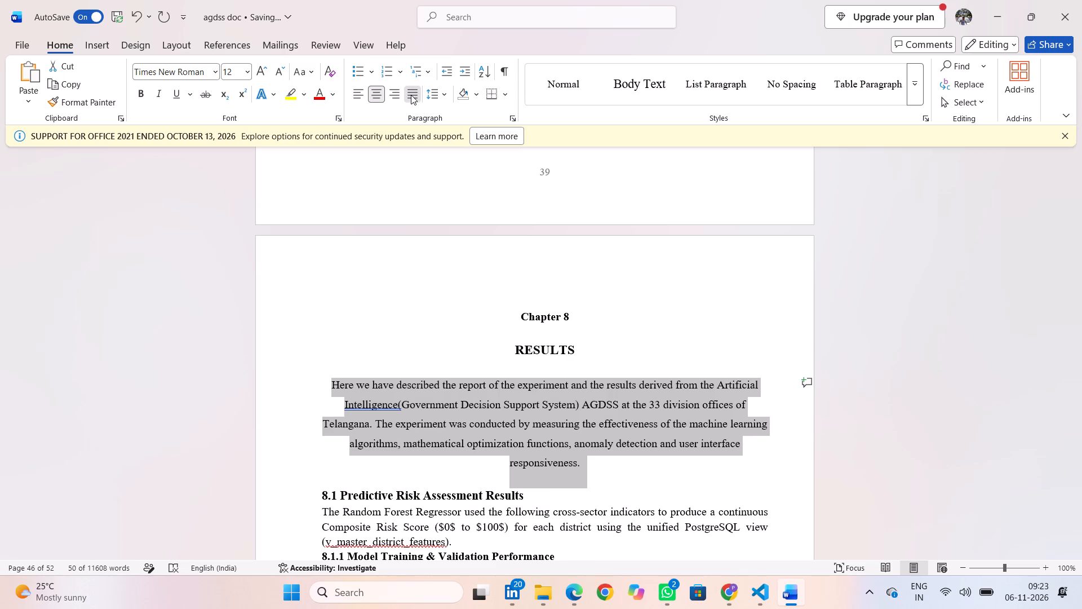
left_click(373, 311)
Delete the extra blank lines above the Chapter 7 SOFTWARE TESTING heading, continuing onto the end of the preceding page.
scroll(469, 332, "up", 2)
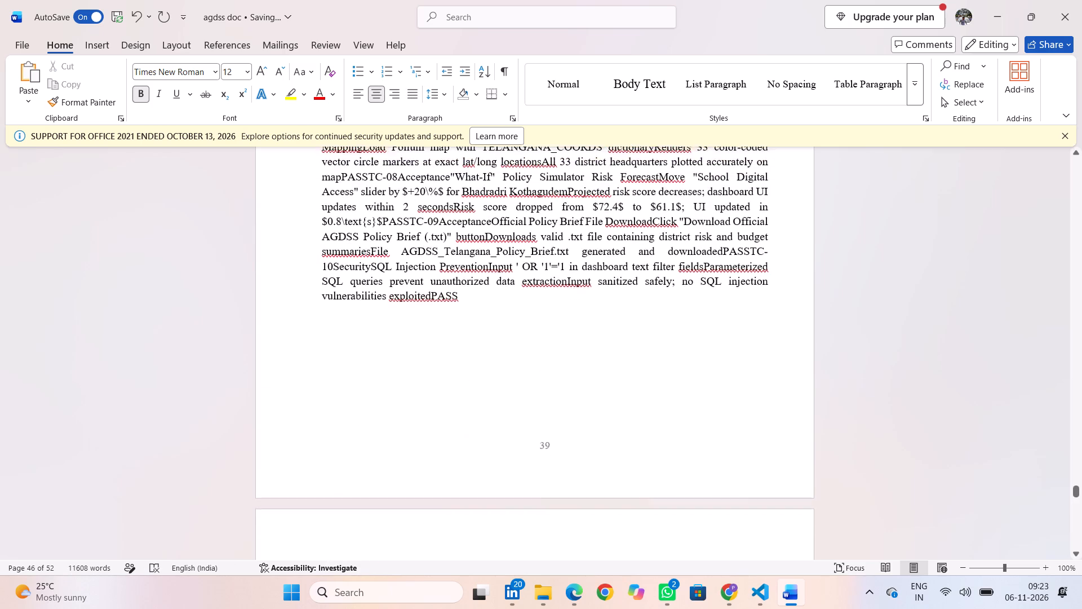
scroll(469, 332, "up", 3)
scroll(469, 332, "down", 5)
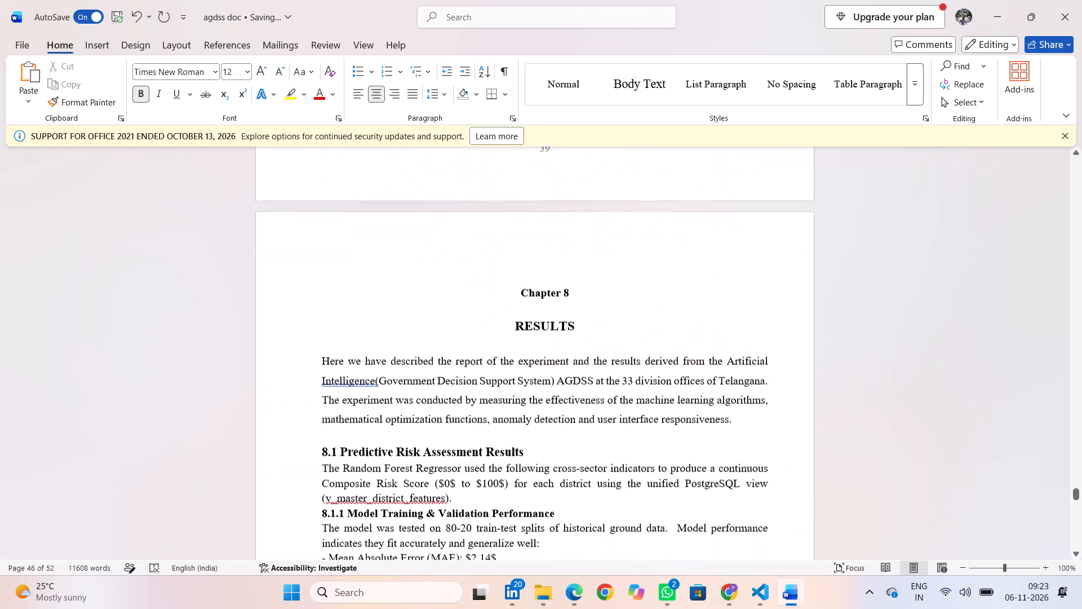
scroll(469, 332, "up", 4)
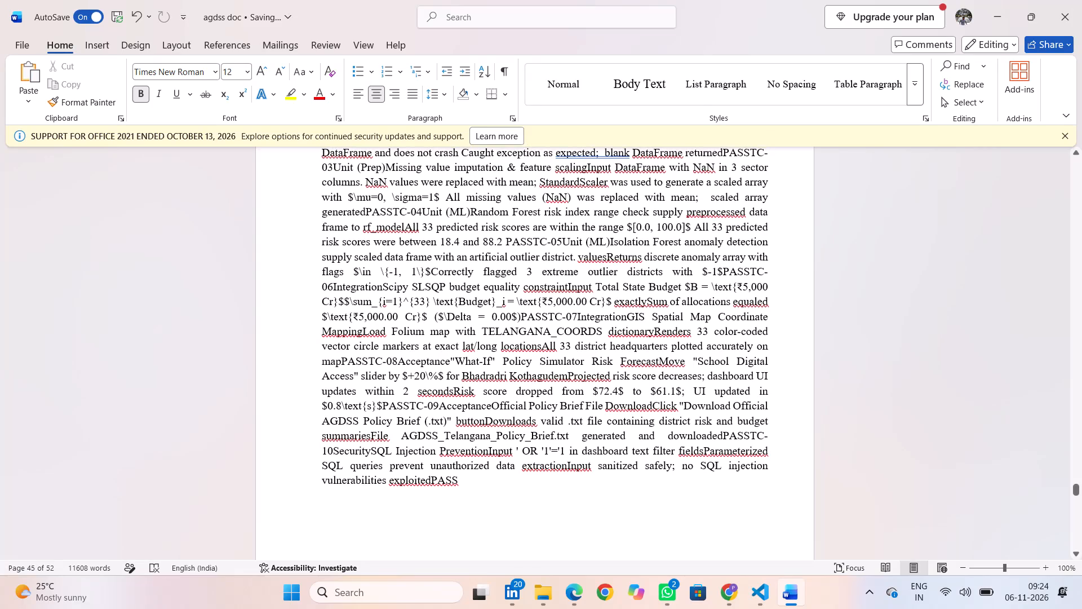
scroll(469, 332, "up", 4)
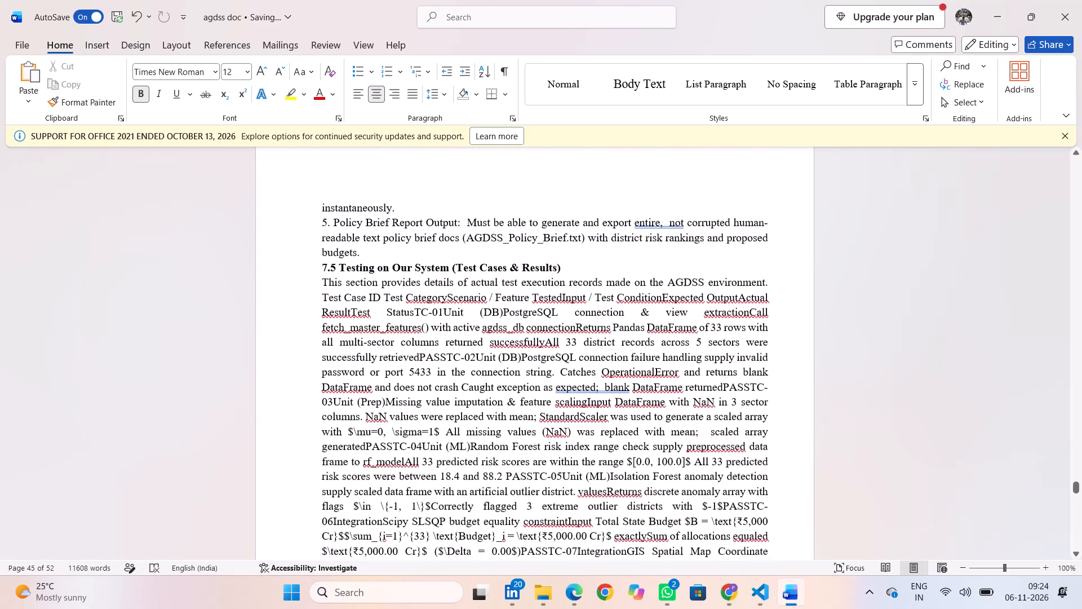
scroll(469, 332, "up", 2)
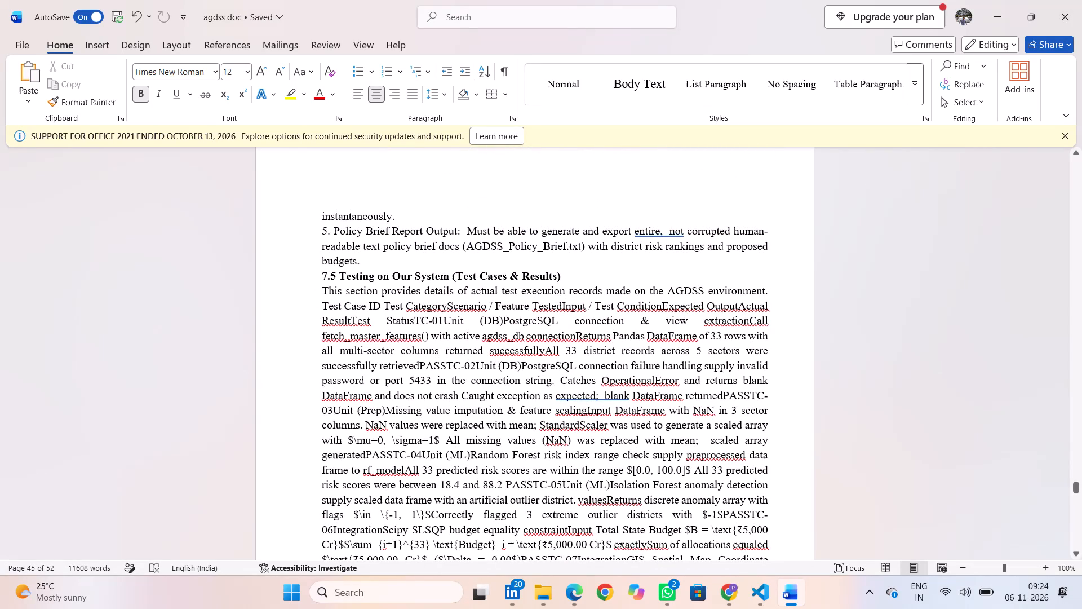
scroll(469, 332, "up", 1)
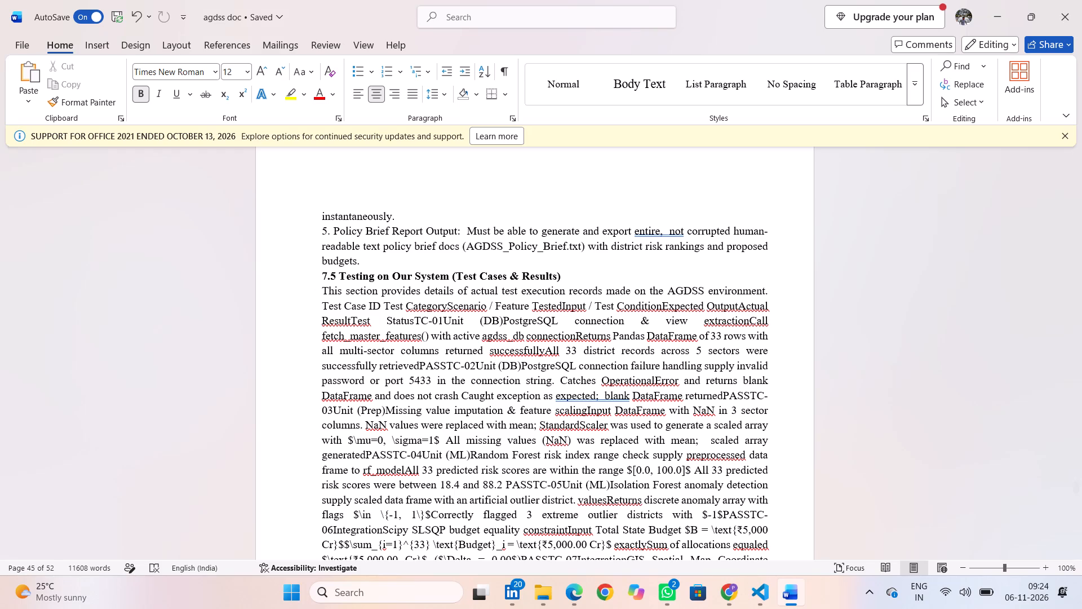
scroll(469, 332, "up", 2)
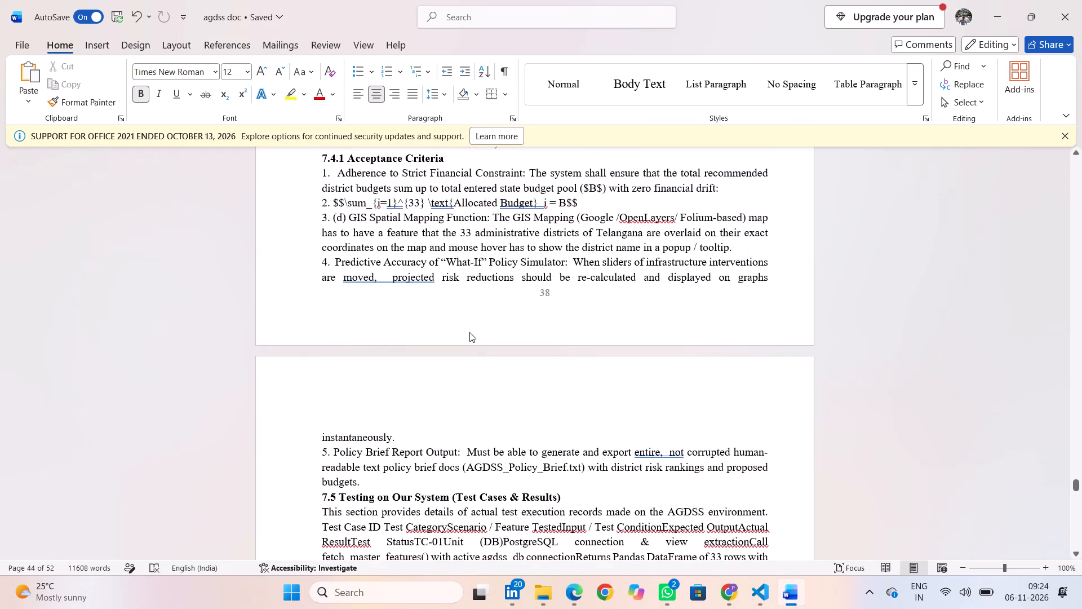
scroll(469, 332, "up", 5)
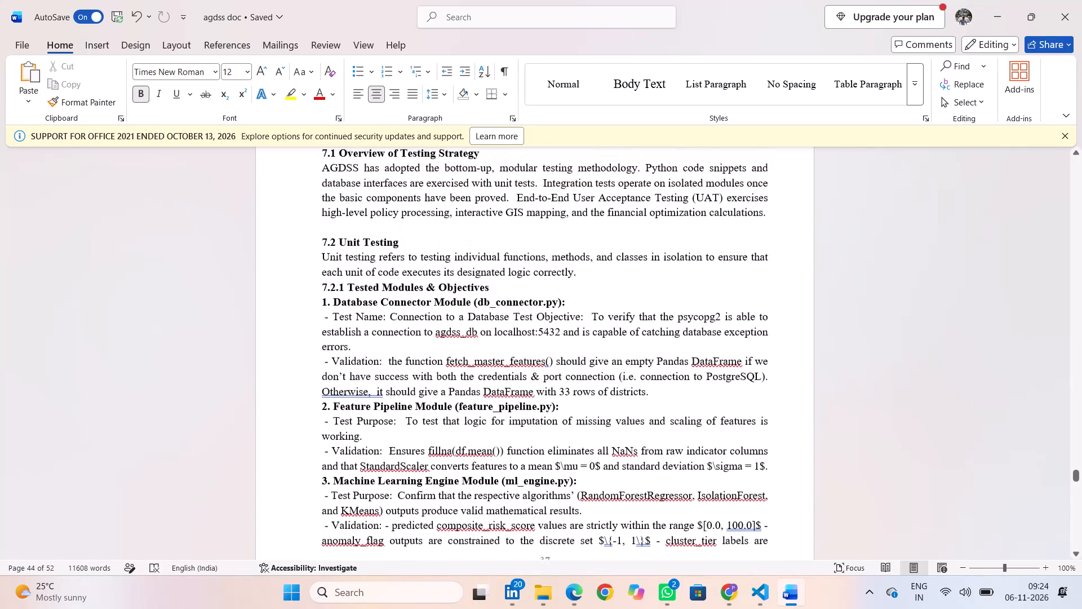
scroll(469, 332, "up", 2)
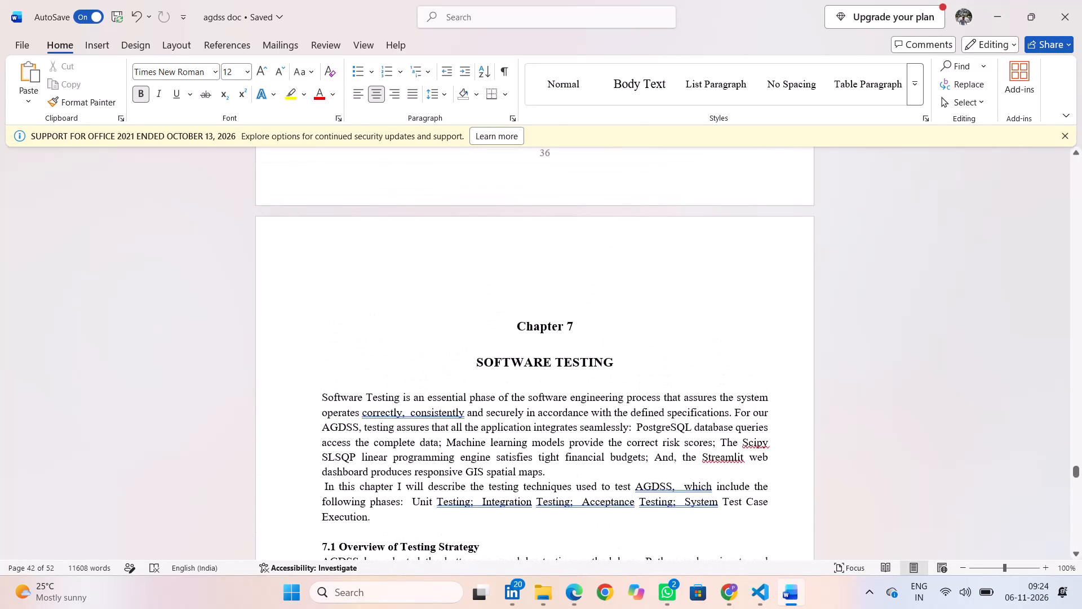
left_click(404, 297)
key("BackSpace")
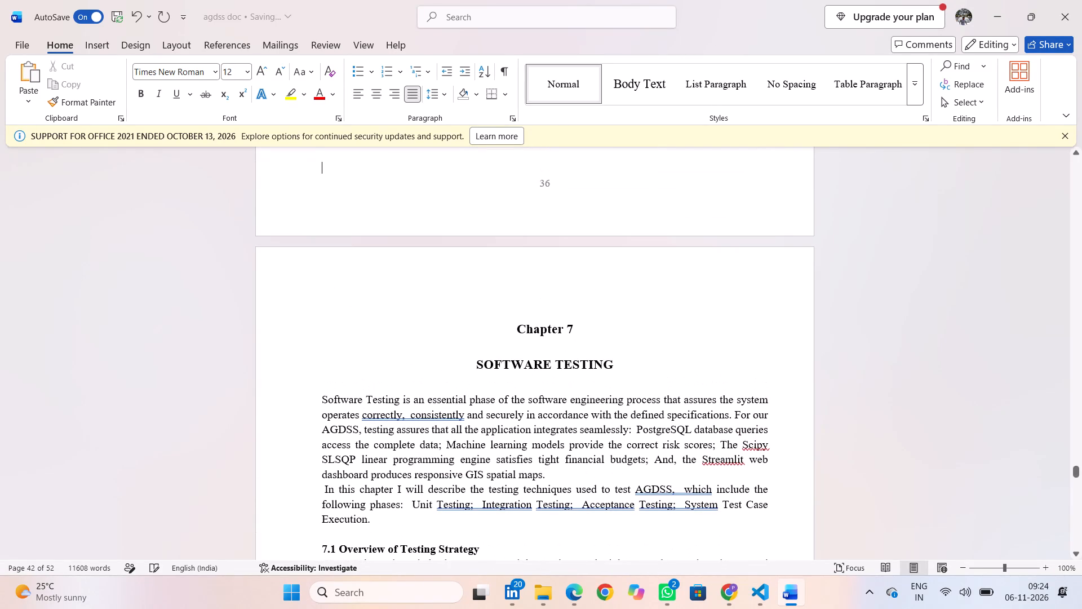
key("BackSpace")
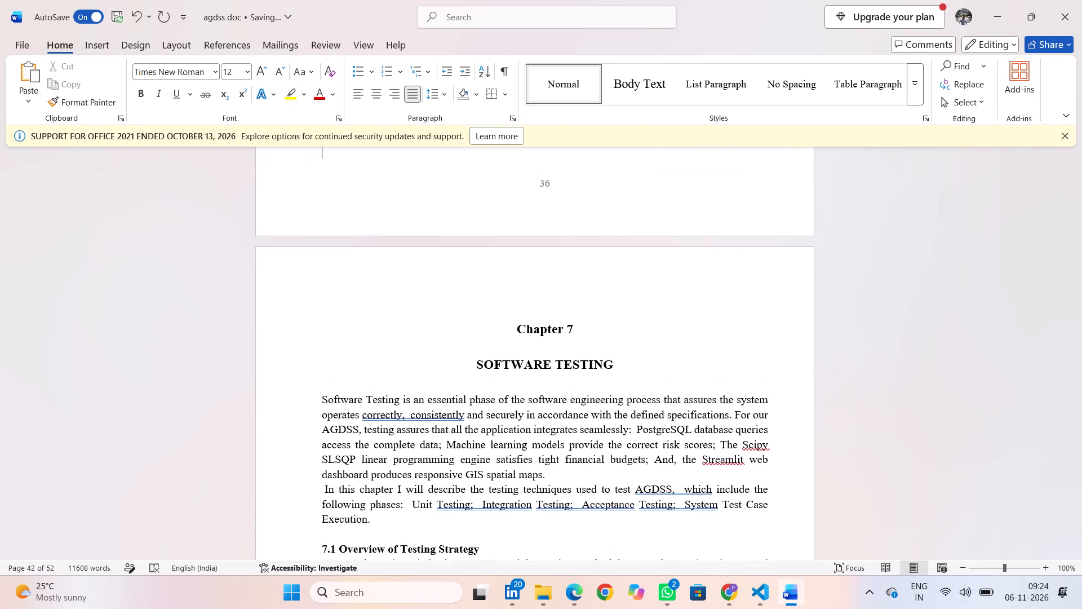
scroll(404, 297, "up", 2)
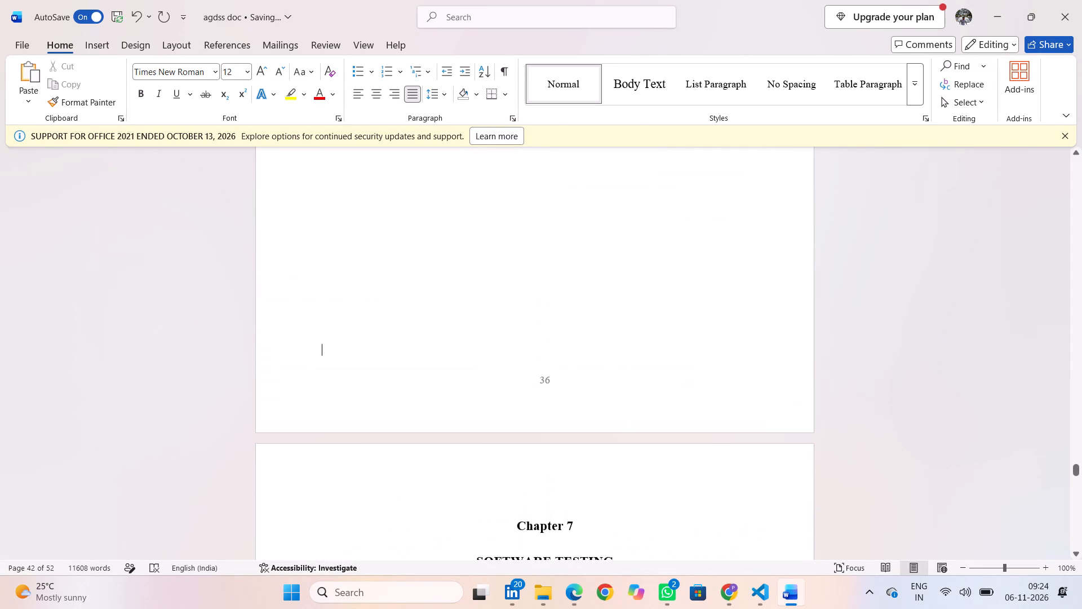
key("BackSpace")
key("Return")
Remove the leading hyphens from the Objective Function and Equality Constraint items in section 6.4 Module 4.
scroll(484, 371, "up", 3)
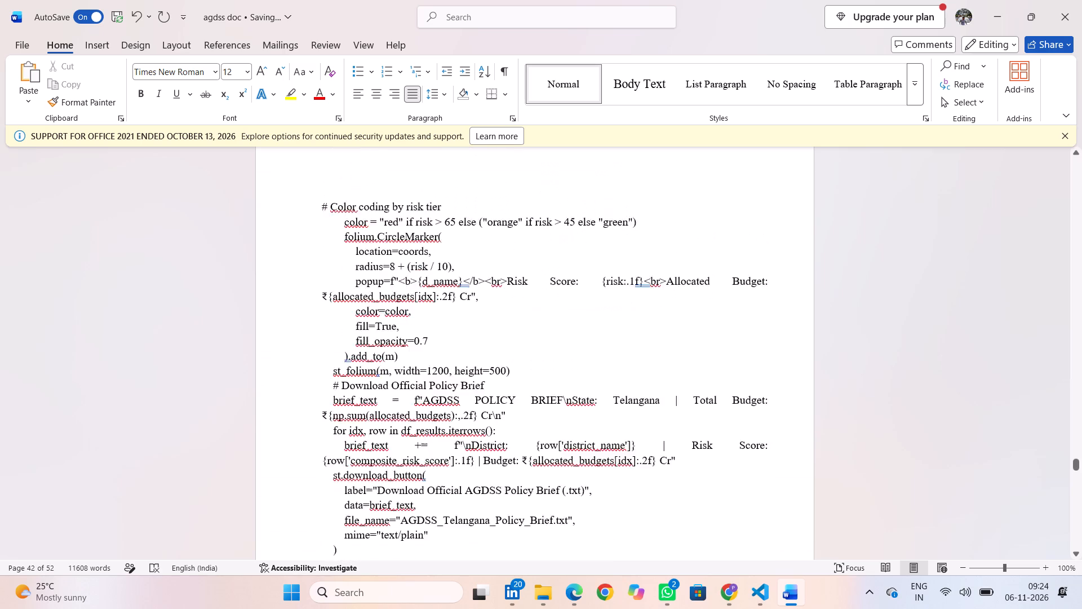
scroll(484, 371, "up", 3)
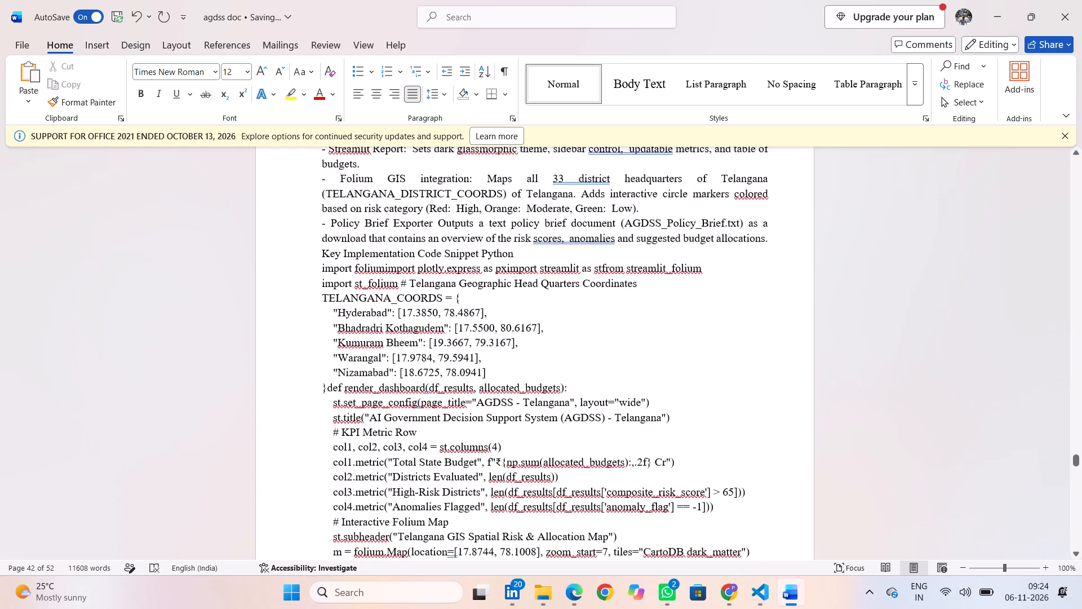
scroll(484, 371, "up", 3)
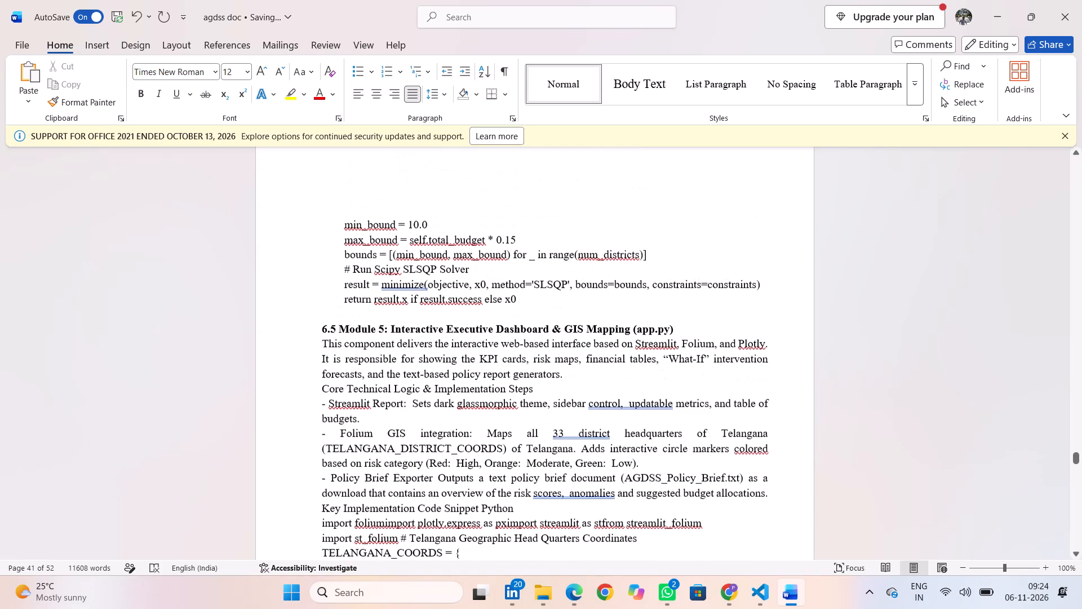
scroll(484, 371, "up", 3)
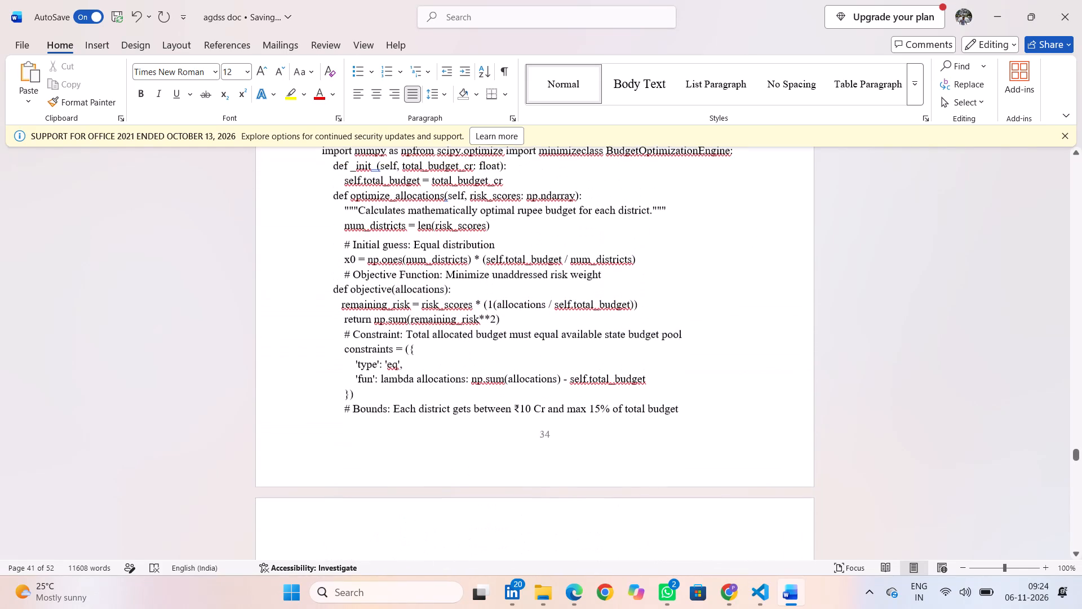
scroll(484, 371, "up", 3)
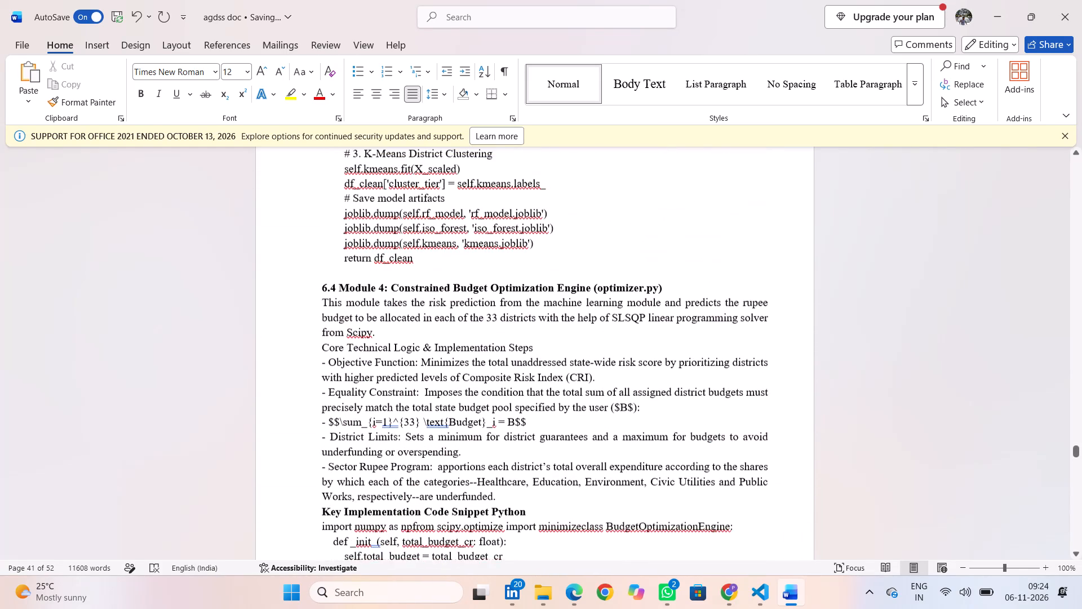
scroll(484, 371, "up", 2)
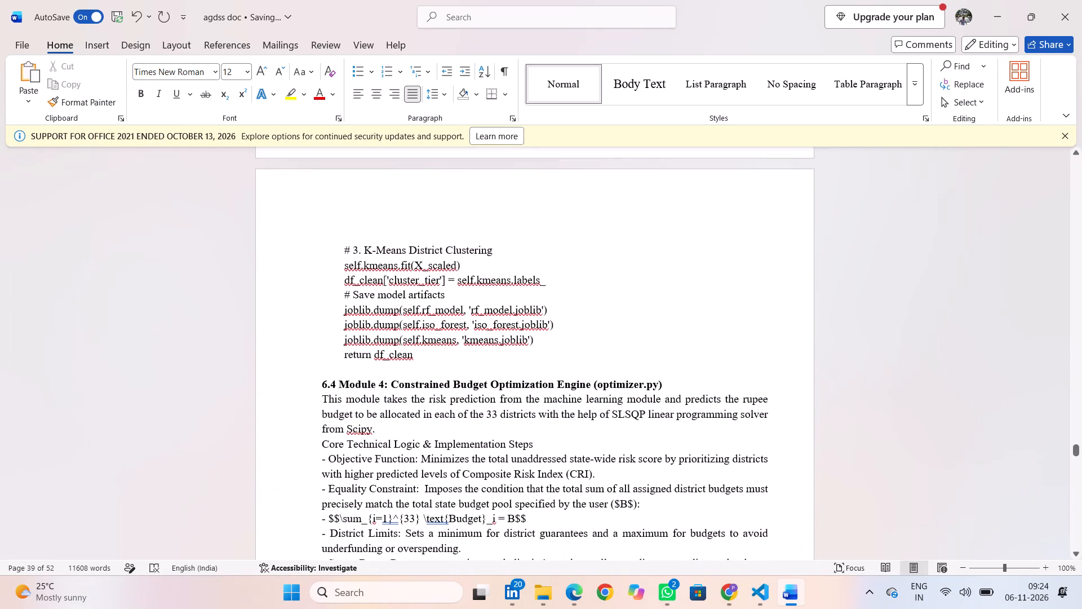
left_click(327, 461)
key("BackSpace")
key("BackSpace")
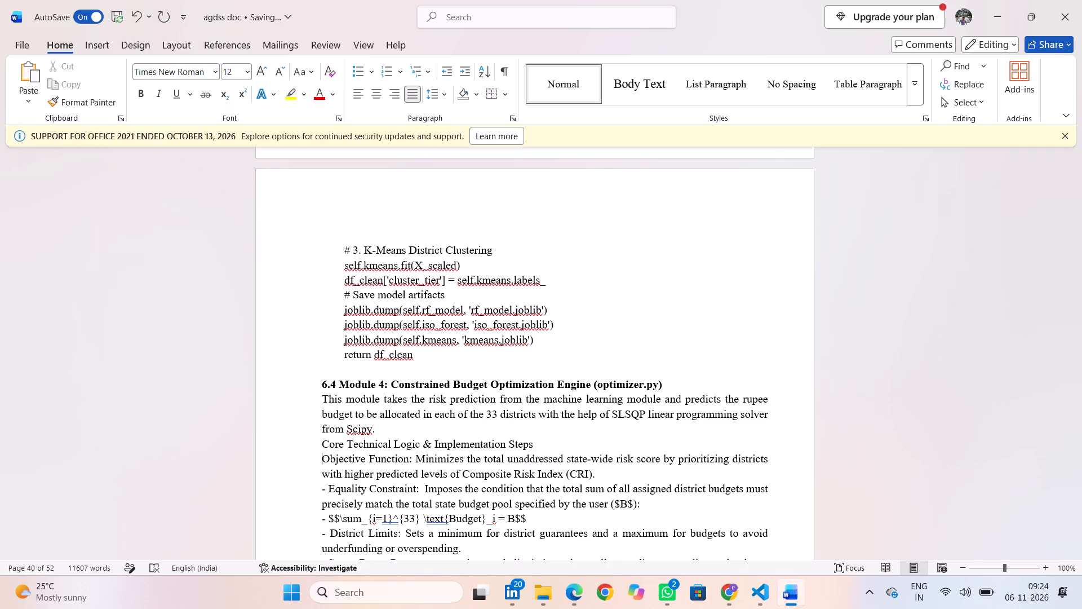
scroll(327, 461, "down", 1)
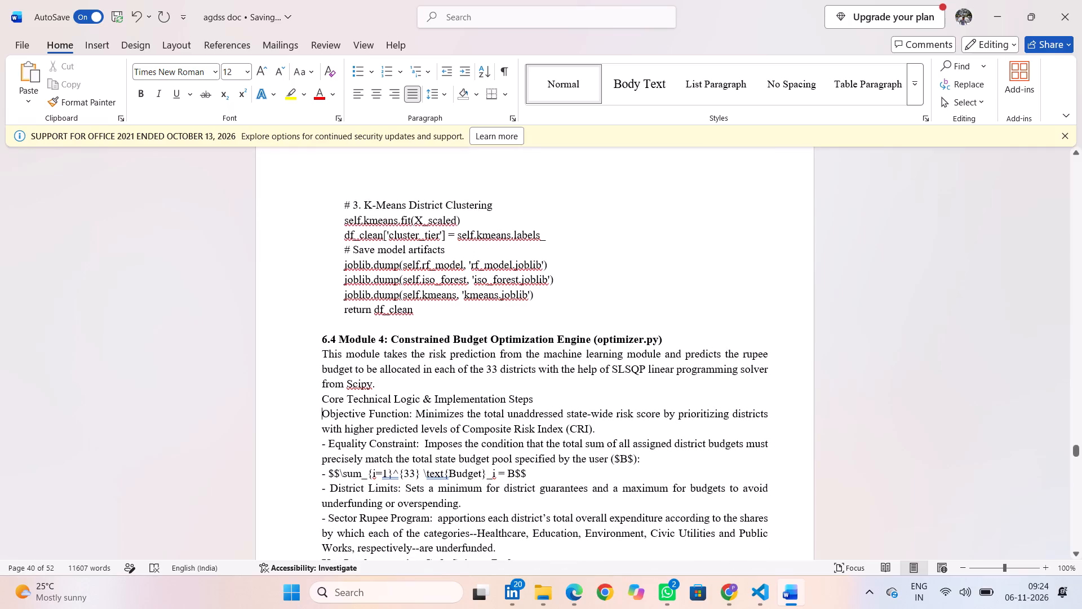
left_click(328, 448)
key("BackSpace")
key("BackSpace")
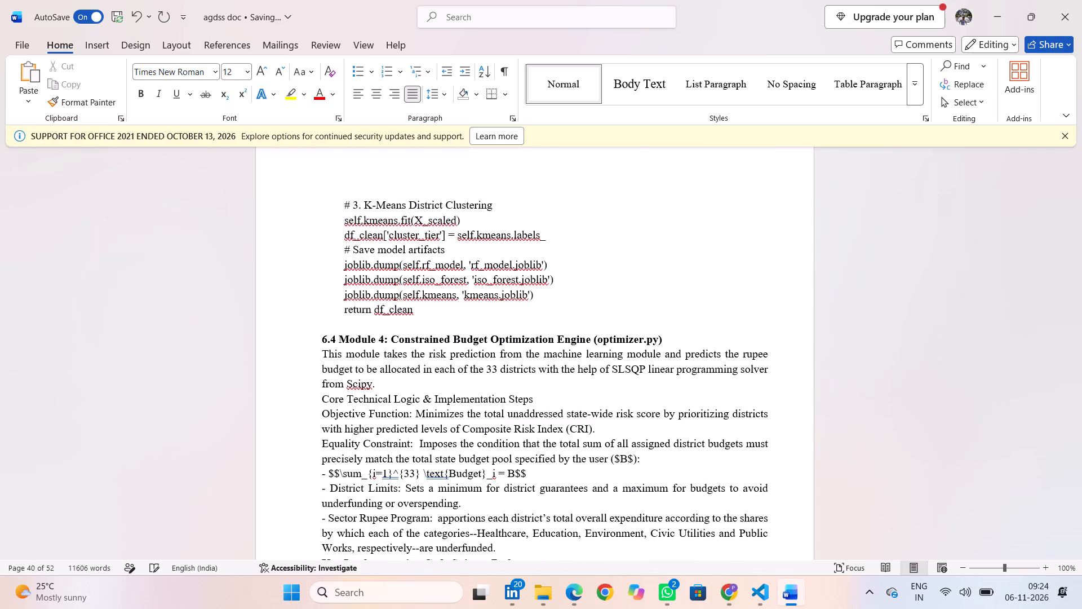
Delete the extra blank lines above the Chapter 6 IMPLEMENTATION heading, keeping the Chapter 6 line at the start of its own page.
scroll(469, 426, "up", 11)
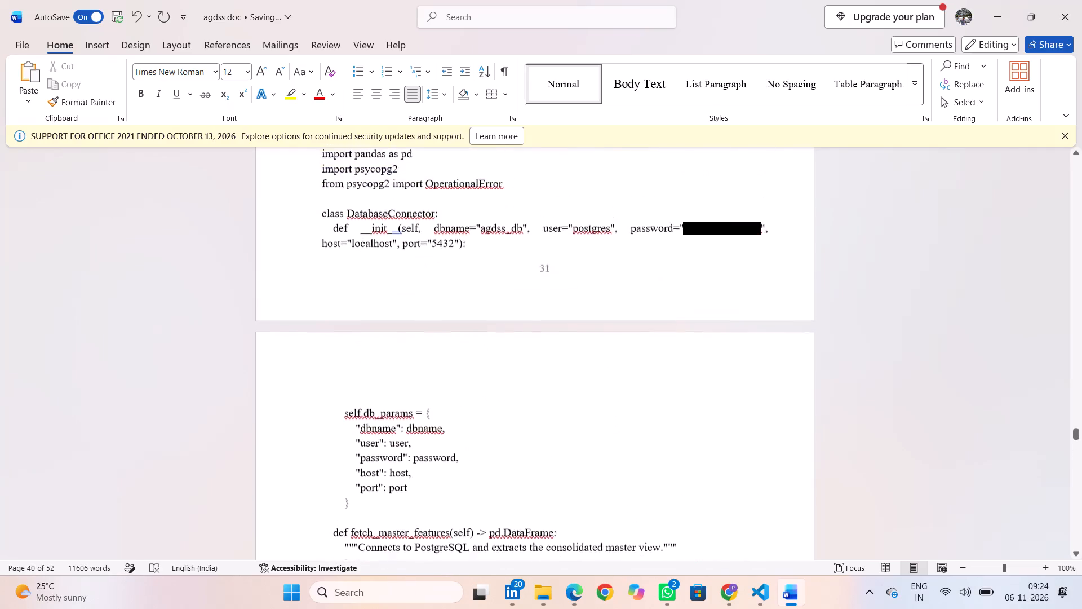
scroll(469, 426, "up", 4)
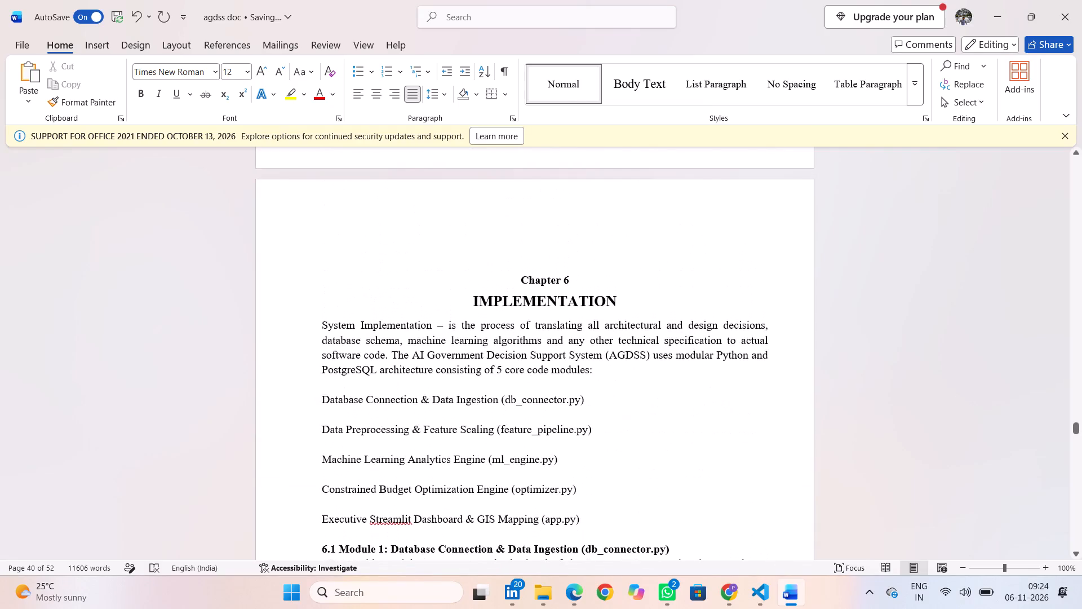
scroll(469, 426, "up", 1)
left_click(389, 306)
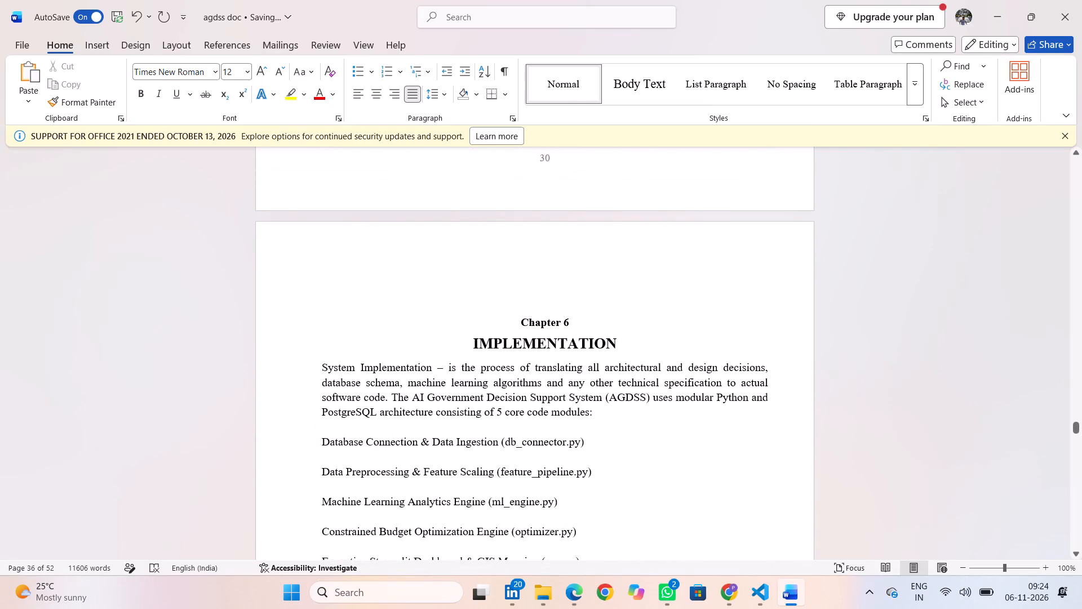
key("Delete")
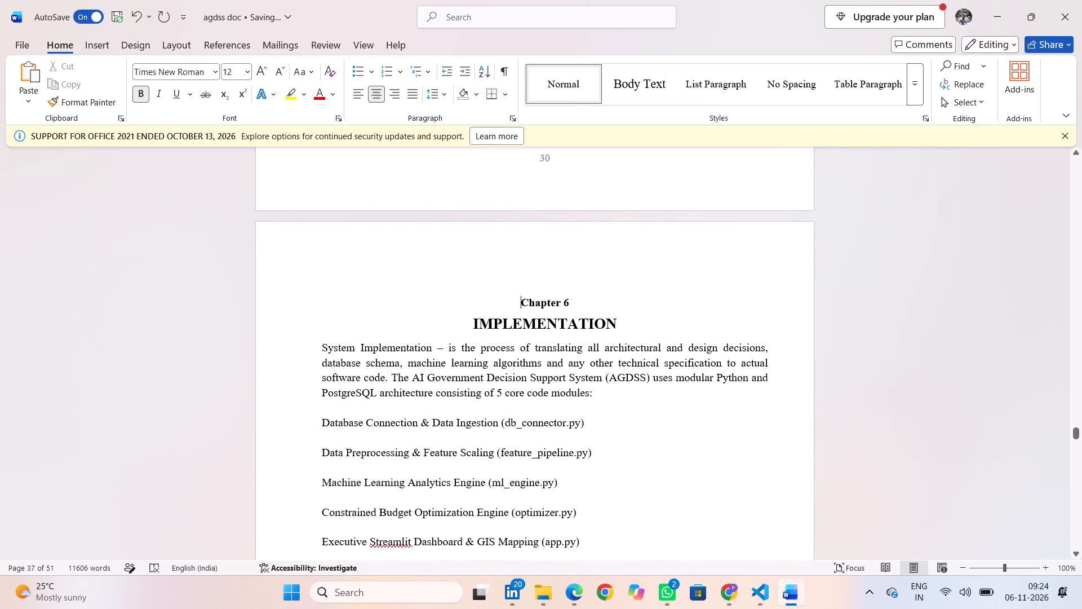
key("BackSpace")
key("BackSpace")
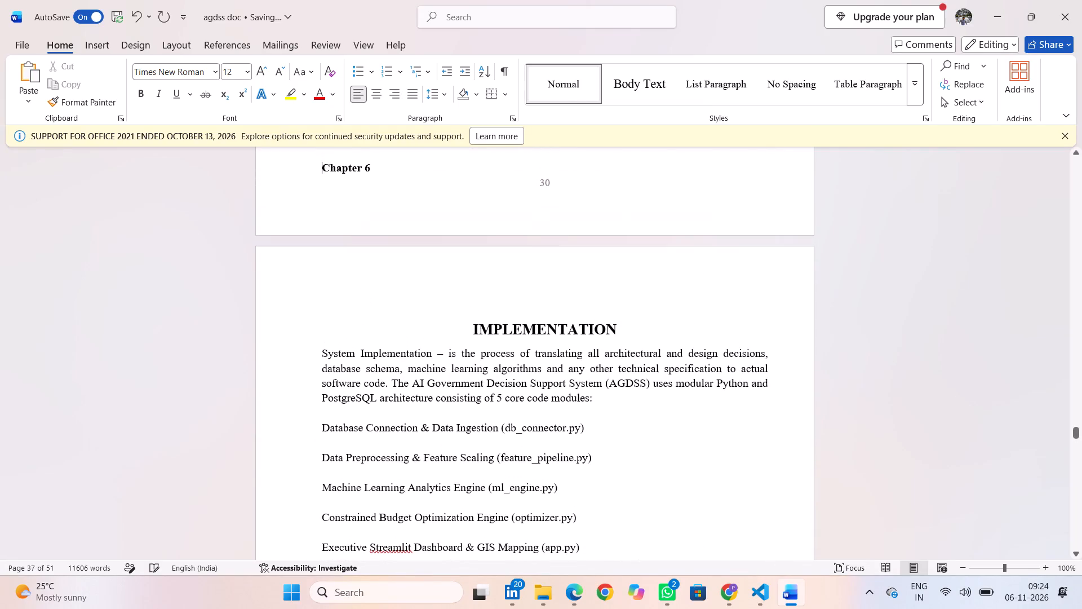
key("Return")
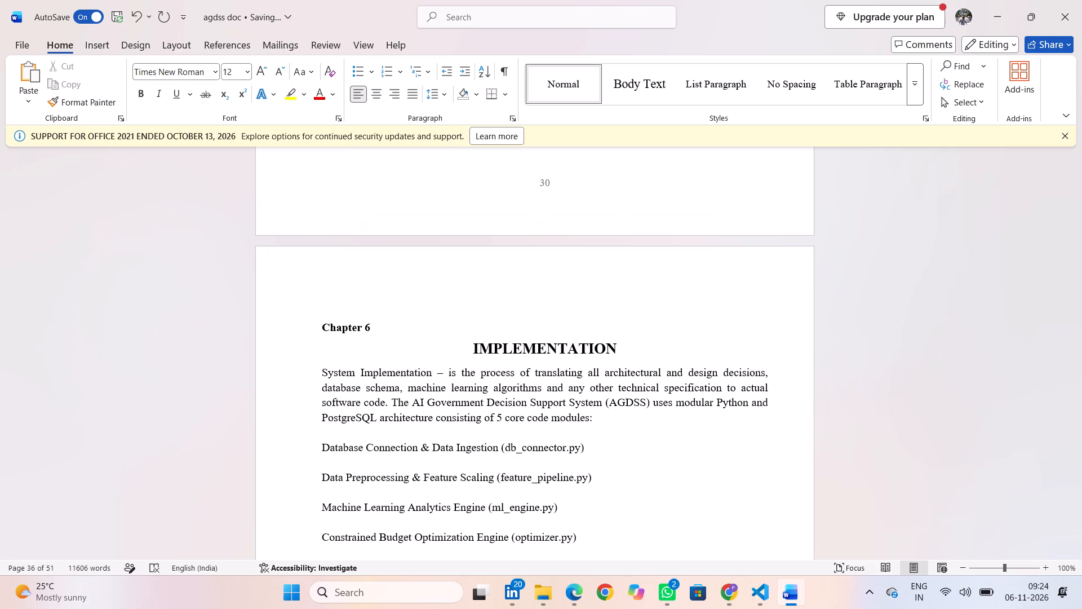
Indent the Chapter 6 line with tab spacing so it sits centred above the IMPLEMENTATION title.
key("Tab")
key("Tab")
key("Tab")
key("Tab")
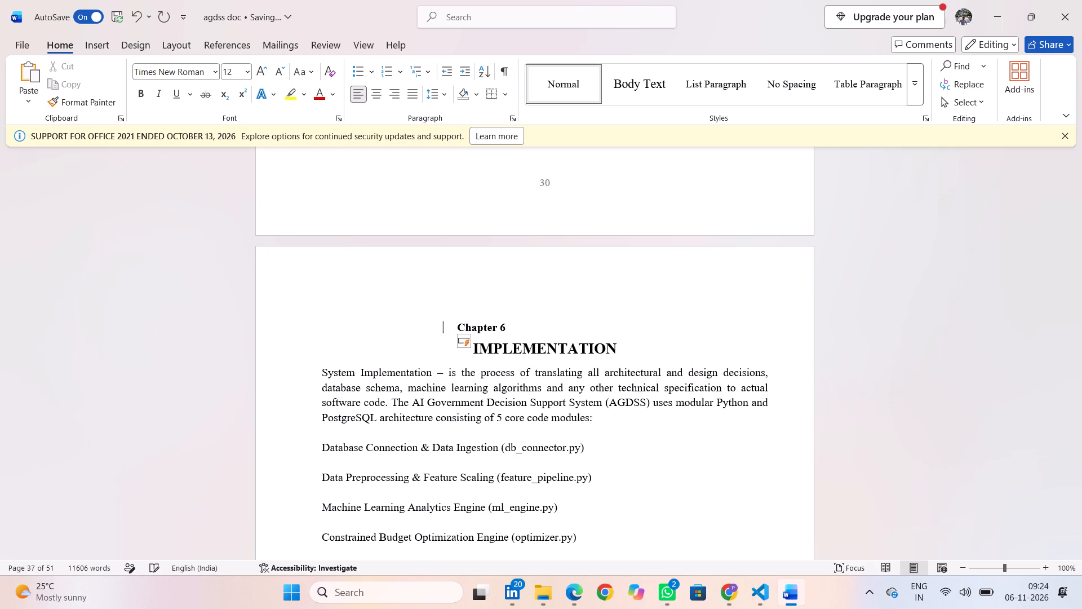
key("Tab")
key("Tab")
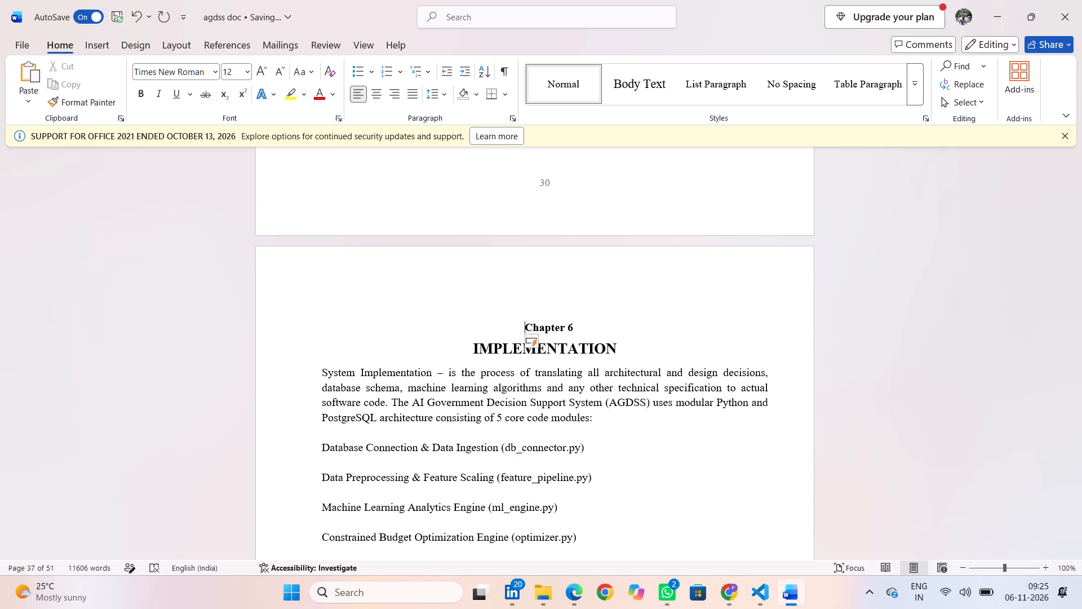
Review the layered architecture diagram and the layer descriptions on the pages preceding Chapter 6.
scroll(399, 326, "up", 3)
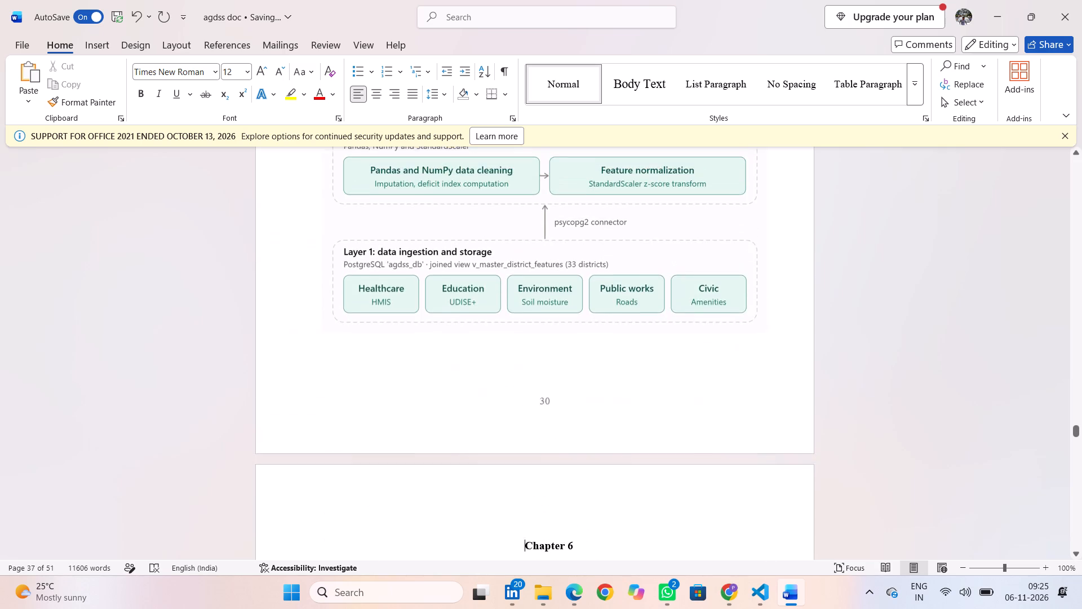
scroll(399, 326, "up", 4)
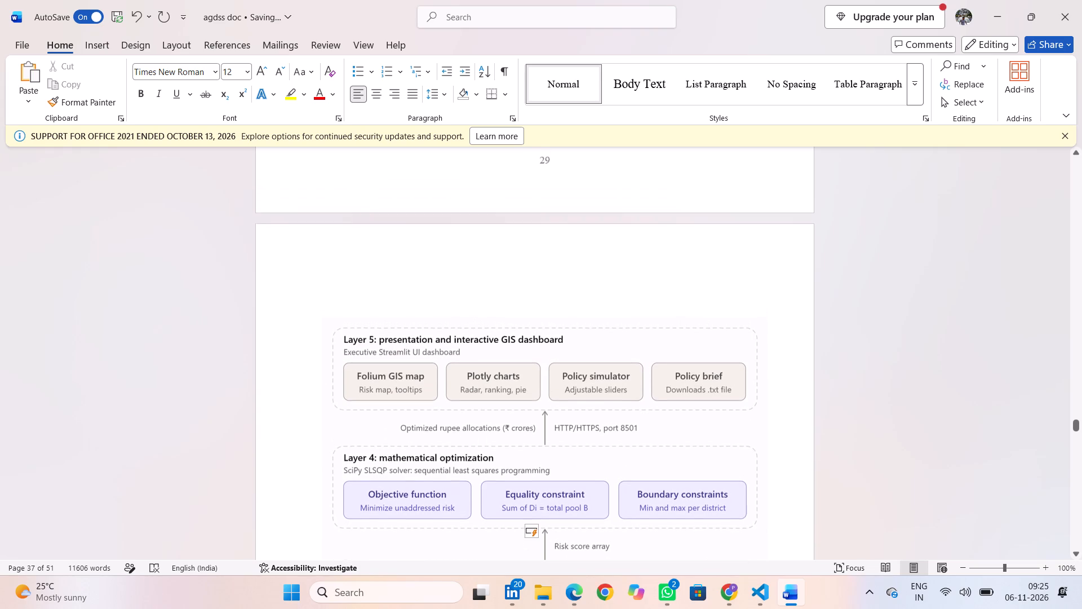
scroll(399, 326, "up", 2)
right_click(399, 326)
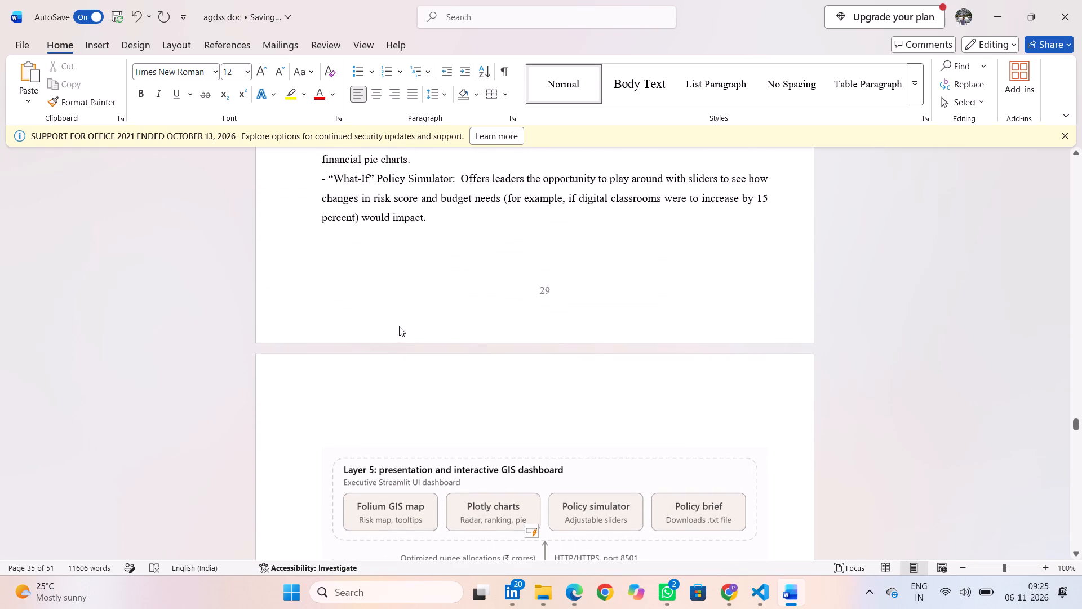
scroll(399, 326, "down", 3)
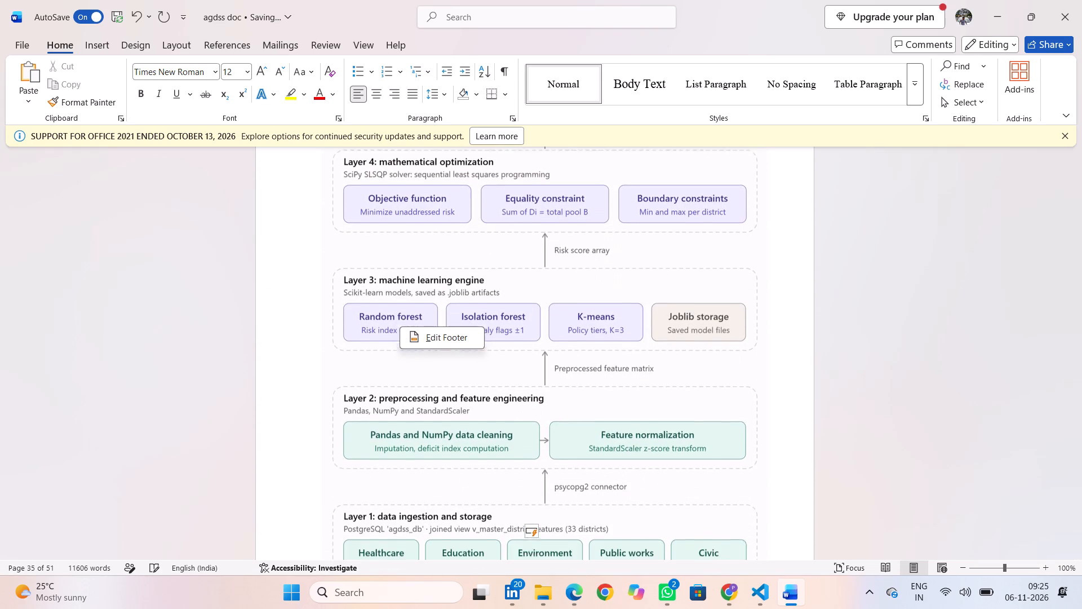
scroll(399, 326, "down", 1)
scroll(399, 326, "up", 4)
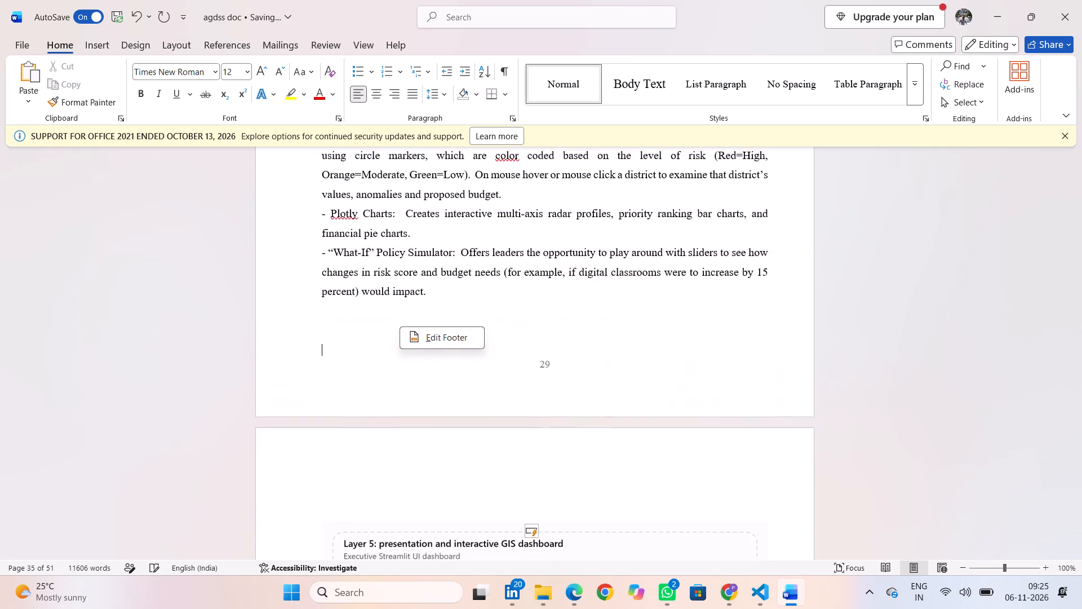
scroll(399, 326, "up", 5)
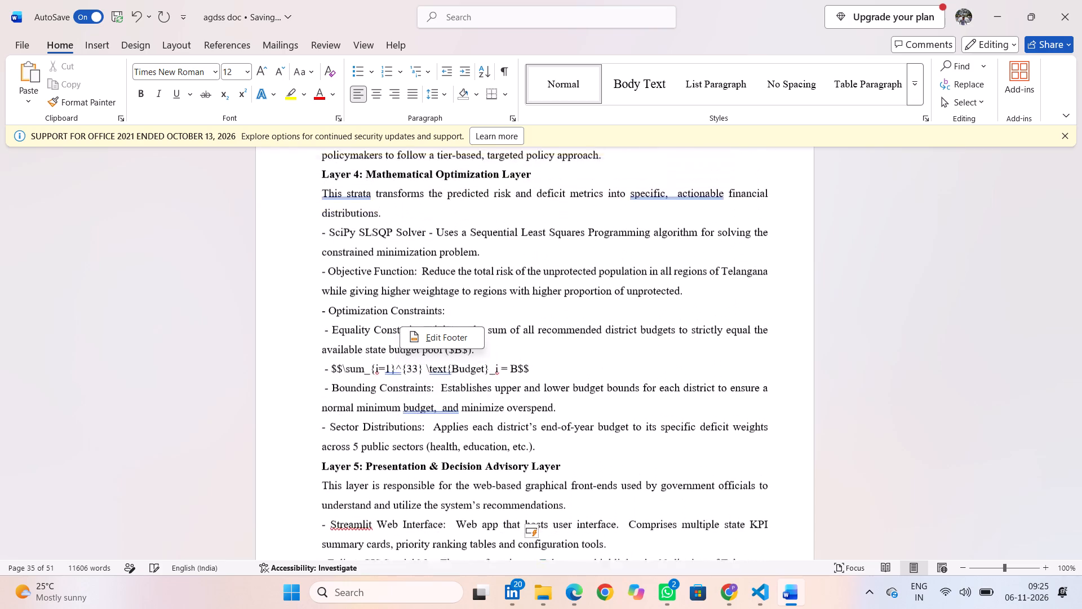
scroll(399, 326, "up", 3)
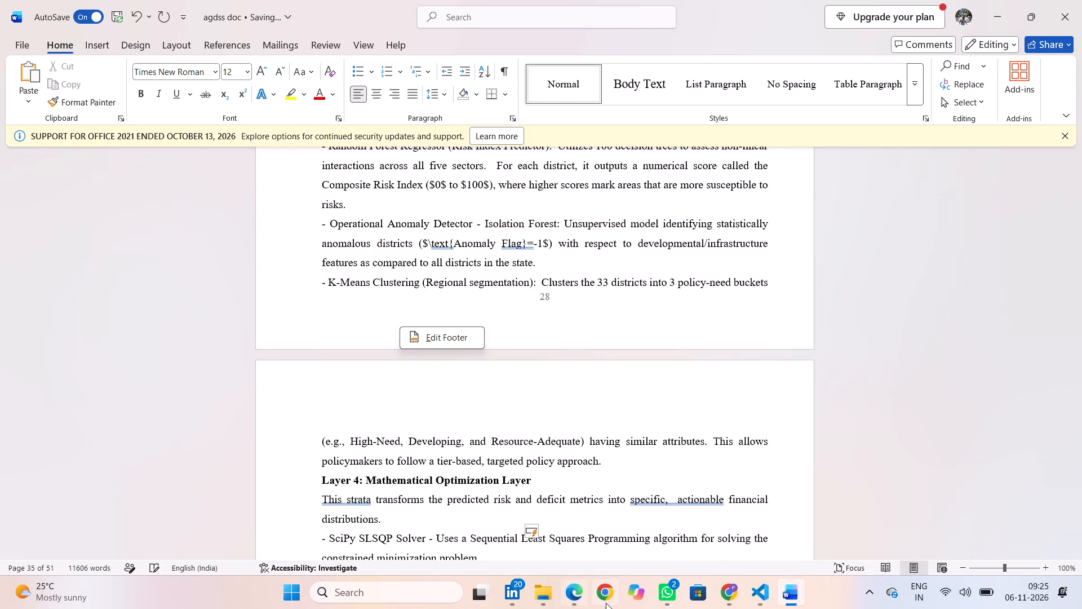
Open the AGDSS_GECOST2026_IEEE (1) paper from the desktop, look through it to the references, and close it.
left_click(997, 20)
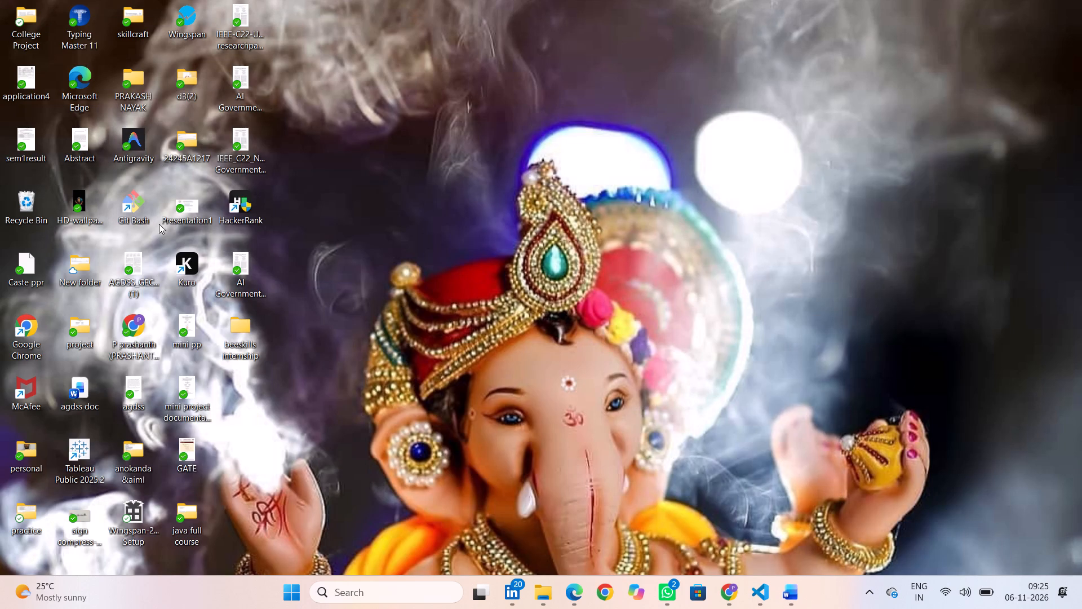
double_click(134, 275)
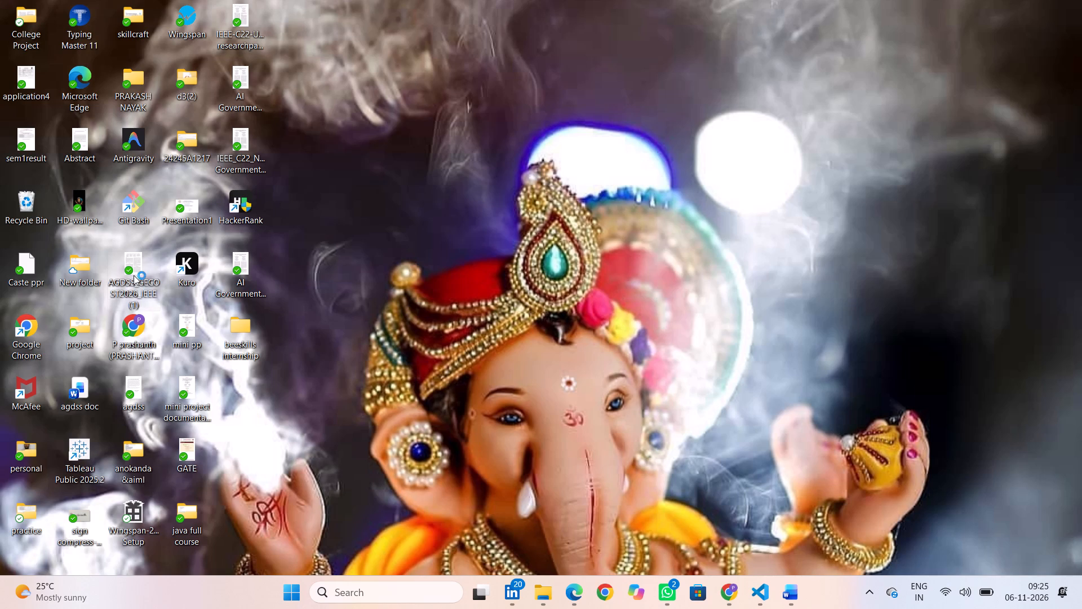
scroll(489, 402, "up", 5)
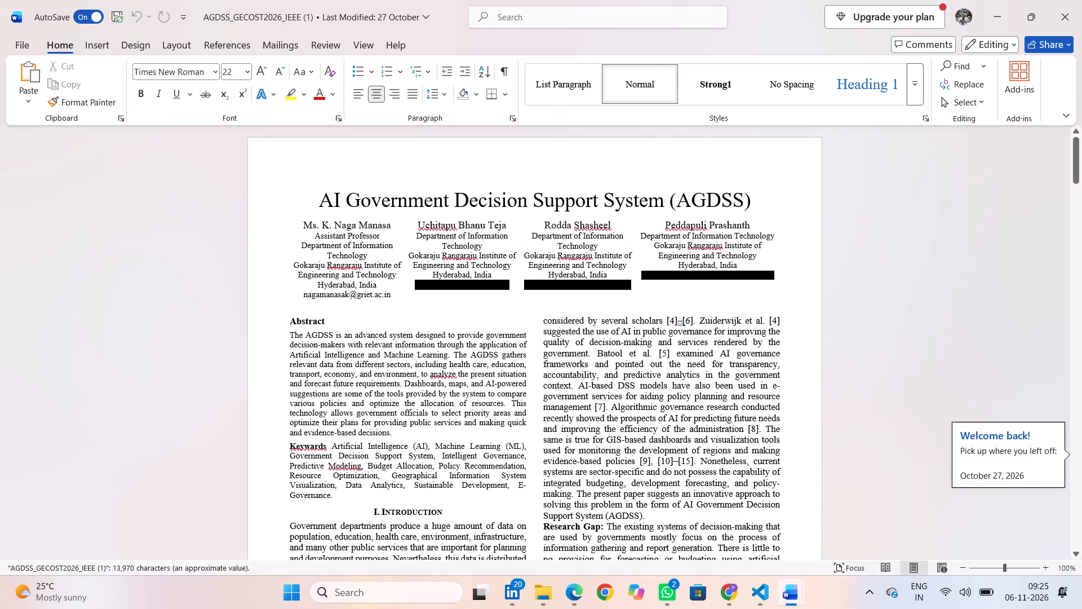
scroll(489, 402, "down", 7)
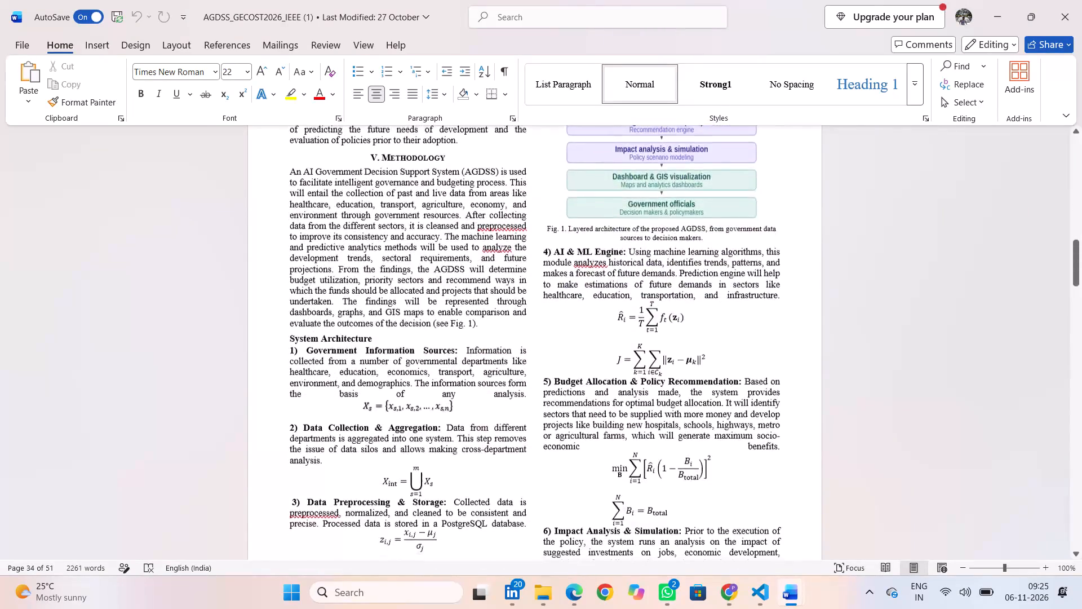
scroll(489, 402, "down", 4)
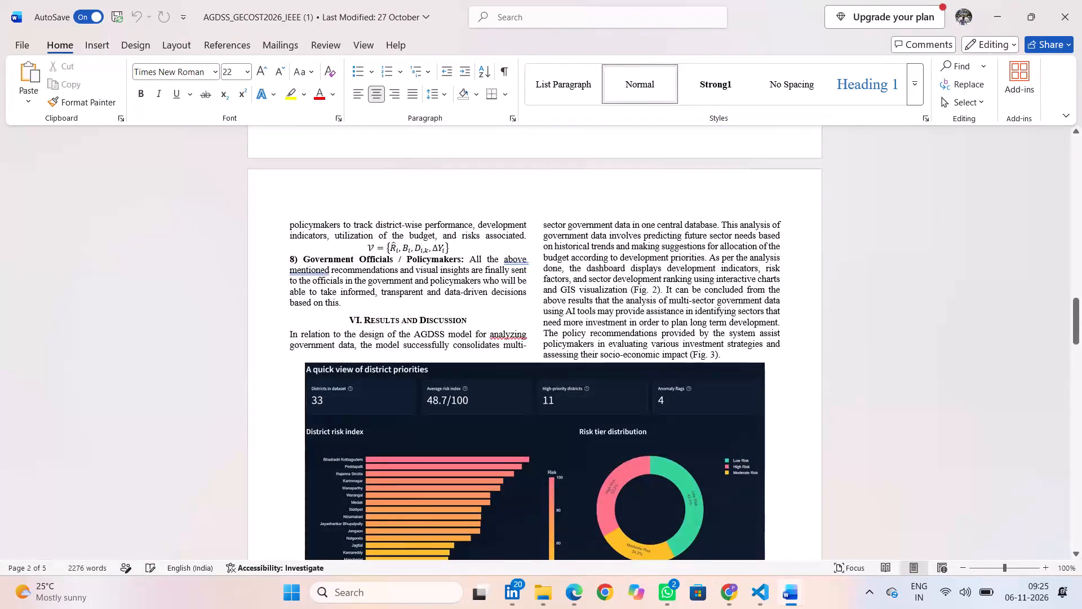
scroll(615, 339, "down", 6)
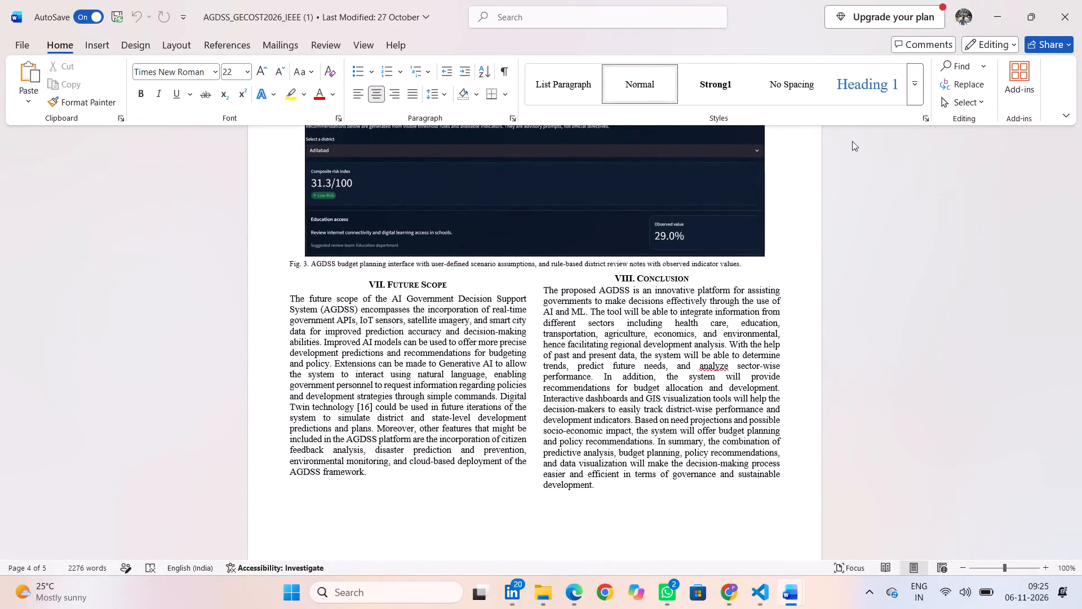
scroll(680, 295, "down", 8)
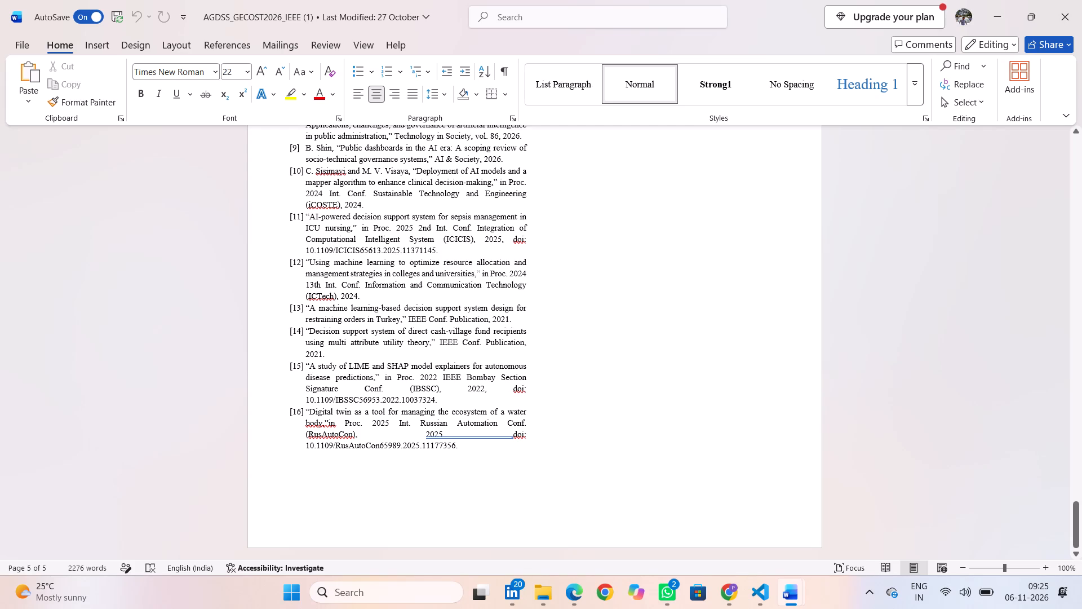
scroll(627, 392, "up", 6)
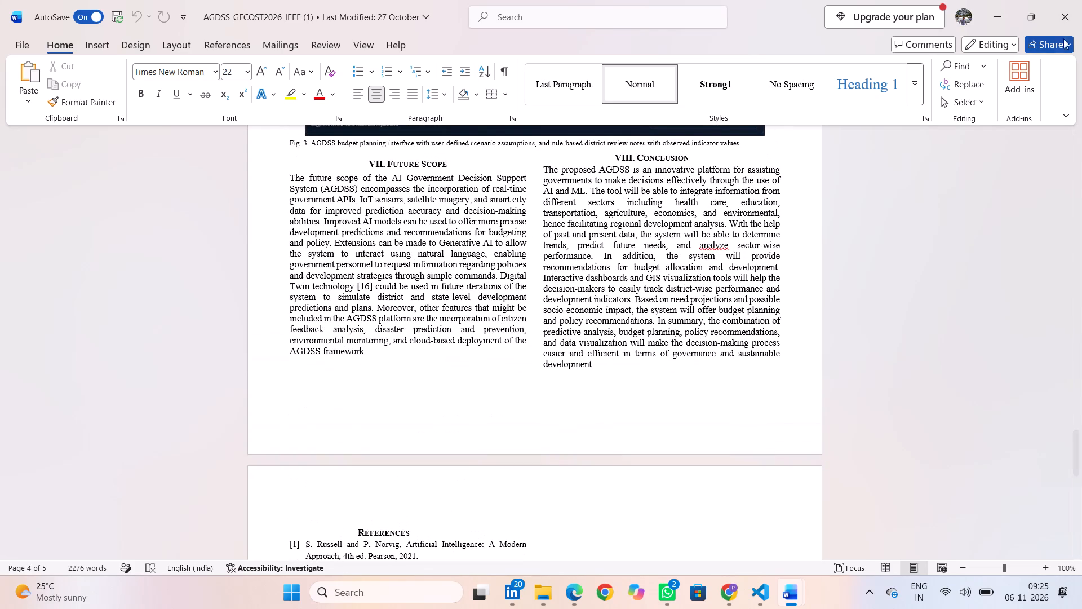
left_click(1074, 16)
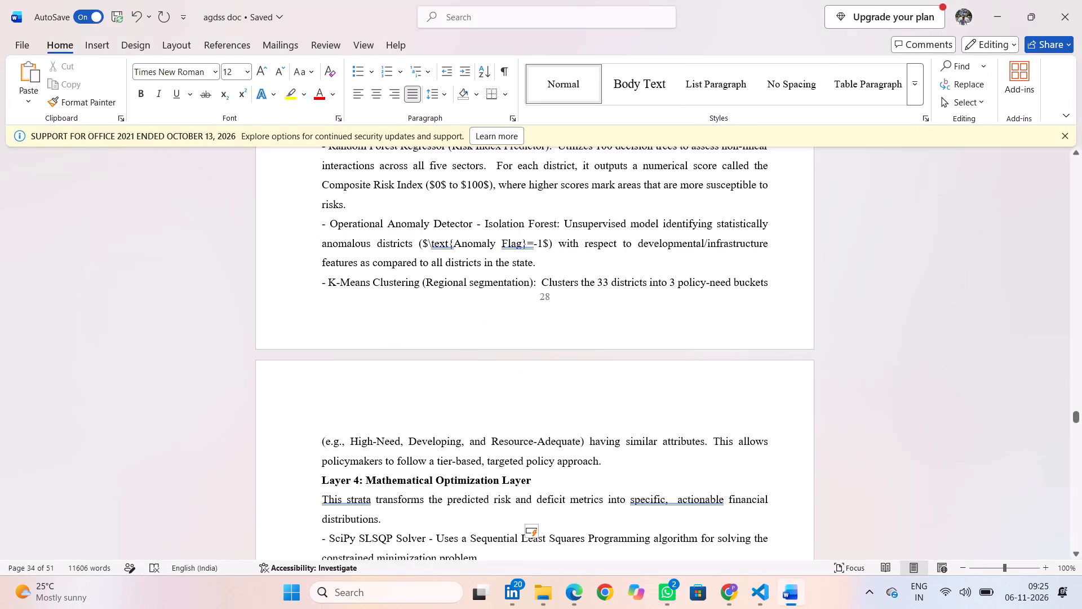
Open the agdss document from the desktop, look over its abstract and keywords page, and close it.
left_click(987, 0)
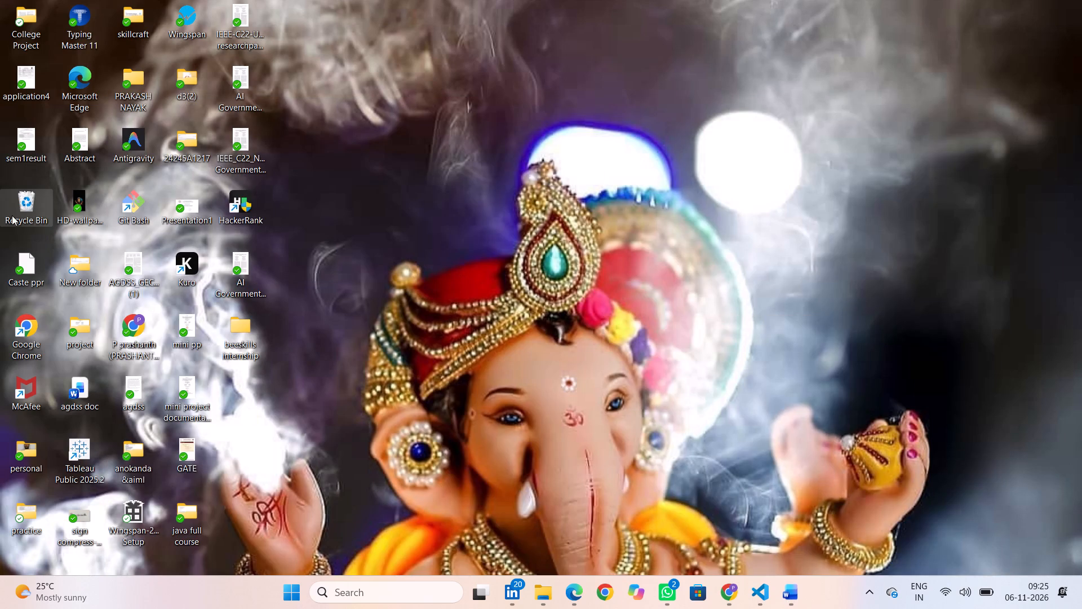
double_click(127, 399)
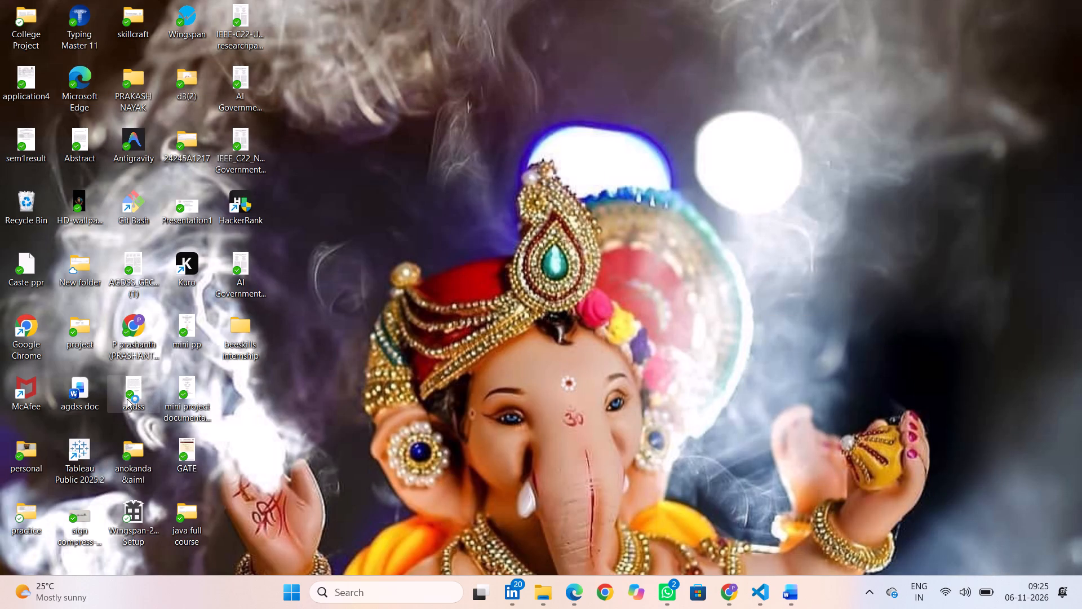
scroll(430, 477, "down", 3)
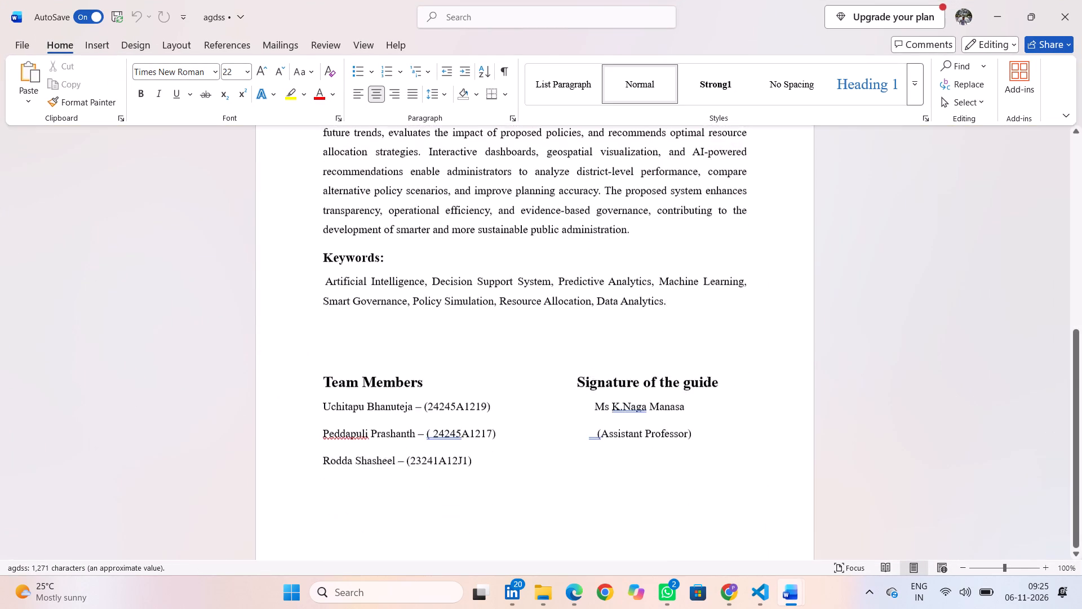
scroll(430, 477, "down", 1)
scroll(430, 477, "up", 10)
scroll(430, 477, "down", 2)
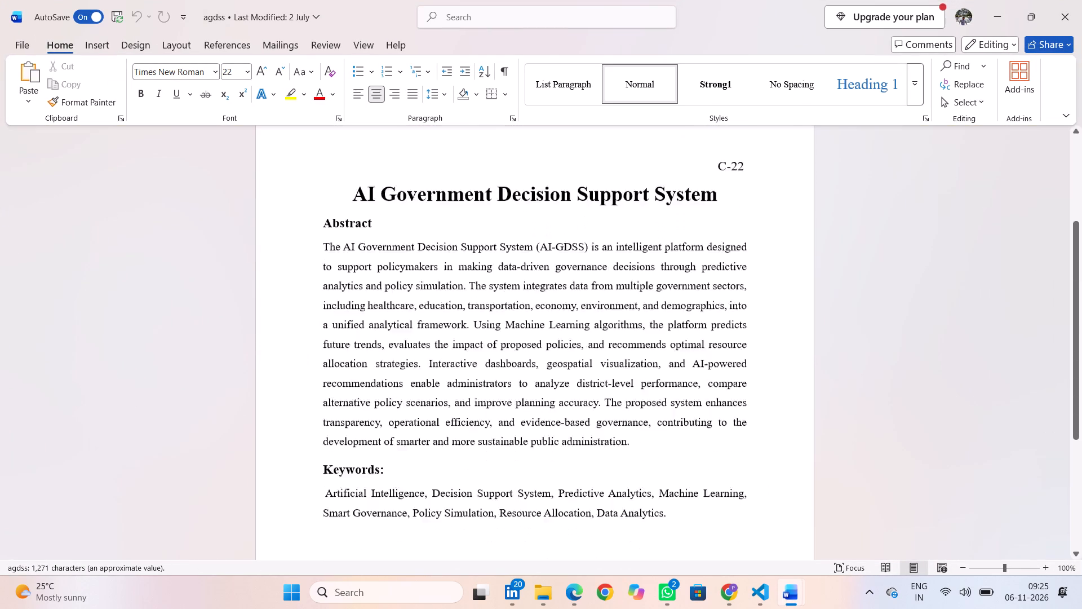
scroll(430, 477, "down", 13)
scroll(430, 477, "up", 7)
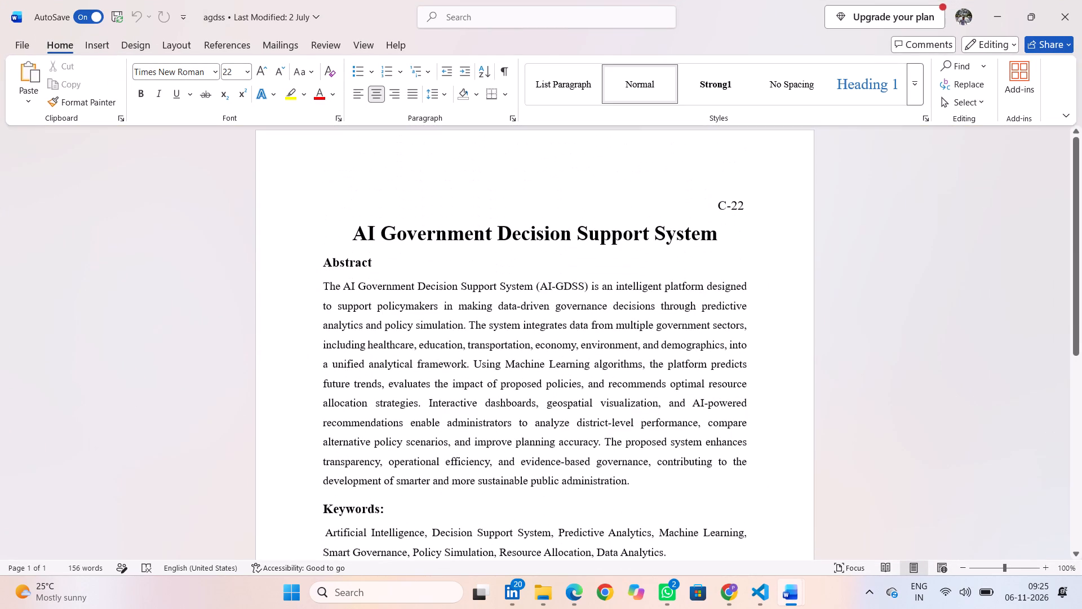
scroll(430, 477, "up", 3)
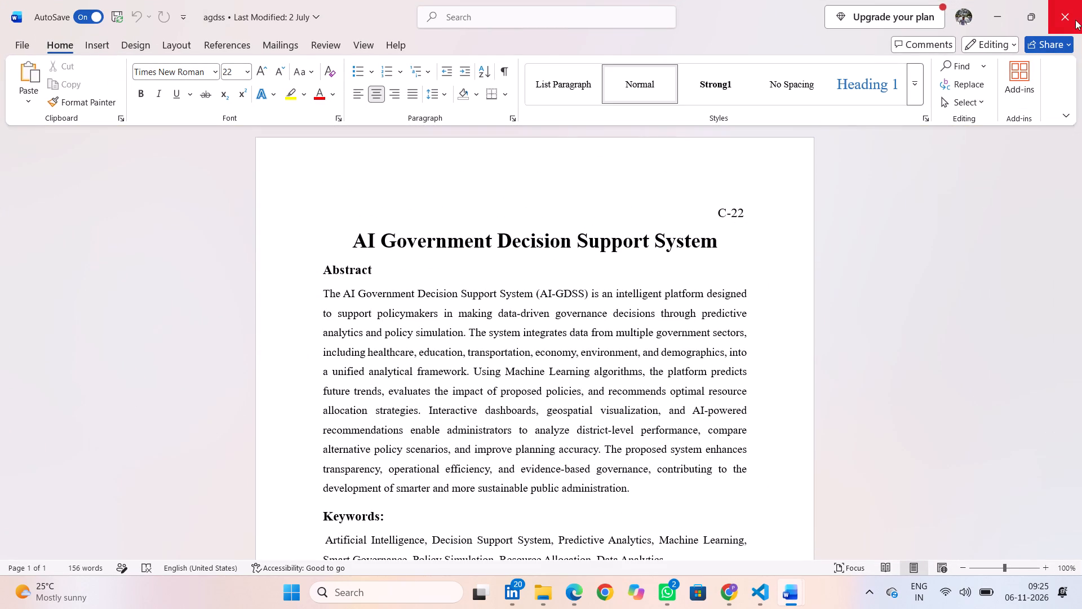
left_click(1075, 14)
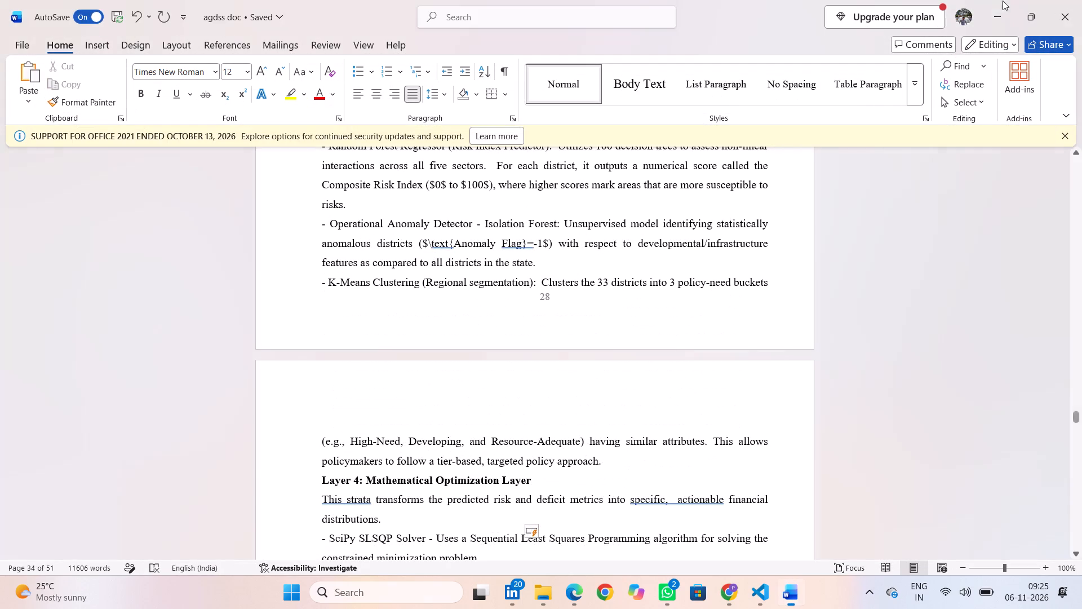
Open the AI Government Decision Support System (AutoRecovered) document from the desktop, look through it to the references, and close it.
left_click(995, 8)
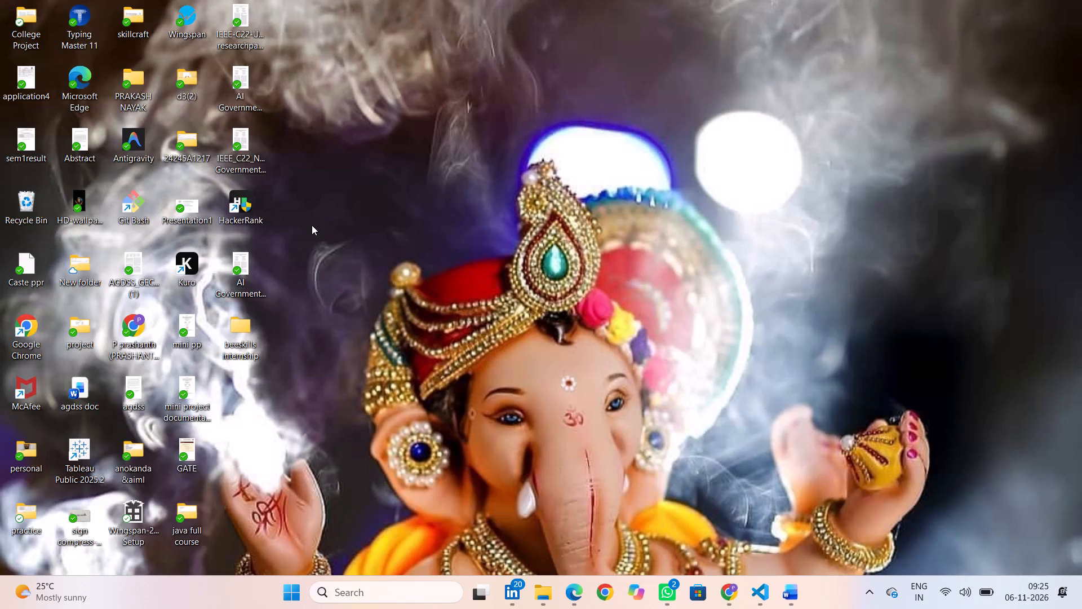
double_click(243, 271)
scroll(524, 422, "down", 2)
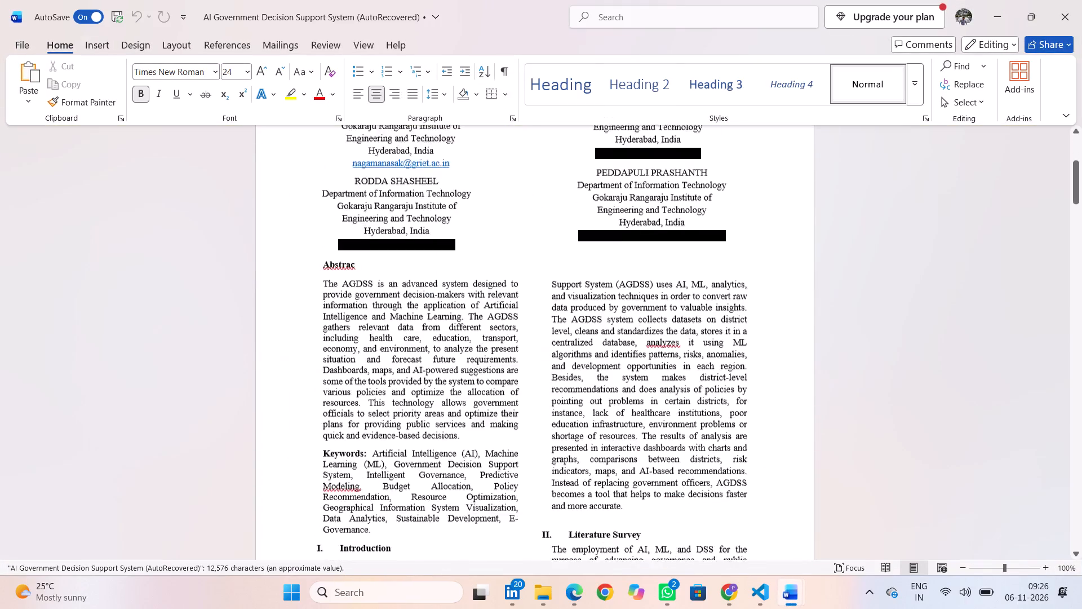
scroll(524, 422, "down", 11)
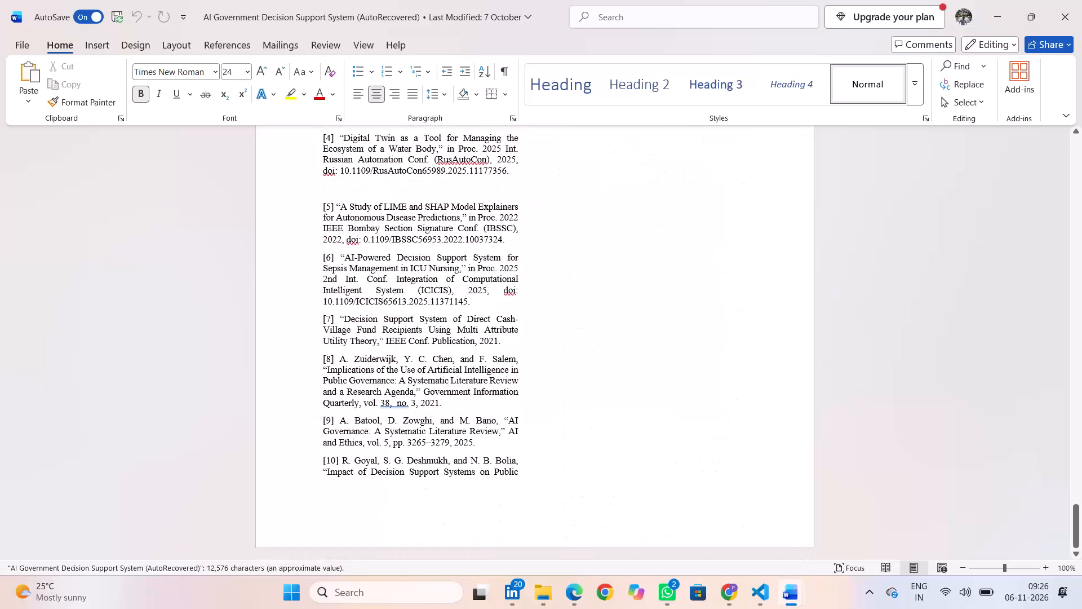
left_click(1081, 0)
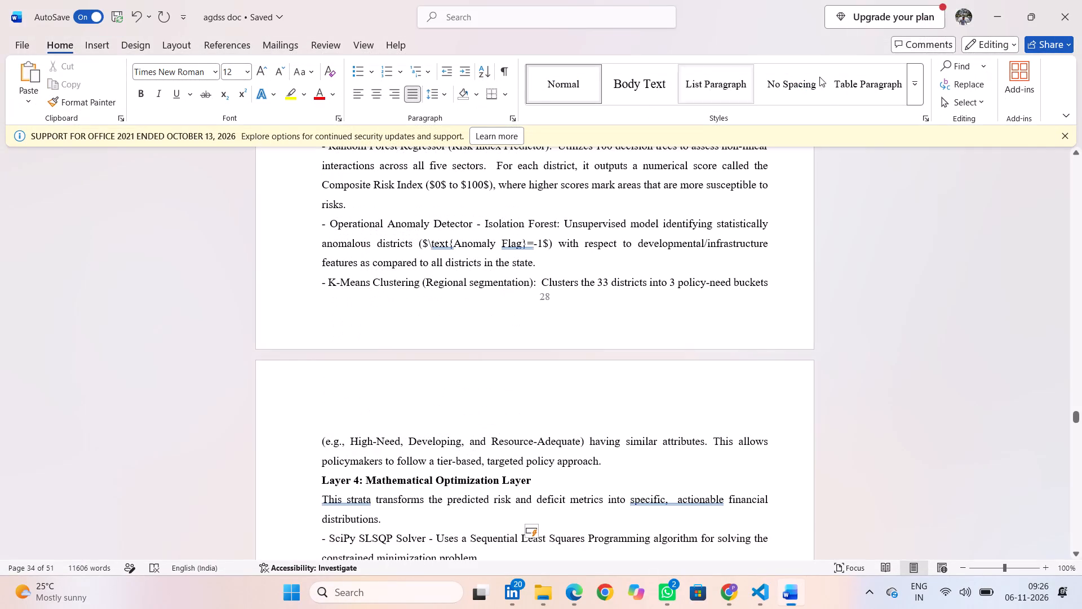
Open the IEEE_C22 AI Government Decision Support System (AGDSS) PDF from the desktop, look over its opening pages, and close it along with the browser.
left_click(992, 5)
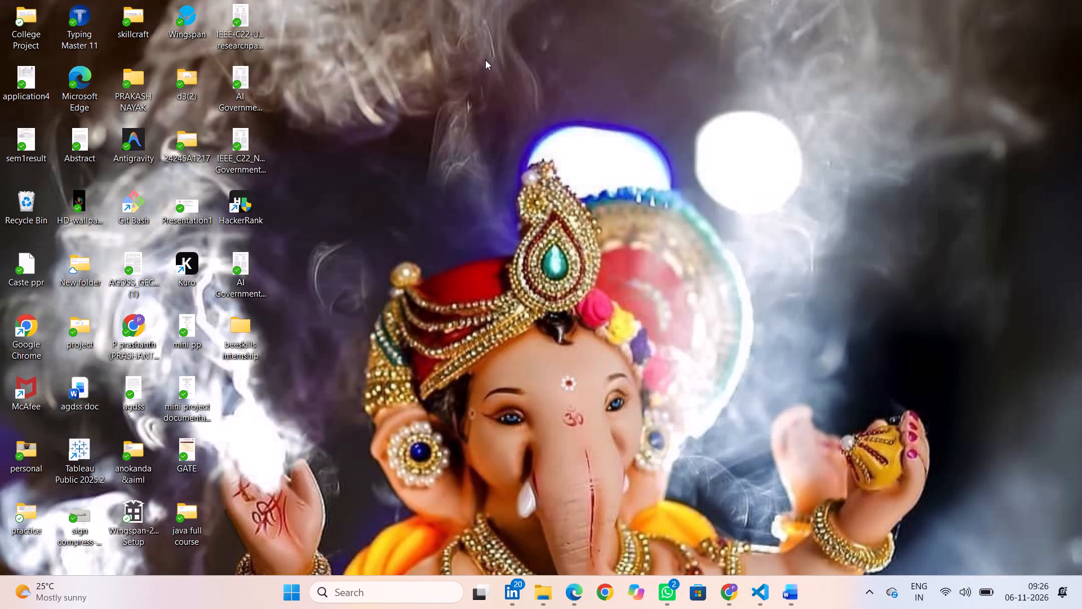
double_click(246, 151)
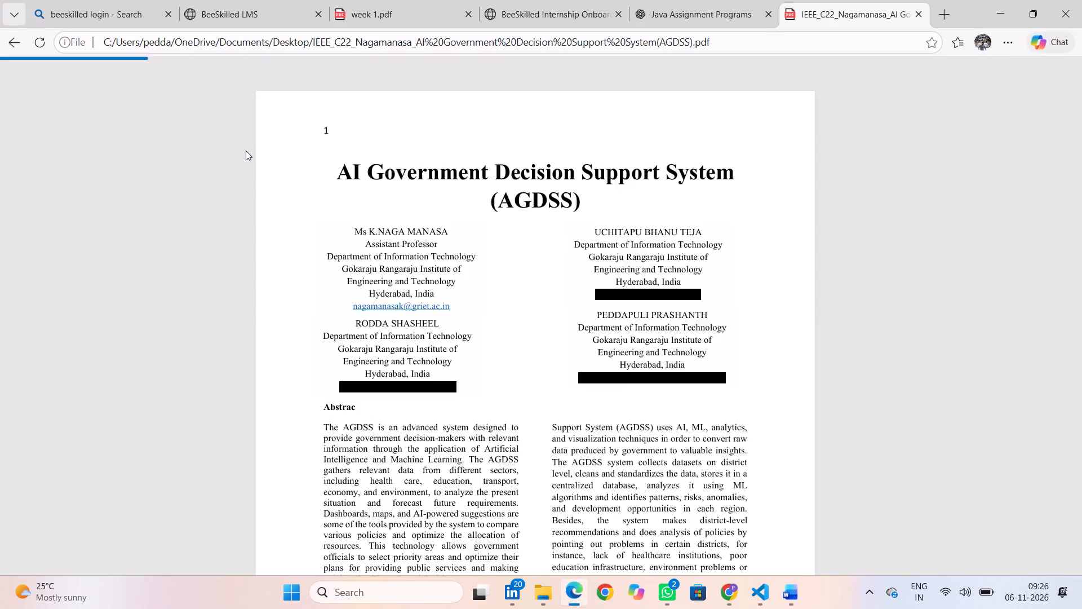
scroll(504, 282, "up", 8)
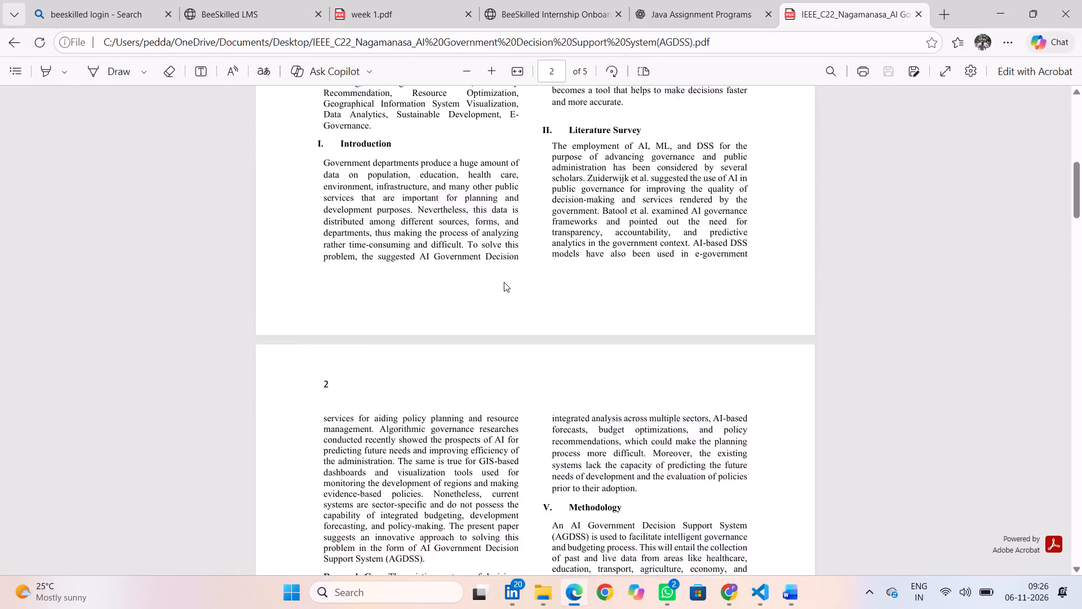
scroll(504, 282, "up", 8)
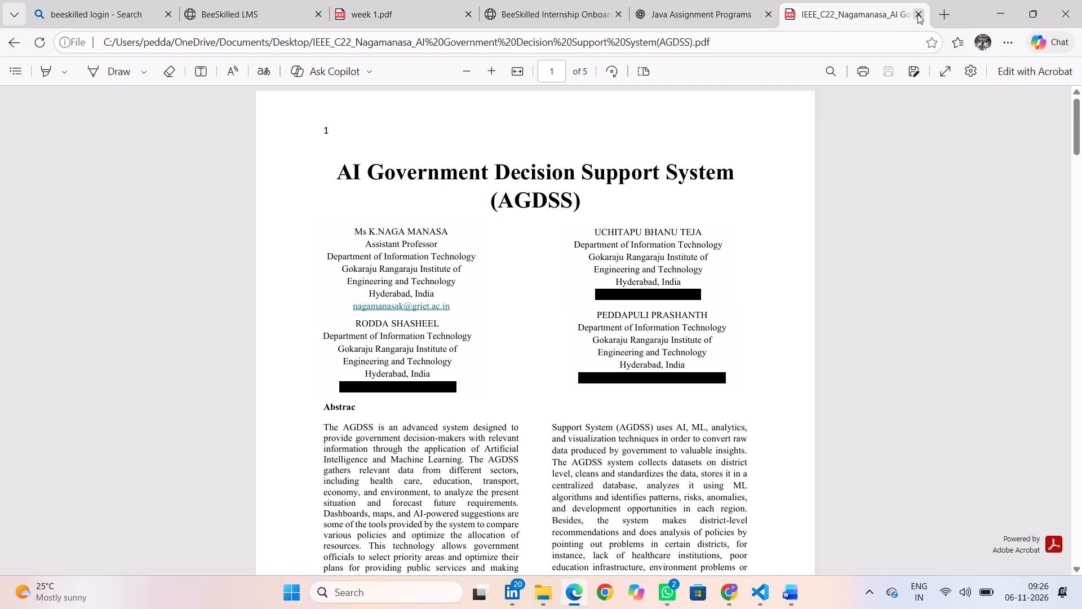
left_click(917, 14)
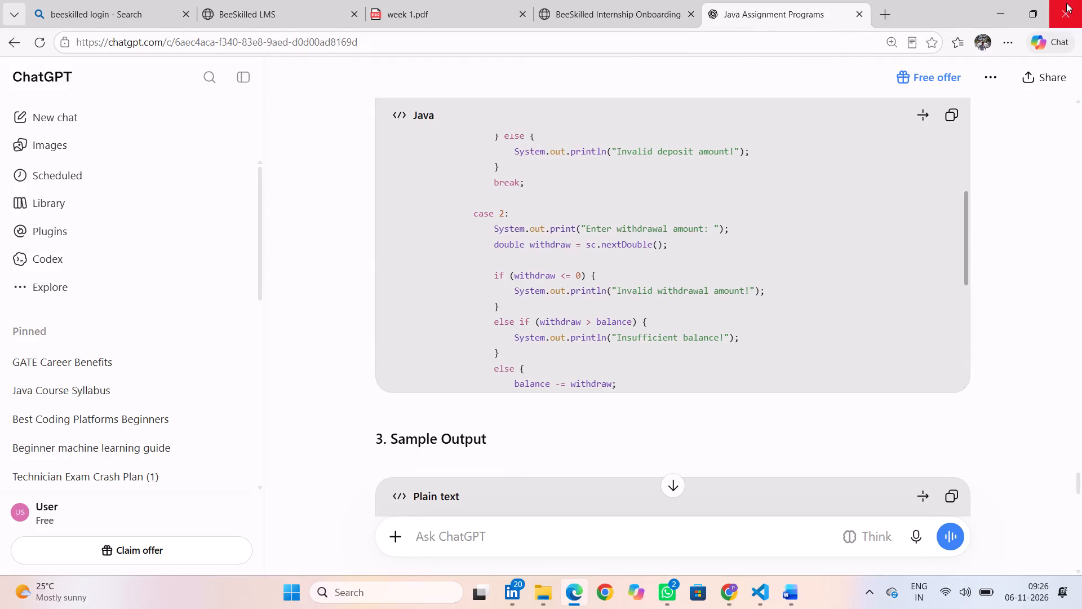
left_click(1066, 3)
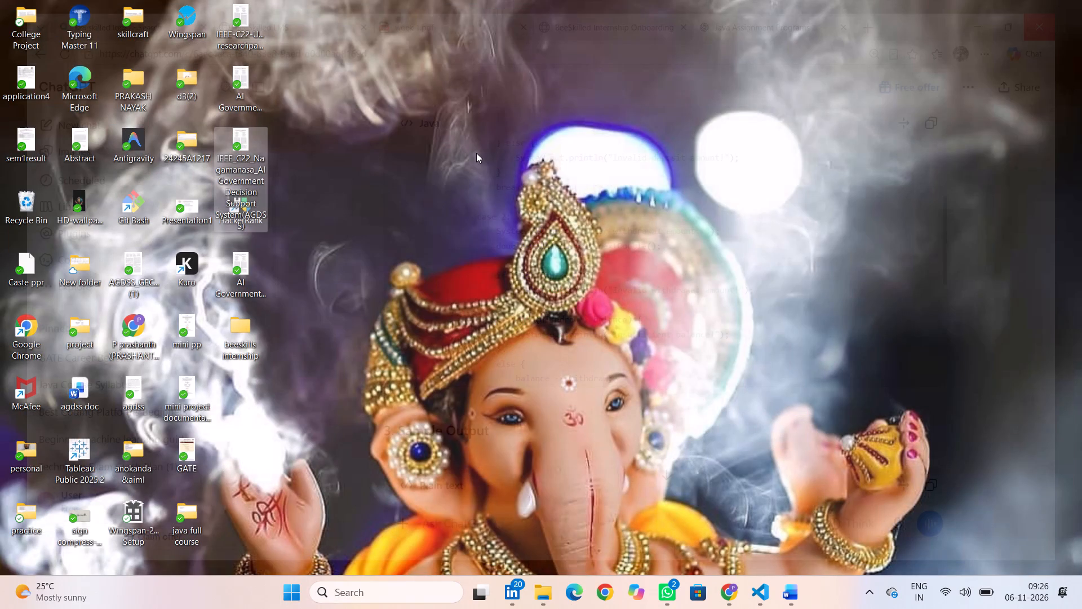
left_click(366, 226)
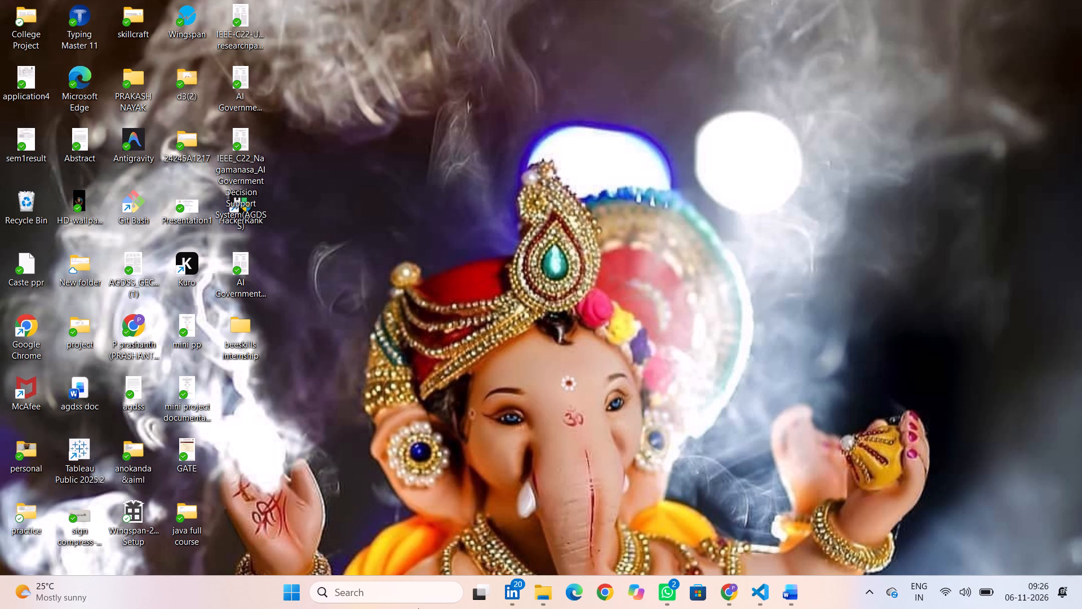
Return to the agdss doc report and review its title page and certificate page from the beginning of the document.
left_click(784, 592)
scroll(546, 312, "up", 8)
scroll(546, 312, "up", 13)
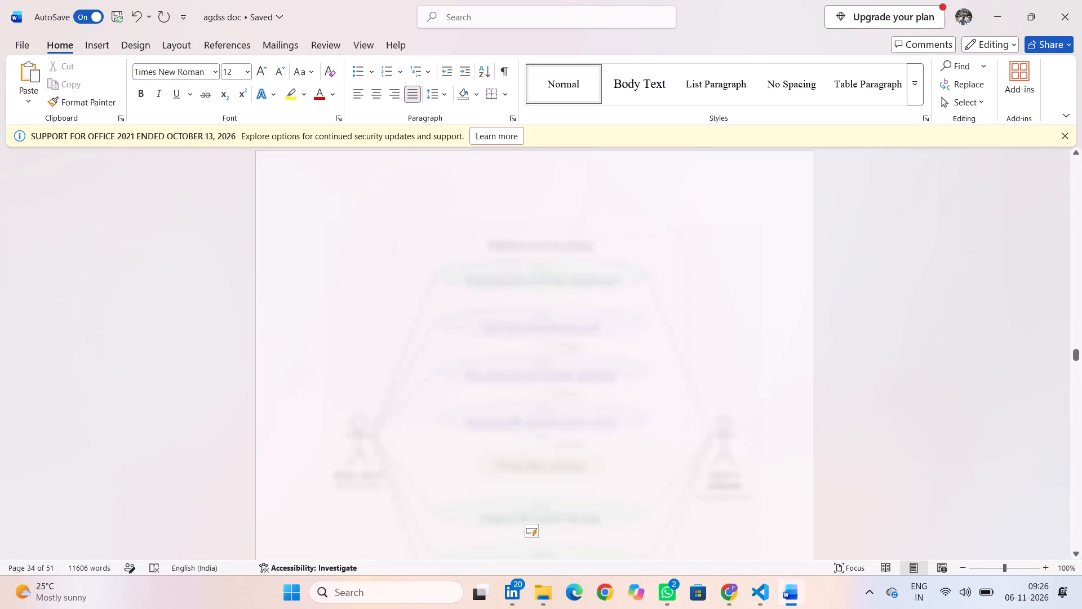
scroll(546, 312, "up", 18)
scroll(546, 312, "up", 11)
scroll(546, 312, "down", 2)
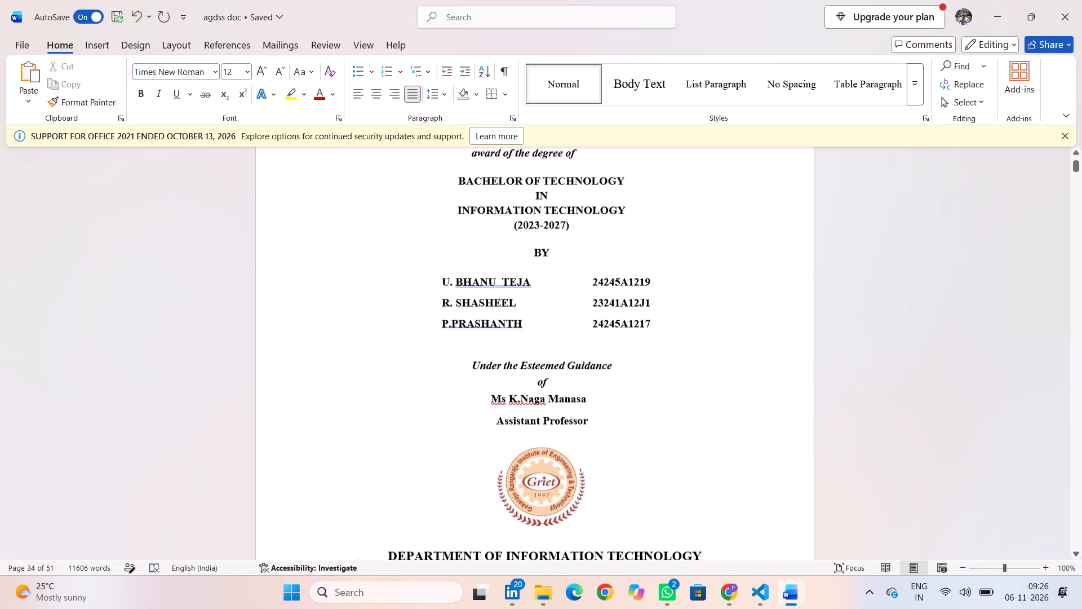
scroll(546, 312, "down", 4)
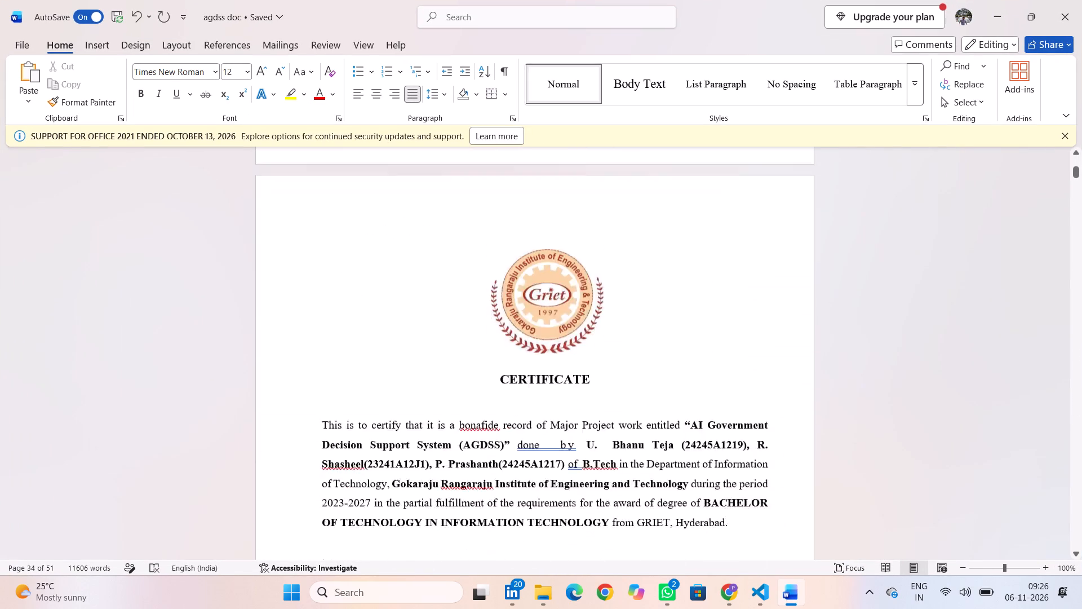
scroll(546, 312, "down", 3)
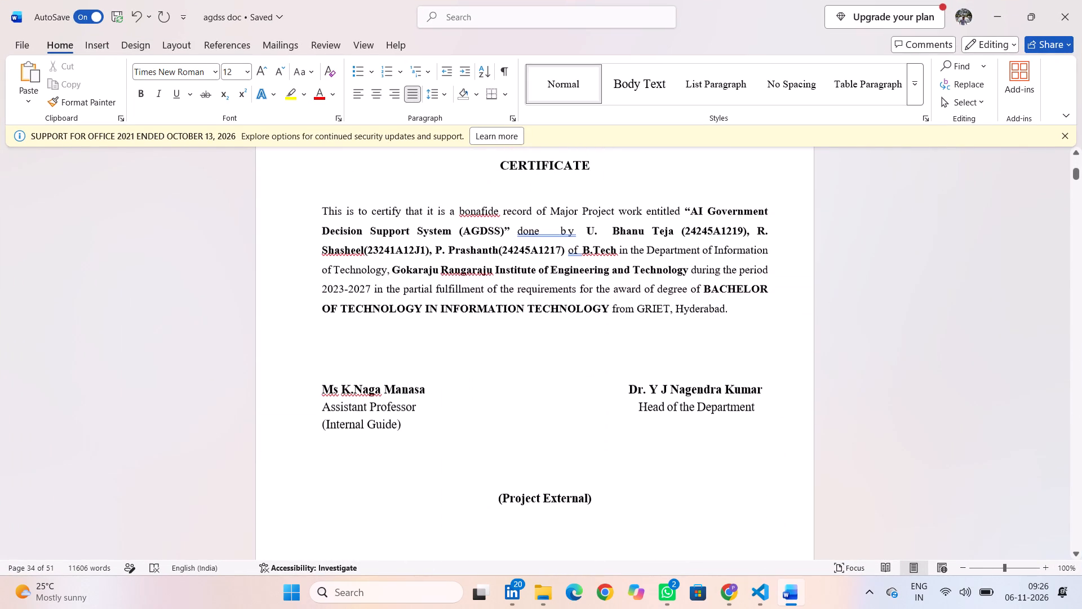
scroll(546, 312, "down", 2)
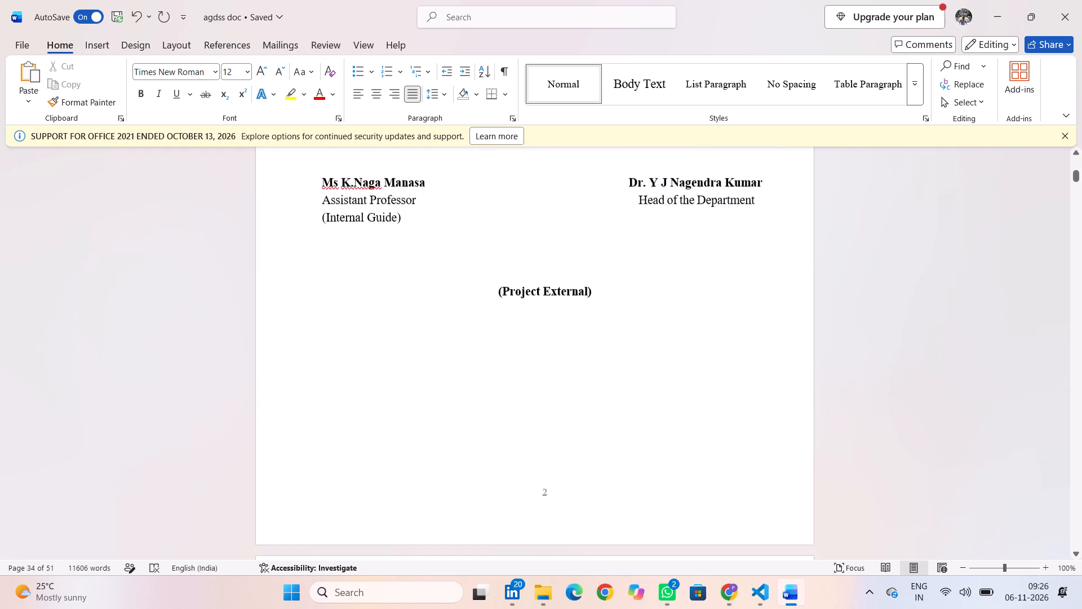
scroll(546, 312, "down", 1)
Add three blank lines above the (Project External) line on the certificate page.
scroll(546, 312, "up", 1)
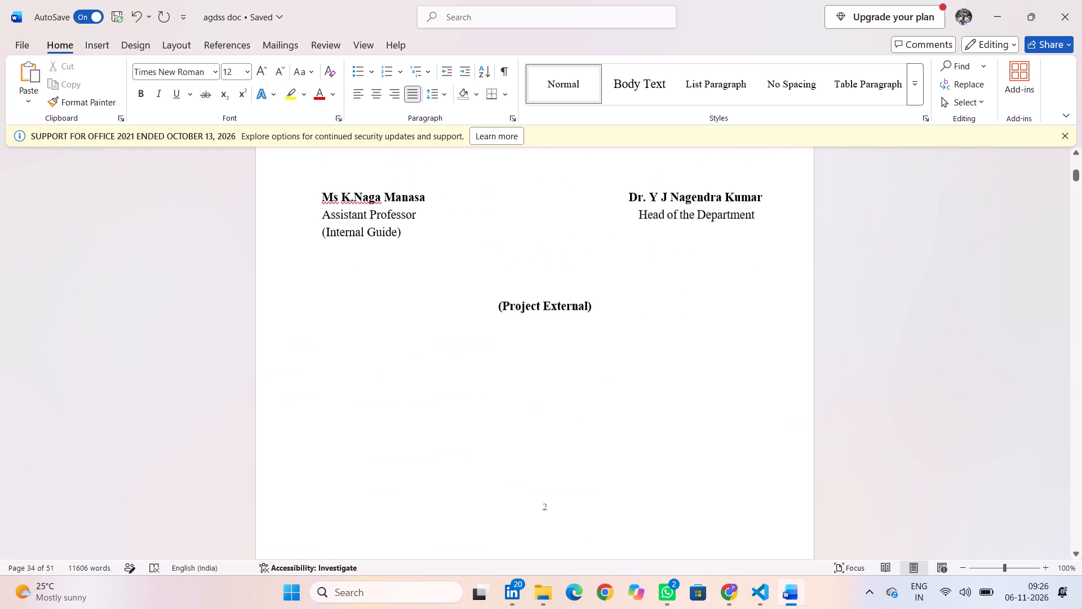
scroll(546, 312, "up", 1)
left_click(512, 296)
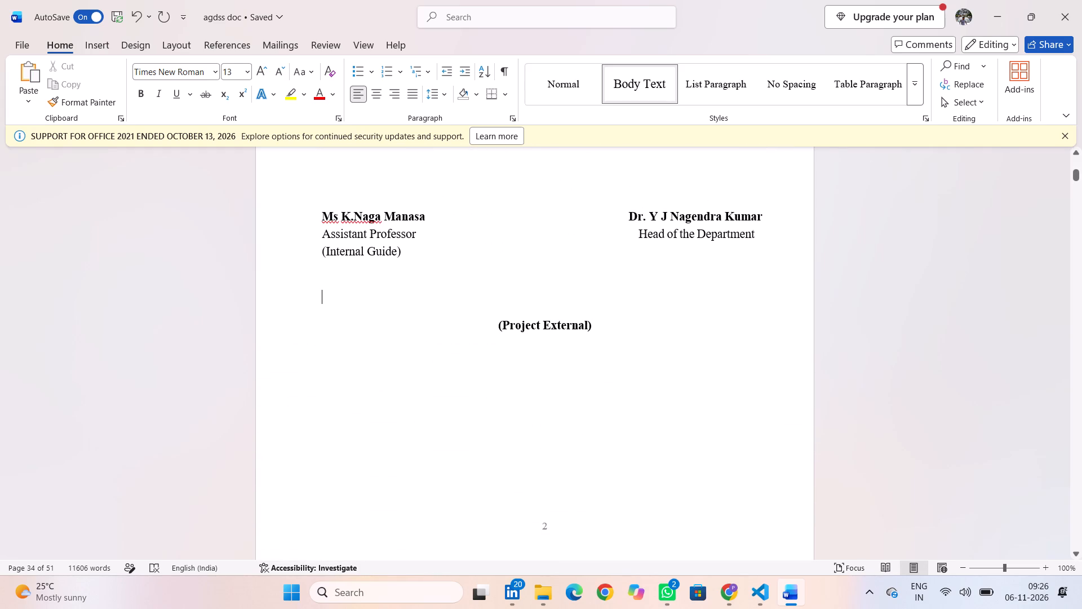
key("Return")
key("Return")
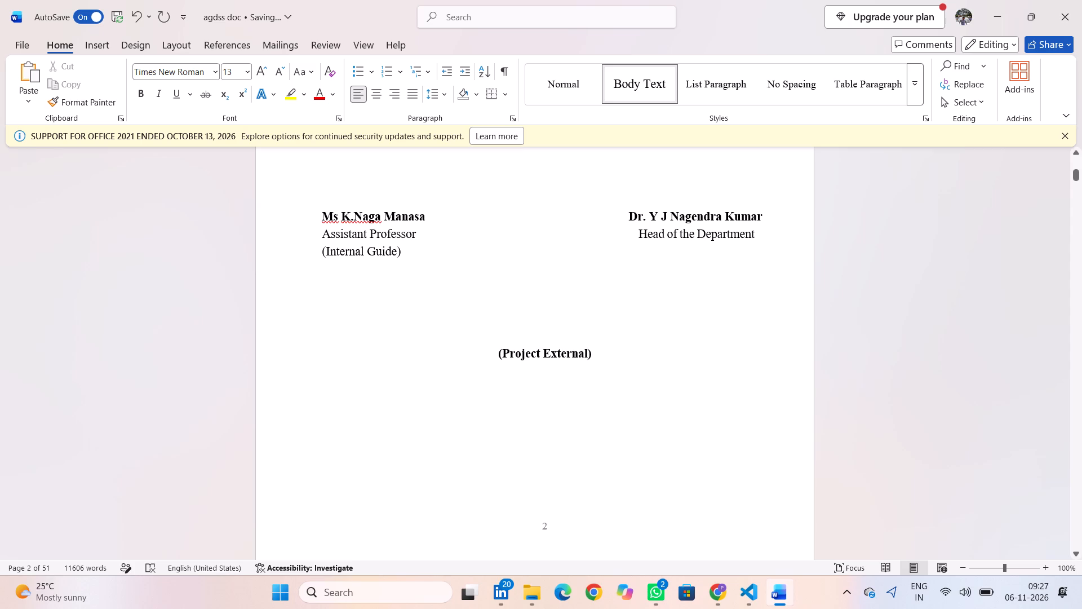
key("Return")
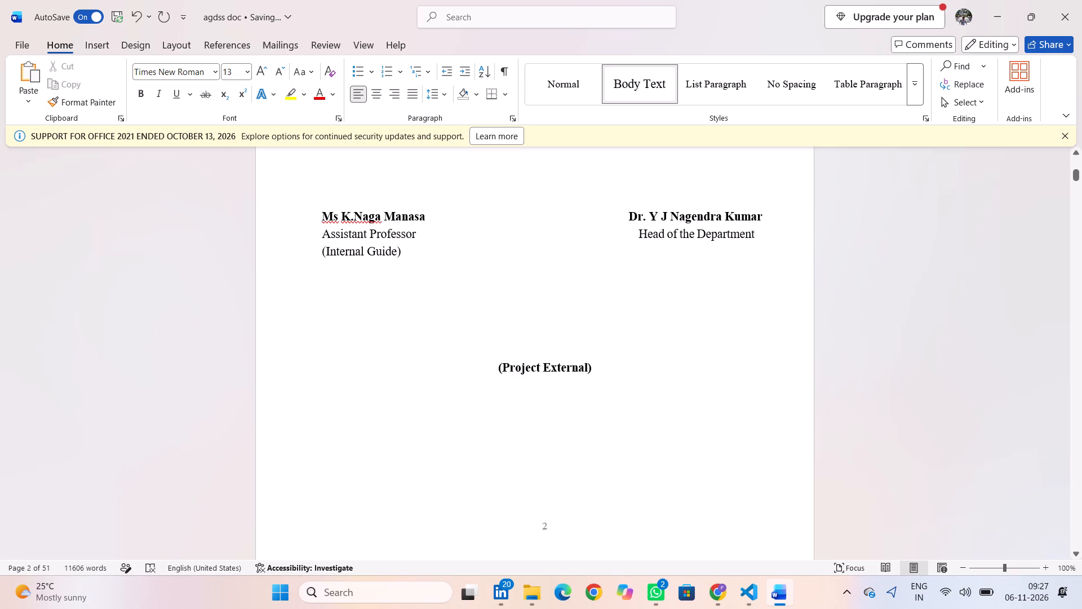
left_click(493, 371)
key("BackSpace")
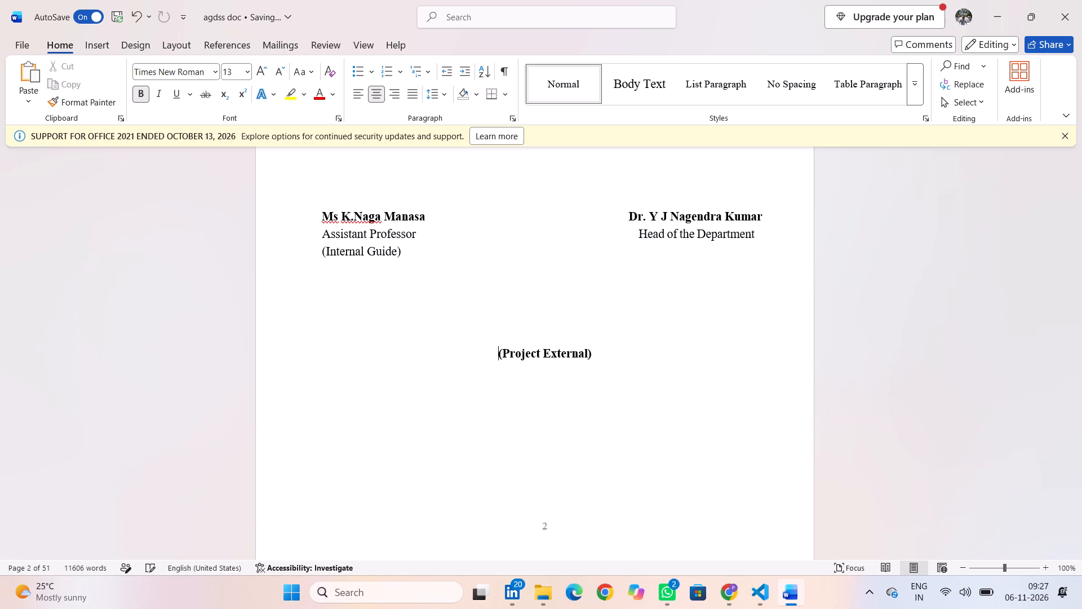
key("BackSpace")
key("Return")
key("Return")
Review the ACKNOWLEDGEMENT page, including its thank-you paragraphs and the team members' photos and contact details.
scroll(531, 337, "down", 1)
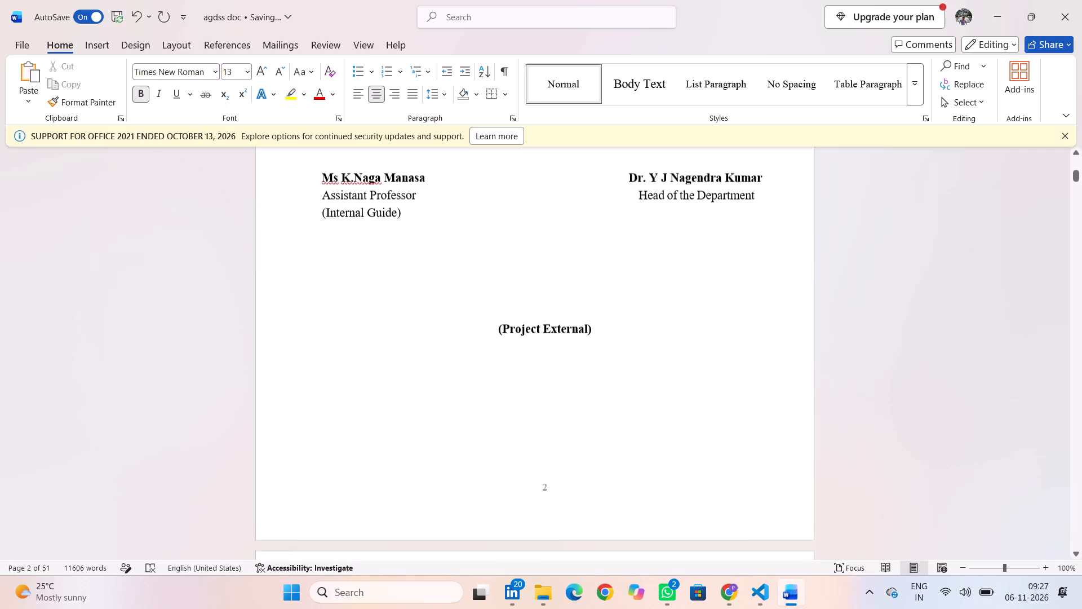
scroll(531, 337, "down", 4)
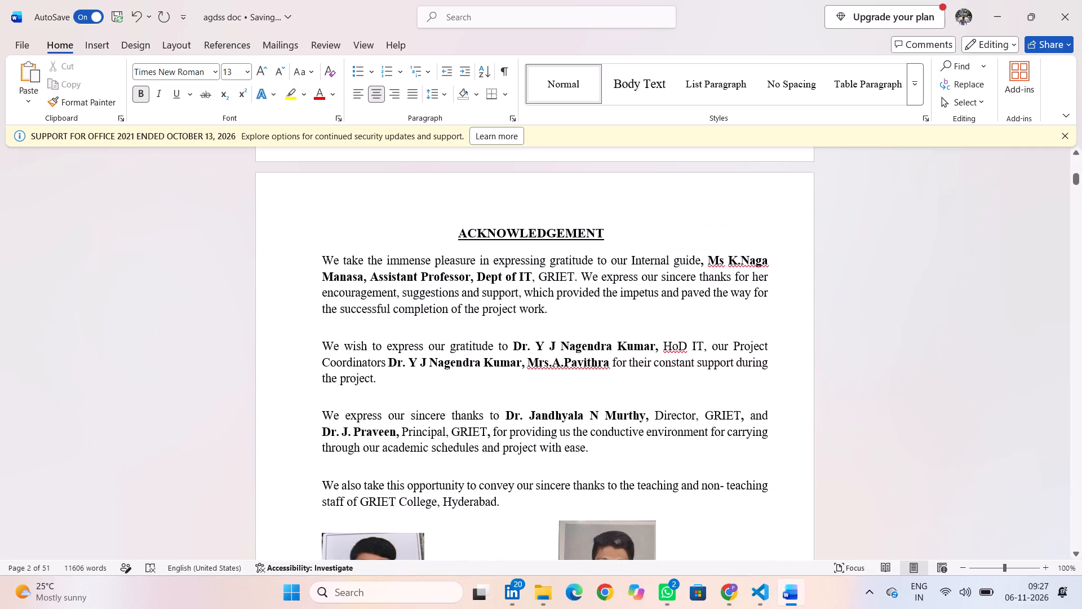
left_click(531, 337)
scroll(531, 337, "down", 1)
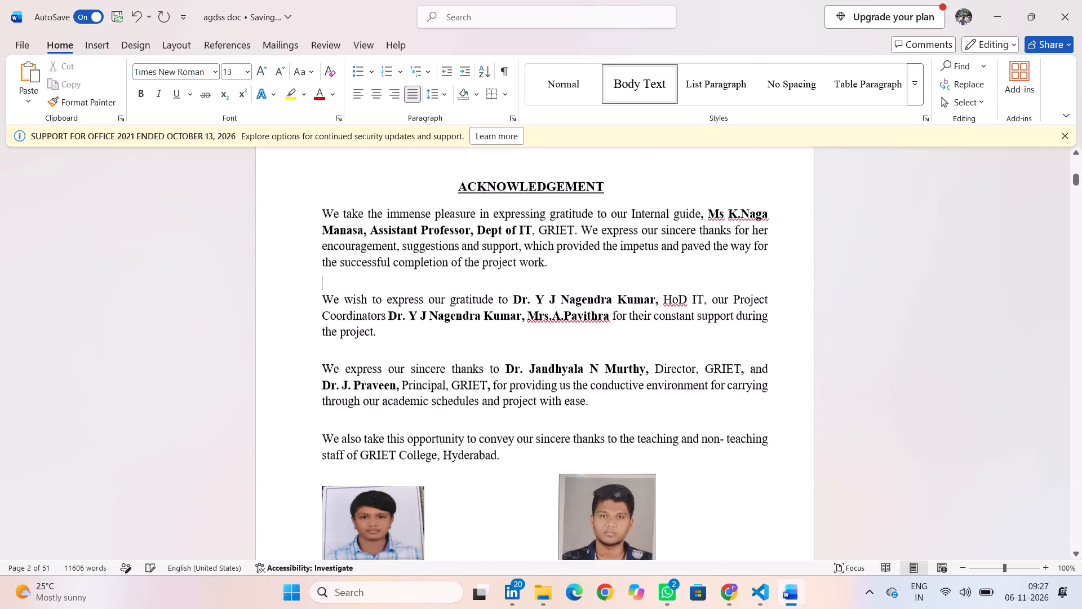
scroll(531, 337, "down", 3)
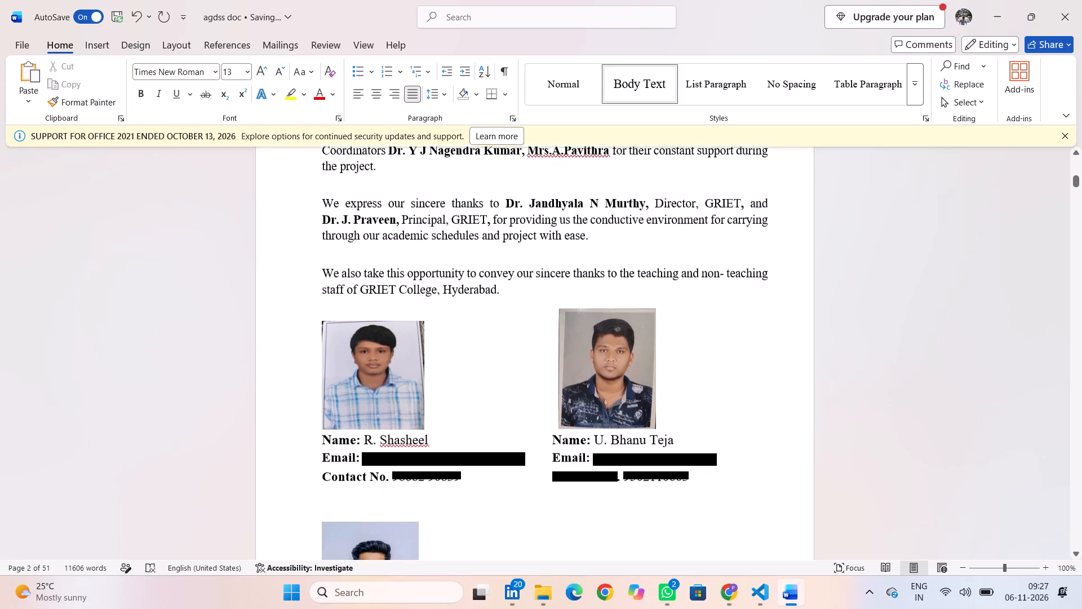
scroll(531, 337, "down", 3)
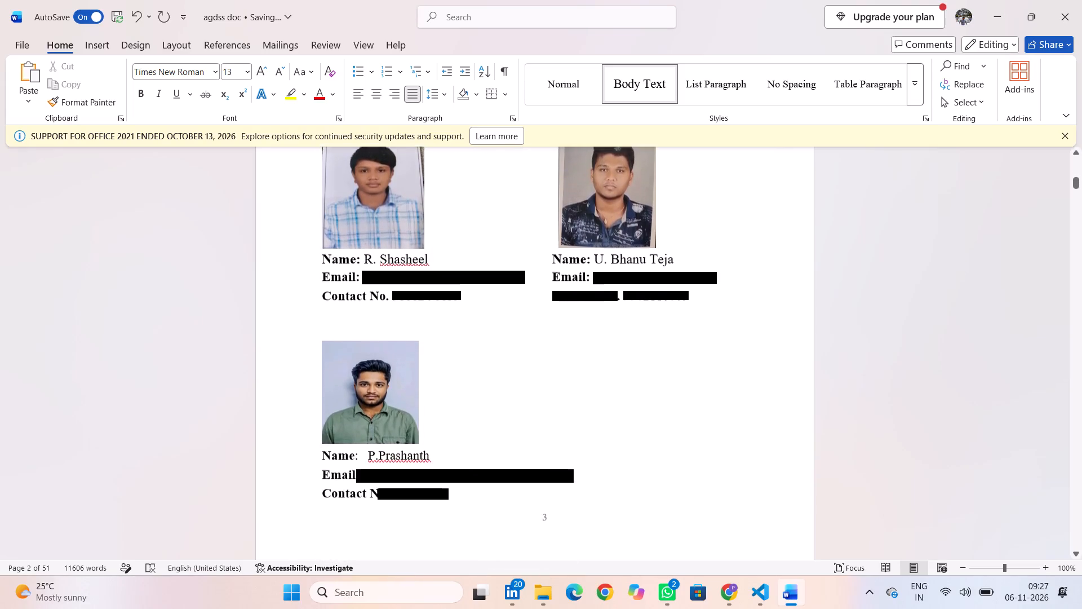
scroll(531, 337, "down", 3)
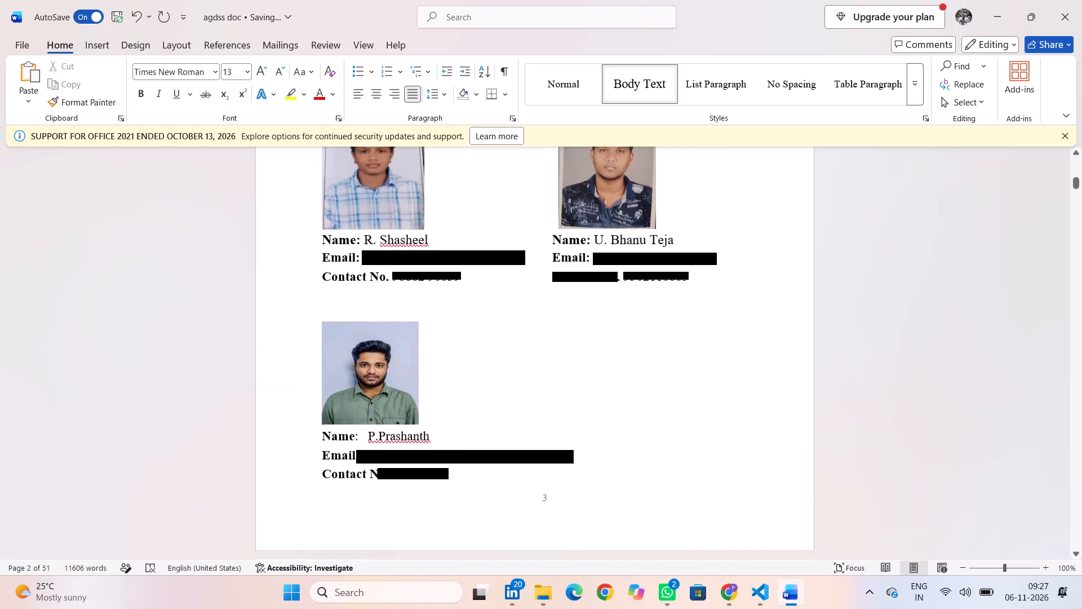
scroll(531, 337, "down", 2)
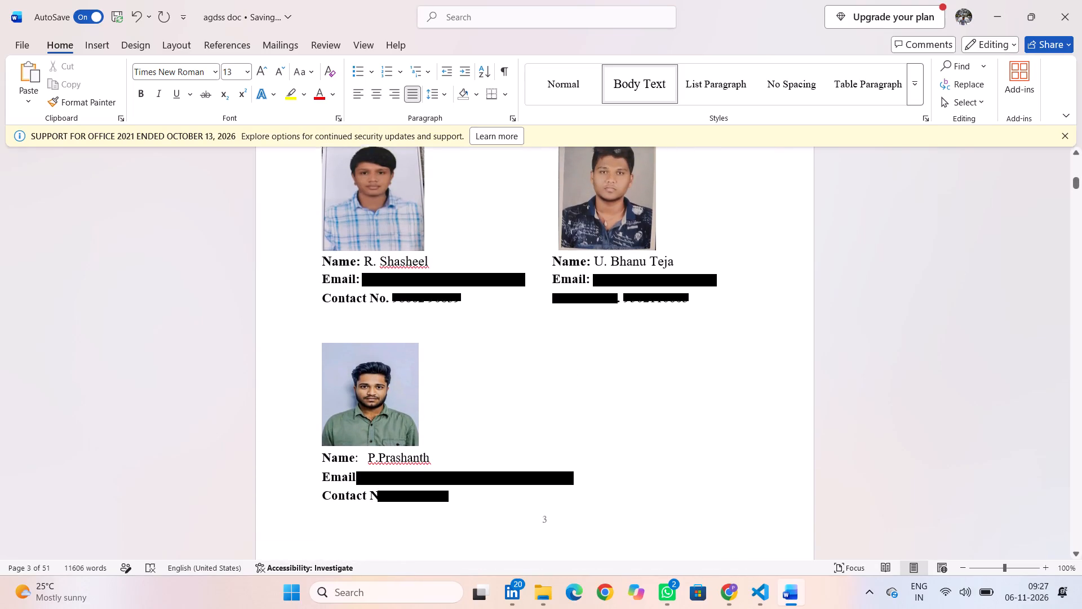
scroll(531, 337, "down", 1)
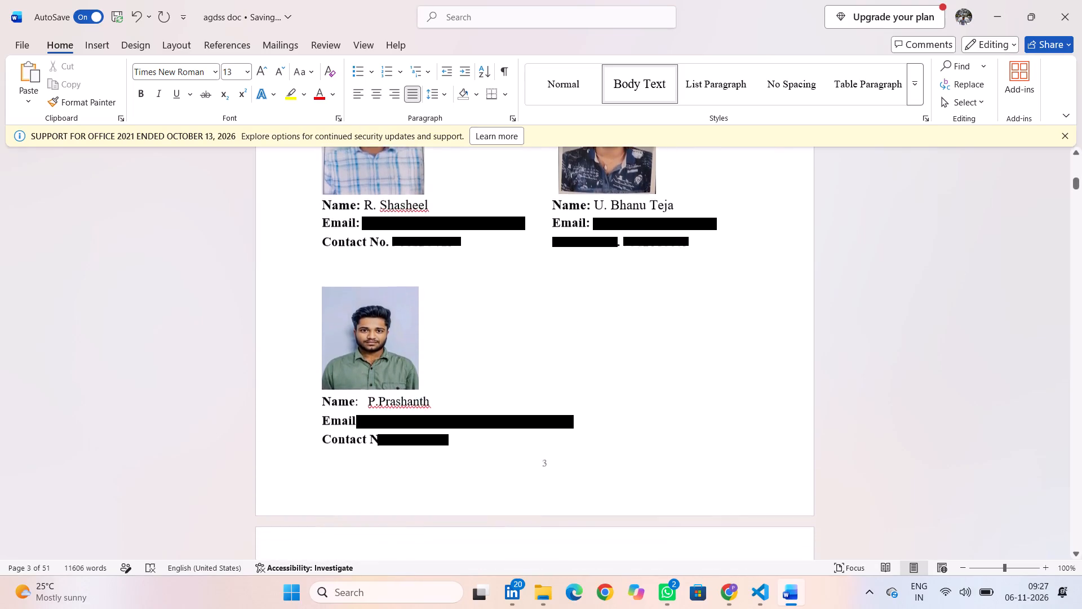
Examine the DECLARATION page, from its heading through the statements to the list of team members and roll numbers.
scroll(531, 337, "down", 1)
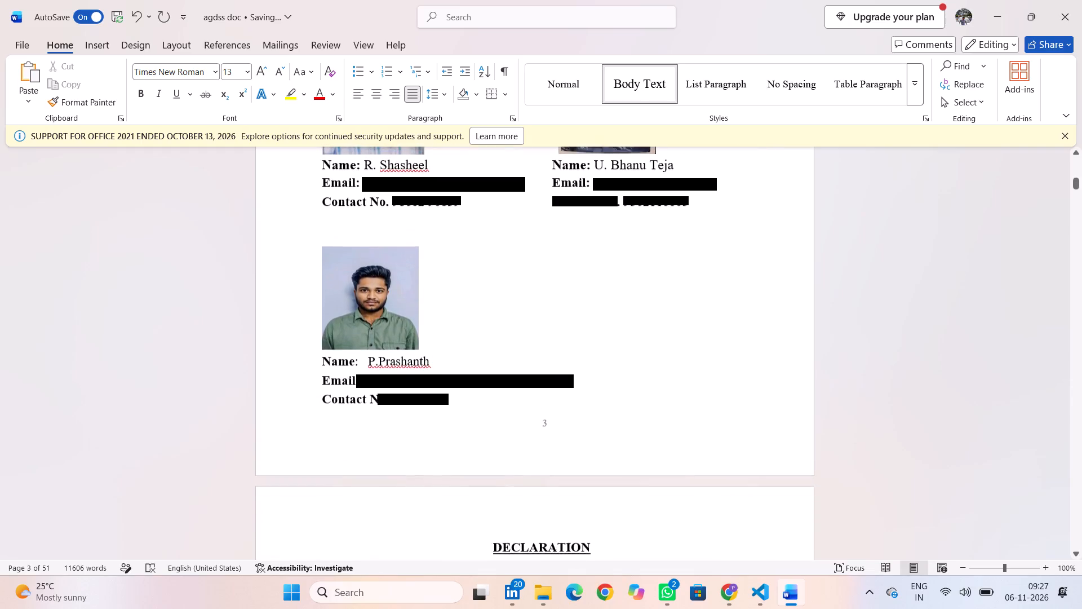
scroll(531, 337, "down", 3)
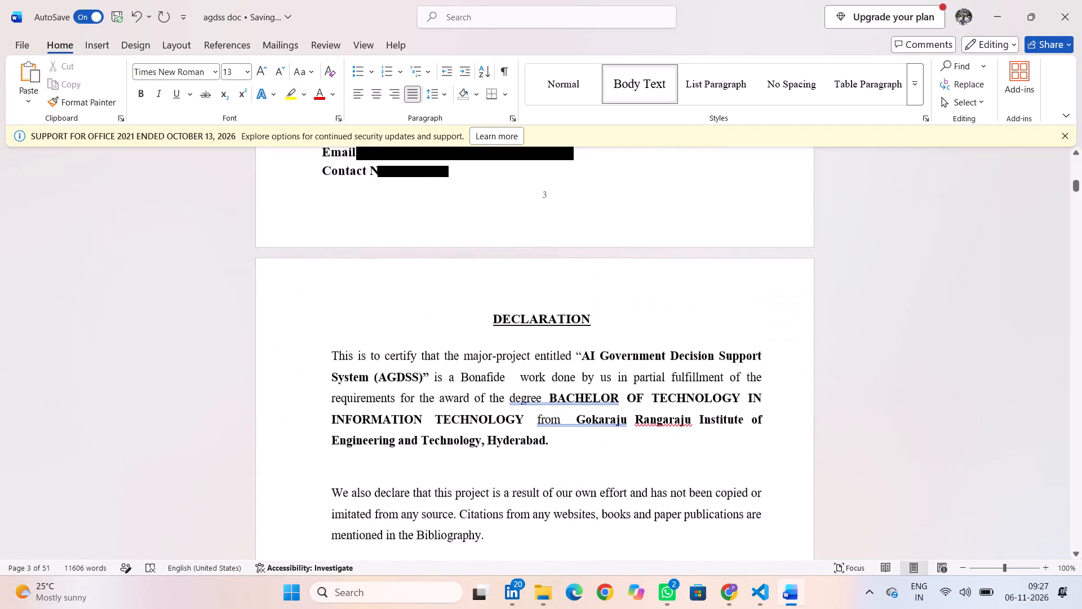
scroll(531, 337, "down", 1)
scroll(531, 337, "up", 1)
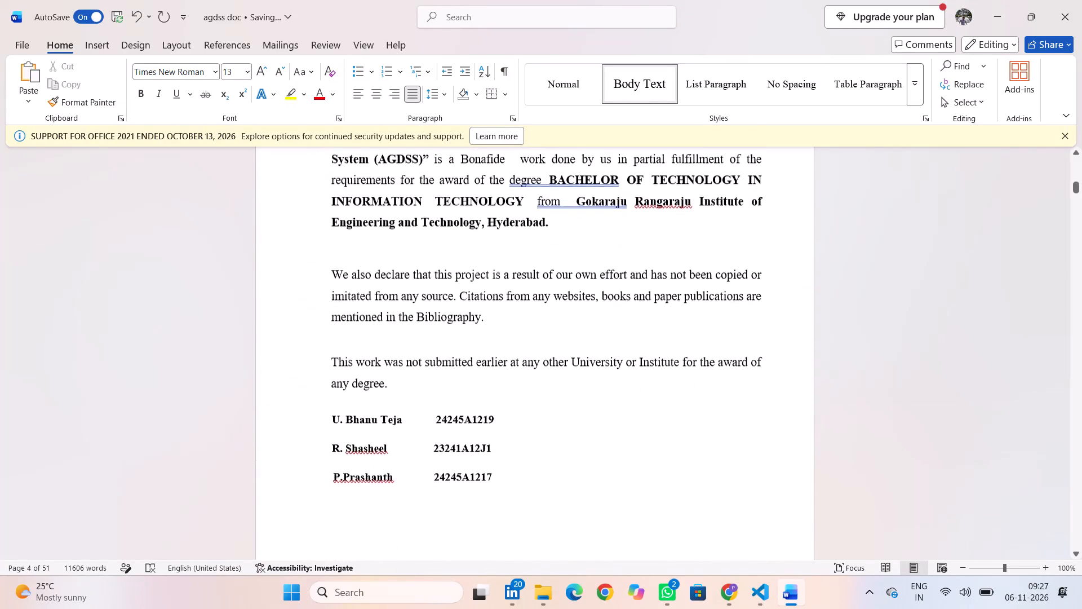
scroll(531, 337, "up", 1)
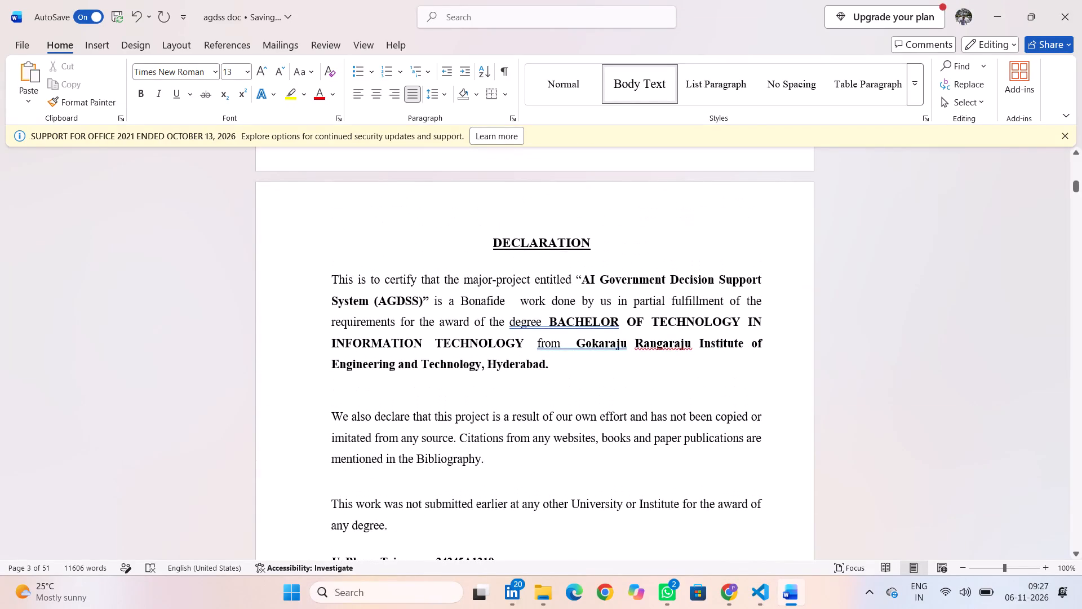
Review the pages from the DECLARATION through the table of contents, list of diagrams and Abstract to the start of Chapter 1.
scroll(531, 337, "down", 1)
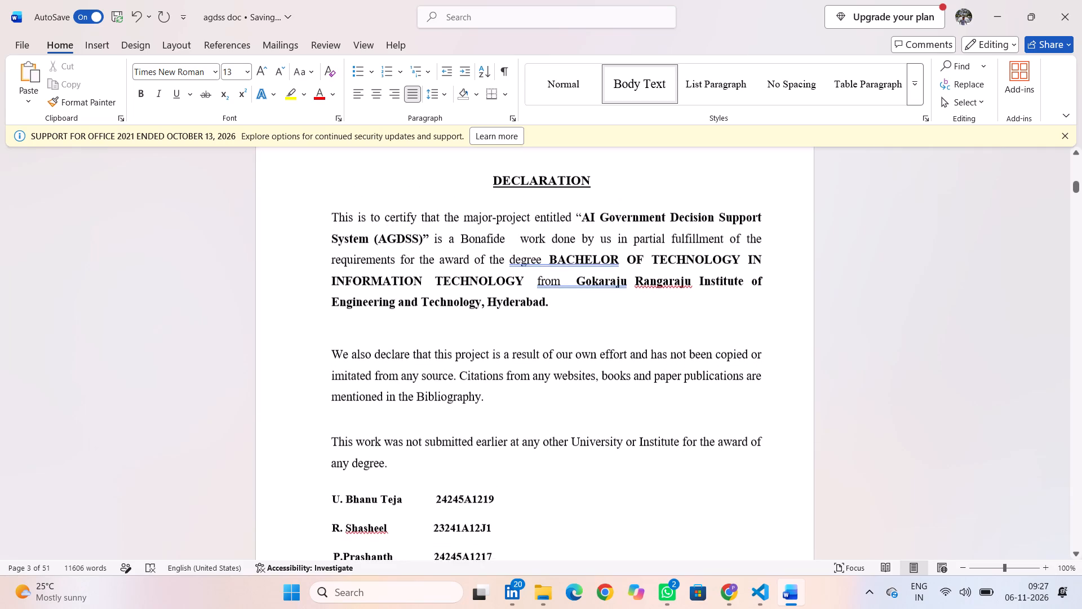
scroll(531, 337, "down", 2)
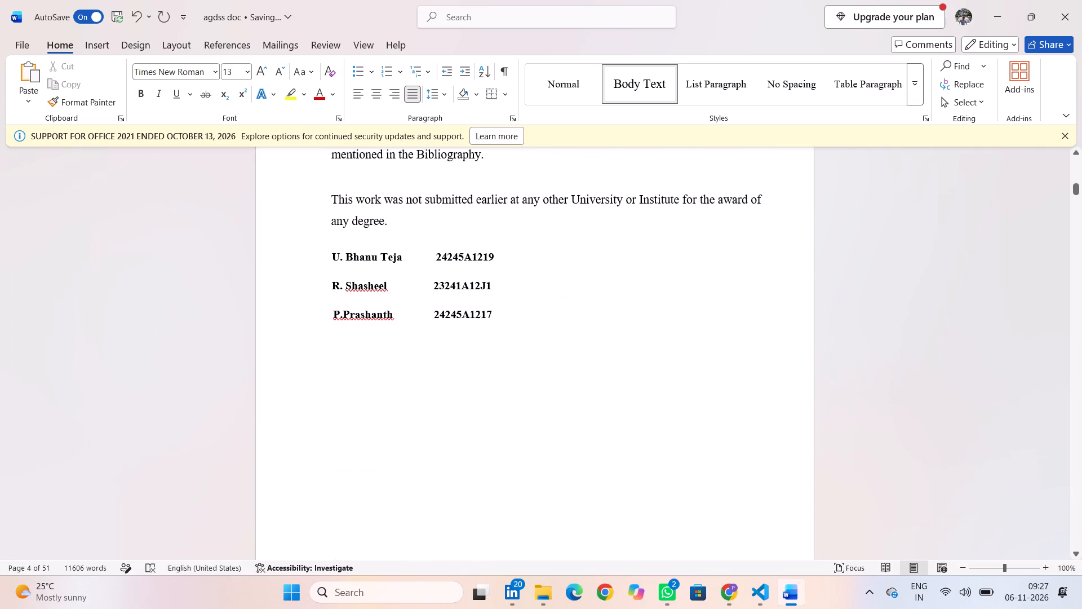
scroll(531, 337, "down", 1)
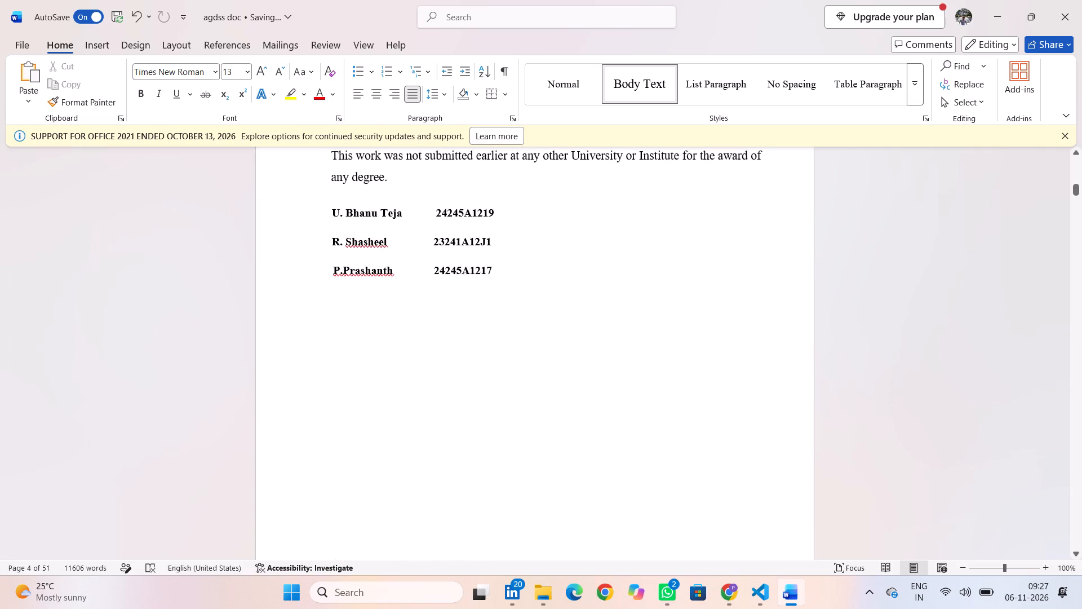
scroll(531, 337, "down", 4)
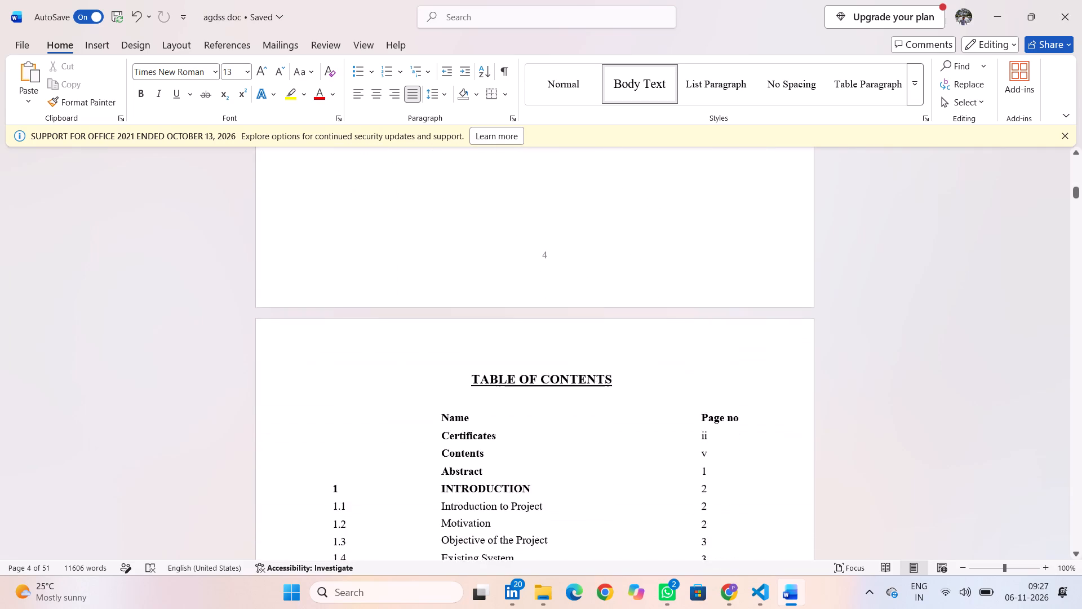
scroll(531, 337, "down", 5)
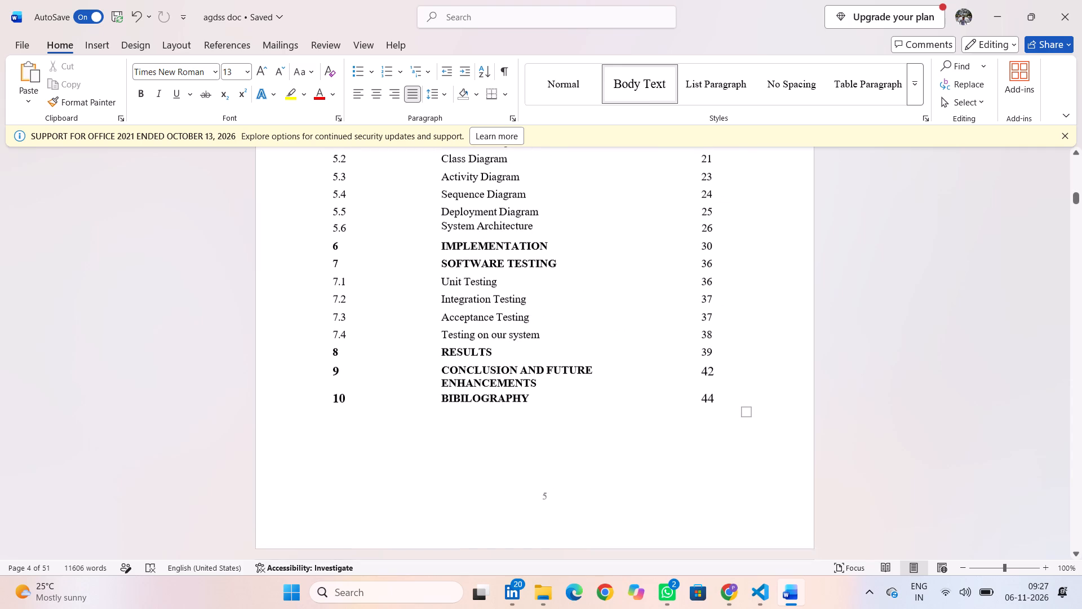
scroll(531, 337, "down", 3)
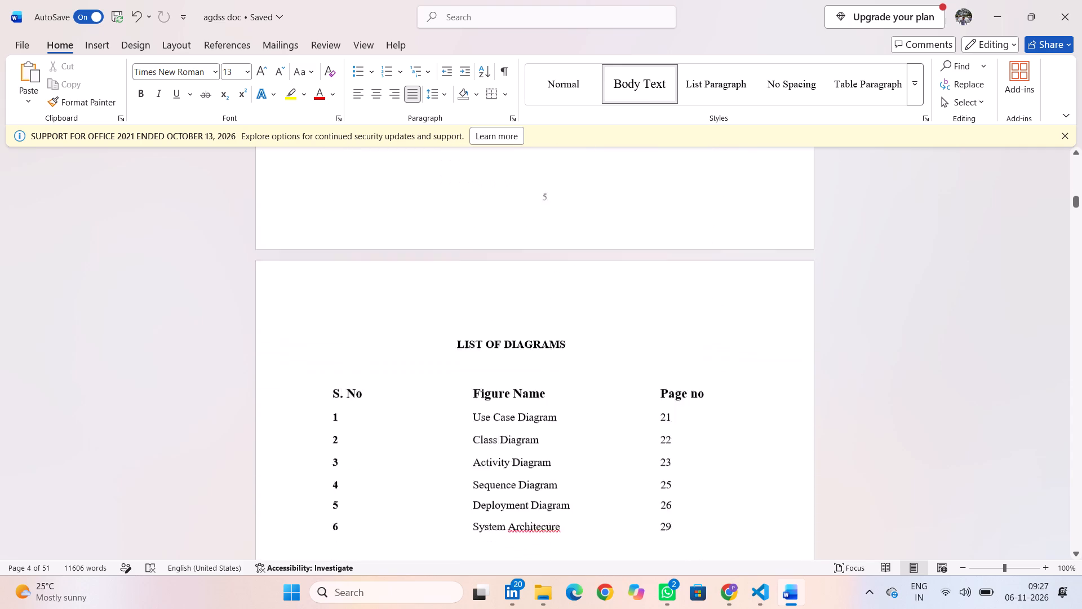
scroll(531, 337, "down", 3)
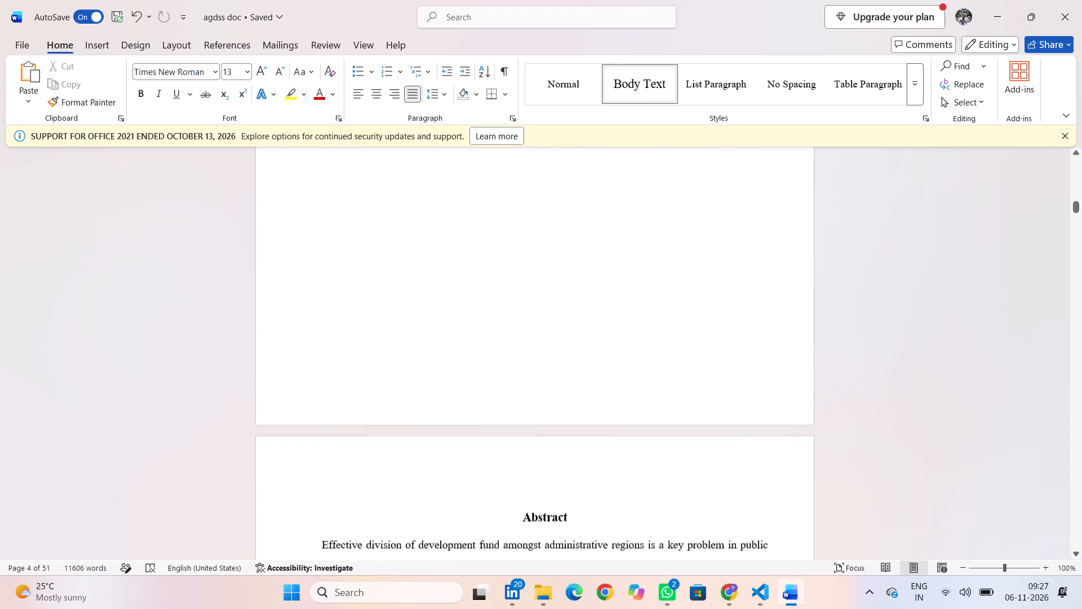
scroll(531, 337, "down", 4)
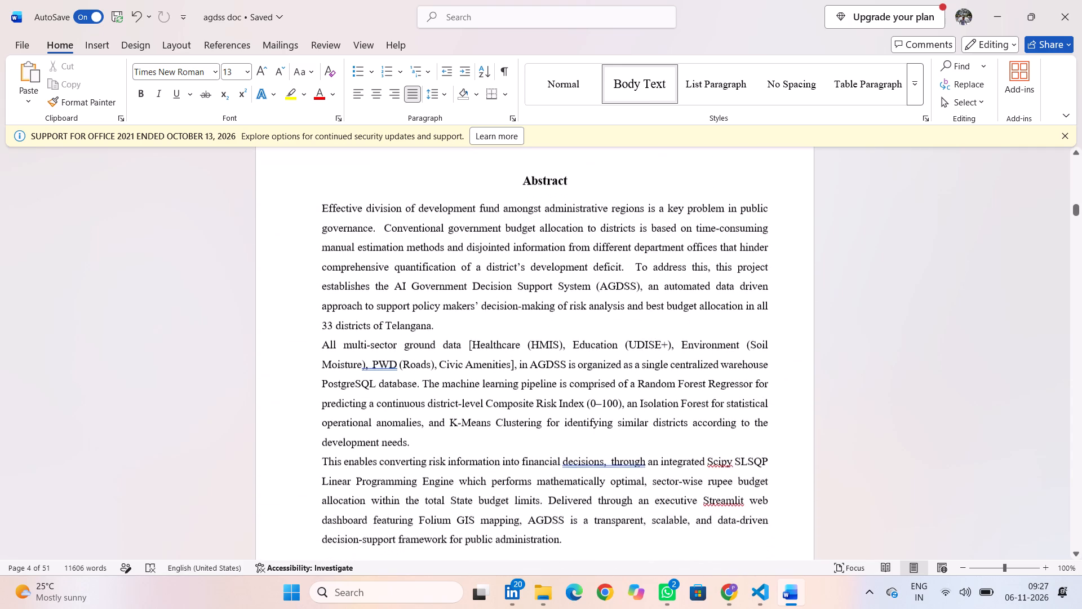
scroll(531, 337, "down", 3)
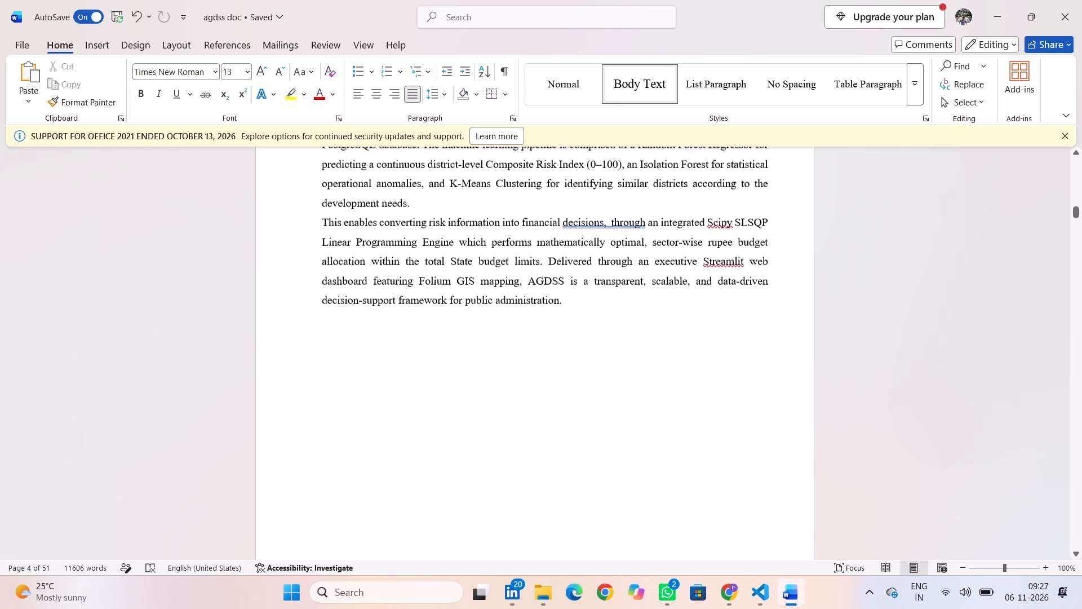
scroll(531, 337, "down", 4)
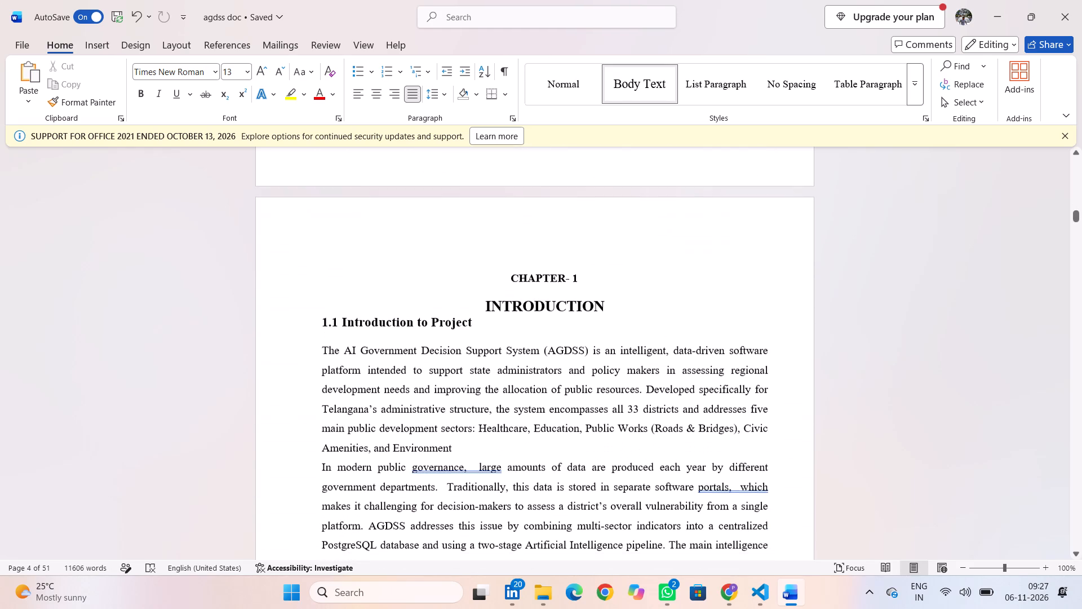
Set the Abstract heading's font size to 14.
scroll(531, 337, "up", 2)
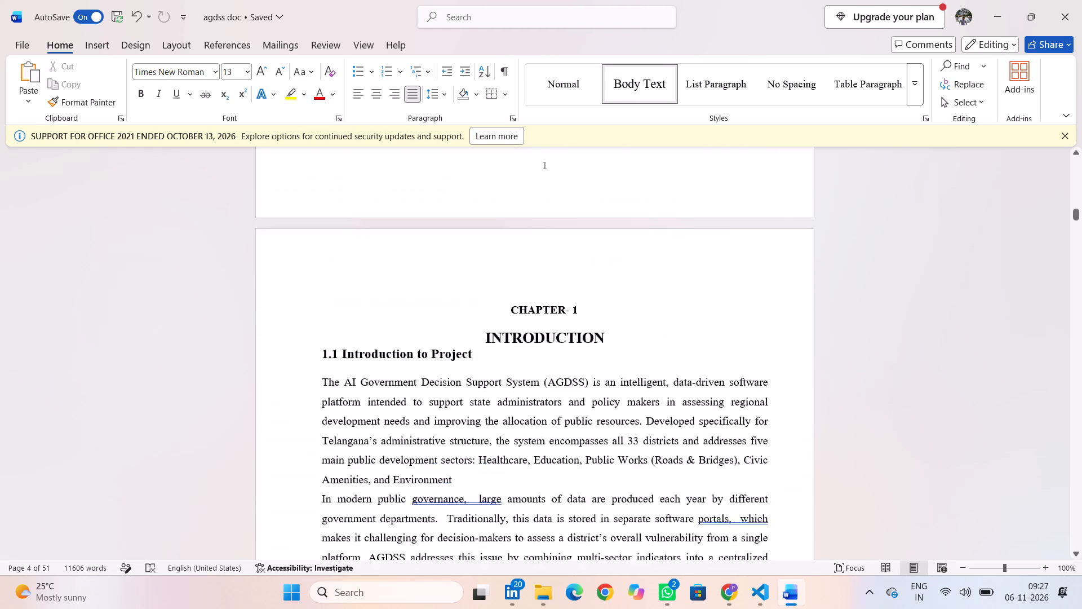
scroll(531, 337, "up", 4)
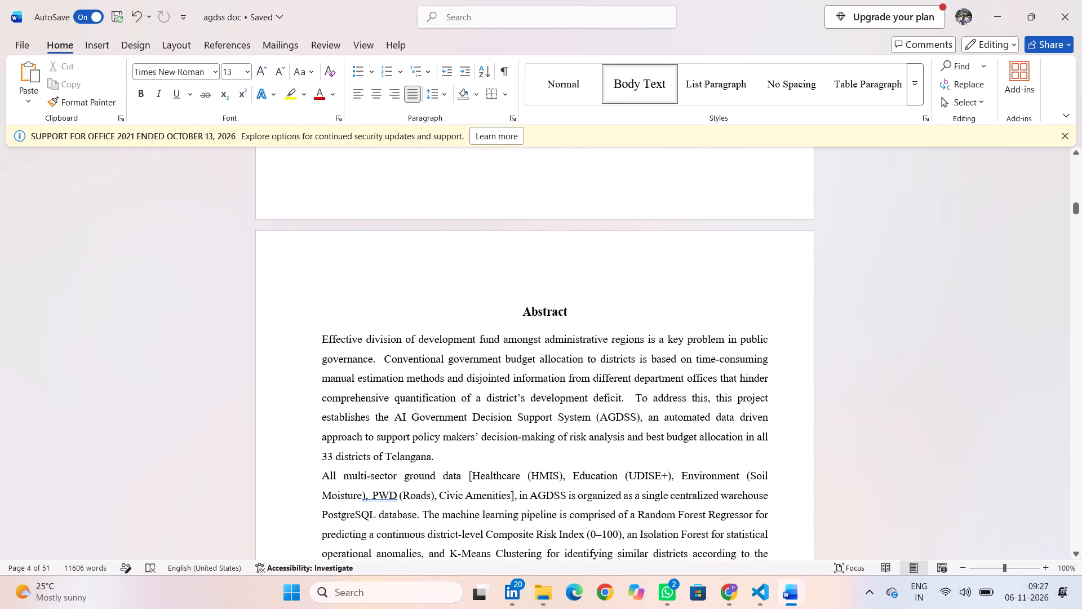
left_click_drag(521, 311, 576, 314)
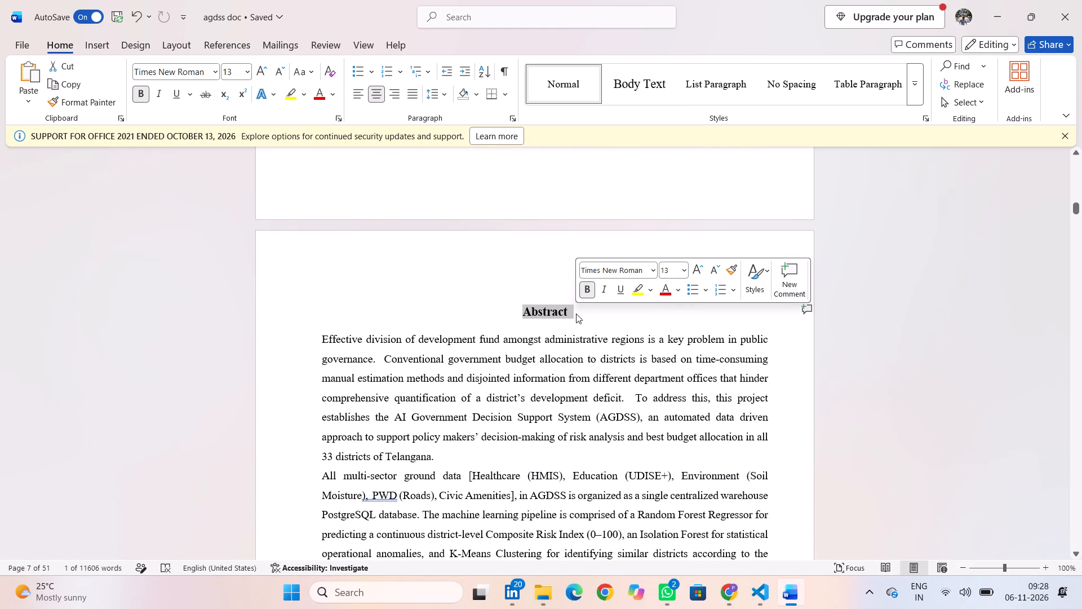
left_click(681, 269)
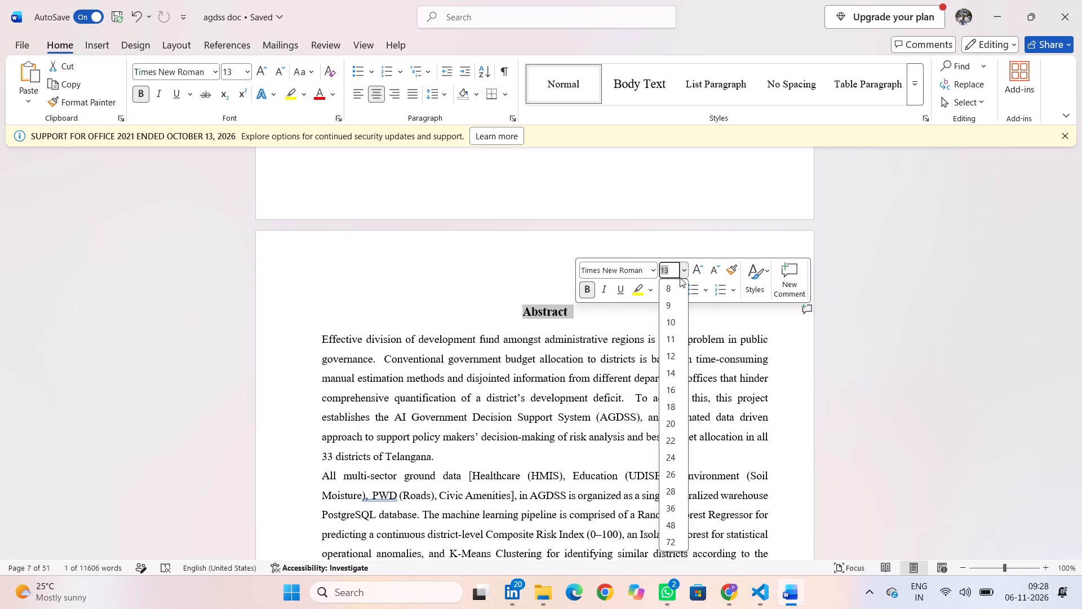
left_click(669, 368)
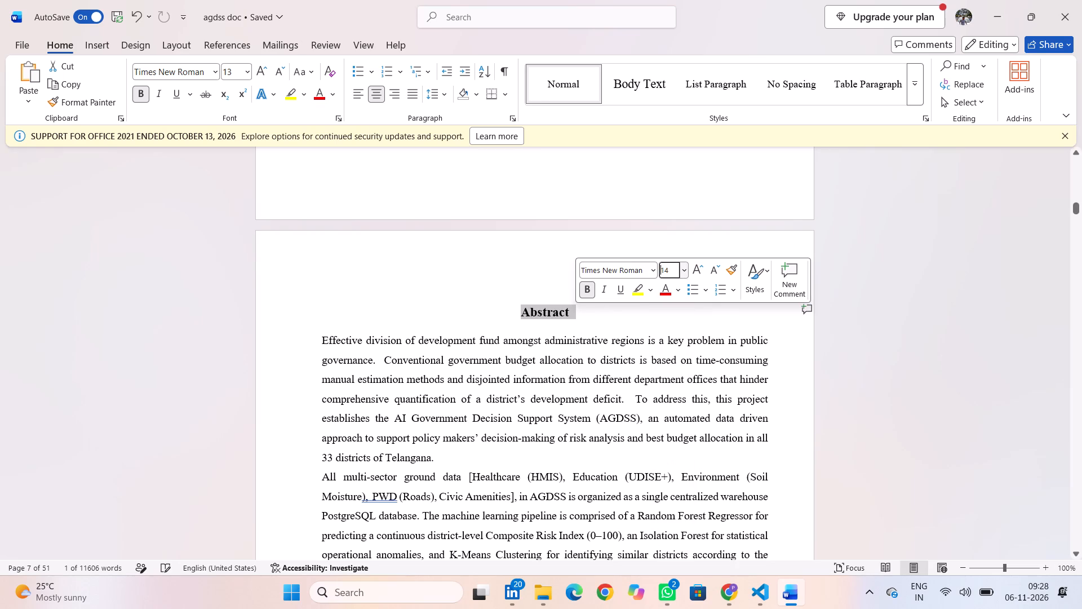
left_click(493, 263)
Apply 1.5 line spacing to all three body paragraphs of the Abstract.
scroll(317, 333, "down", 1)
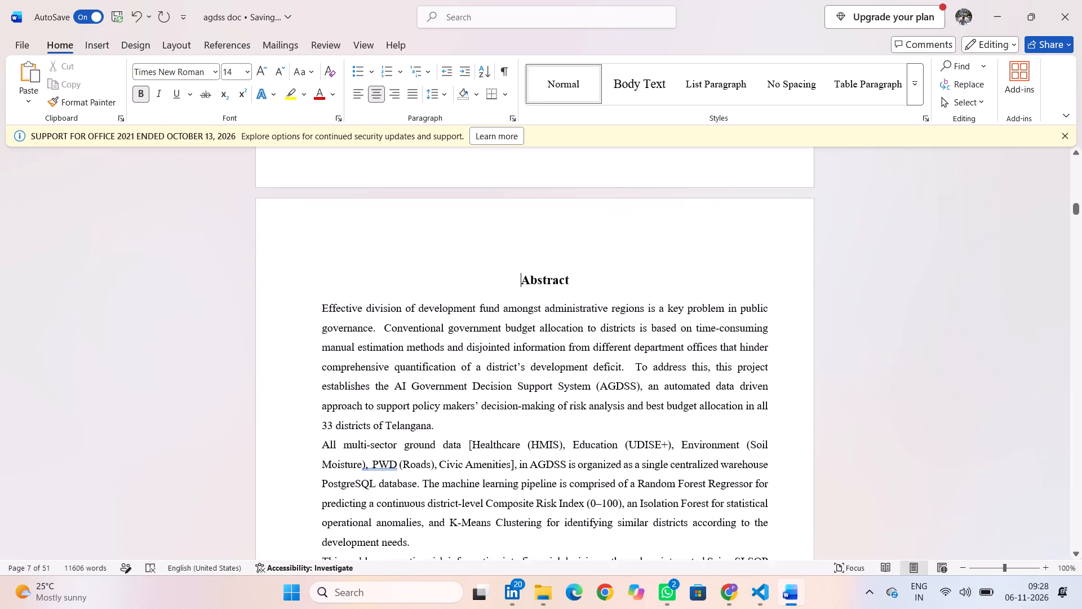
scroll(317, 333, "down", 1)
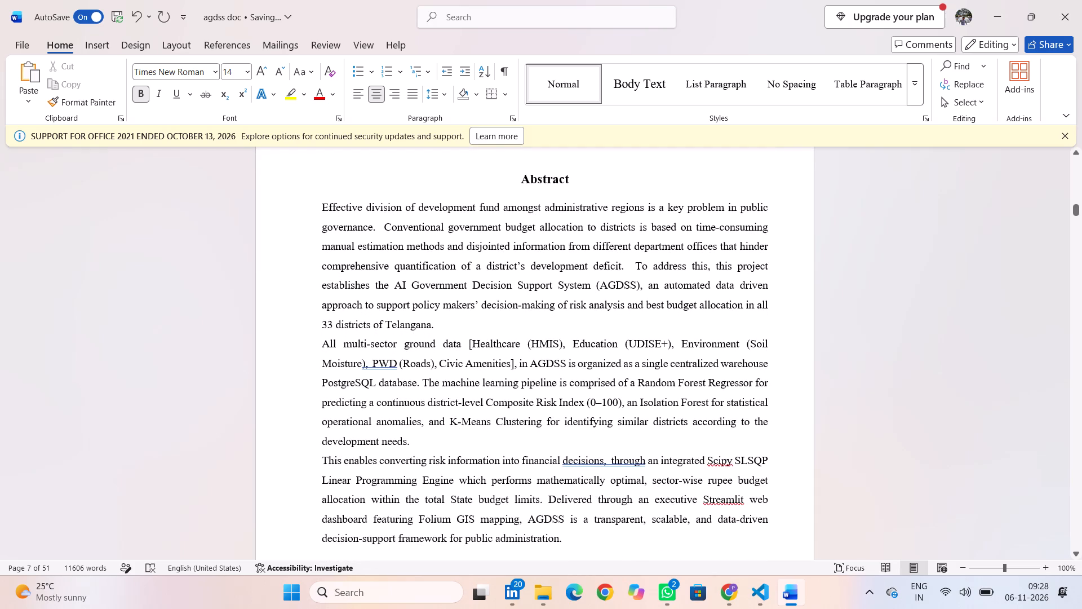
left_click_drag(319, 205, 572, 547)
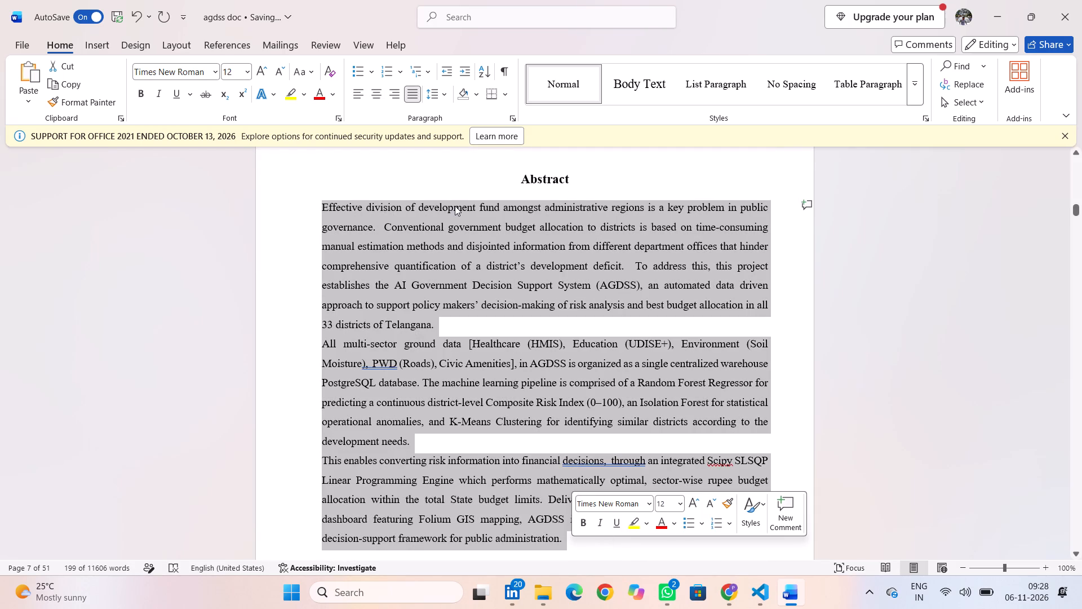
left_click(440, 96)
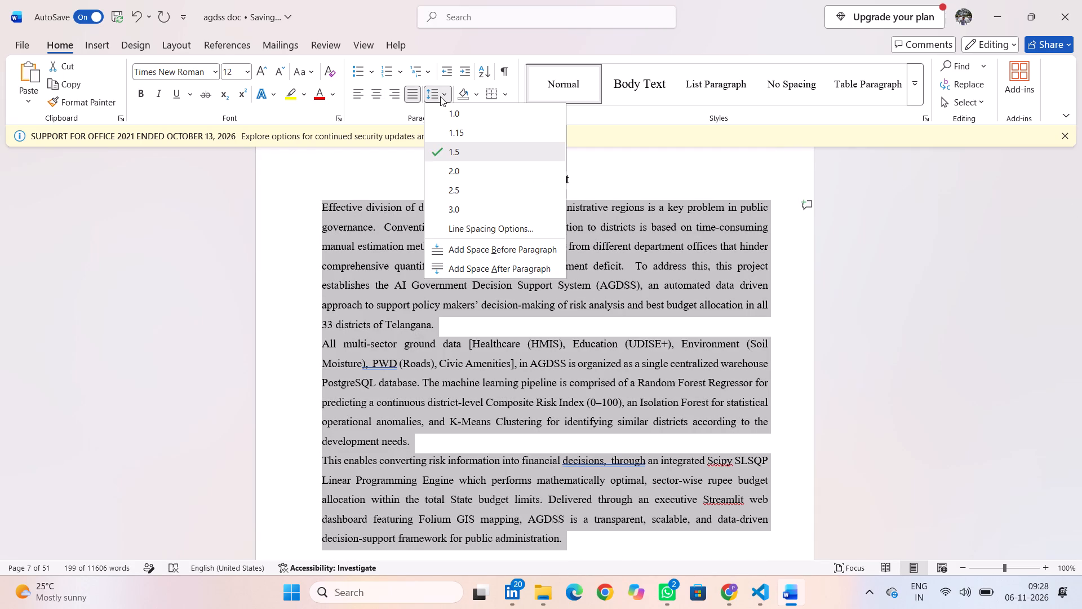
left_click(448, 152)
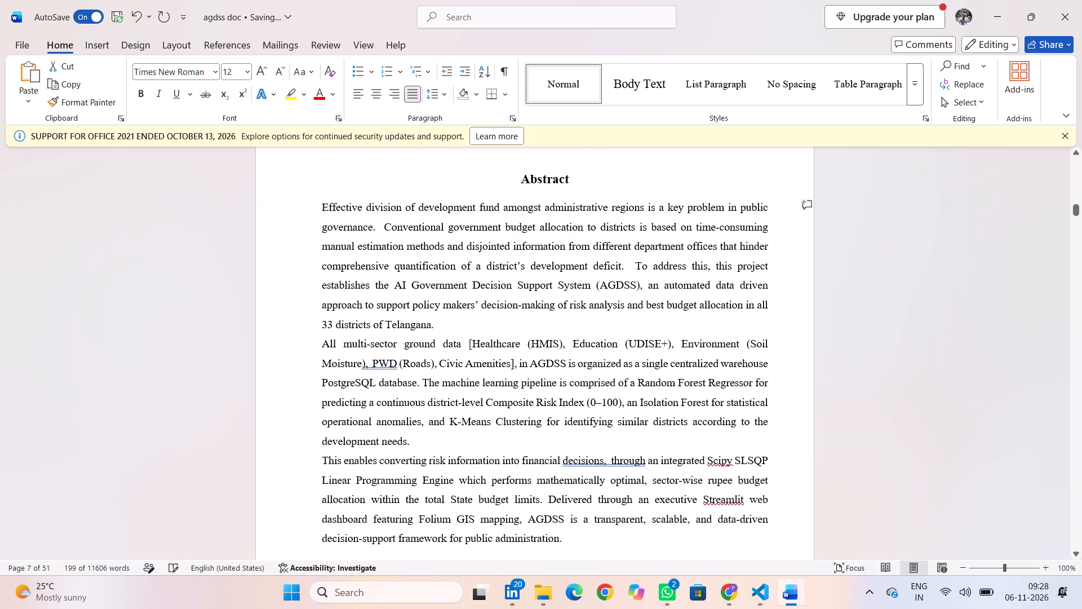
left_click(362, 175)
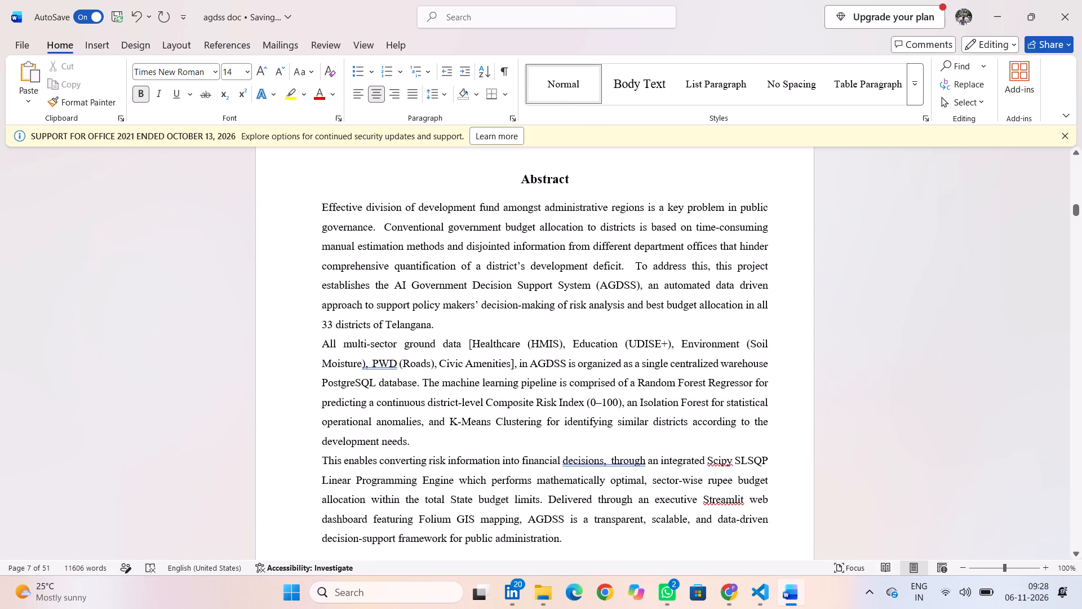
Set the font size of the CHAPTER- 1, INTRODUCTION and Introduction to Project heading text to 14.
scroll(416, 323, "down", 3)
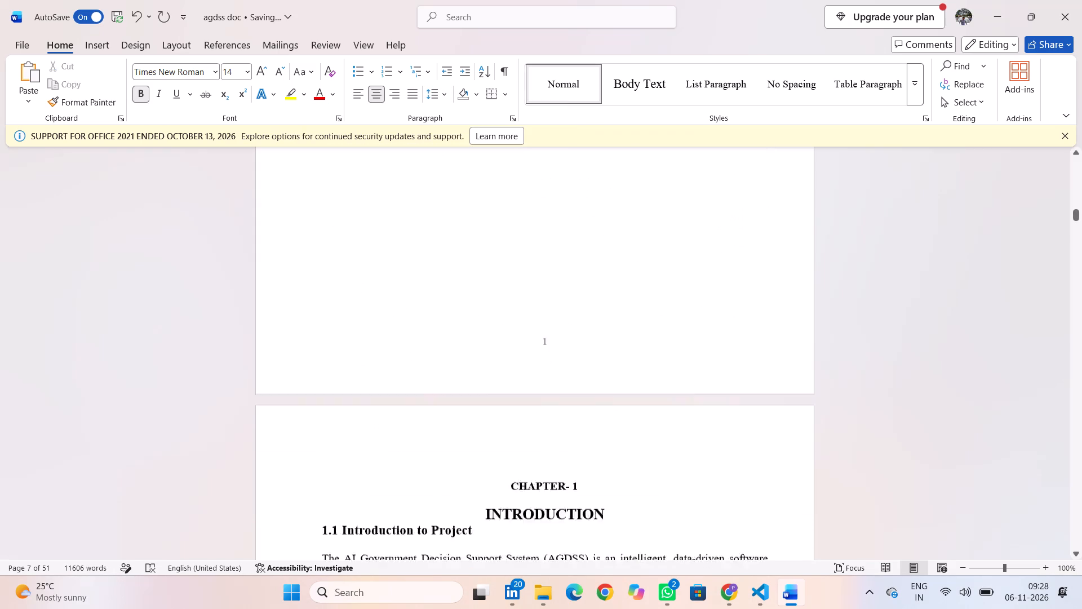
scroll(416, 323, "down", 3)
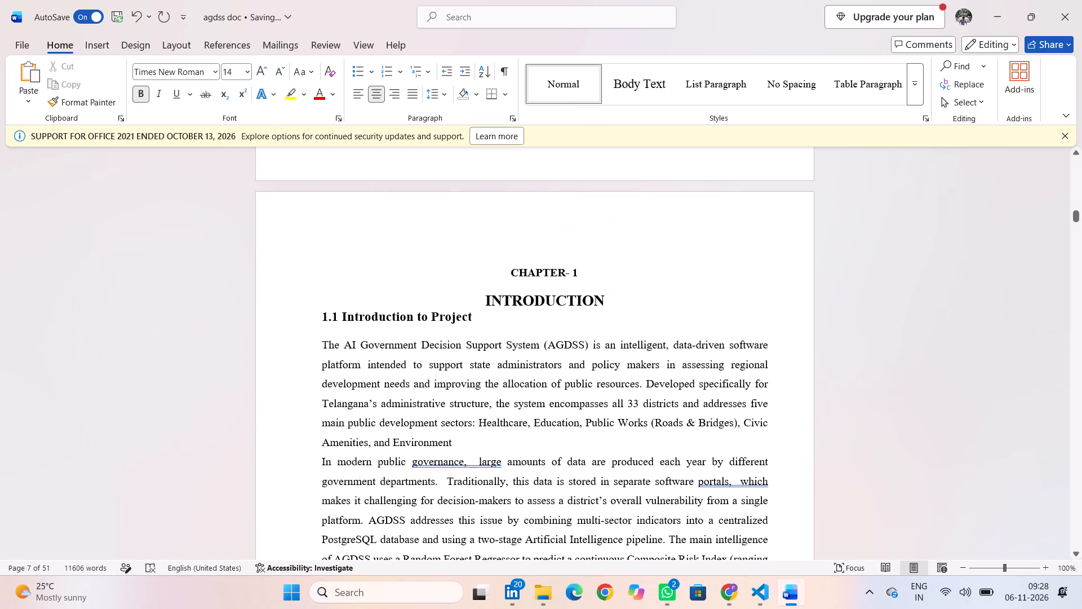
left_click_drag(502, 268, 610, 312)
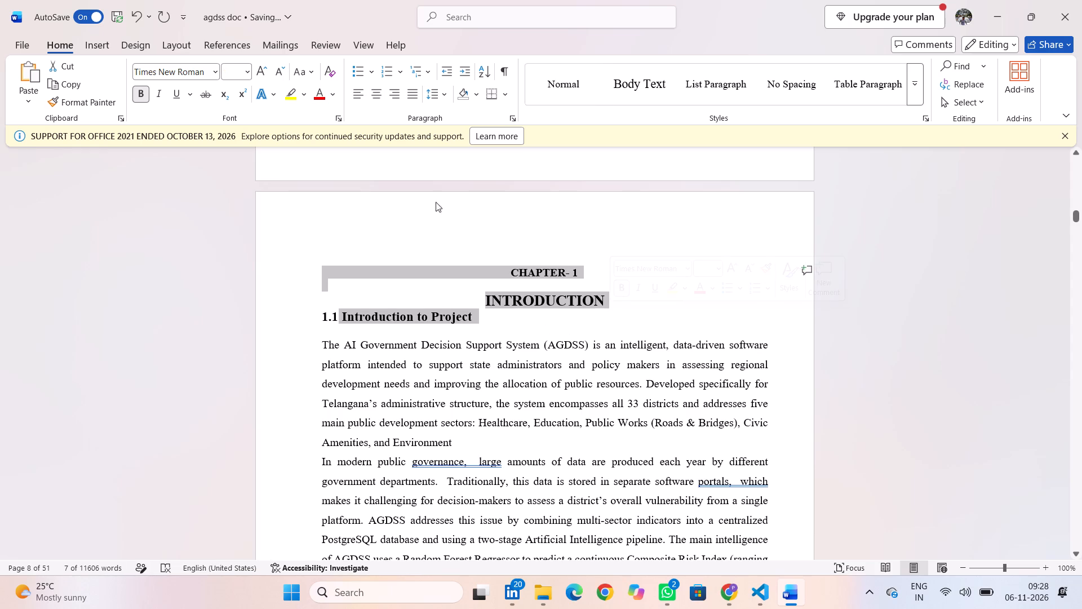
left_click(247, 74)
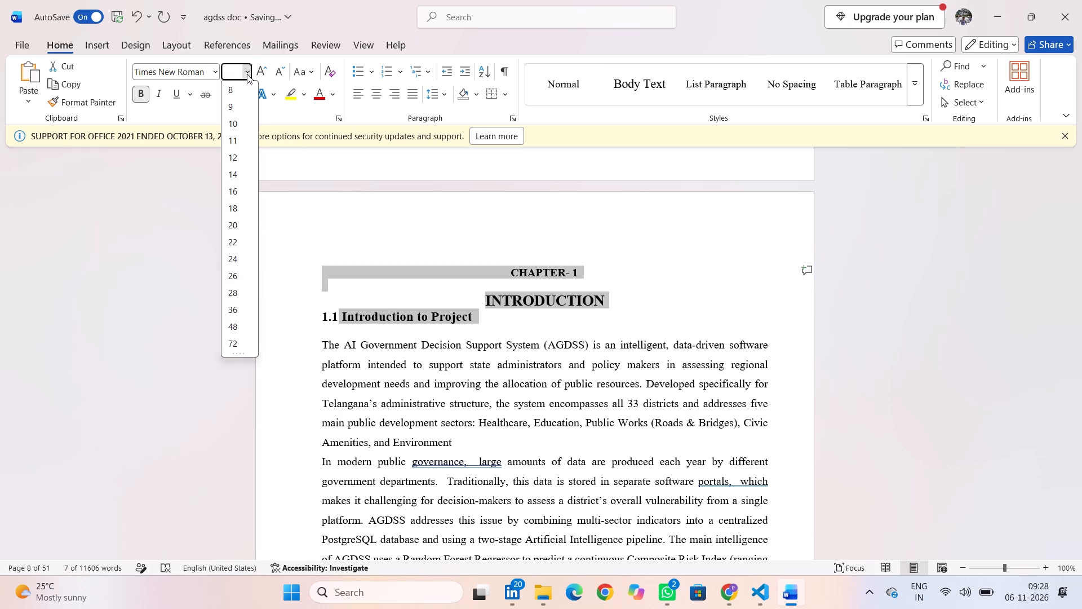
left_click(236, 173)
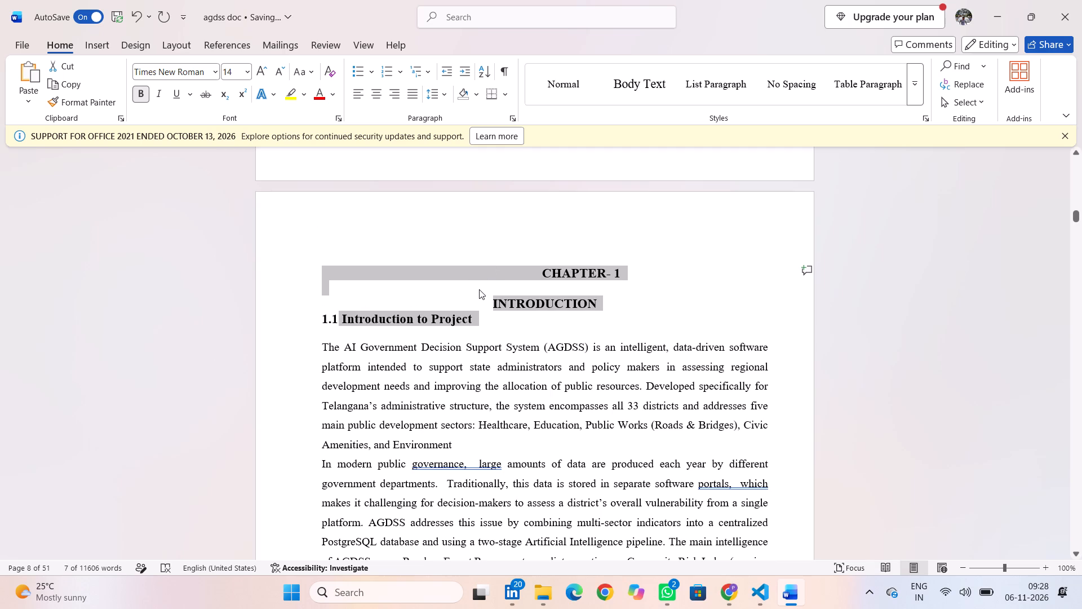
left_click(479, 289)
Place the text cursor directly before the CHAPTER- 1 heading.
left_click(538, 275)
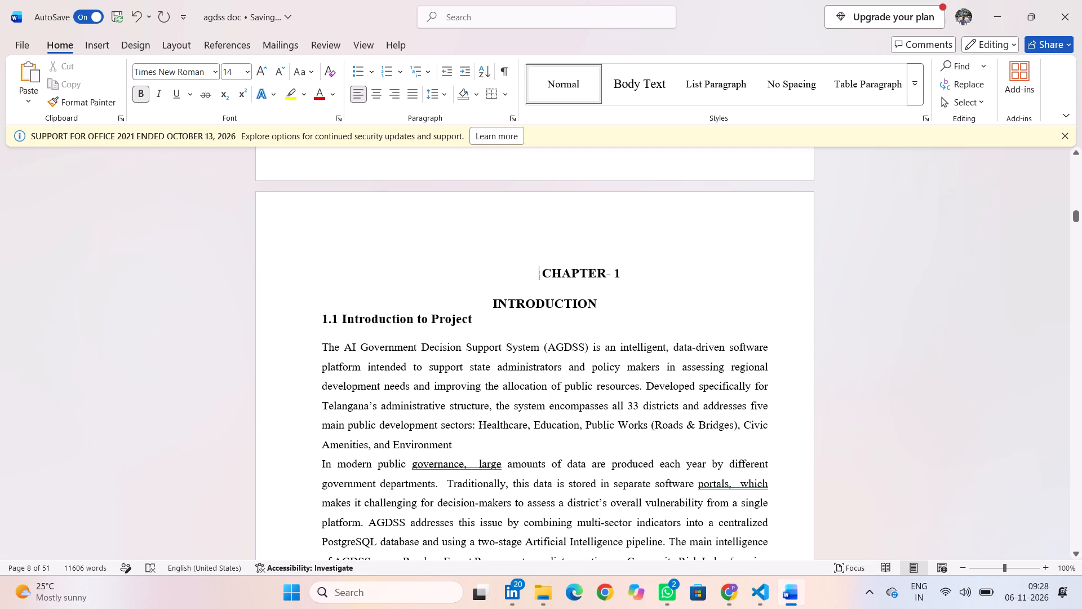
Delete nine of the blank spaces in front of the CHAPTER- 1 heading to shift it back toward the page centre.
key("BackSpace")
key("BackSpace")
key("BackSpace")
key("BackSpace")
key("BackSpace")
key("BackSpace")
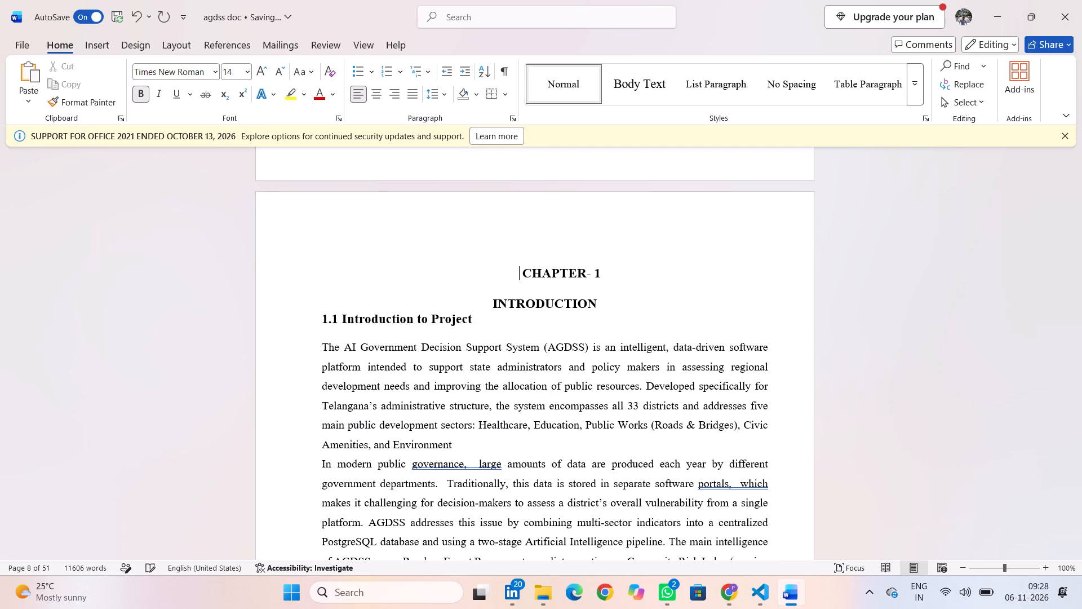
key("BackSpace")
key("BackSpace")
key("BackSpace")
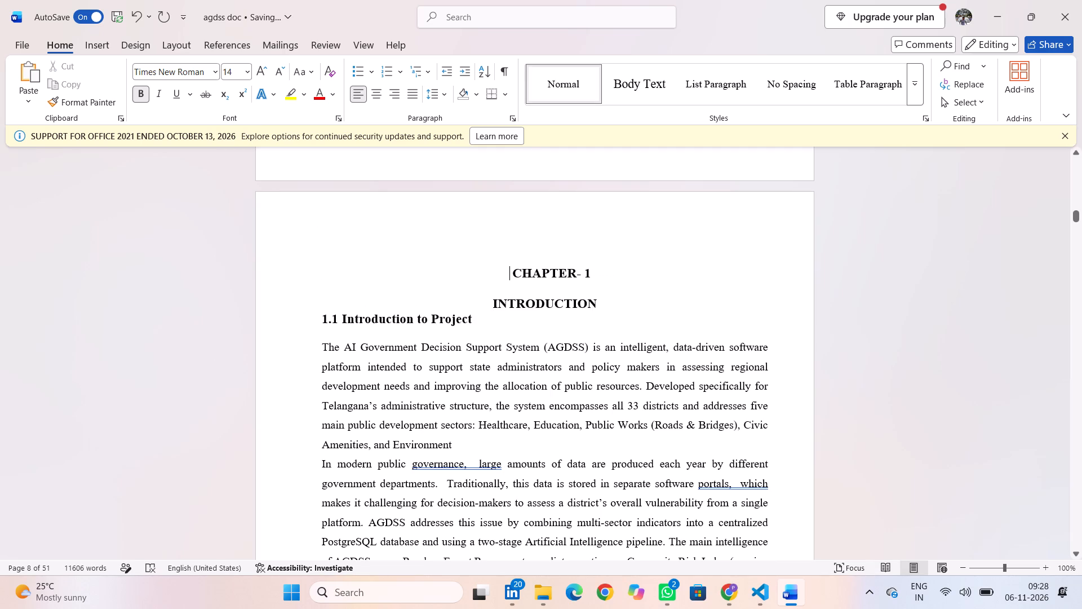
Centre-align the CHAPTER- 1 and INTRODUCTION heading lines.
left_click_drag(499, 274, 607, 299)
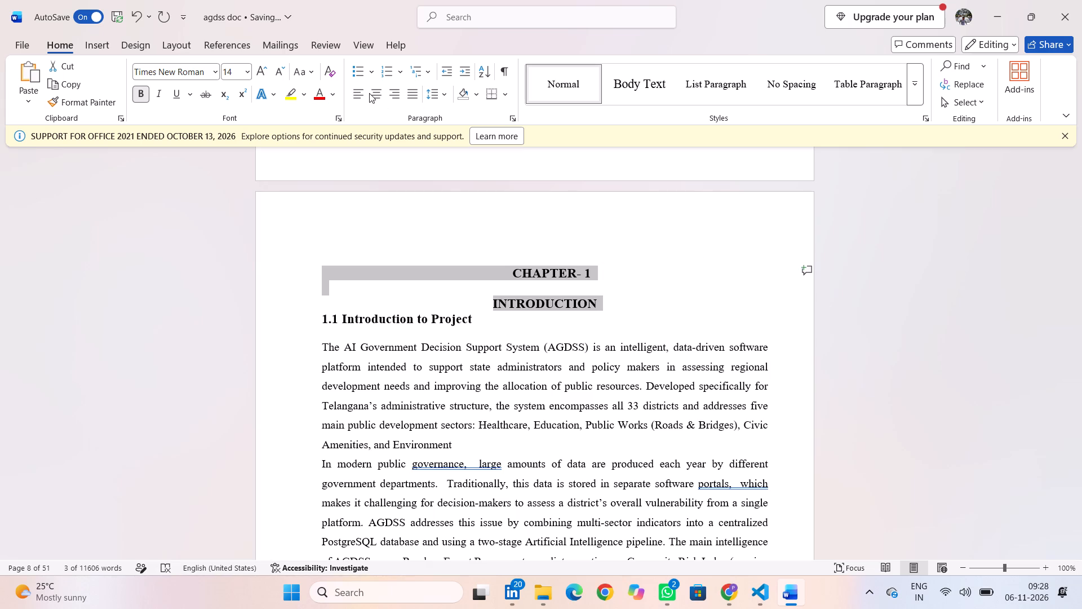
left_click(369, 93)
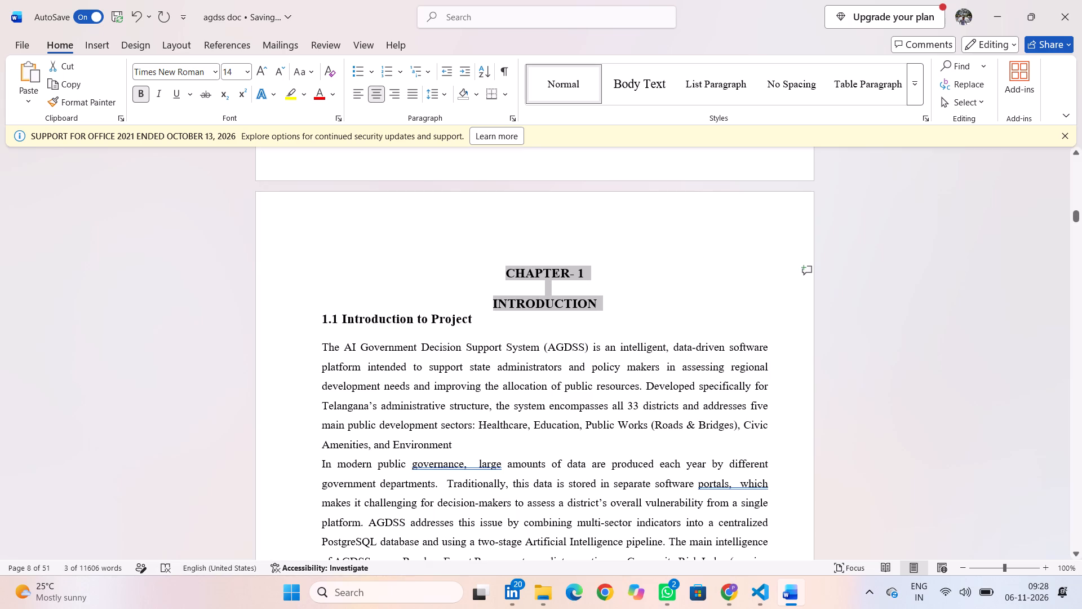
left_click(566, 327)
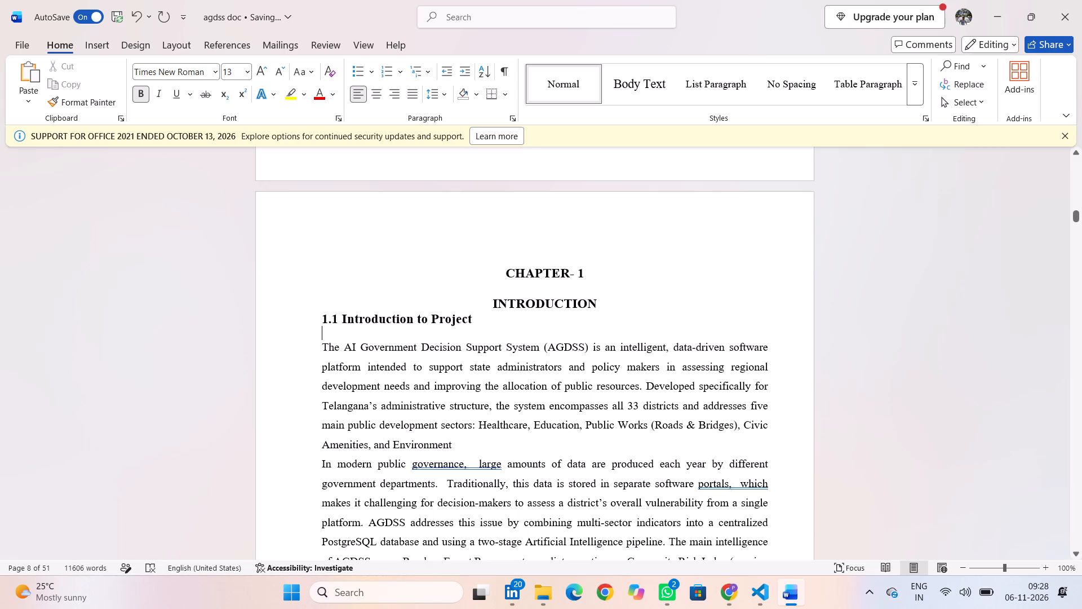
Select the Introduction to Project heading text and look over the formatting of the section beneath it.
left_click_drag(317, 317, 463, 328)
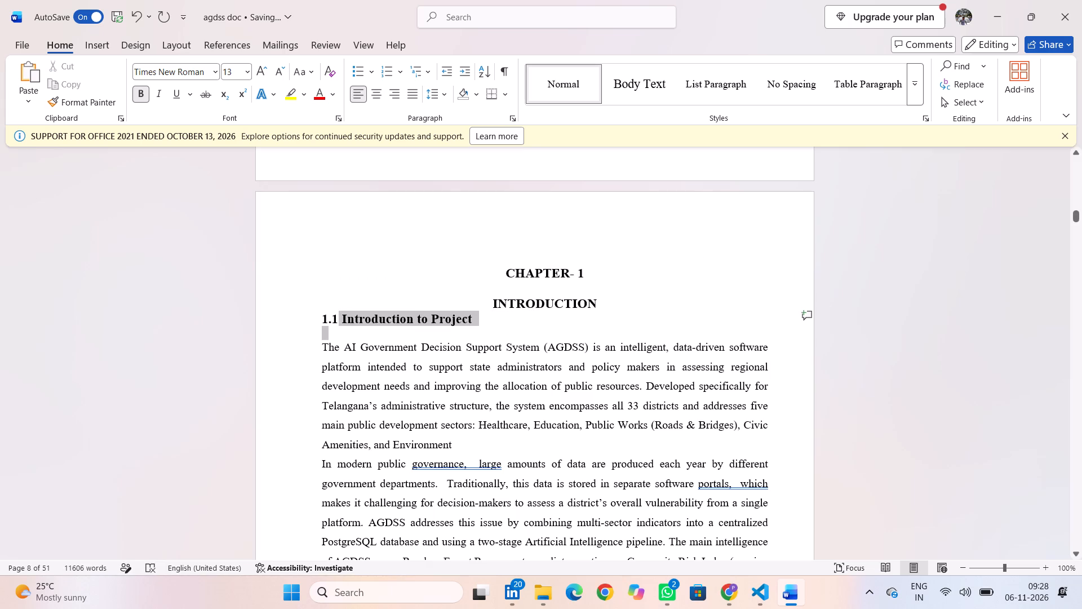
left_click_drag(463, 328, 471, 328)
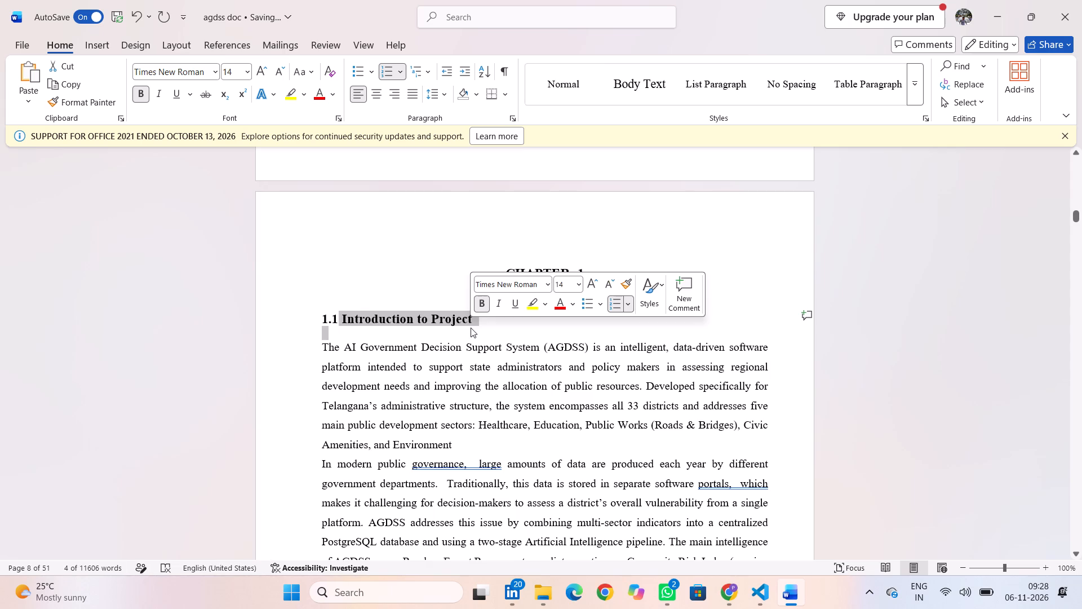
scroll(471, 328, "down", 2)
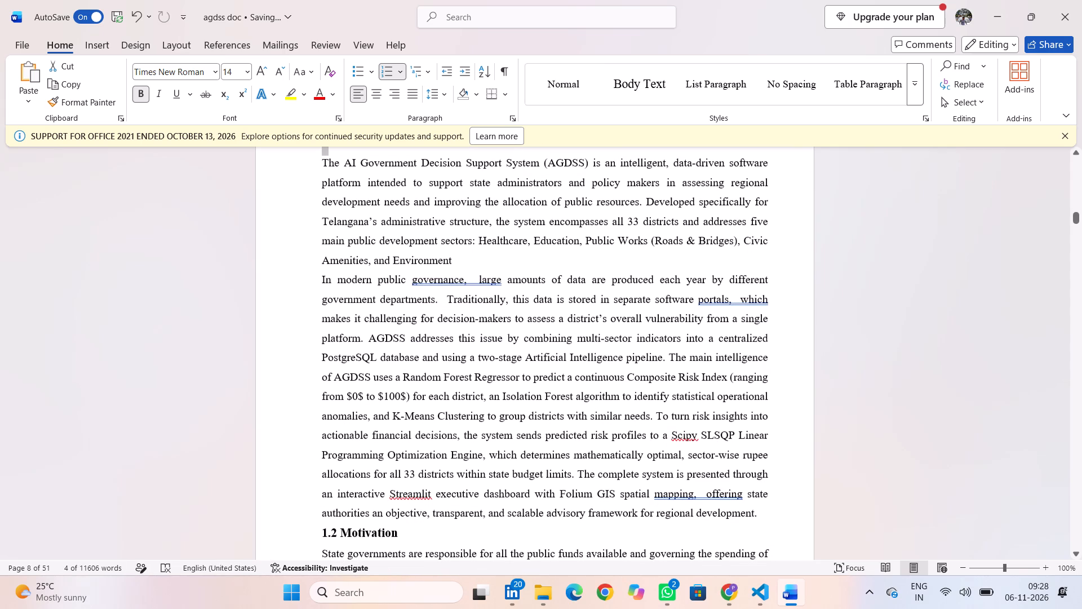
scroll(471, 328, "up", 1)
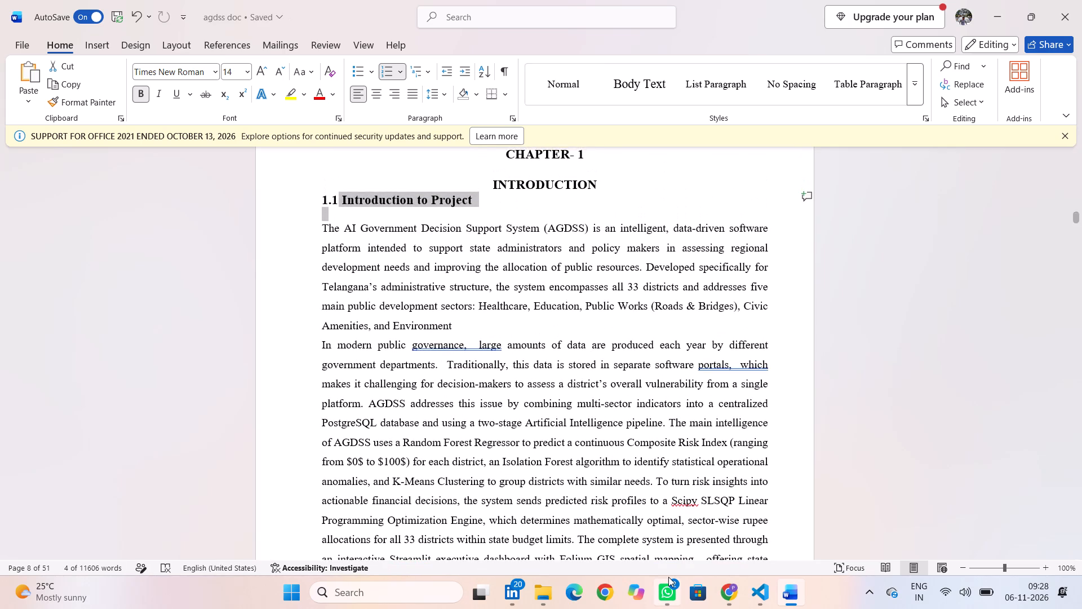
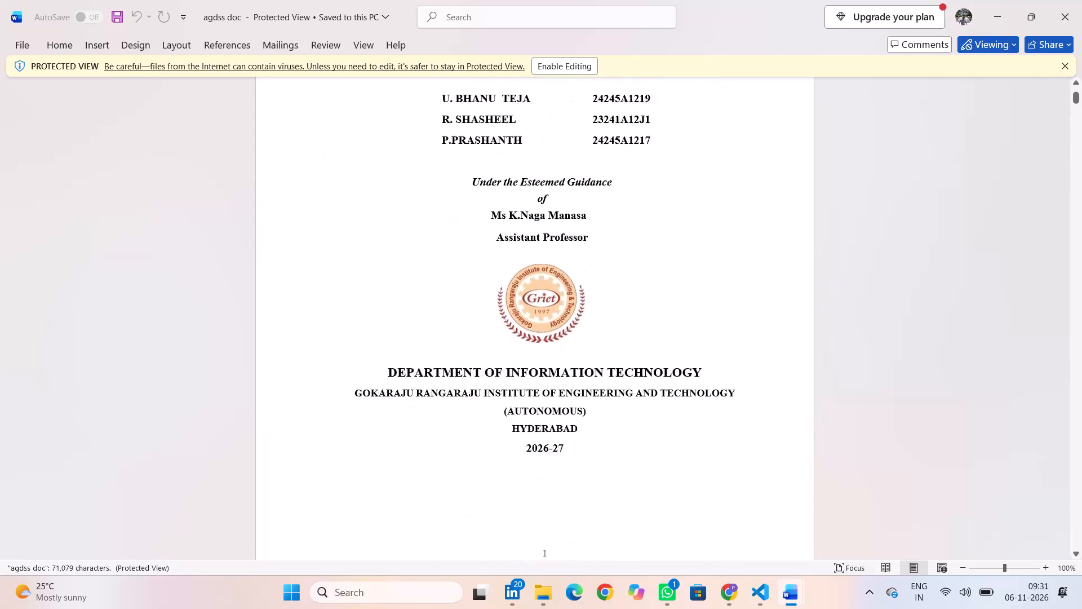
Look through the agdss doc report from the title page through the acknowledgement, table of contents and list of diagrams to the document's end.
scroll(529, 358, "down", 5)
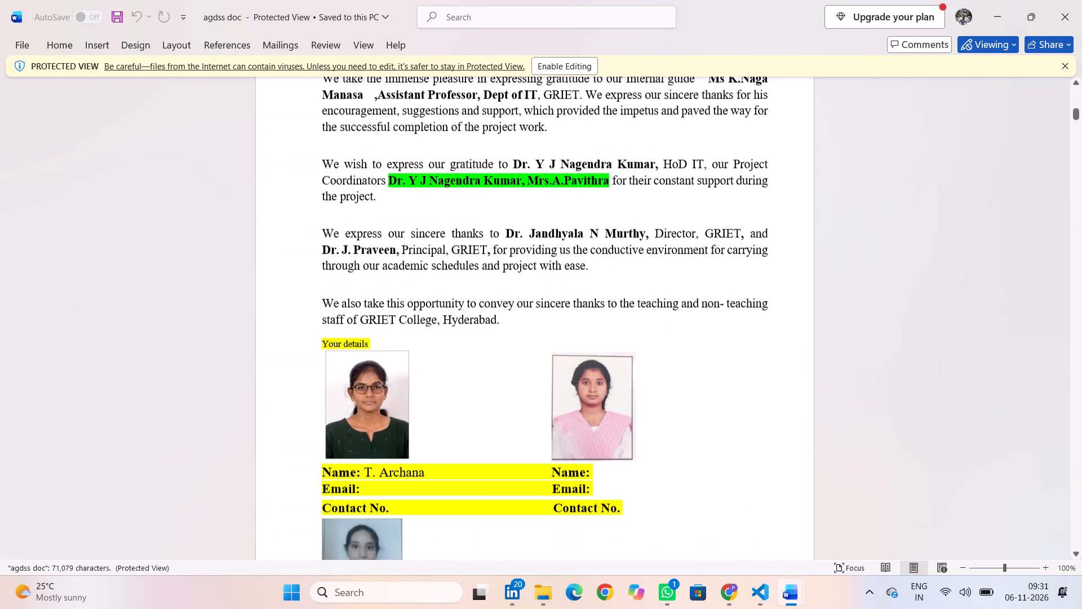
scroll(529, 358, "down", 5)
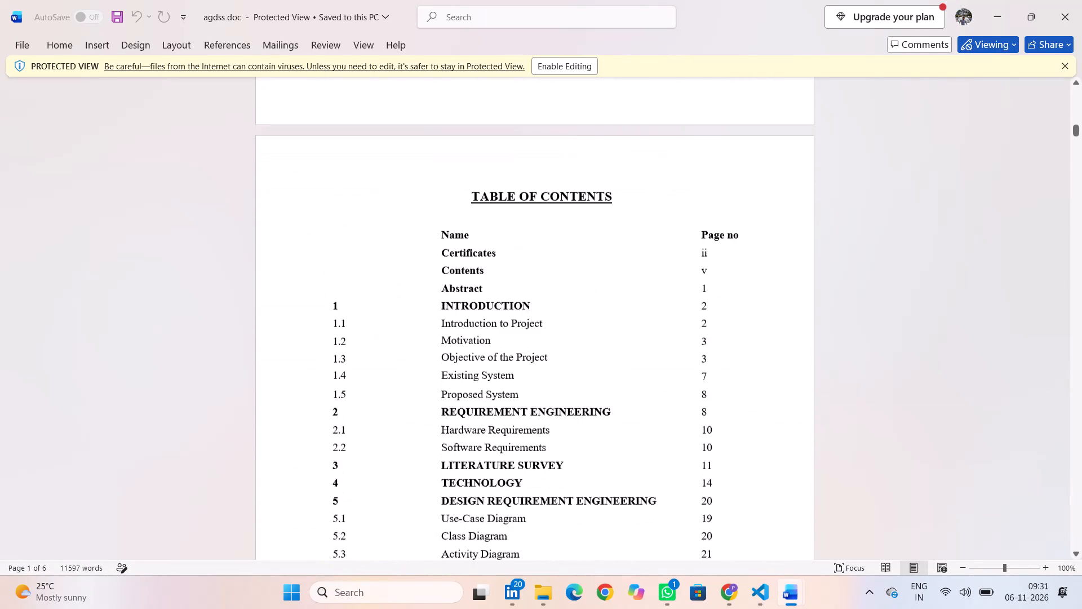
scroll(529, 358, "down", 3)
scroll(529, 358, "up", 3)
scroll(529, 358, "down", 6)
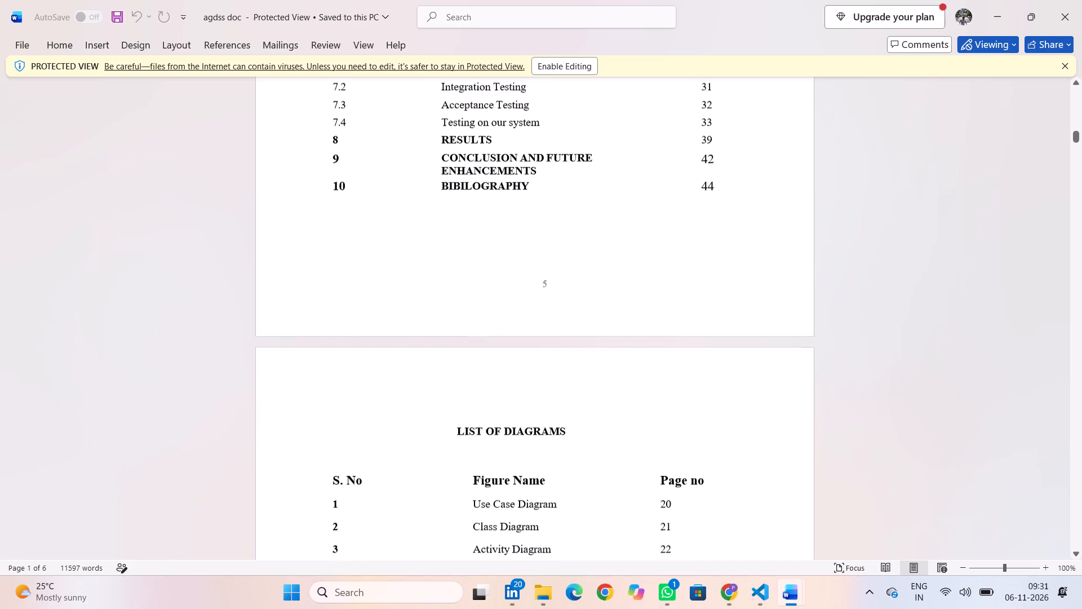
scroll(529, 358, "down", 7)
scroll(529, 358, "down", 18)
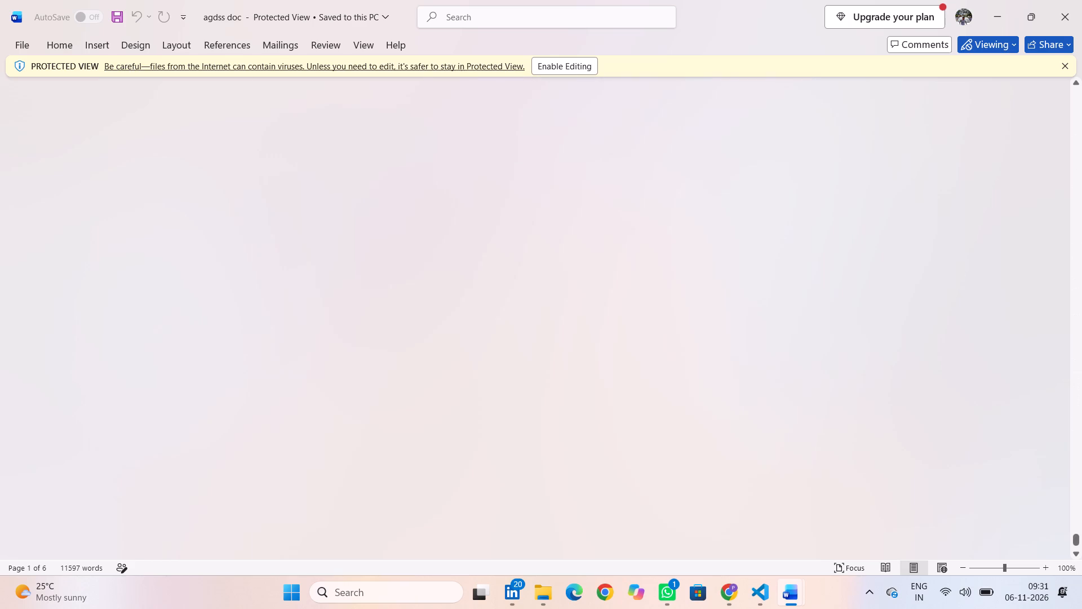
scroll(529, 358, "down", 6)
Examine the heading and body formatting of the closing chapters, going backwards from the Chapter 10 bibliography to the start of Chapter 8.
scroll(529, 358, "up", 3)
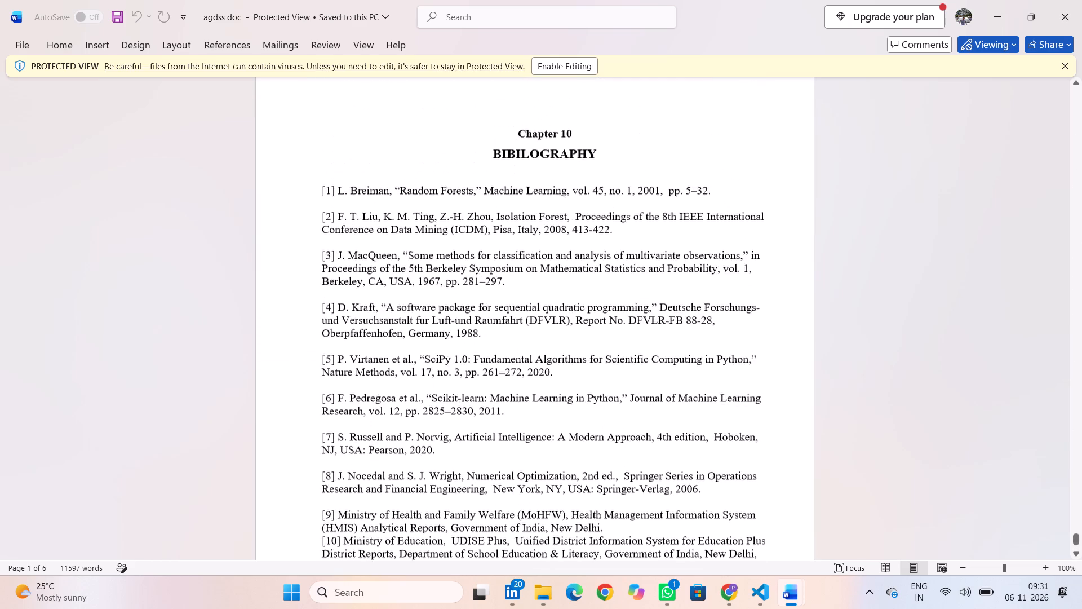
scroll(529, 358, "up", 5)
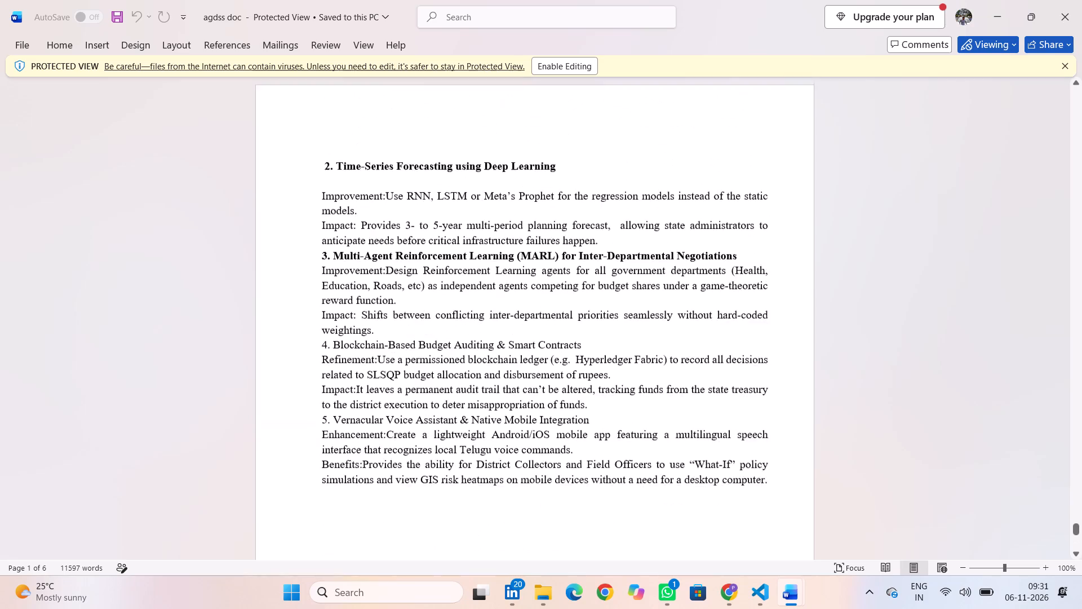
scroll(529, 358, "up", 6)
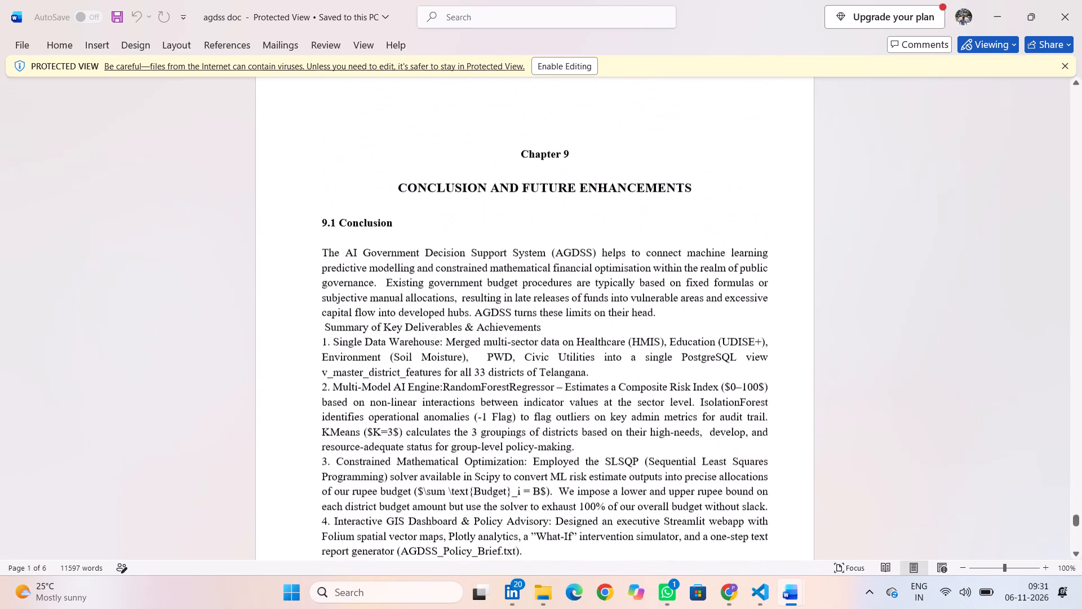
scroll(529, 358, "up", 12)
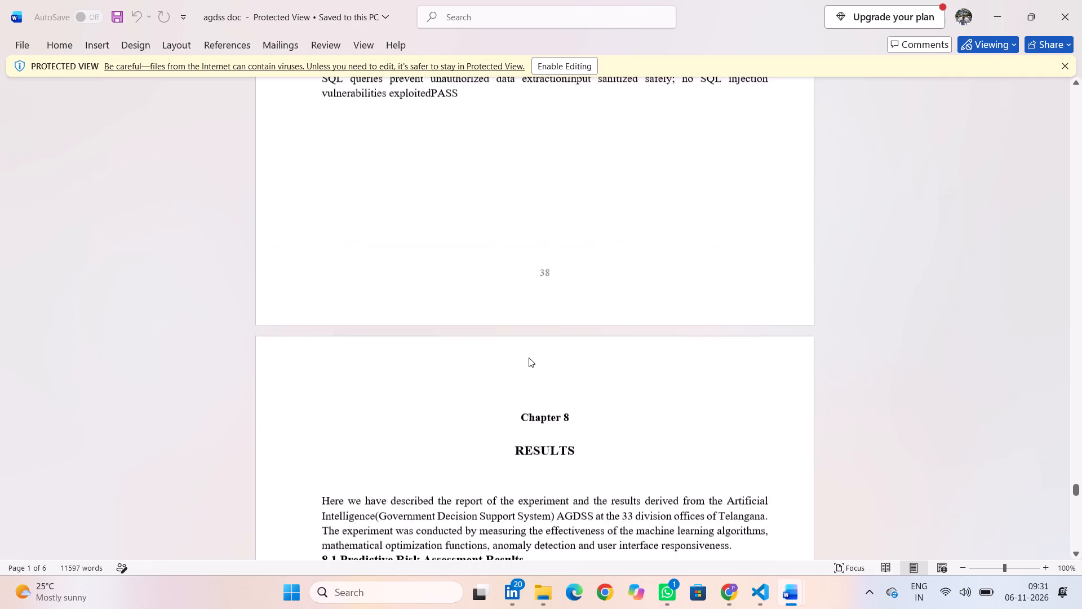
Examine the Chapter 8 RESULTS heading and opening sections, and go back through the Chapter 7 SOFTWARE TESTING pages to check their formatting.
scroll(529, 358, "down", 1)
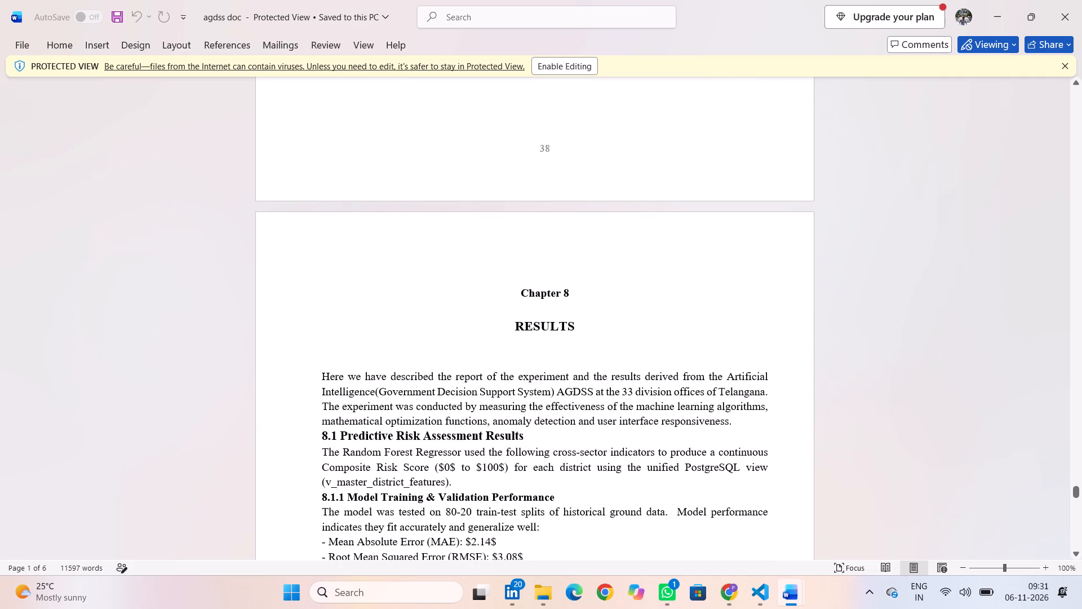
scroll(529, 358, "down", 1)
left_click(415, 259)
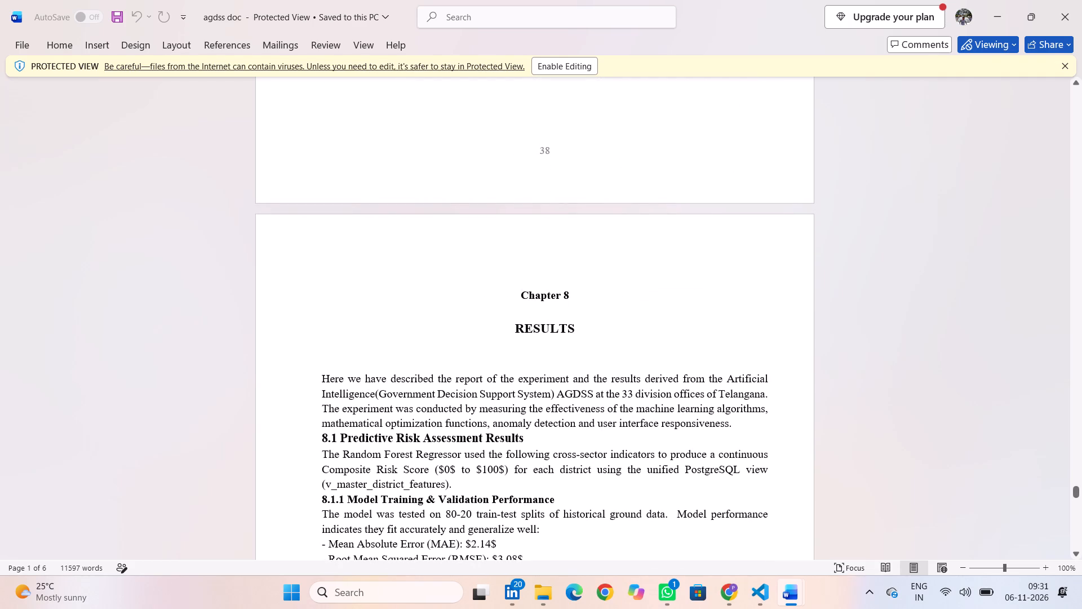
left_click(398, 272)
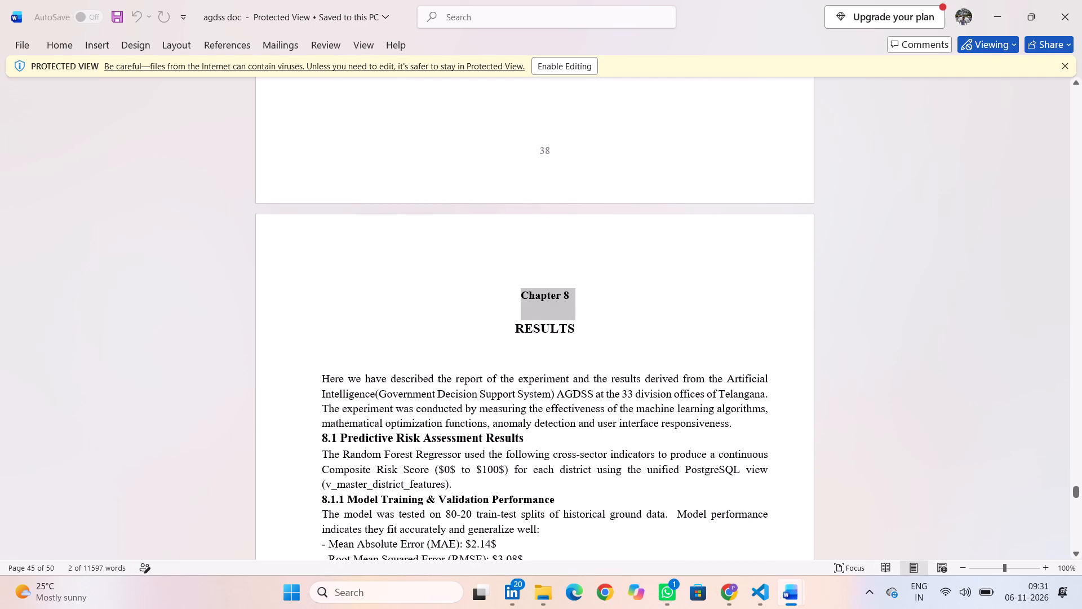
scroll(513, 302, "up", 5)
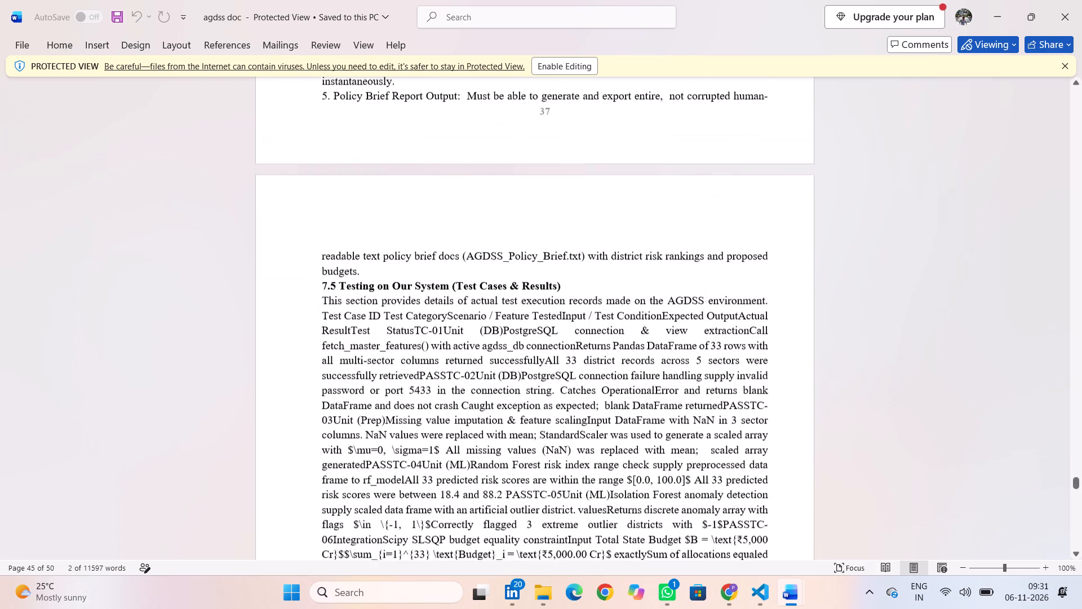
scroll(513, 302, "up", 5)
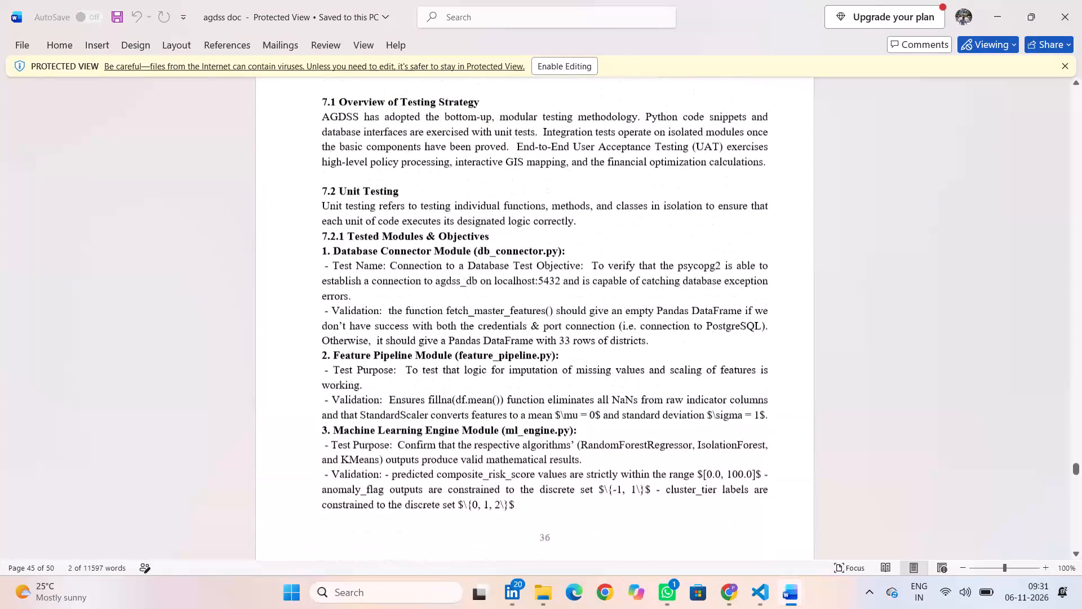
scroll(513, 302, "up", 3)
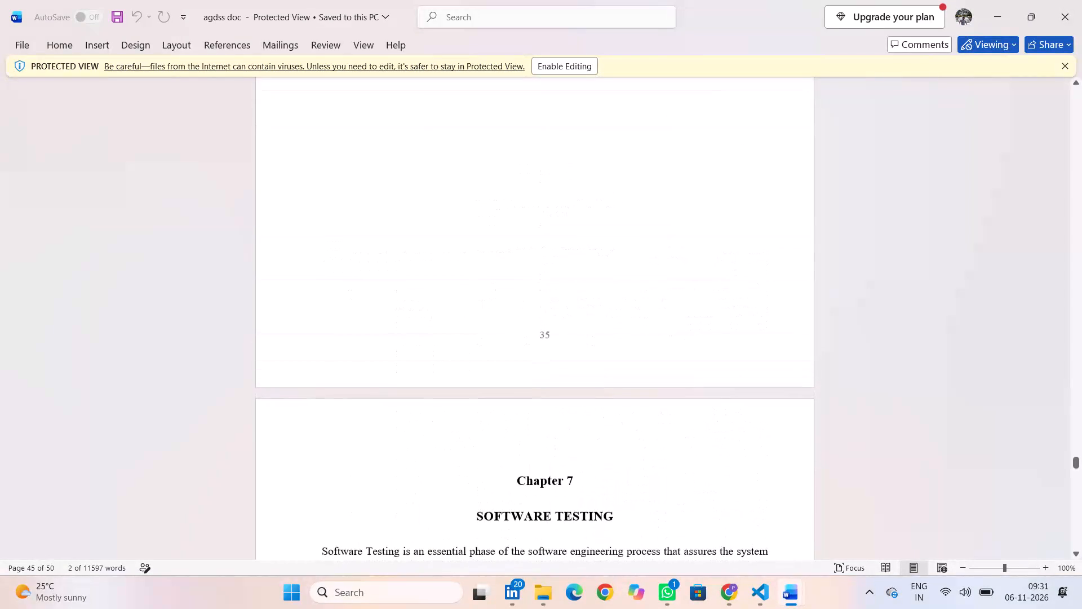
Review the formatting of the Chapter 6 IMPLEMENTATION pages, from the module code snippets back to the chapter heading.
scroll(513, 302, "up", 5)
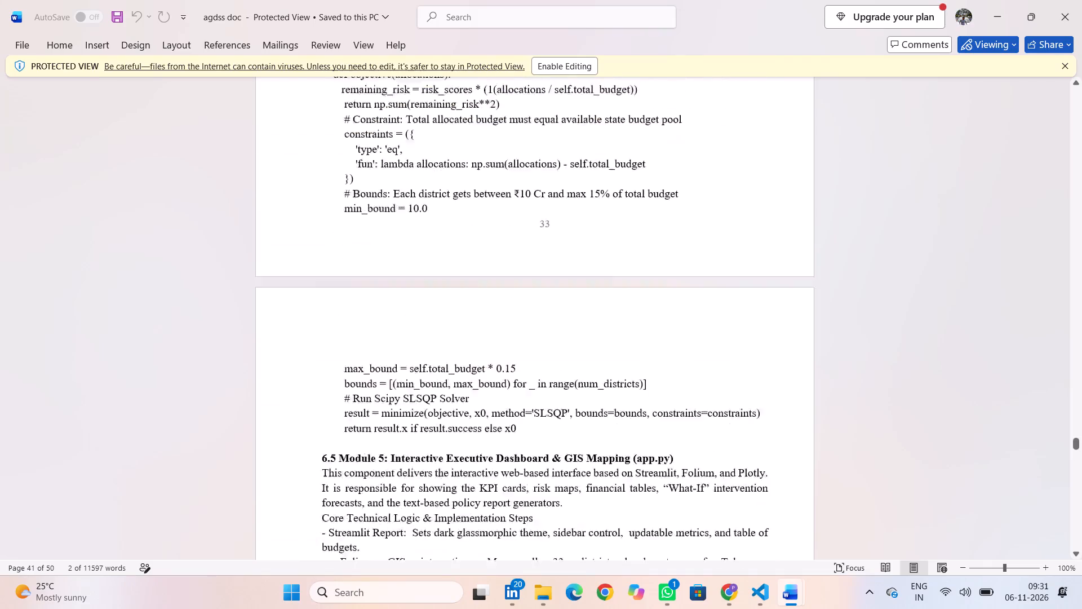
scroll(513, 302, "up", 3)
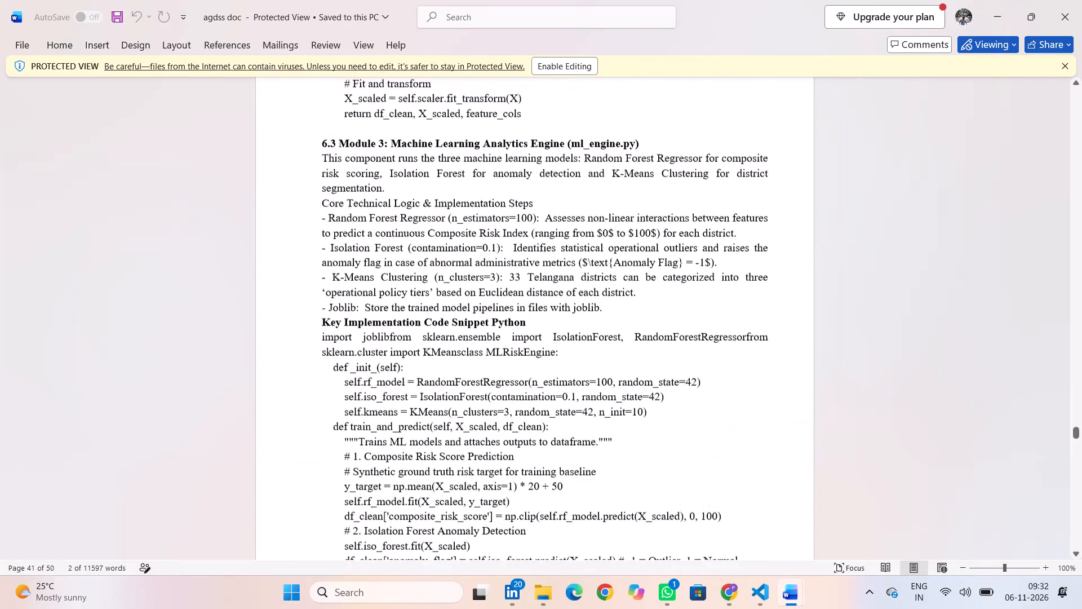
scroll(513, 302, "up", 3)
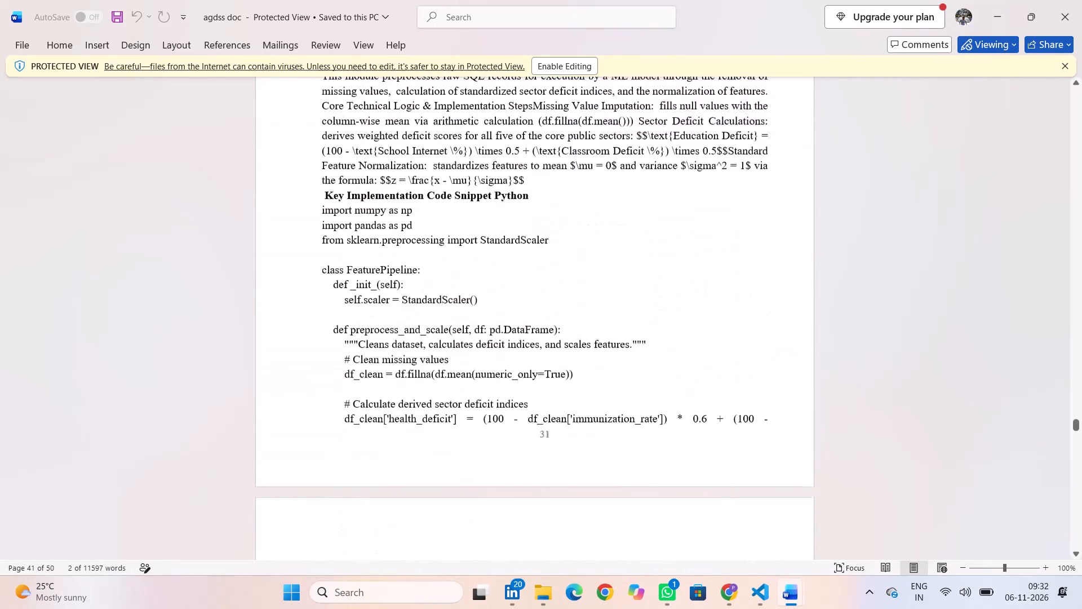
scroll(513, 302, "up", 3)
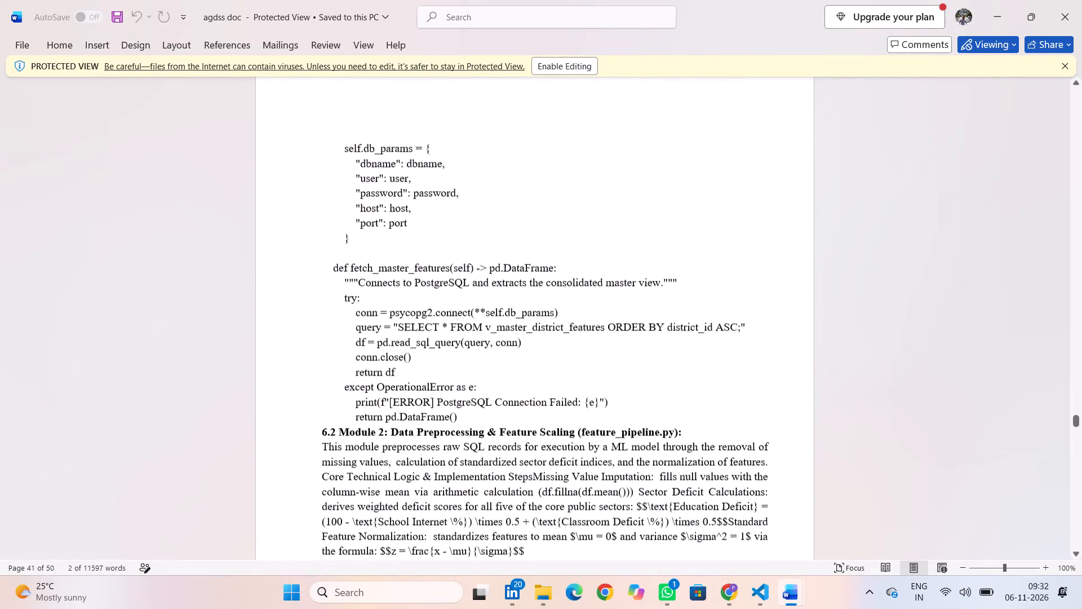
scroll(513, 302, "up", 4)
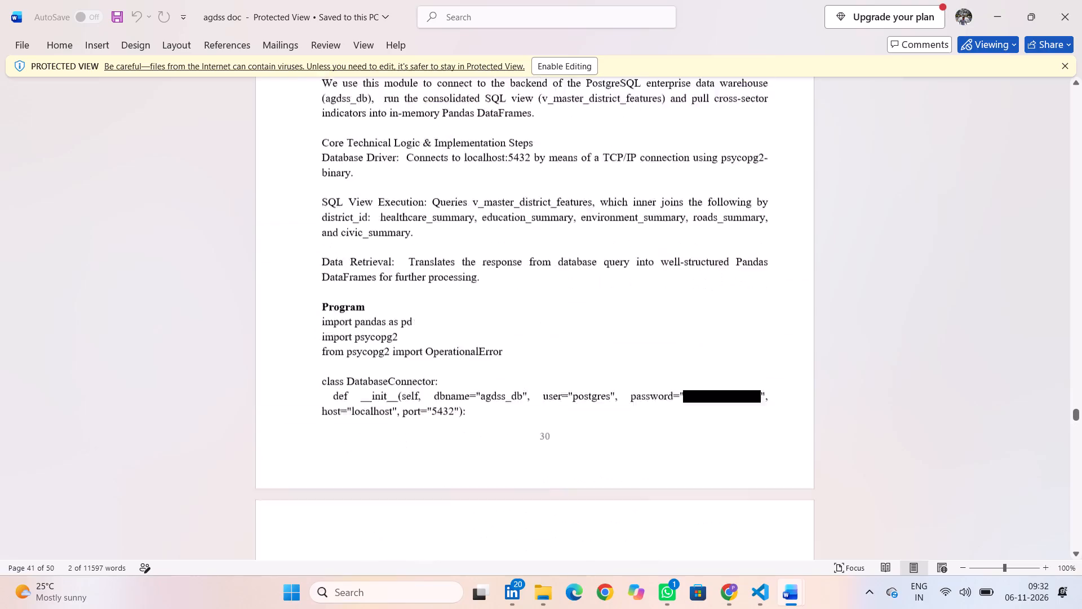
scroll(513, 302, "up", 3)
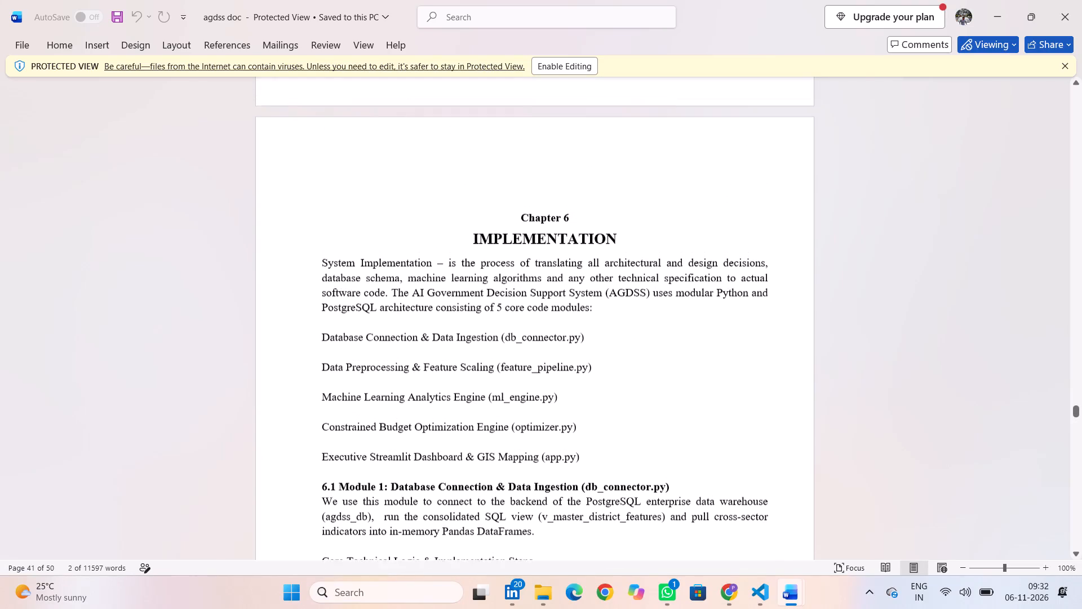
Review the Chapter 5 DESIGN & REQUIREMENT ENGINEERING pages, from the layered architecture diagram back to the Use-Case Diagram section, checking headings and spacing.
scroll(513, 302, "up", 3)
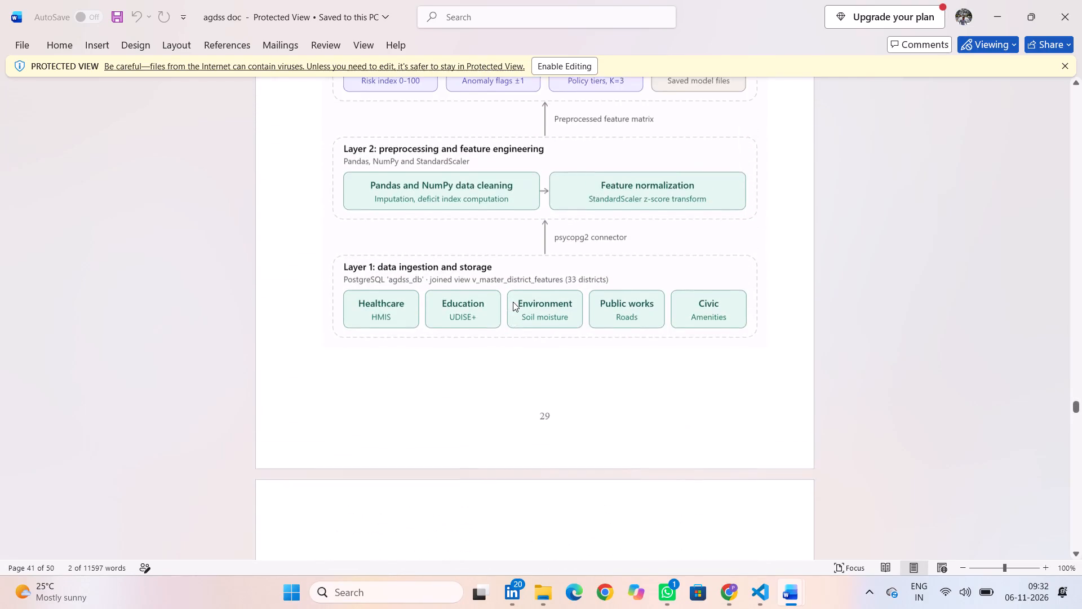
scroll(513, 302, "up", 5)
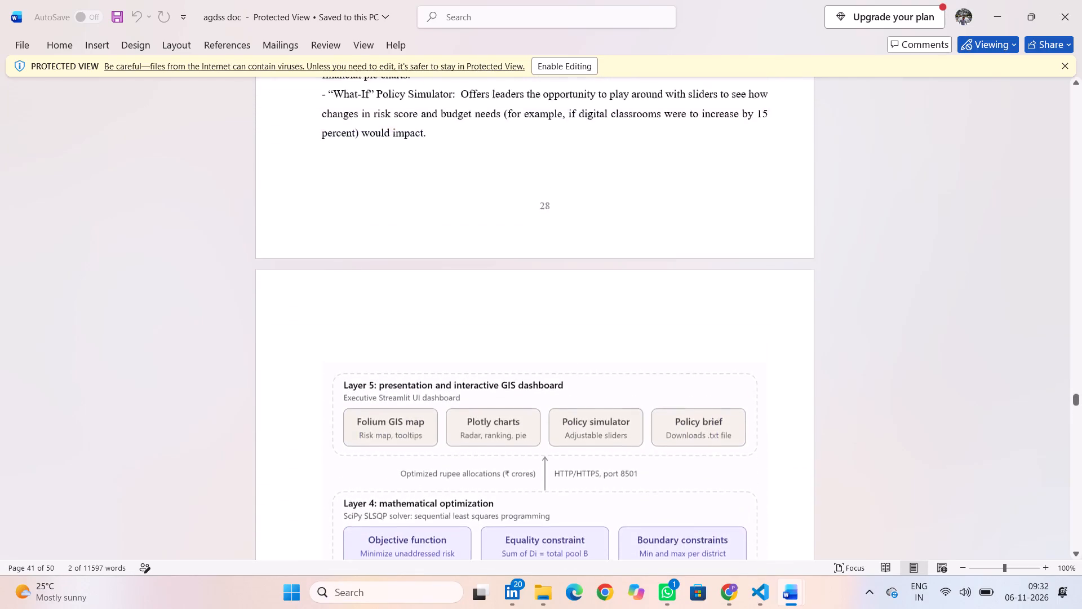
scroll(513, 302, "up", 5)
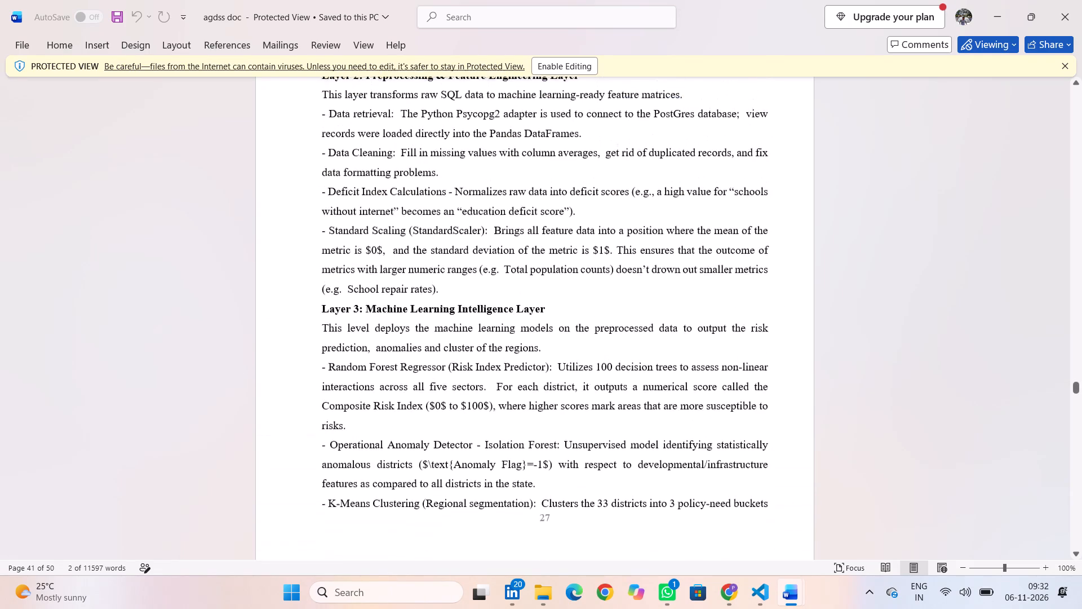
scroll(513, 302, "up", 3)
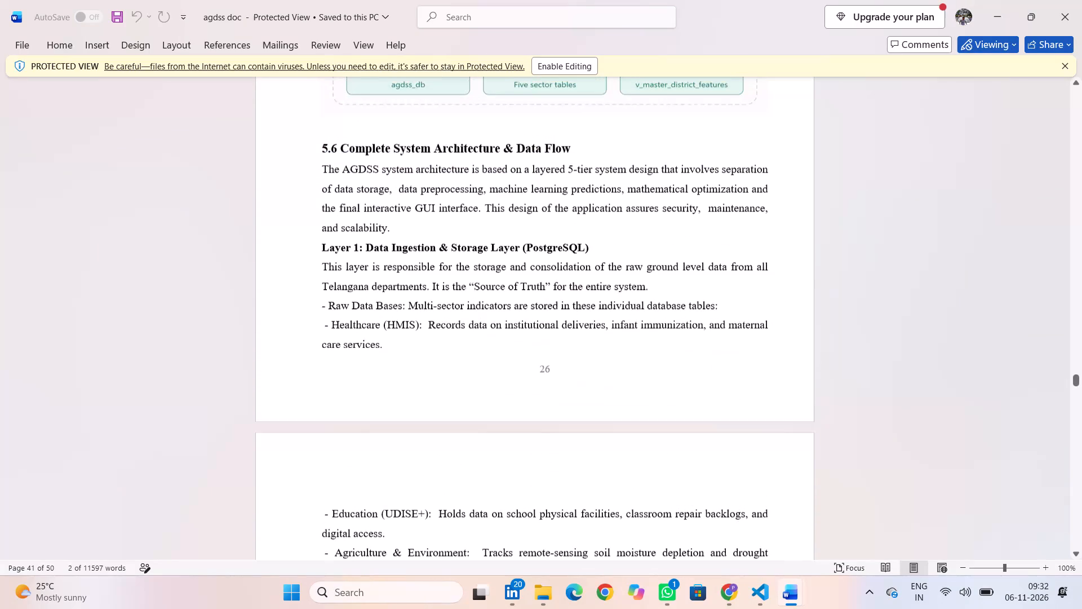
scroll(513, 302, "up", 5)
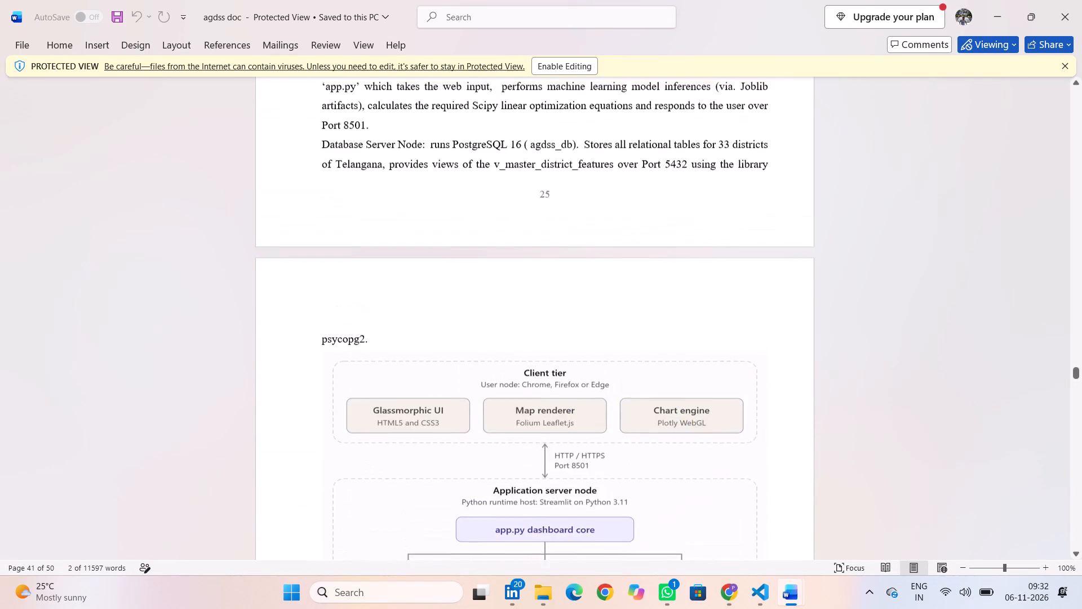
scroll(513, 302, "up", 3)
scroll(513, 302, "down", 3)
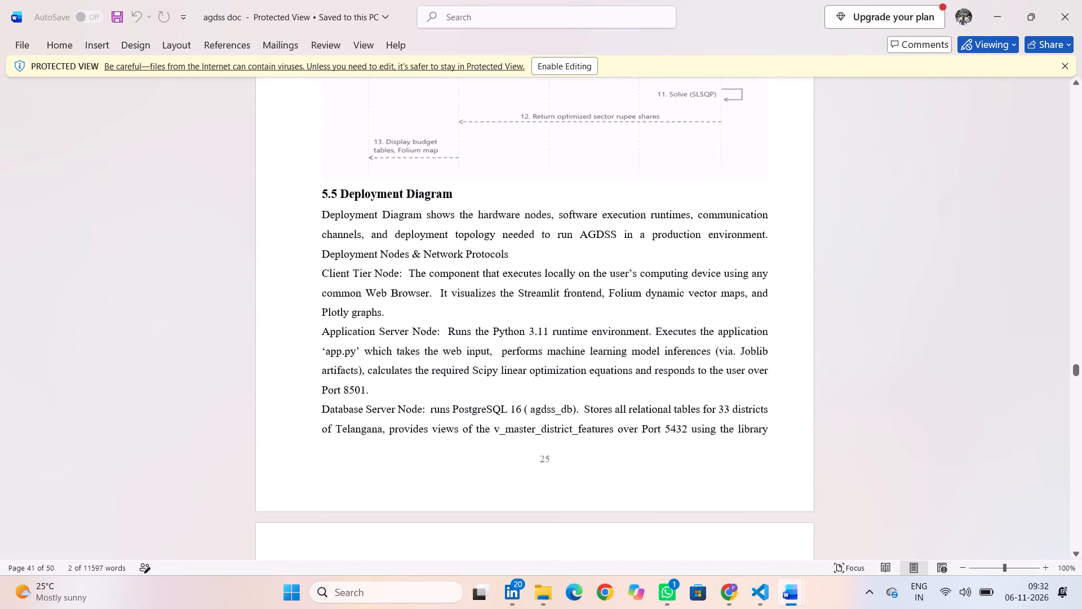
scroll(513, 302, "up", 2)
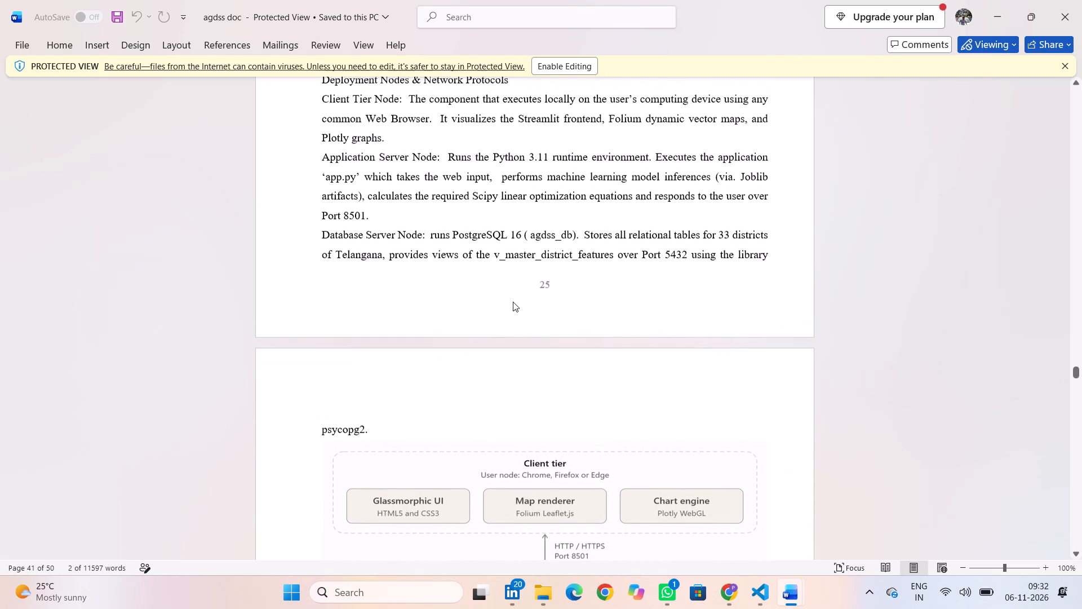
scroll(513, 302, "up", 2)
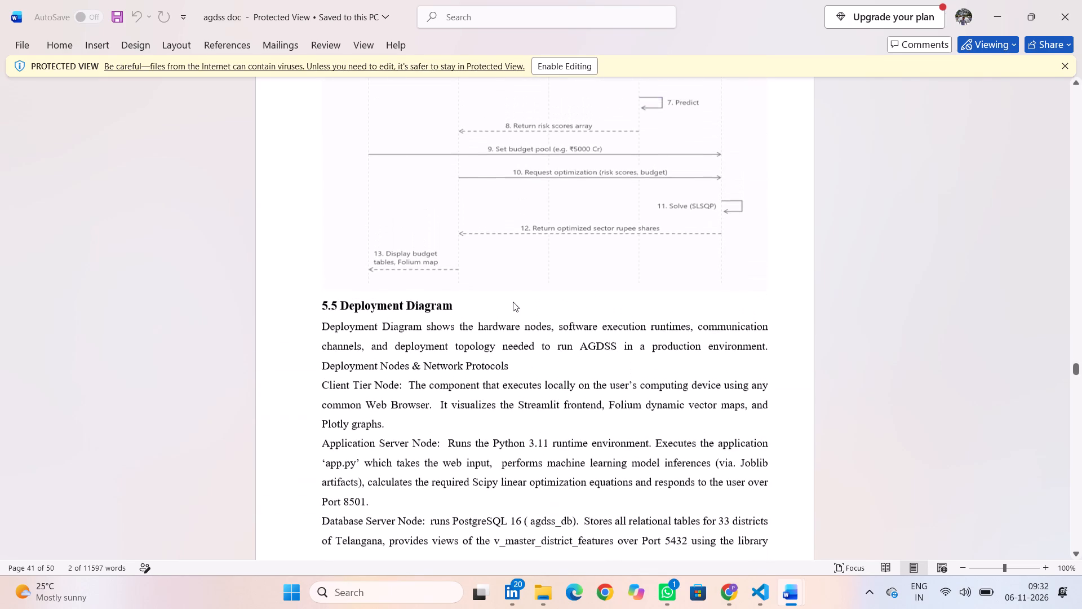
scroll(513, 302, "up", 3)
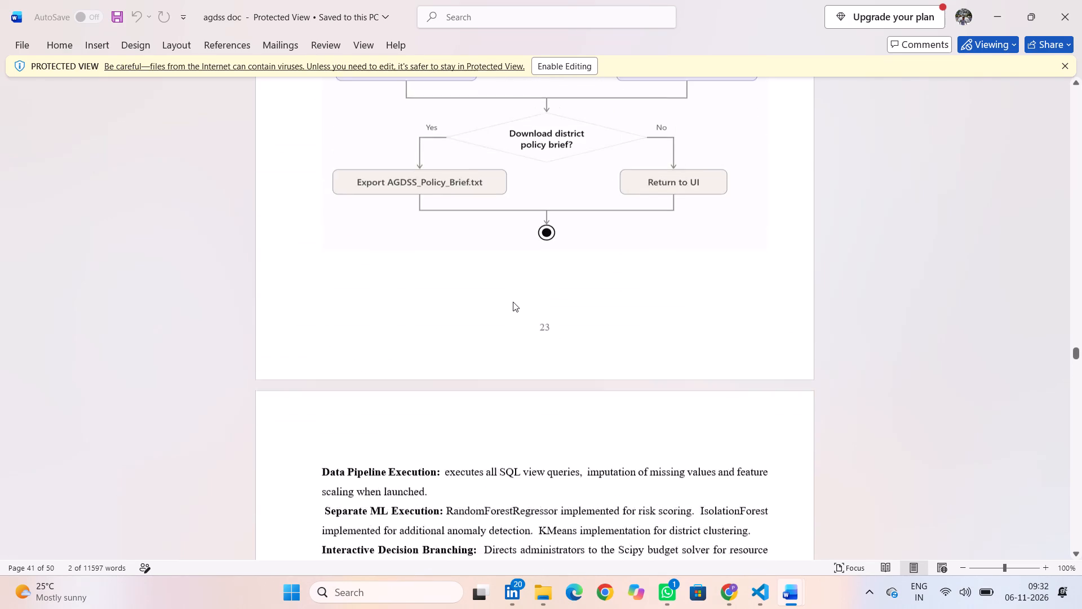
scroll(513, 302, "up", 6)
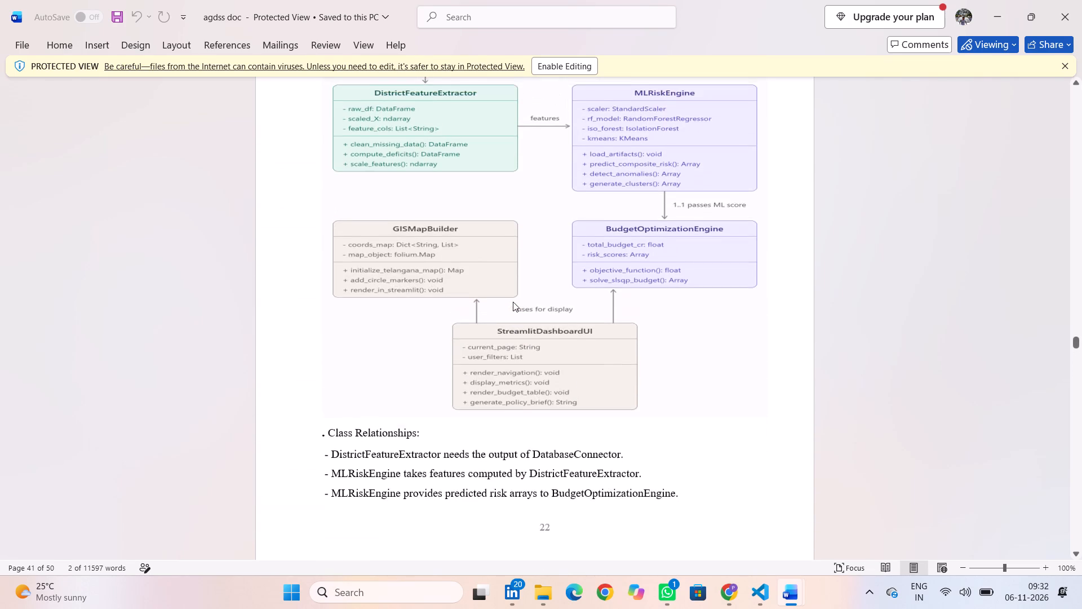
scroll(513, 302, "up", 3)
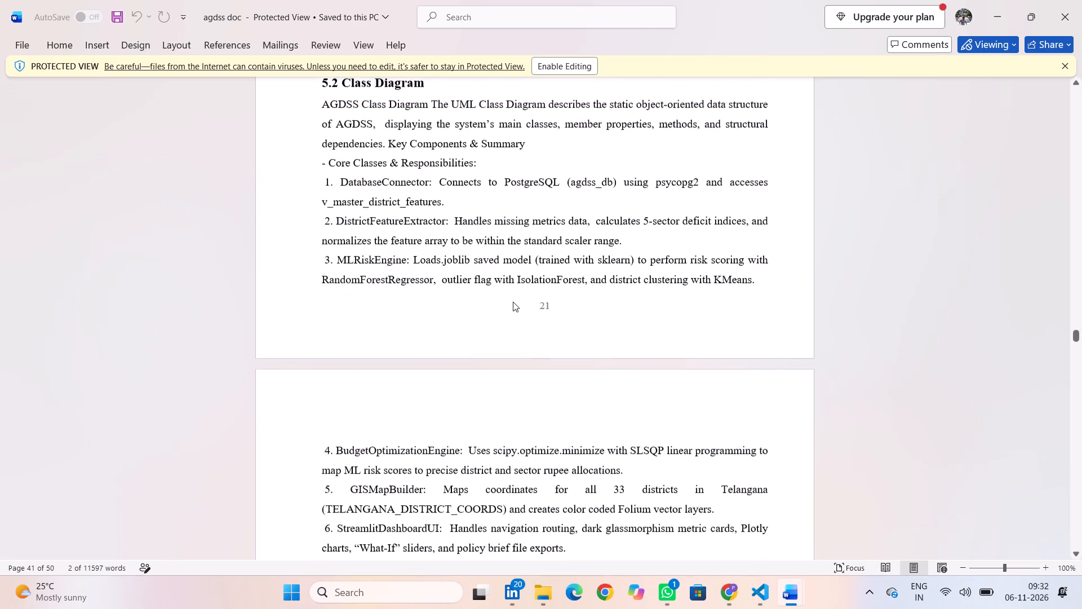
scroll(513, 302, "up", 3)
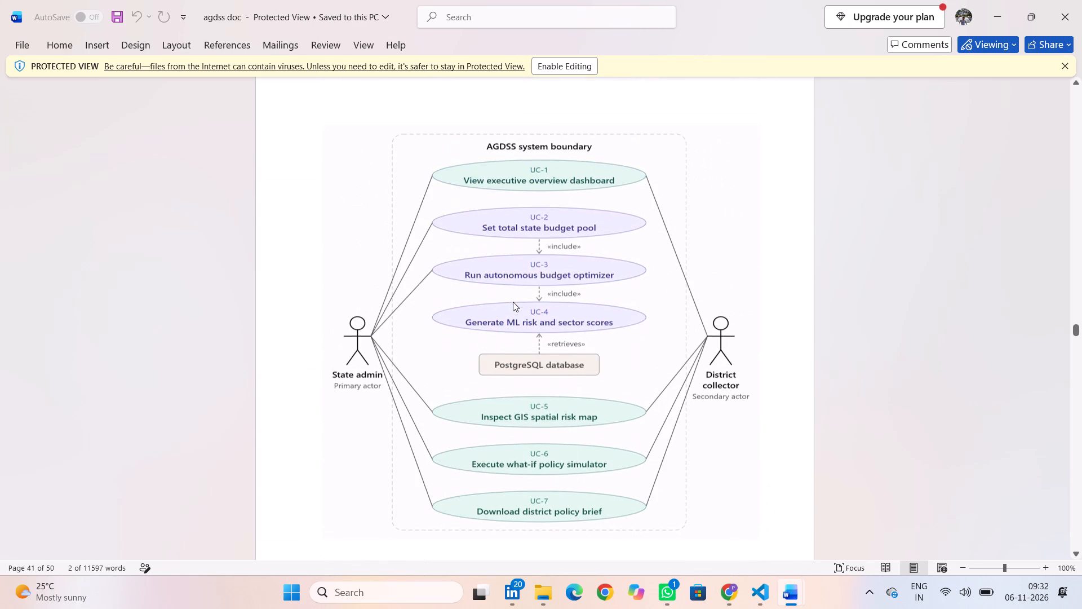
scroll(513, 302, "up", 4)
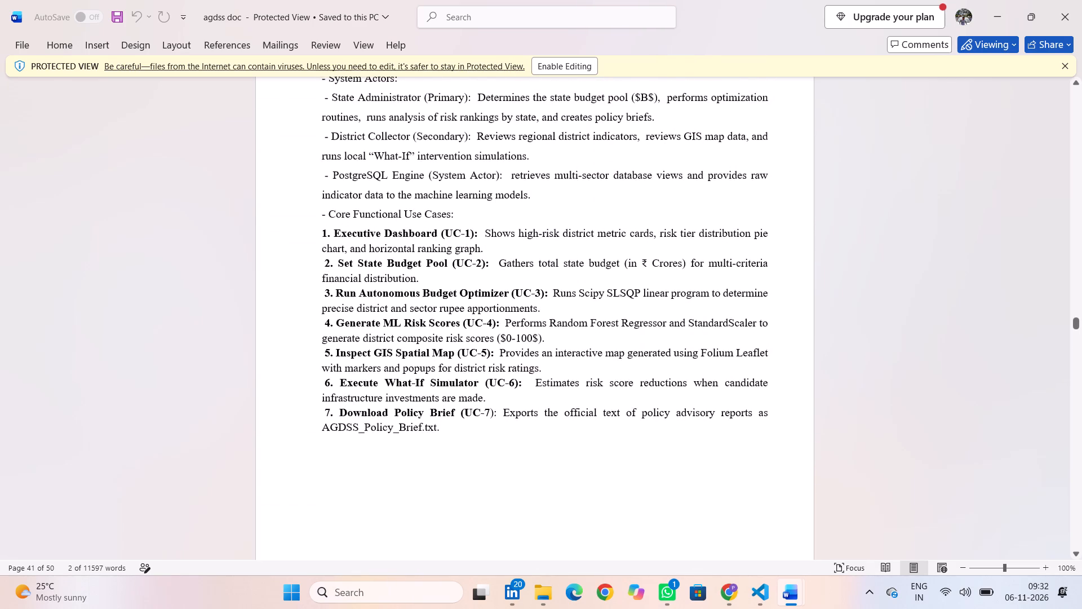
scroll(513, 302, "up", 3)
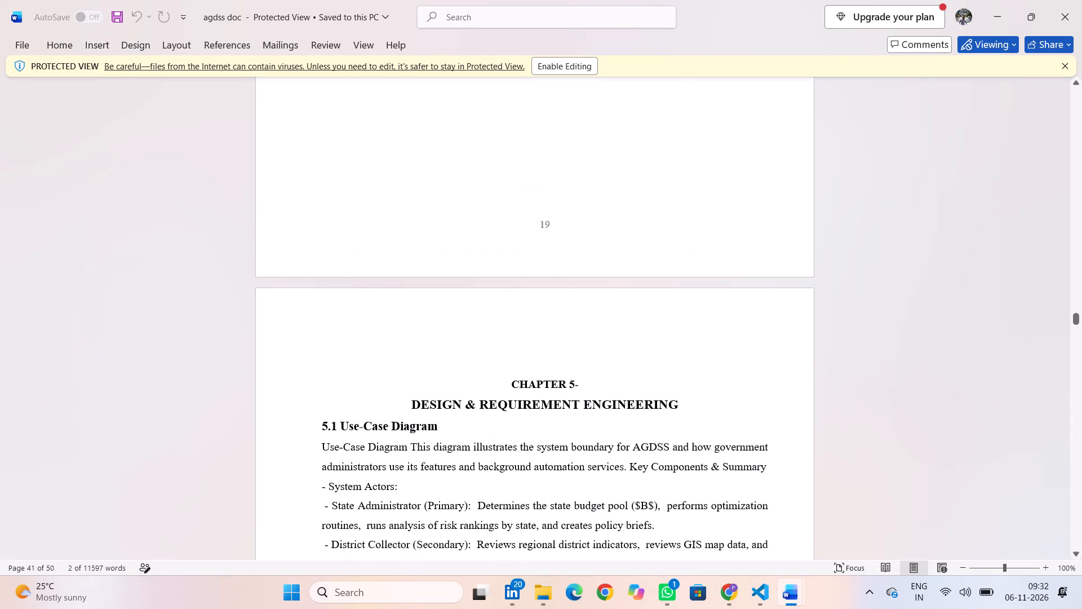
scroll(513, 302, "down", 3)
scroll(513, 302, "up", 1)
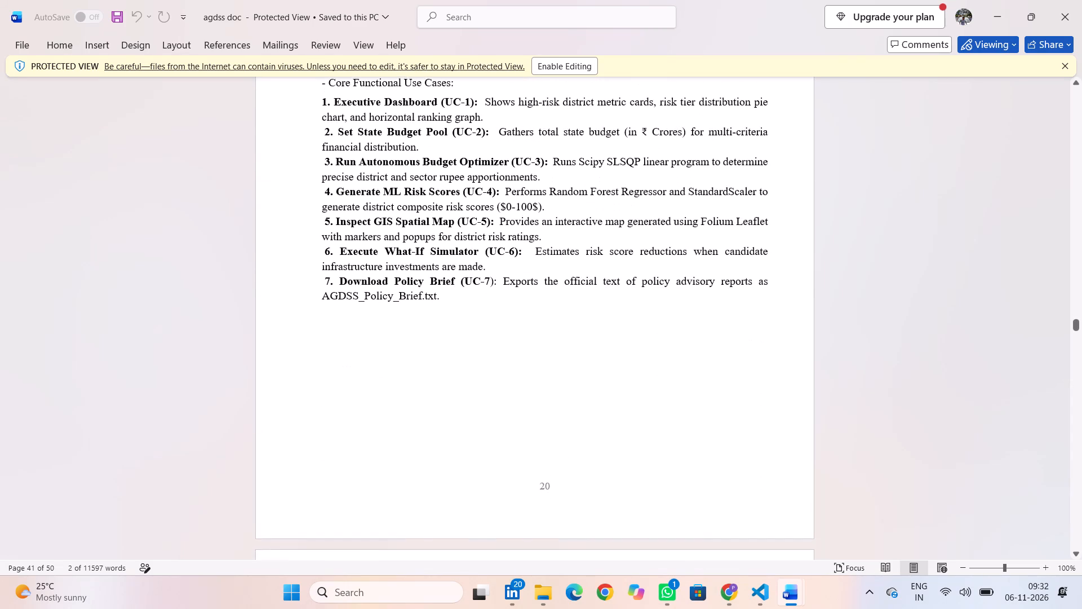
Review the Chapter 4 TECHNOLOGY USED pages, from the Streamlit Dashboard section back to the chapter heading, checking headings and line spacing.
scroll(513, 302, "up", 5)
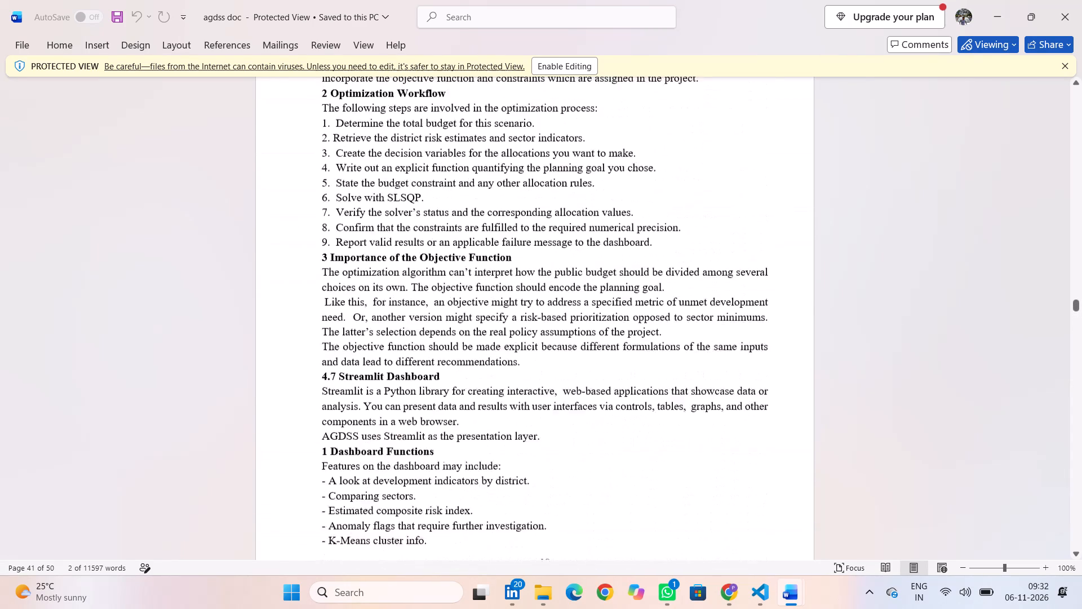
scroll(513, 302, "up", 2)
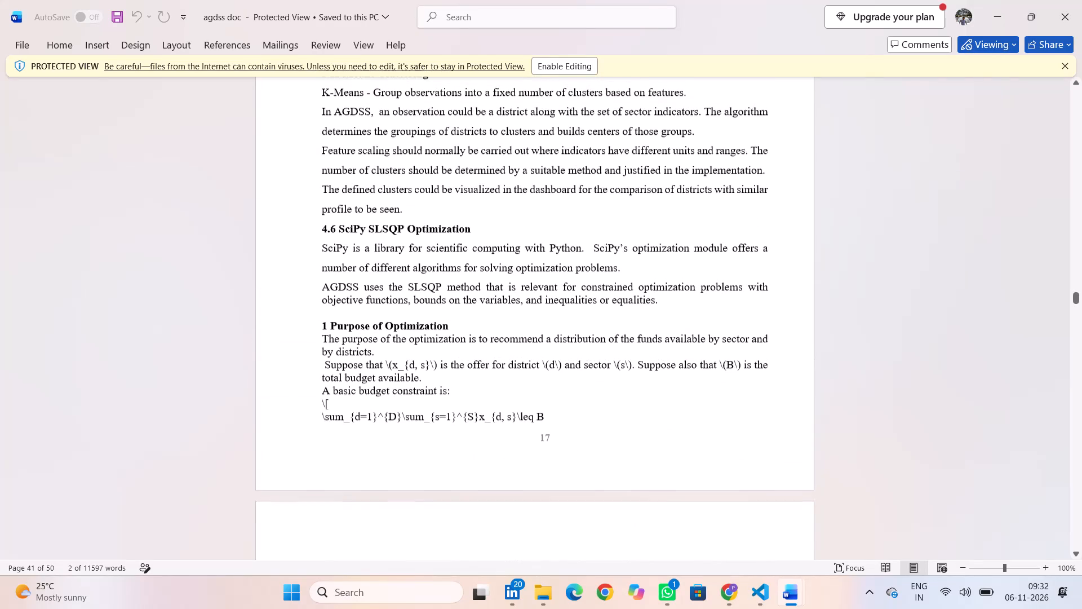
scroll(513, 302, "up", 4)
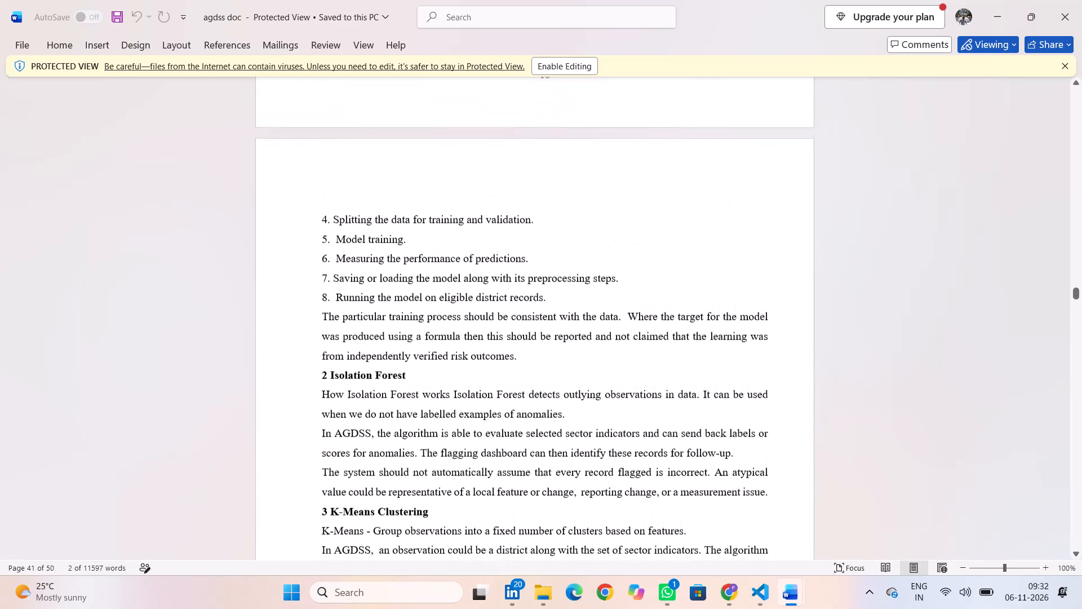
scroll(513, 302, "up", 4)
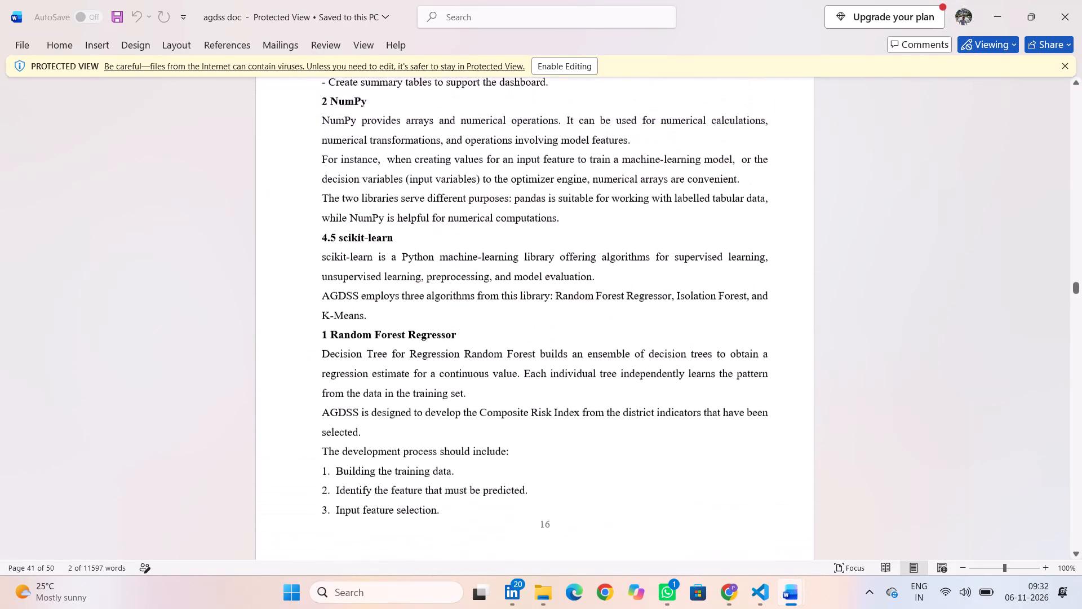
scroll(513, 302, "up", 4)
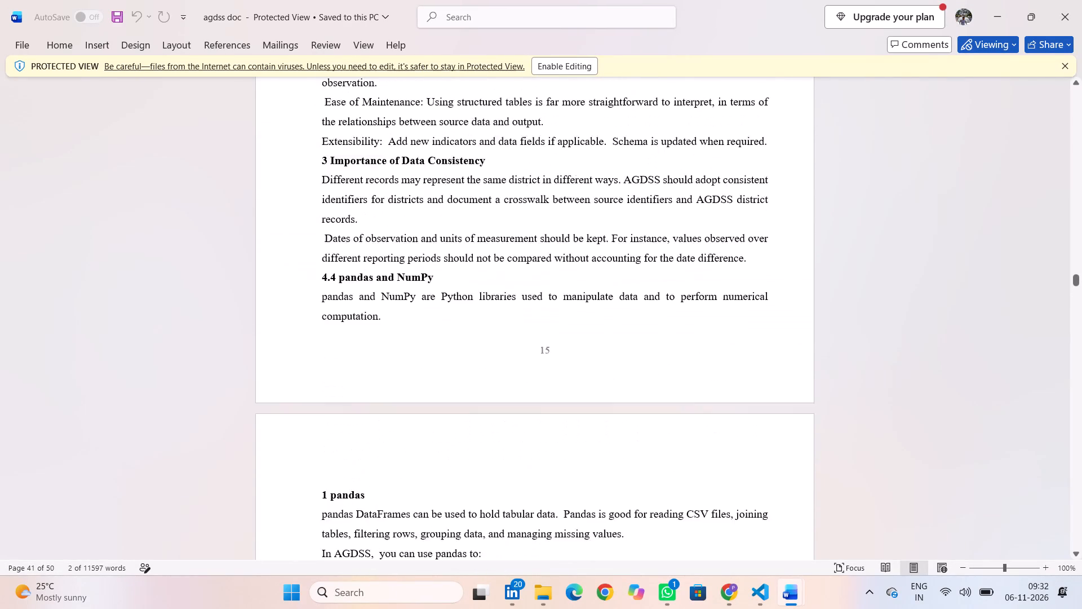
scroll(513, 302, "up", 5)
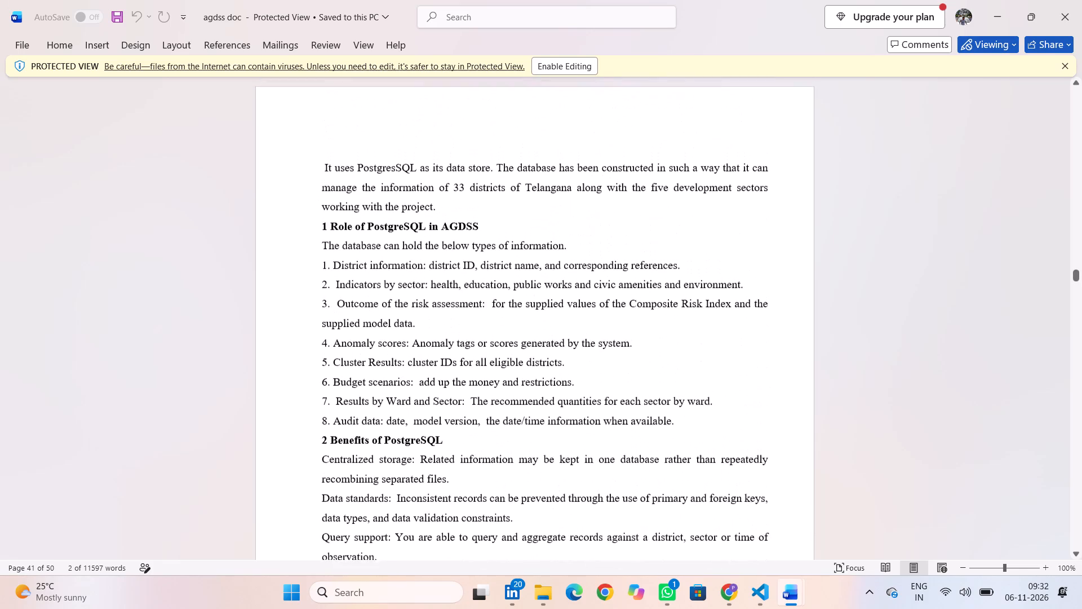
scroll(513, 302, "up", 4)
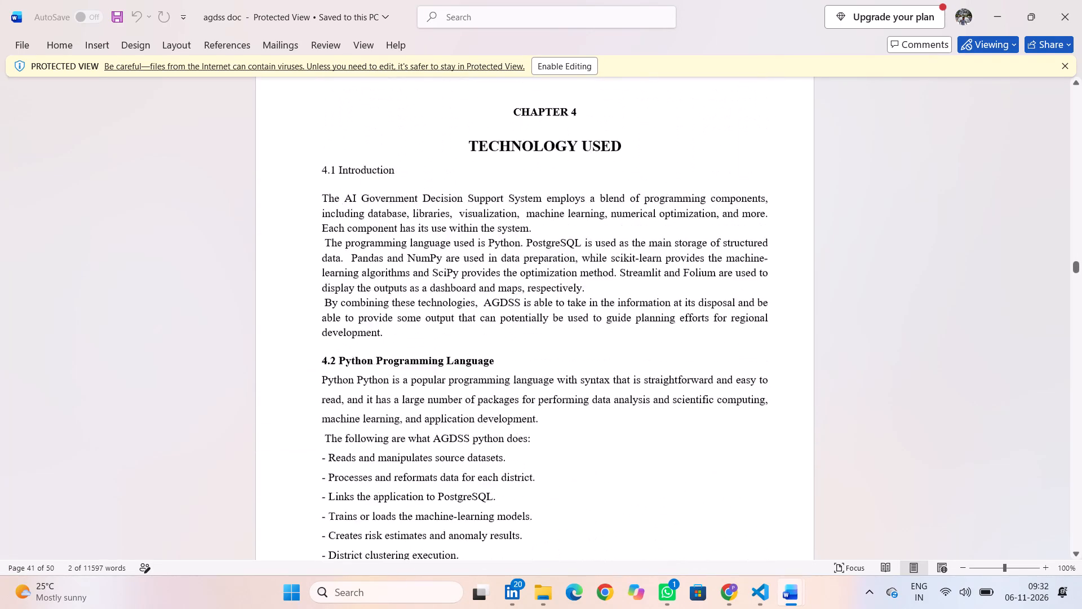
scroll(513, 302, "up", 1)
scroll(513, 302, "down", 1)
scroll(513, 302, "up", 2)
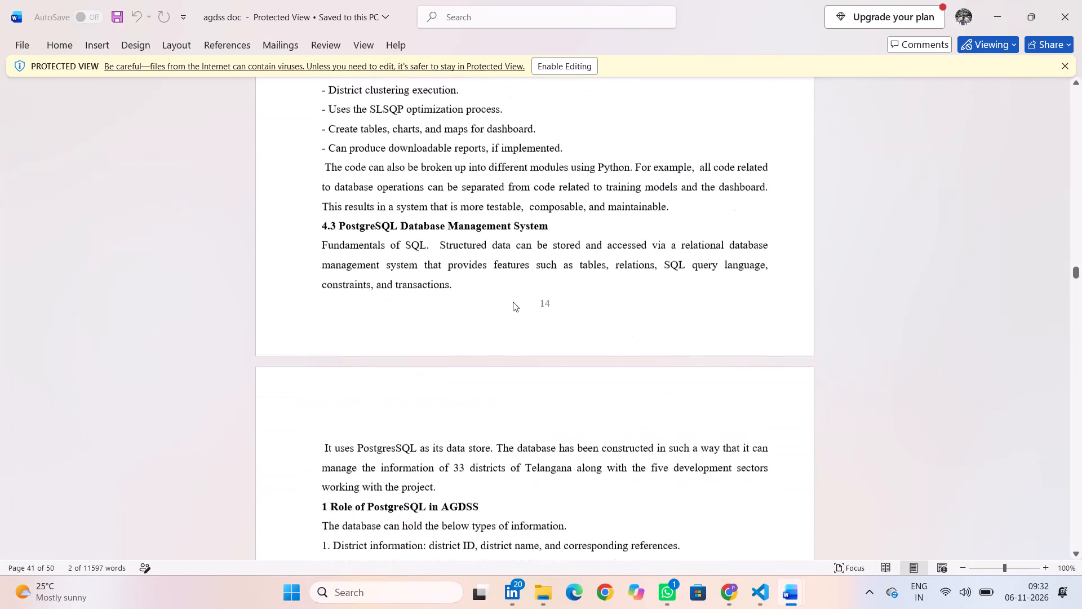
Review the report's front matter in the Protected View copy, from the title and certificate pages to the table of contents and its page numbers.
scroll(513, 302, "up", 19)
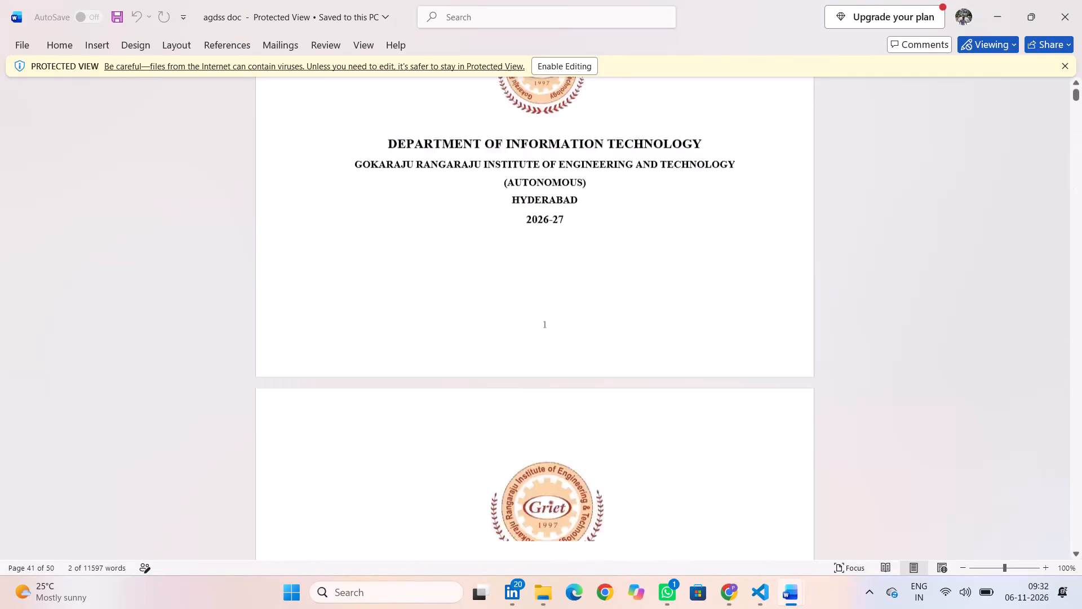
scroll(513, 302, "down", 6)
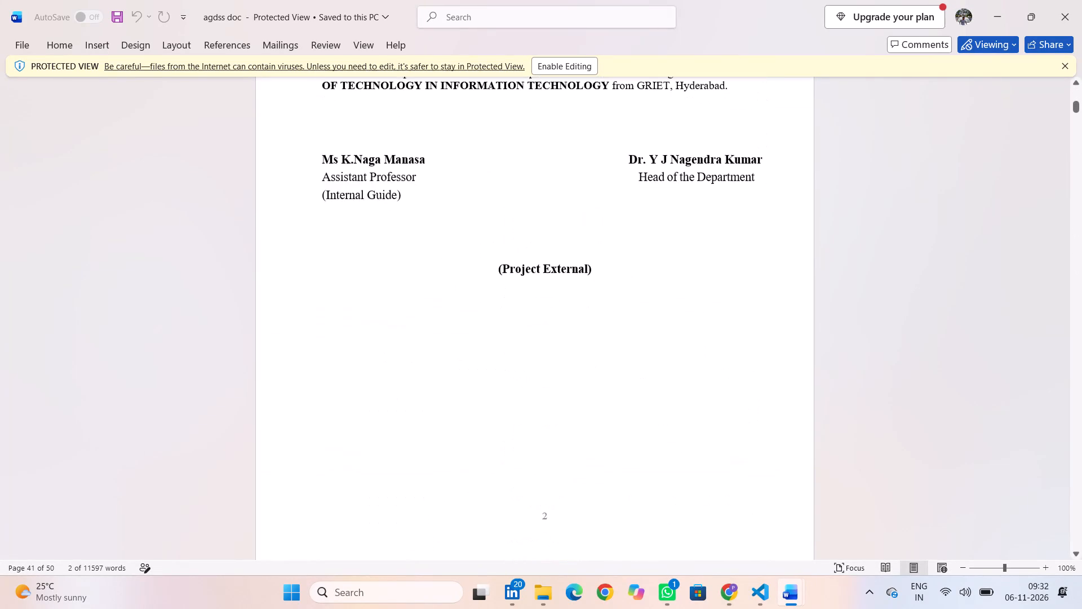
scroll(513, 302, "down", 6)
scroll(513, 302, "up", 2)
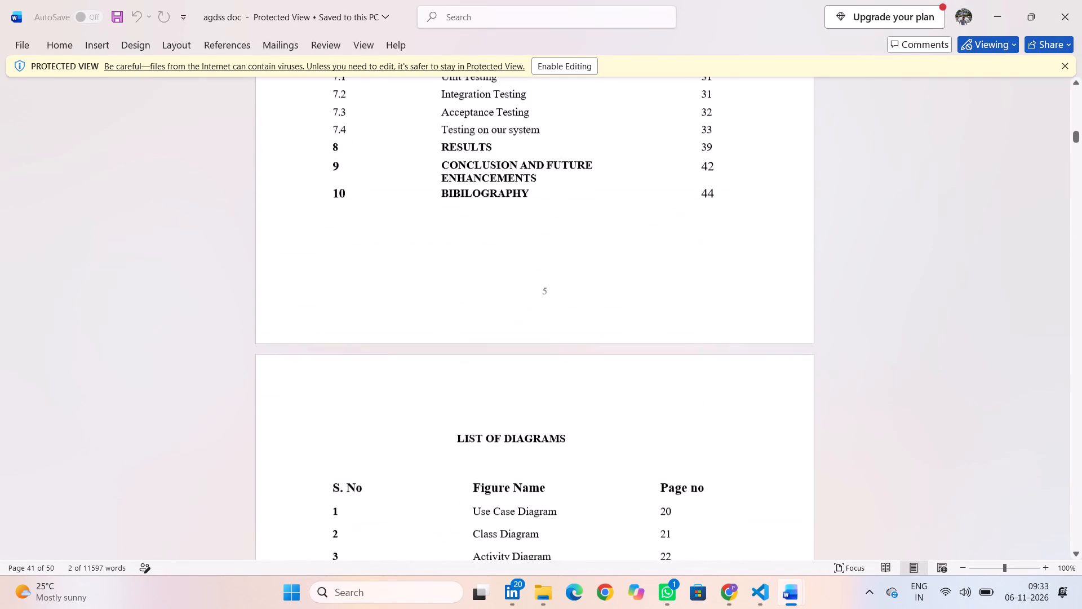
scroll(513, 302, "up", 2)
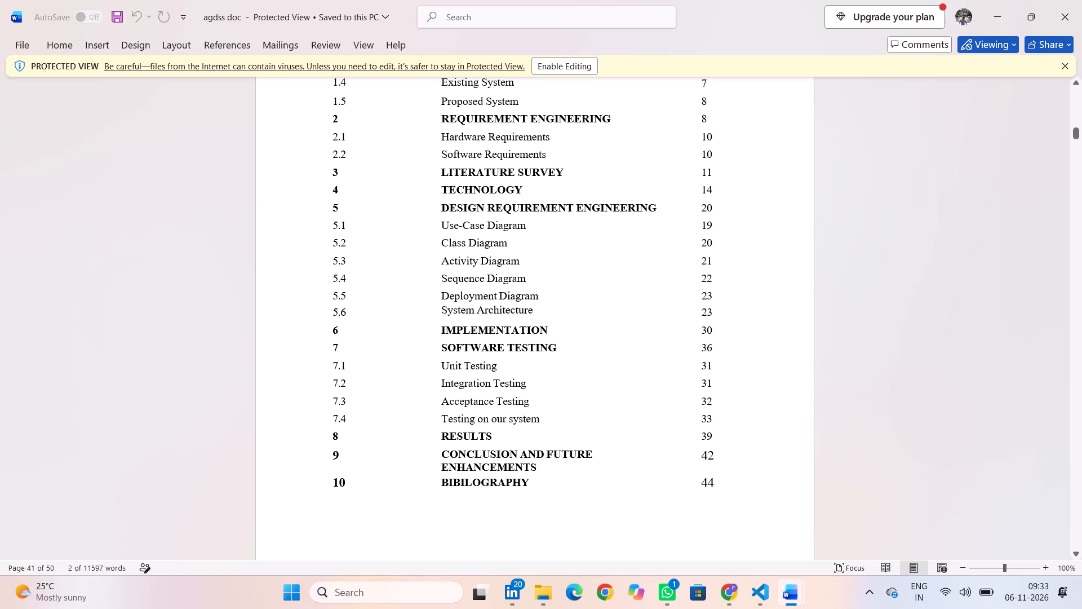
scroll(731, 226, "down", 1, "ctrl")
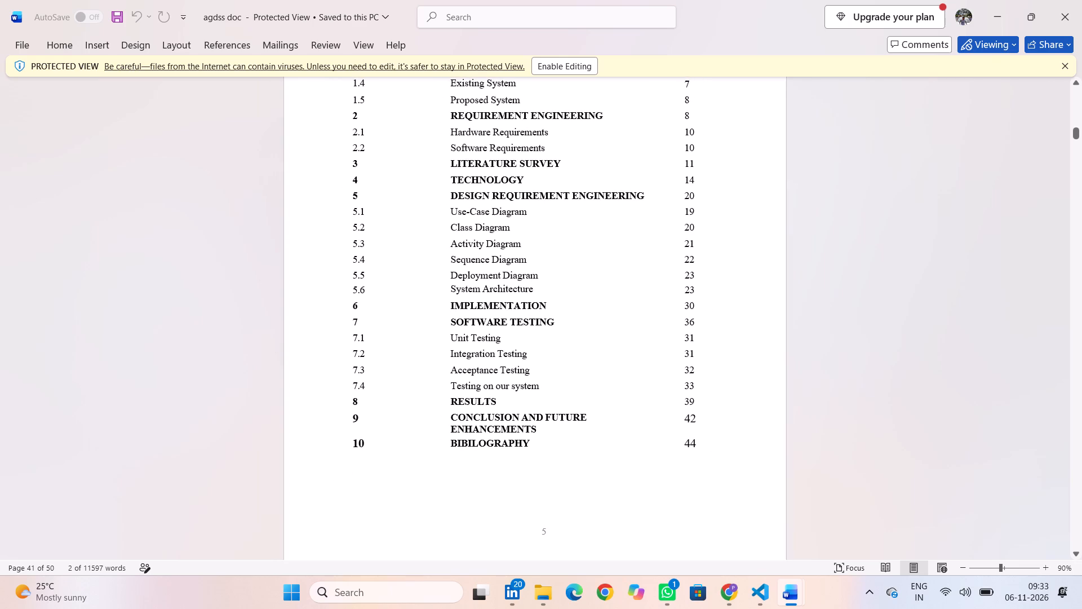
Examine the DECLARATION and ACKNOWLEDGEMENT pages of the Protected View copy, including the highlighted names and the student details block.
scroll(644, 224, "up", 5)
scroll(644, 224, "up", 1, "ctrl")
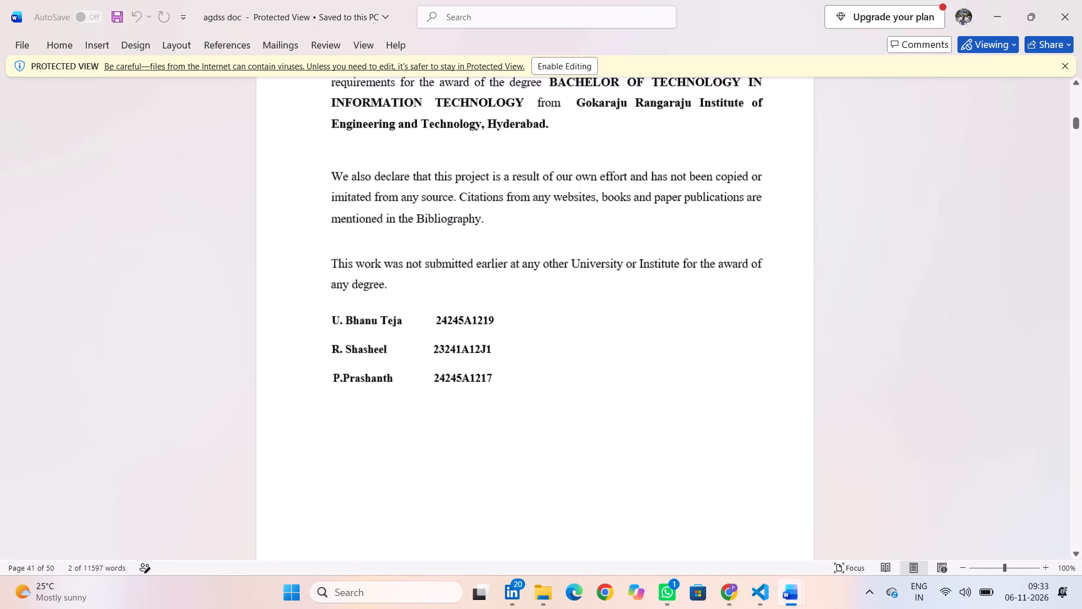
scroll(644, 224, "up", 1, "ctrl")
scroll(644, 224, "up", 3)
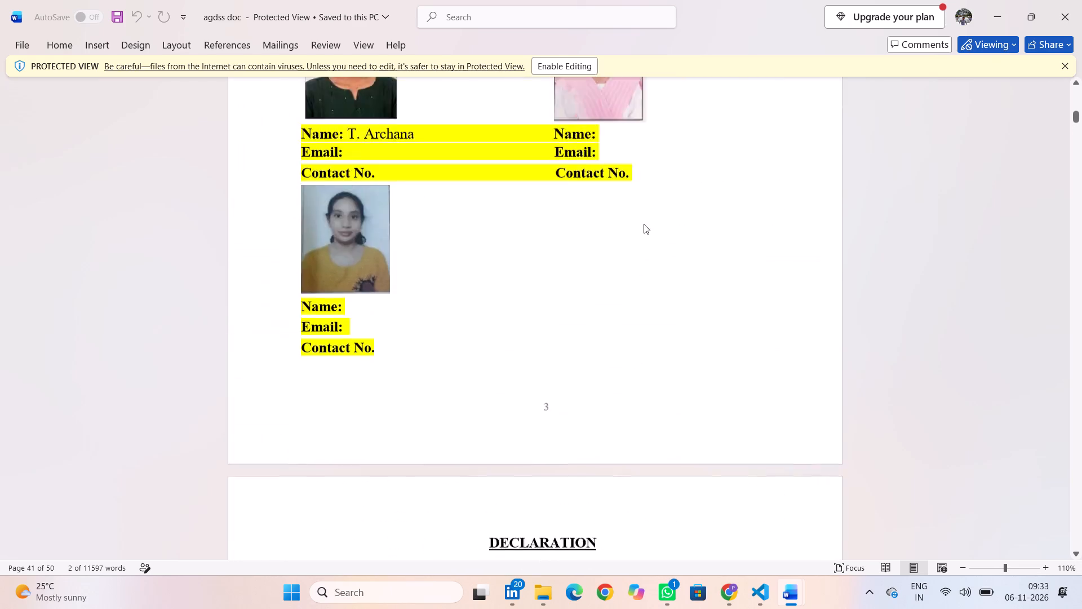
scroll(644, 224, "up", 2)
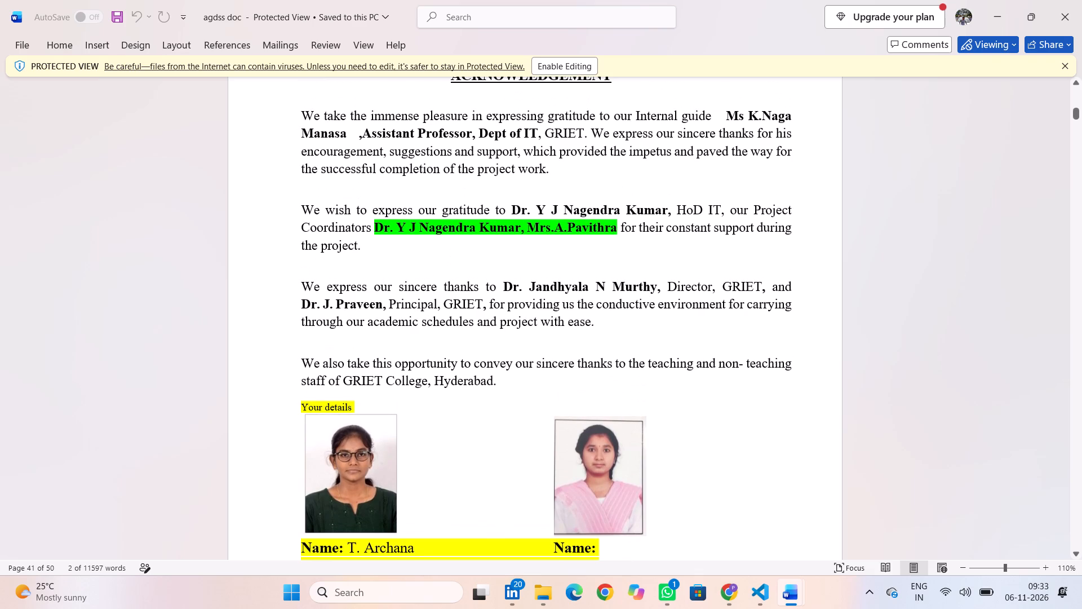
scroll(644, 224, "up", 1)
Switch to the editable agdss doc and copy its ACKNOWLEDGEMENT page, from the heading through the last student's photo and contact details.
key("alt+Tab")
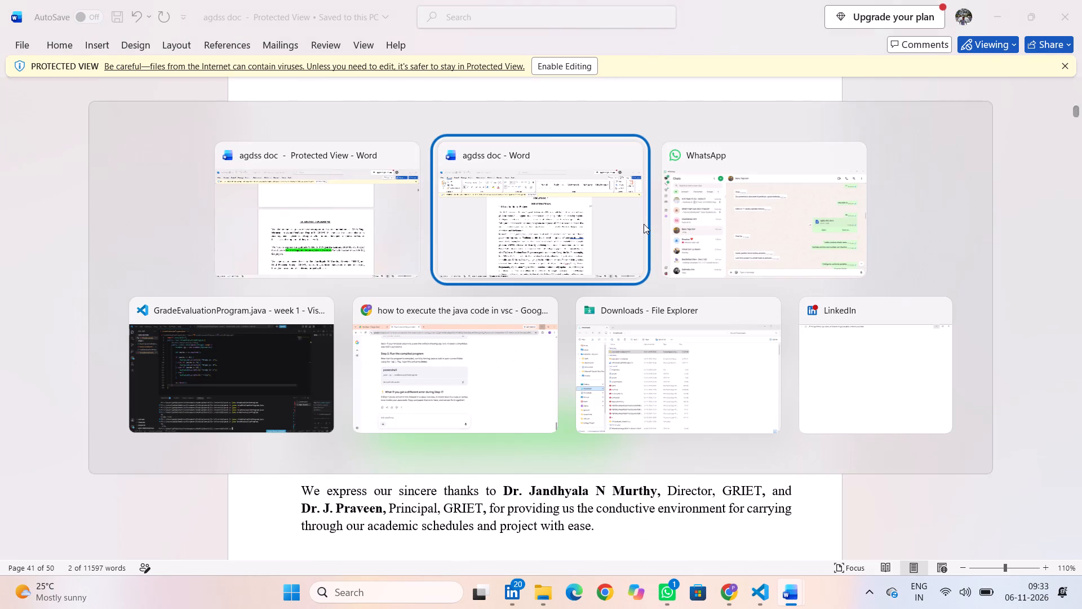
scroll(573, 264, "up", 2)
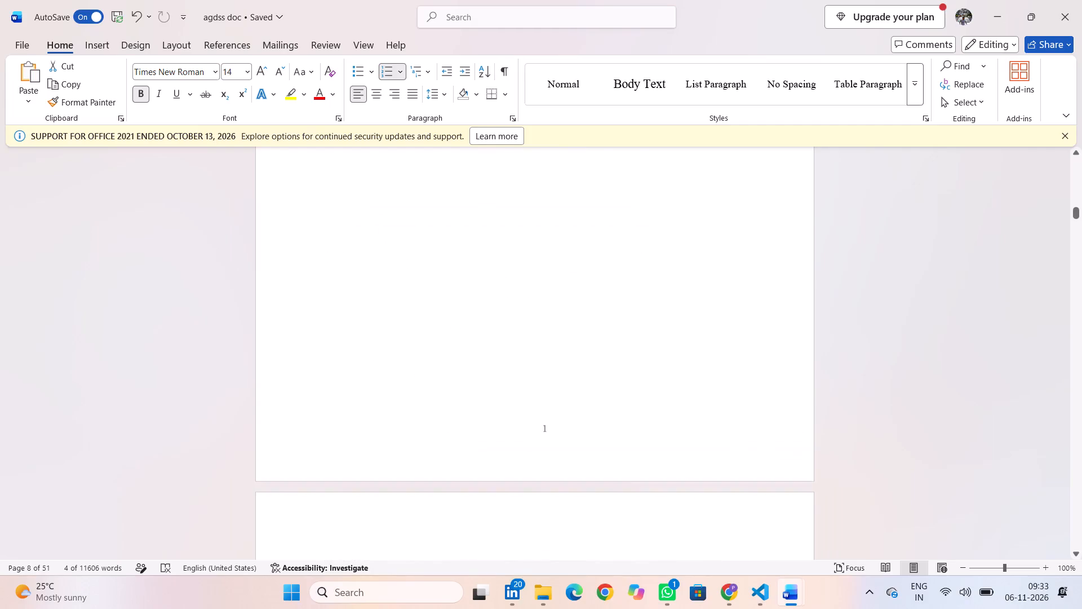
scroll(573, 264, "up", 5)
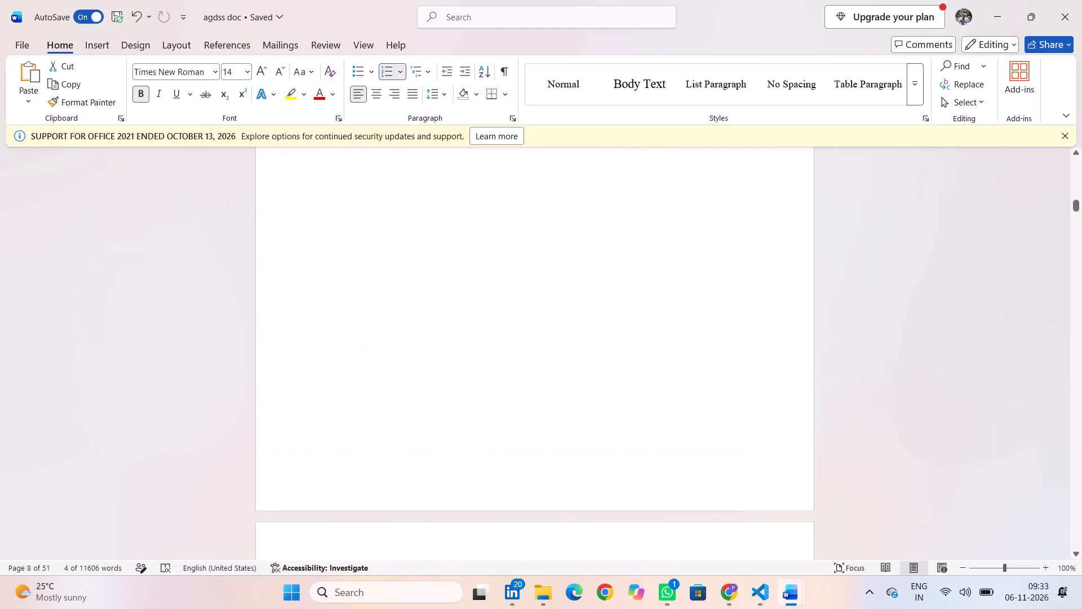
scroll(573, 264, "up", 5)
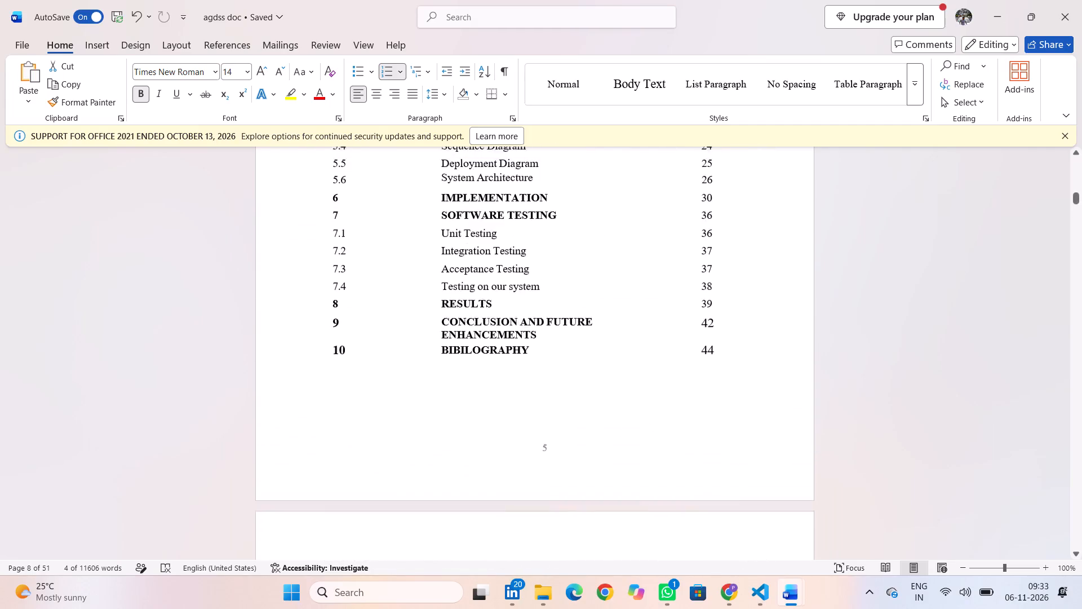
scroll(573, 264, "up", 6)
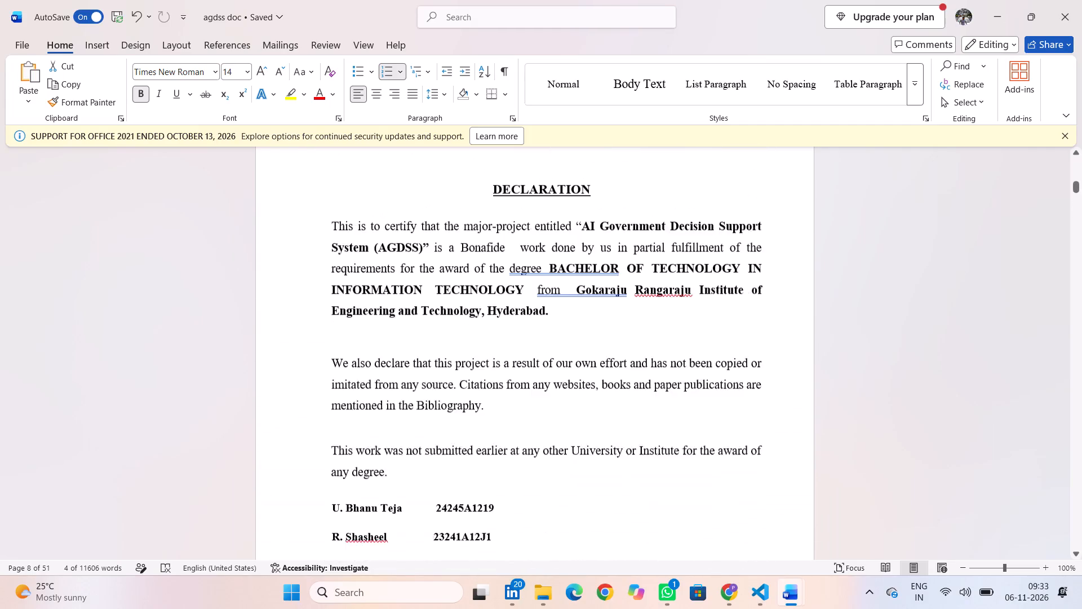
scroll(573, 264, "up", 3)
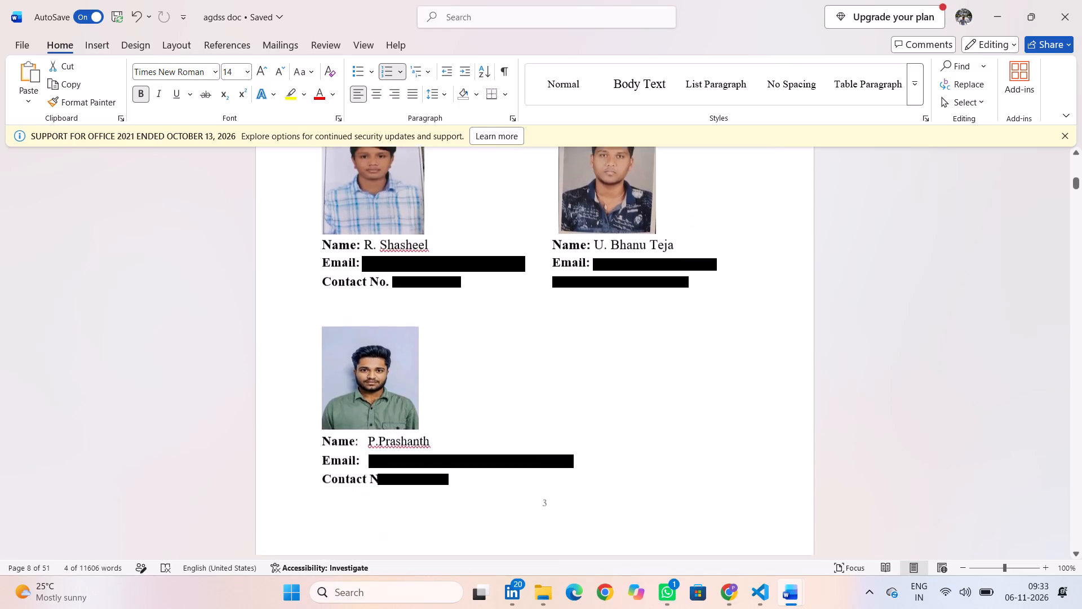
scroll(573, 264, "up", 2)
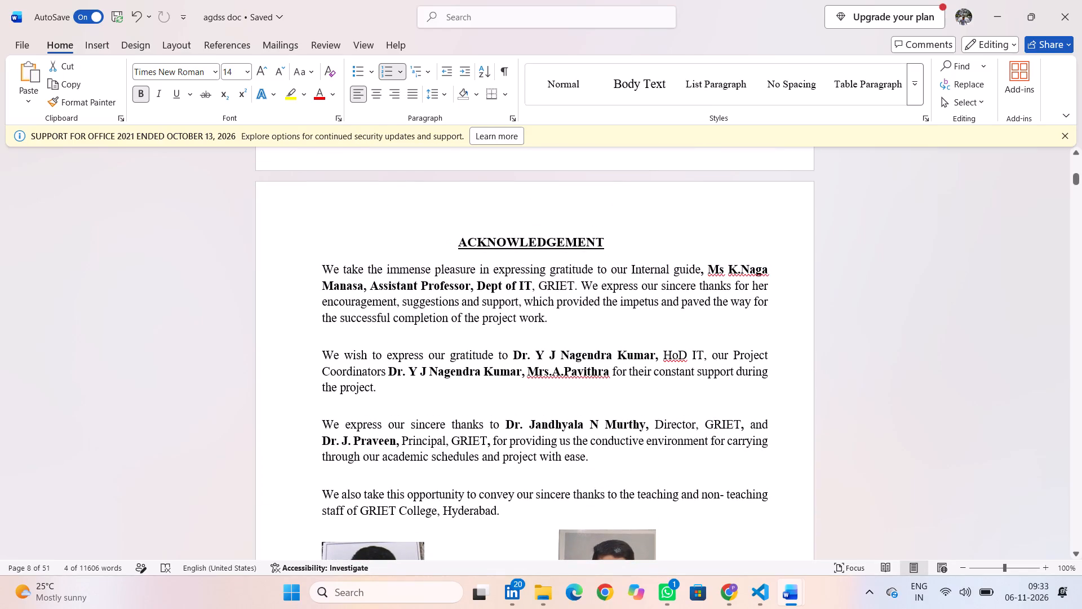
left_click_drag(431, 235, 604, 500)
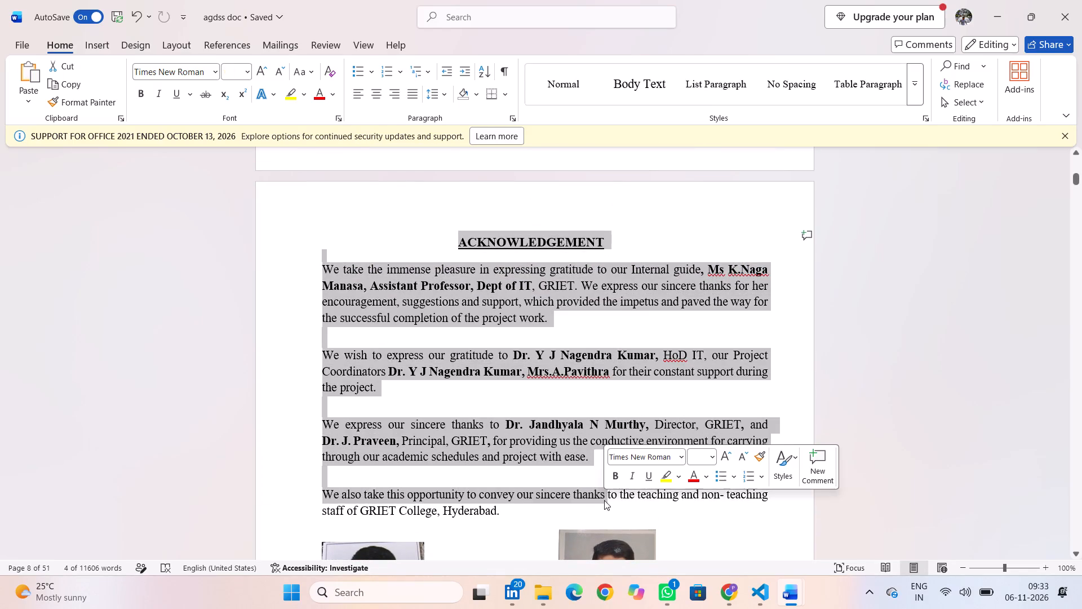
scroll(604, 500, "down", 2)
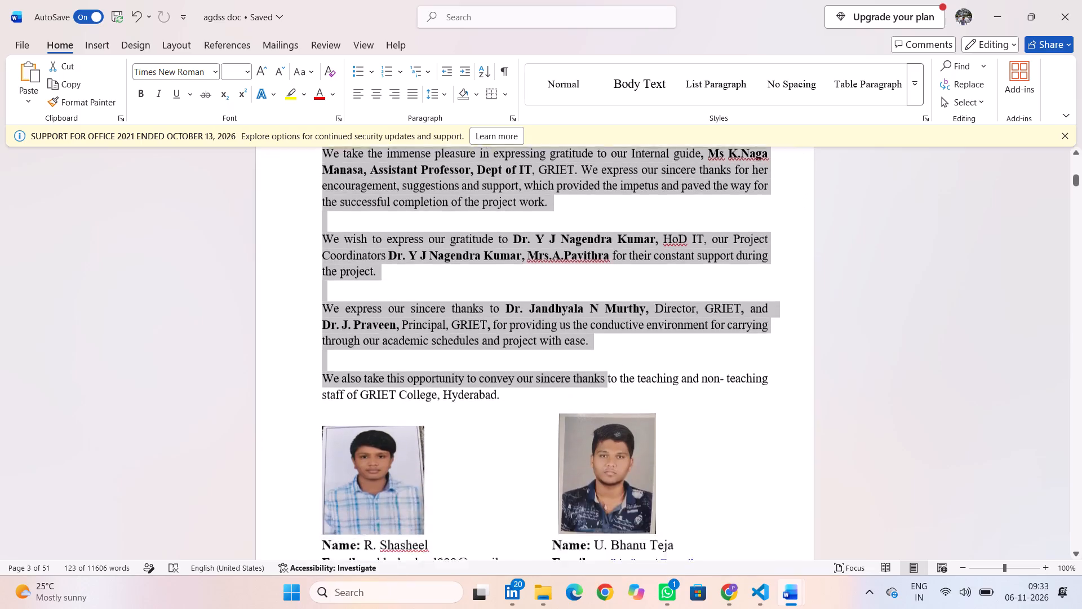
scroll(604, 500, "down", 2)
key("shift+Down")
key("shift+Down")
key("shift+Down")
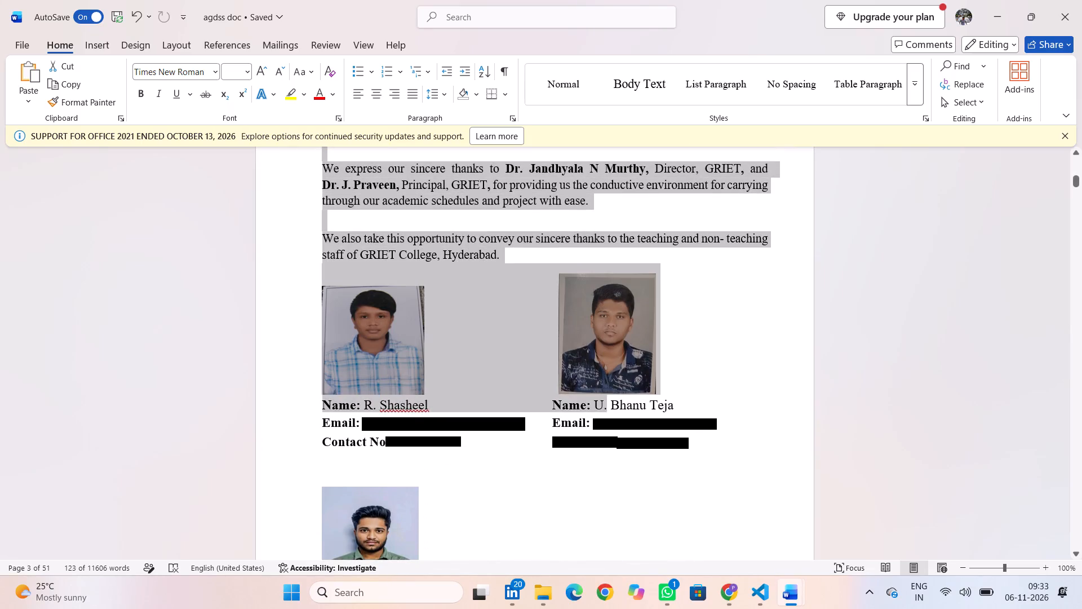
key("shift+Down")
key("shift+Down")
scroll(604, 500, "down", 2)
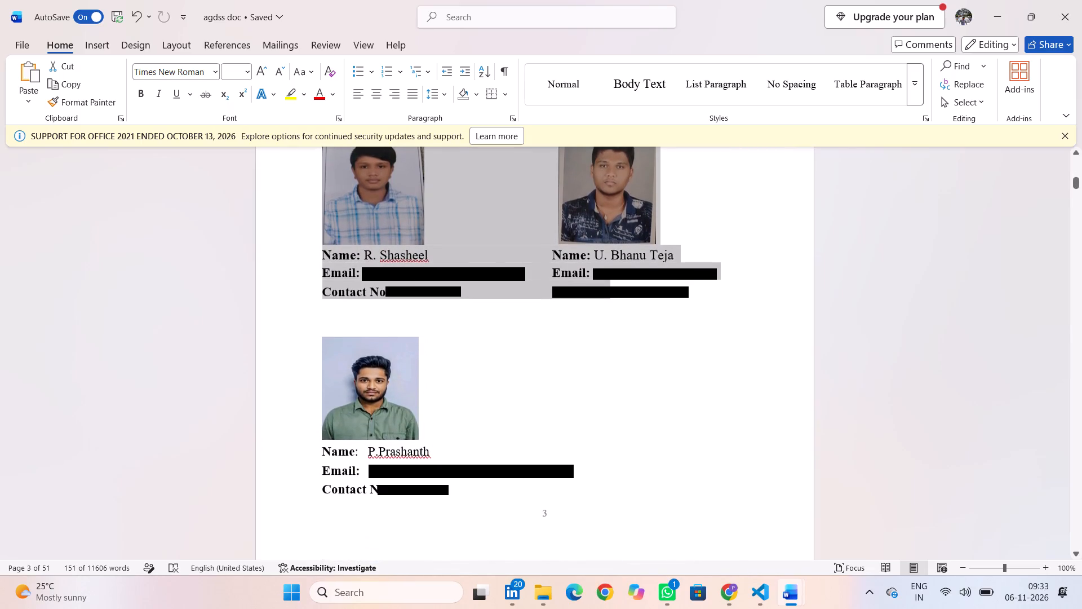
key("shift+Down")
key("shift+Down")
key("shift+Down")
key("shift+Down")
key("shift+Down")
key("shift+Down")
scroll(604, 500, "down", 1)
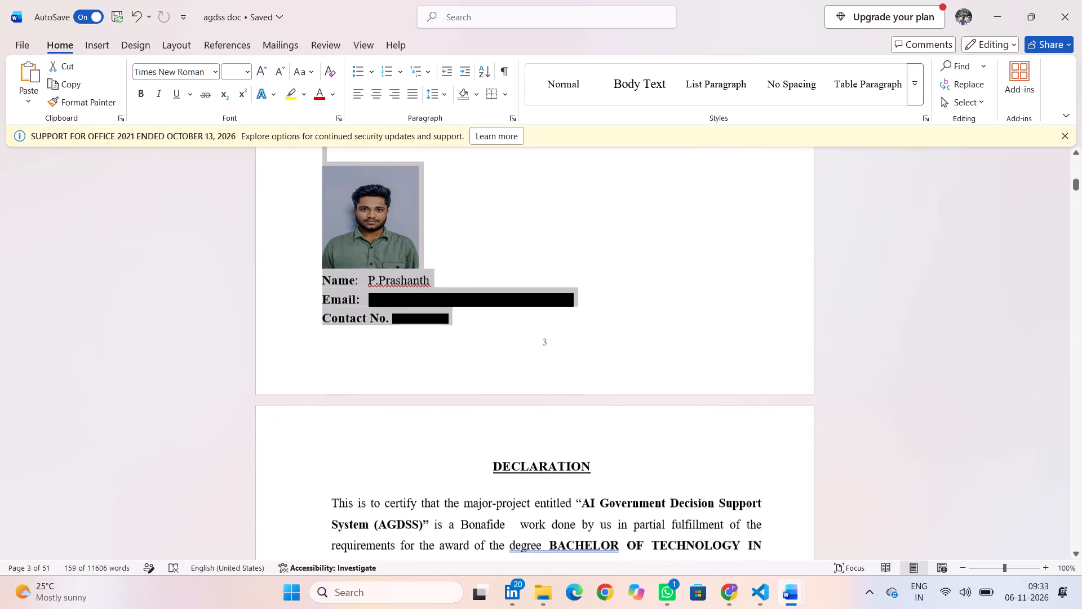
scroll(604, 500, "down", 1)
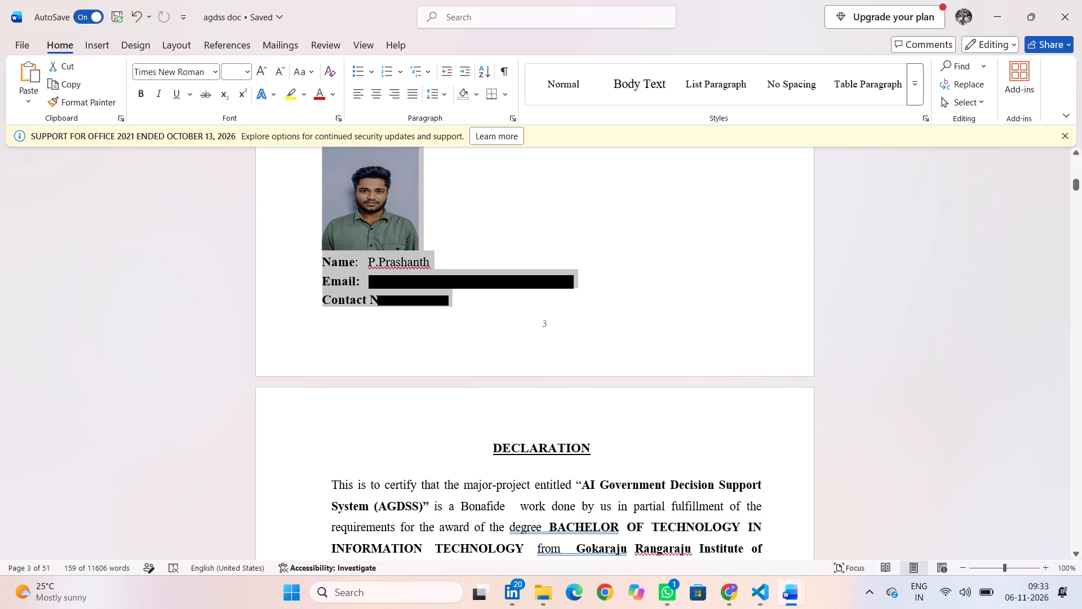
key("ctrl+c")
key("ctrl+c")
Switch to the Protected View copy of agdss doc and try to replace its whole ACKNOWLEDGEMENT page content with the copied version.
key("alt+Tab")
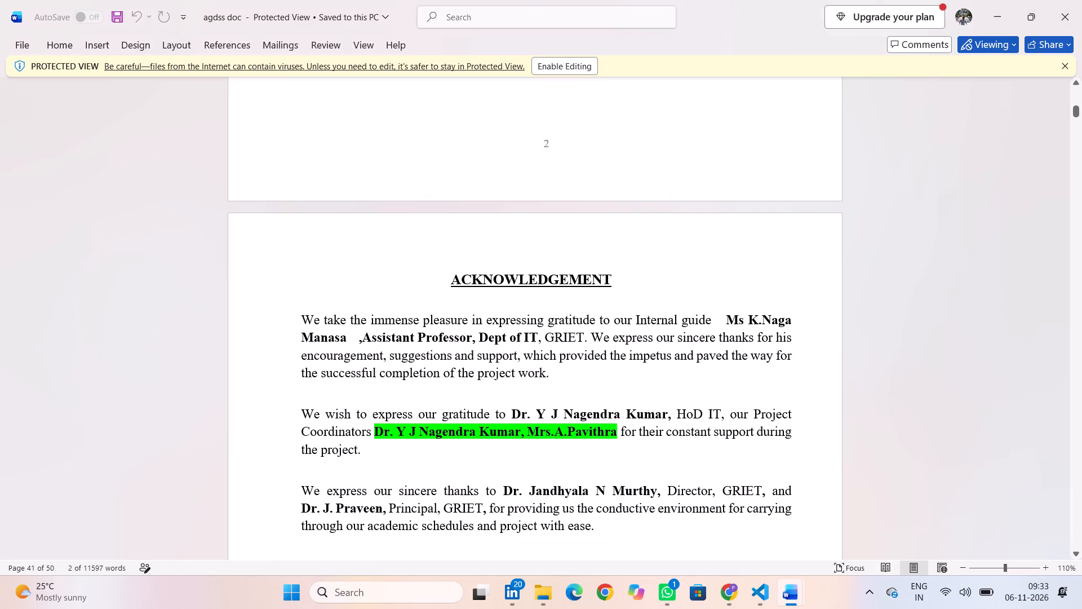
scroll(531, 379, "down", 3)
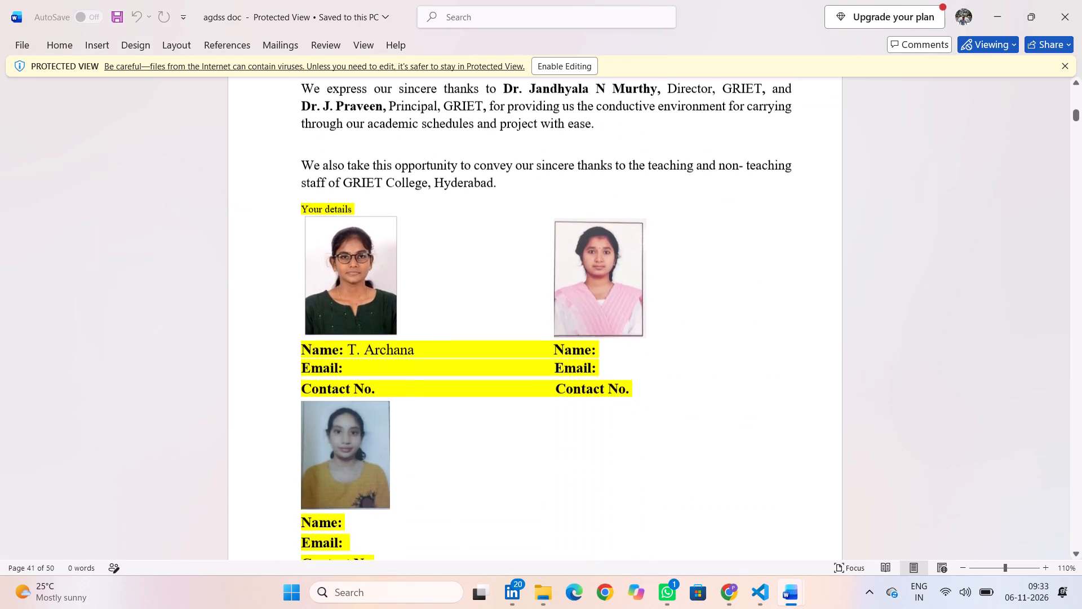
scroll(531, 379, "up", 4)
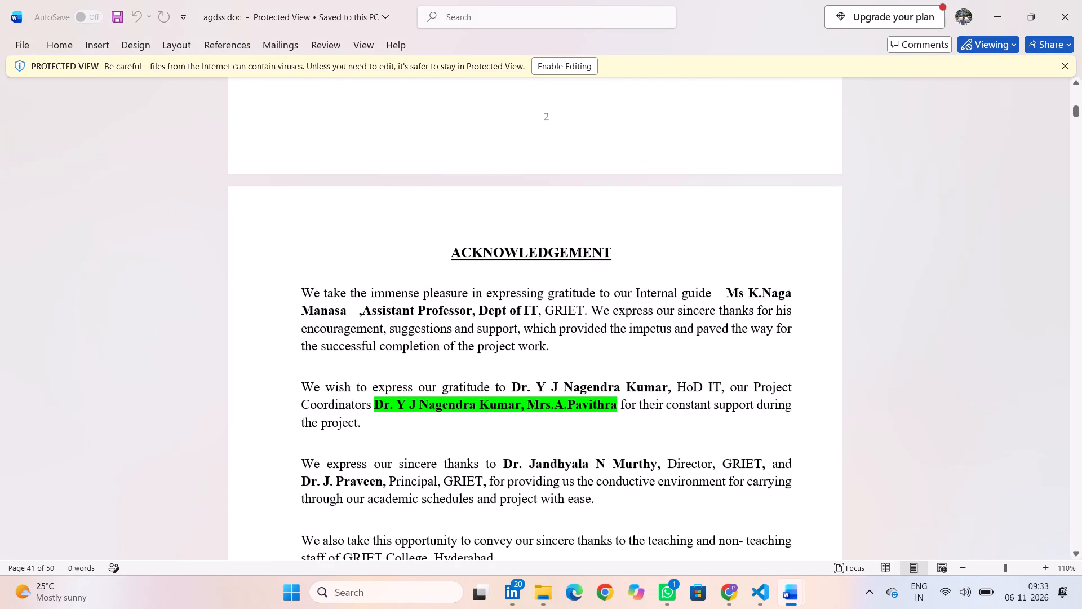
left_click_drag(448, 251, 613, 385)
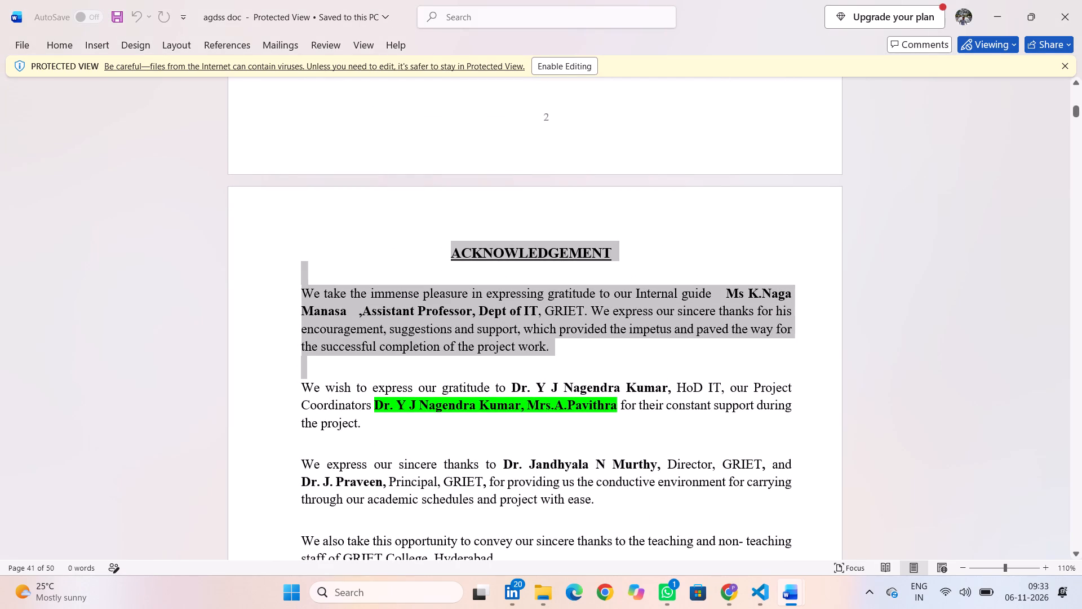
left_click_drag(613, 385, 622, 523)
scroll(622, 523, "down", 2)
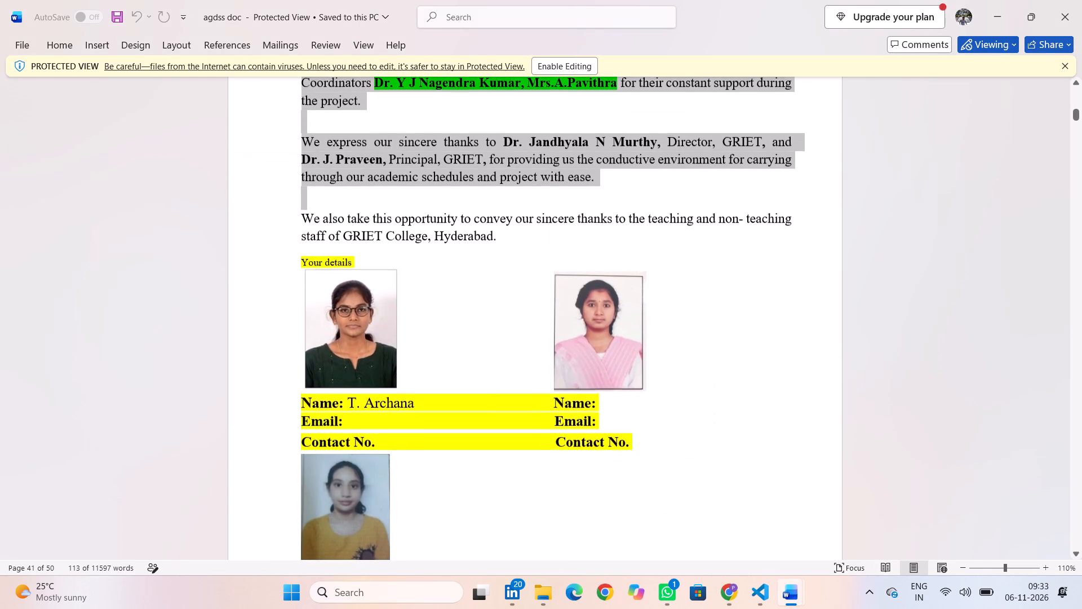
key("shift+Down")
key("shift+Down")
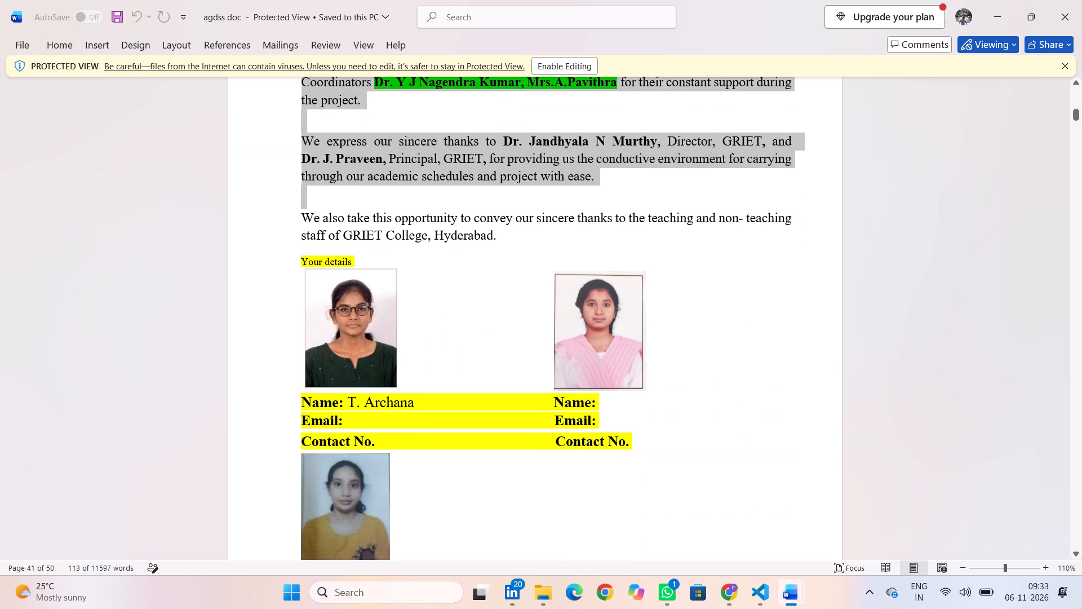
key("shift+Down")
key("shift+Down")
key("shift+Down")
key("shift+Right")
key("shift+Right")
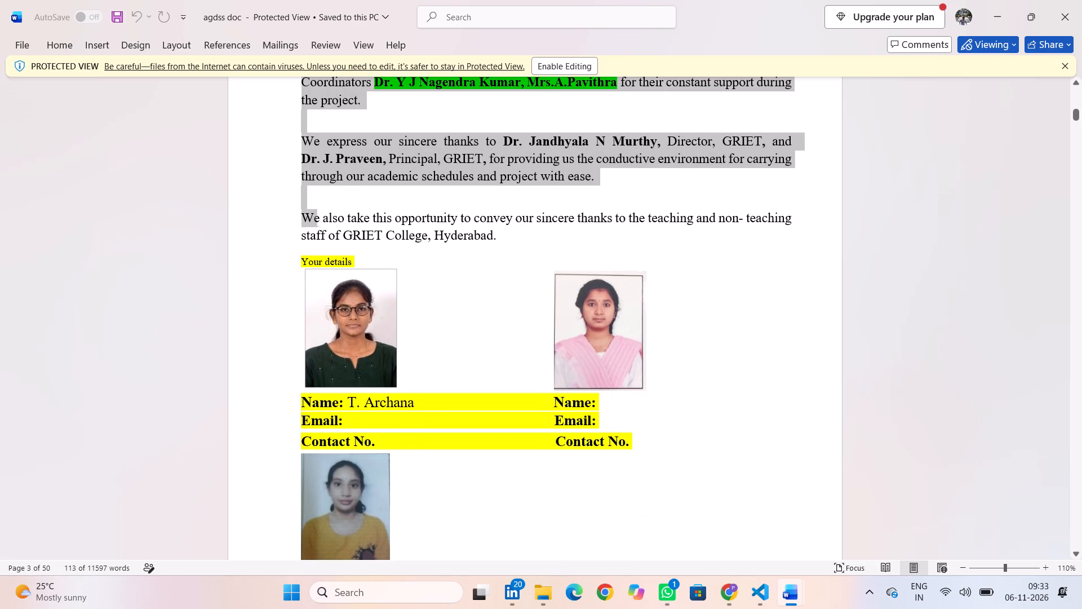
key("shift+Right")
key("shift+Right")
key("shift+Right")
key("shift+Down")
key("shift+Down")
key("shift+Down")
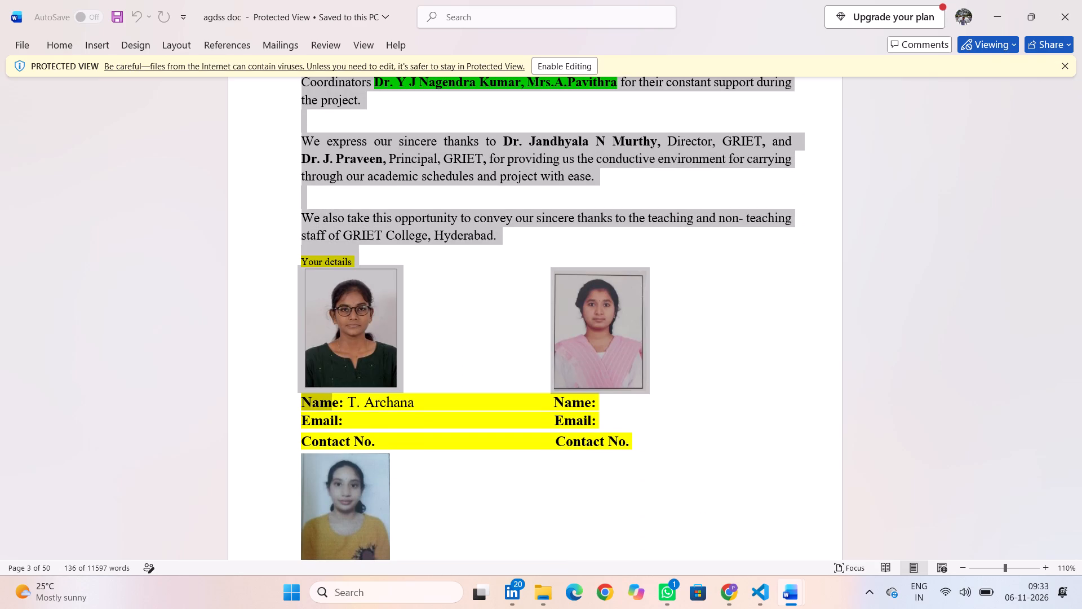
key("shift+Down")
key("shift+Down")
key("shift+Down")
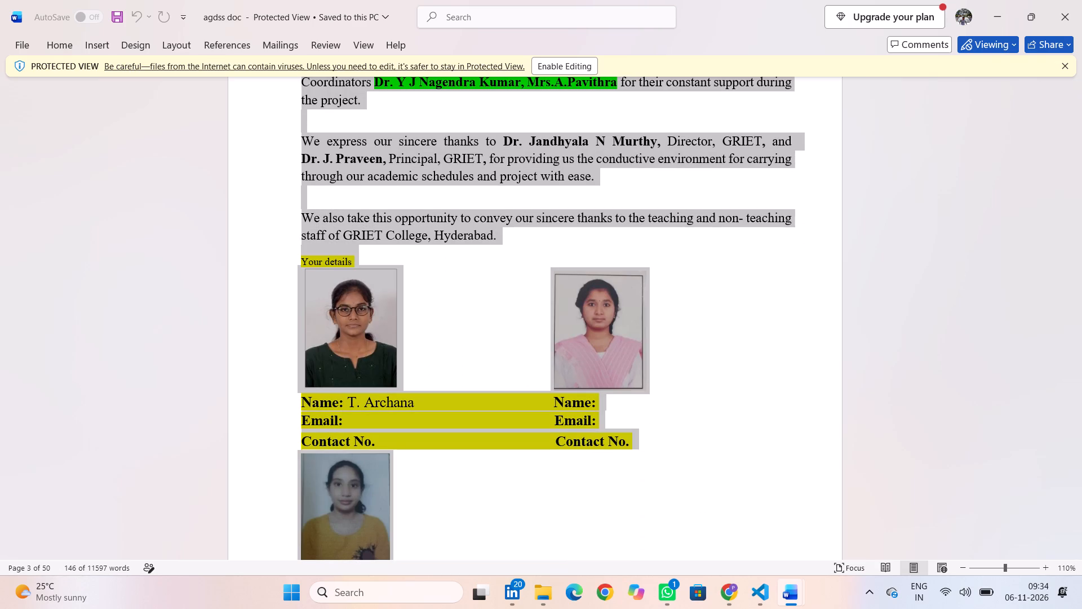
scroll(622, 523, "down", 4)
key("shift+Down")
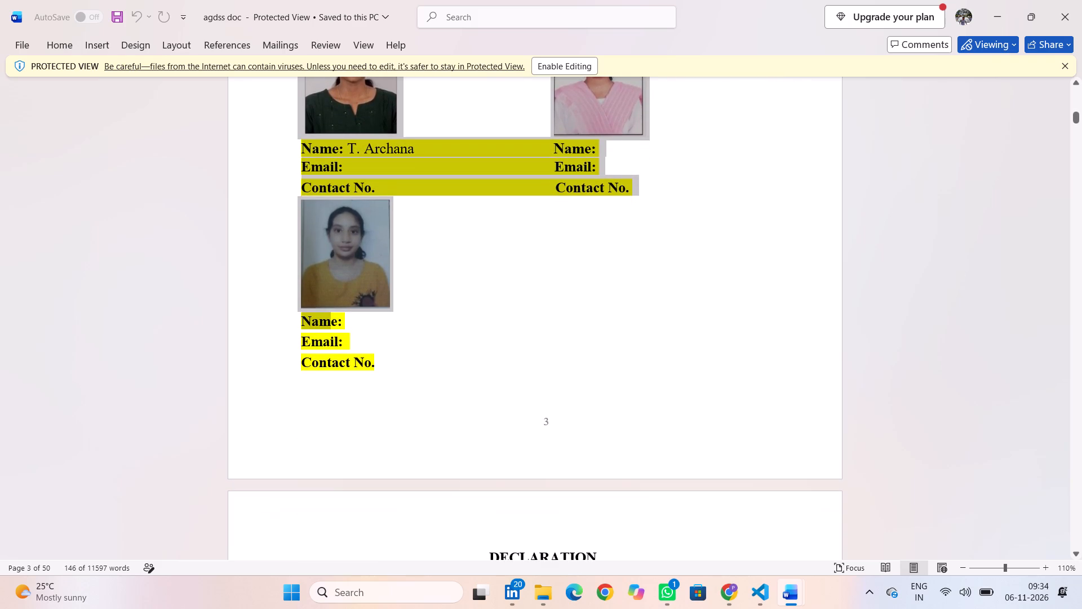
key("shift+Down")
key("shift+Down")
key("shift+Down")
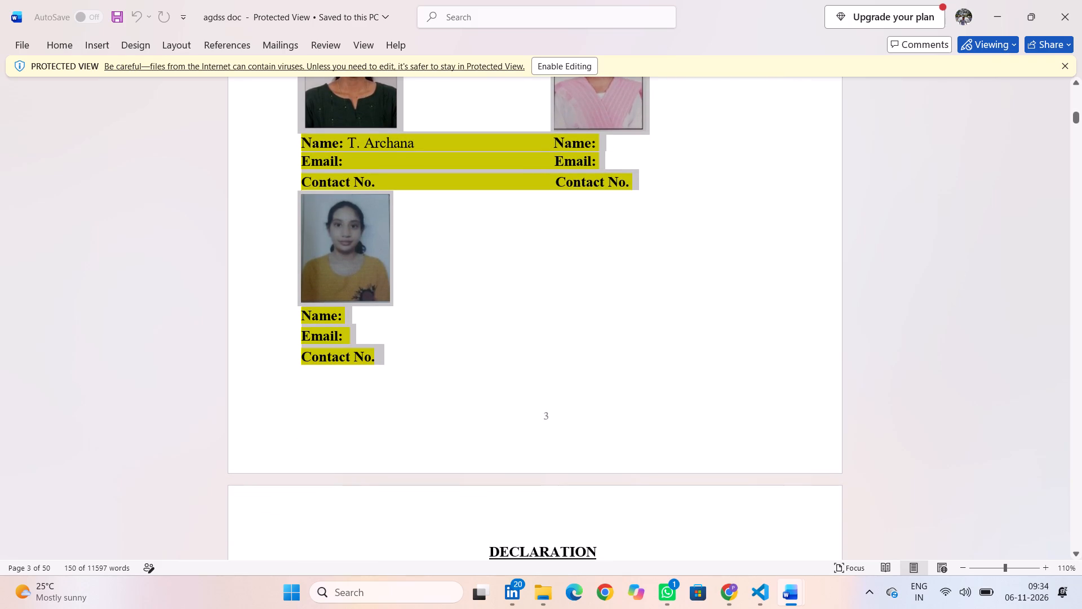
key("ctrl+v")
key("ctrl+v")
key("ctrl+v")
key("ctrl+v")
Look through the Protected View copy from the ACKNOWLEDGEMENT page past the DECLARATION and table of contents to the Abstract.
scroll(622, 523, "up", 3)
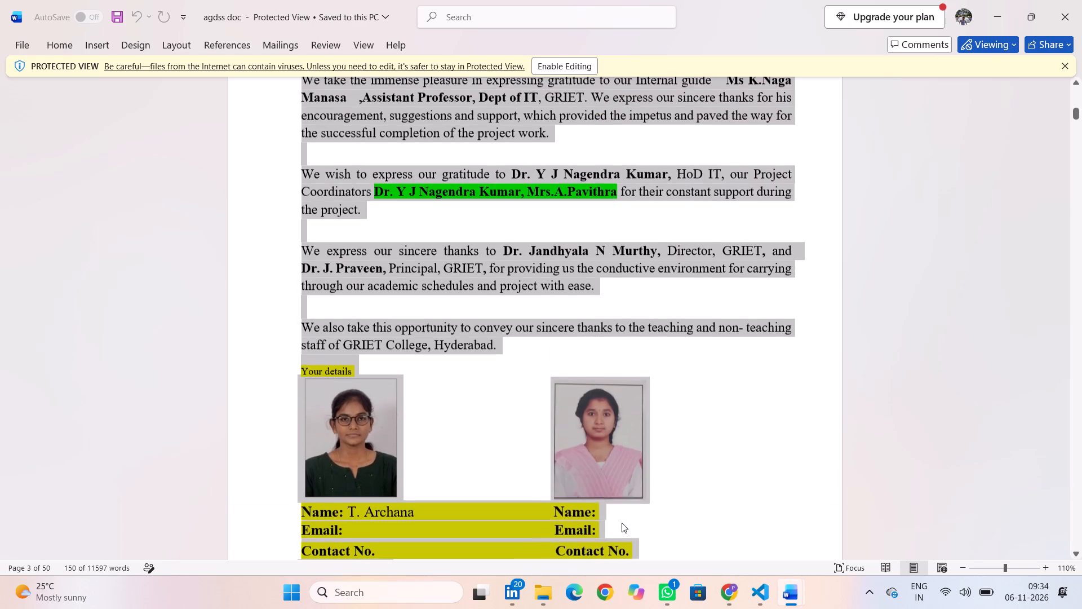
scroll(483, 328, "down", 6)
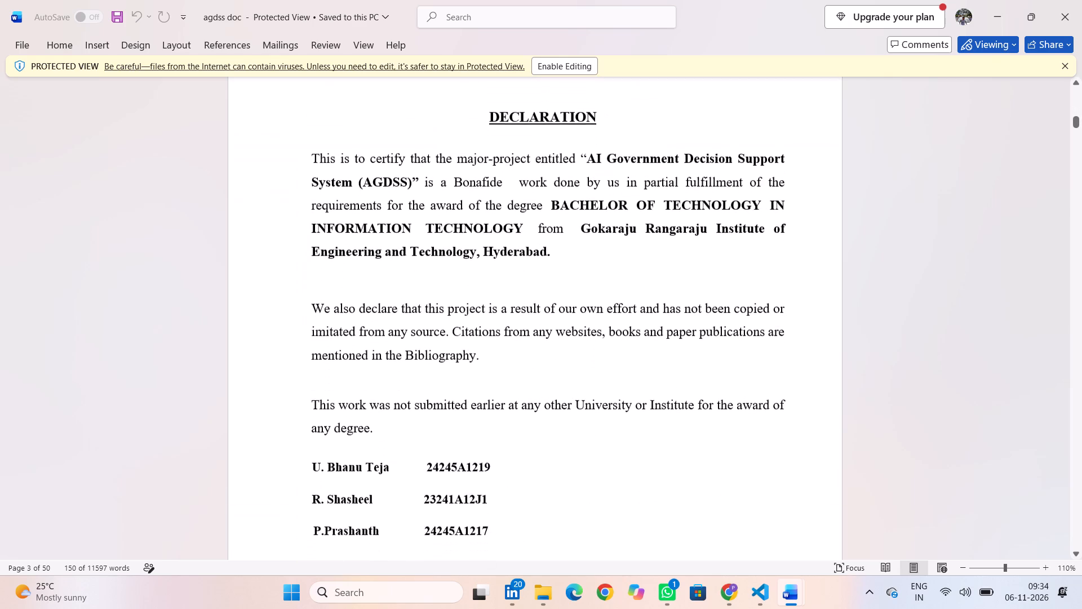
scroll(483, 328, "down", 7)
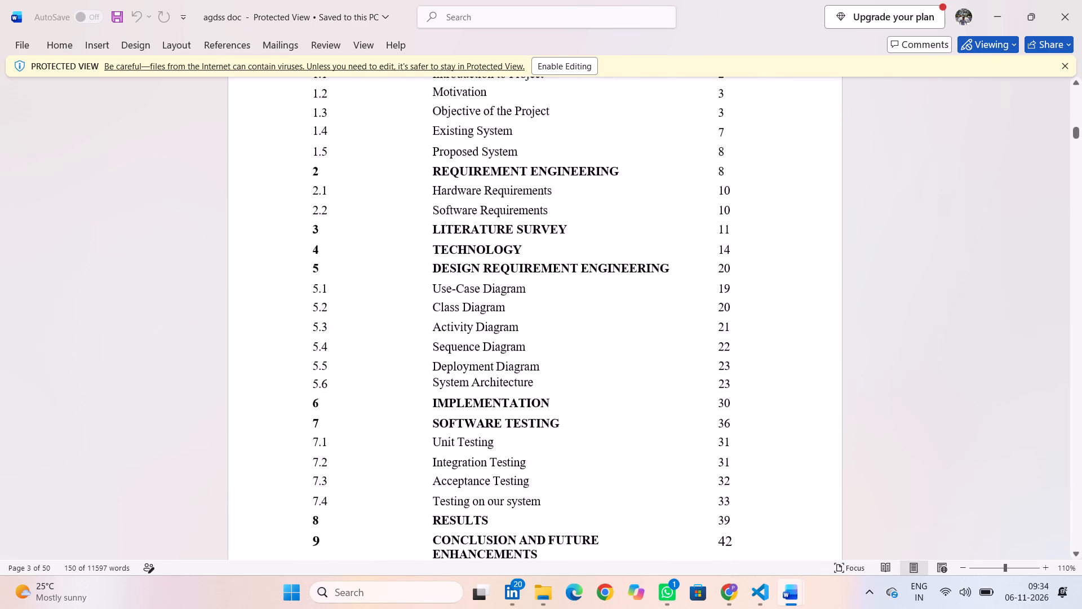
scroll(483, 328, "down", 8)
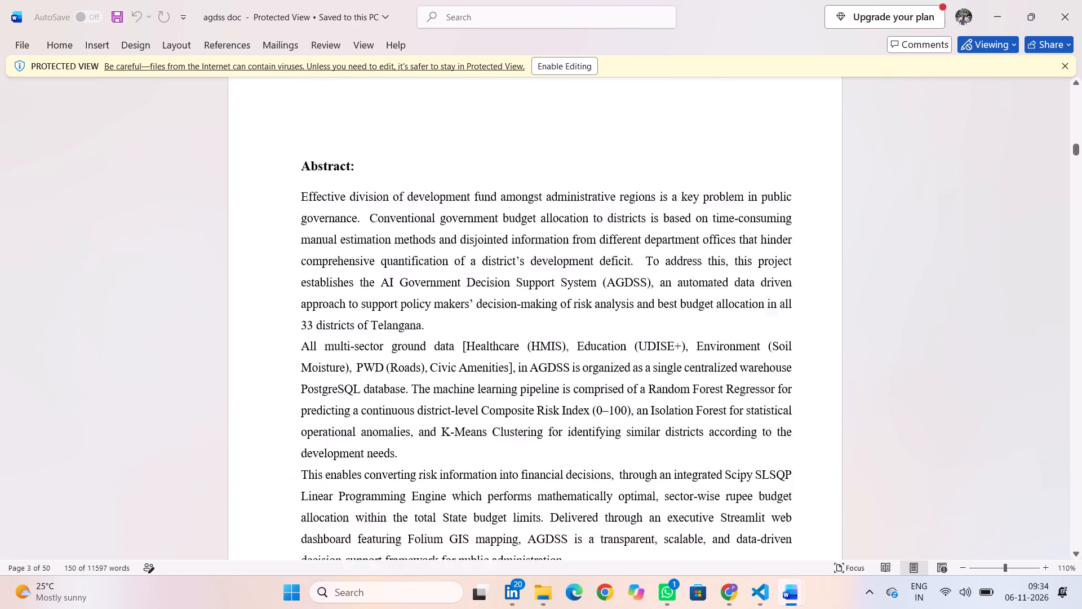
scroll(483, 328, "up", 6)
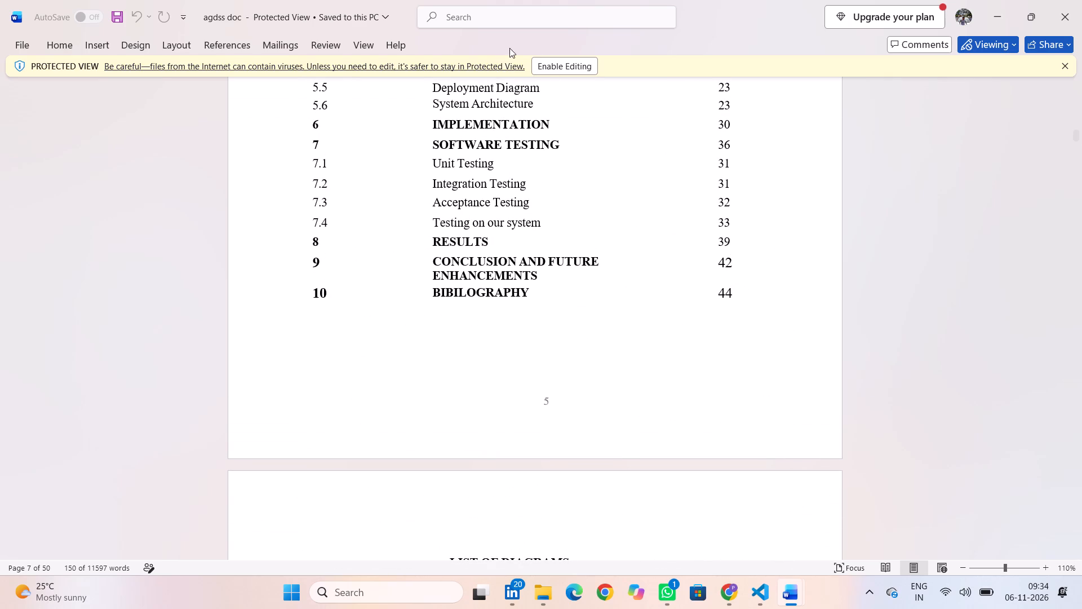
Enable editing for the Protected View copy of agdss doc.
left_click(561, 65)
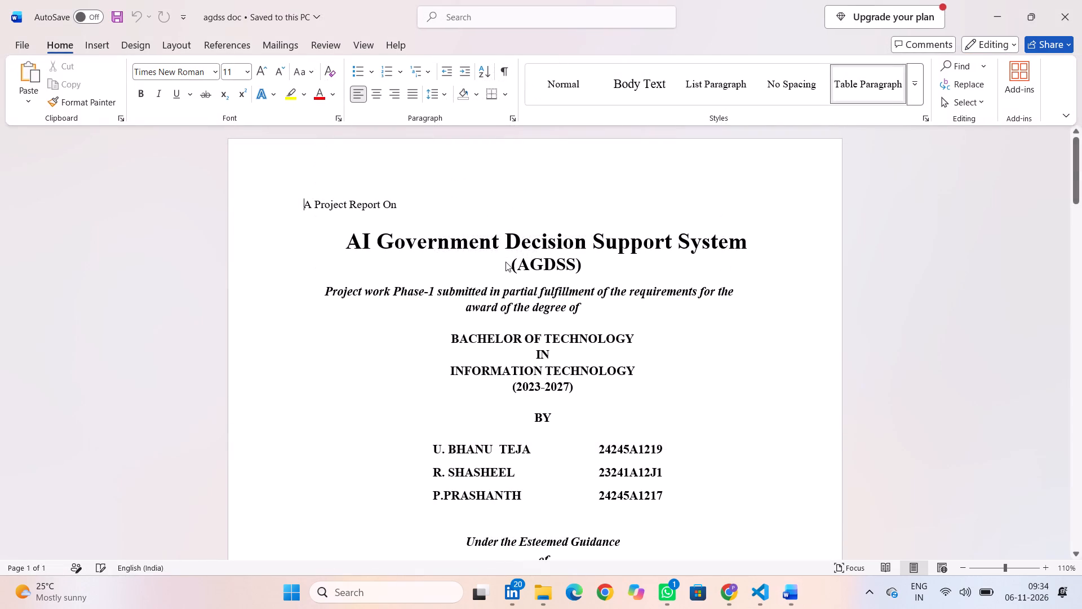
Replace the ACKNOWLEDGEMENT page, from its heading through the third student's Contact No. line, with the copied corrected version.
scroll(505, 262, "down", 7)
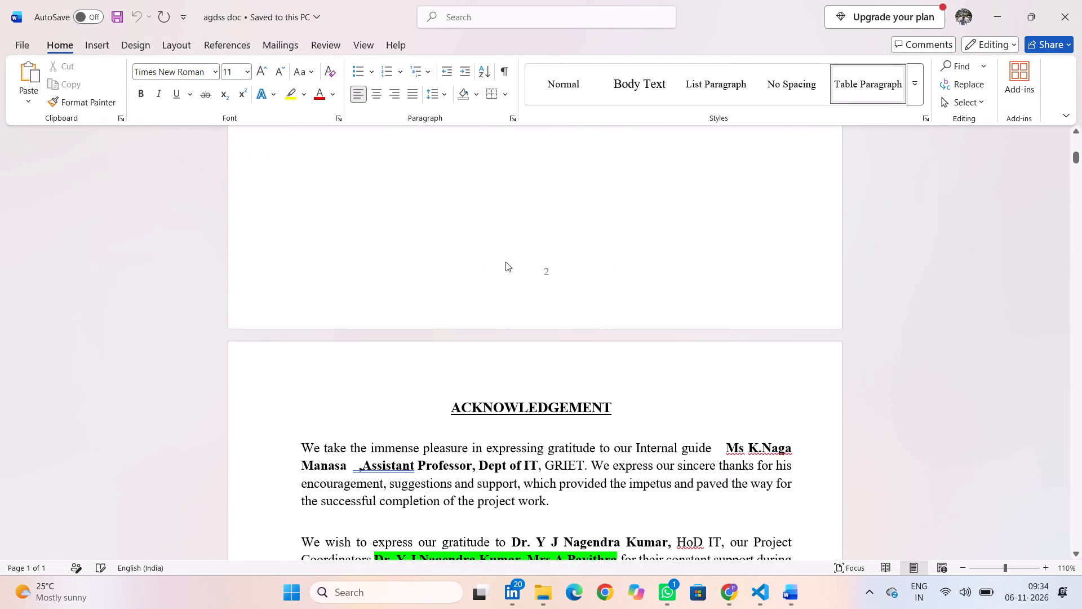
scroll(505, 262, "down", 4)
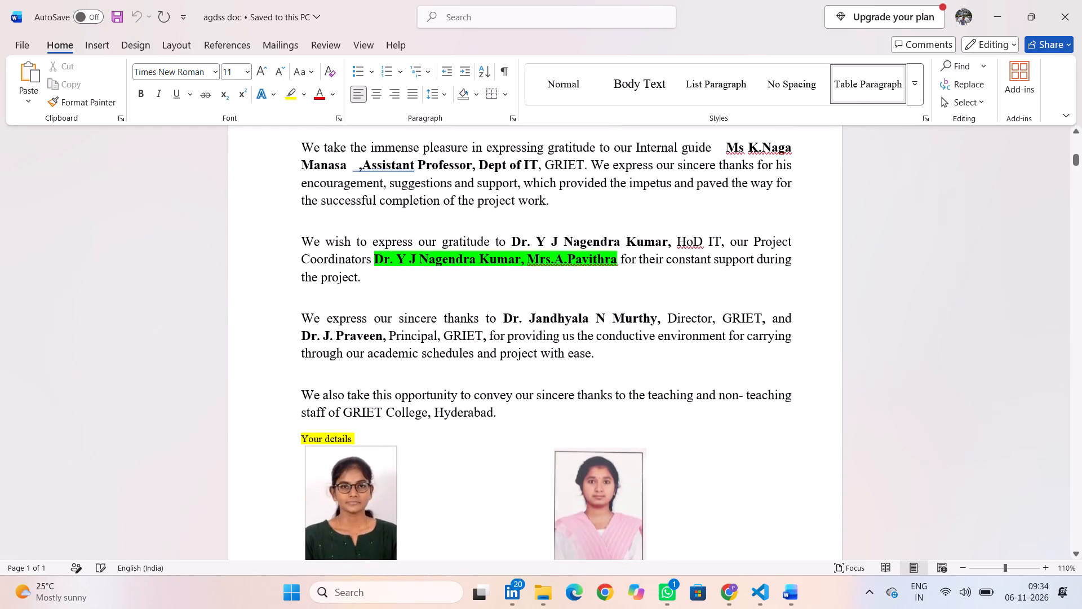
scroll(486, 255, "up", 2)
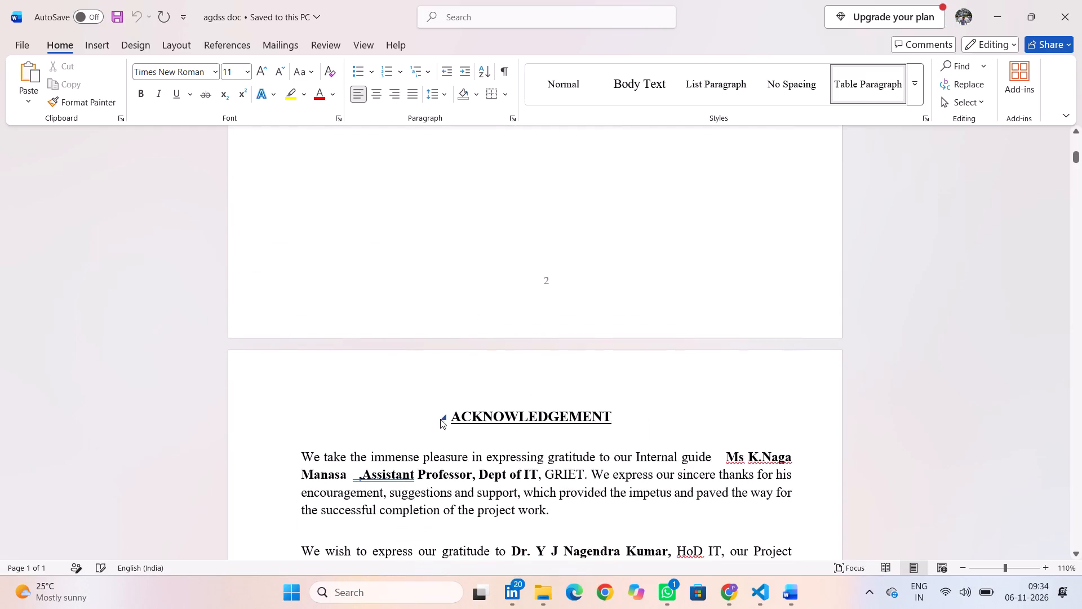
left_click_drag(450, 415, 598, 559)
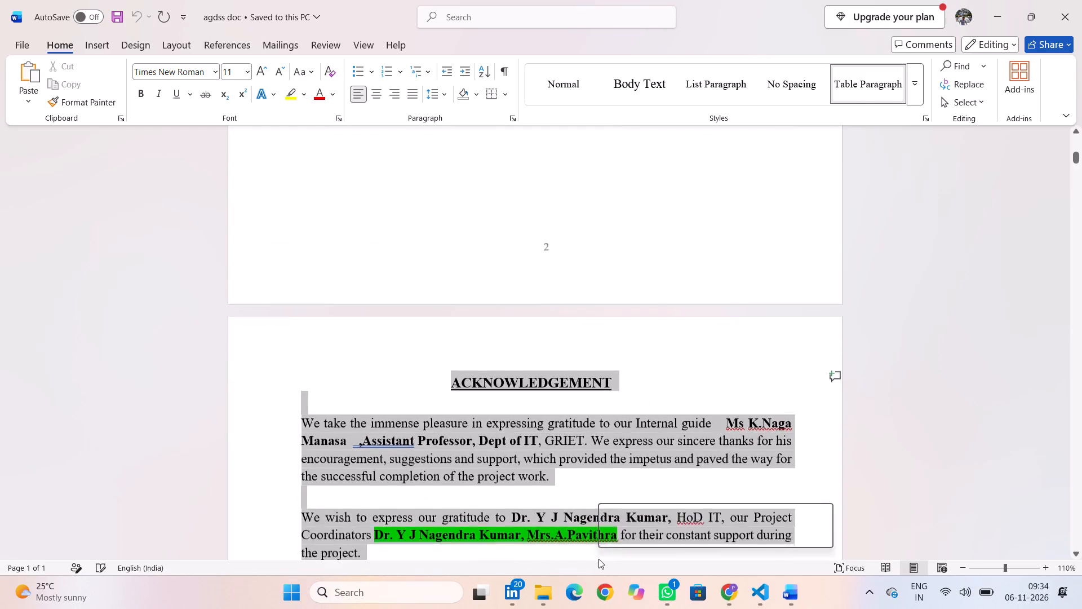
scroll(598, 559, "down", 3)
key("shift+Down")
key("shift+Down")
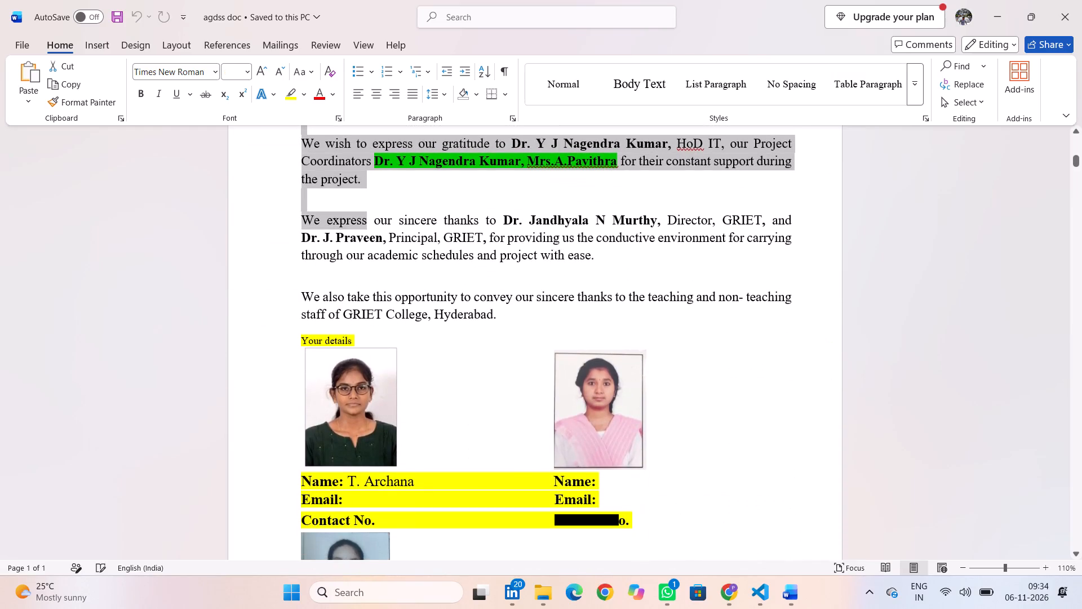
key("shift+Down")
key("shift+Down")
key("shift+Down")
key("shift+Down")
key("shift+Down")
key("shift+Down")
key("shift+Down")
key("shift+Down")
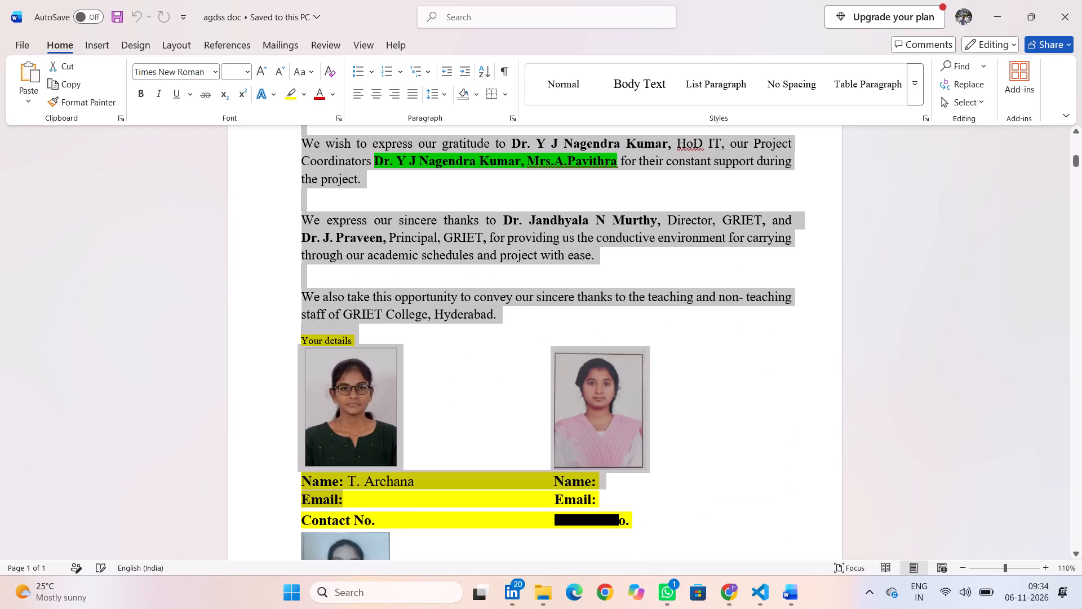
key("shift+Down")
scroll(598, 559, "down", 2)
key("shift+Down")
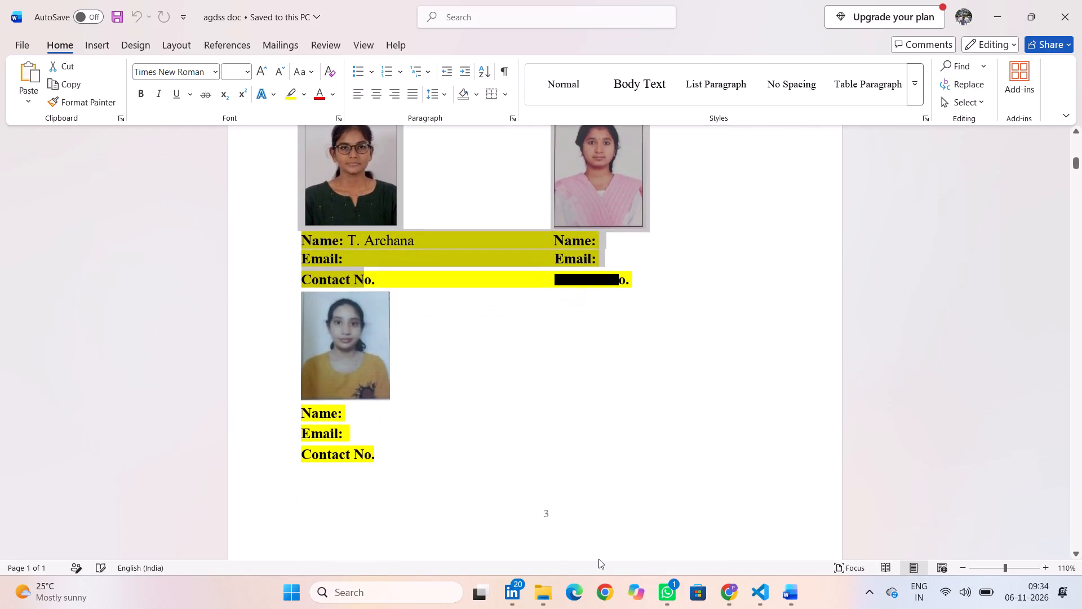
key("shift+Down")
key("shift+Down")
key("shift+Down")
key("shift+Down")
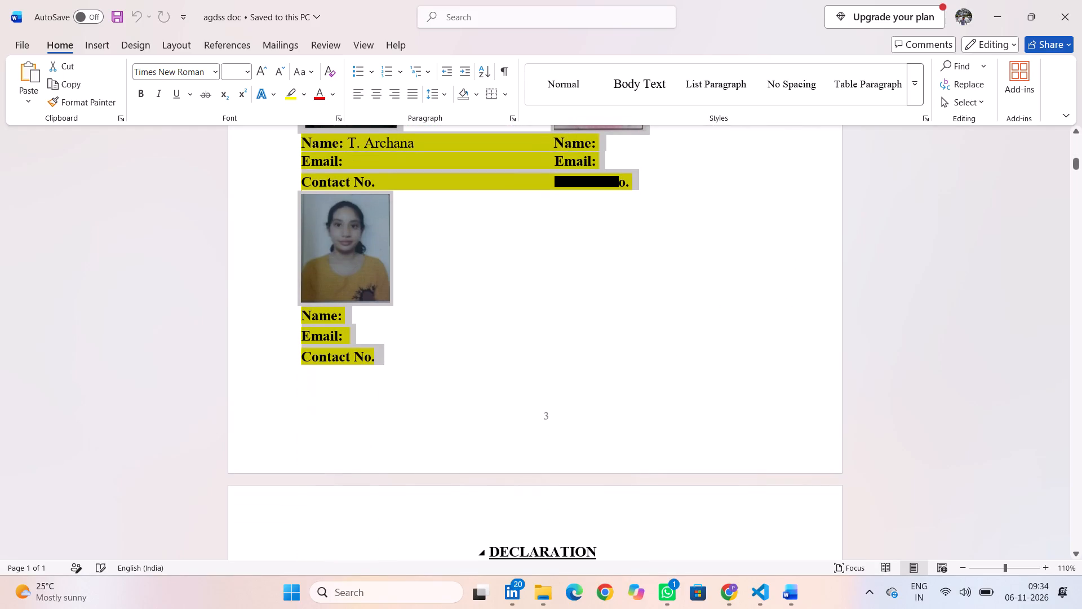
key("ctrl+v")
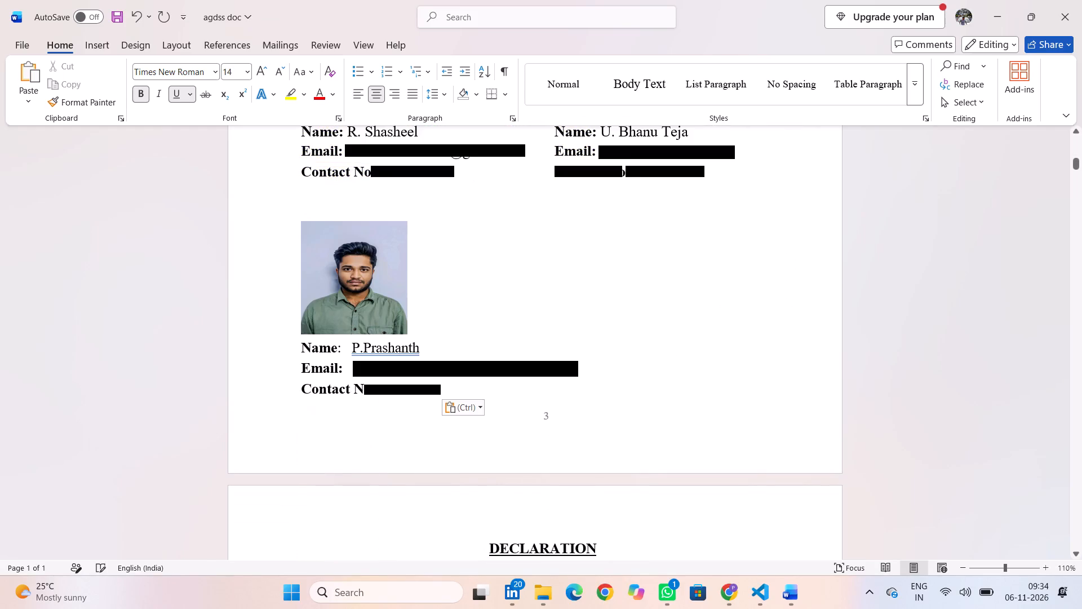
Delete the extra blank line between the first two students' contact details and the third student's photo.
scroll(532, 416, "up", 1)
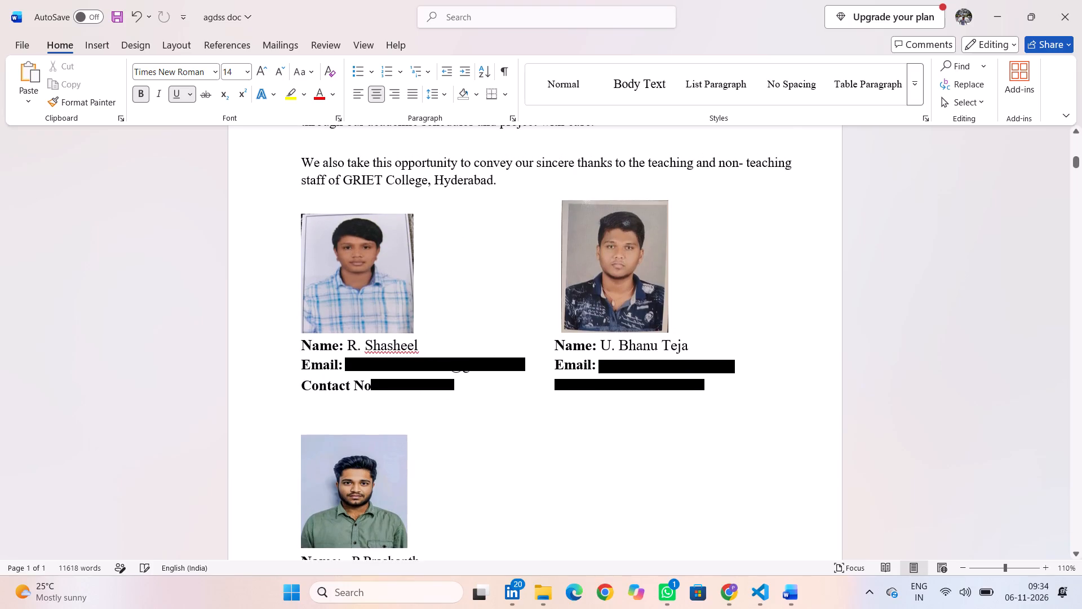
left_click(299, 414)
key("BackSpace")
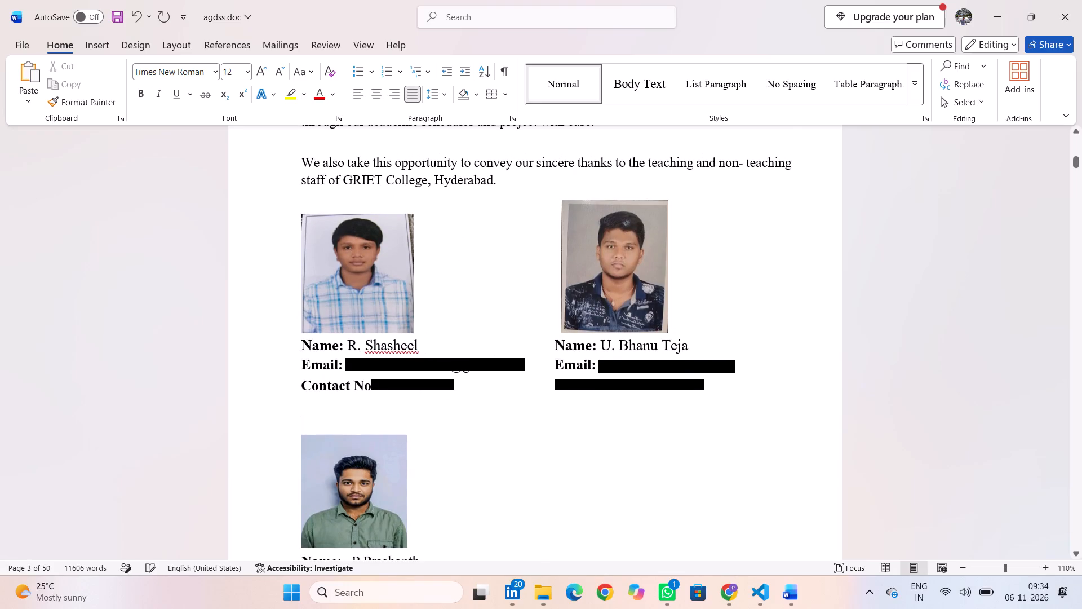
key("BackSpace")
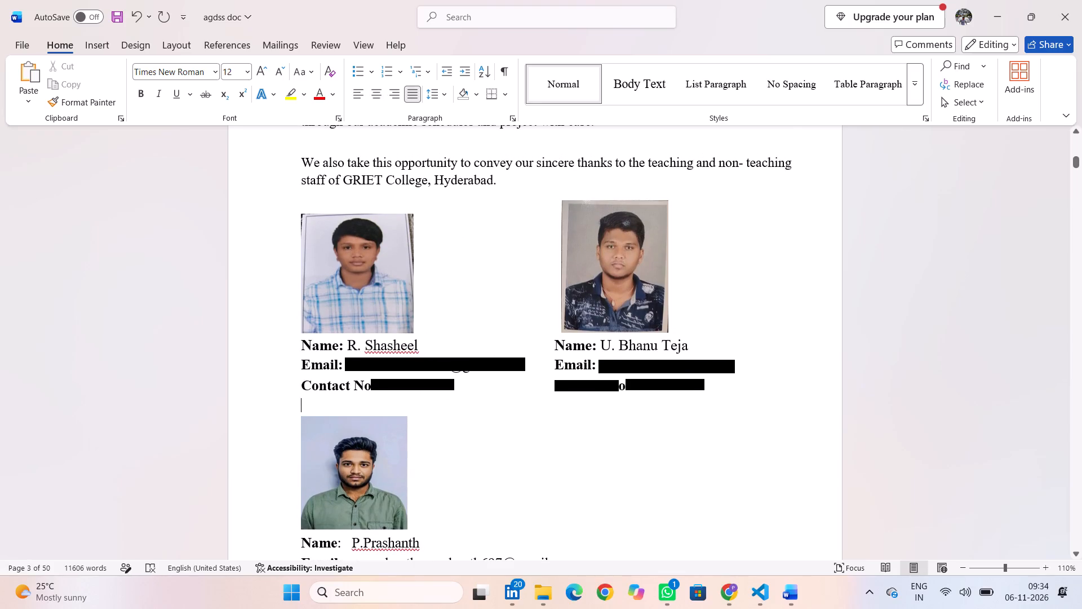
Delete the blank lines separating the four body paragraphs of the ACKNOWLEDGEMENT page.
scroll(433, 466, "up", 4)
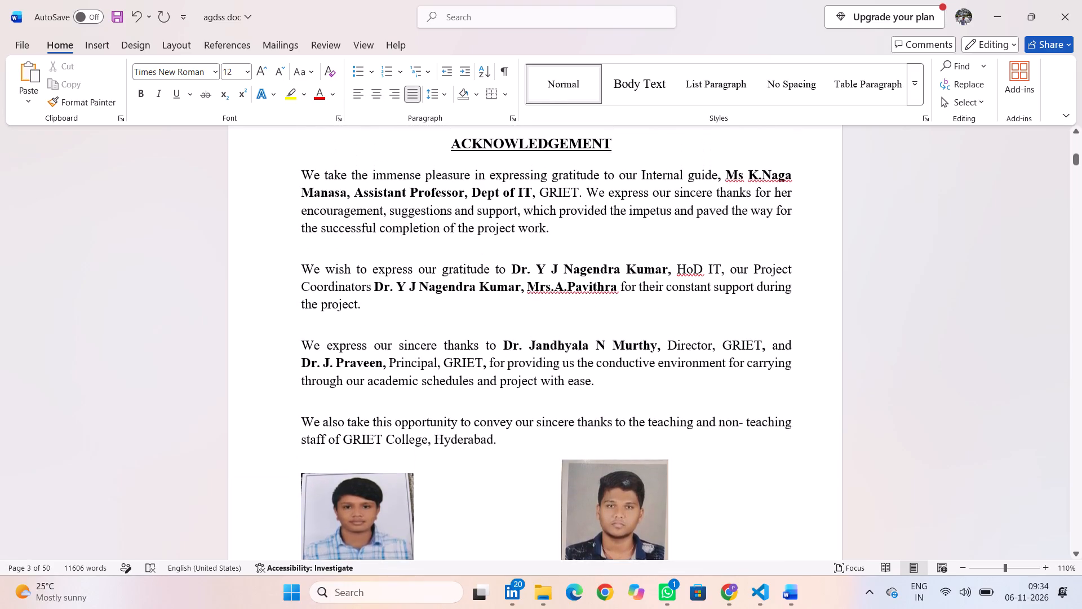
scroll(433, 466, "up", 1)
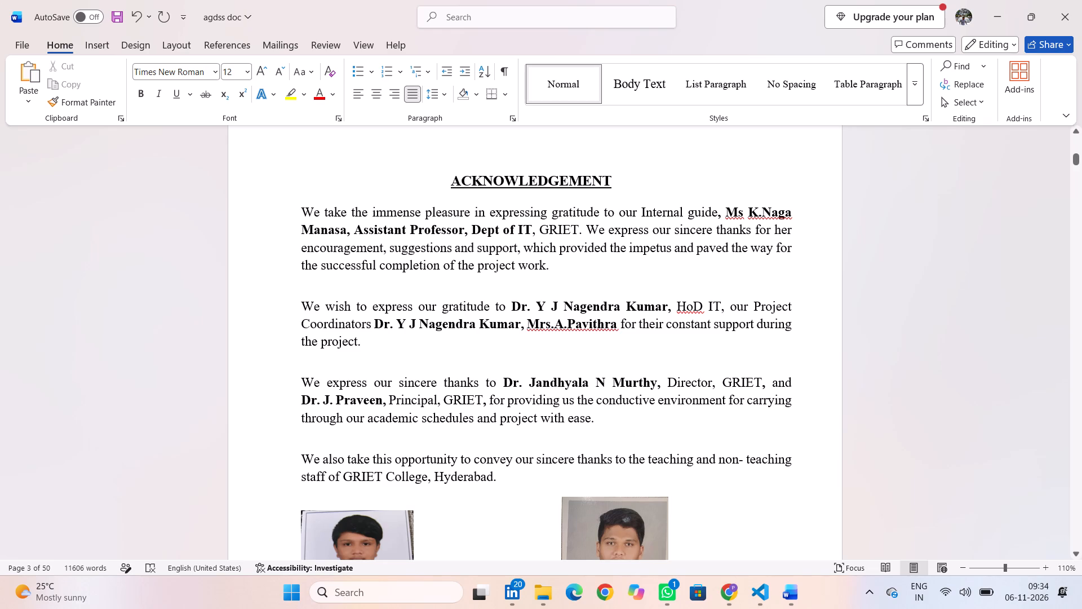
left_click(303, 289)
key("BackSpace")
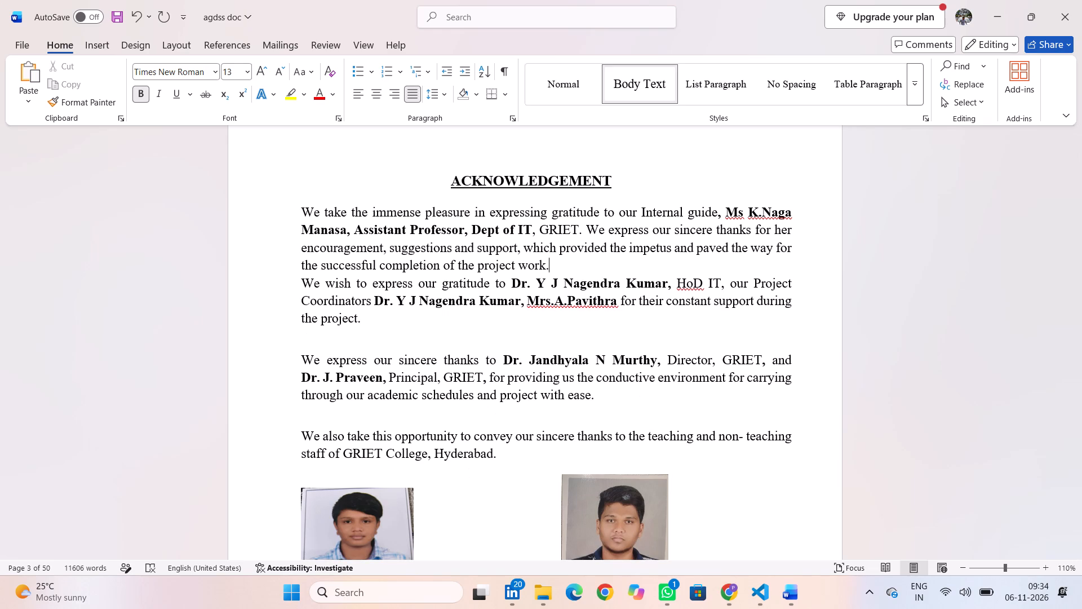
left_click(303, 339)
key("BackSpace")
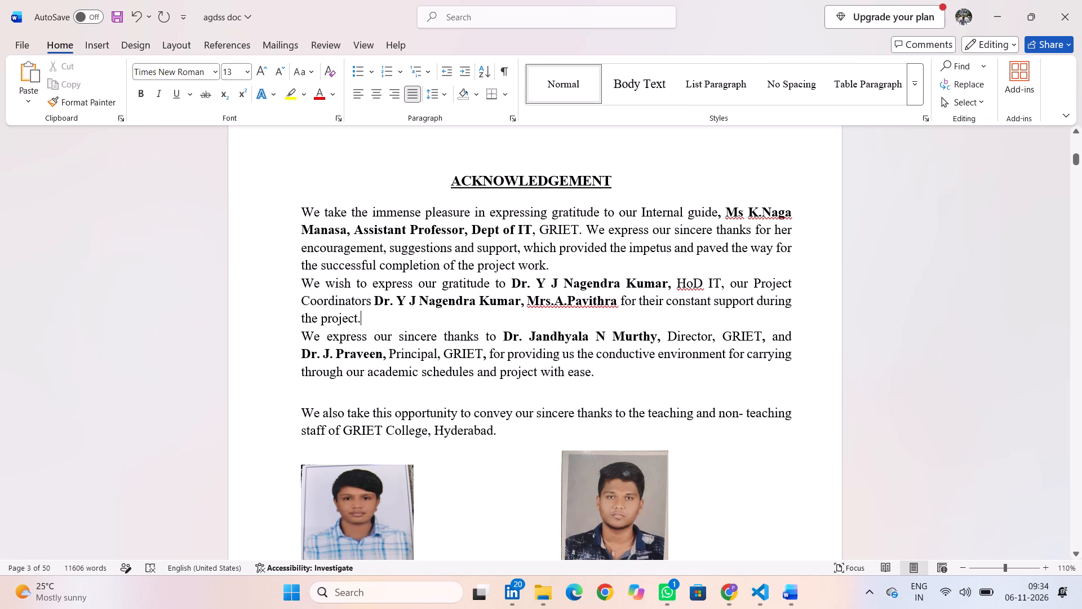
left_click(298, 394)
key("BackSpace")
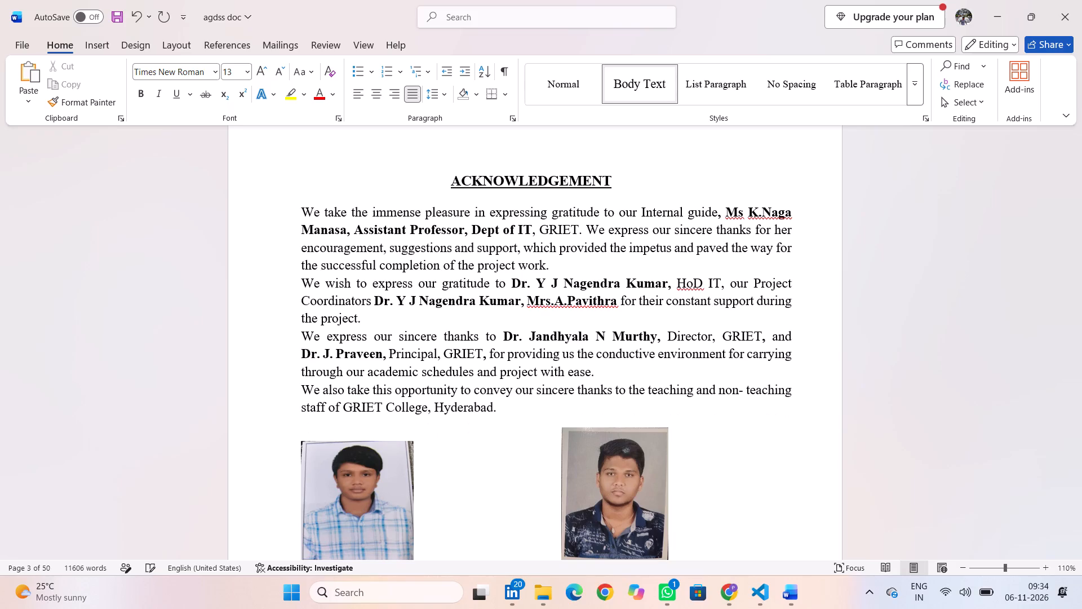
Insert four blank lines before the DECLARATION heading to move it onto the page after the Acknowledgement.
scroll(398, 358, "down", 3)
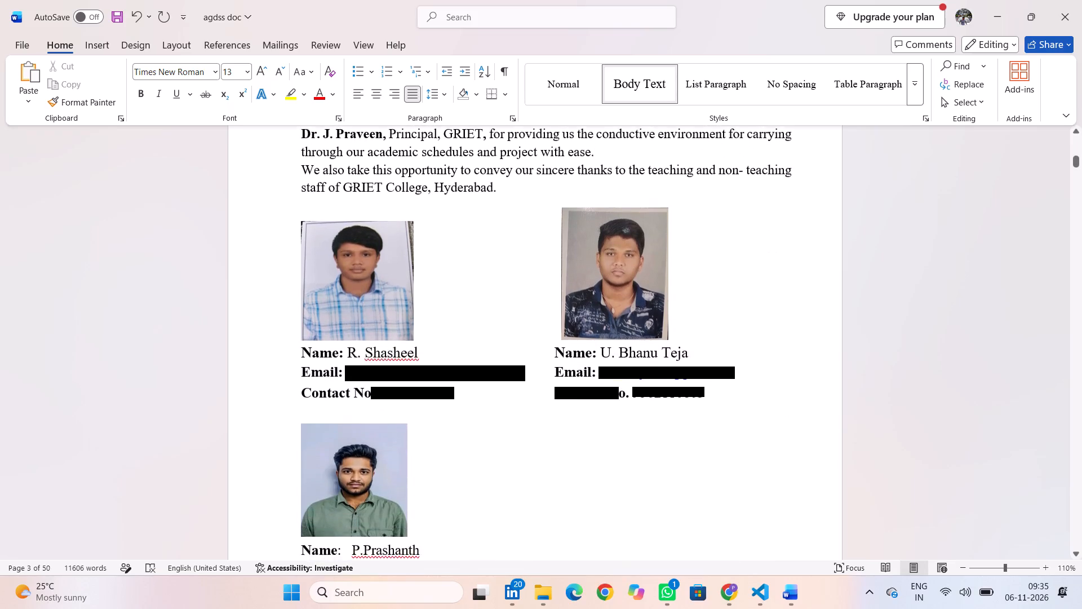
scroll(398, 358, "down", 2)
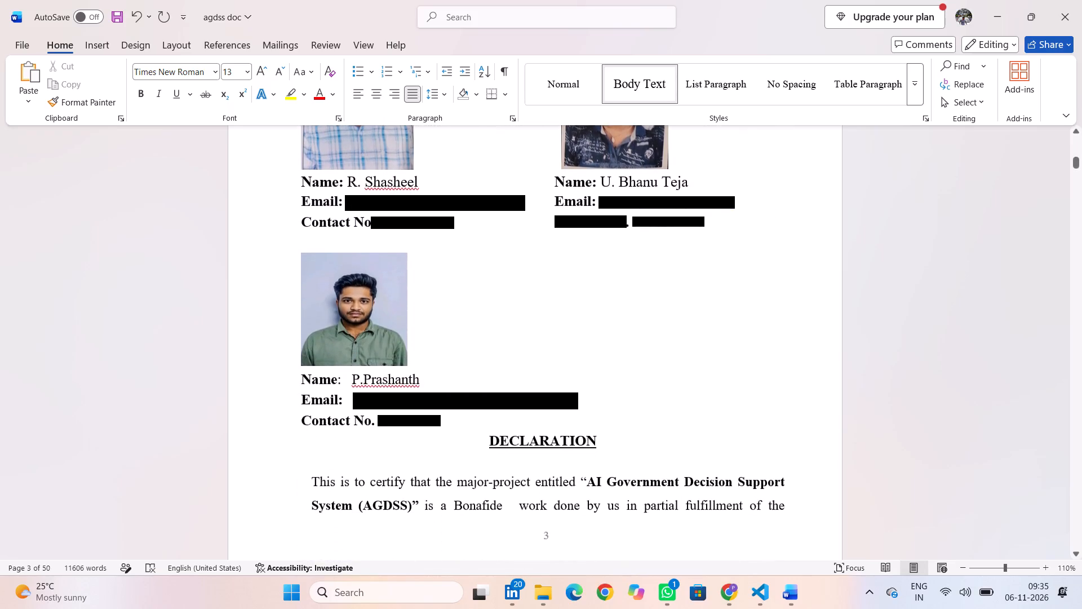
scroll(398, 358, "down", 1)
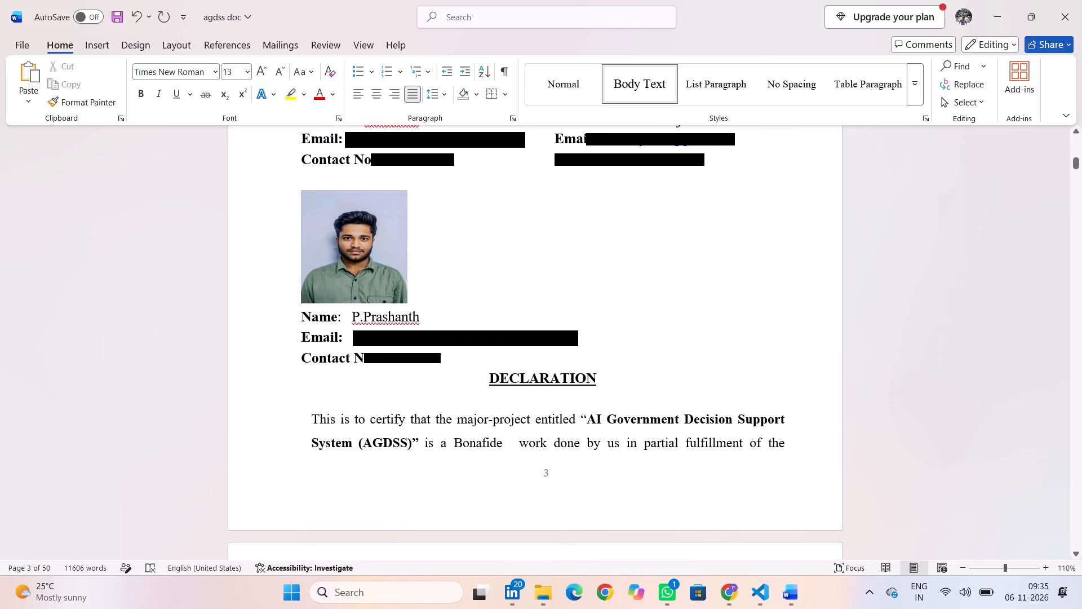
left_click(474, 377)
key("Return")
key("Return")
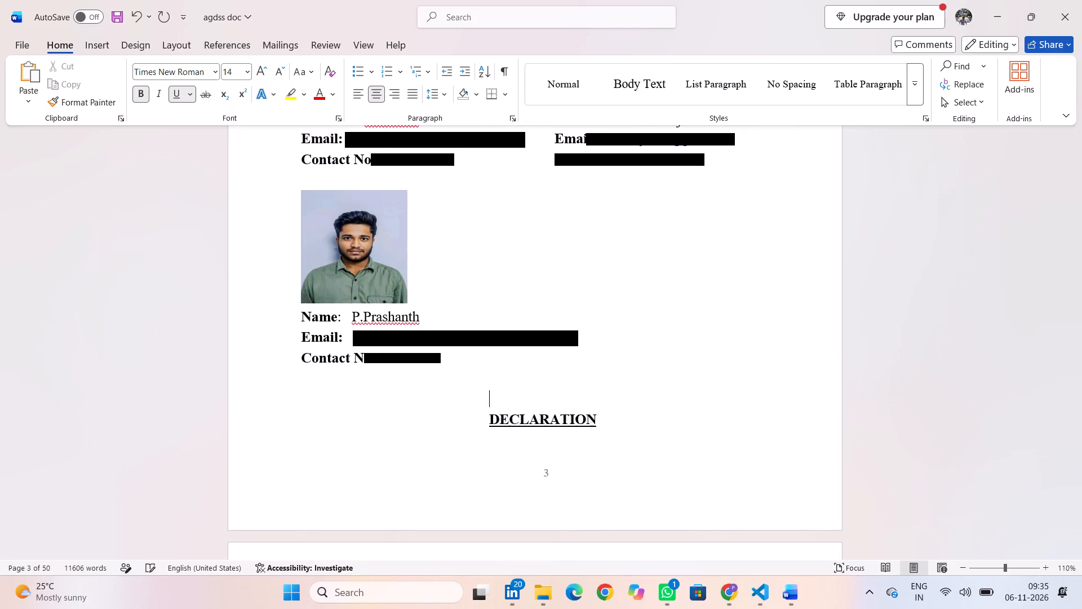
key("Return")
key("Return")
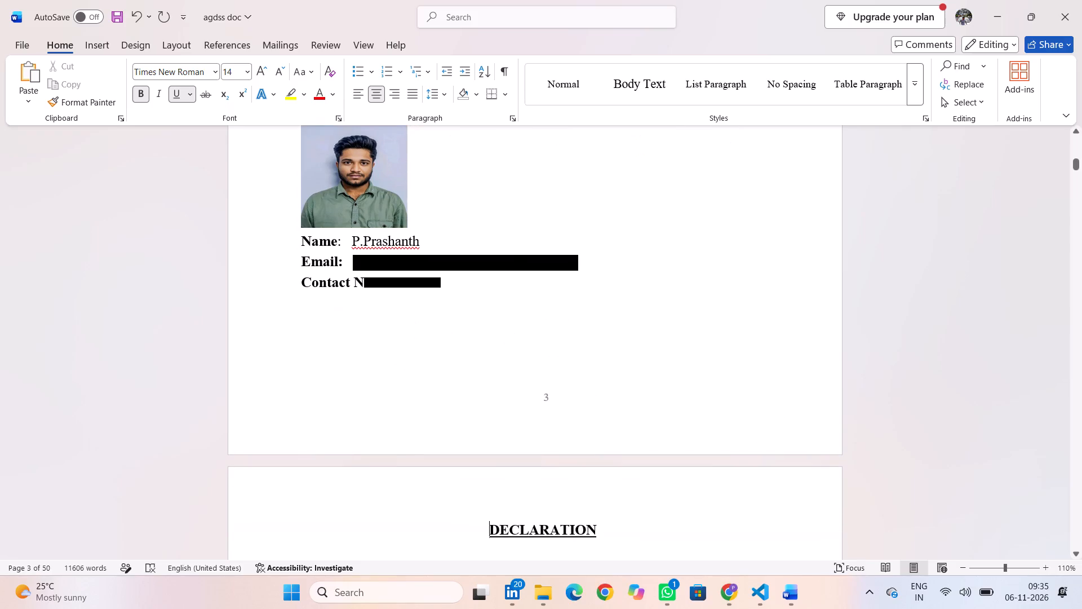
Review the page layout from the Acknowledgement through the Declaration, table of contents and Abstract to section 1.2 Motivation.
scroll(474, 377, "up", 3)
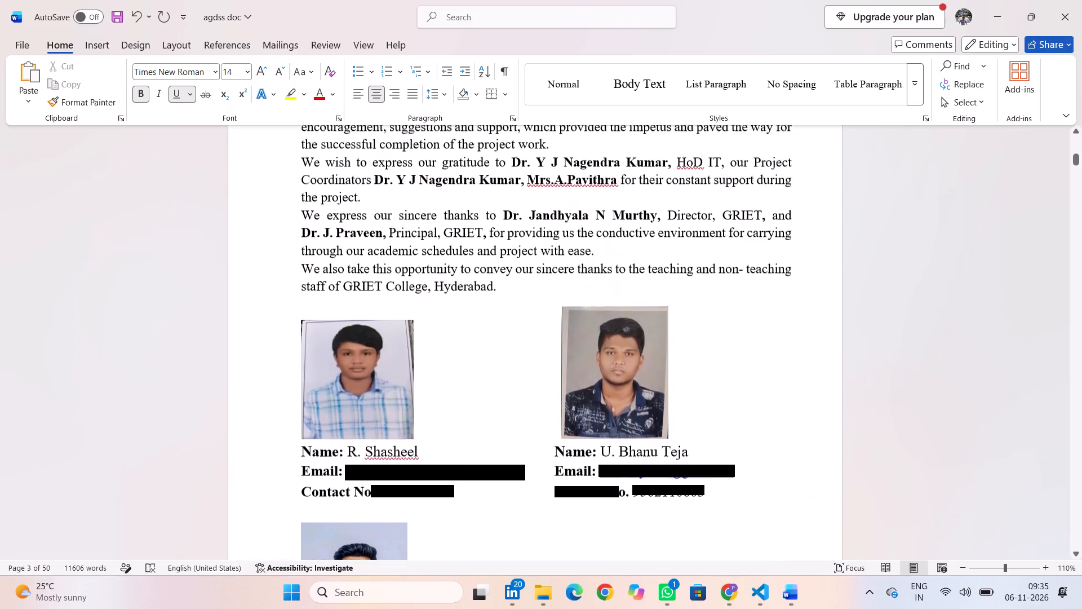
scroll(474, 377, "up", 1)
scroll(474, 377, "down", 7)
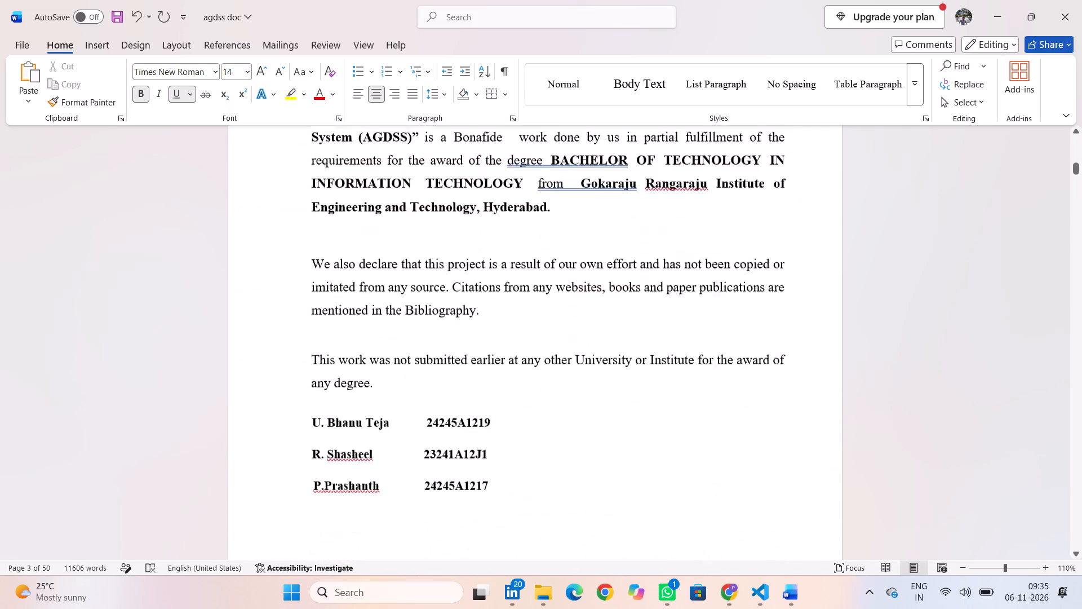
scroll(474, 377, "down", 4)
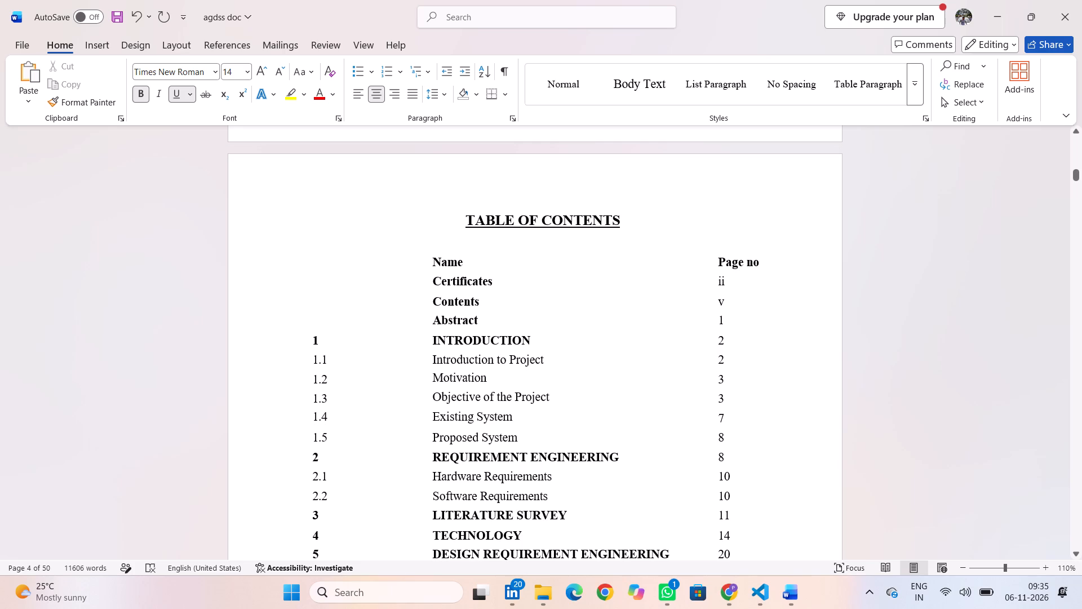
scroll(474, 377, "down", 6)
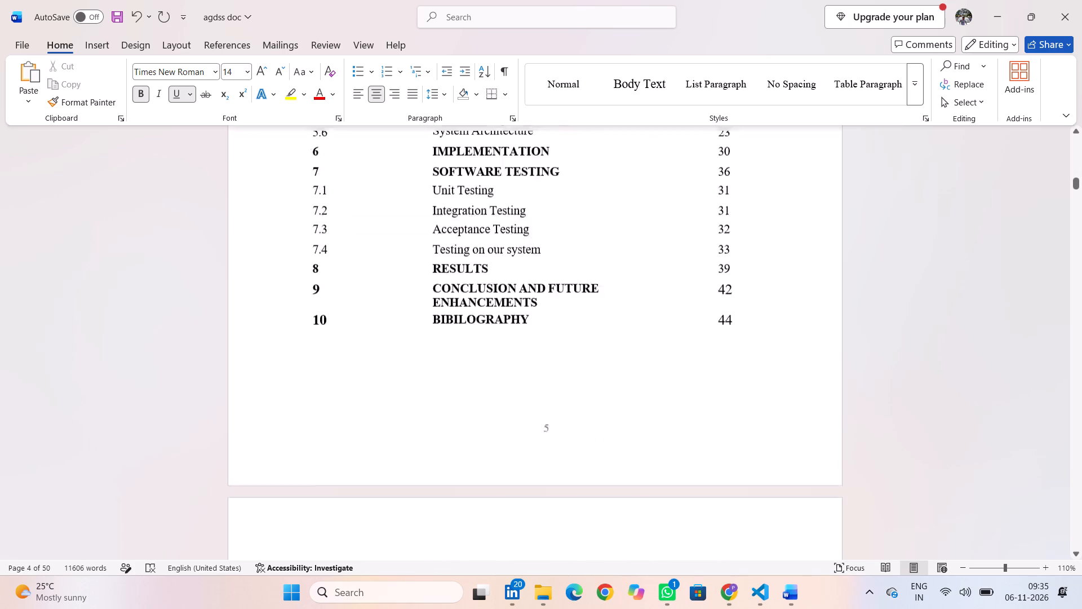
scroll(474, 377, "down", 8)
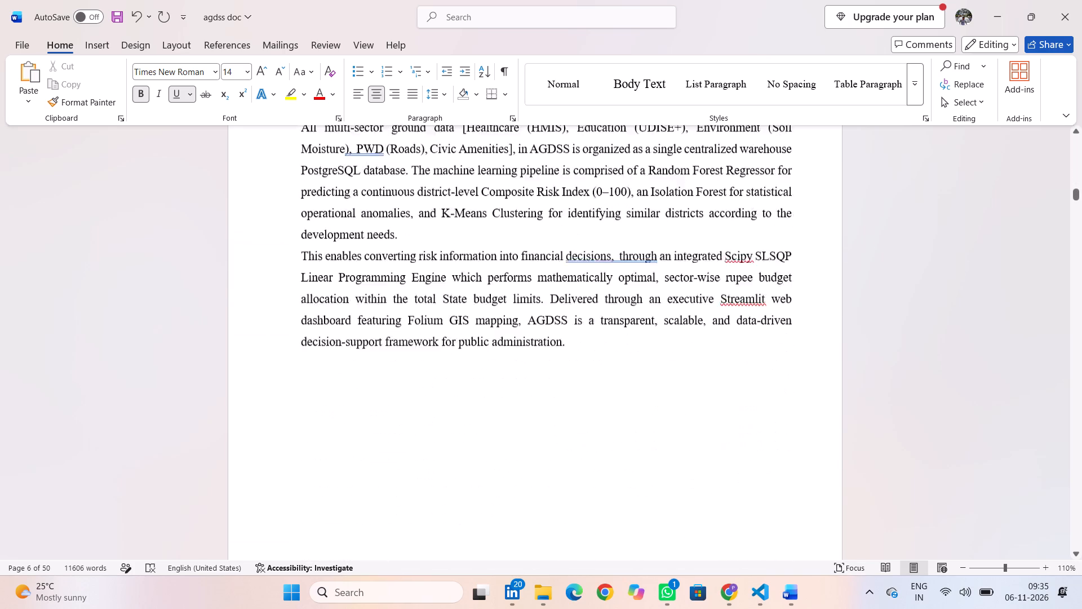
scroll(474, 377, "down", 5)
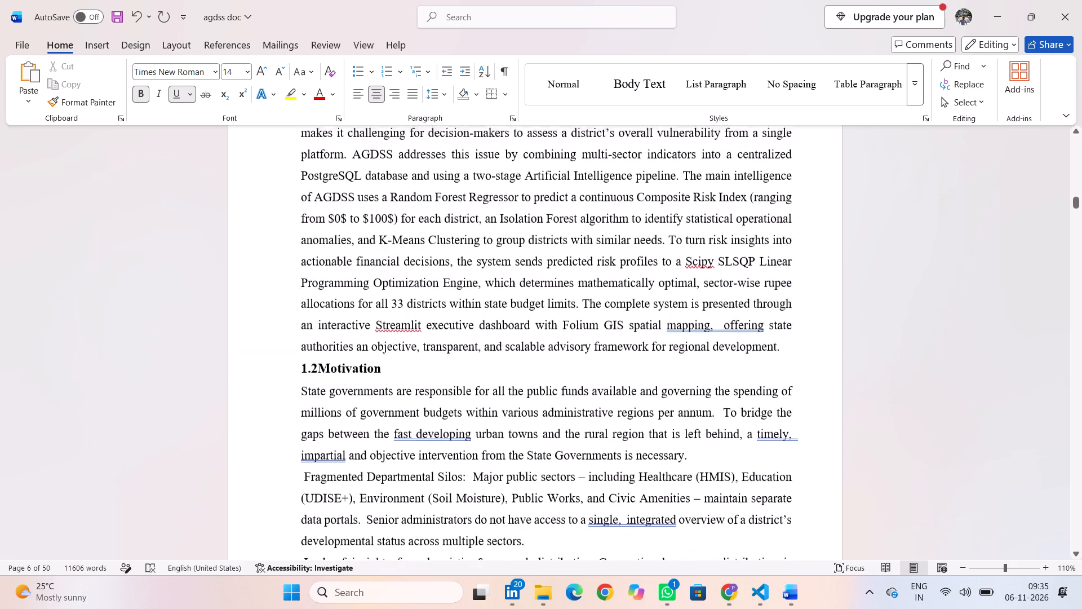
scroll(474, 377, "down", 3)
scroll(474, 377, "up", 3)
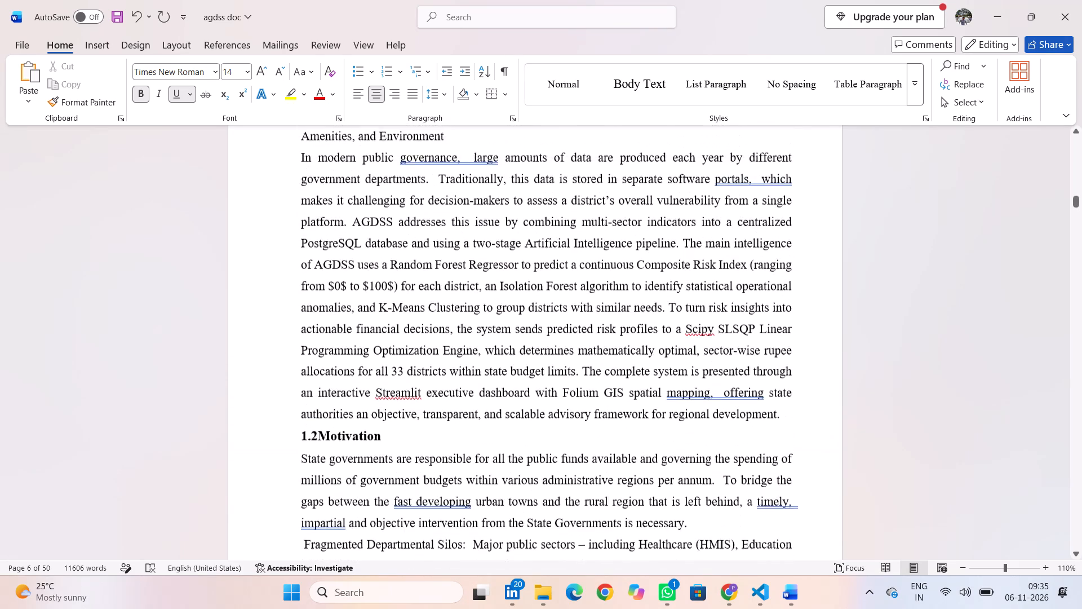
Review the page layout from Chapter 1 back through the Abstract, table of contents and Declaration to the title page.
scroll(474, 377, "up", 1)
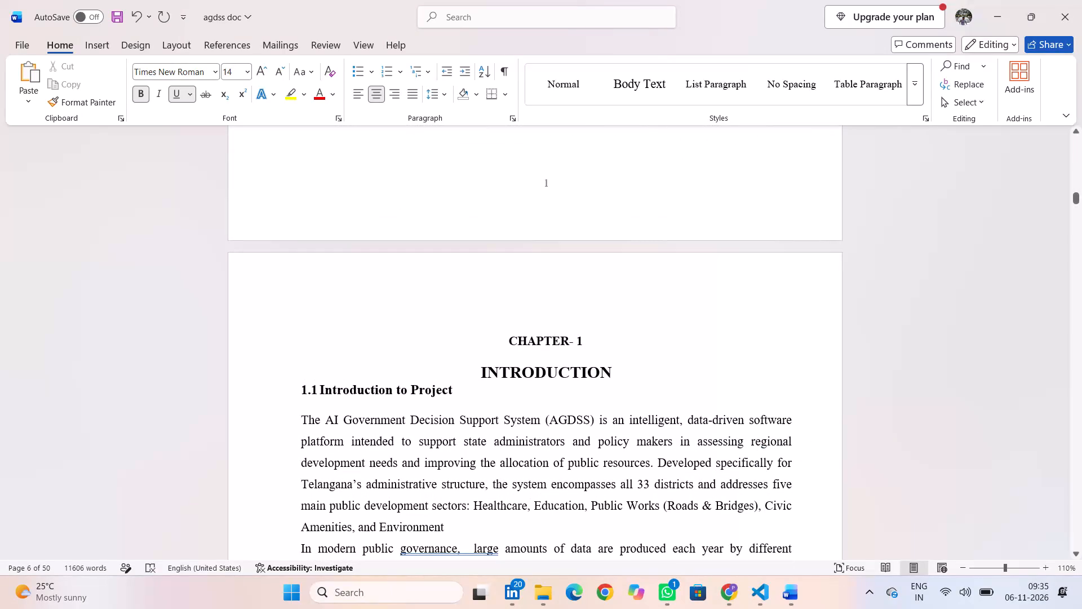
scroll(499, 341, "up", 4)
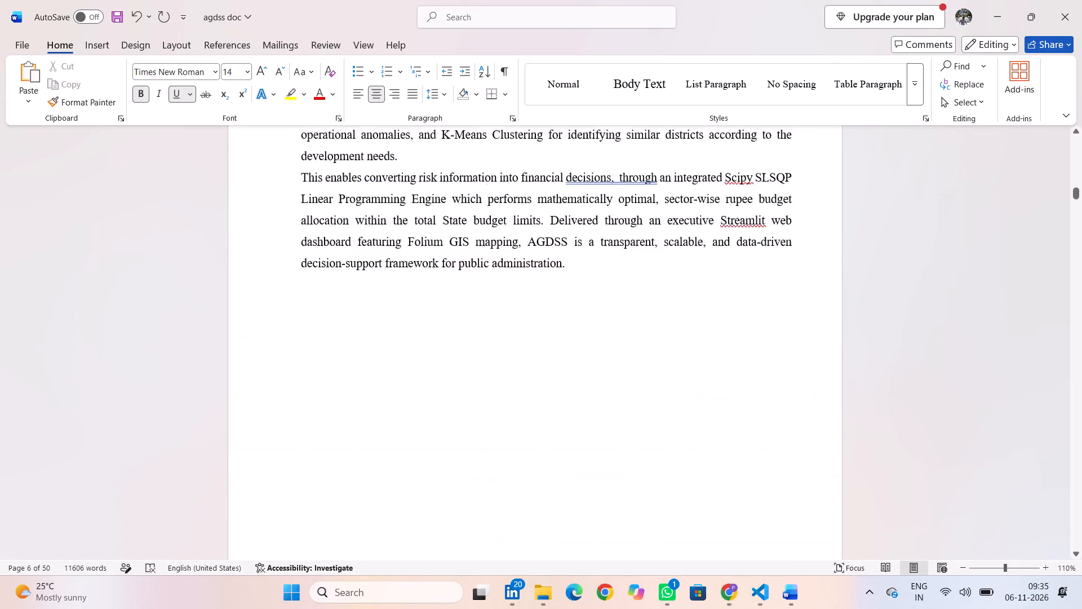
scroll(499, 341, "up", 9)
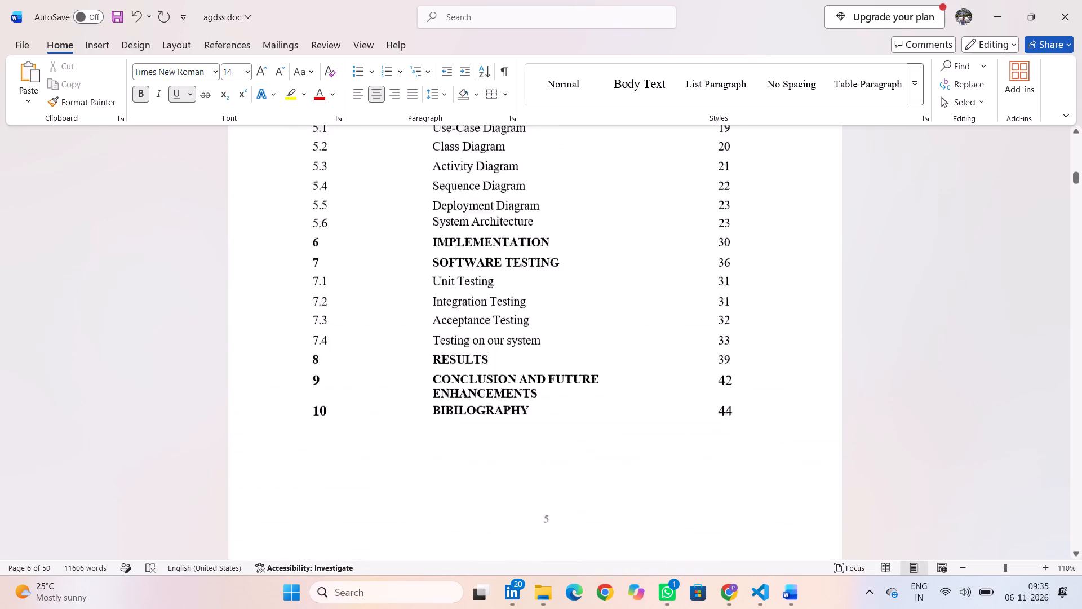
scroll(499, 341, "up", 6)
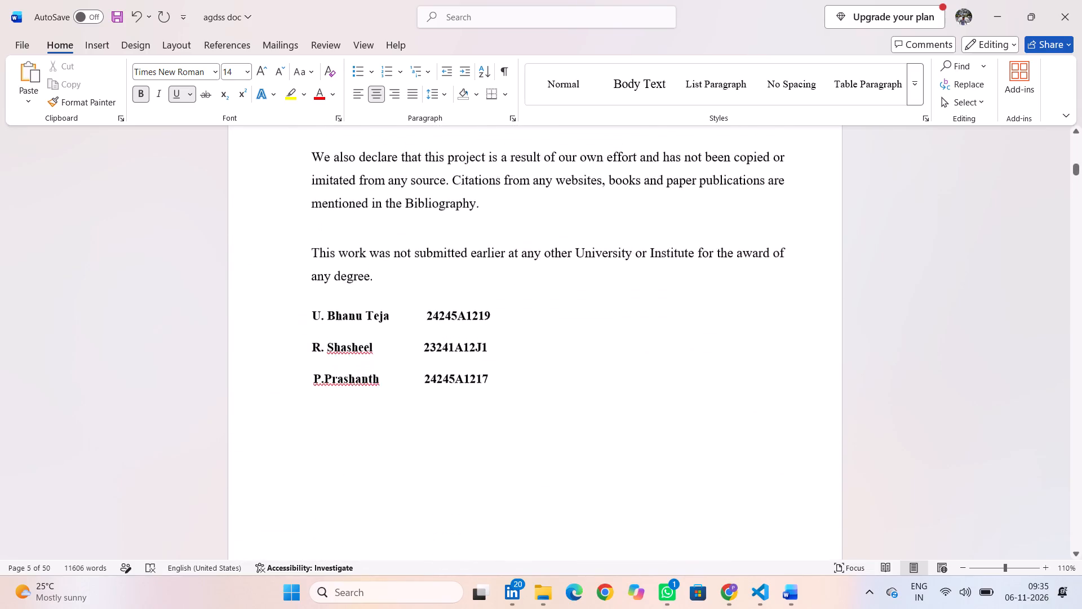
scroll(499, 341, "up", 10)
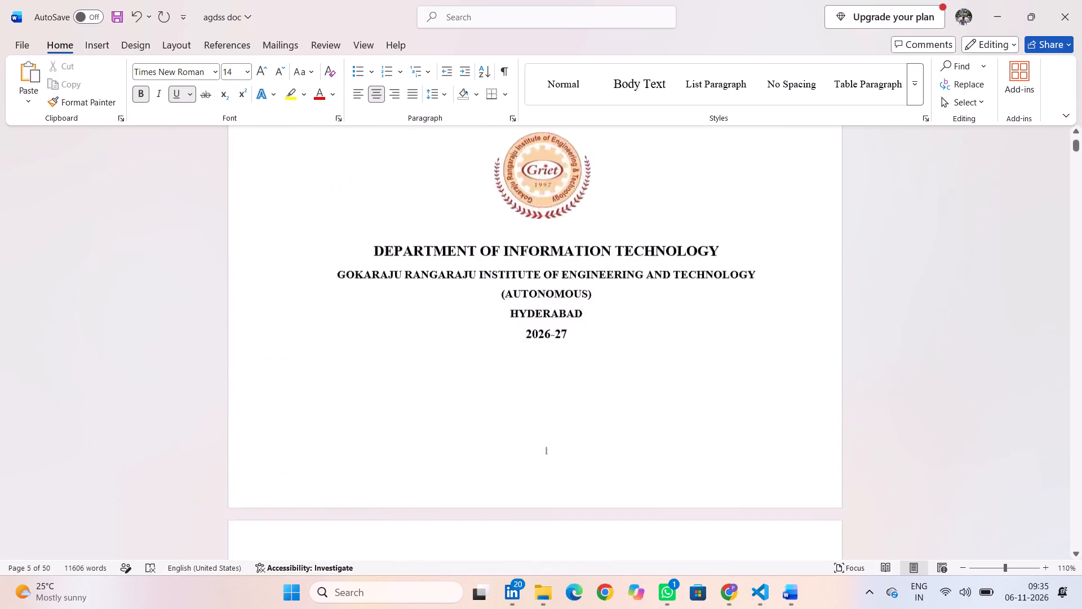
scroll(499, 341, "up", 4)
Examine the layout and alignment of the title page and the CERTIFICATE page.
scroll(499, 341, "down", 1)
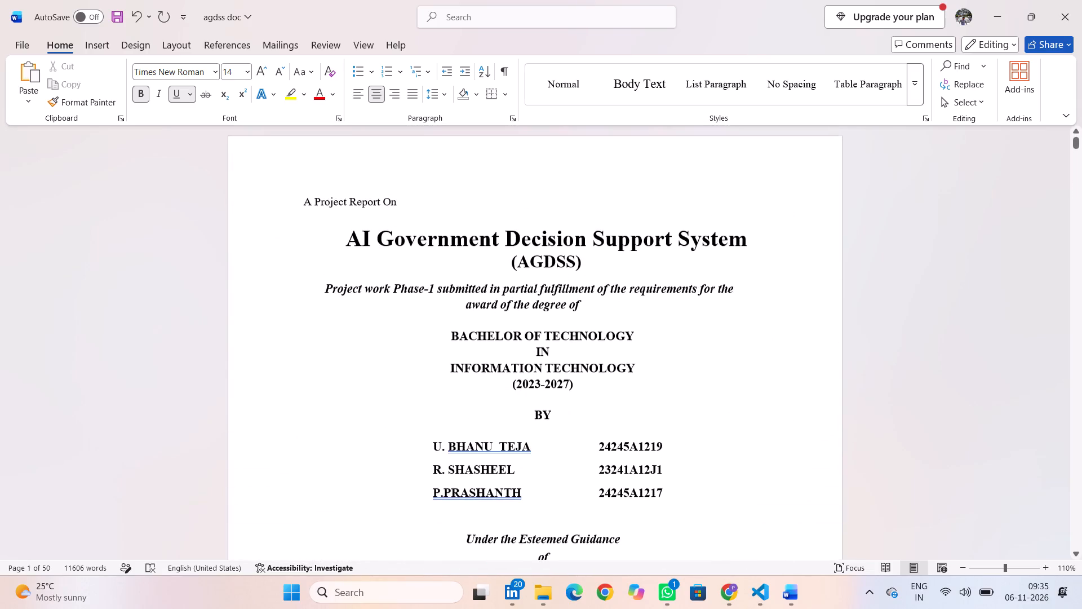
scroll(499, 341, "down", 3)
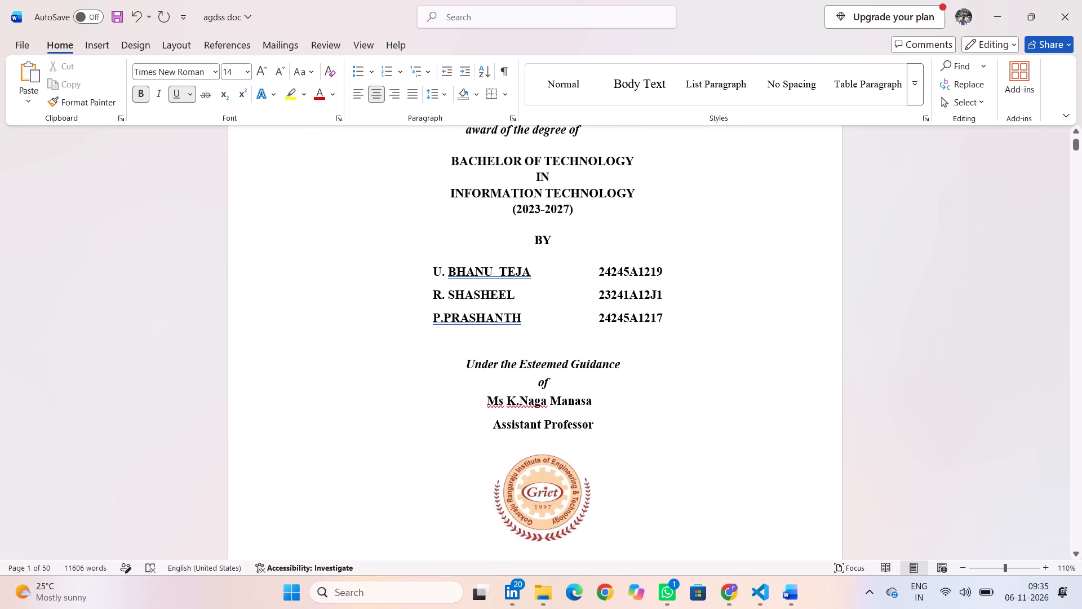
scroll(499, 341, "down", 1)
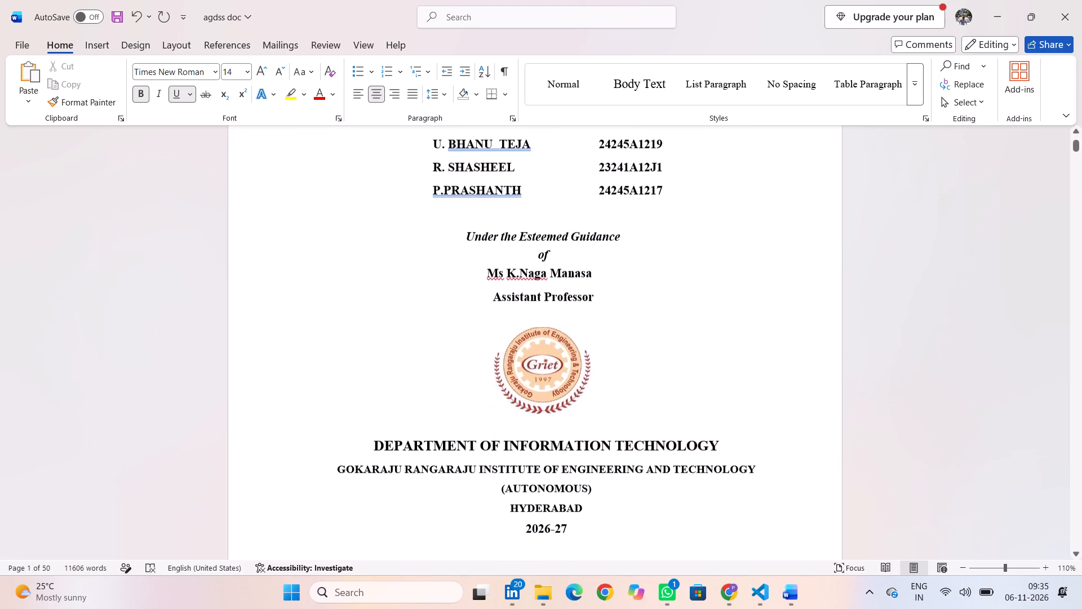
scroll(499, 341, "down", 5)
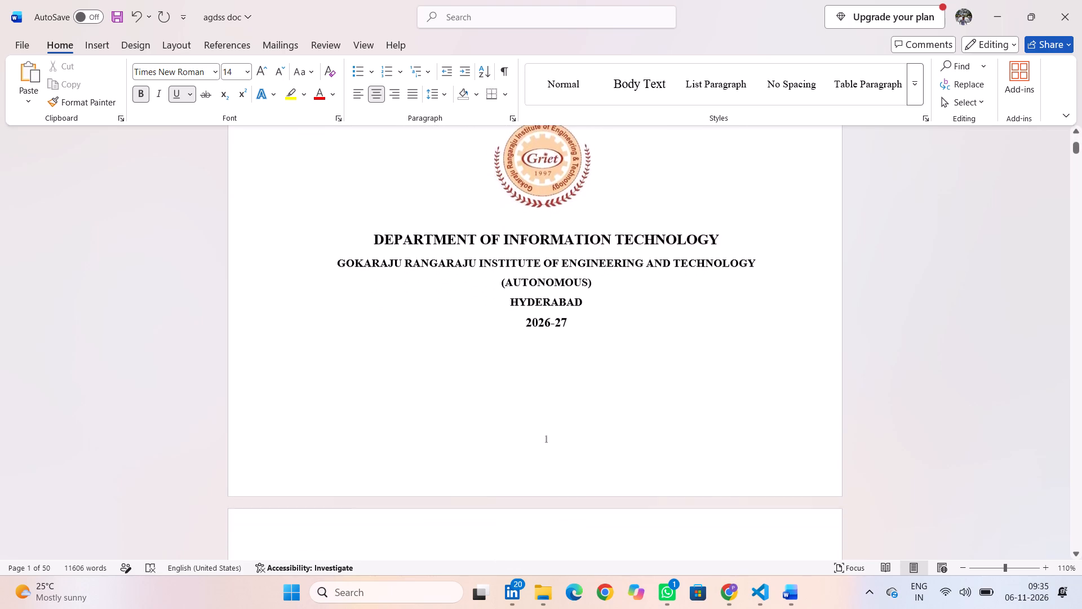
scroll(499, 341, "down", 3)
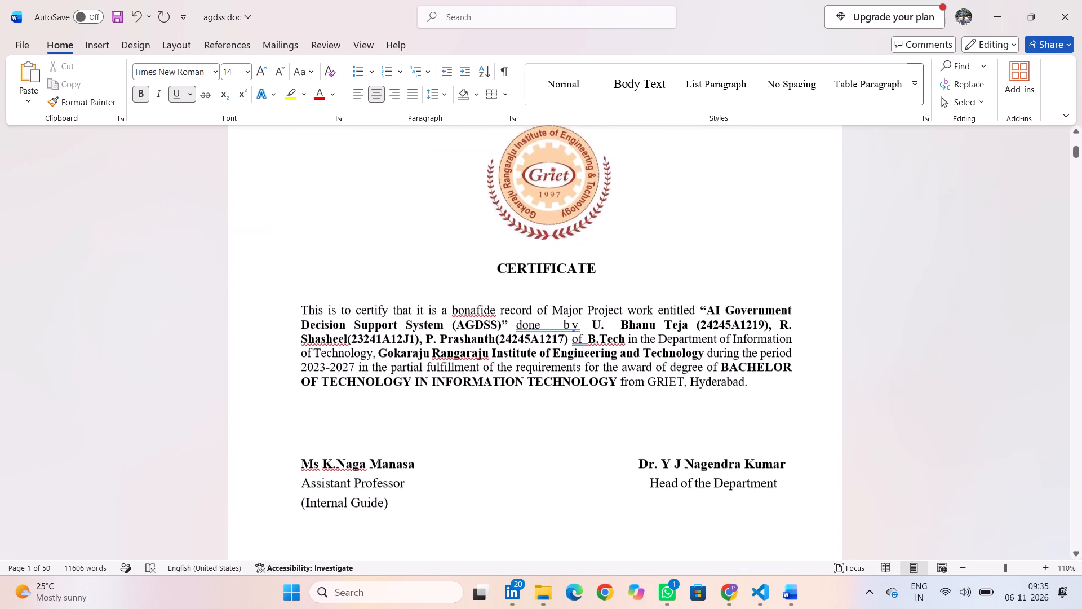
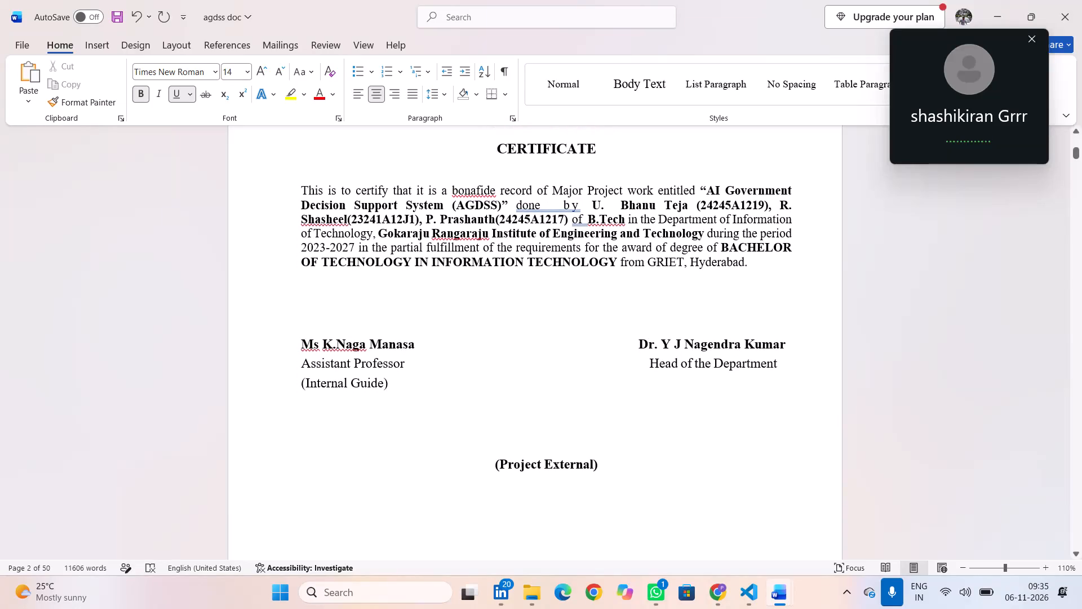
Review the front matter layout from the CERTIFICATE page through the ACKNOWLEDGEMENT and student photos to the DECLARATION page.
scroll(522, 395, "down", 1)
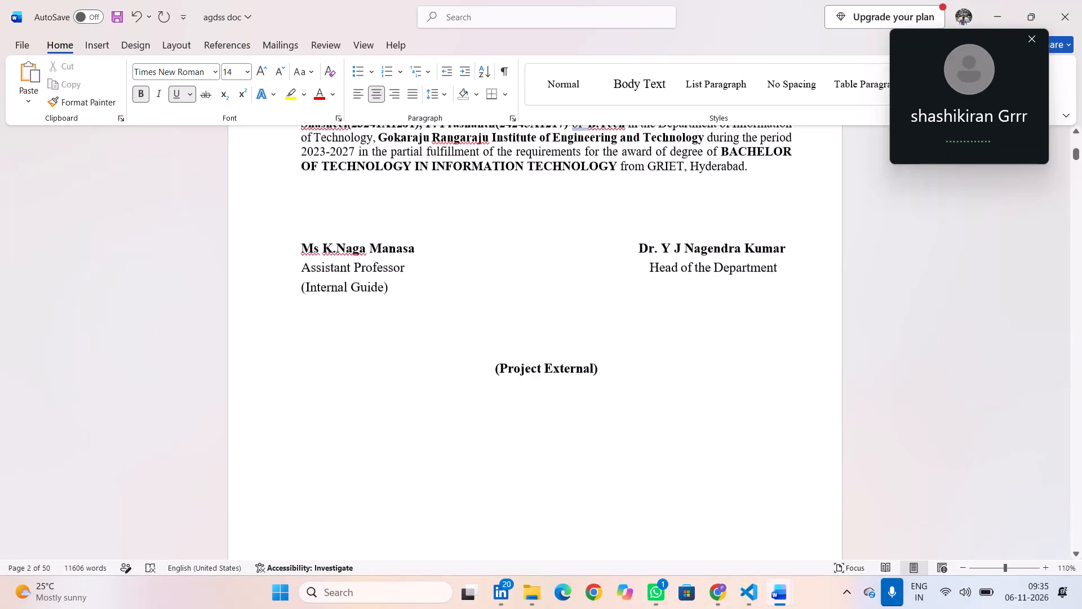
scroll(522, 395, "down", 4)
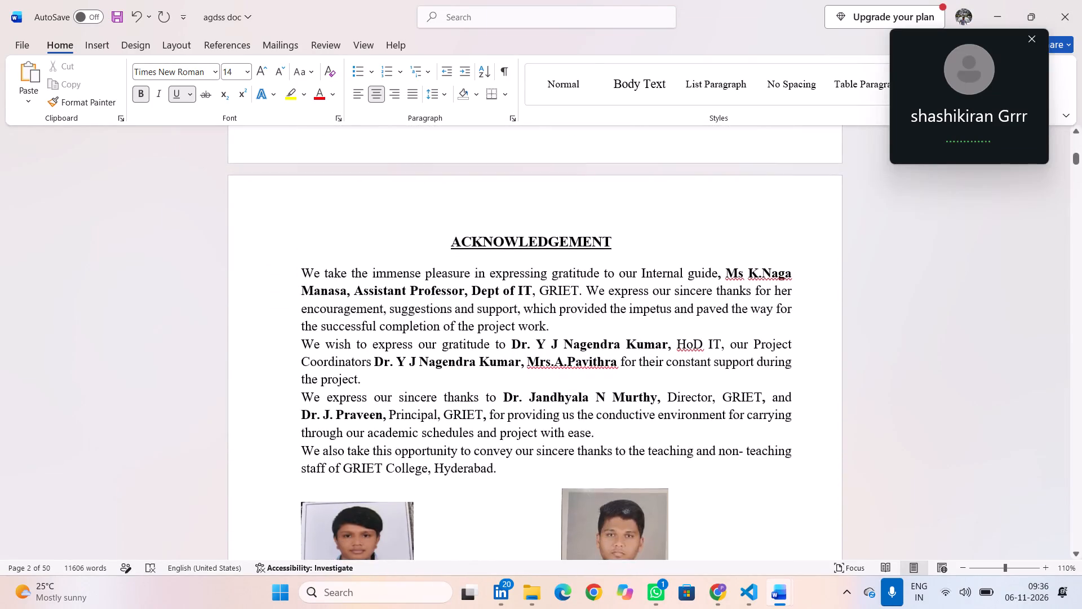
scroll(522, 395, "down", 2)
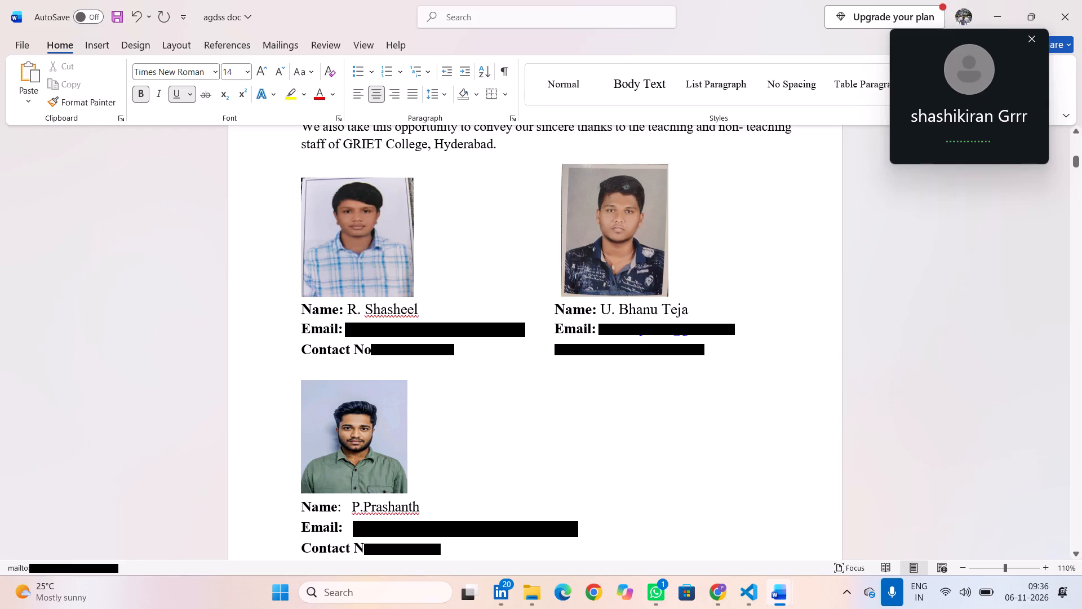
scroll(501, 431, "down", 2)
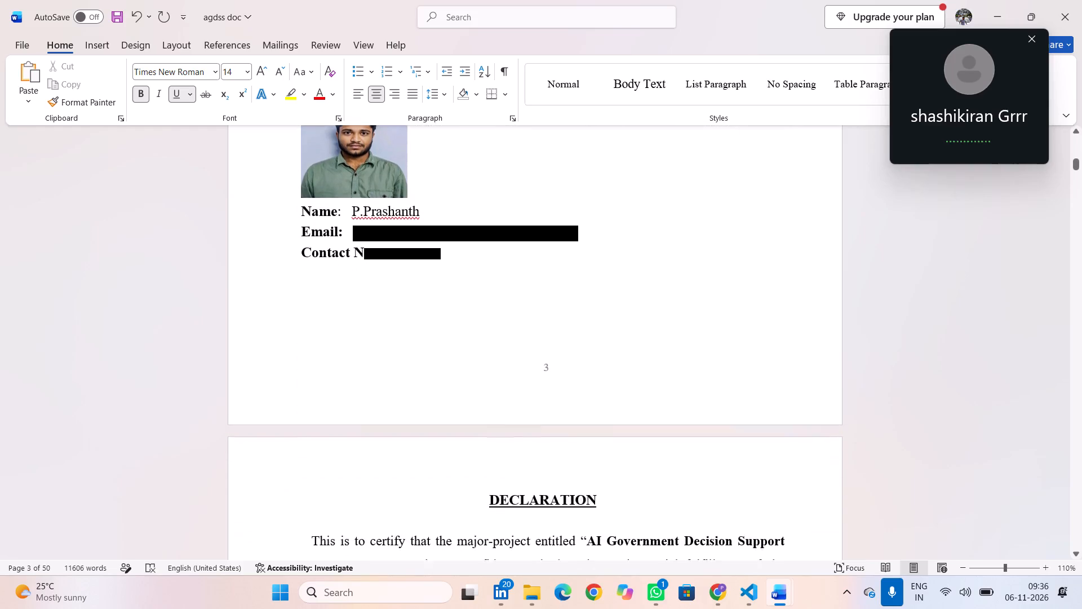
scroll(501, 431, "down", 2)
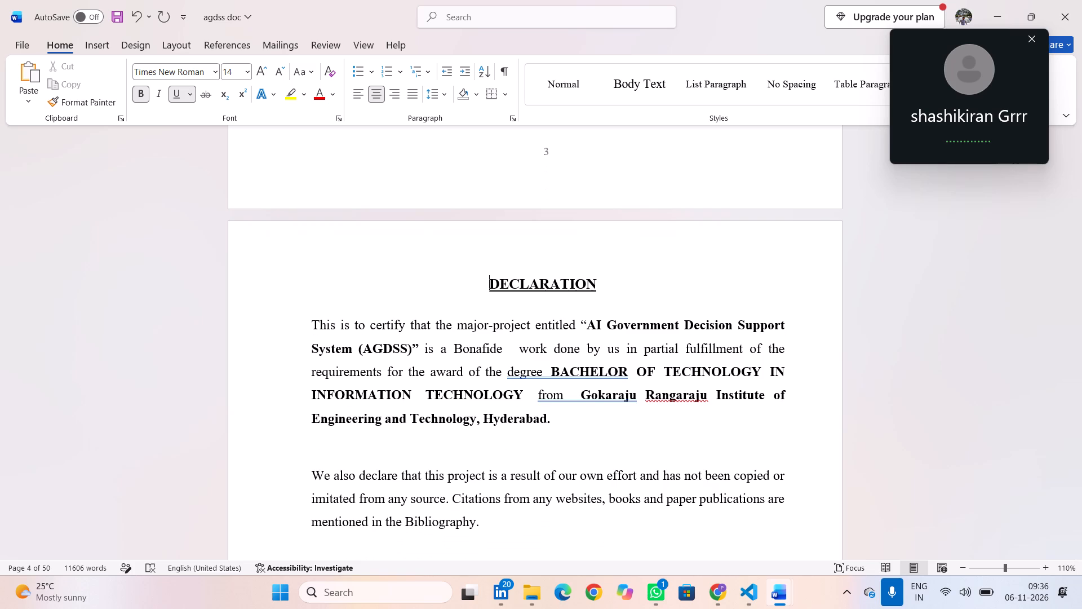
Review the page layout from the Declaration through the table of contents and list of diagrams to the Abstract.
scroll(507, 348, "down", 1)
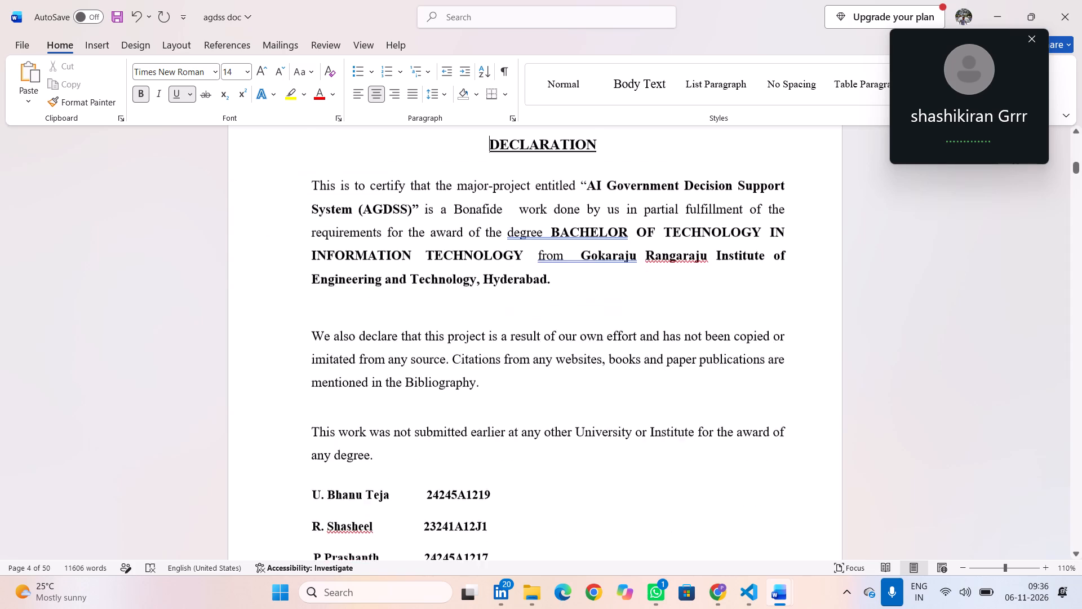
scroll(507, 348, "down", 2)
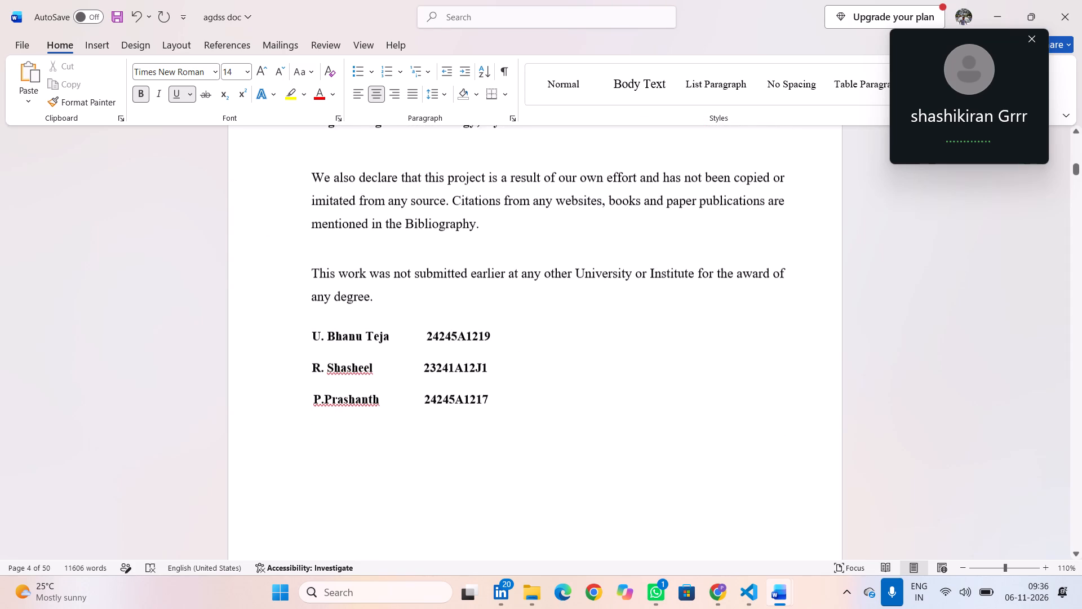
scroll(507, 348, "down", 2)
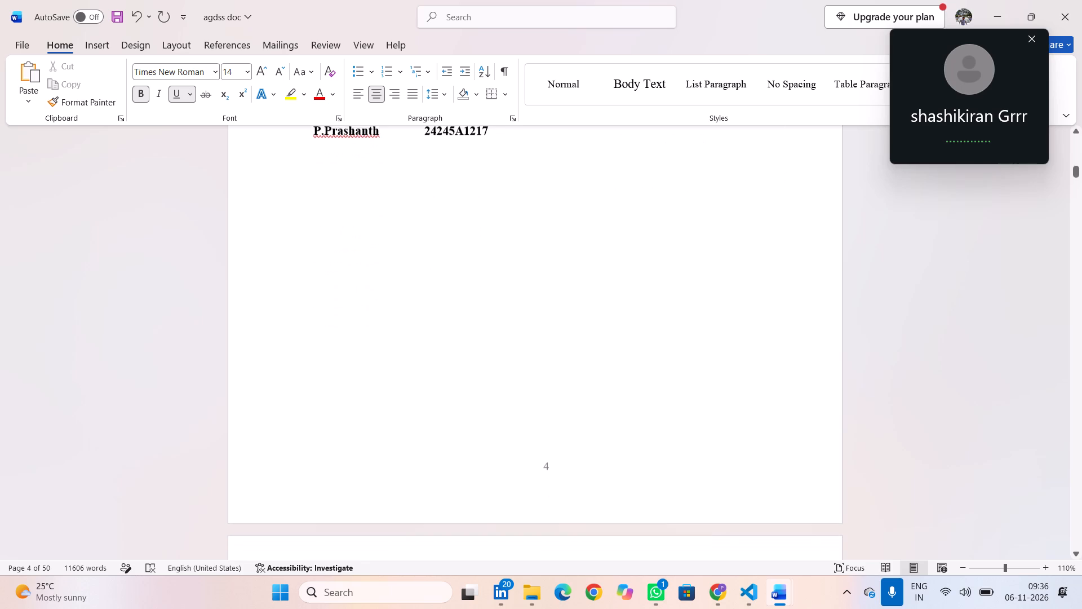
scroll(507, 348, "down", 1)
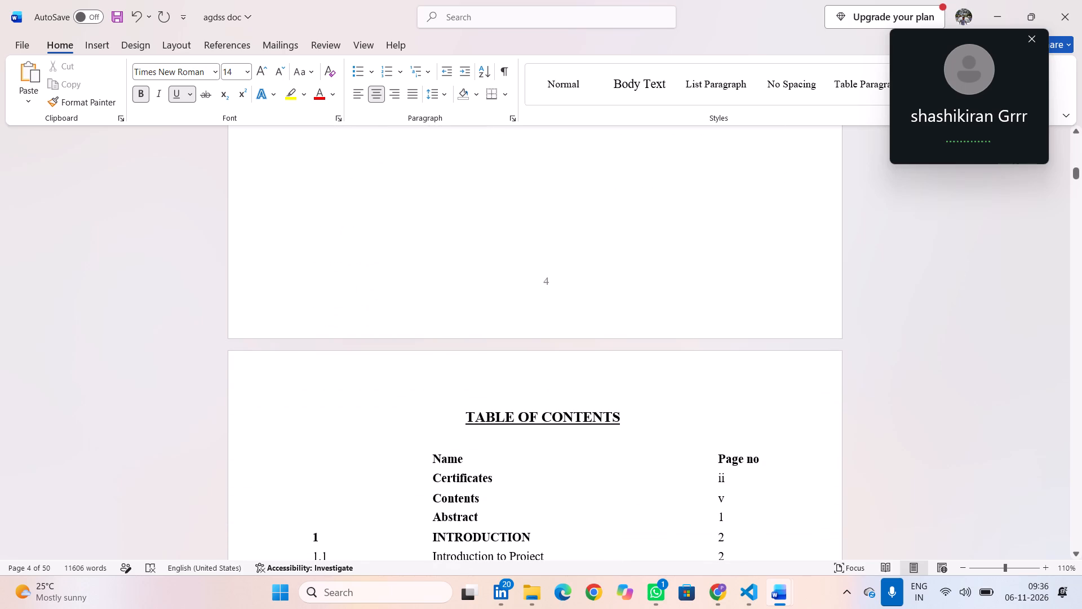
scroll(507, 348, "down", 1)
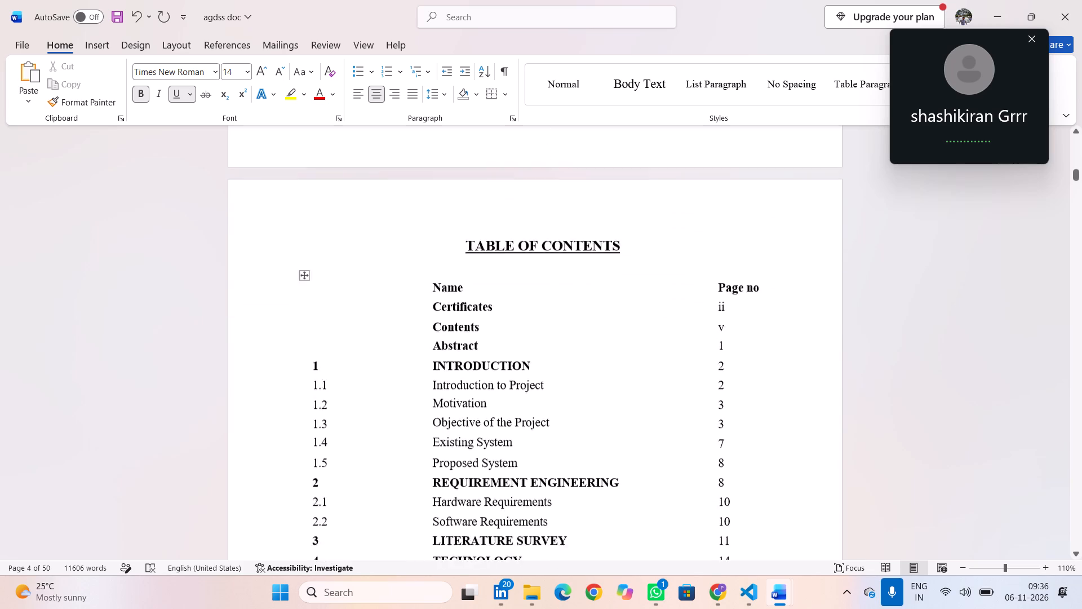
scroll(507, 348, "down", 2)
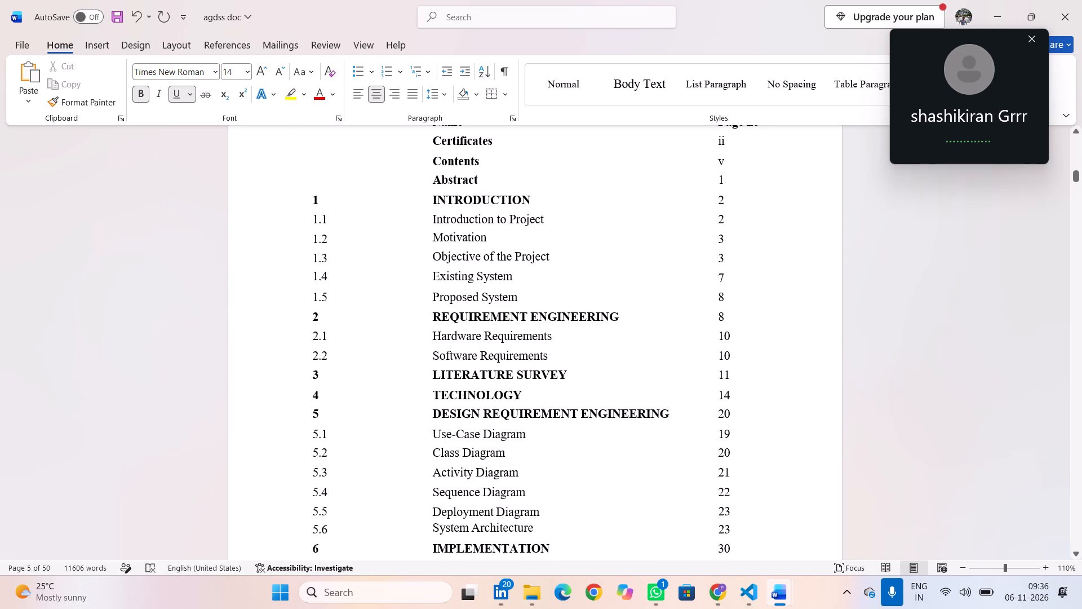
scroll(507, 348, "down", 3)
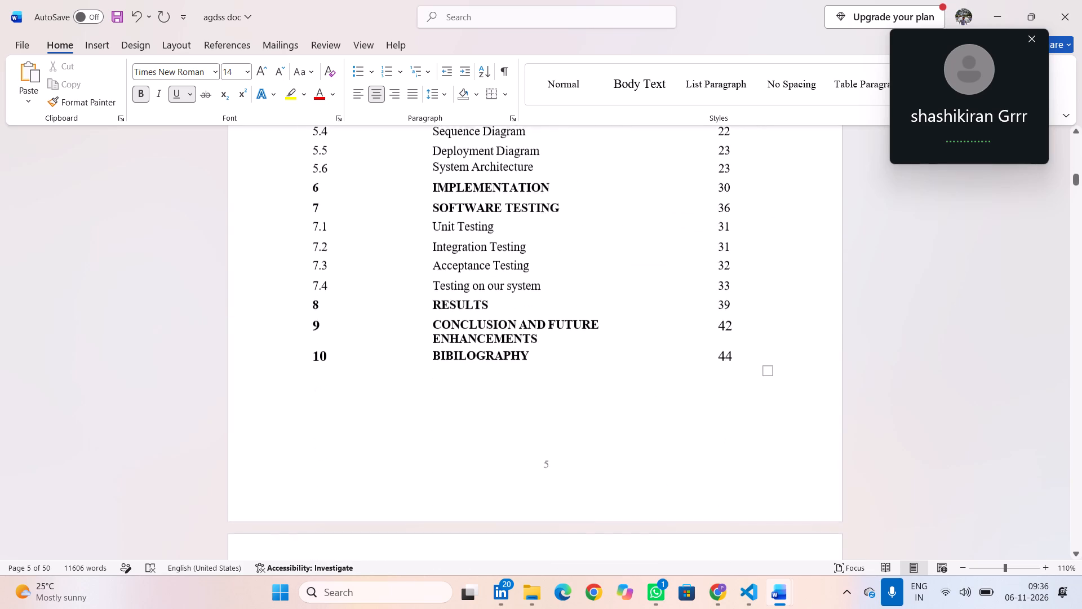
scroll(507, 348, "down", 3)
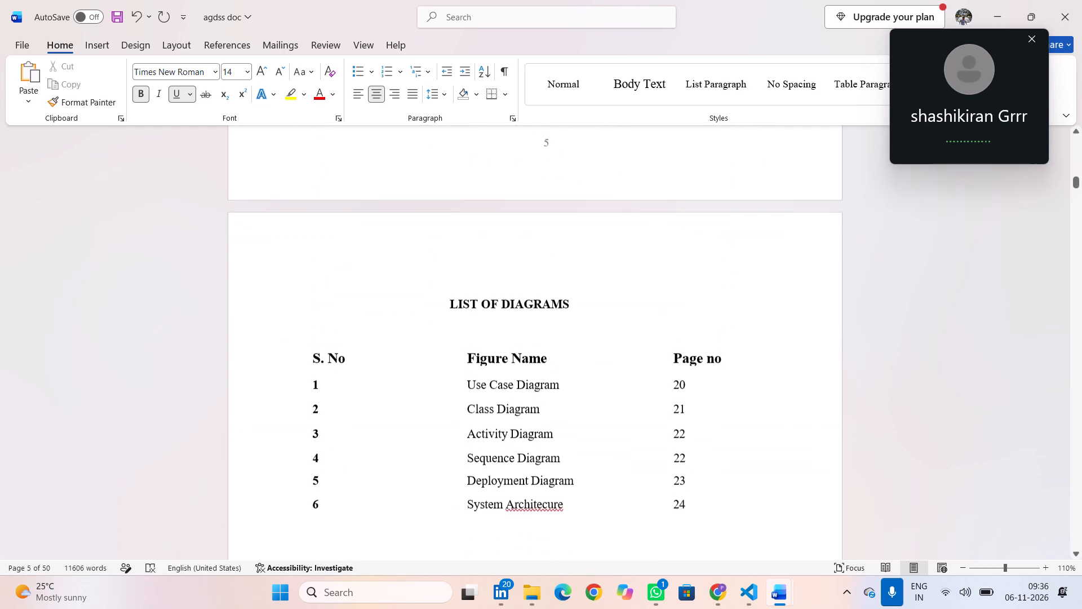
scroll(507, 348, "down", 3)
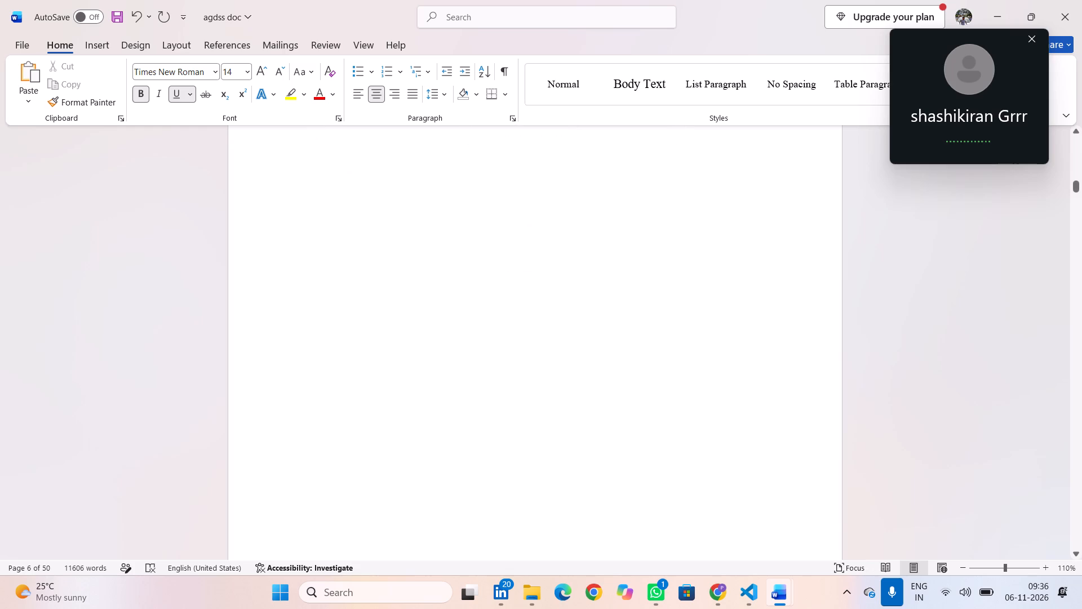
scroll(507, 348, "down", 5)
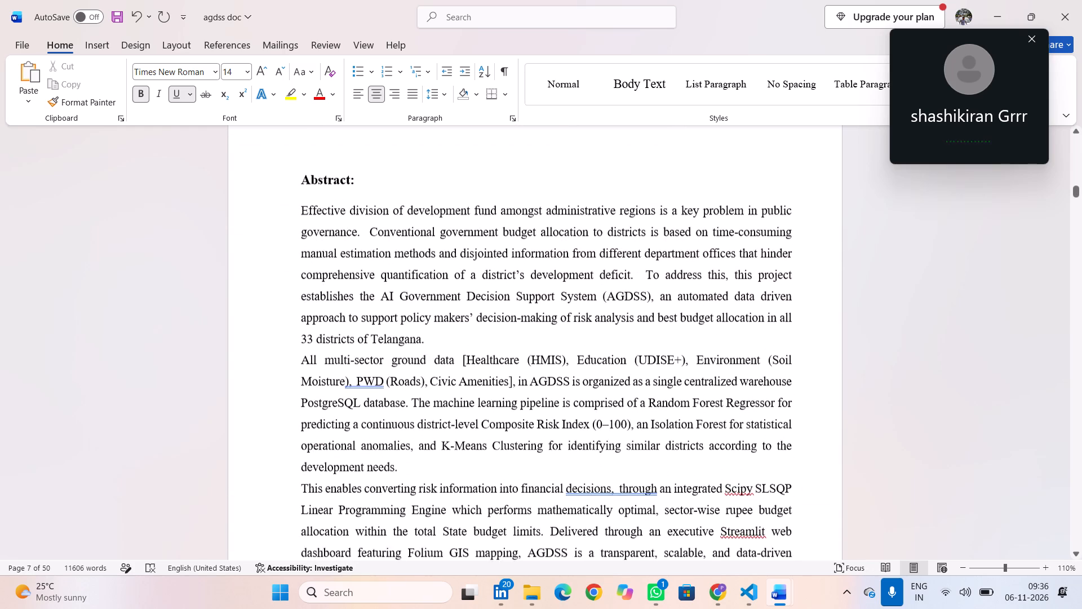
Set the font size of the "Abstract:" heading to 14.
scroll(507, 348, "down", 1)
scroll(324, 220, "up", 1)
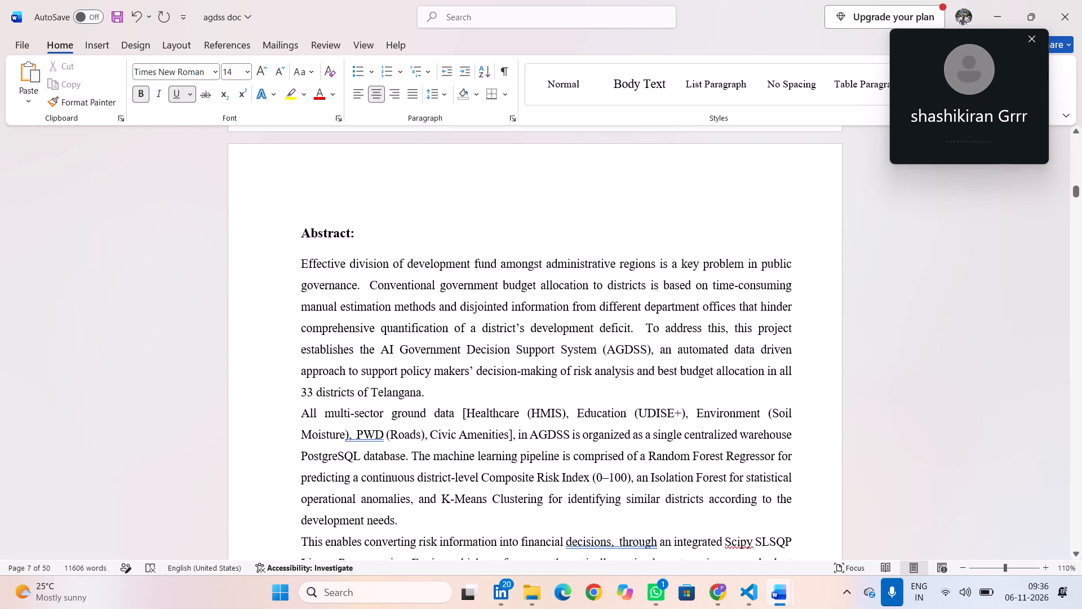
left_click_drag(299, 230, 369, 239)
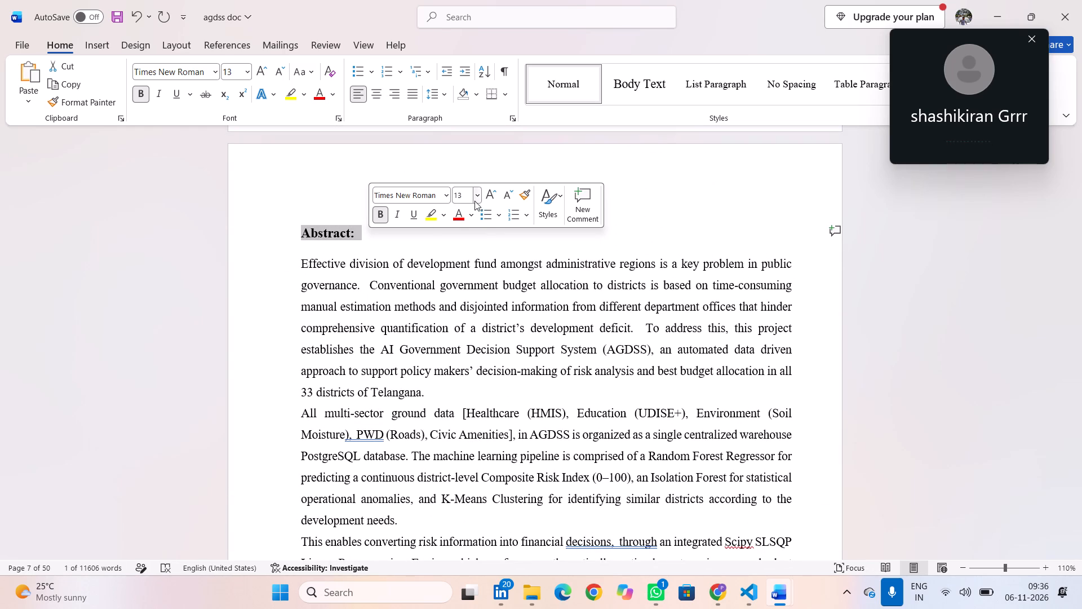
left_click(474, 198)
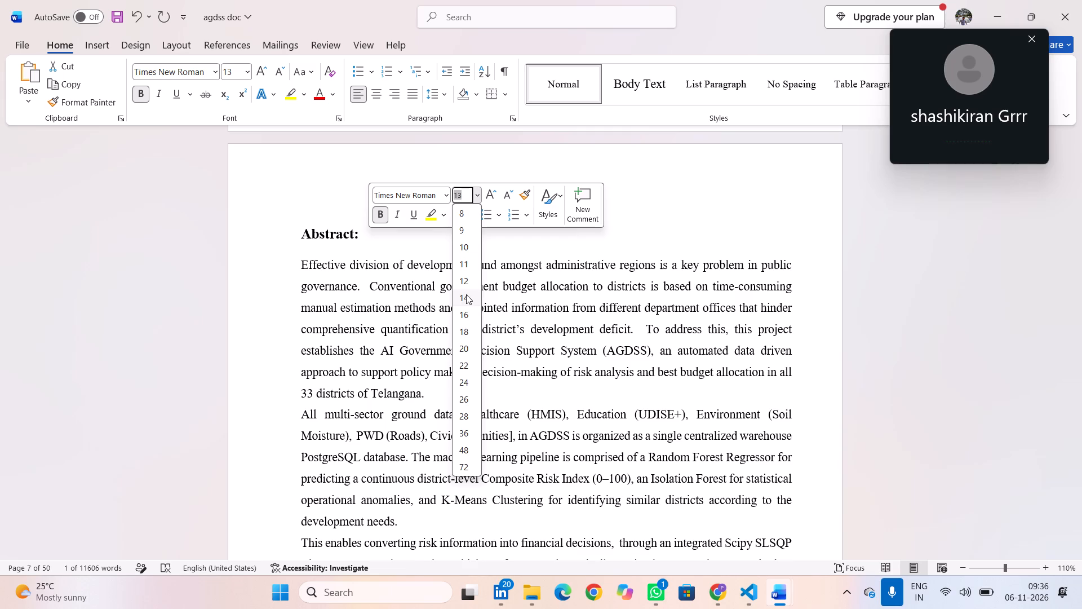
left_click(466, 294)
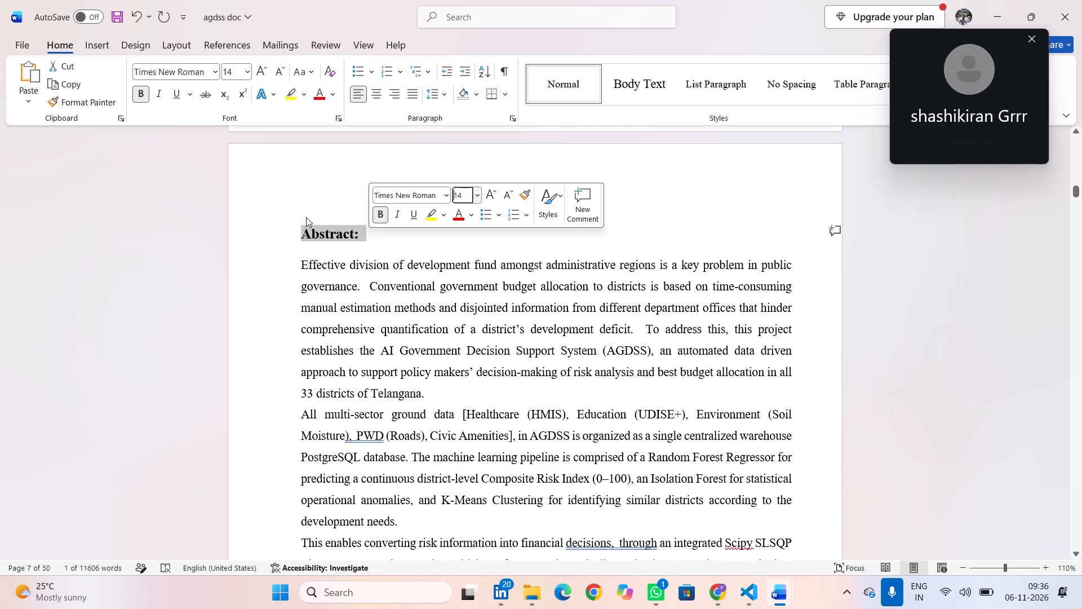
left_click(303, 214)
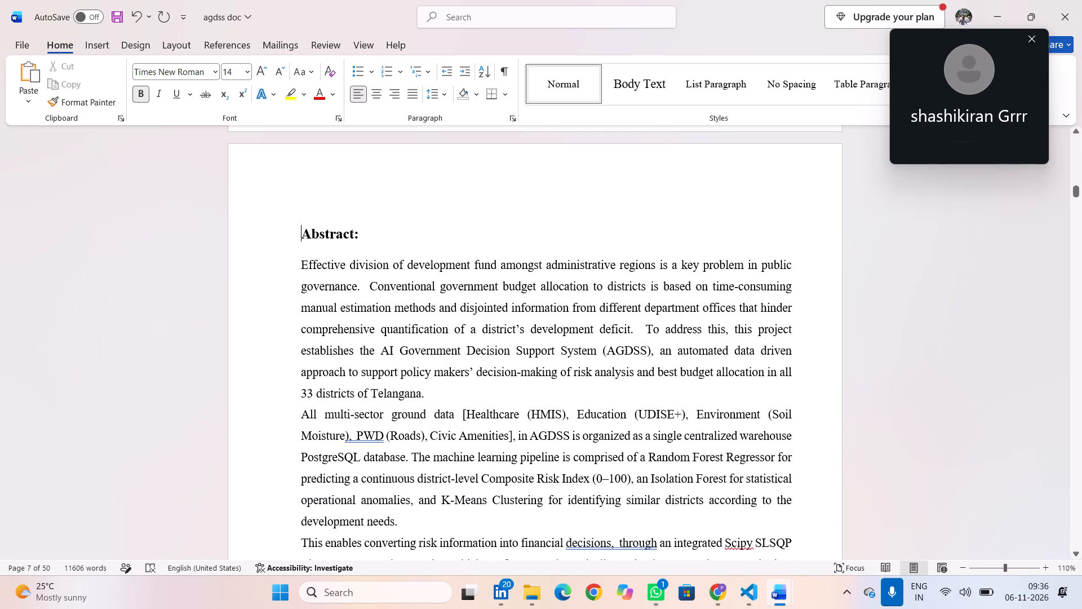
Set the line spacing of the three Abstract body paragraphs to 1.5.
scroll(567, 259, "down", 1)
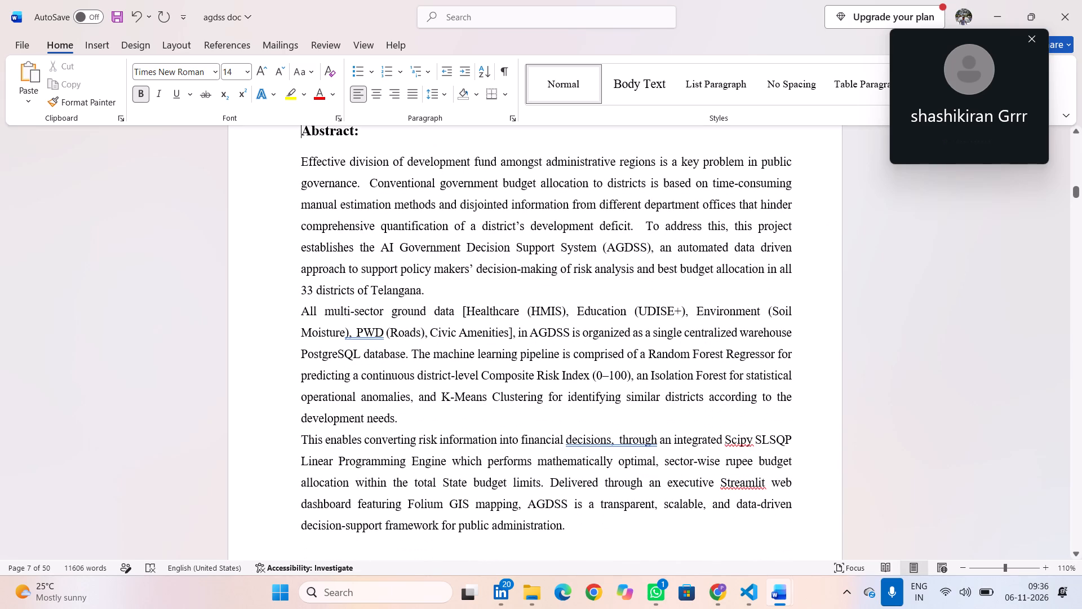
left_click_drag(298, 160, 562, 542)
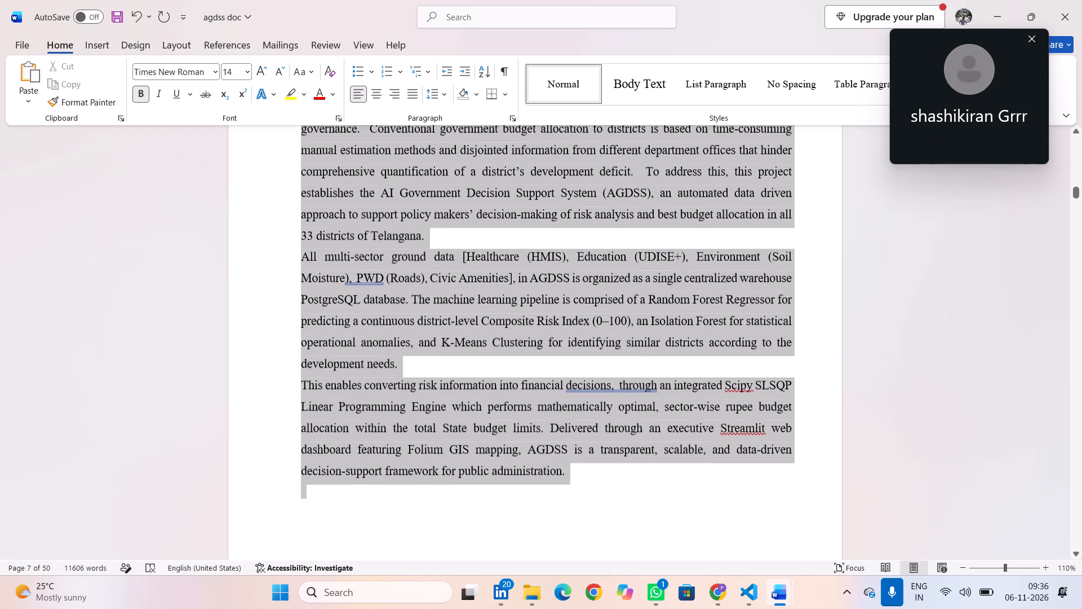
left_click_drag(562, 542, 567, 467)
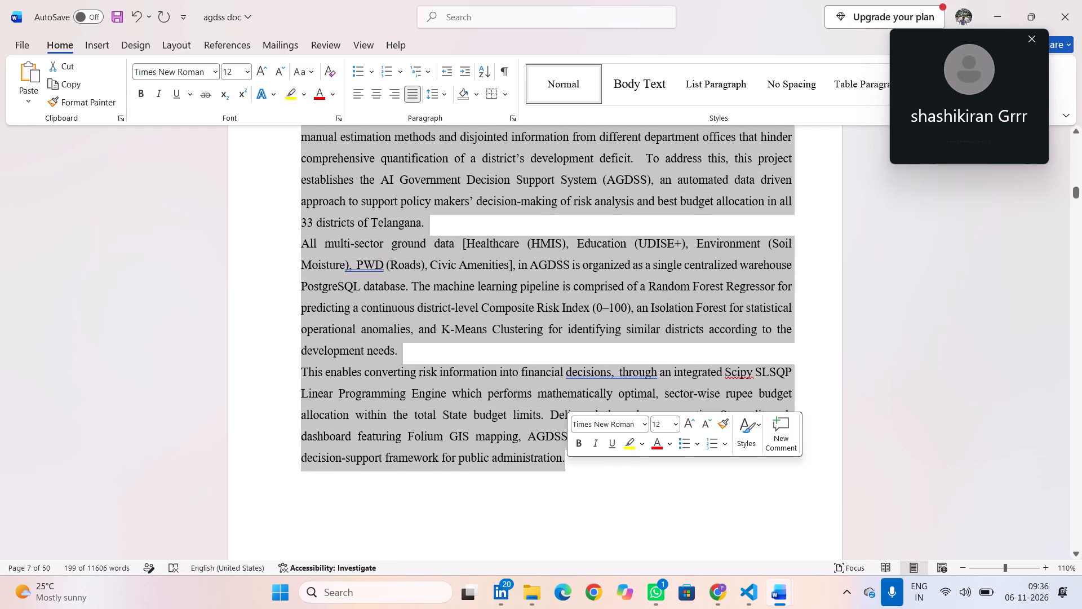
left_click(444, 94)
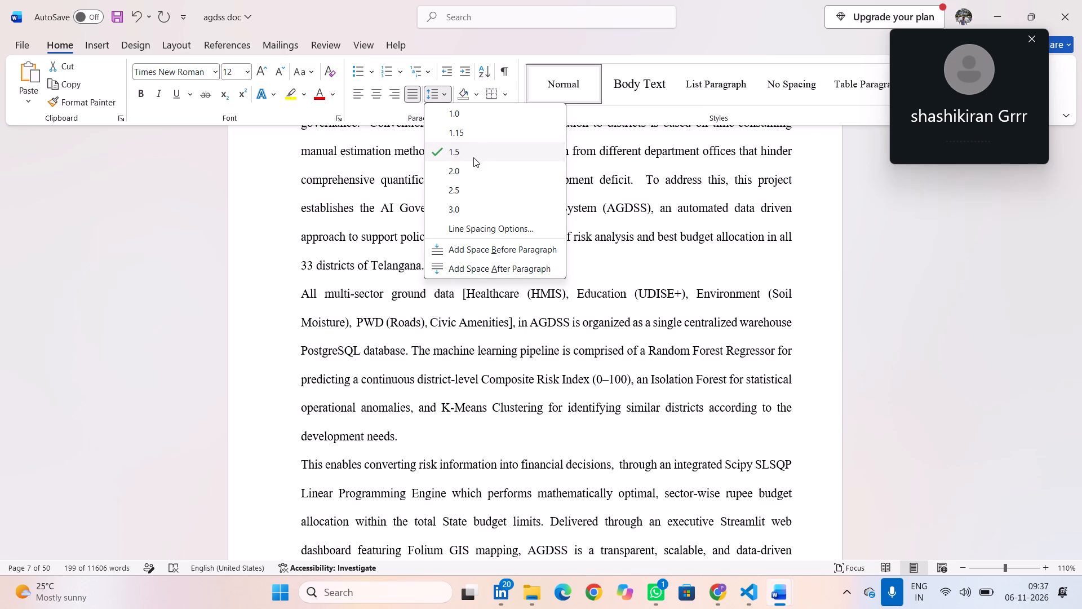
left_click(472, 153)
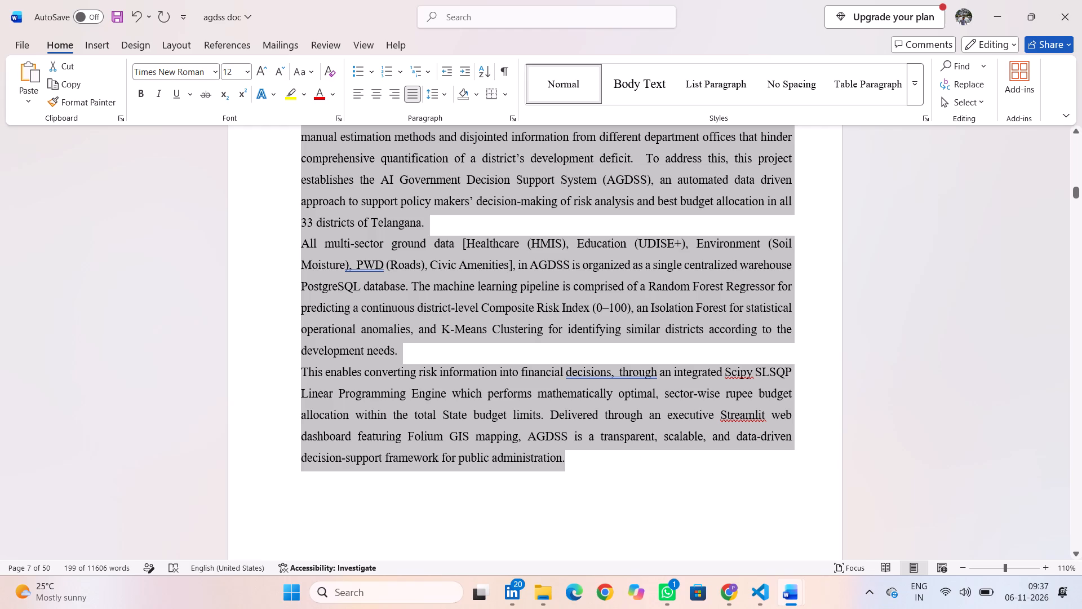
Set the "CHAPTER- 1" and "INTRODUCTION" headings to font size 14 and centre them.
scroll(495, 494, "down", 4)
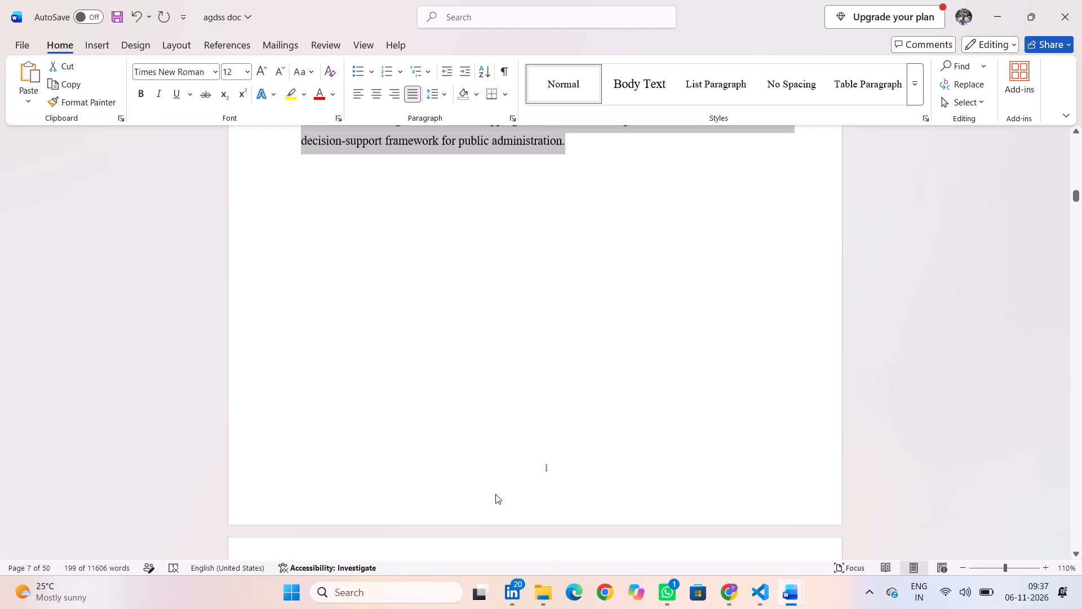
scroll(495, 494, "down", 2)
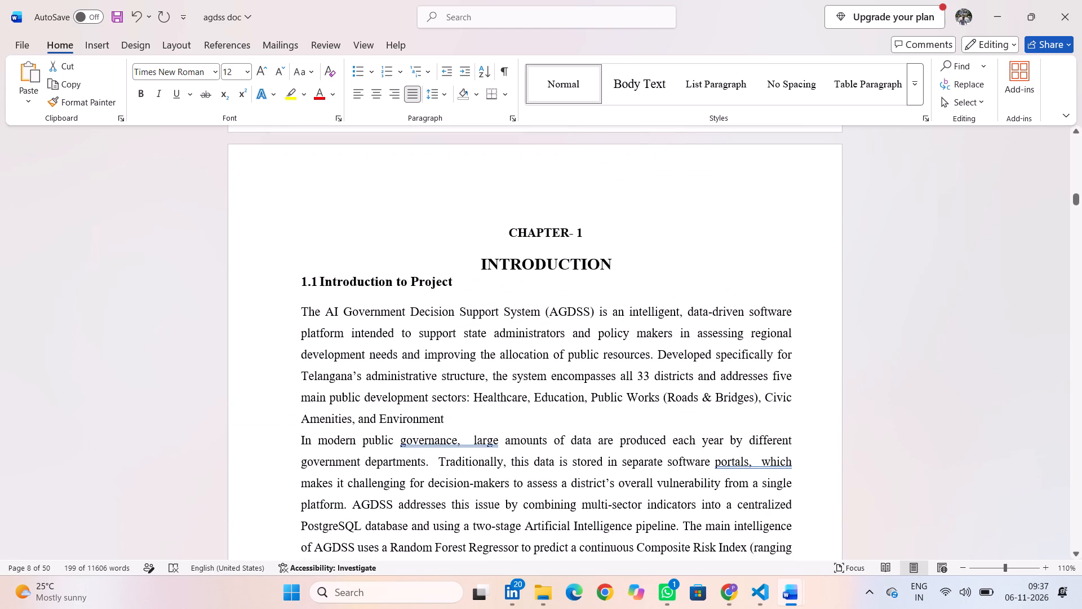
left_click_drag(505, 227, 598, 256)
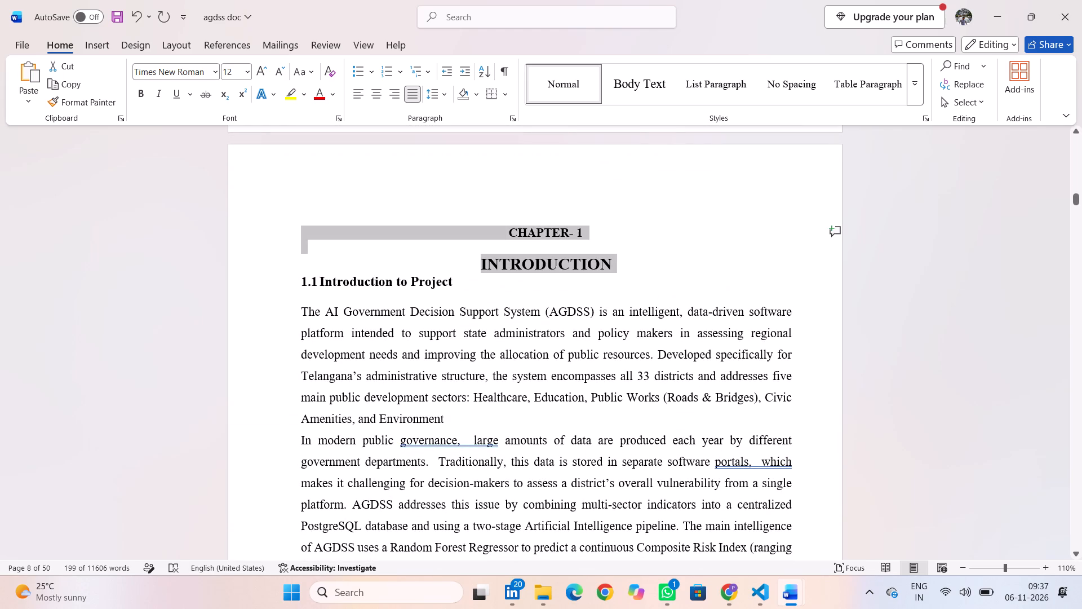
left_click_drag(598, 256, 610, 270)
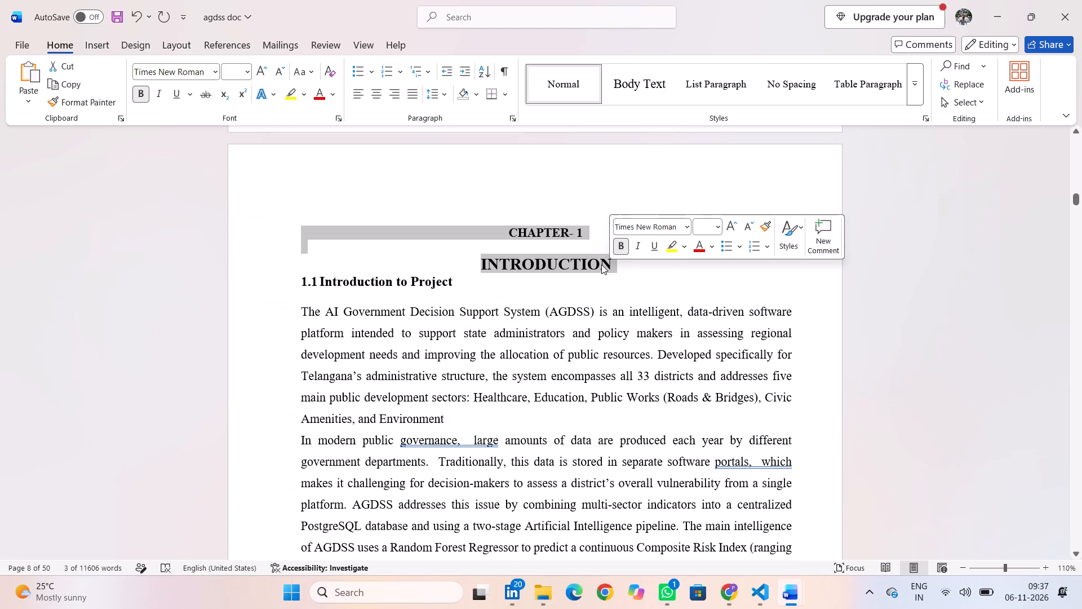
left_click(247, 69)
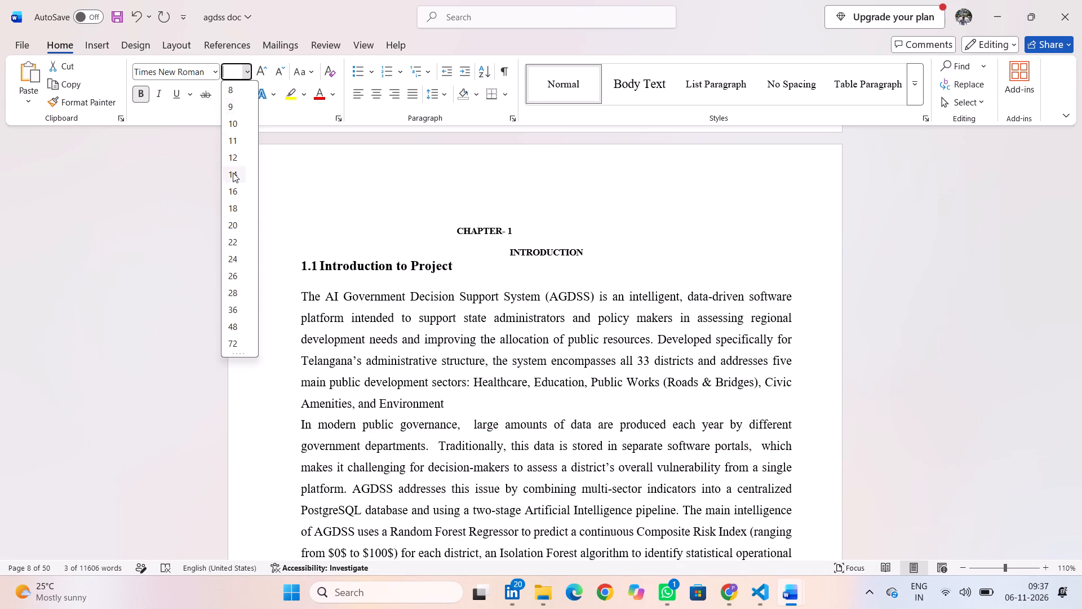
left_click(233, 173)
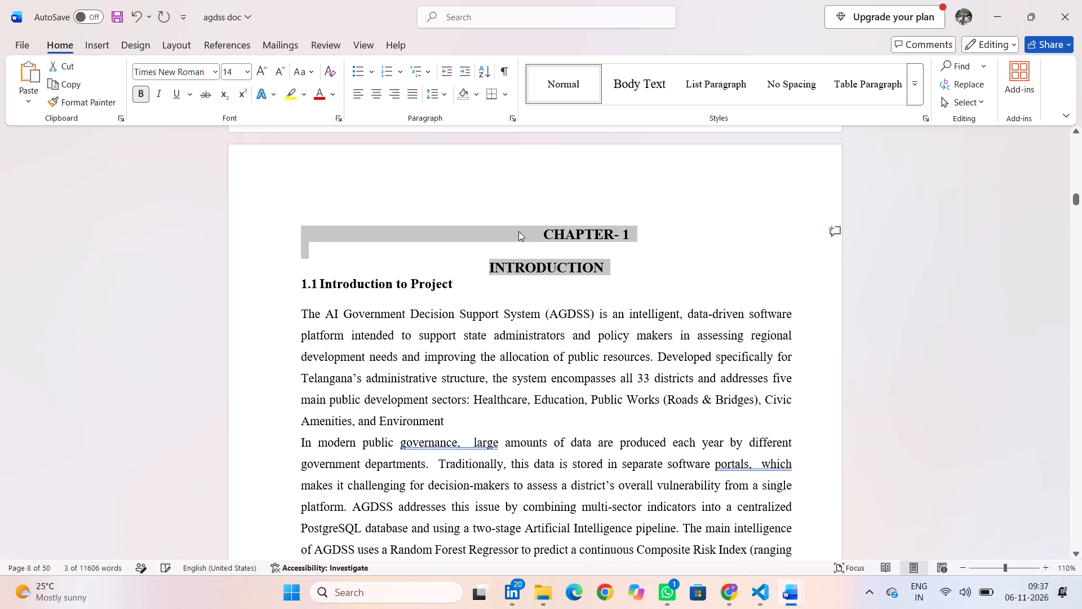
left_click(380, 90)
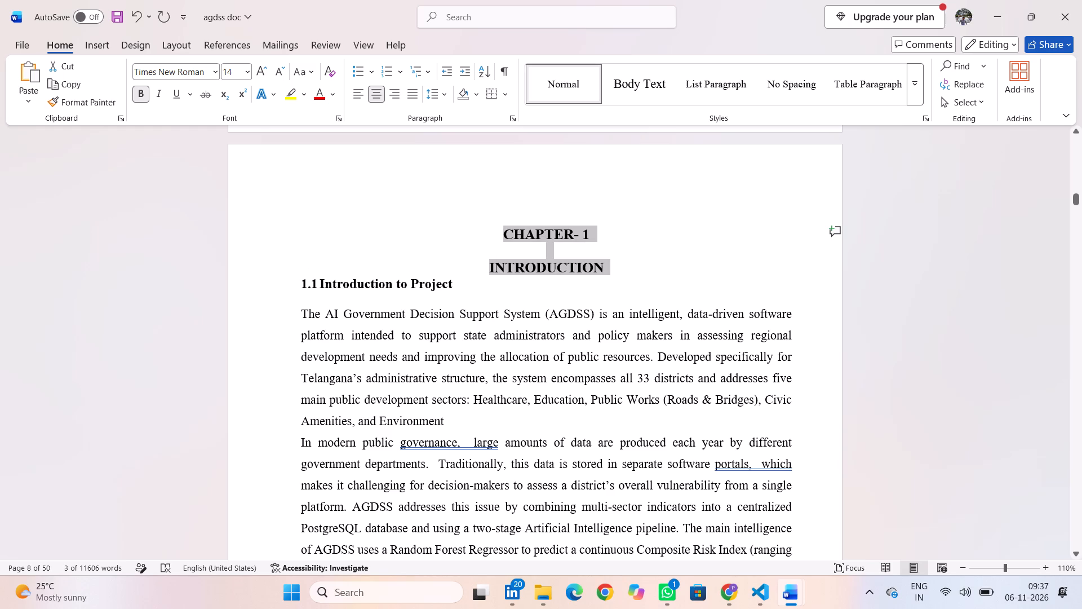
Set the font size of the "Introduction to Project" heading in section 1.1 to 14.
left_click_drag(296, 281, 467, 286)
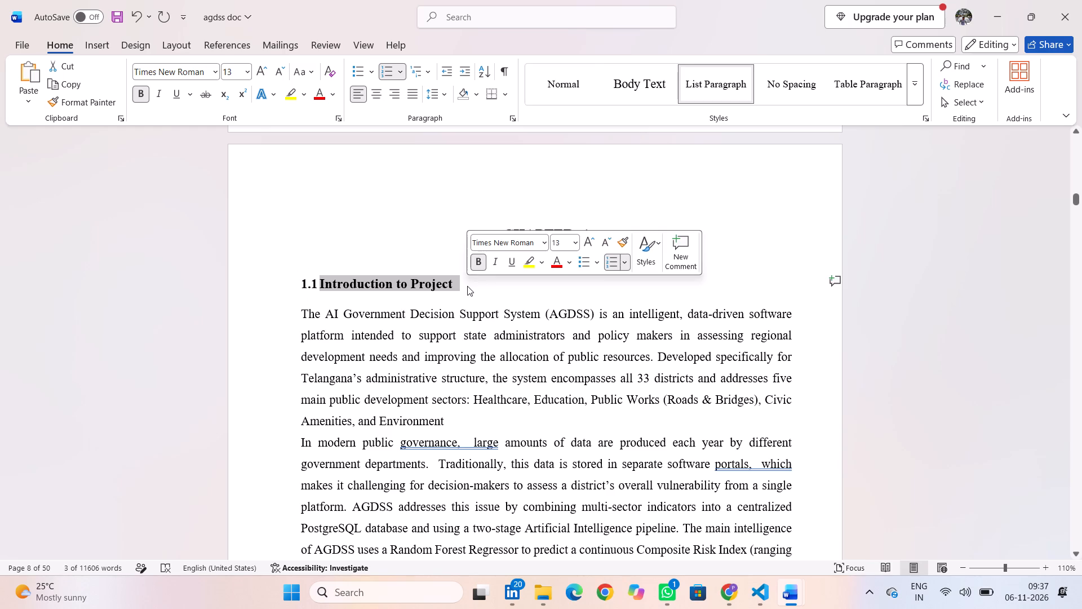
left_click(245, 76)
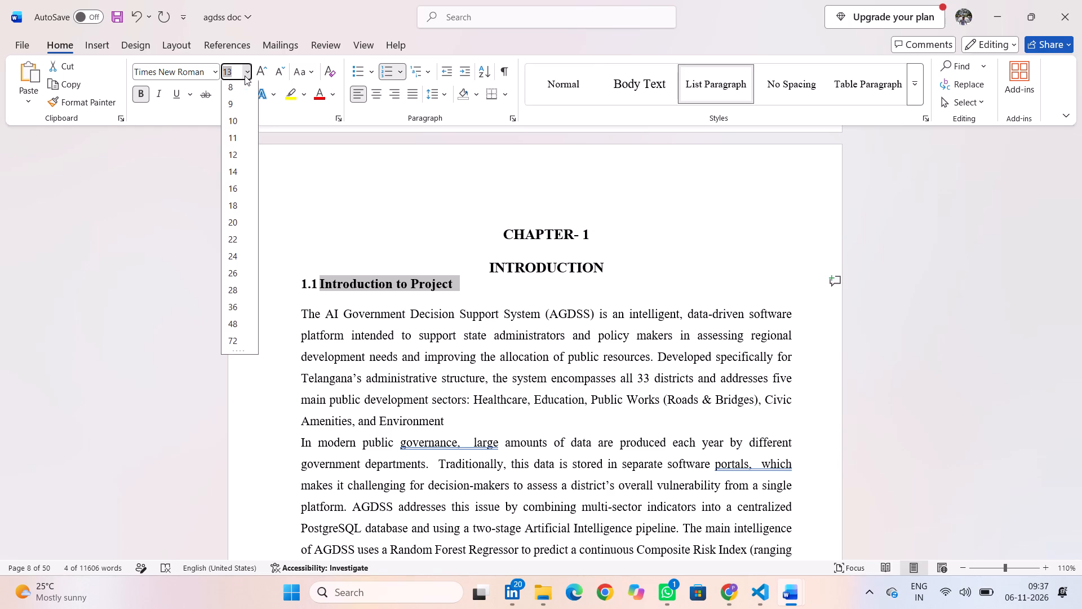
left_click(237, 180)
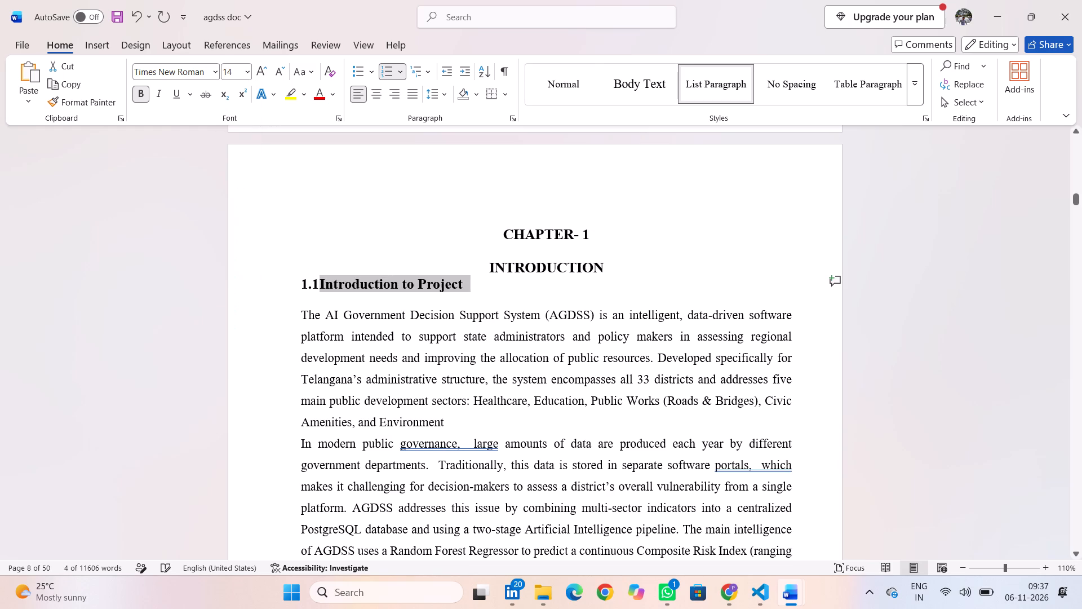
left_click(353, 252)
Set the font size of the "1.2 Motivation" heading to 14.
scroll(481, 299, "down", 1)
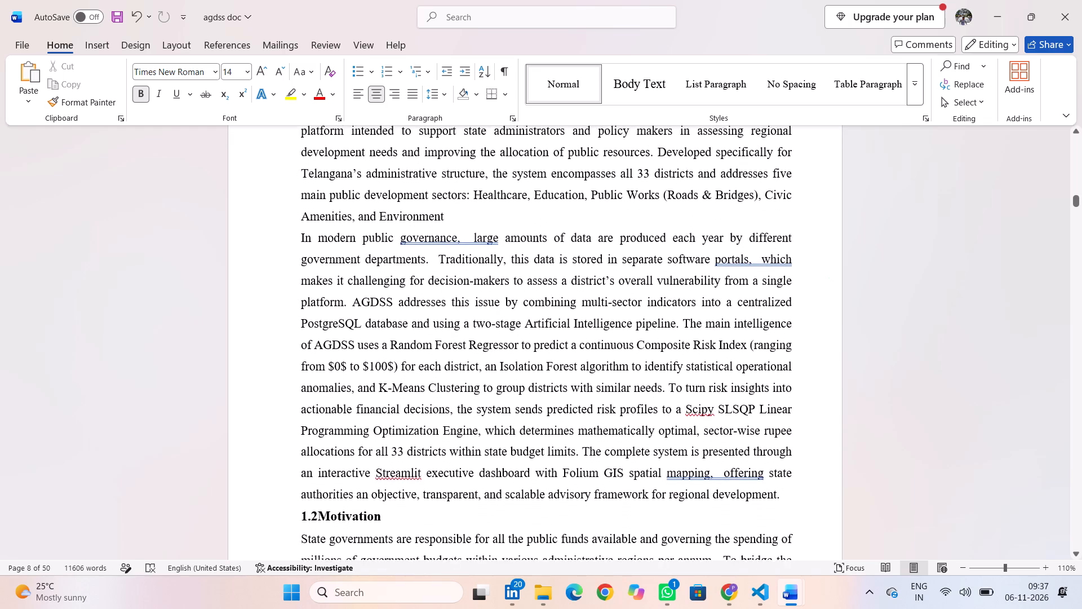
scroll(481, 299, "down", 2)
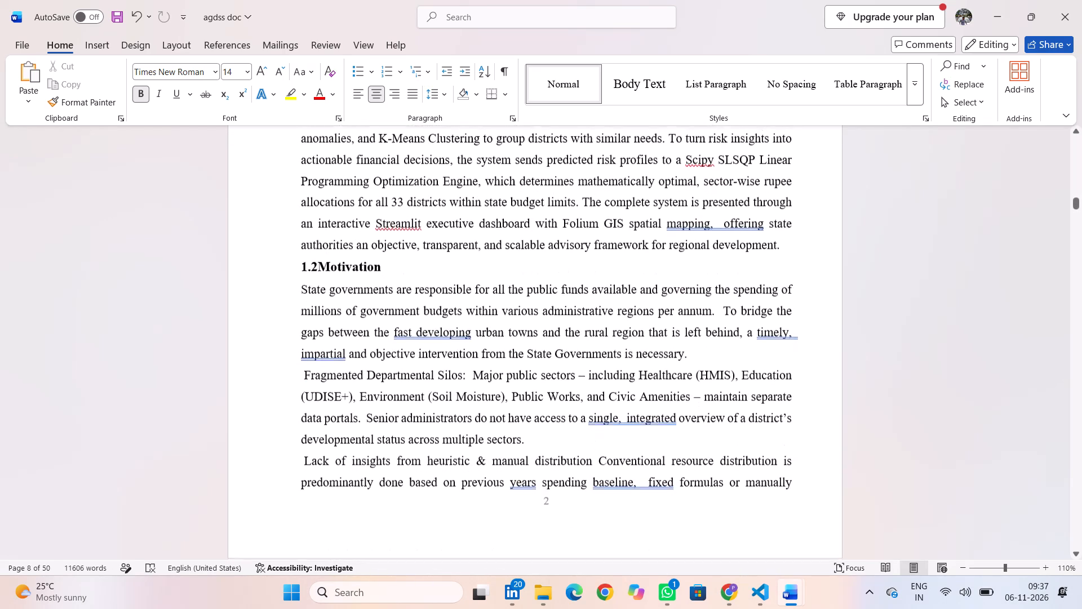
scroll(481, 299, "down", 2)
scroll(481, 299, "up", 1)
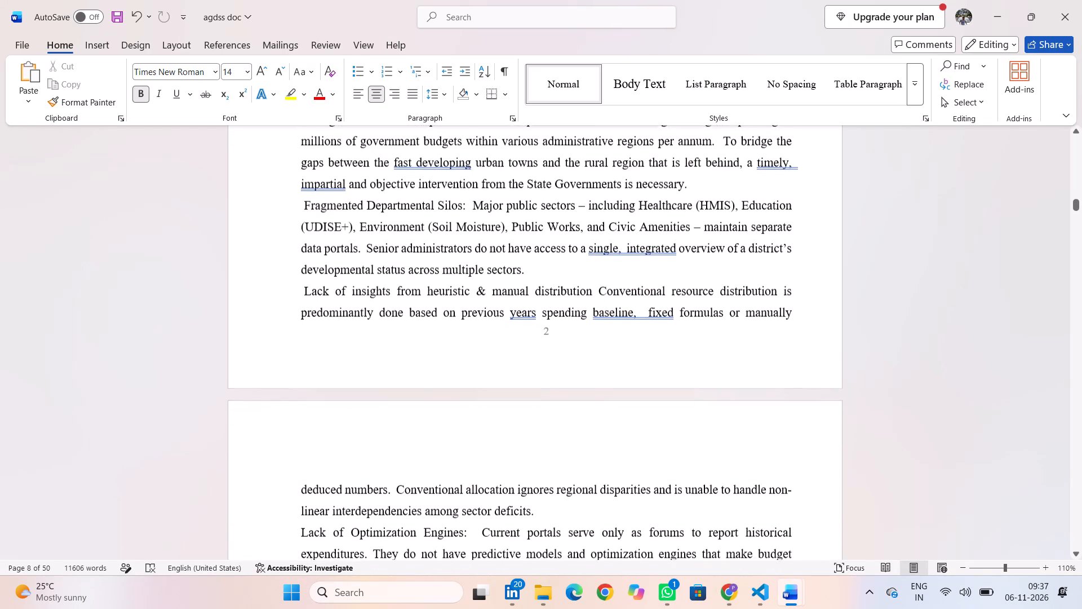
scroll(481, 299, "up", 1)
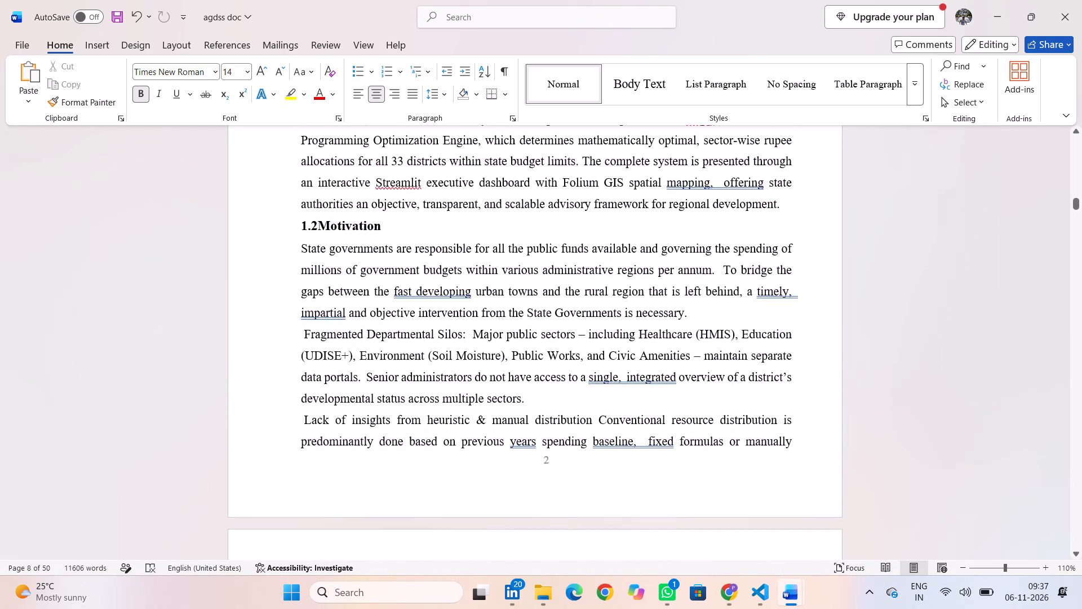
scroll(481, 299, "up", 2)
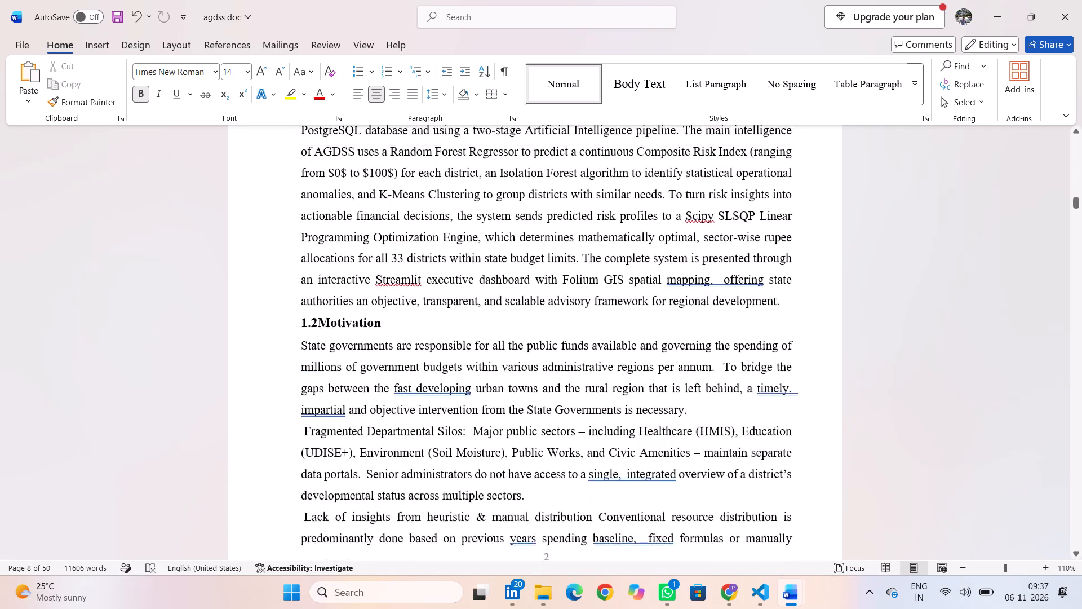
scroll(481, 299, "up", 3)
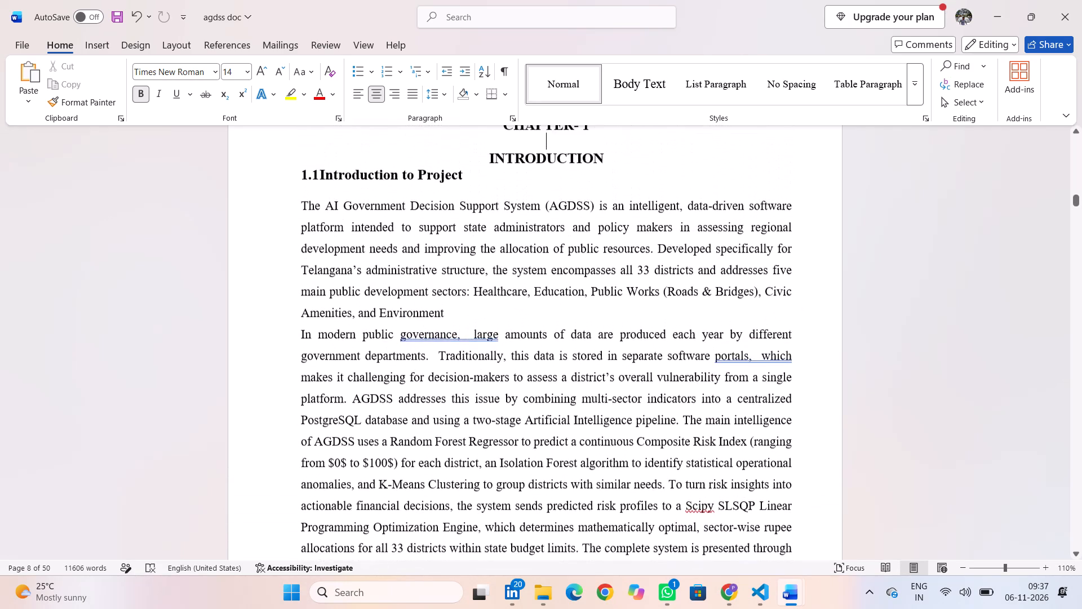
scroll(481, 299, "up", 1)
scroll(421, 281, "down", 2)
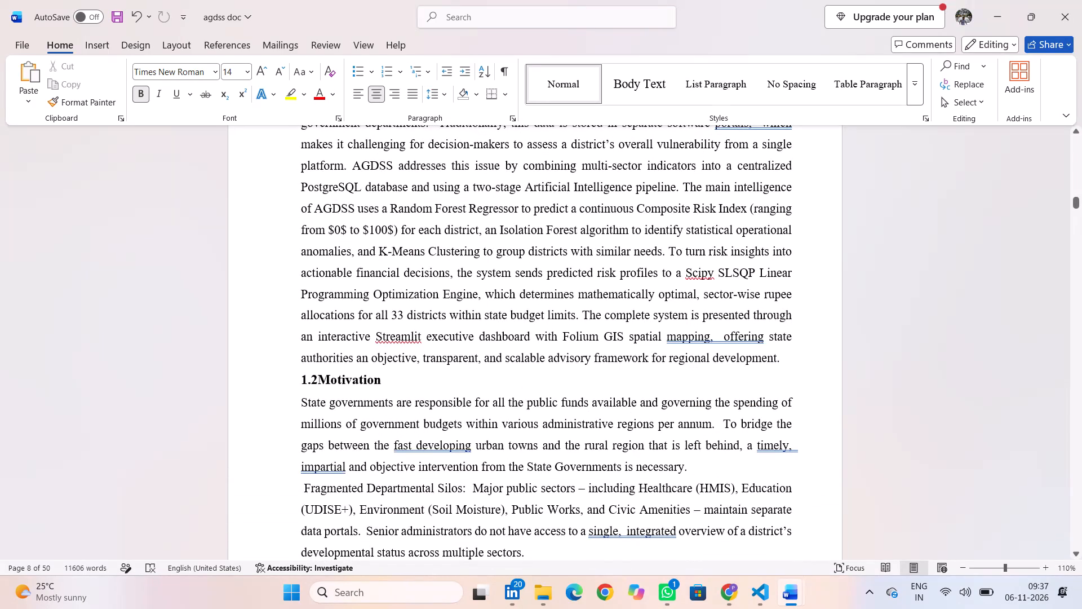
left_click_drag(300, 378, 343, 384)
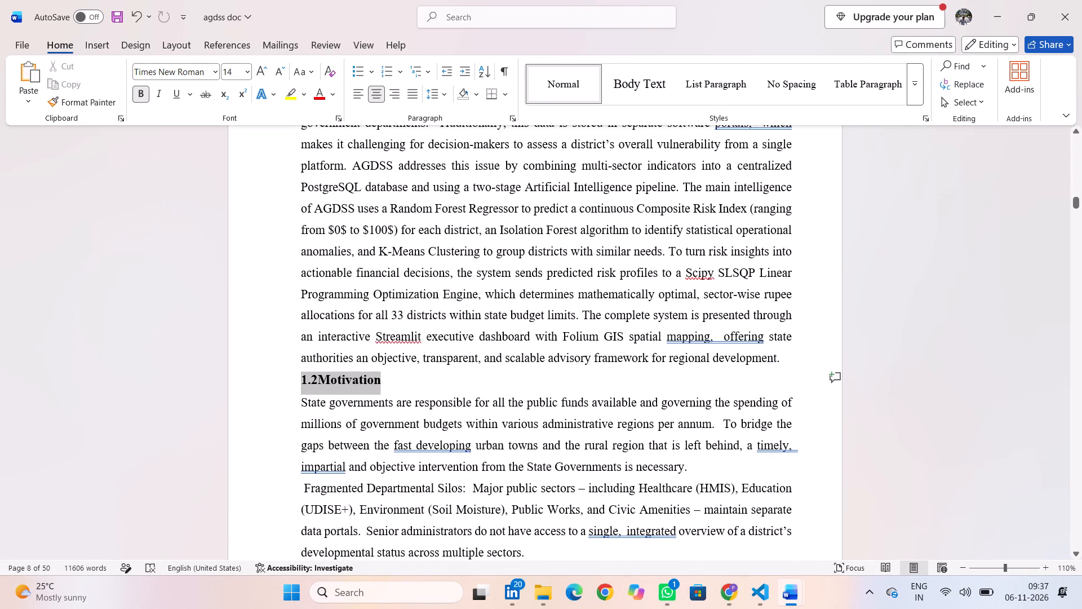
left_click_drag(343, 384, 364, 386)
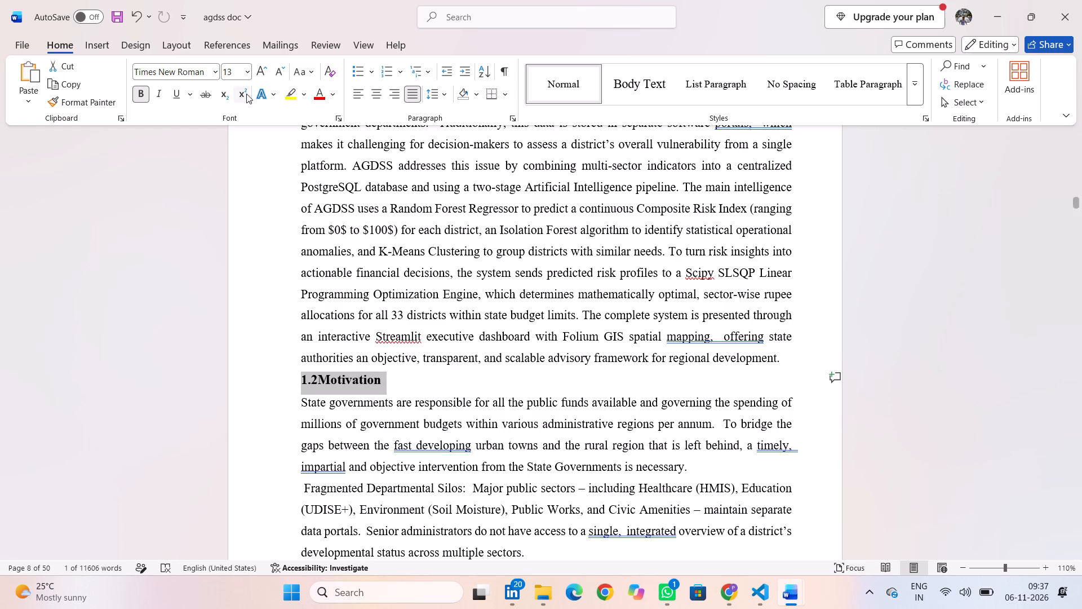
left_click(247, 75)
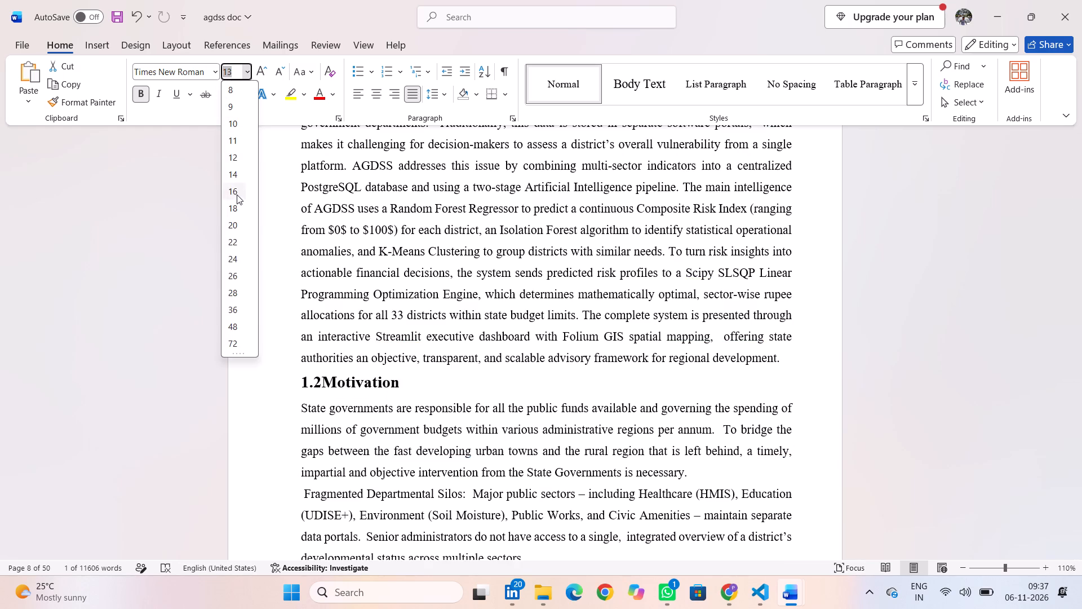
left_click(233, 172)
Set the font size of the "CHAPTER- 1" and "INTRODUCTION" headings to 16.
scroll(397, 376, "up", 1)
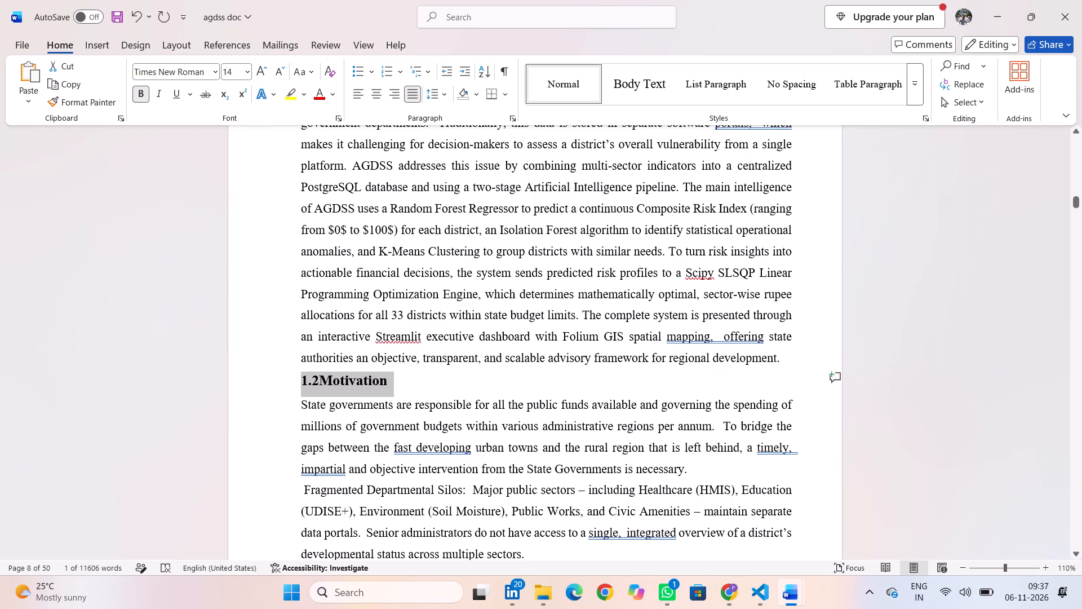
scroll(397, 376, "up", 2)
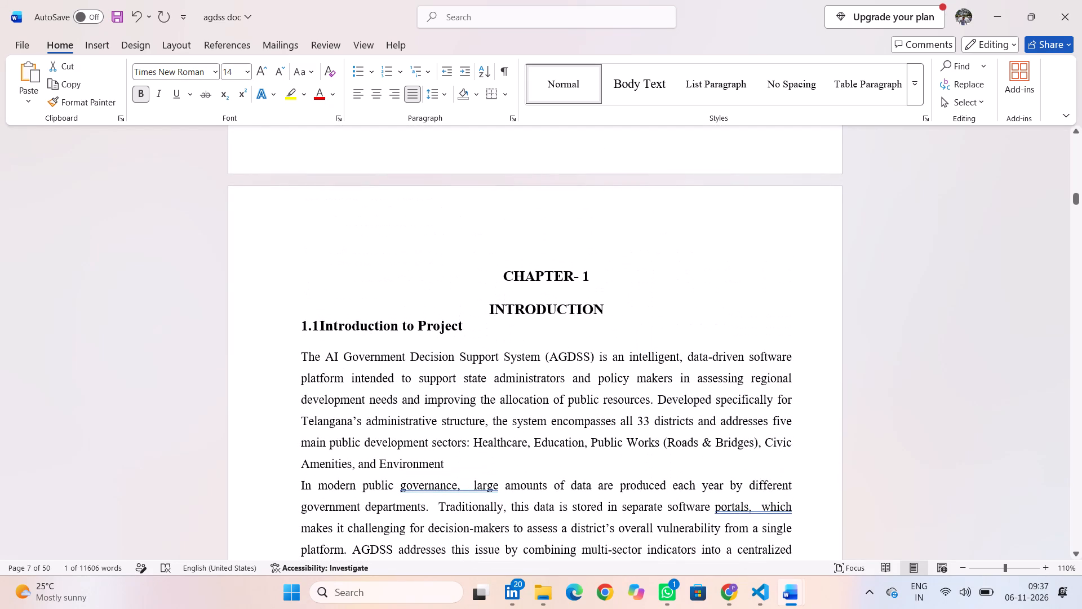
left_click_drag(496, 275, 617, 315)
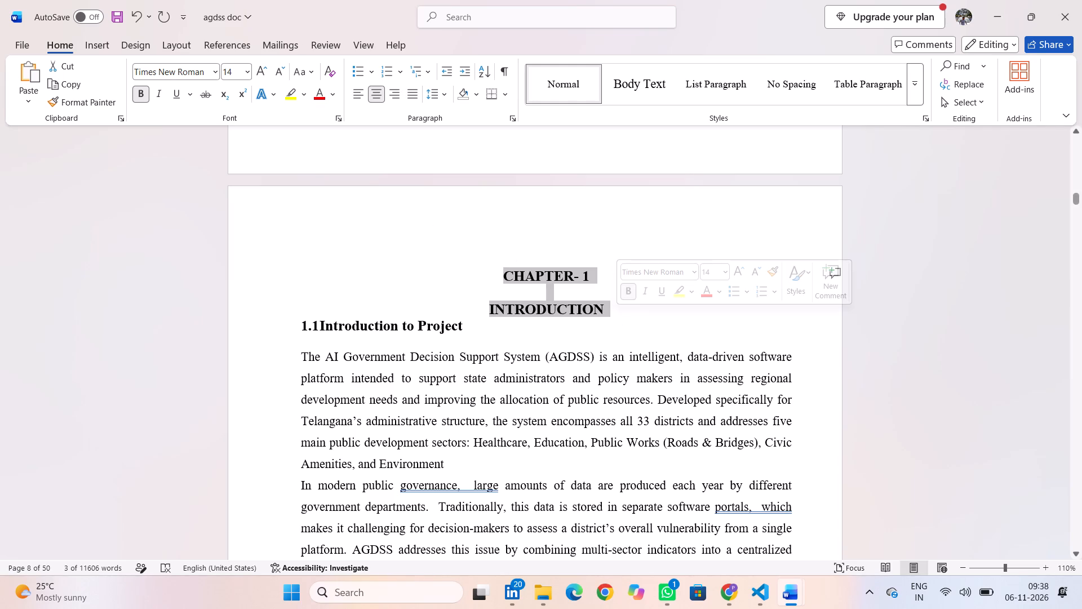
left_click(249, 74)
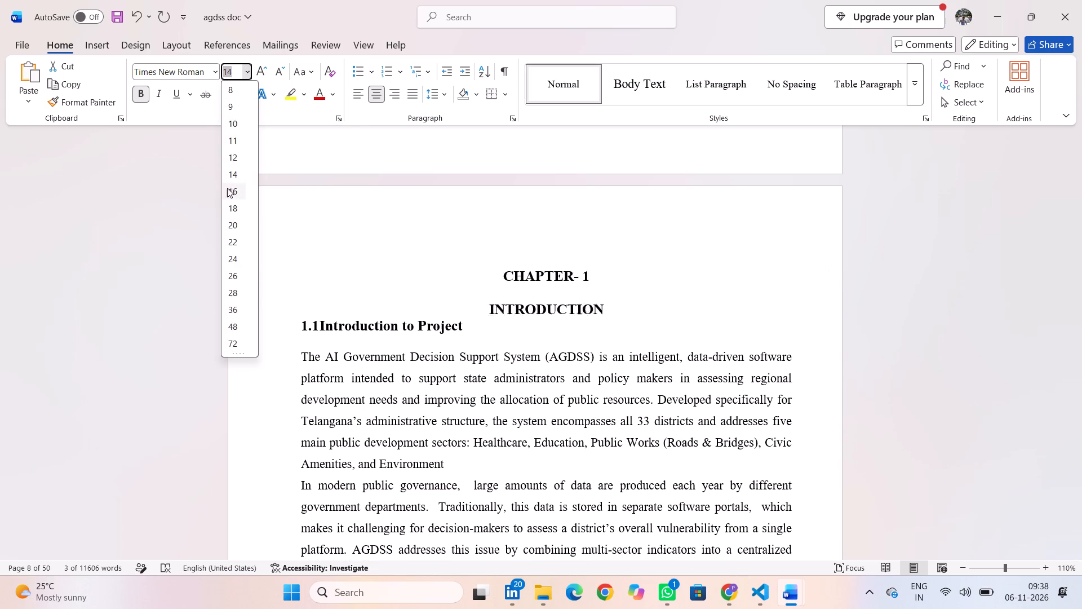
left_click(227, 193)
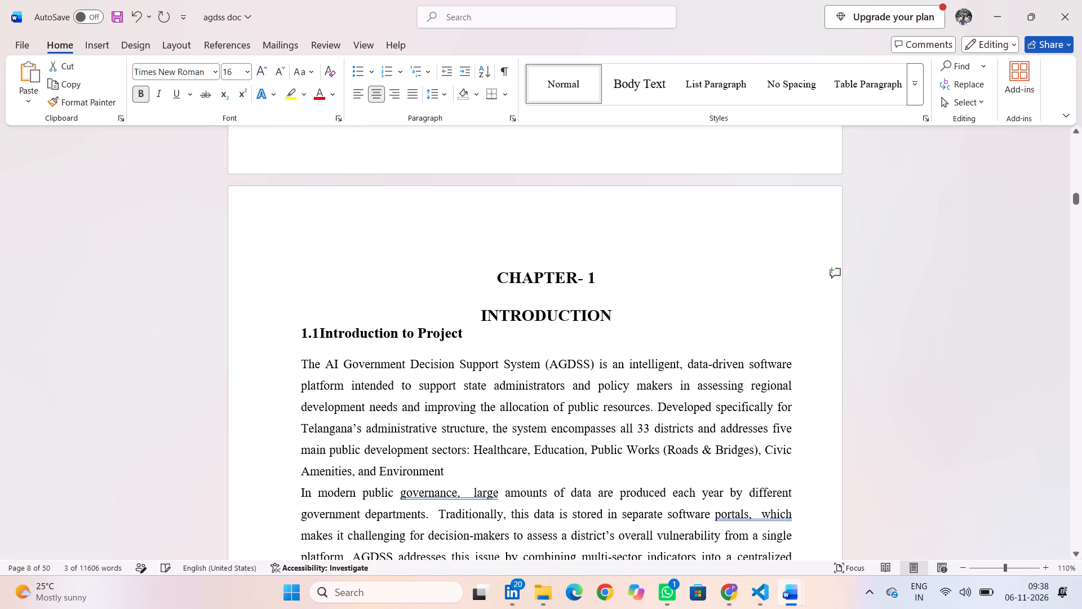
Remove the centring from the "CHAPTER- 1" heading and use tab indents to position it roughly above "INTRODUCTION".
left_click(374, 230)
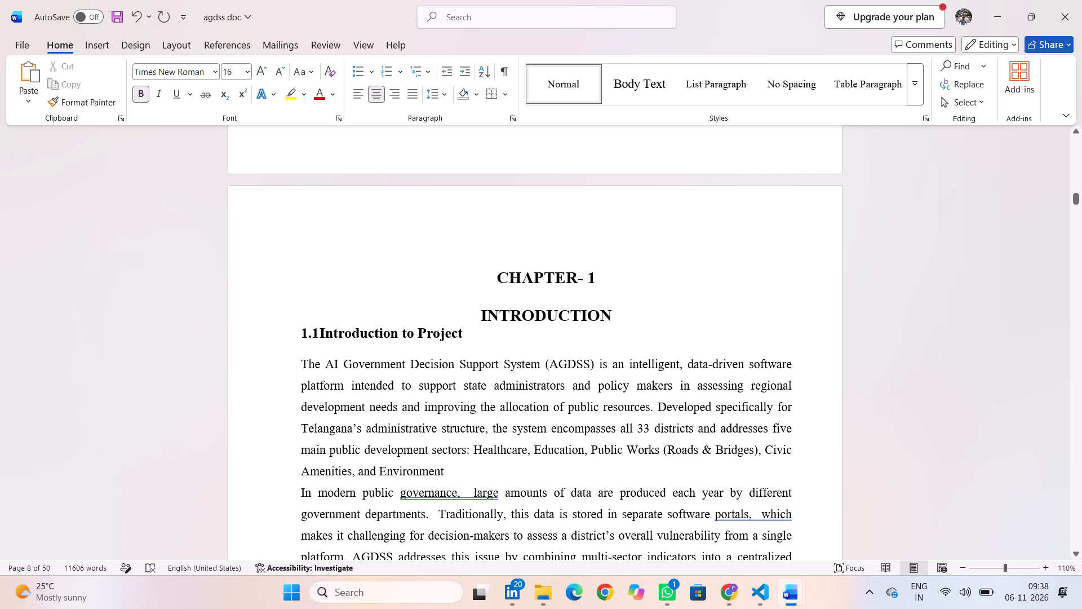
key("BackSpace")
key("BackSpace")
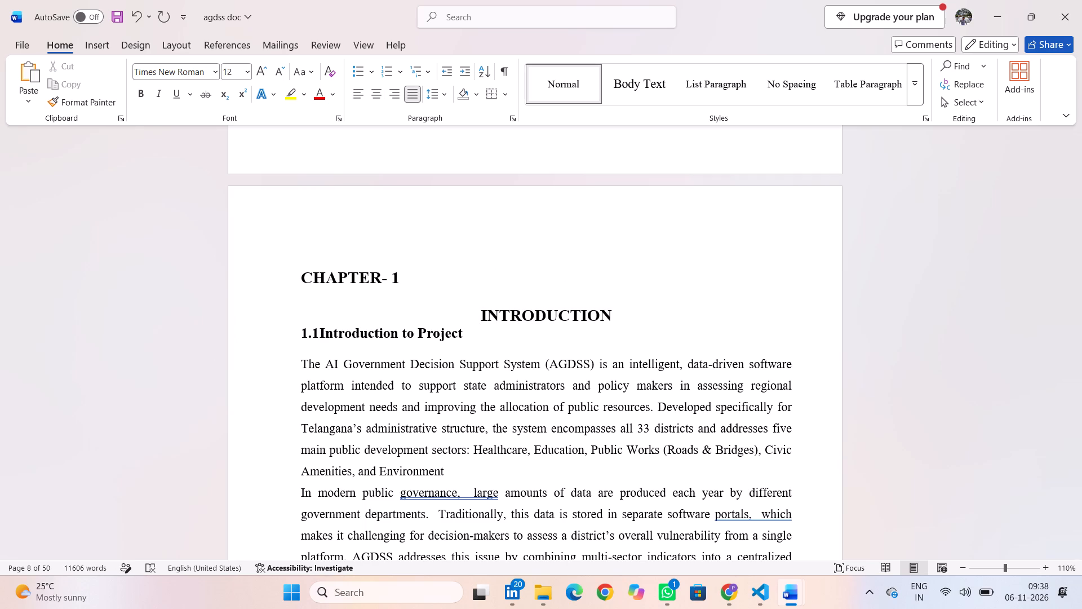
key("Tab")
key("Tab")
key("Tab")
key("Tab")
key("Tab")
key("Tab")
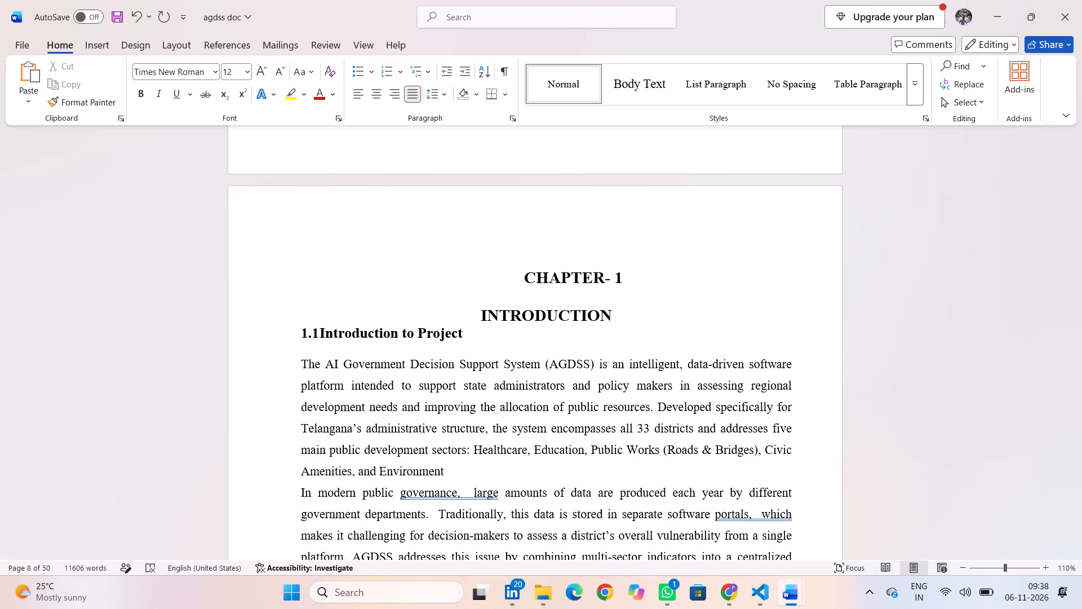
key("BackSpace")
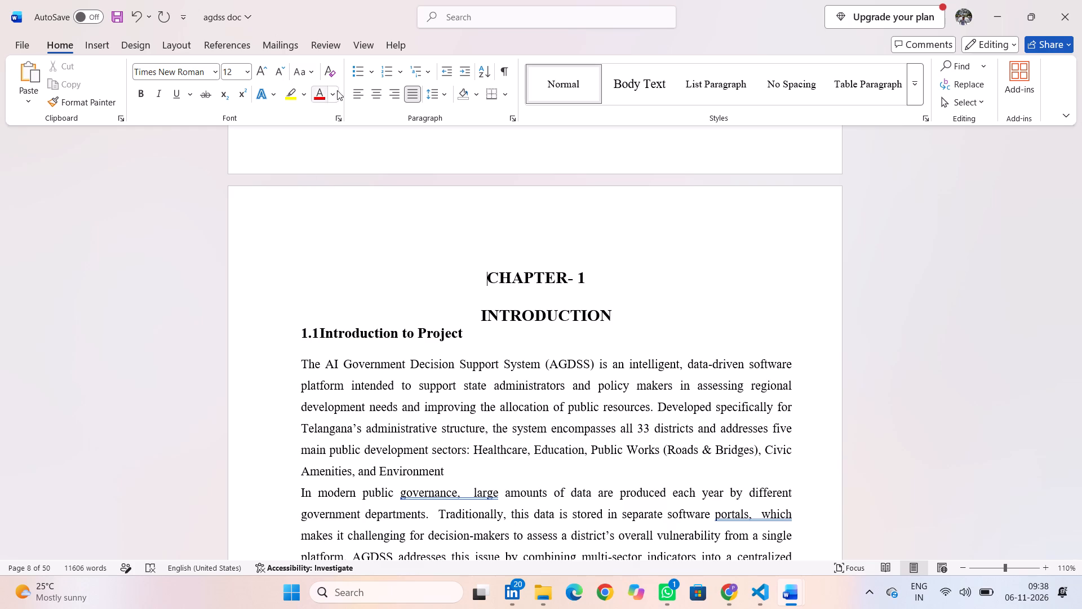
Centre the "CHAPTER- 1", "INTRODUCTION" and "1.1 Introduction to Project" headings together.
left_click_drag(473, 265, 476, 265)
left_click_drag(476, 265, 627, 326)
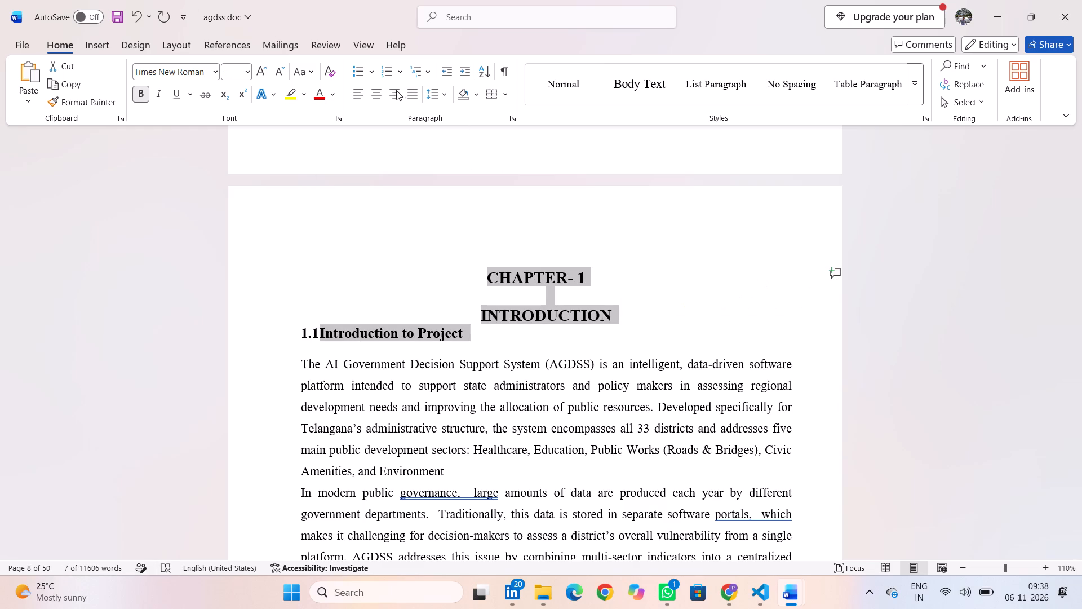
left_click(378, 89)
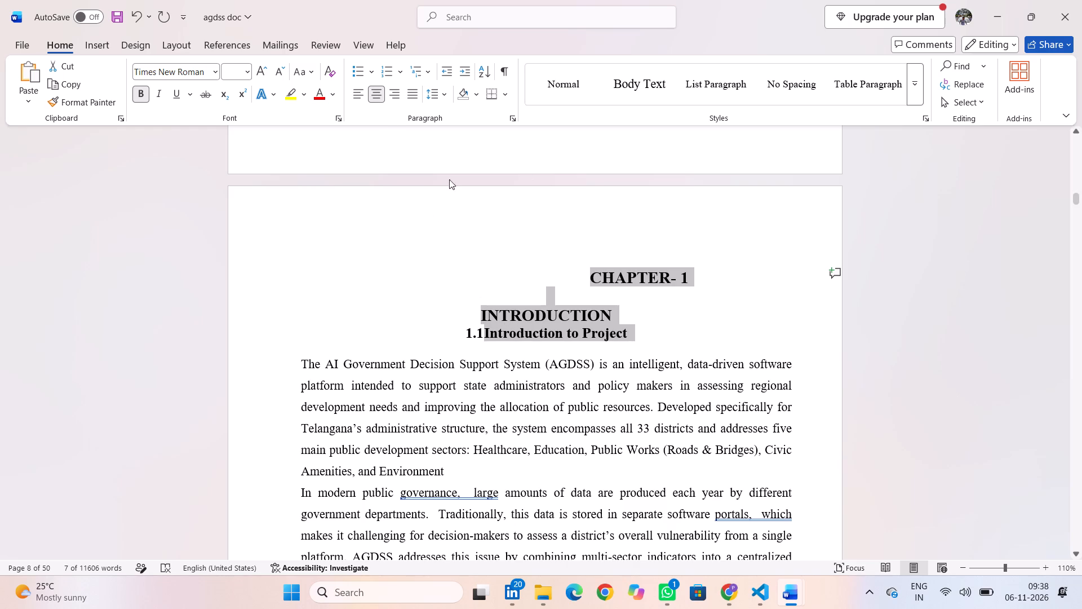
Justify the "INTRODUCTION" and "1.1 Introduction to Project" headings so that the section heading starts at the page margin.
left_click(483, 332)
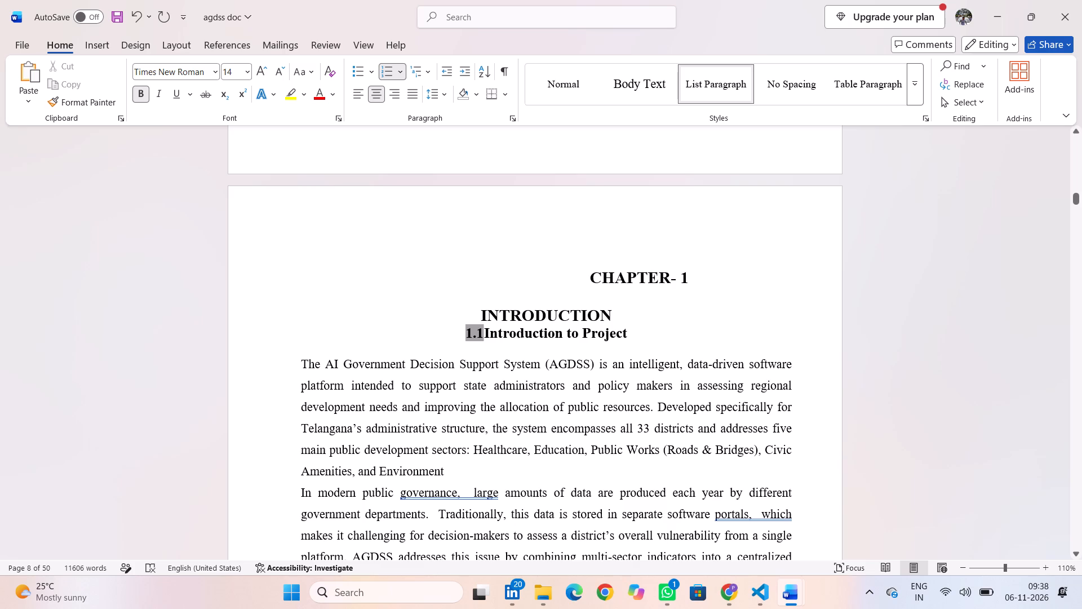
left_click_drag(471, 310, 645, 339)
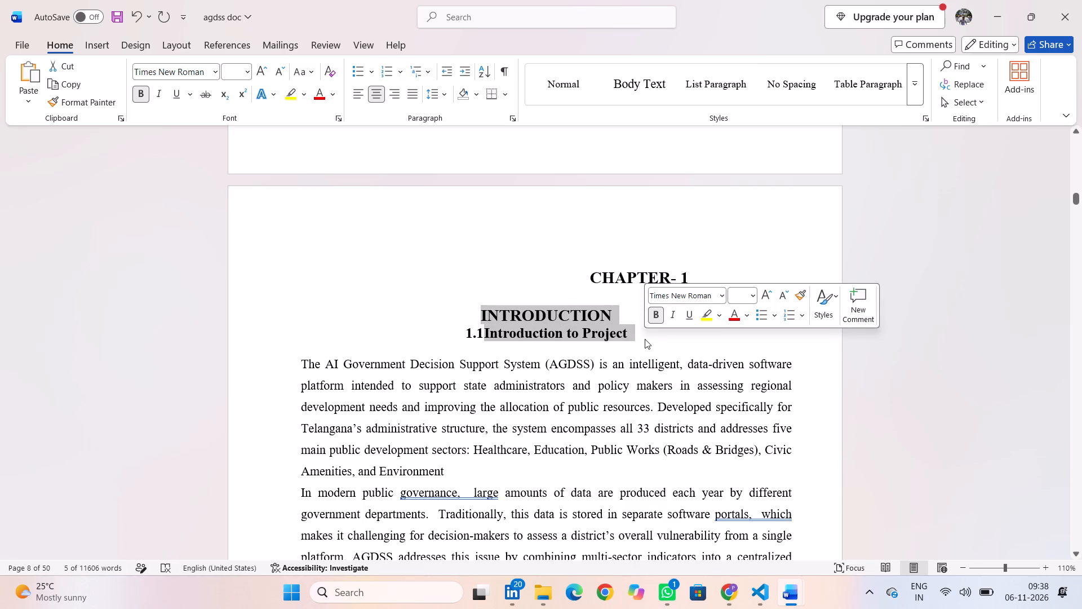
left_click(411, 95)
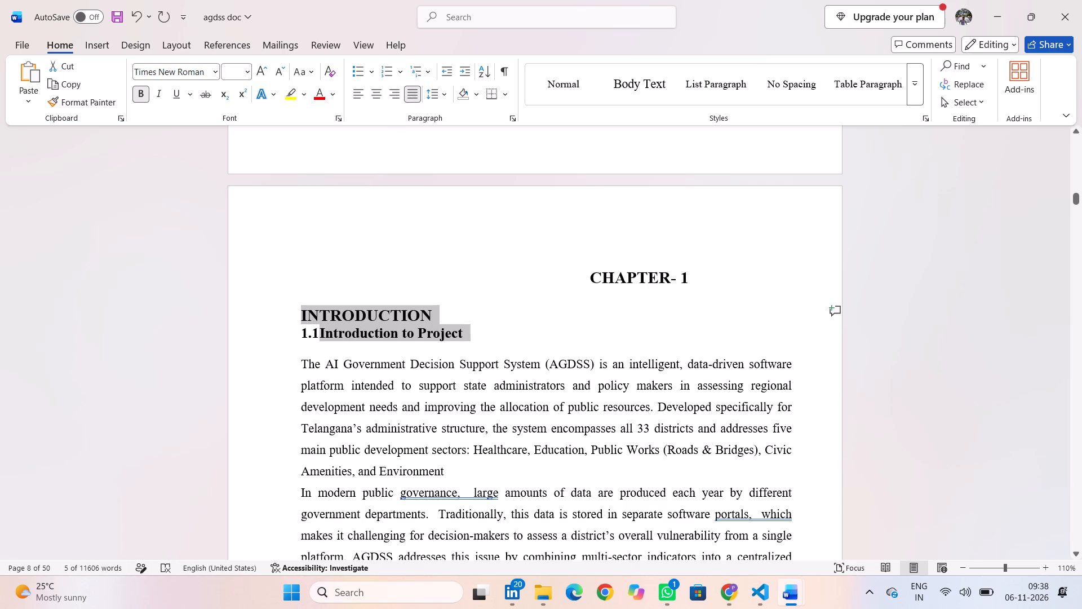
Centre the "INTRODUCTION" heading on its line, leaving out the section 1.1 heading.
left_click(298, 294)
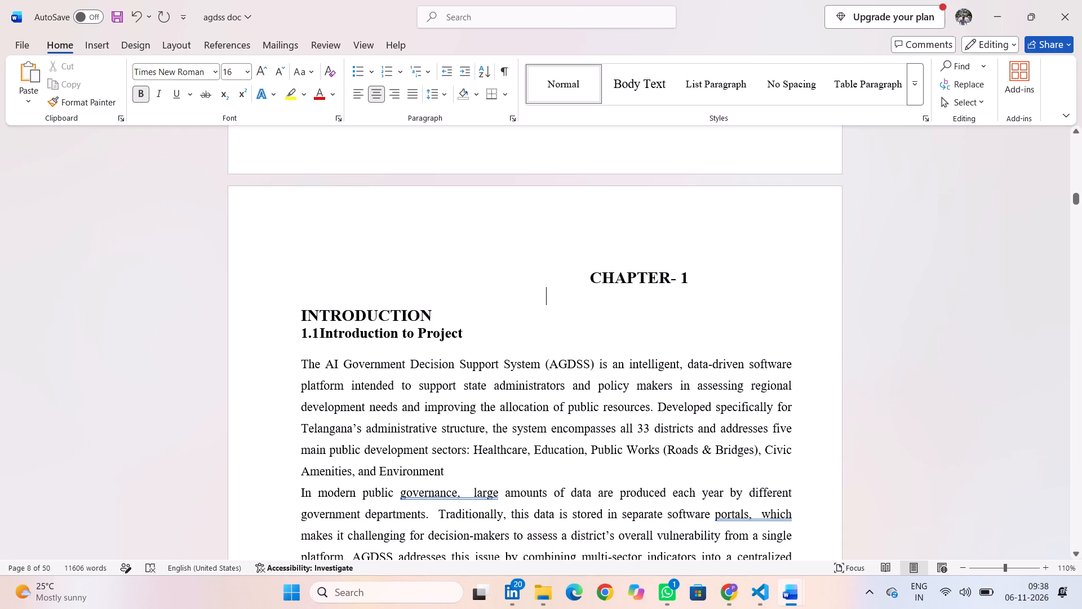
left_click_drag(698, 277, 382, 314)
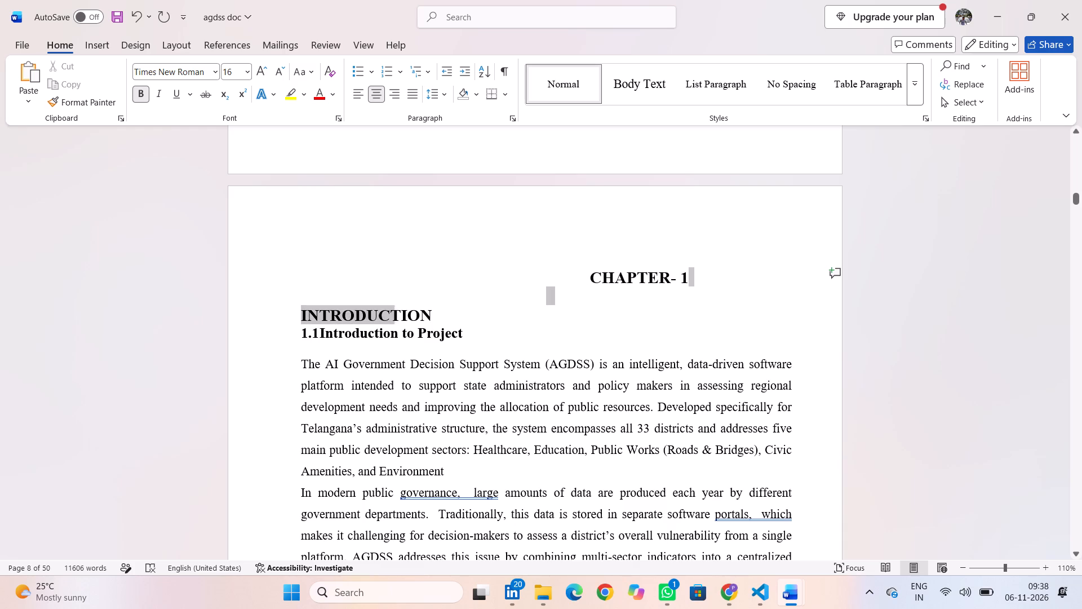
left_click_drag(382, 314, 463, 312)
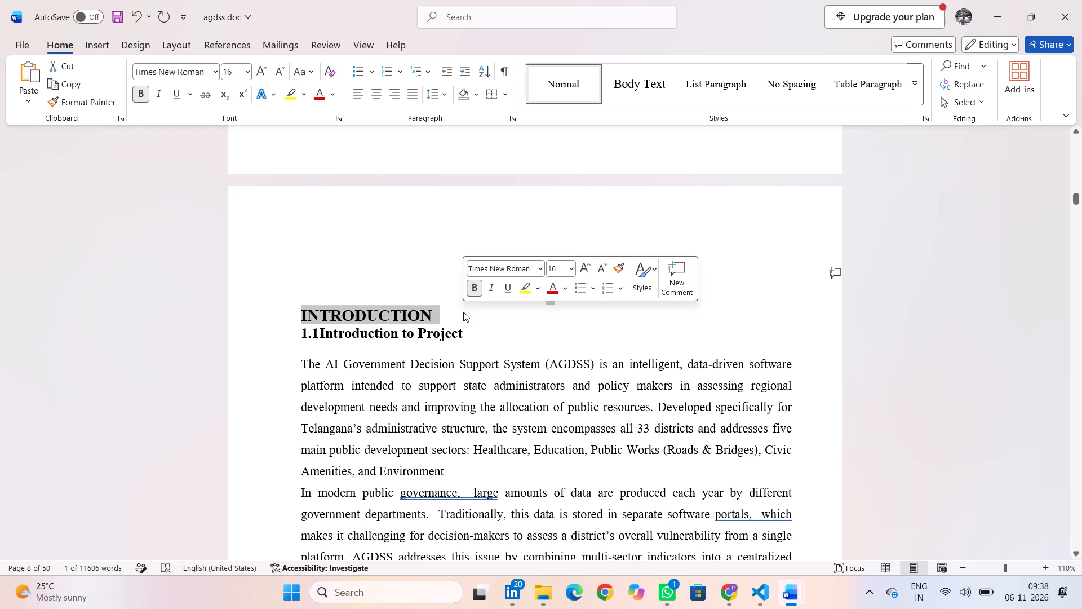
left_click(370, 98)
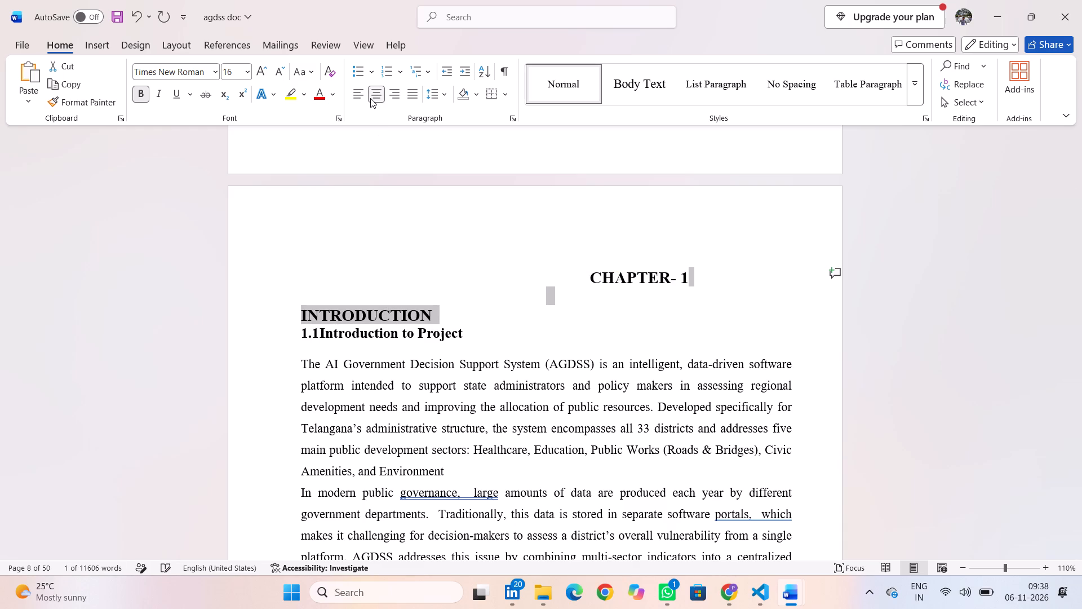
Remove the centre alignment from the tab-indented "CHAPTER- 1" heading.
left_click_drag(713, 279, 697, 282)
left_click_drag(697, 282, 589, 270)
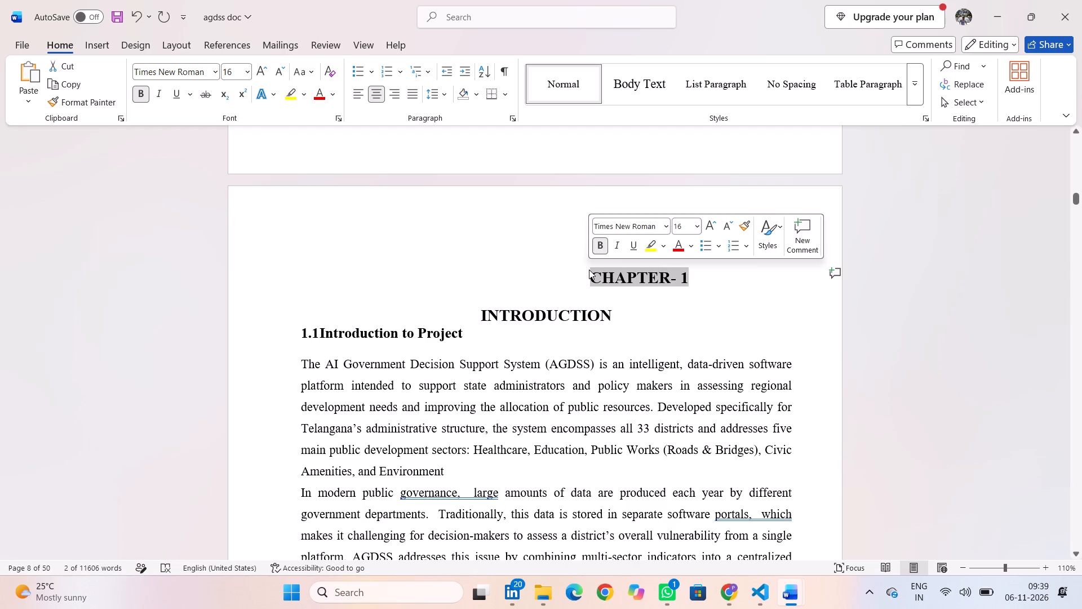
left_click(375, 94)
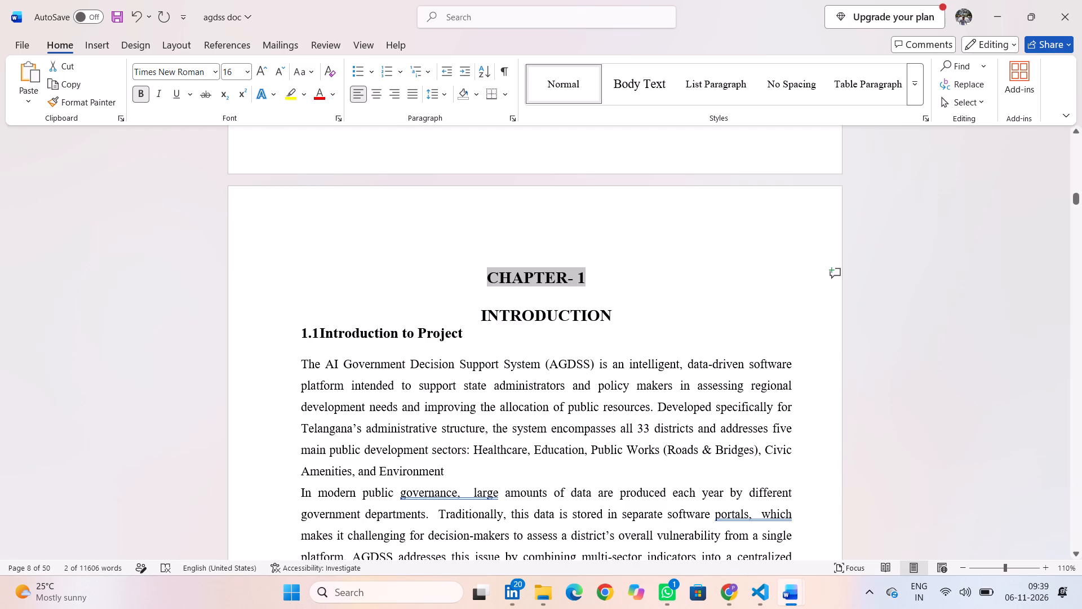
Insert a space between the number and the title in the "1.2Motivation" heading.
scroll(553, 343, "down", 1)
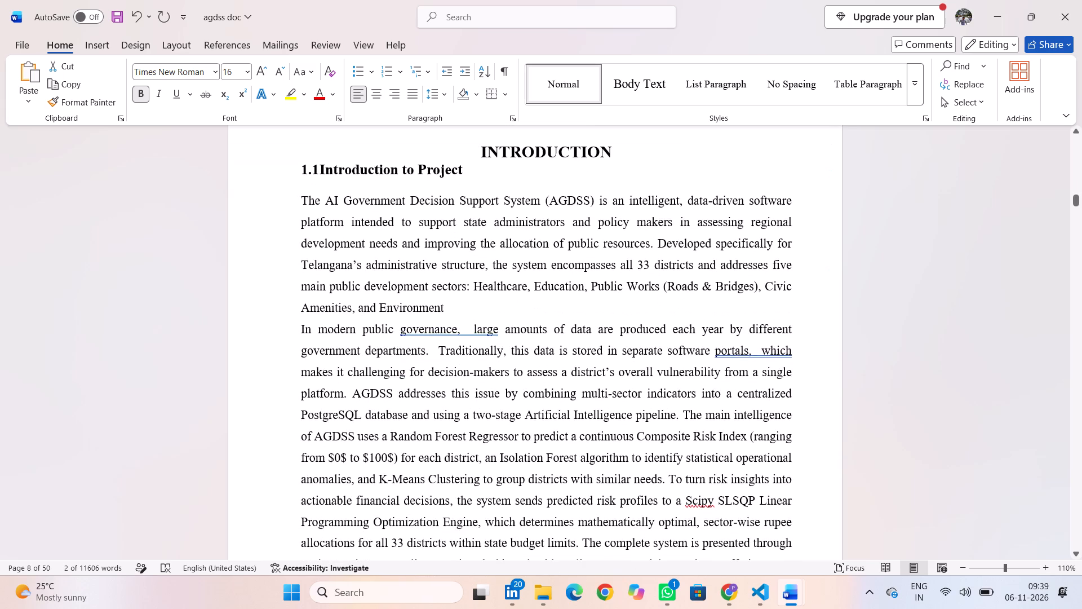
scroll(553, 343, "down", 3)
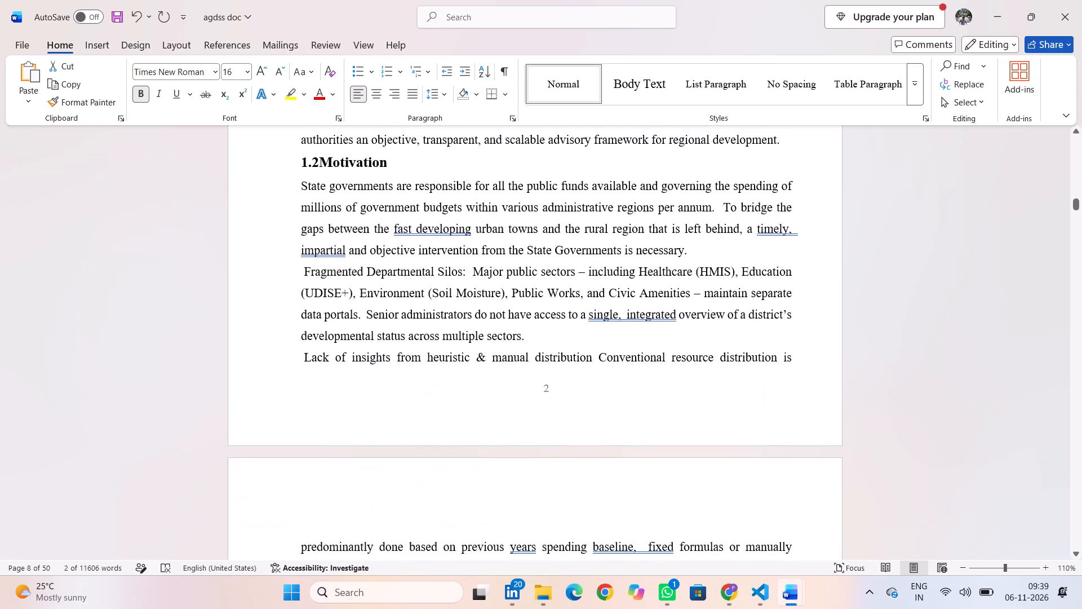
scroll(553, 343, "down", 1)
scroll(553, 343, "up", 2)
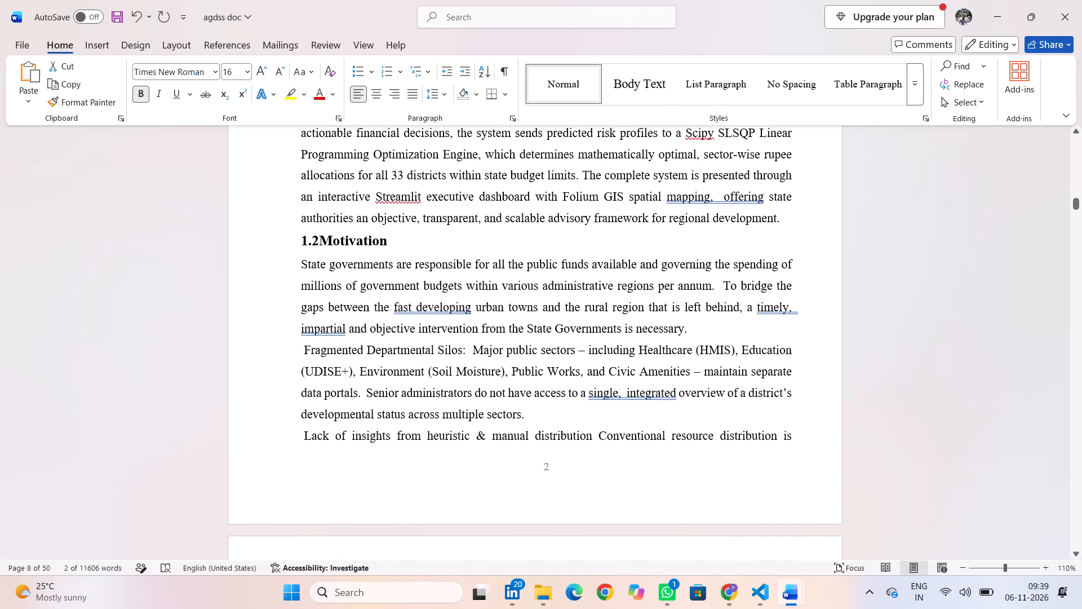
left_click(318, 242)
key("space")
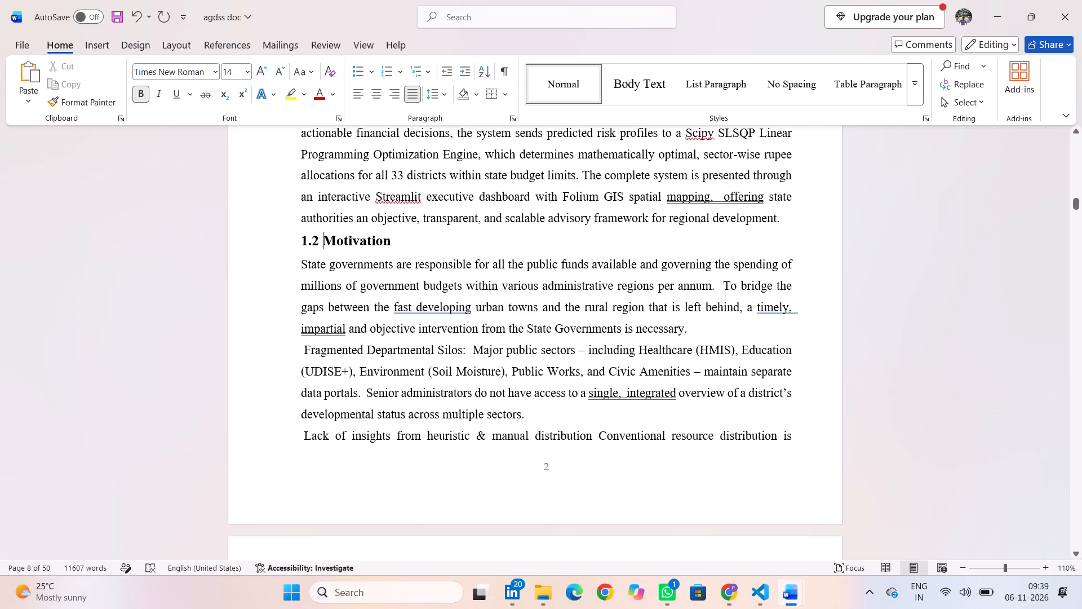
Insert a space between the number and the title in the "1.1Introduction to Project" heading.
scroll(407, 304, "up", 4)
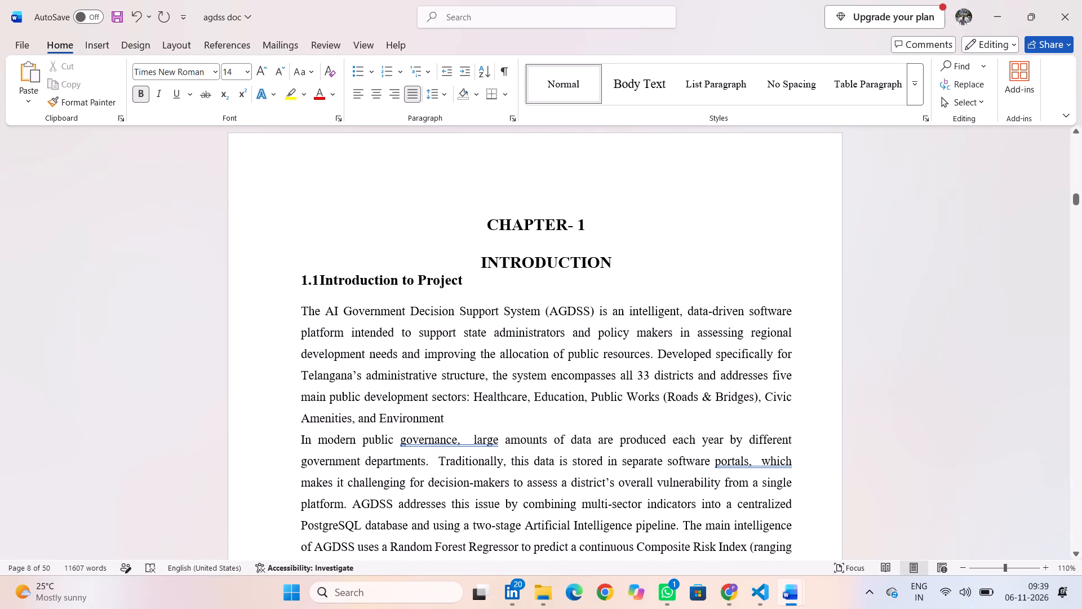
left_click(318, 280)
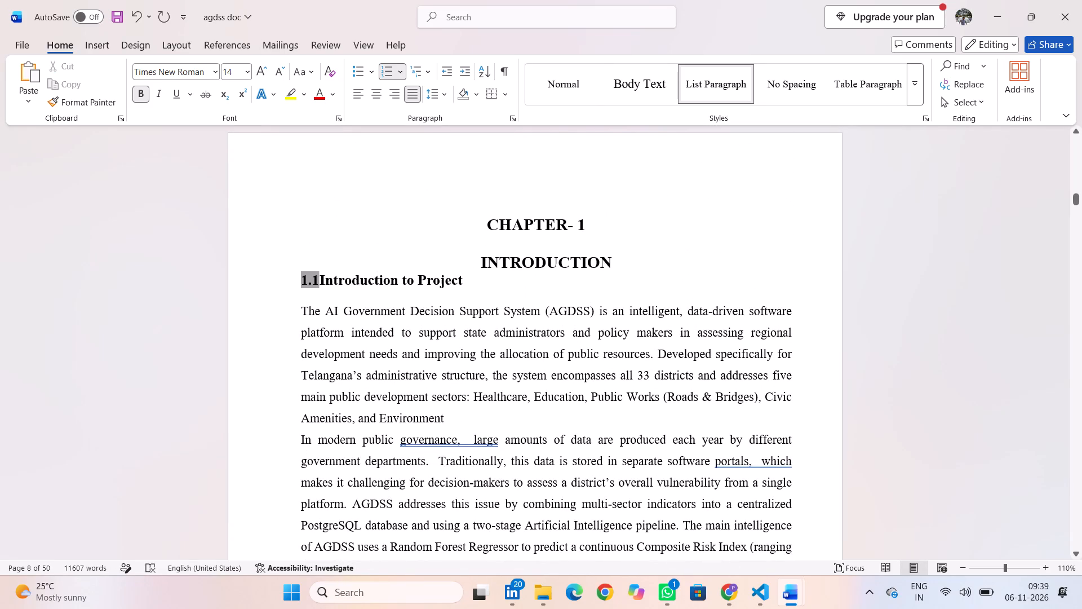
left_click(320, 276)
key("space")
Set the "1.3 Objective of the Project" heading to a font size of 14 pt.
scroll(492, 357, "down", 2)
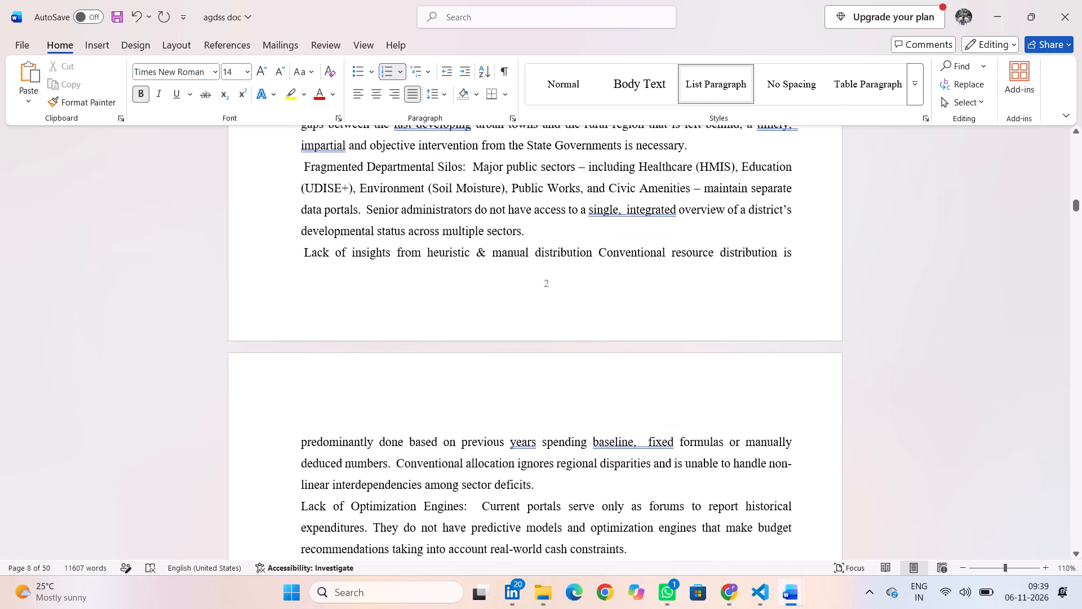
scroll(492, 357, "down", 3)
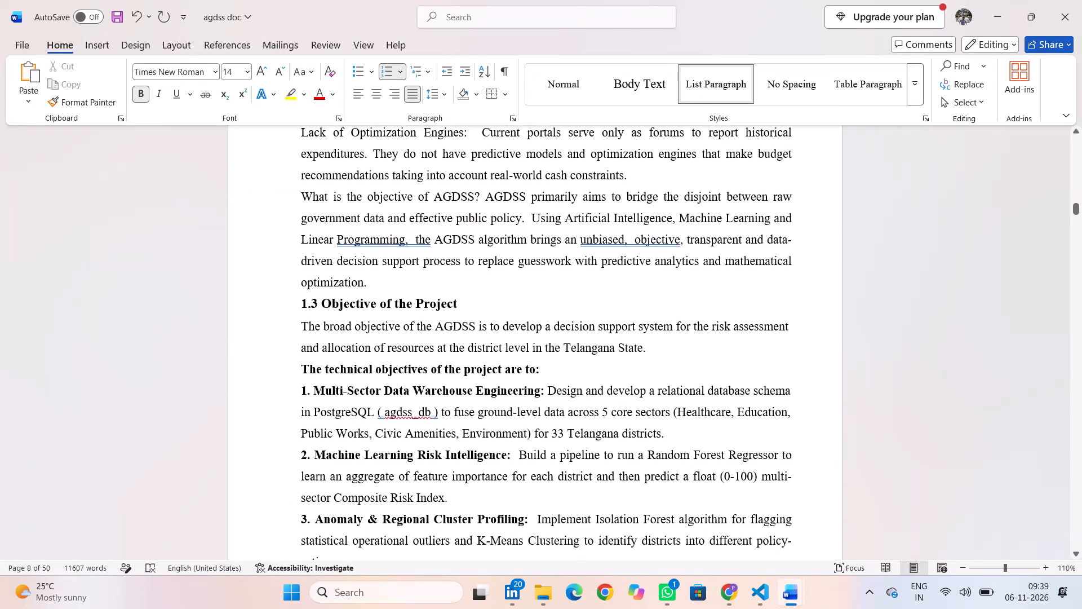
left_click_drag(463, 303, 311, 290)
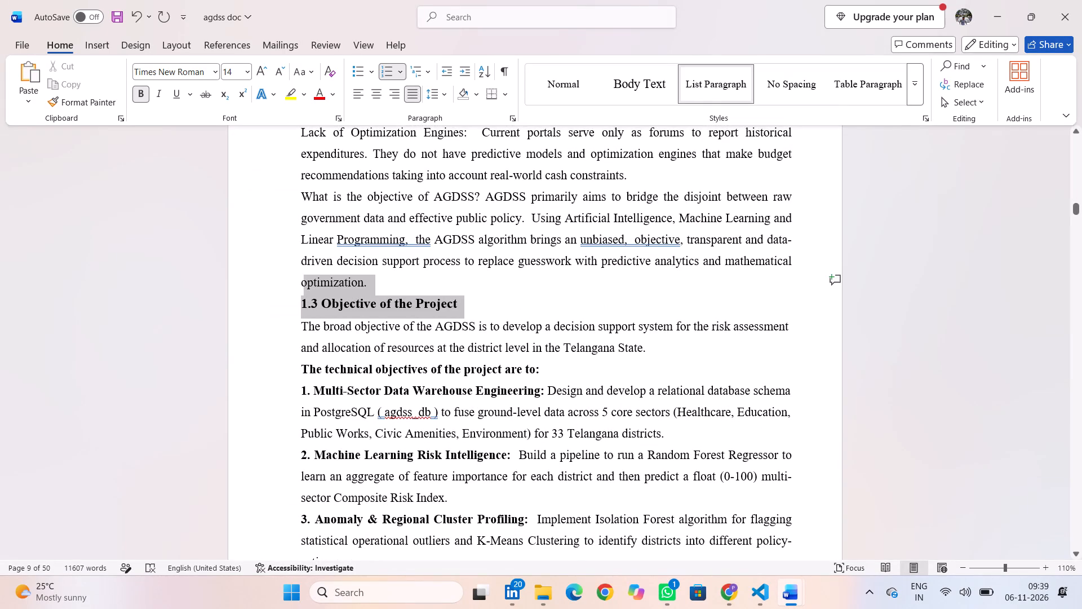
left_click_drag(311, 290, 292, 307)
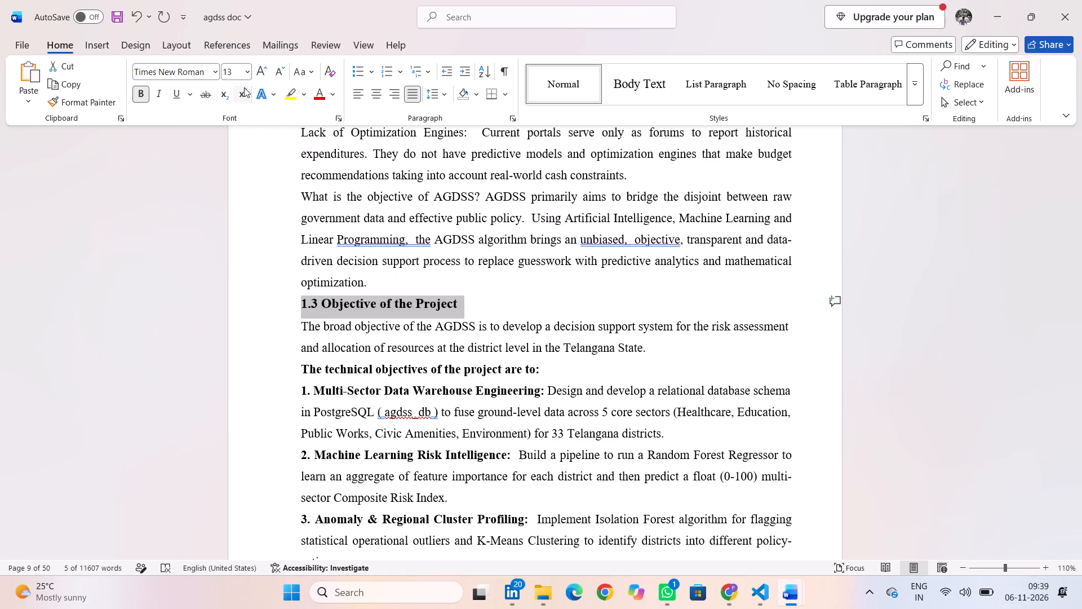
left_click(246, 70)
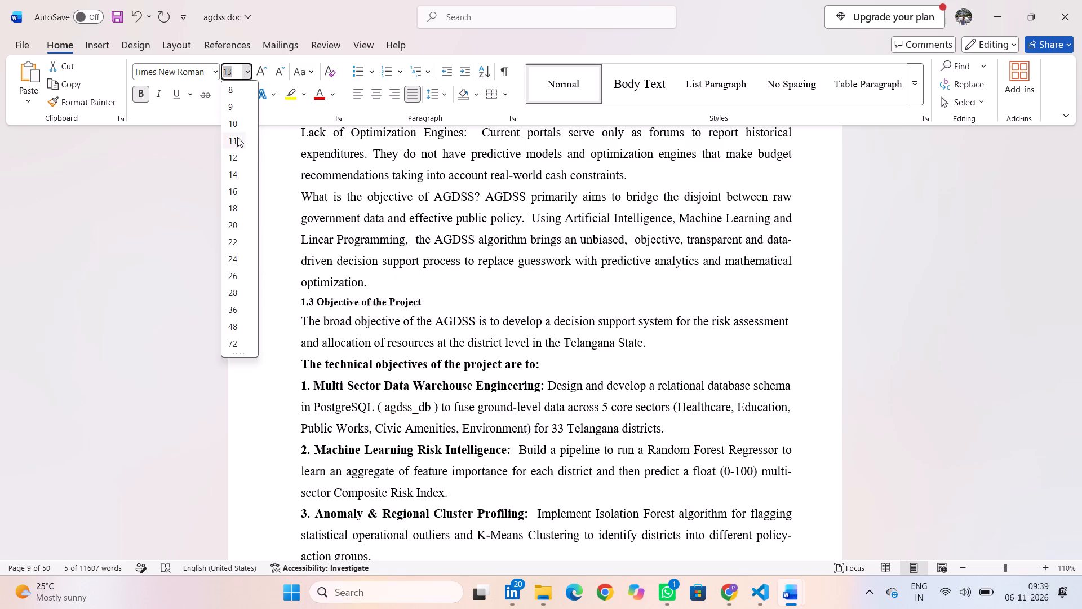
left_click(238, 174)
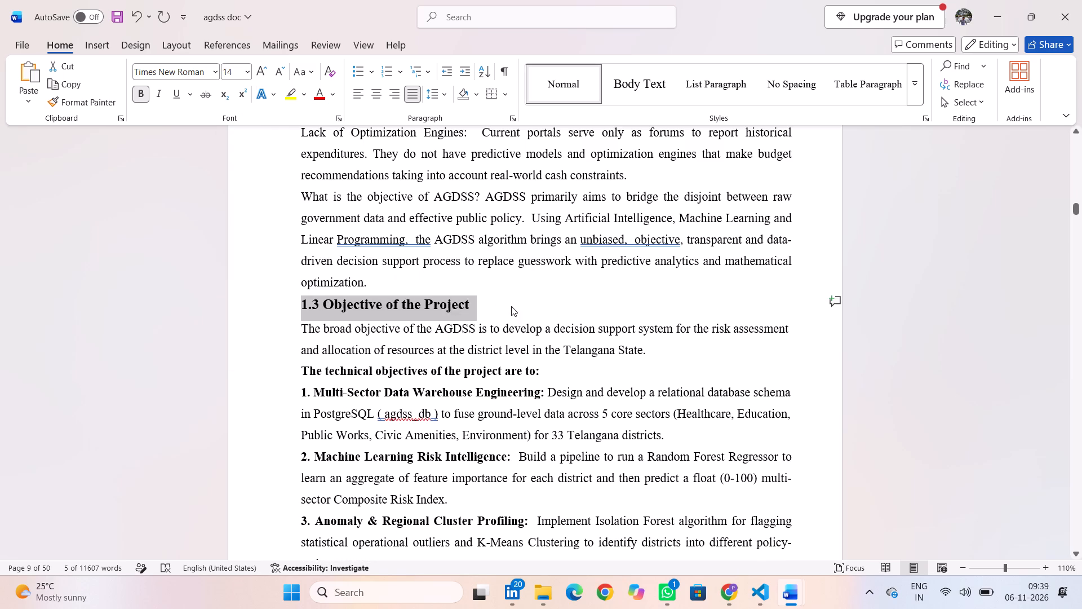
Select the "1.4 Existing System" heading below the list of technical objectives.
scroll(511, 306, "down", 1)
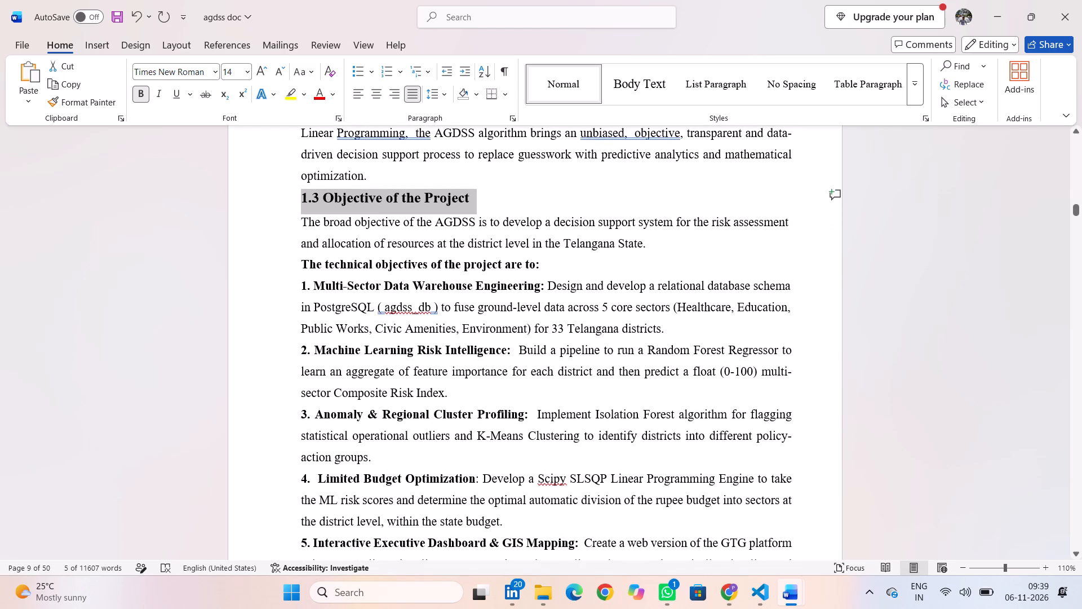
scroll(379, 289, "down", 2)
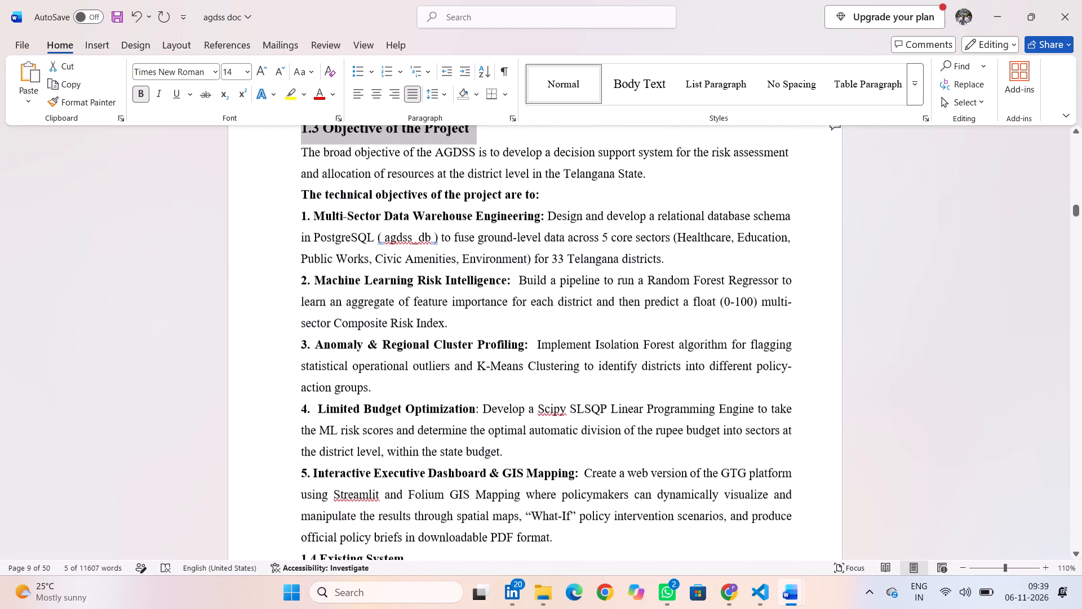
scroll(379, 289, "down", 2)
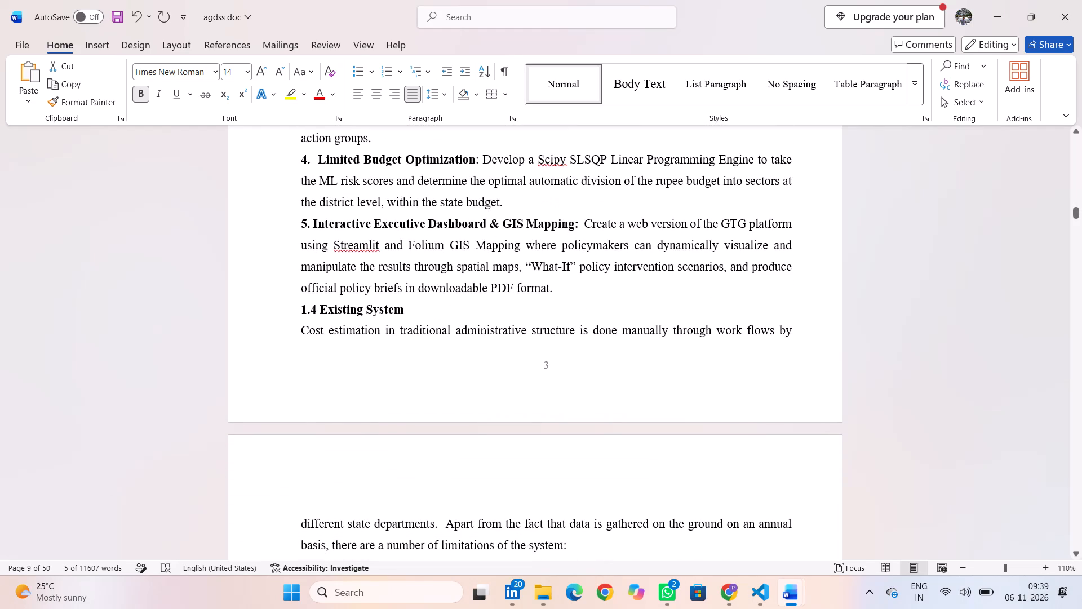
left_click_drag(410, 313, 297, 323)
left_click(280, 307)
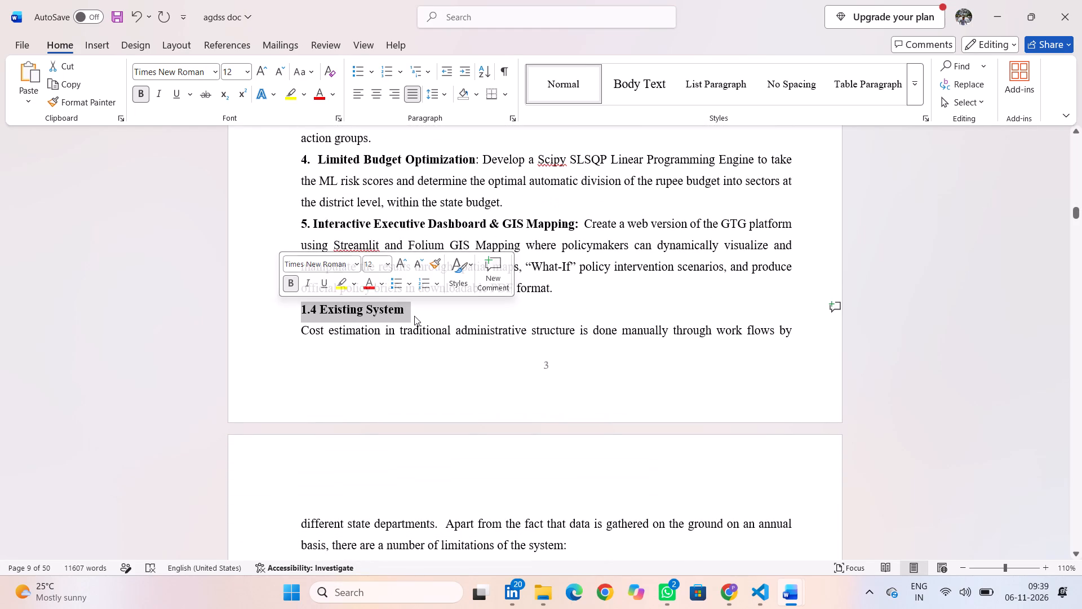
left_click(441, 323)
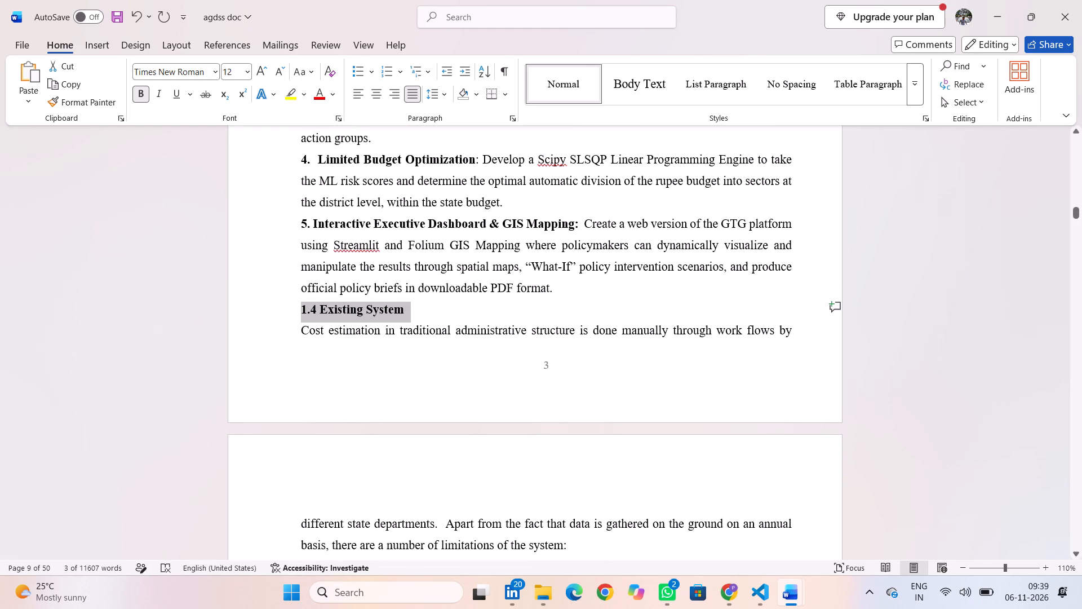
left_click_drag(410, 306, 307, 306)
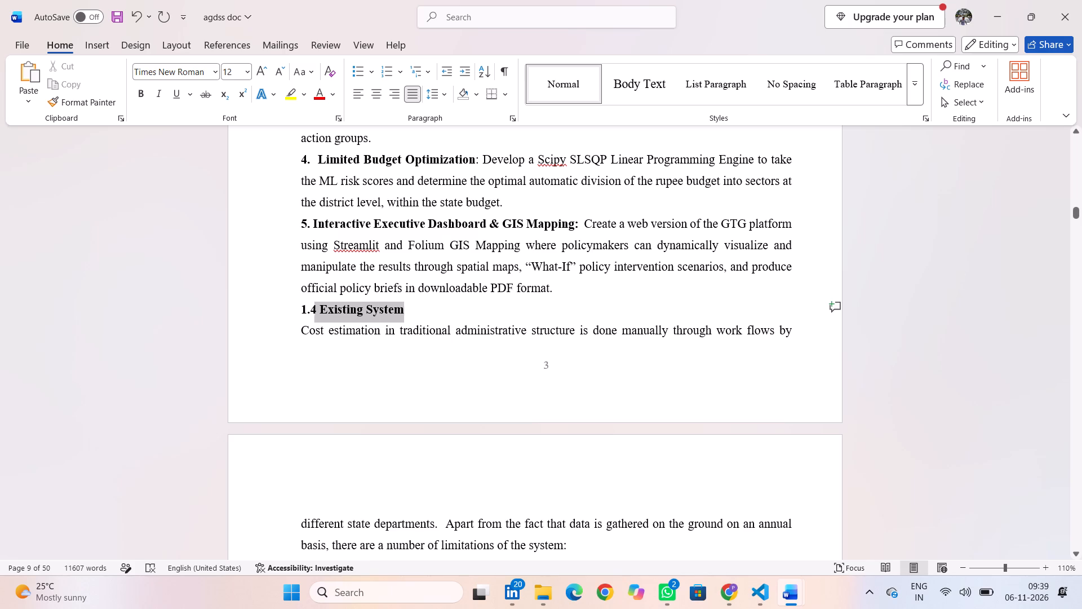
Set the whole "1.4 Existing System" heading, including its number, to a font size of 14 pt.
left_click_drag(307, 306, 288, 302)
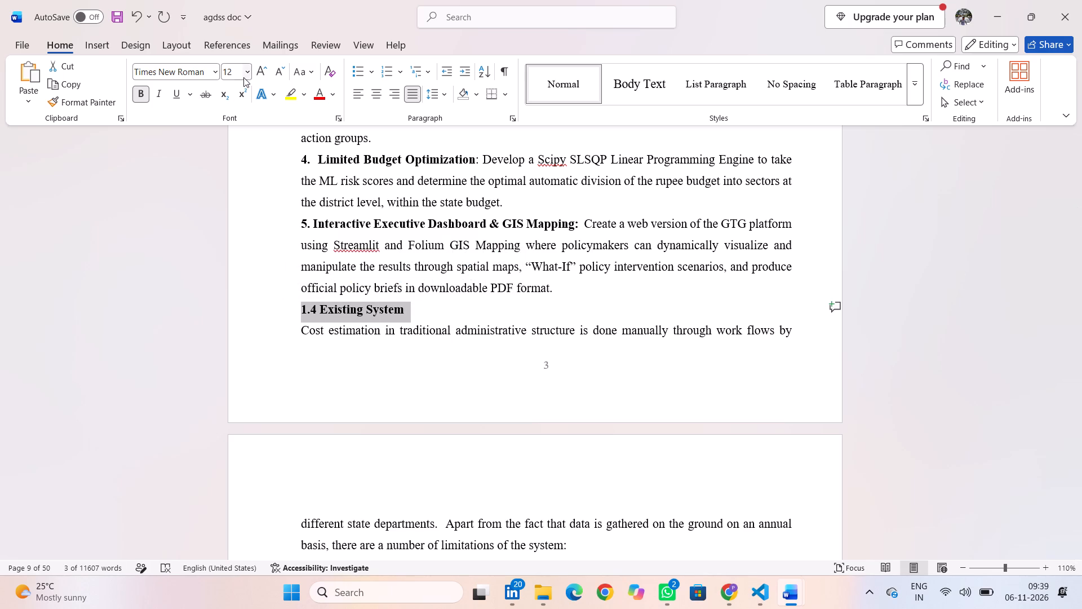
left_click(243, 70)
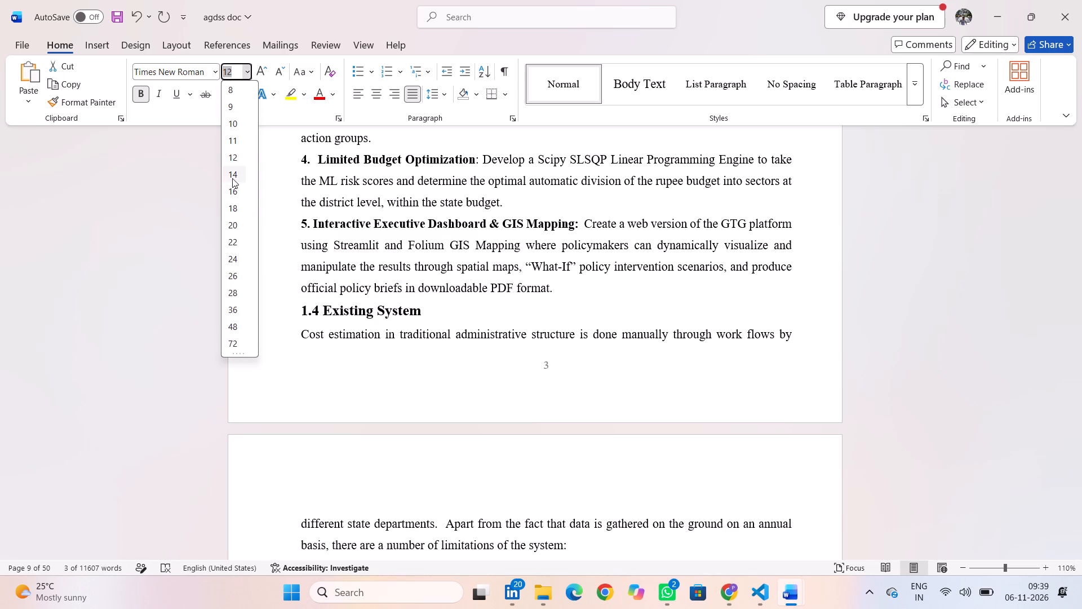
left_click(232, 177)
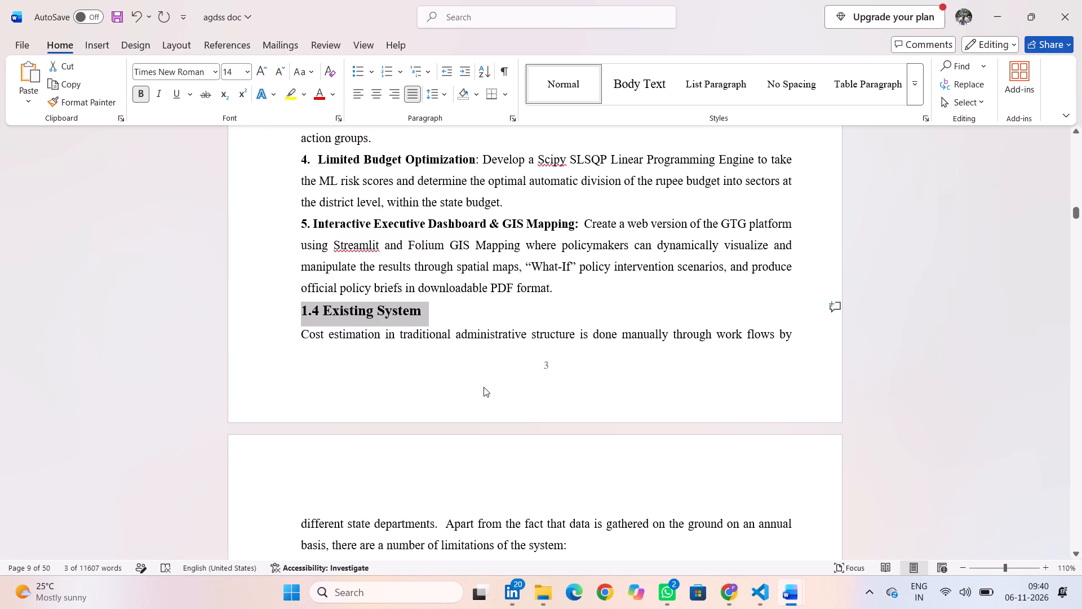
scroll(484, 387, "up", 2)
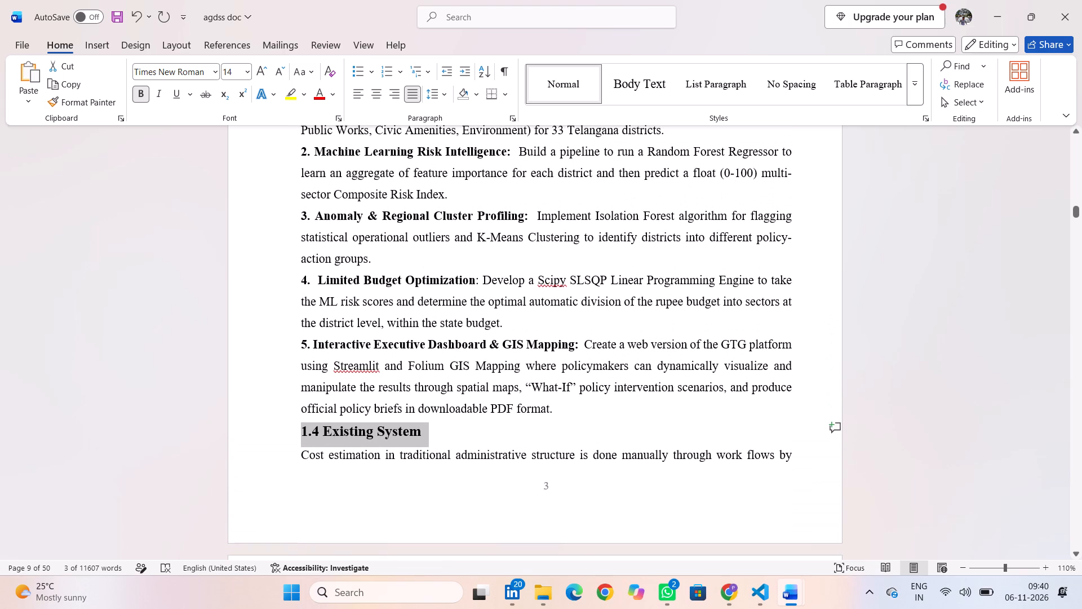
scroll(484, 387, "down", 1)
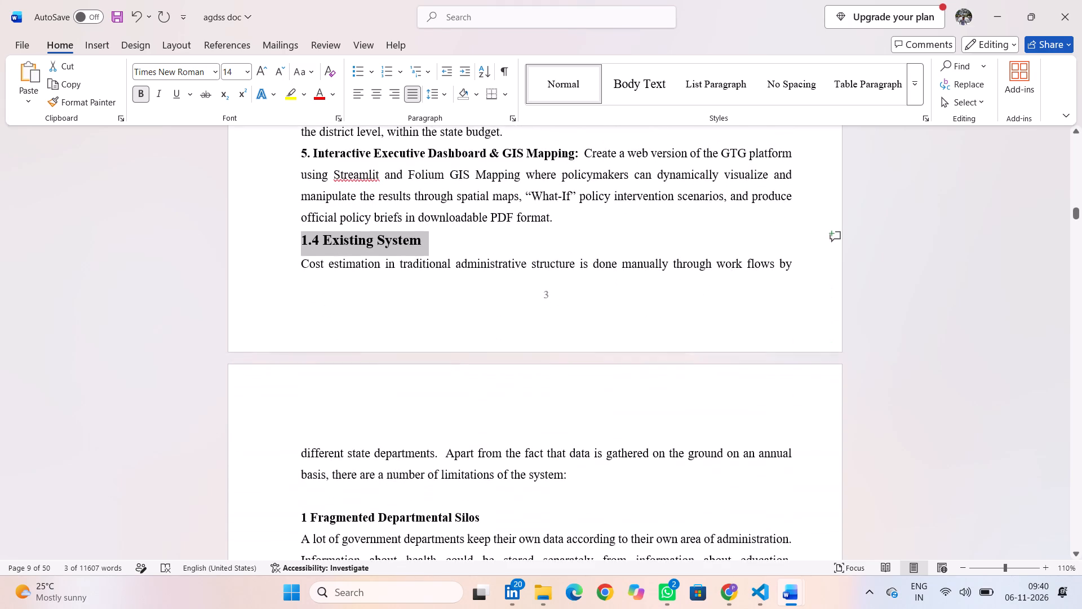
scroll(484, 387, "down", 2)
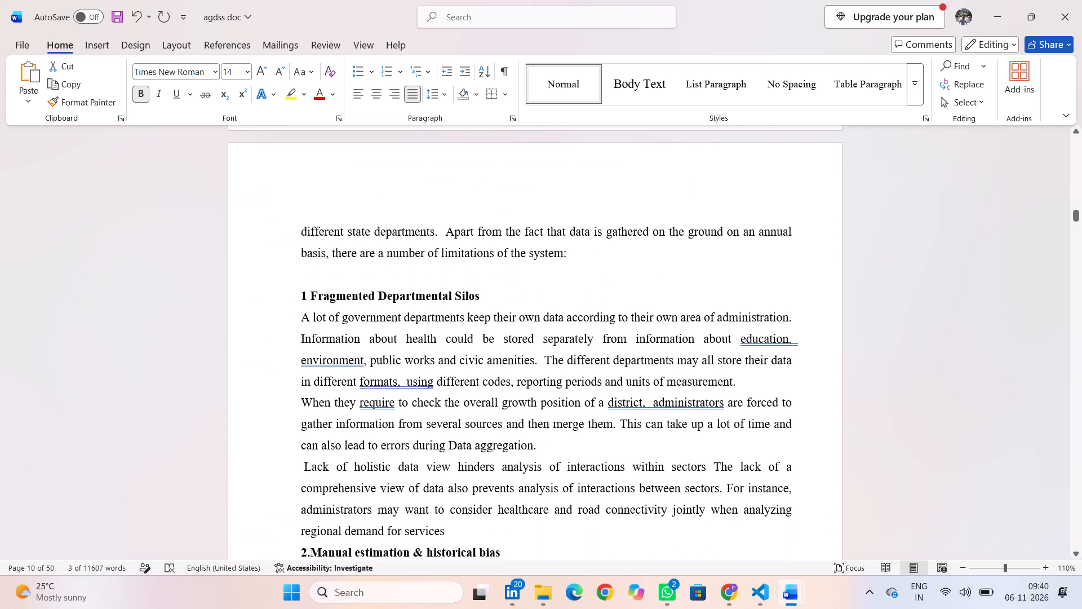
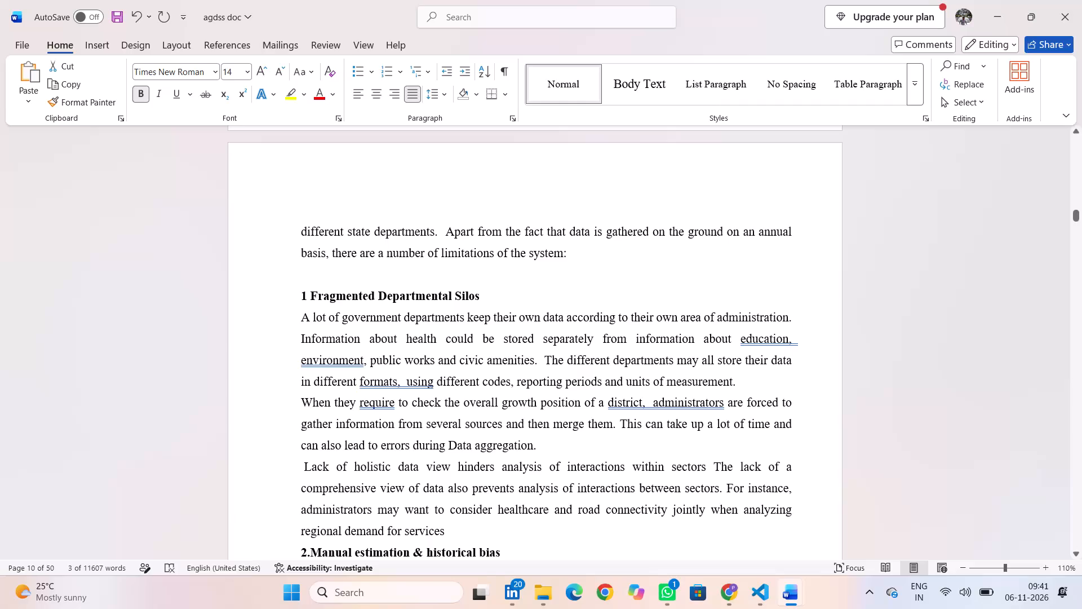
Check the font size of the "1 Fragmented Departmental Silos" subheading under the Existing System section.
scroll(438, 351, "up", 2)
scroll(438, 351, "down", 1)
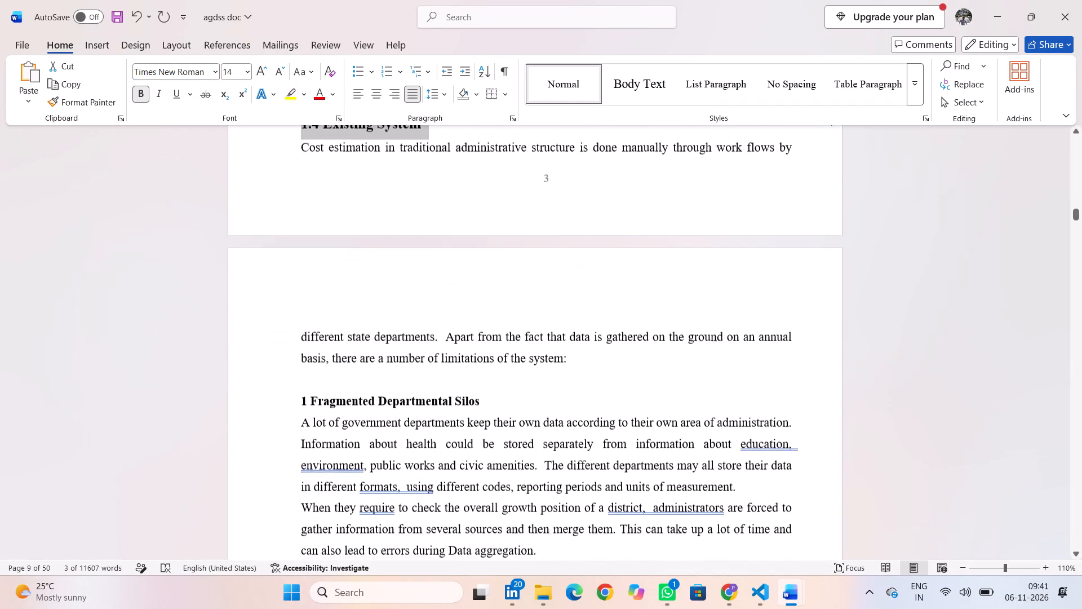
scroll(438, 351, "down", 1)
left_click_drag(490, 389, 354, 382)
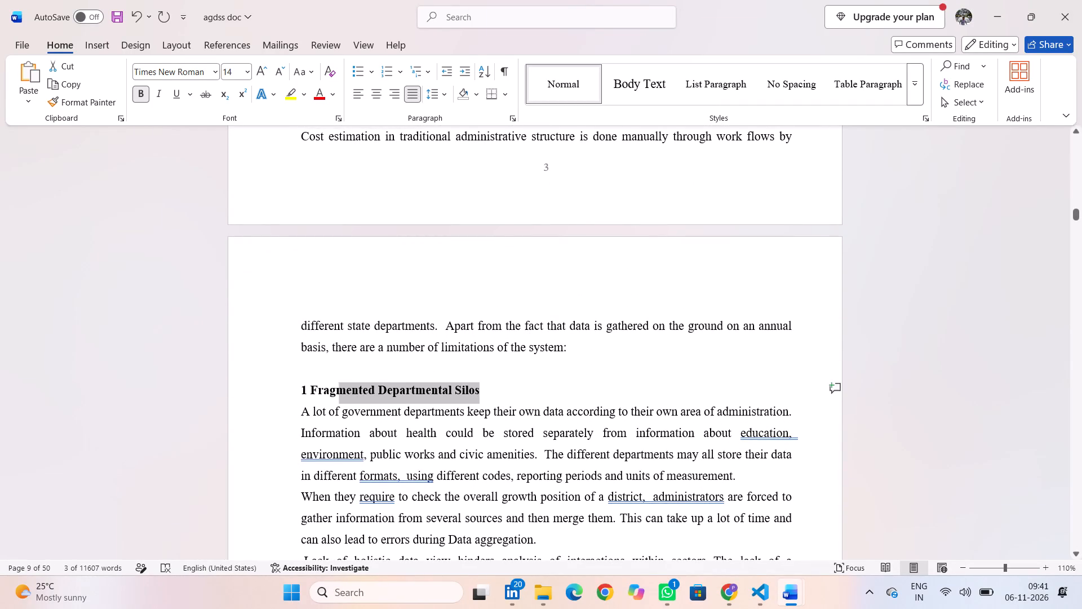
left_click_drag(354, 382, 309, 376)
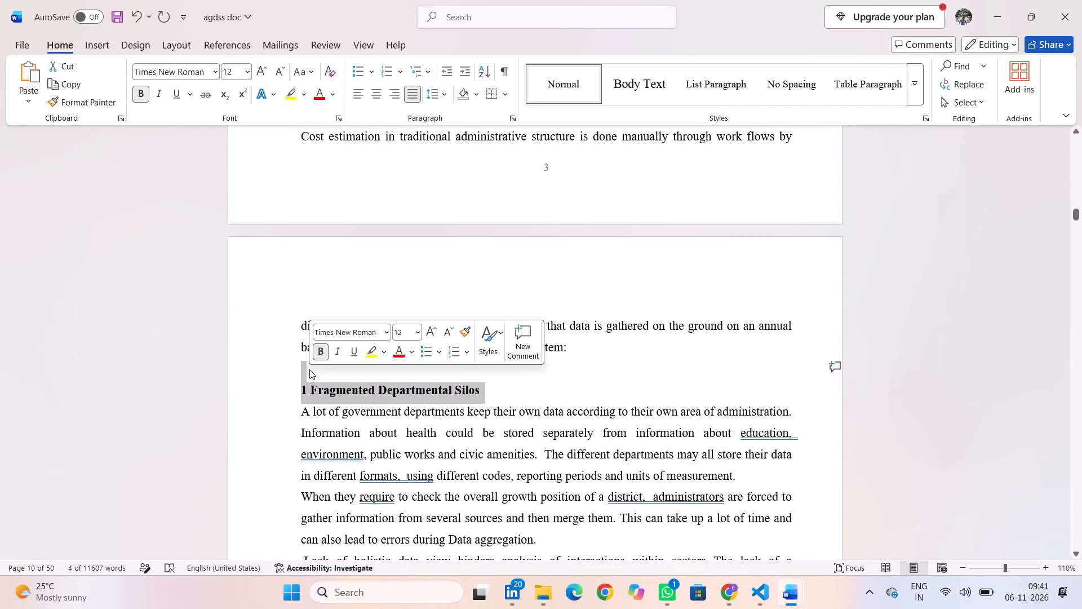
left_click(334, 254)
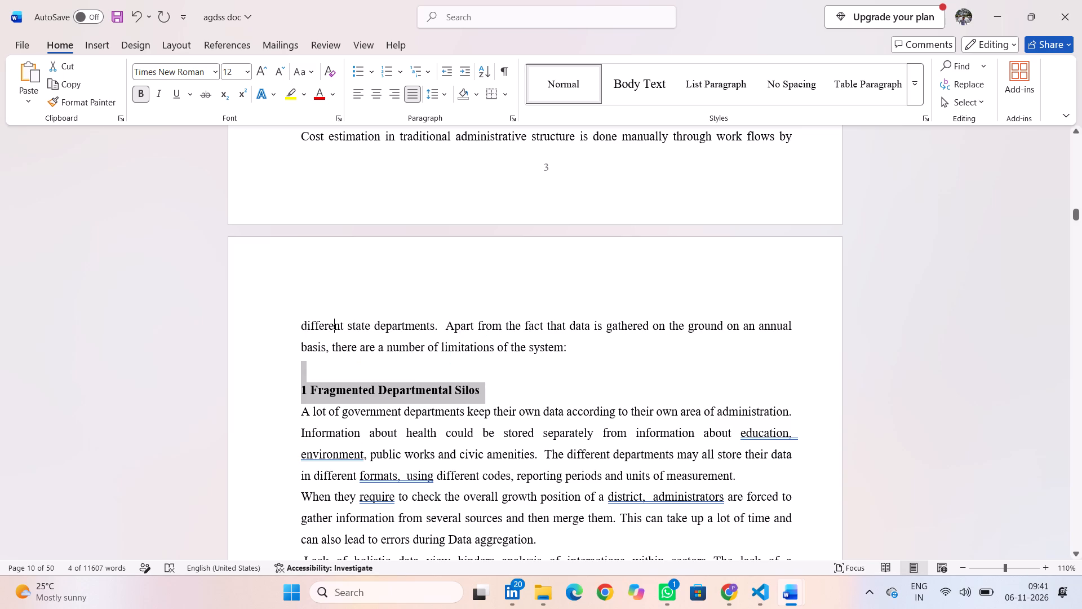
scroll(515, 408, "down", 2)
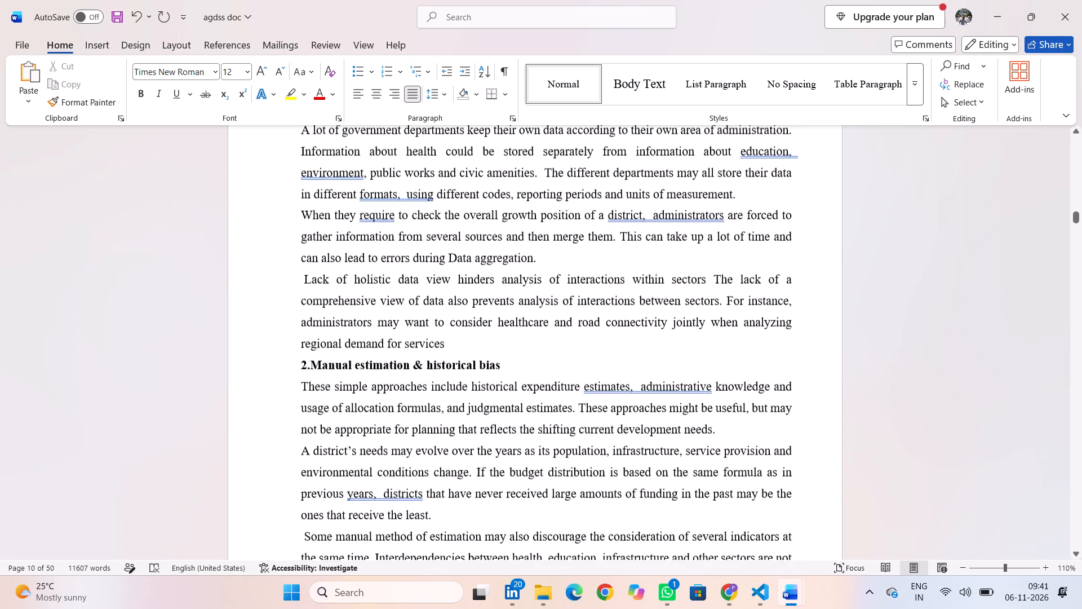
Set the "1.5 Proposed System" heading to a font size of 14 pt.
scroll(515, 408, "down", 3)
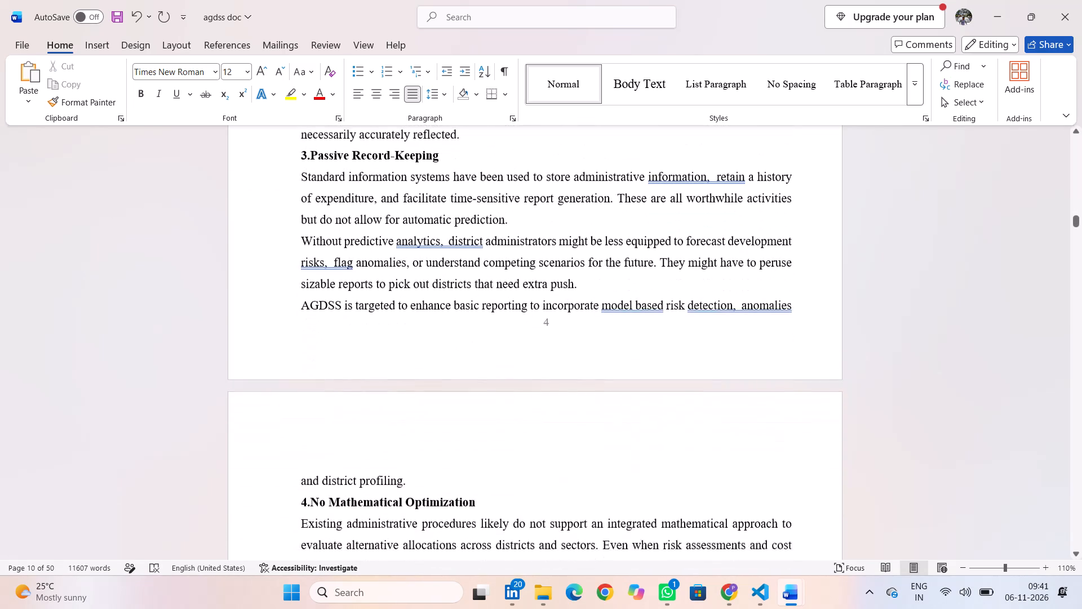
scroll(515, 408, "down", 1)
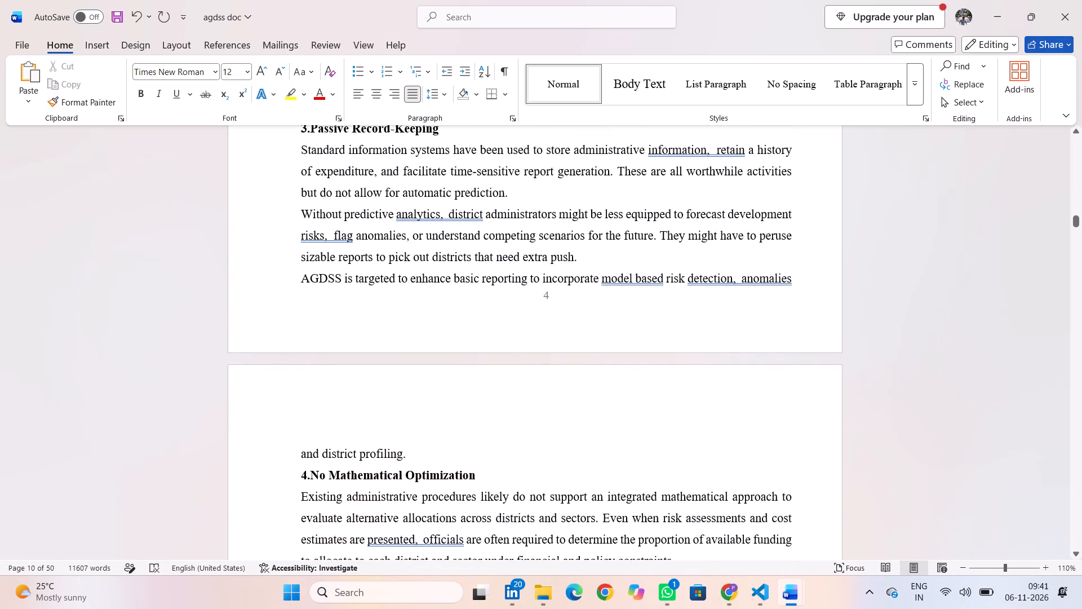
scroll(515, 408, "down", 3)
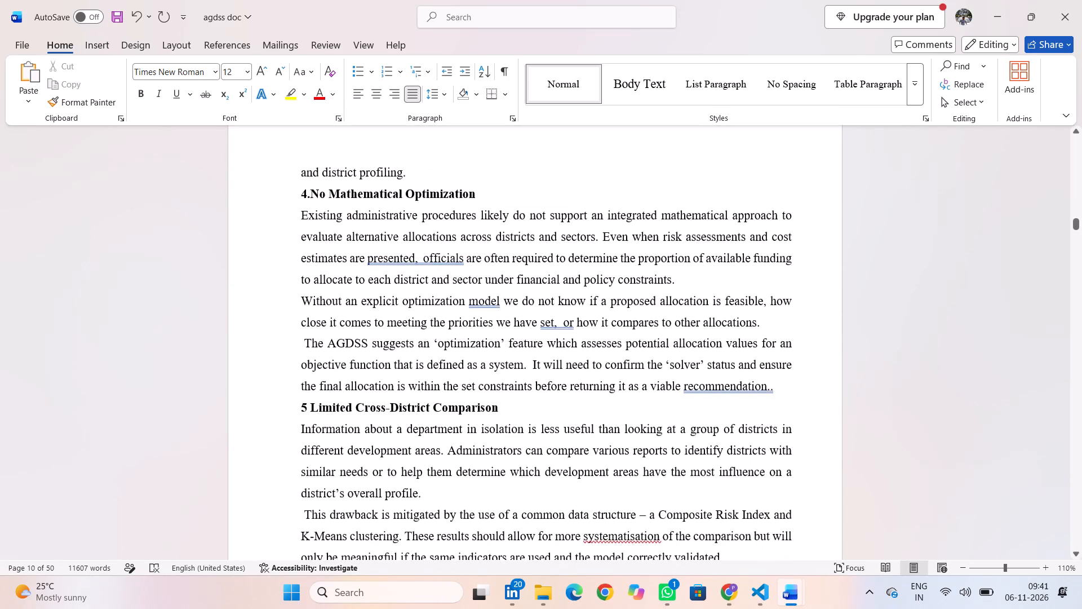
scroll(515, 408, "down", 3)
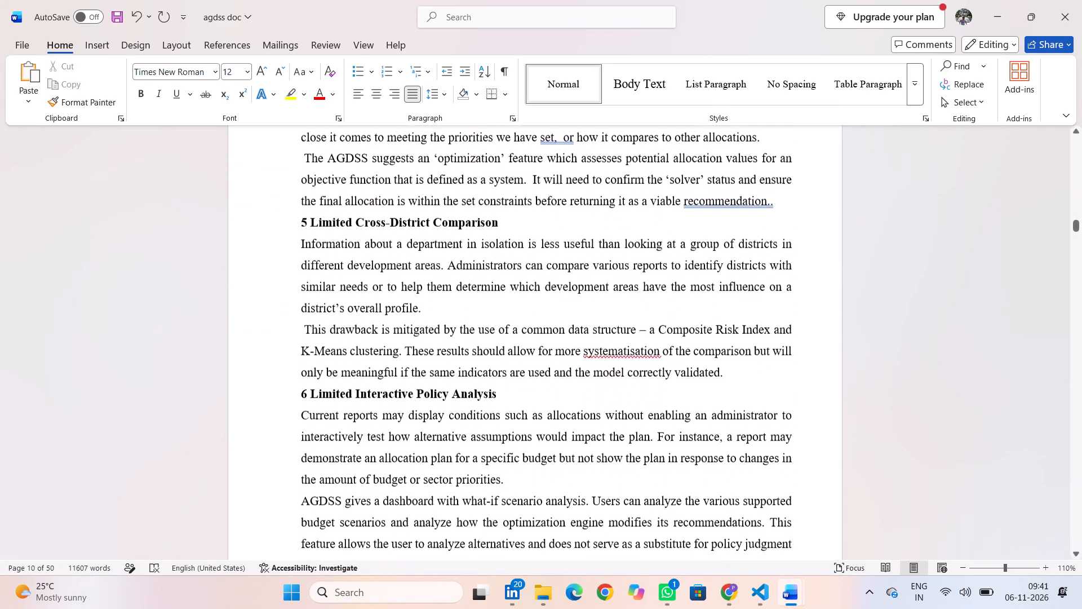
scroll(515, 408, "down", 2)
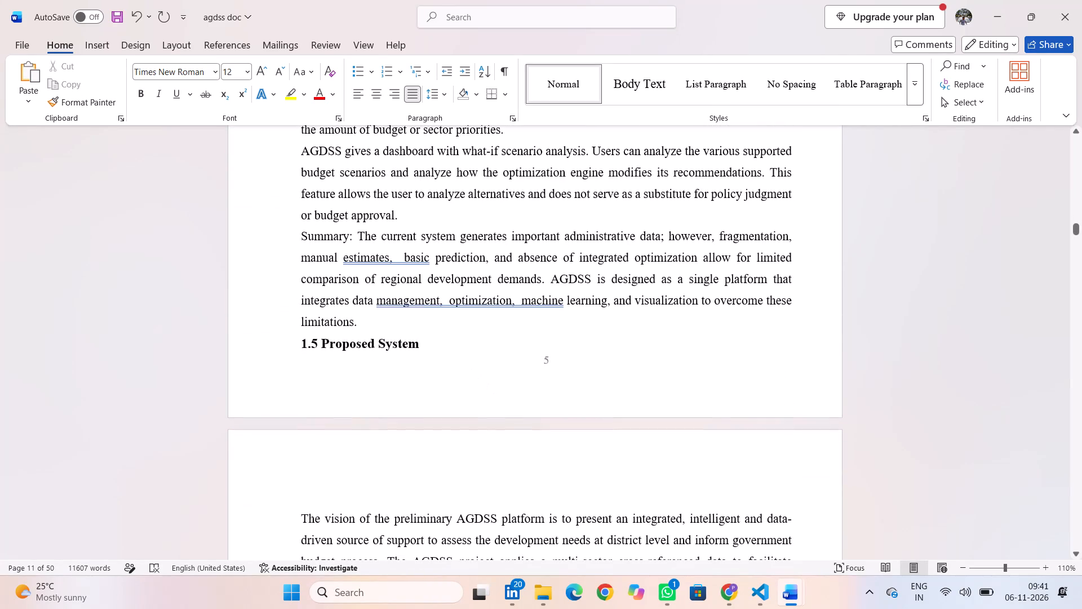
left_click_drag(428, 341, 287, 334)
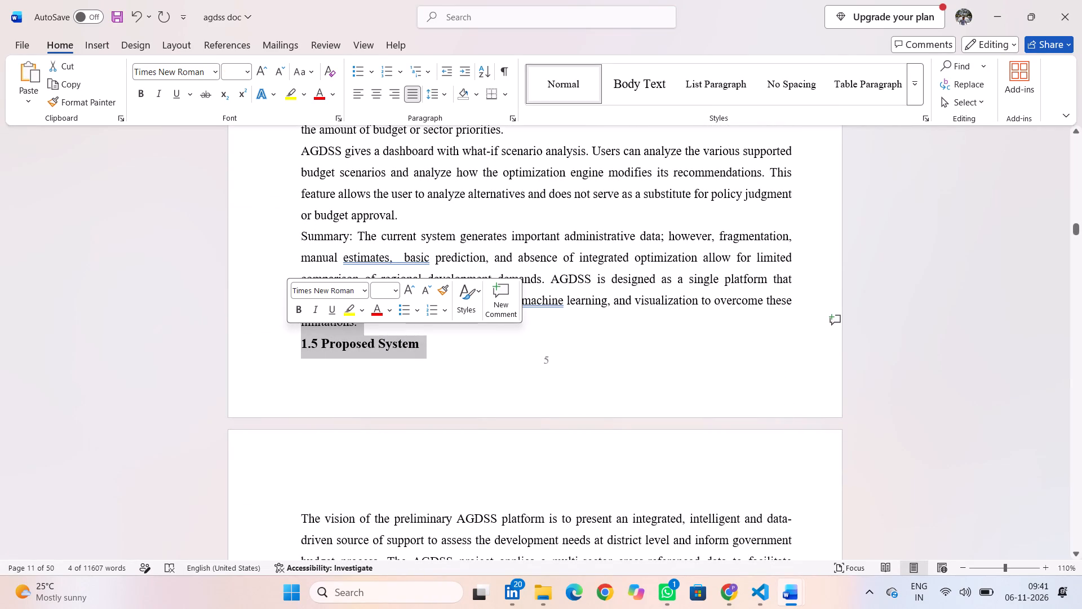
left_click(287, 339)
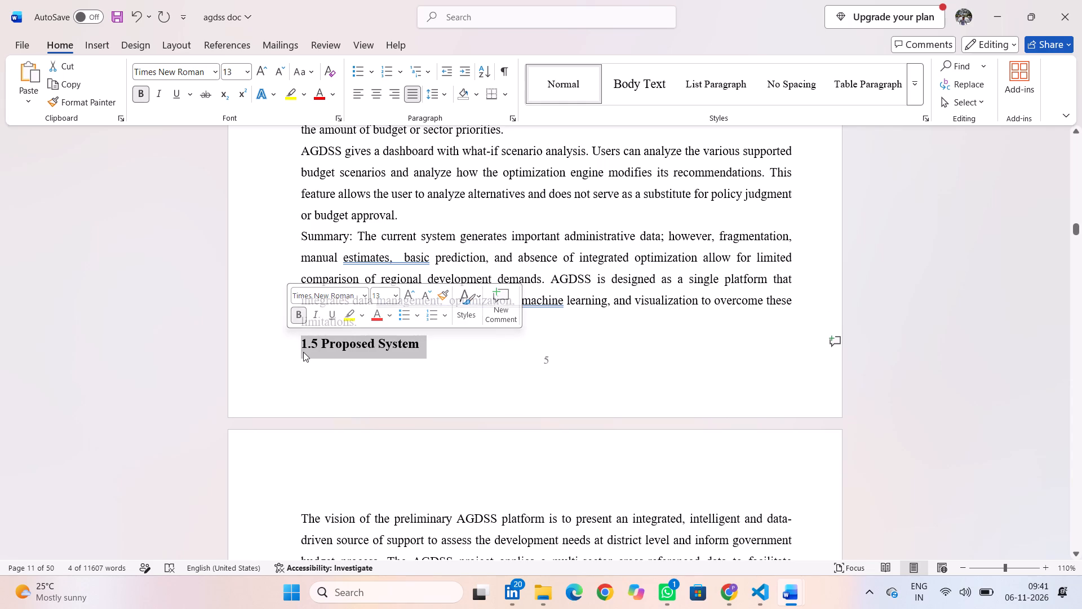
left_click(303, 352)
left_click_drag(298, 342, 409, 342)
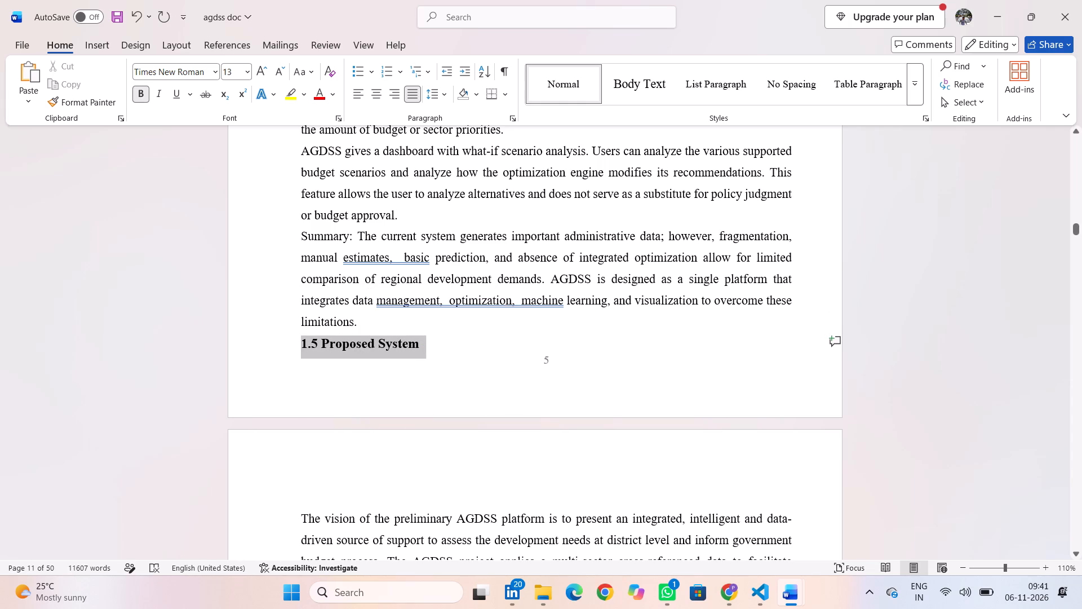
left_click_drag(409, 342, 428, 342)
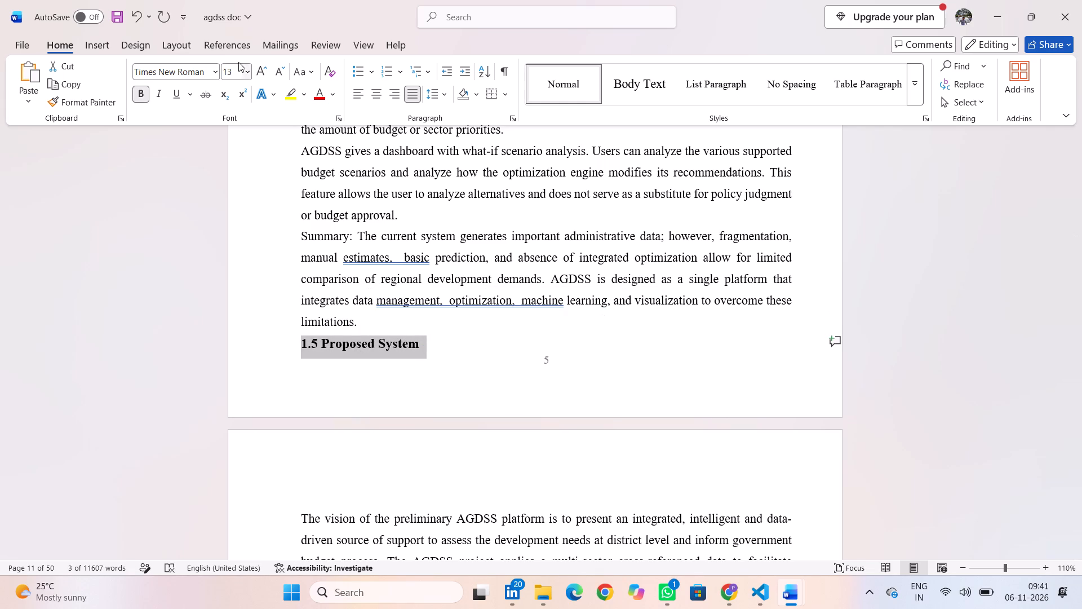
left_click(246, 69)
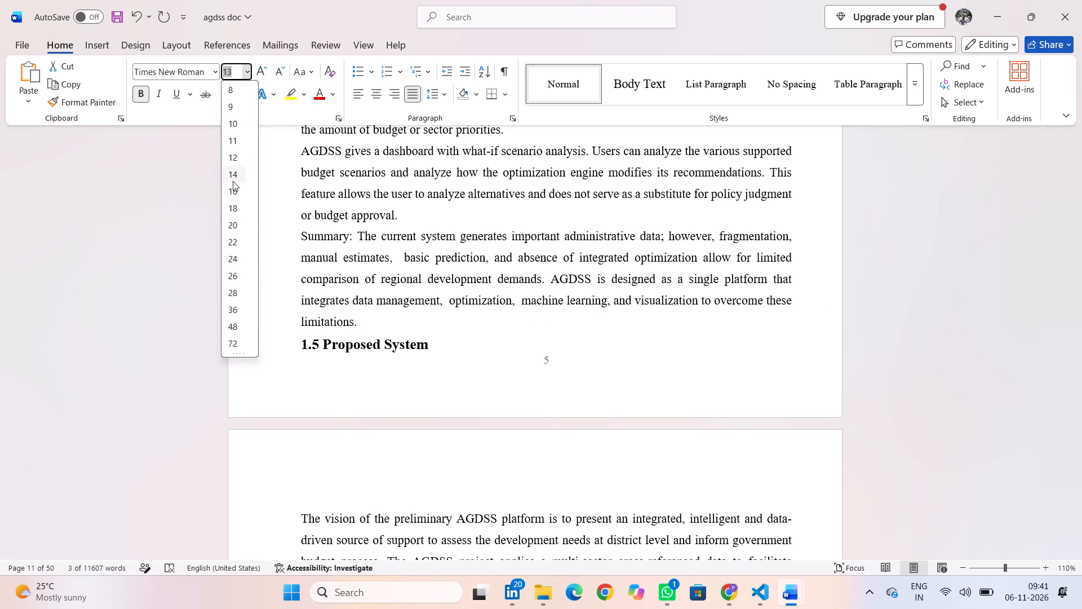
left_click(233, 181)
left_click(373, 321)
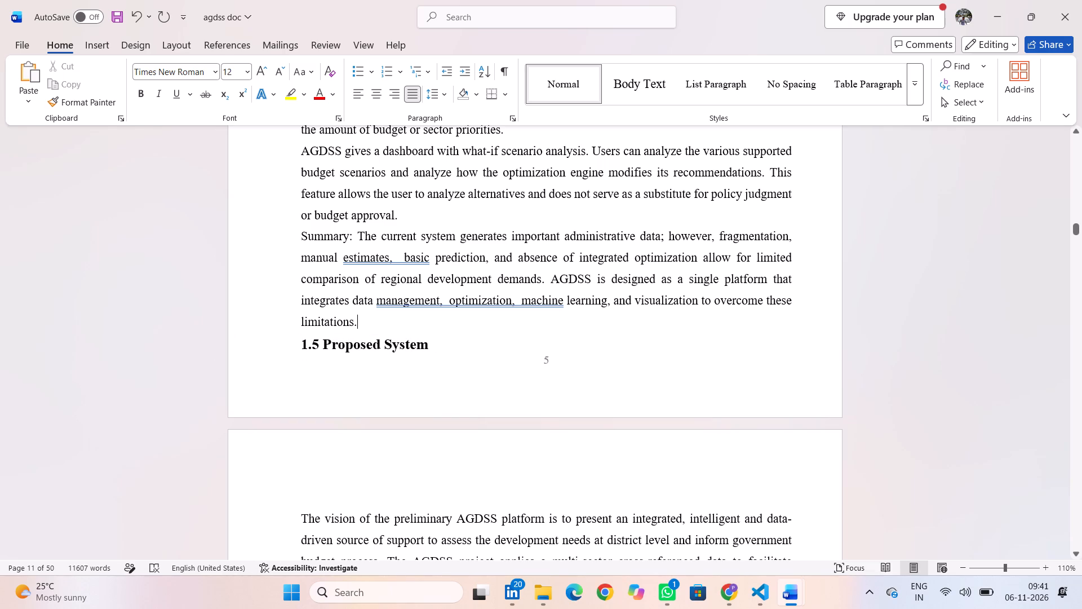
Insert an empty line before the "1.5 Proposed System" heading so it starts on the following page with its text.
left_click(299, 511)
key("BackSpace")
key("Return")
key("Up")
key("Return")
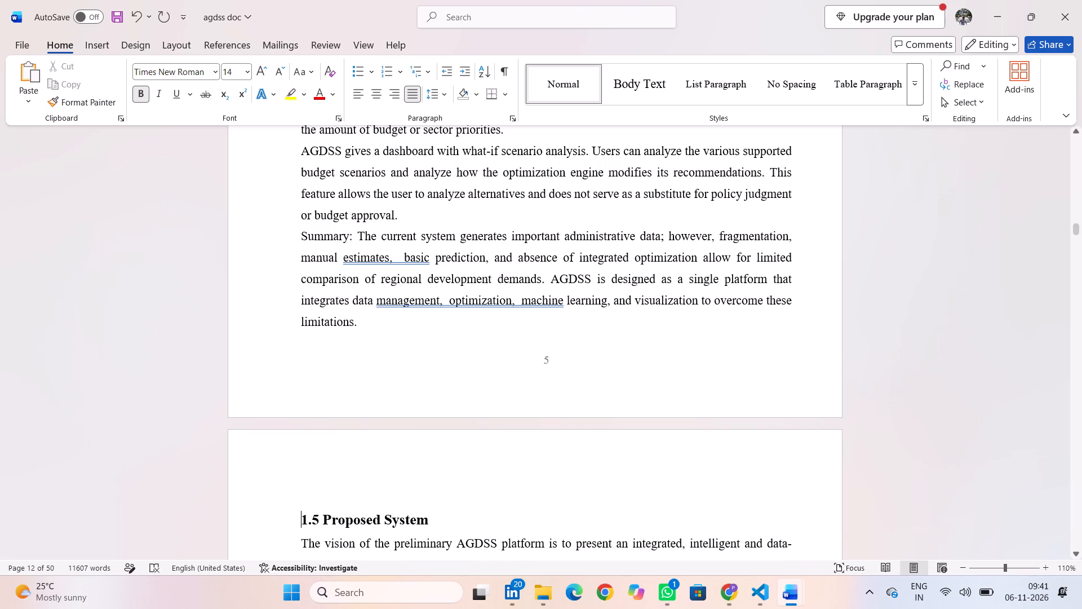
Remove the blank line above the "On it for five sectors" paragraph and the bullet character at its start.
scroll(375, 461, "down", 3)
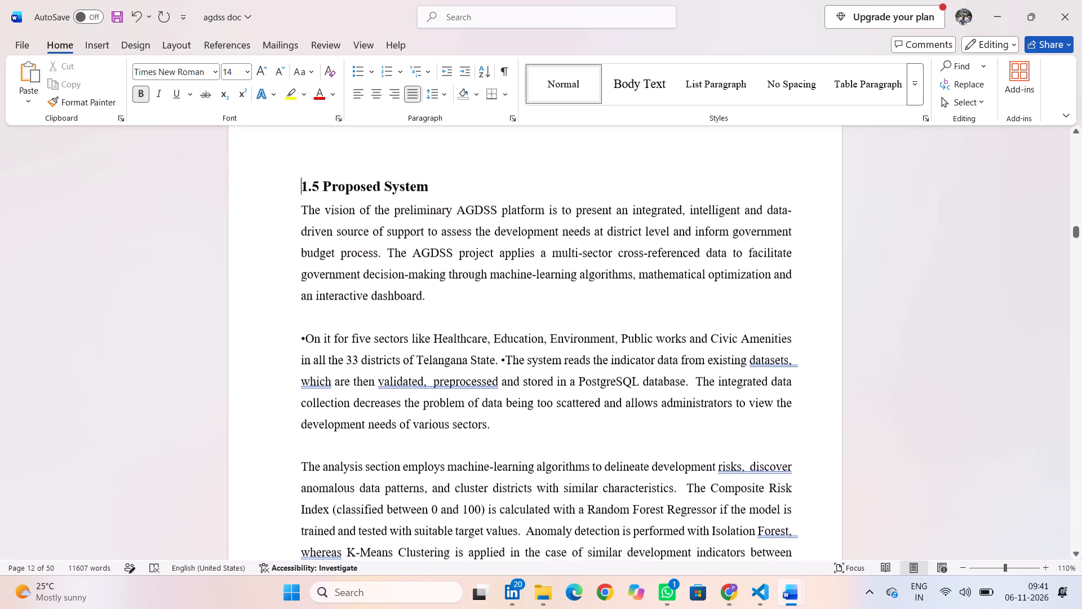
left_click(301, 322)
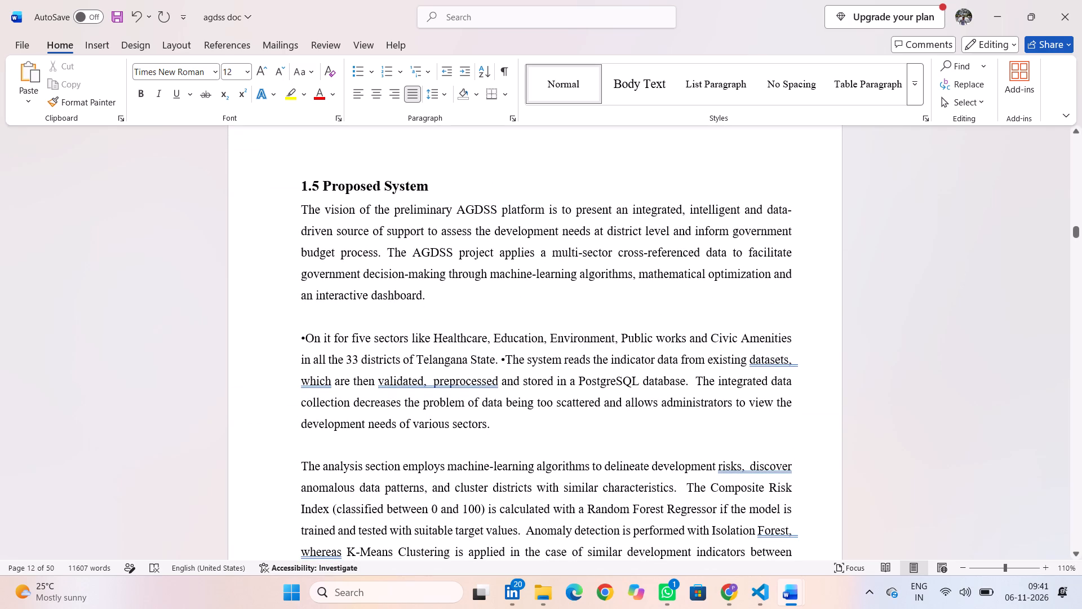
key("BackSpace")
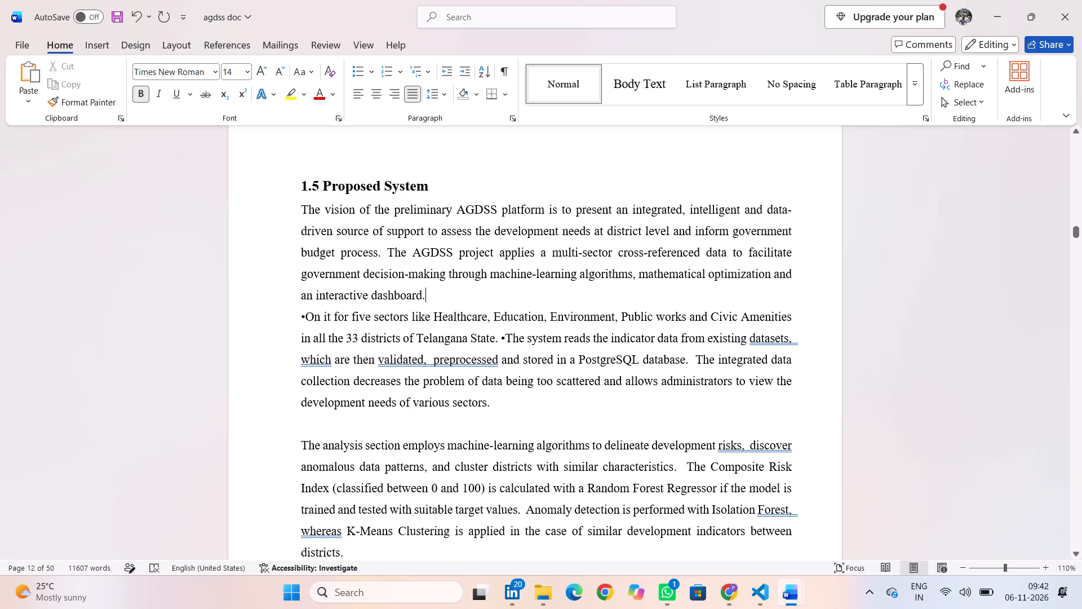
left_click(305, 315)
key("BackSpace")
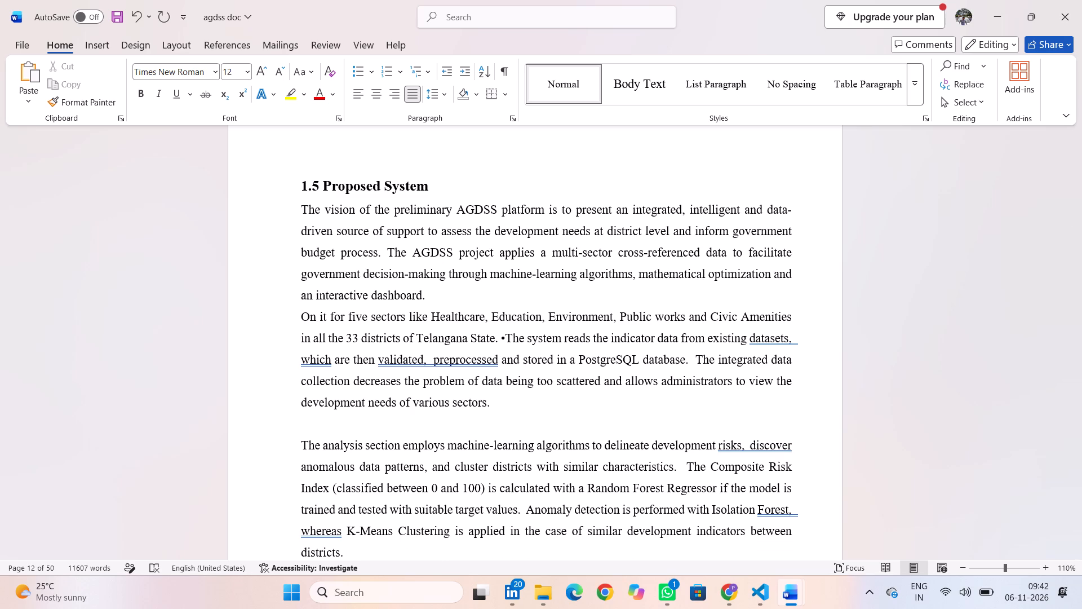
Delete the blank line above the paragraph starting "The analysis section employs machine-learning algorithms".
scroll(305, 315, "down", 2)
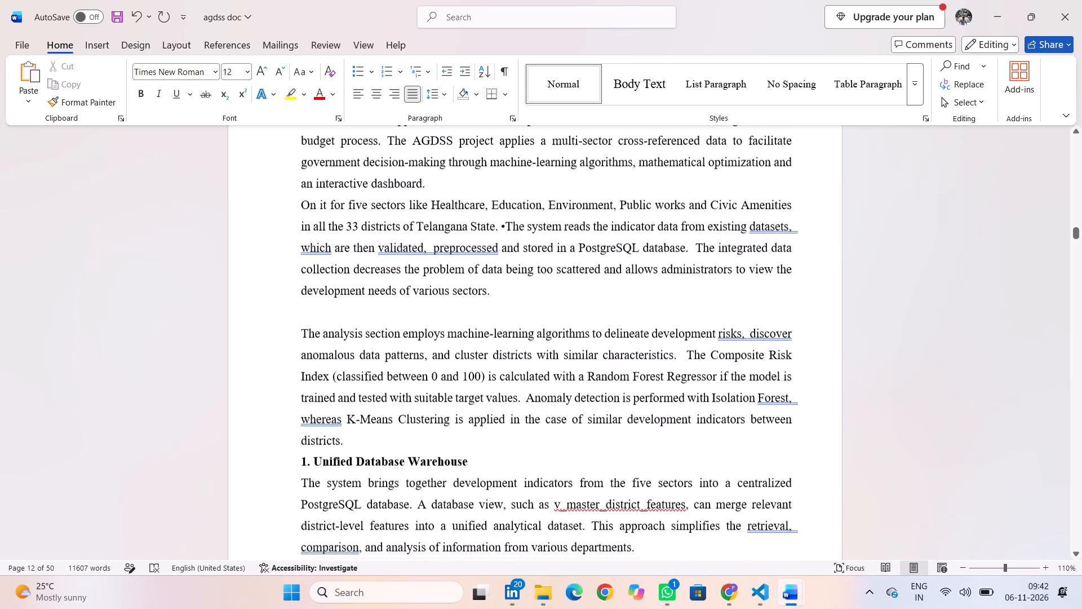
scroll(305, 315, "down", 1)
left_click(301, 289)
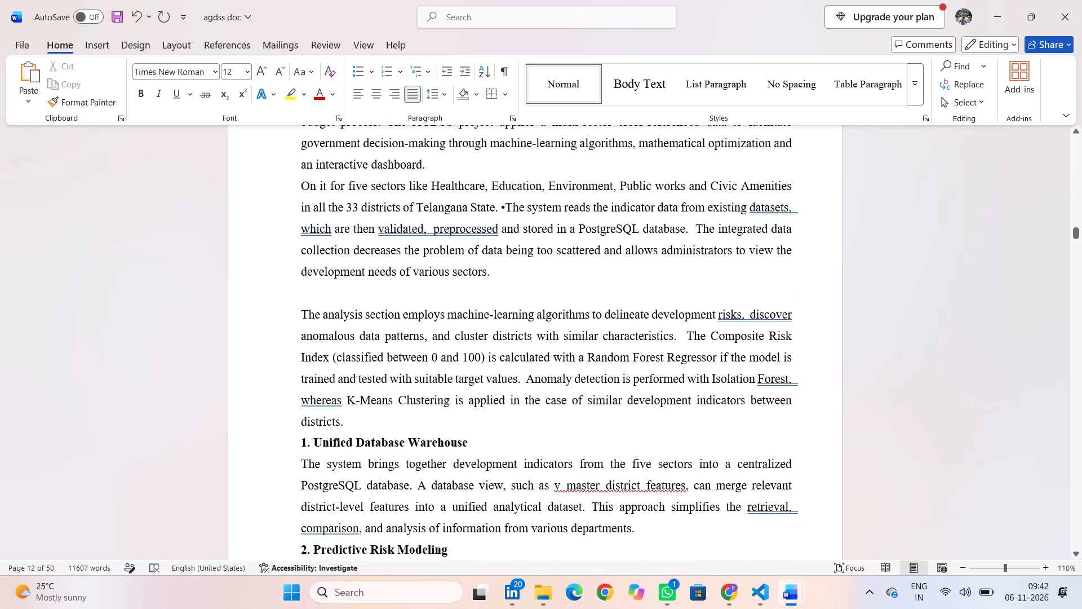
key("BackSpace")
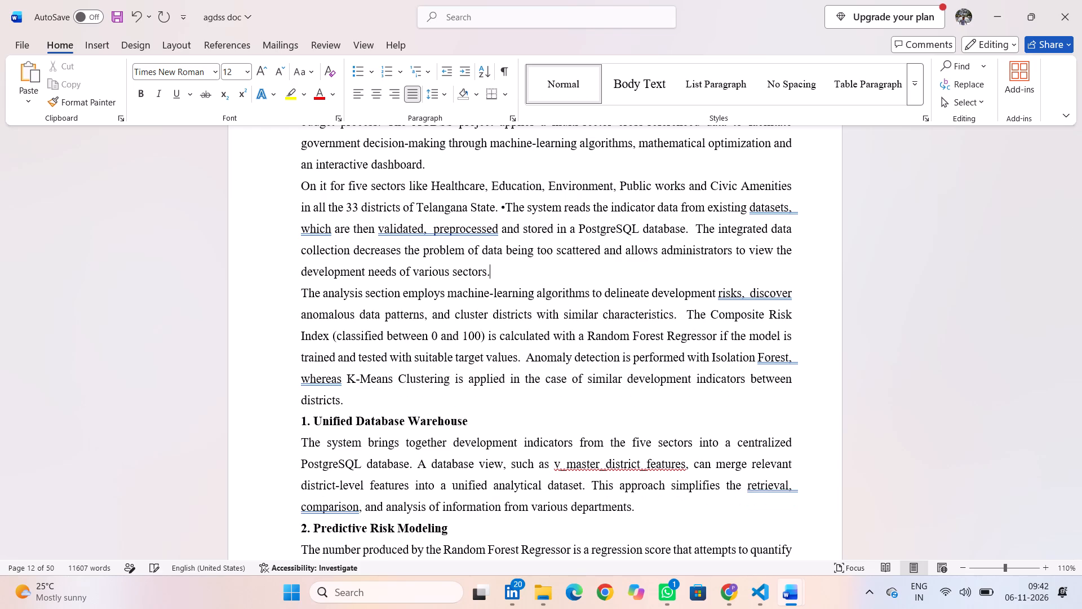
Set the "CHAPTER 2" line above the REQUIREMENT ENGINEERING title to a font size of 14 pt.
scroll(301, 289, "down", 2)
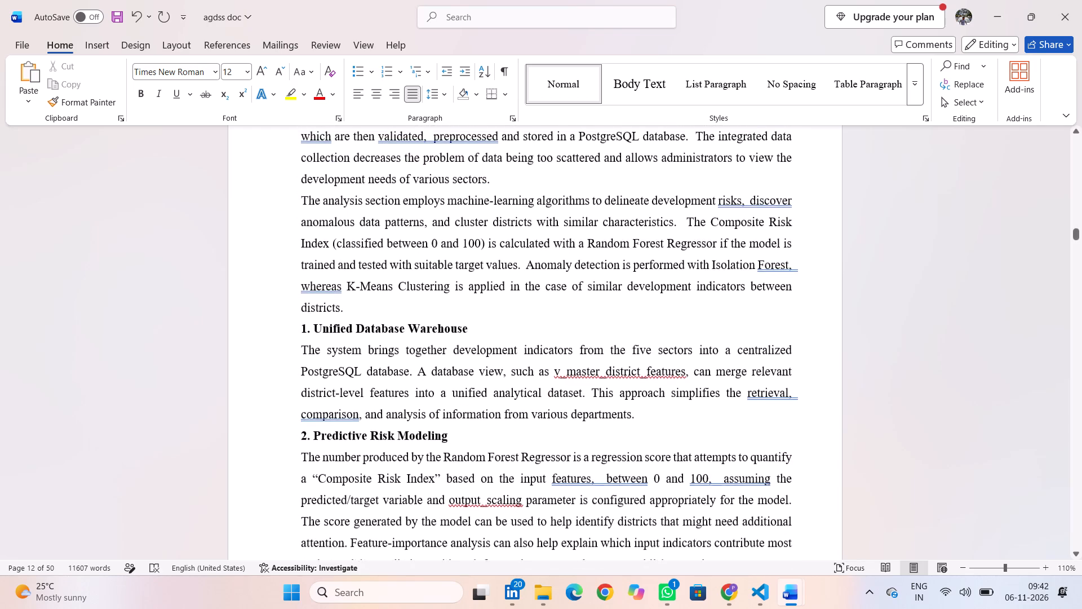
scroll(354, 337, "down", 3)
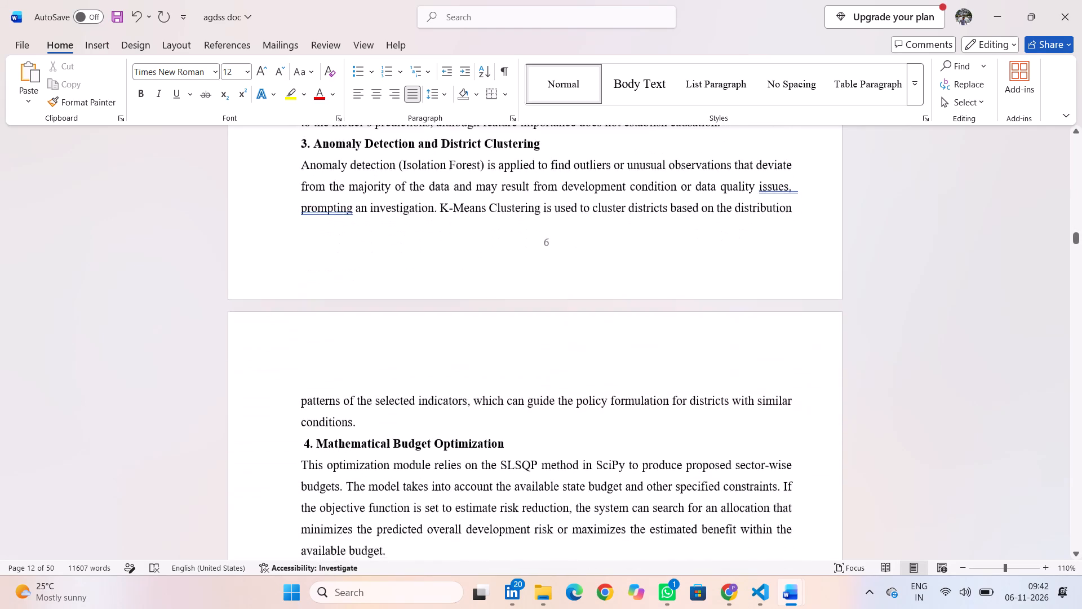
scroll(354, 337, "down", 3)
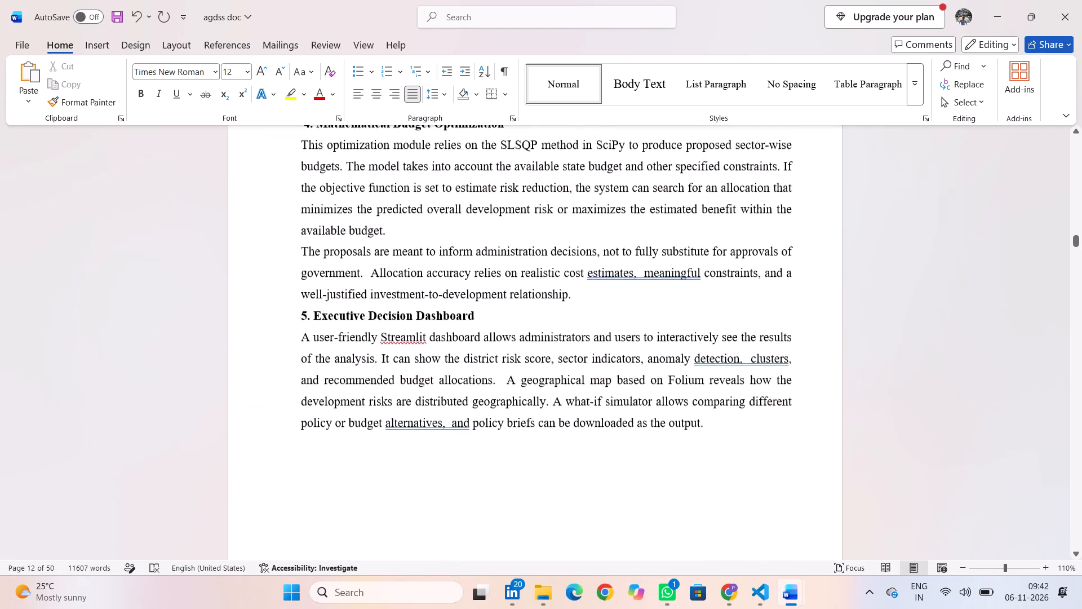
scroll(354, 337, "down", 4)
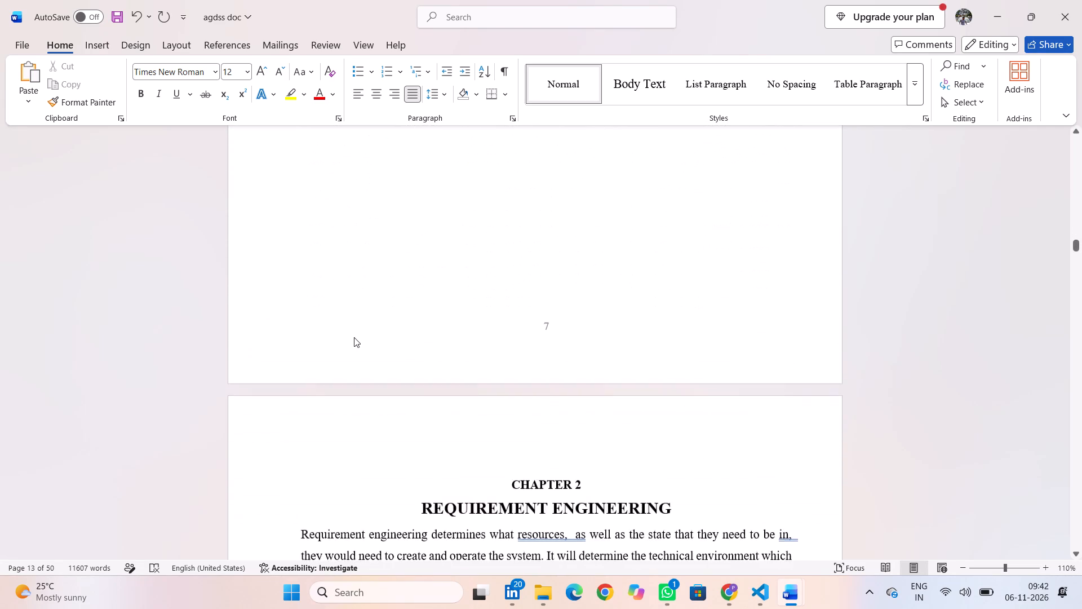
scroll(354, 337, "down", 1)
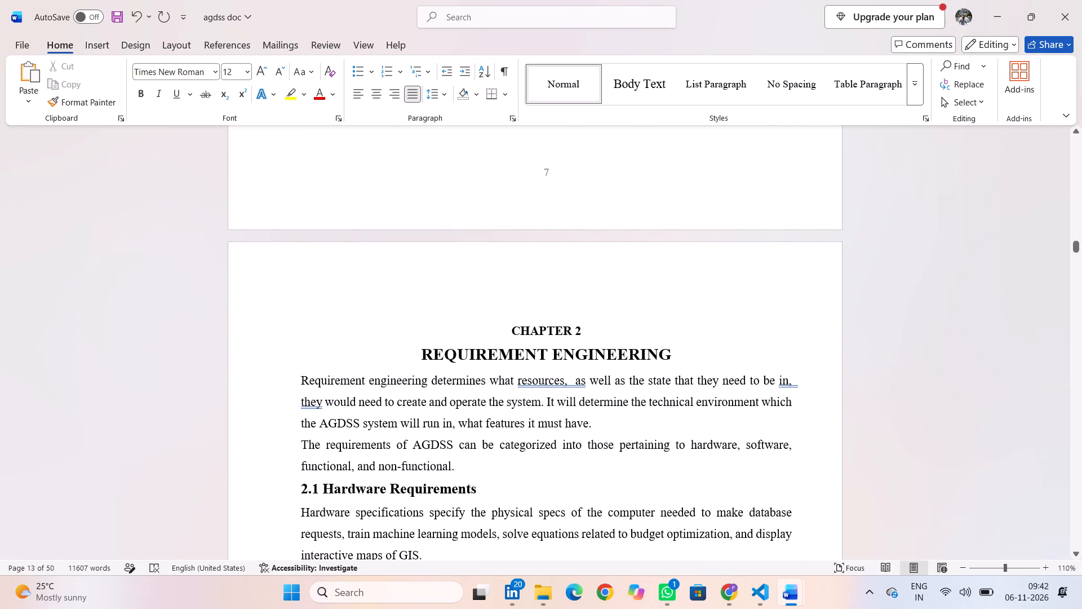
left_click_drag(416, 348, 698, 350)
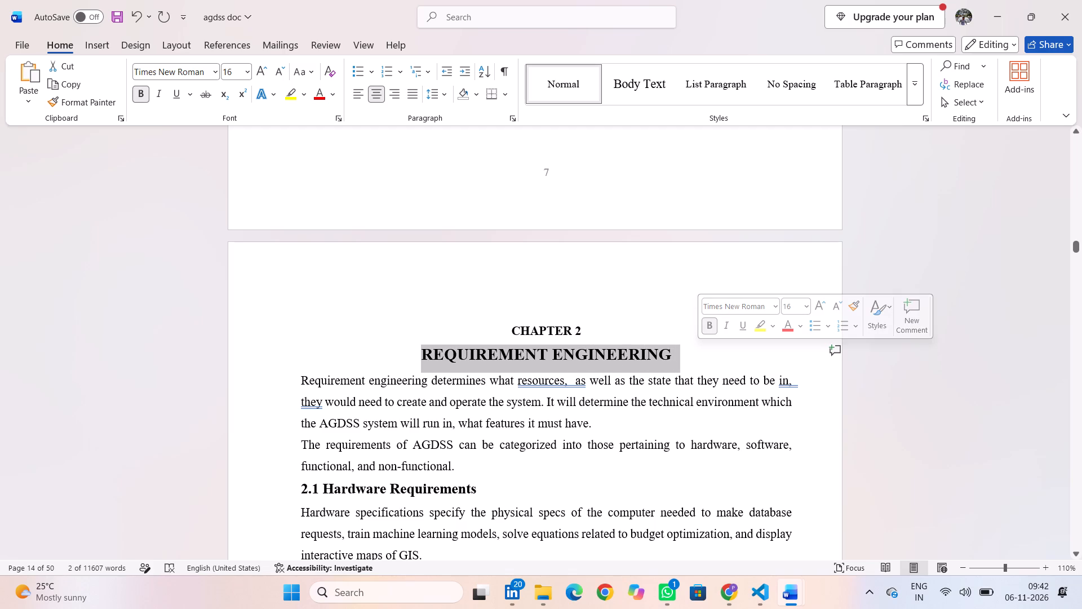
left_click_drag(591, 330, 489, 336)
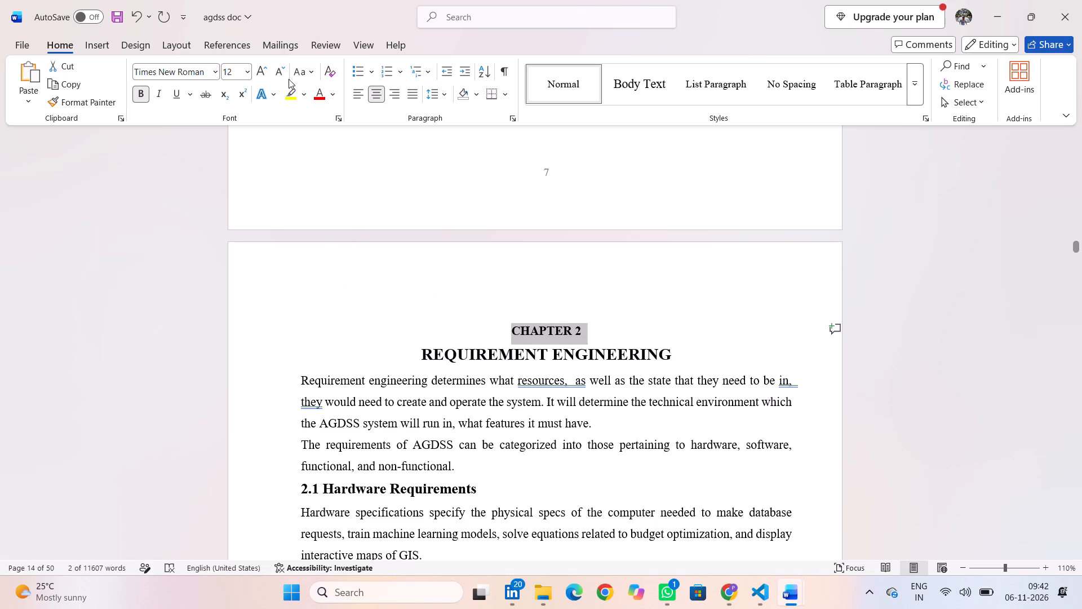
left_click(246, 74)
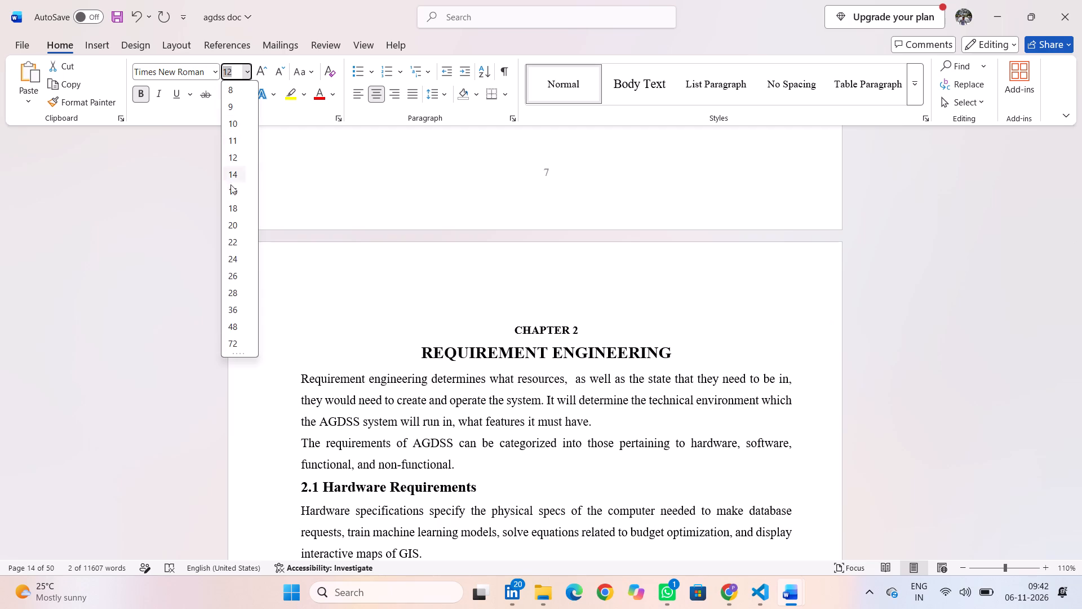
left_click(234, 180)
left_click(501, 281)
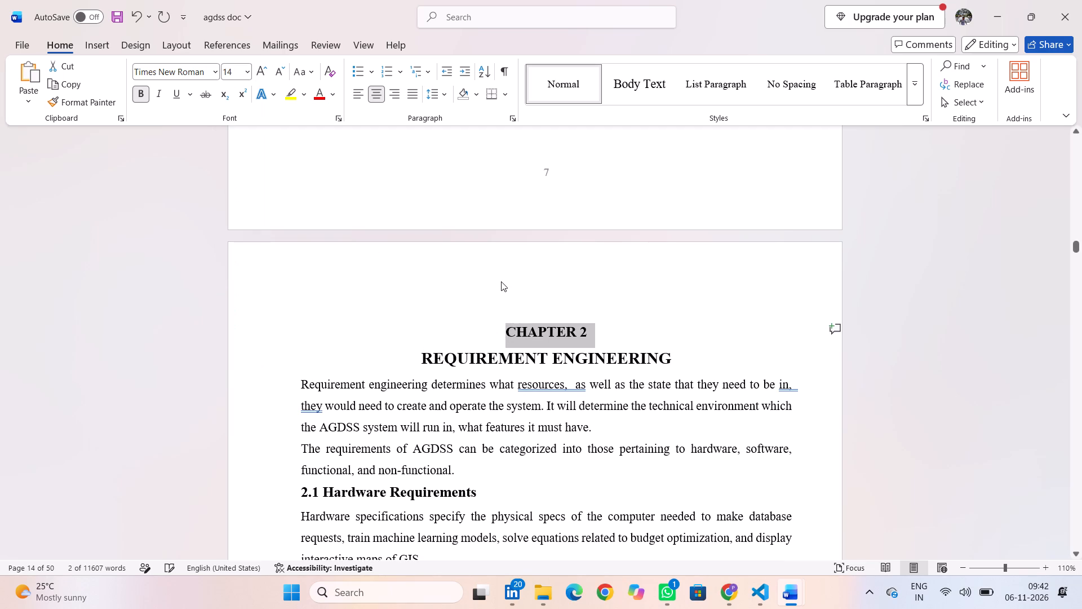
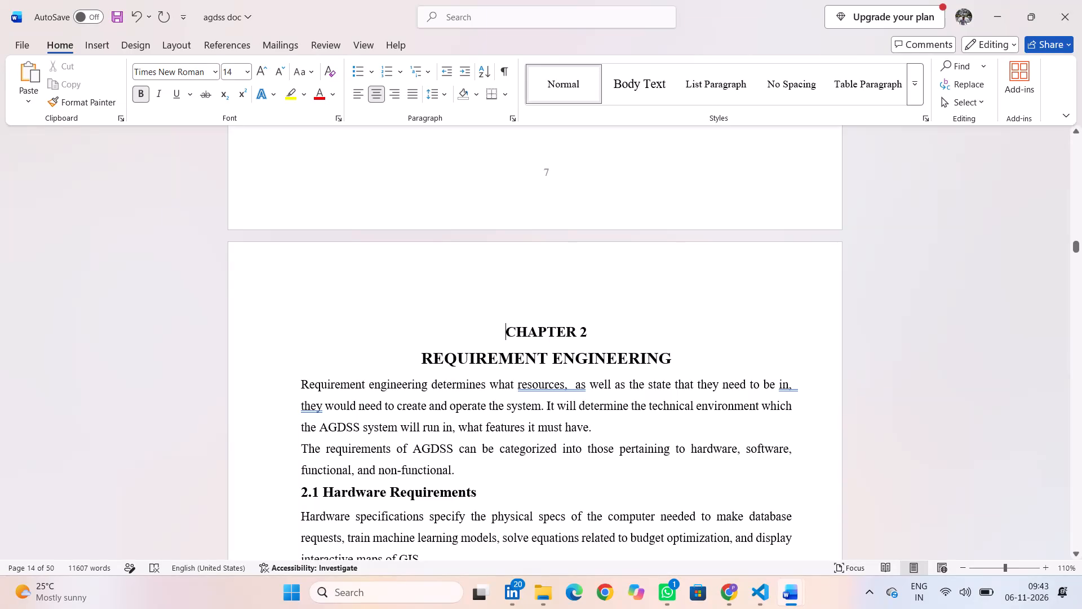
Check the font sizes of the Chapter 2 title lines and the 2.1 and 2.2 section headings, and look over the rest of the chapter.
left_click_drag(496, 324, 665, 367)
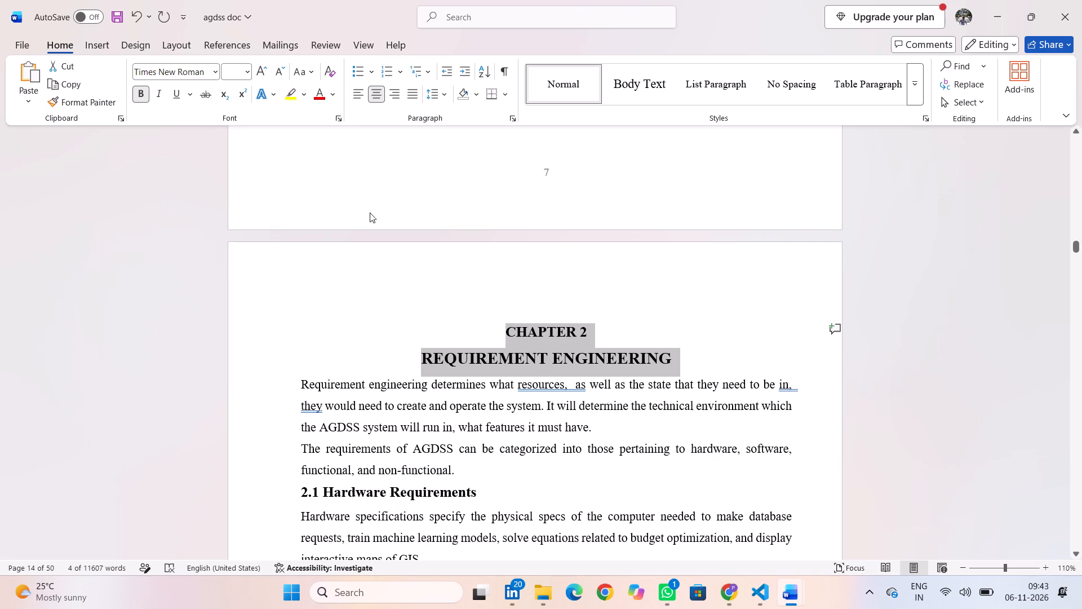
left_click(462, 262)
scroll(489, 312, "down", 1)
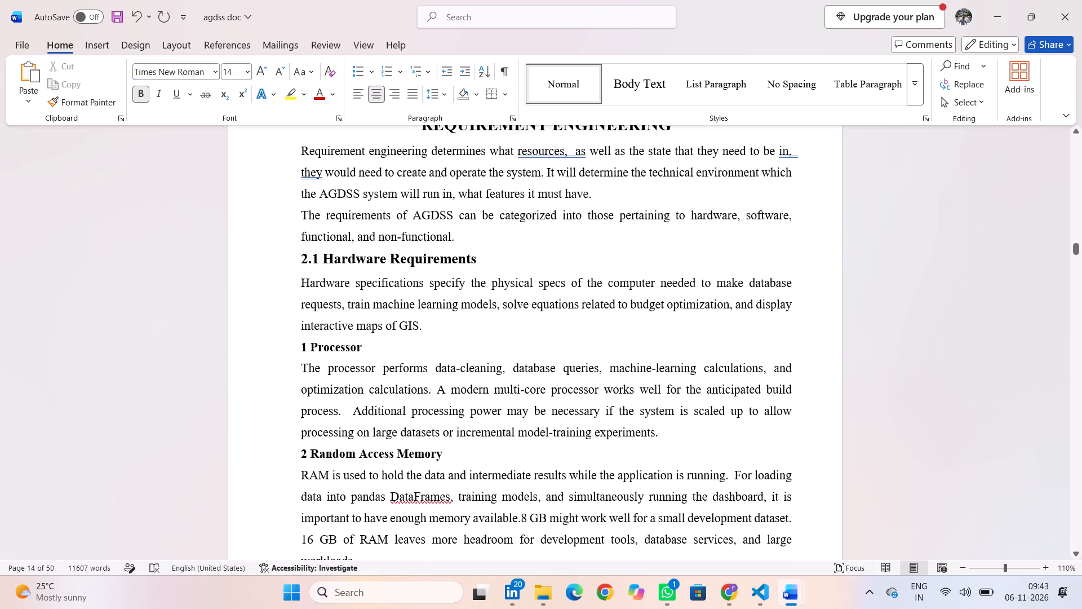
scroll(489, 312, "down", 1)
left_click_drag(480, 263, 316, 264)
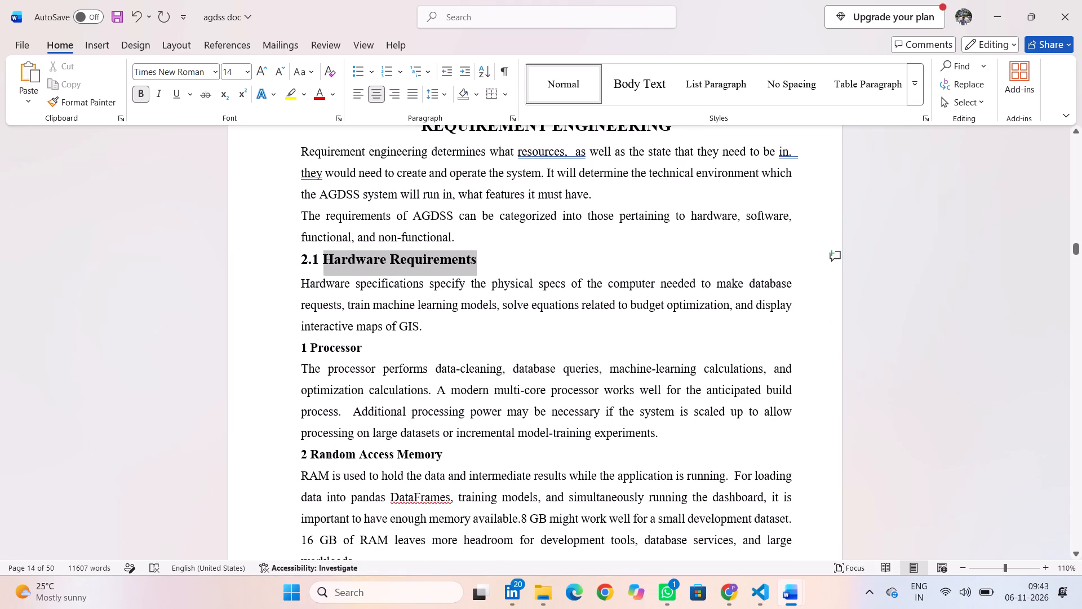
left_click_drag(316, 264, 296, 263)
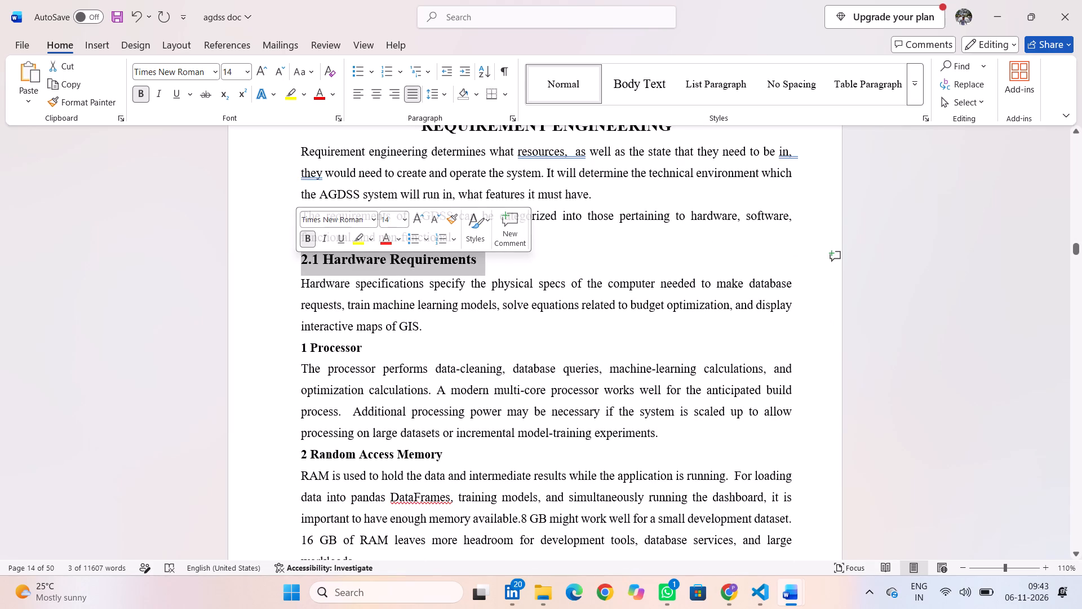
left_click(277, 261)
scroll(394, 329, "down", 2)
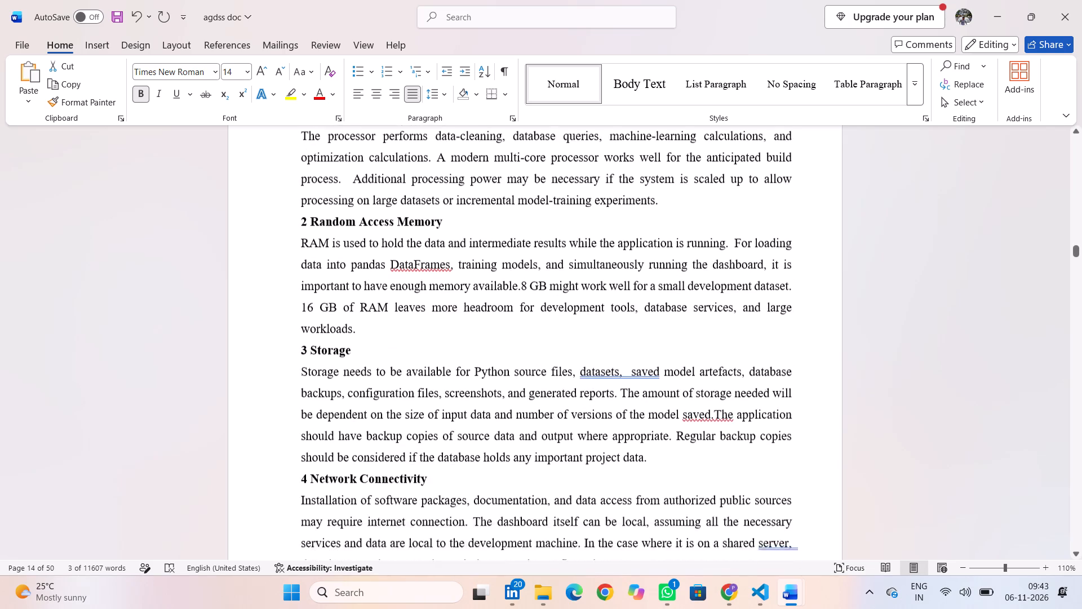
scroll(394, 329, "down", 2)
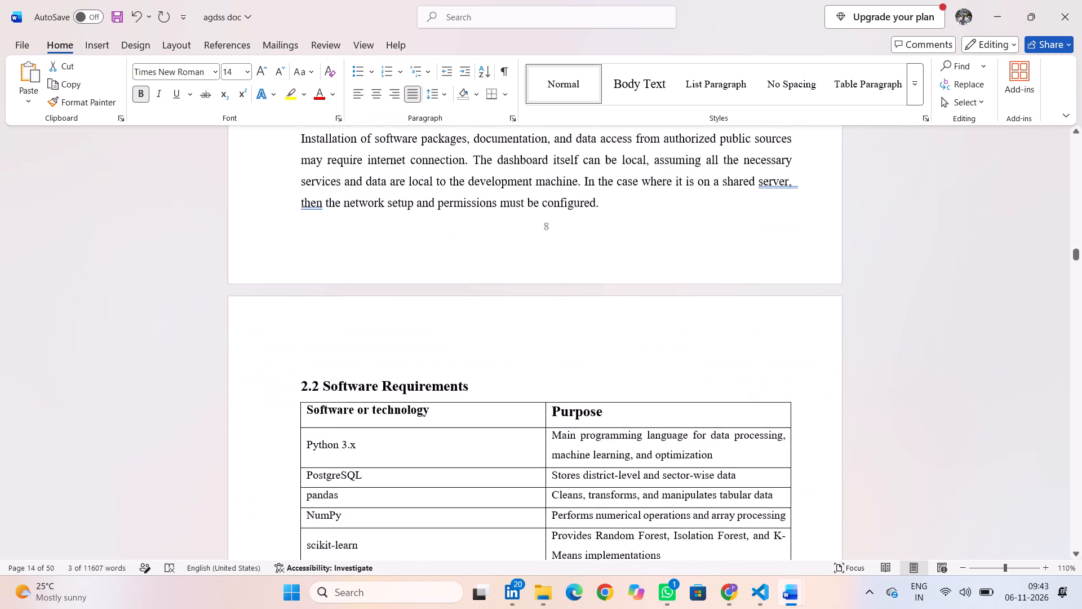
scroll(394, 329, "down", 1)
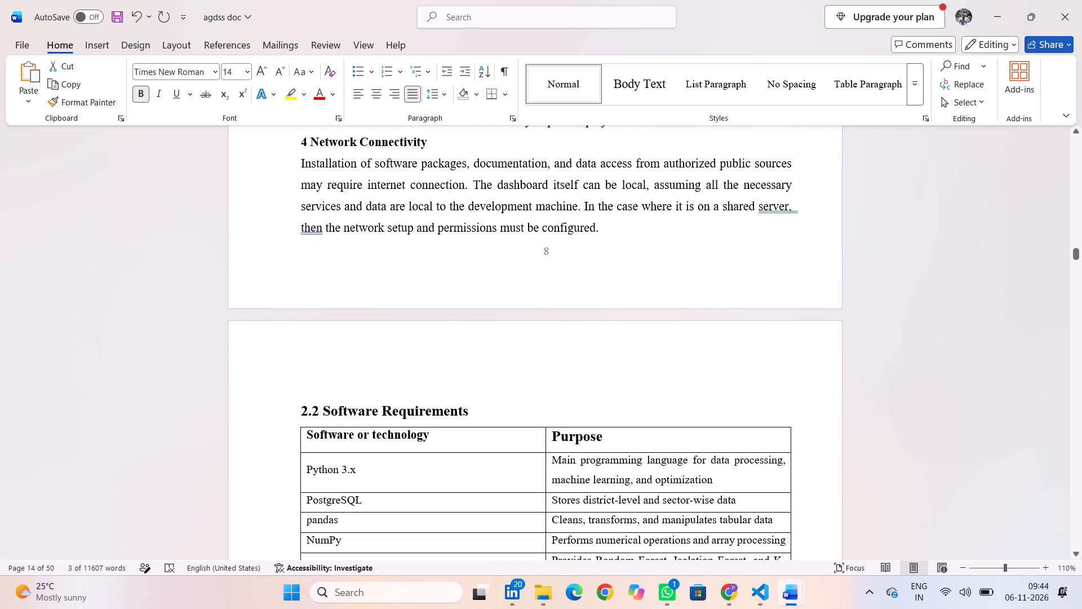
left_click_drag(472, 409, 287, 407)
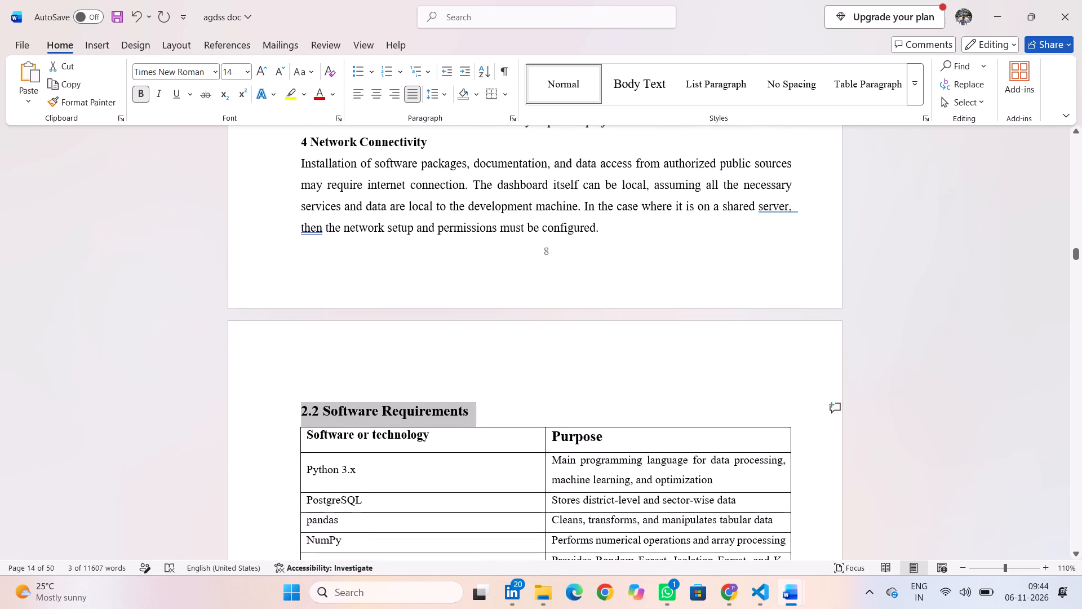
left_click_drag(287, 407, 286, 406)
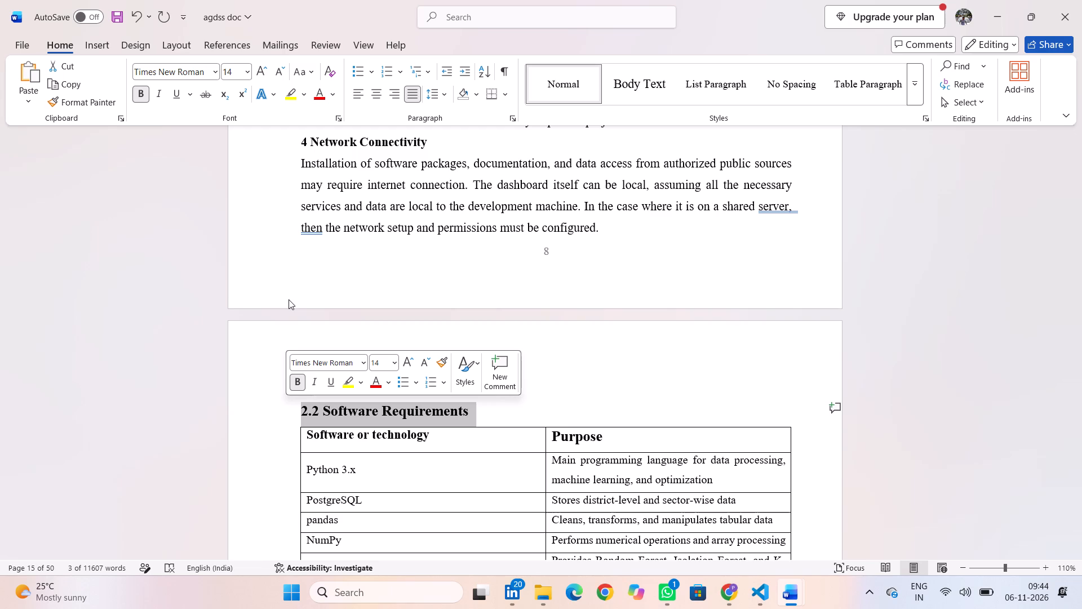
scroll(324, 282, "down", 1)
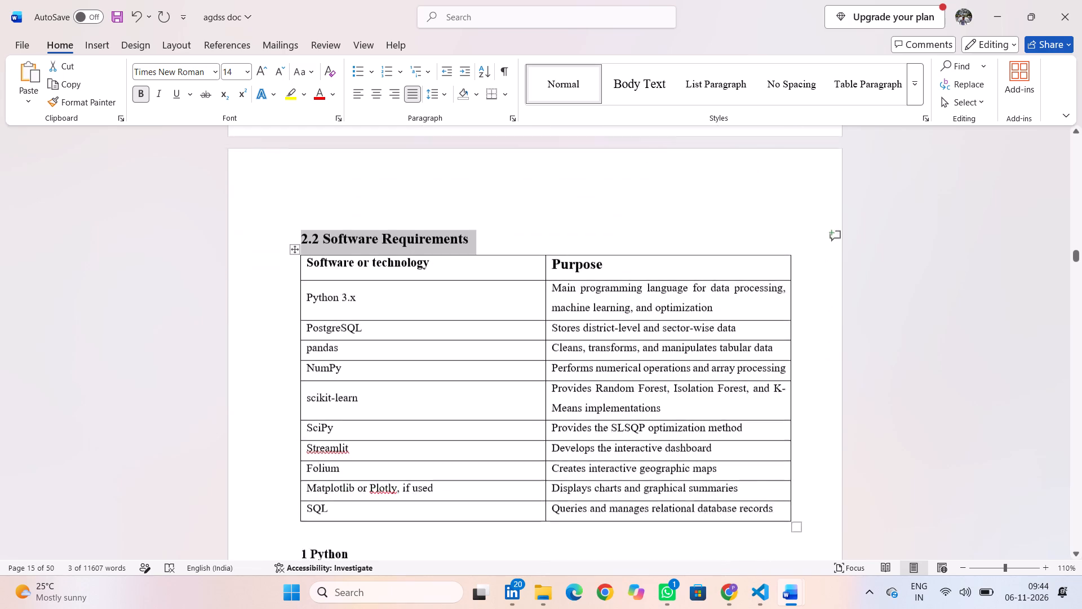
scroll(324, 282, "down", 2)
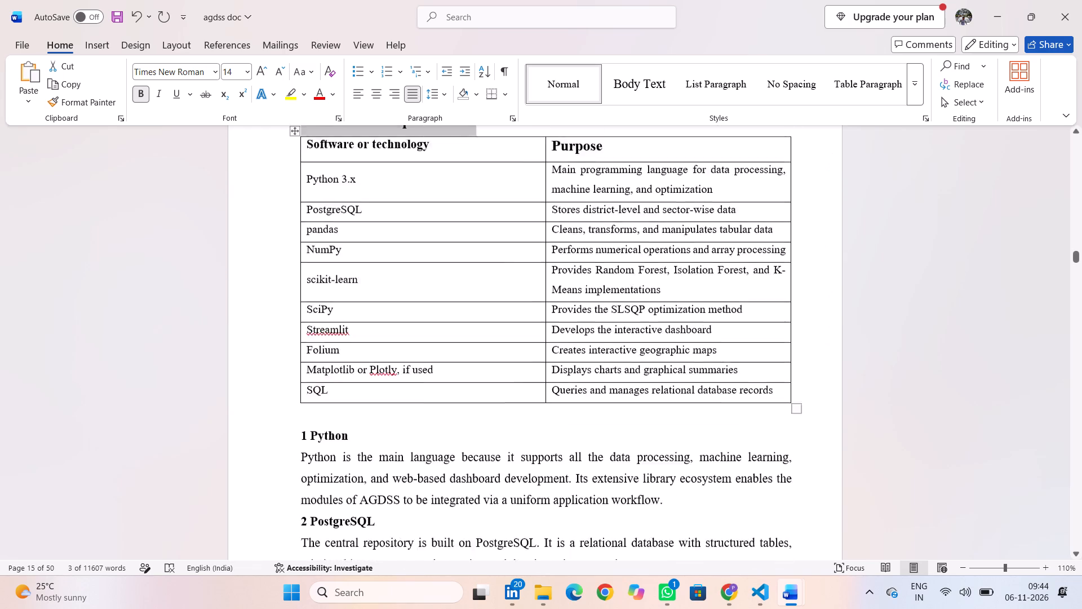
scroll(324, 282, "down", 4)
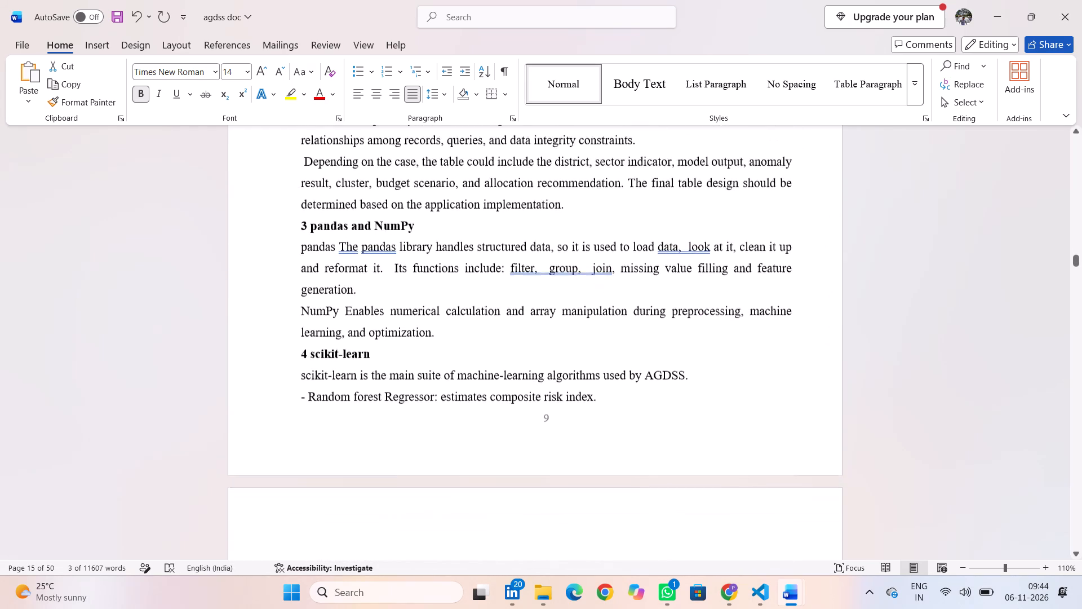
scroll(324, 282, "down", 4)
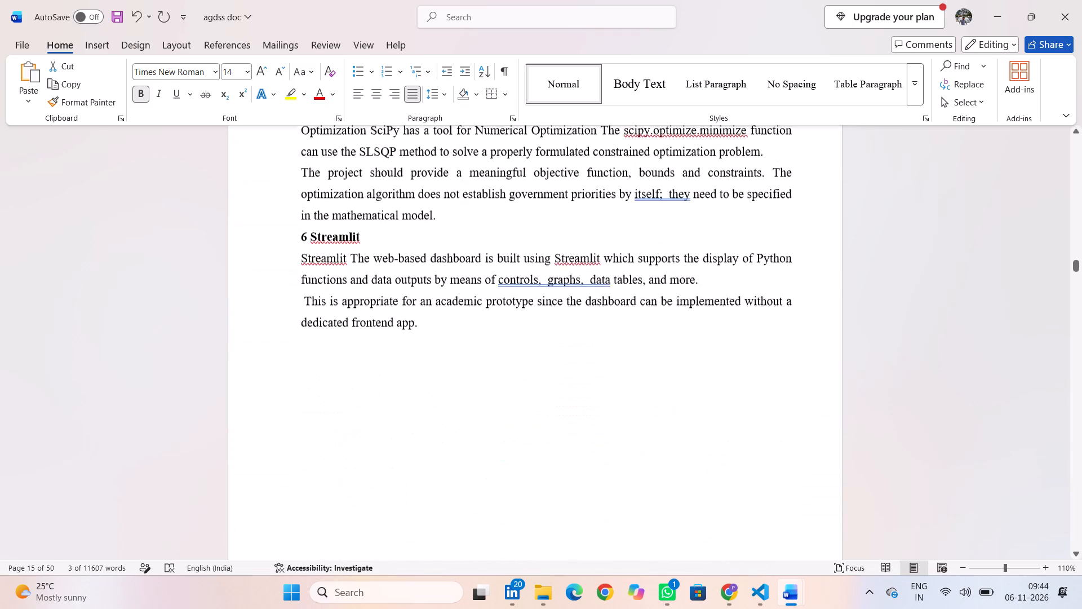
scroll(324, 282, "down", 1)
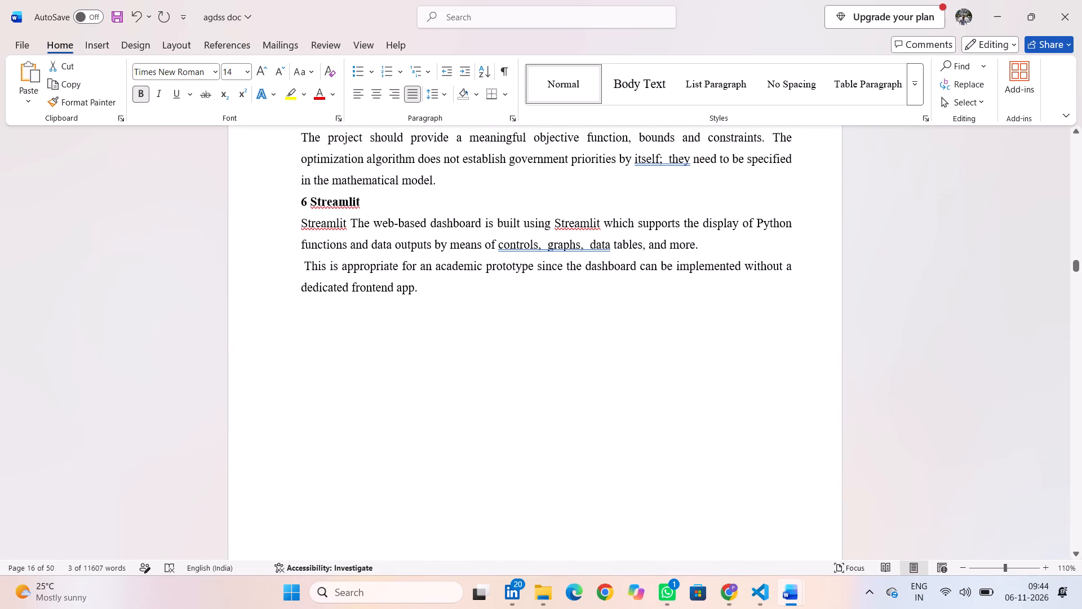
scroll(352, 342, "down", 3)
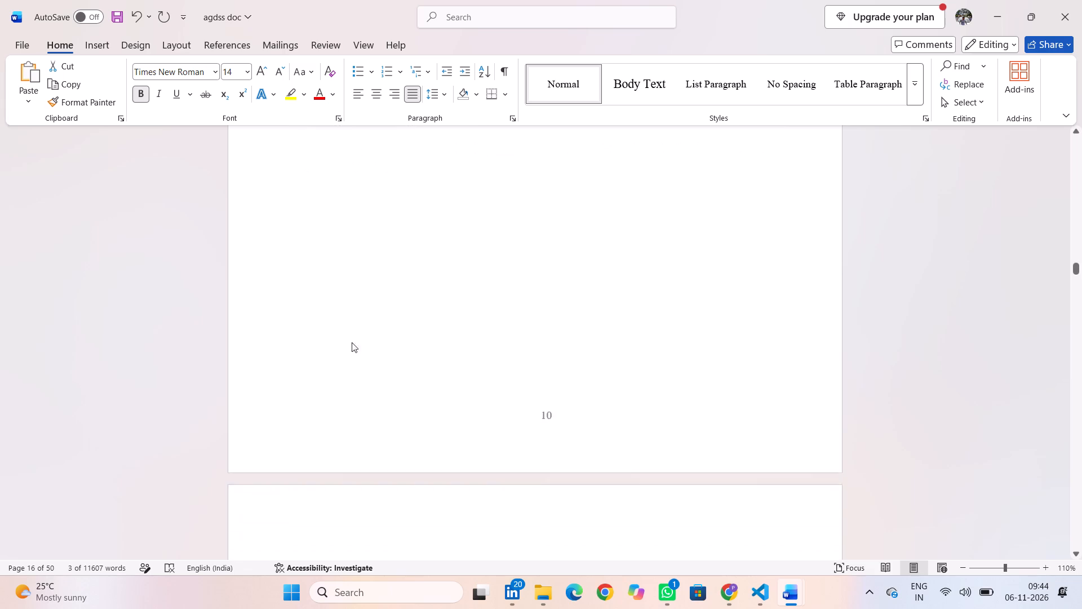
Check the LITERATURE SURVEY title's font size and set the "CHAPTER 3" line above it to 14 pt.
scroll(352, 342, "down", 2)
left_click_drag(649, 345, 458, 354)
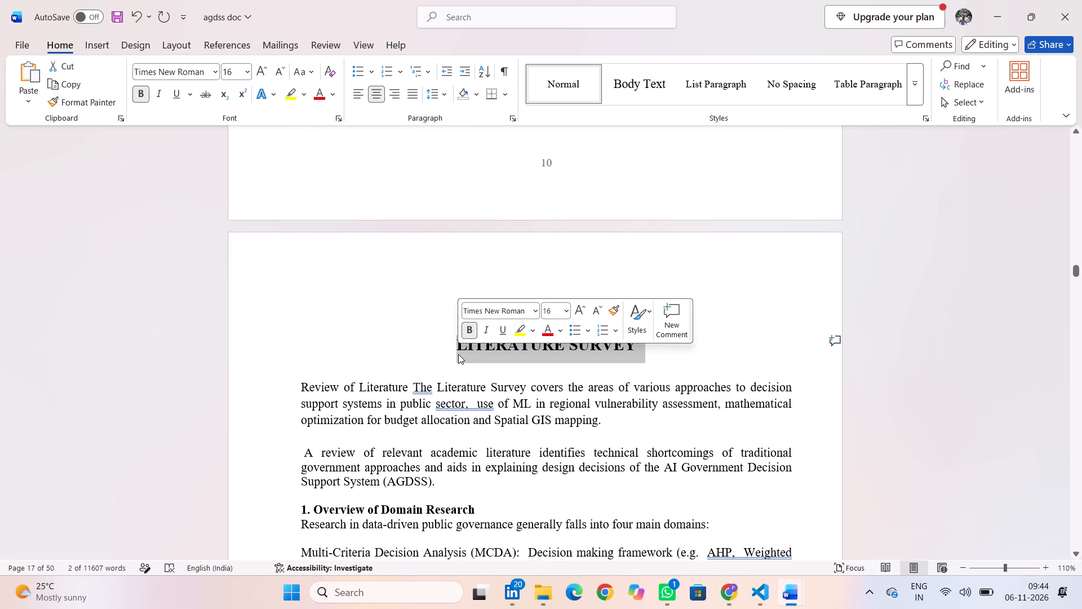
left_click(420, 317)
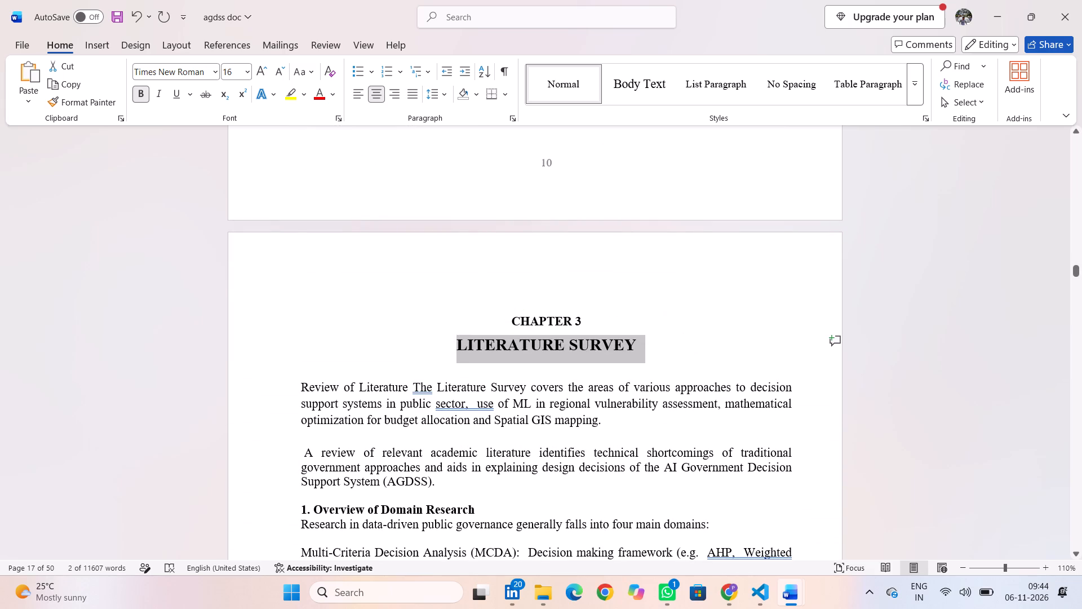
left_click_drag(602, 321, 489, 324)
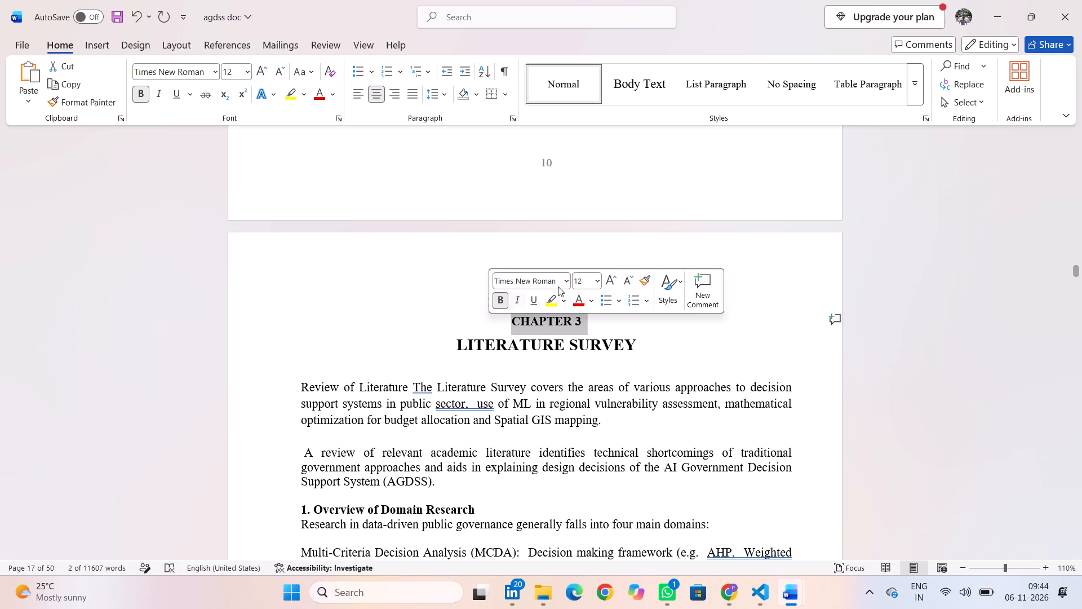
left_click(597, 281)
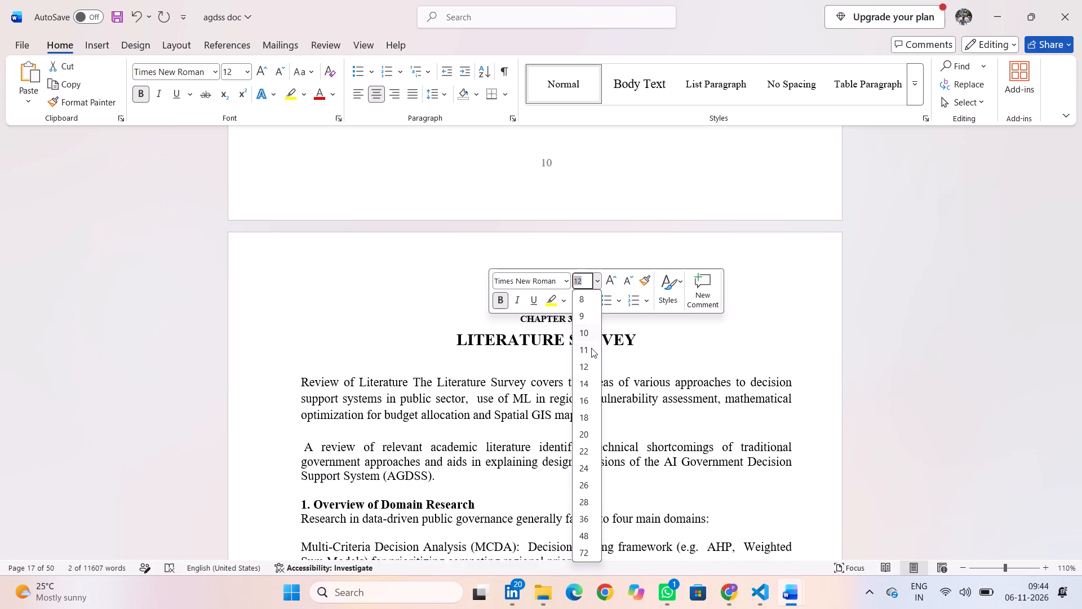
left_click(582, 385)
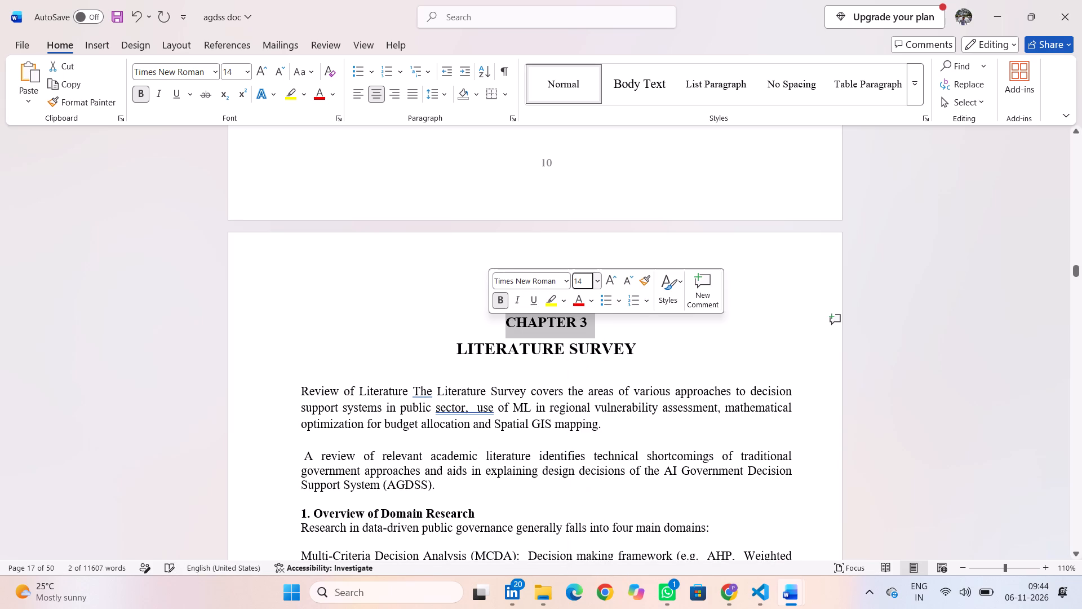
left_click(413, 319)
Look through the Literature Survey chapter to examine its section headings and paragraph formatting.
scroll(465, 329, "down", 1)
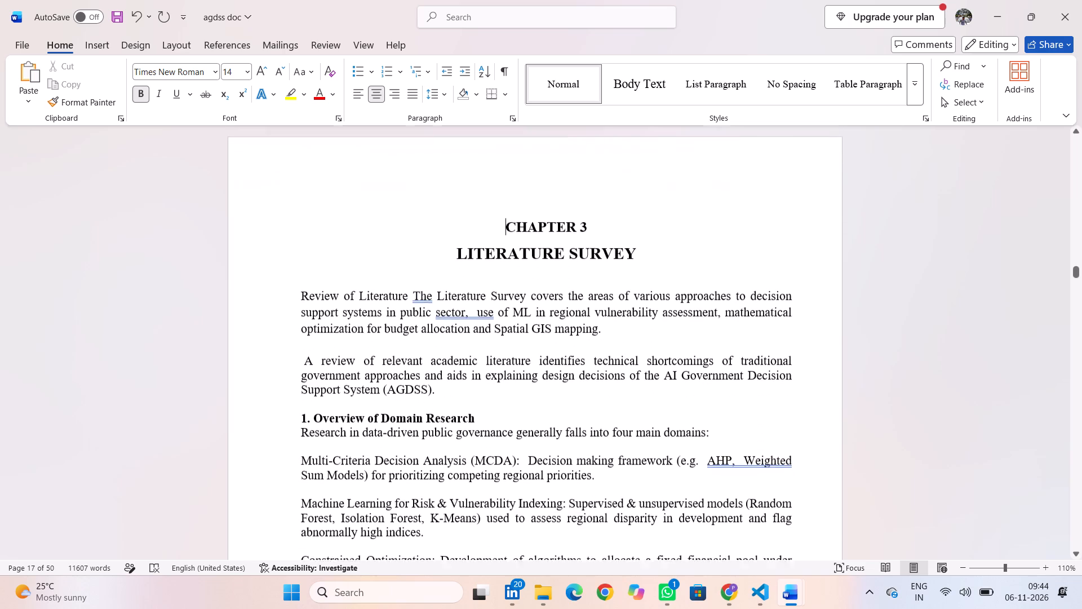
scroll(465, 329, "down", 1)
scroll(465, 329, "up", 1)
scroll(465, 329, "down", 2)
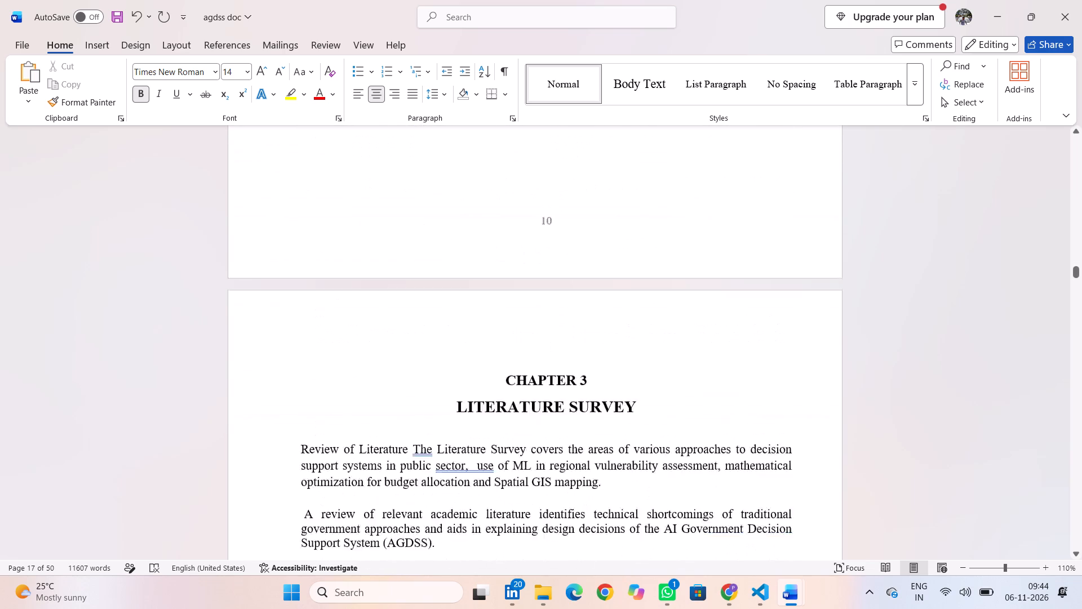
scroll(465, 329, "down", 2)
scroll(465, 329, "up", 1)
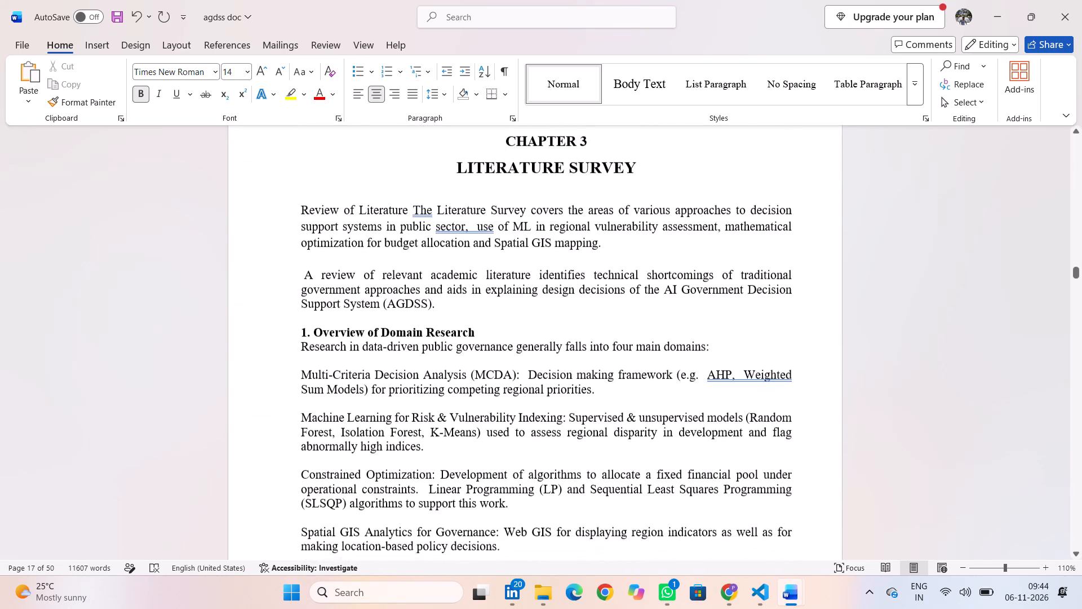
scroll(465, 329, "up", 1)
scroll(465, 329, "down", 3)
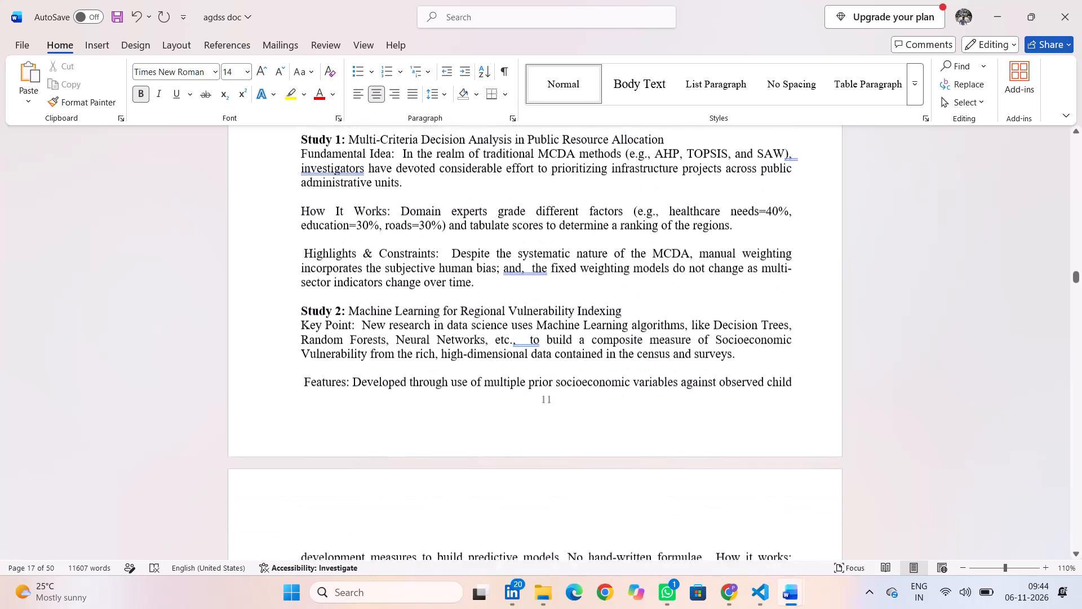
scroll(465, 329, "down", 3)
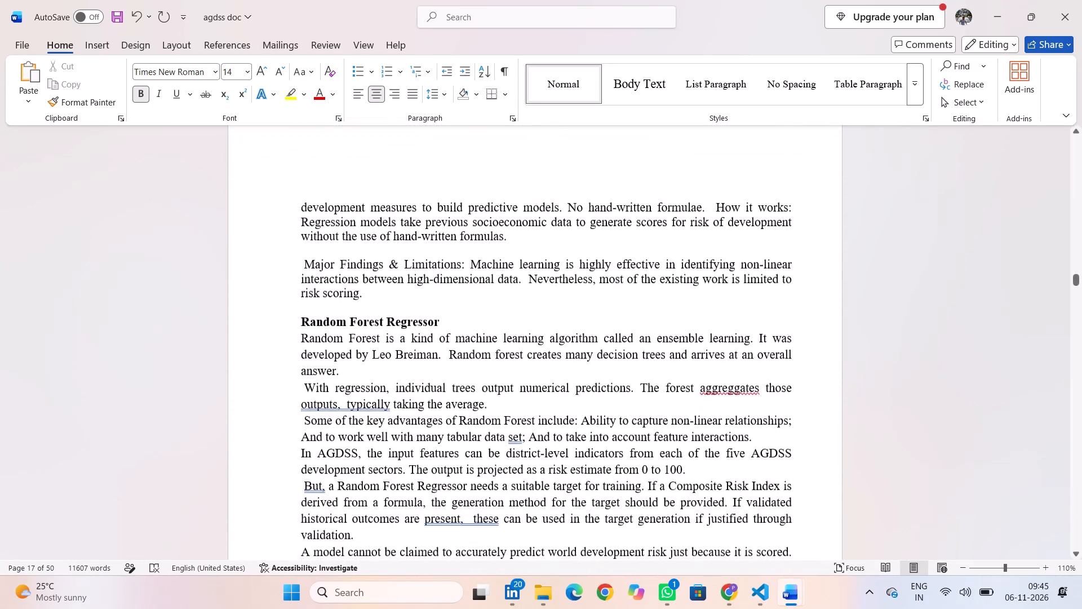
scroll(465, 329, "down", 3)
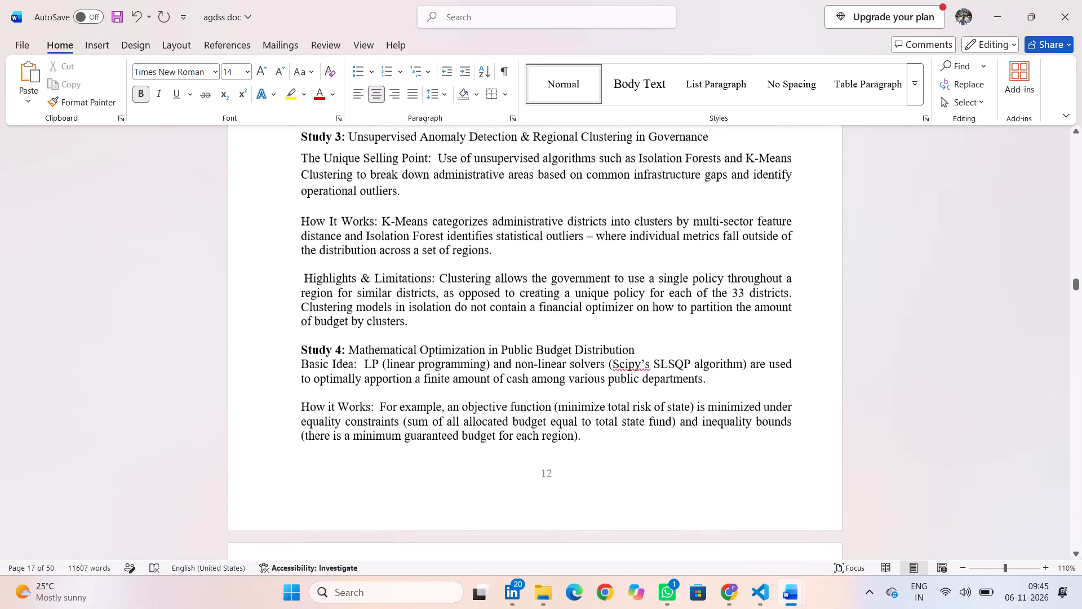
scroll(465, 329, "down", 3)
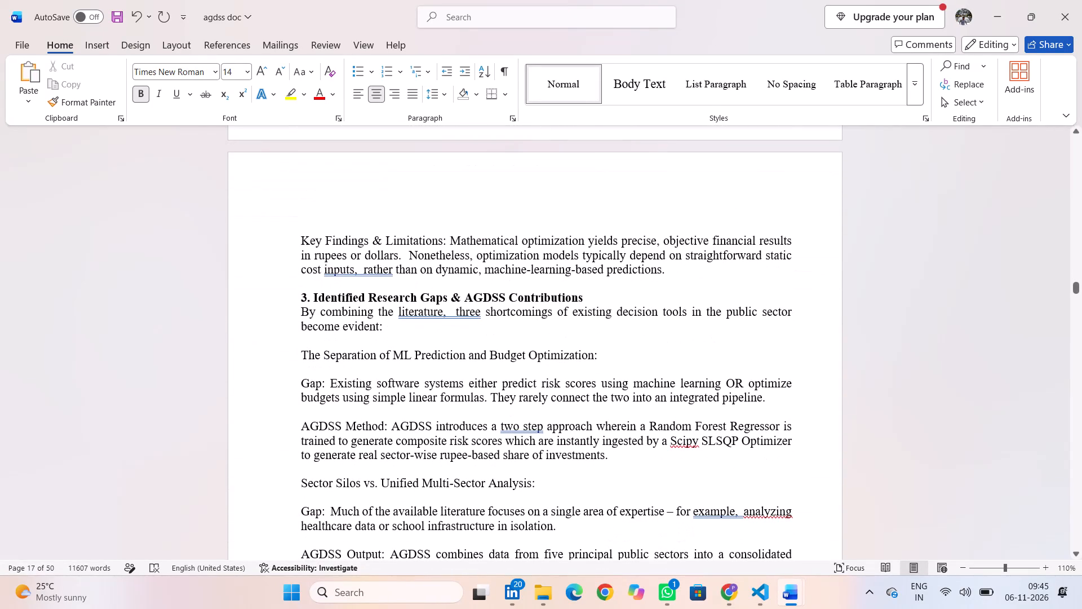
scroll(465, 329, "up", 6)
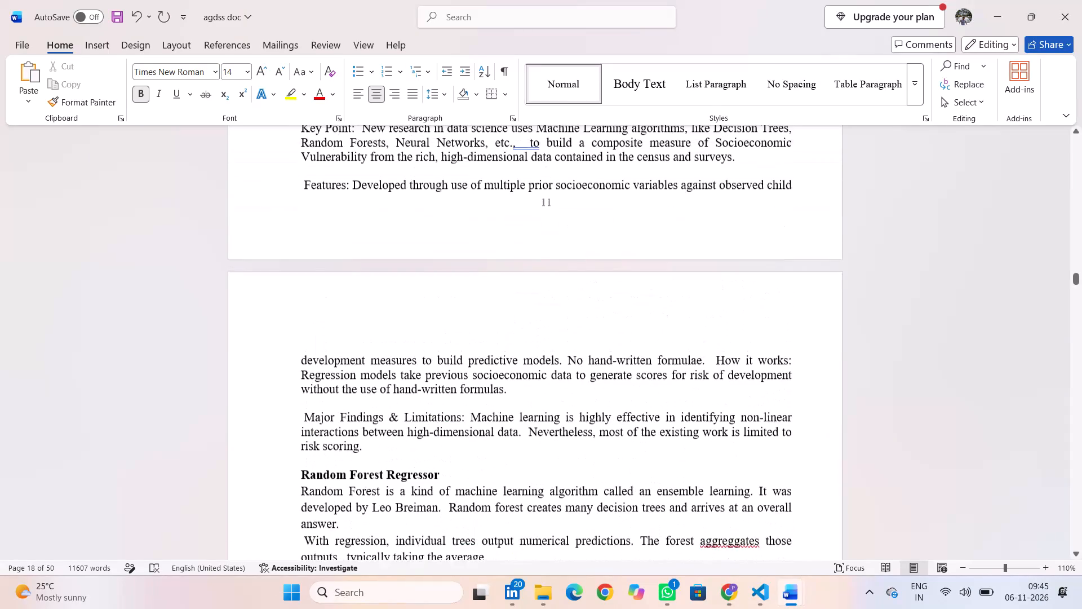
scroll(465, 329, "up", 3)
Set the "1. Overview of Domain Research" heading in Chapter 3 to a font size of 14 pt.
scroll(465, 329, "down", 1)
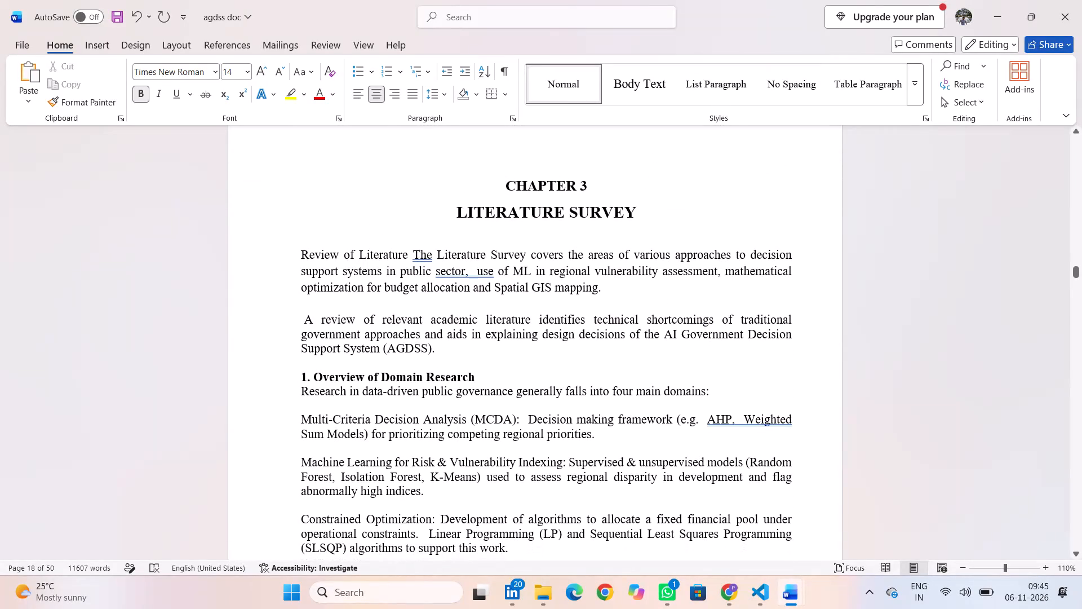
left_click_drag(481, 374, 300, 365)
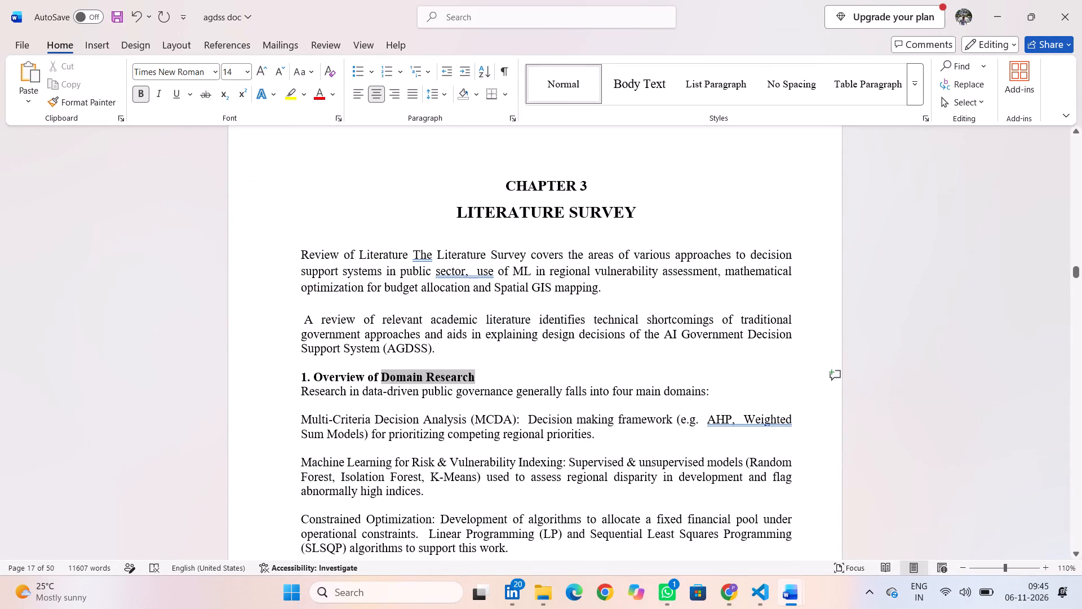
left_click_drag(300, 365, 300, 371)
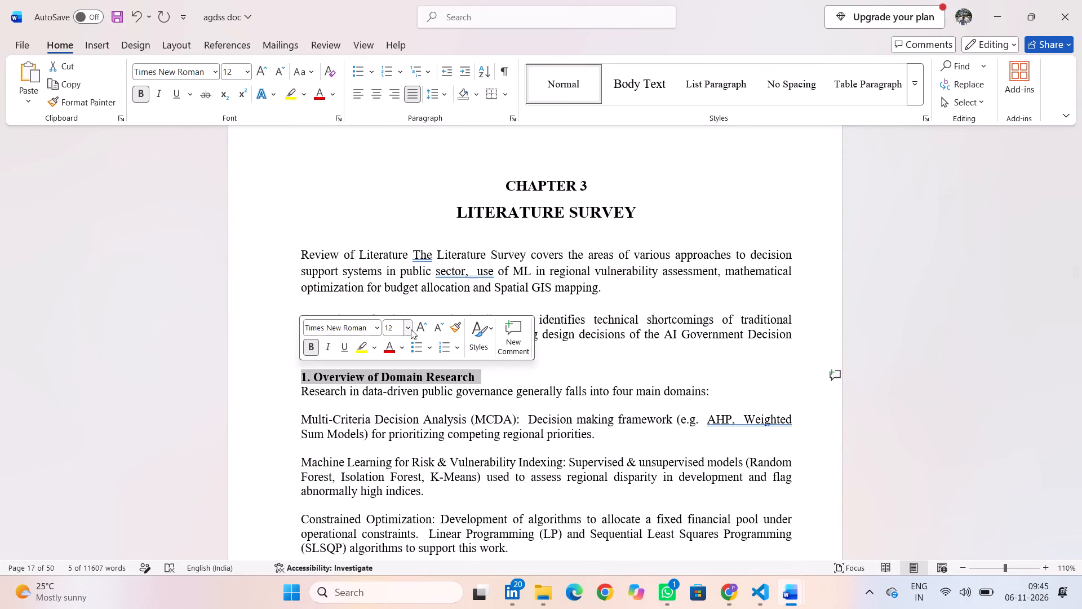
left_click(411, 329)
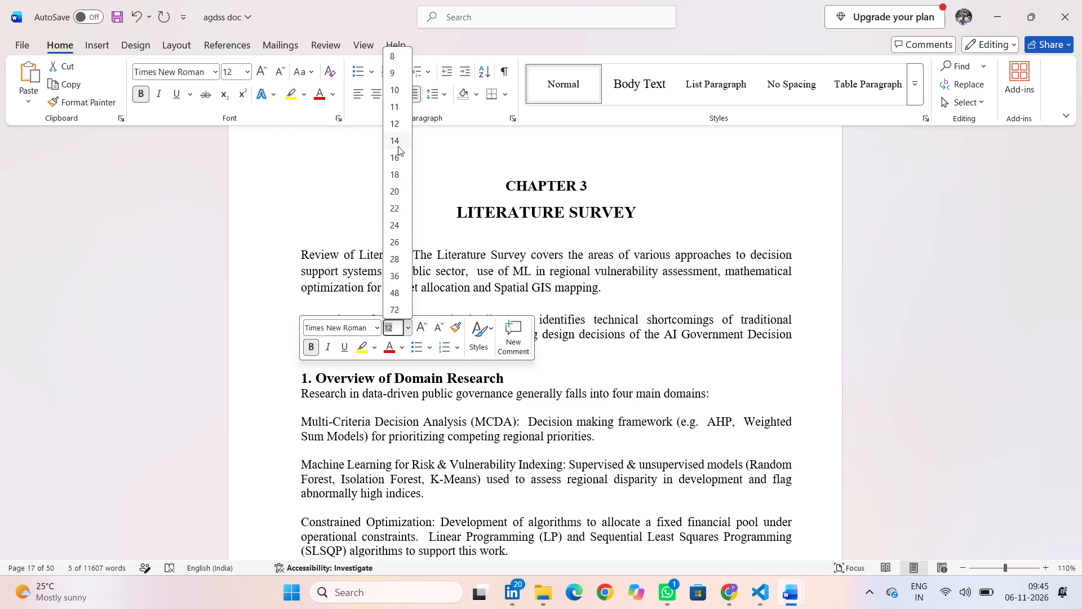
left_click(398, 146)
Set the "2. Detailed Review of Surveyed Studies & Frameworks" heading in Chapter 3 to a font size of 14 pt.
scroll(397, 288, "down", 2)
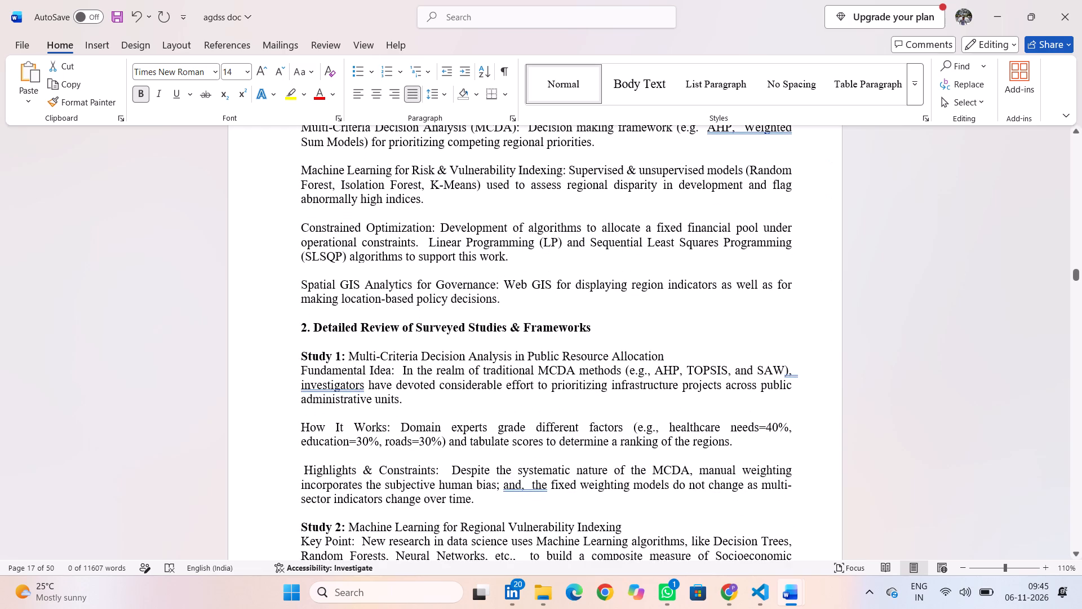
left_click_drag(595, 325, 304, 317)
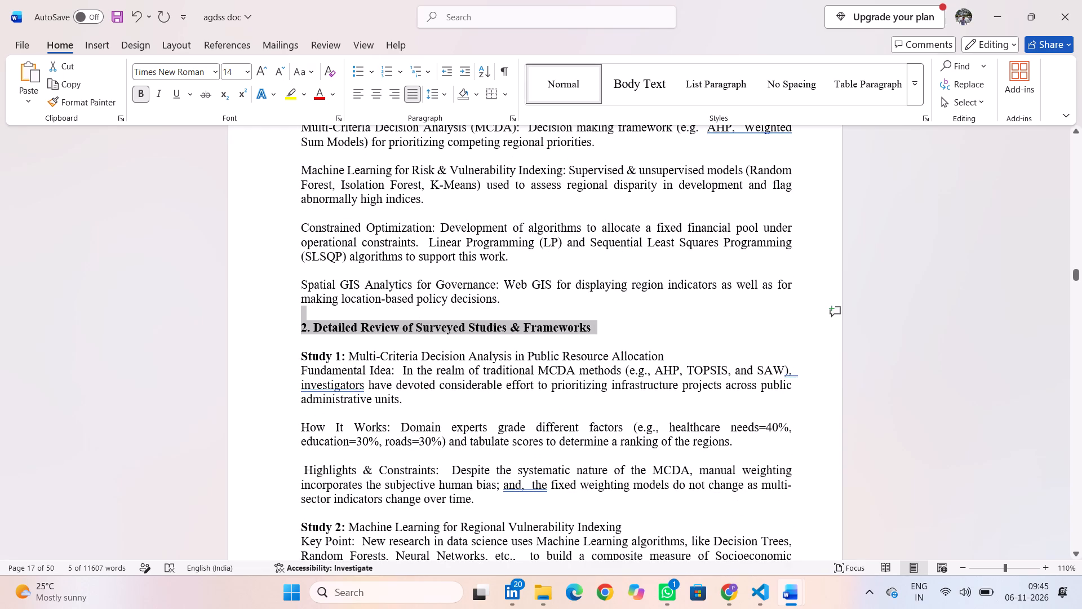
left_click_drag(304, 317, 289, 326)
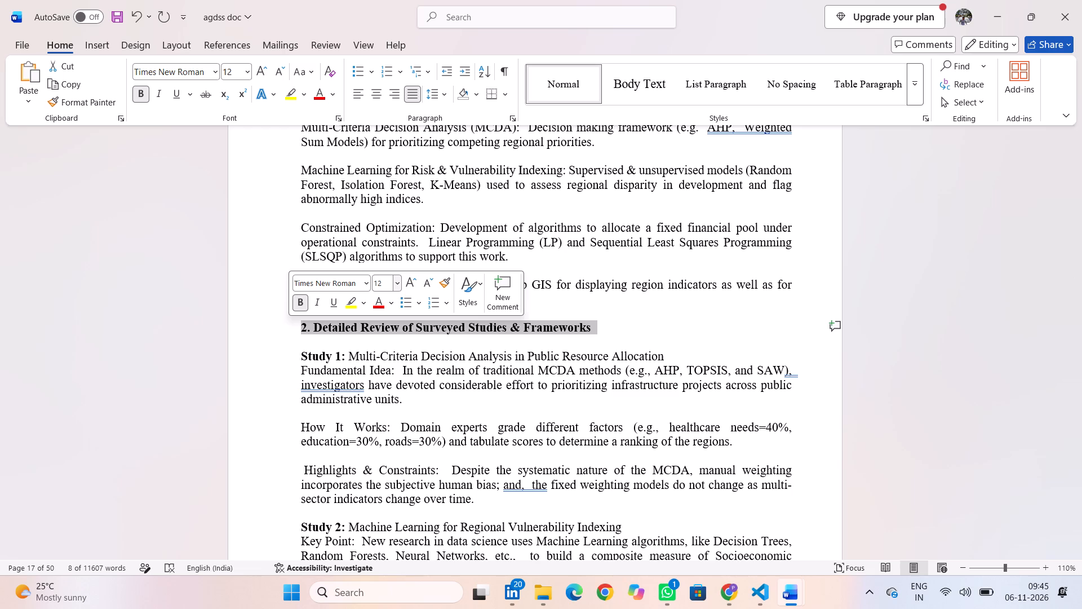
left_click(396, 289)
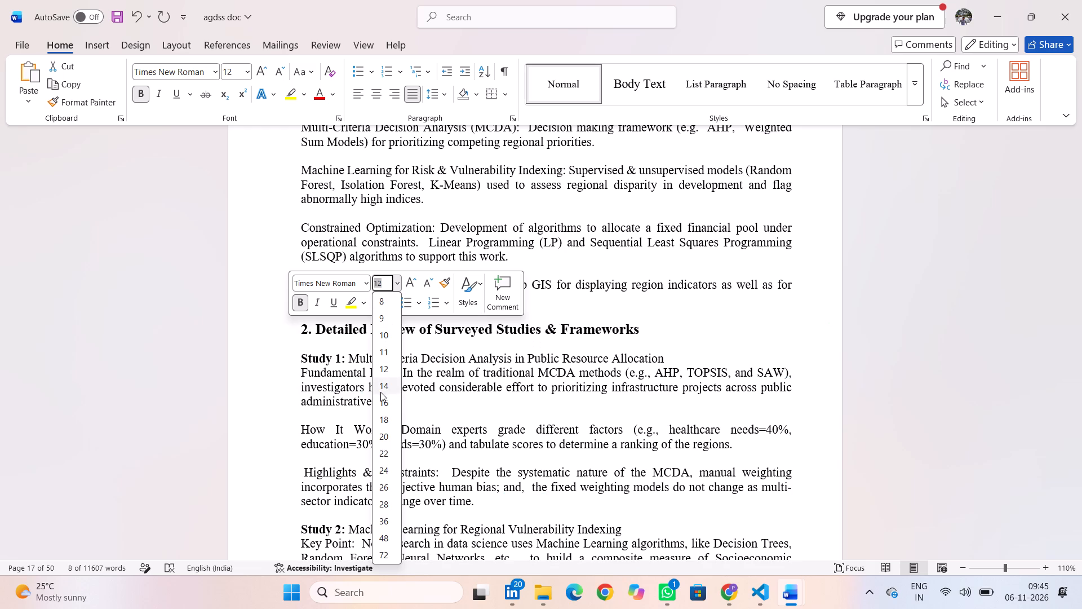
left_click(388, 389)
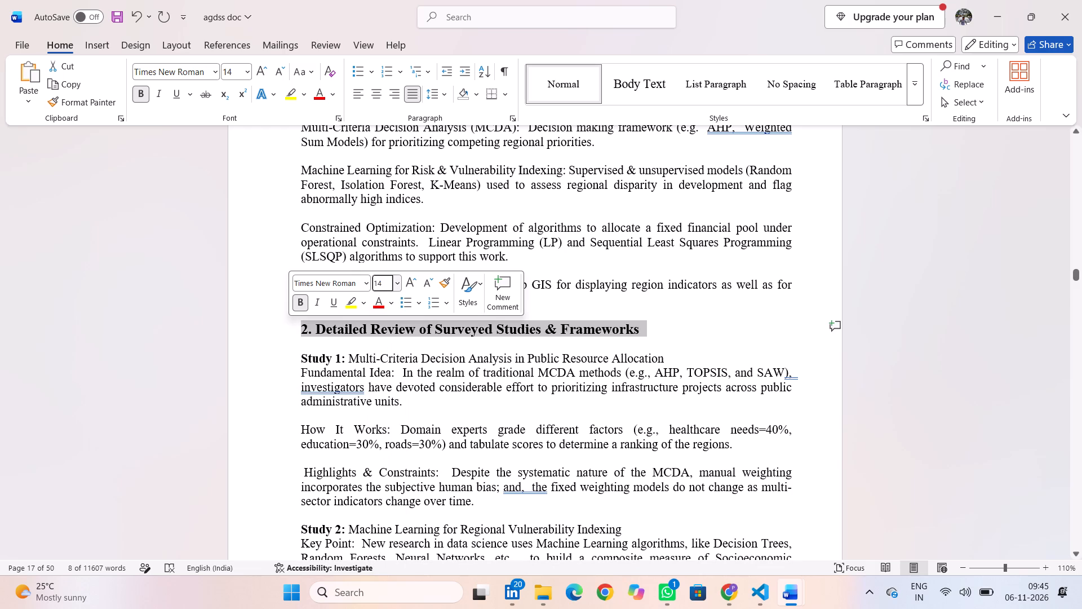
Remove the blank lines directly below and above the "2. Detailed Review of Surveyed Studies & Frameworks" heading.
left_click(306, 344)
key("BackSpace")
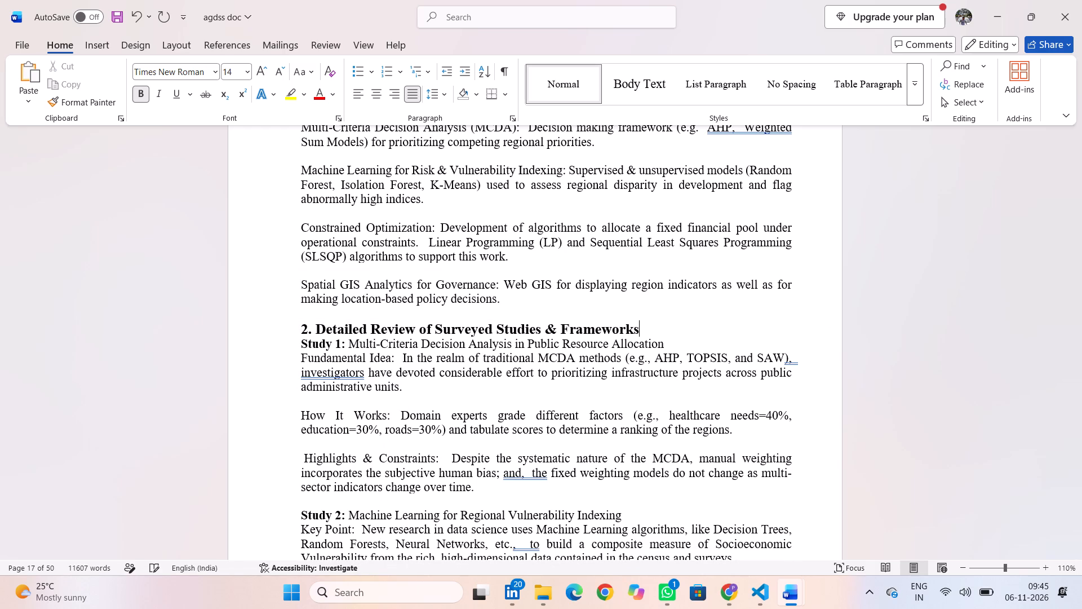
left_click(302, 319)
key("BackSpace")
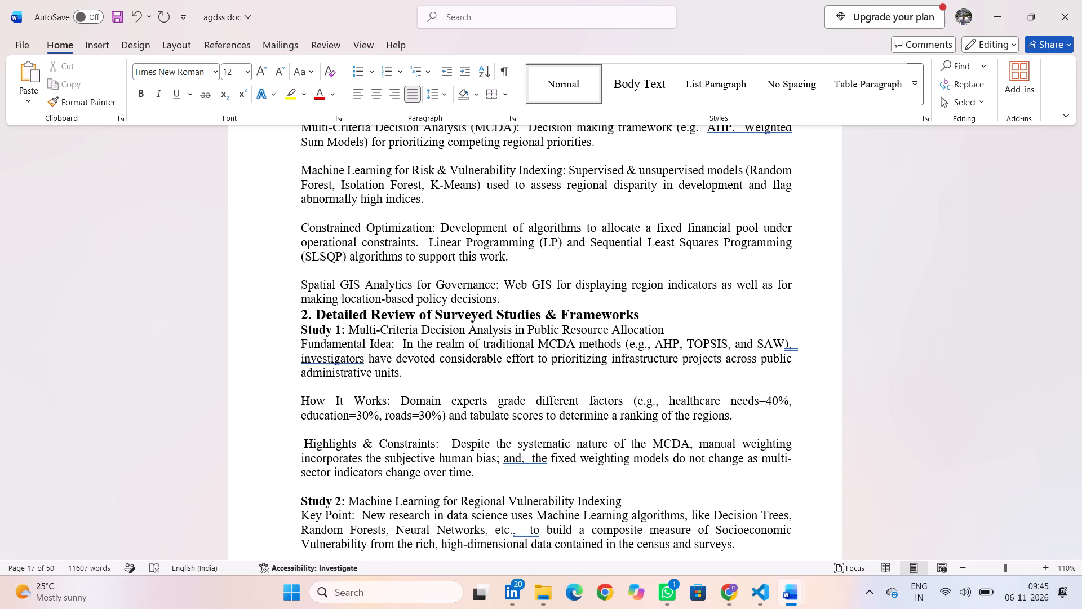
Remove the blank lines before each of the four domain paragraphs under "1. Overview of Domain Research", from Spatial GIS Analytics up to Multi-Criteria Decision Analysis.
left_click(303, 275)
key("BackSpace")
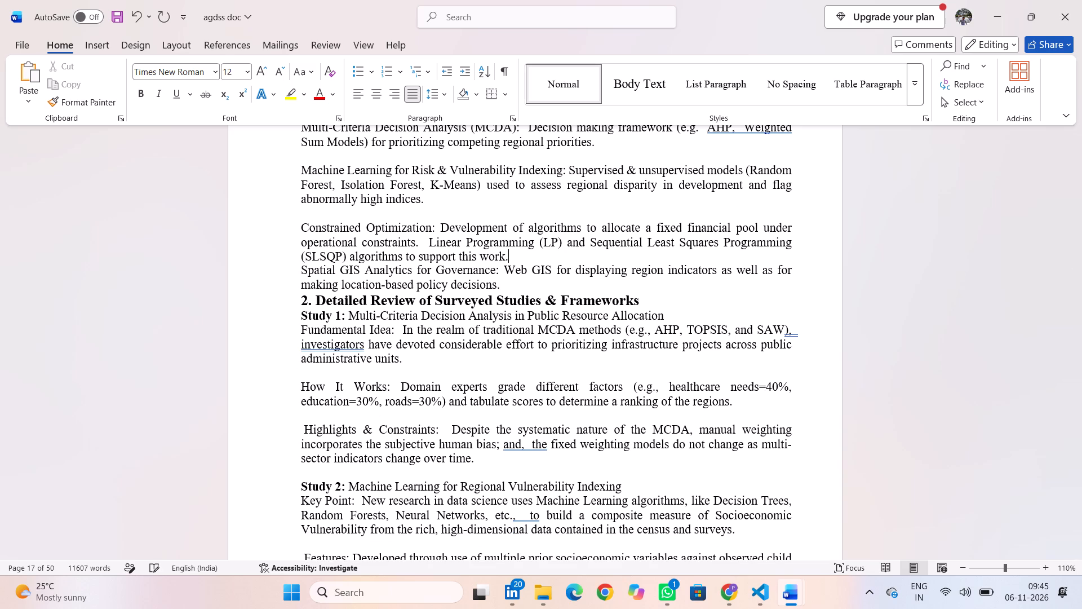
left_click(298, 213)
key("BackSpace")
scroll(298, 213, "up", 1)
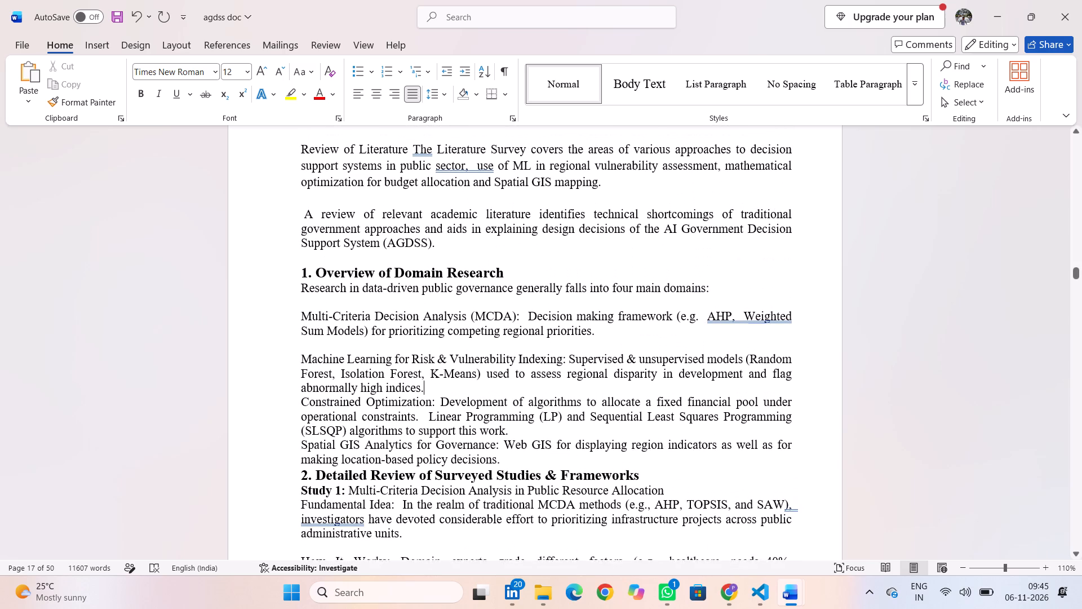
left_click(307, 349)
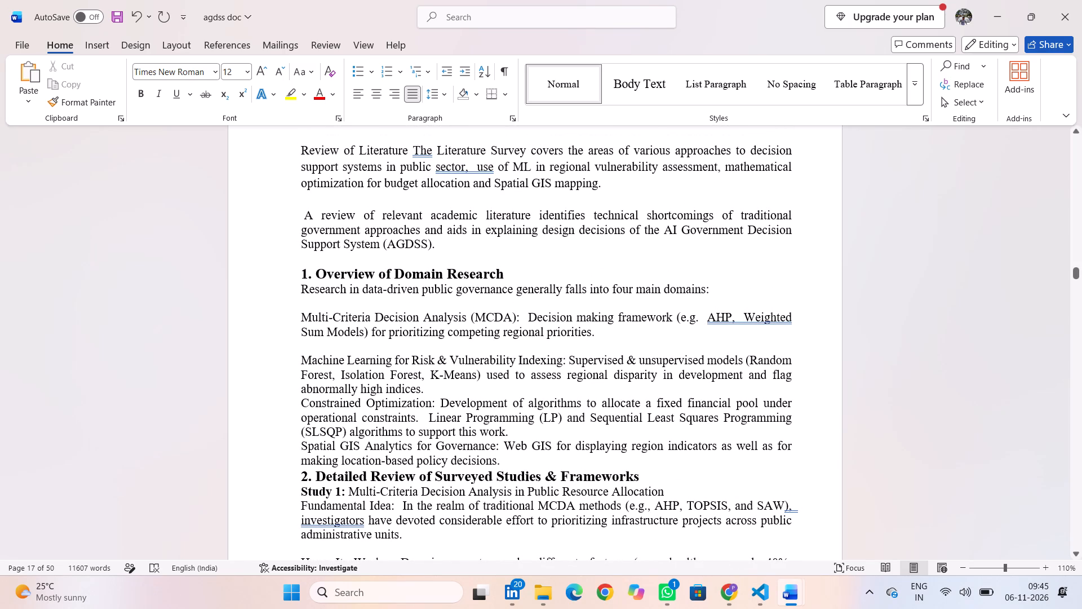
key("BackSpace")
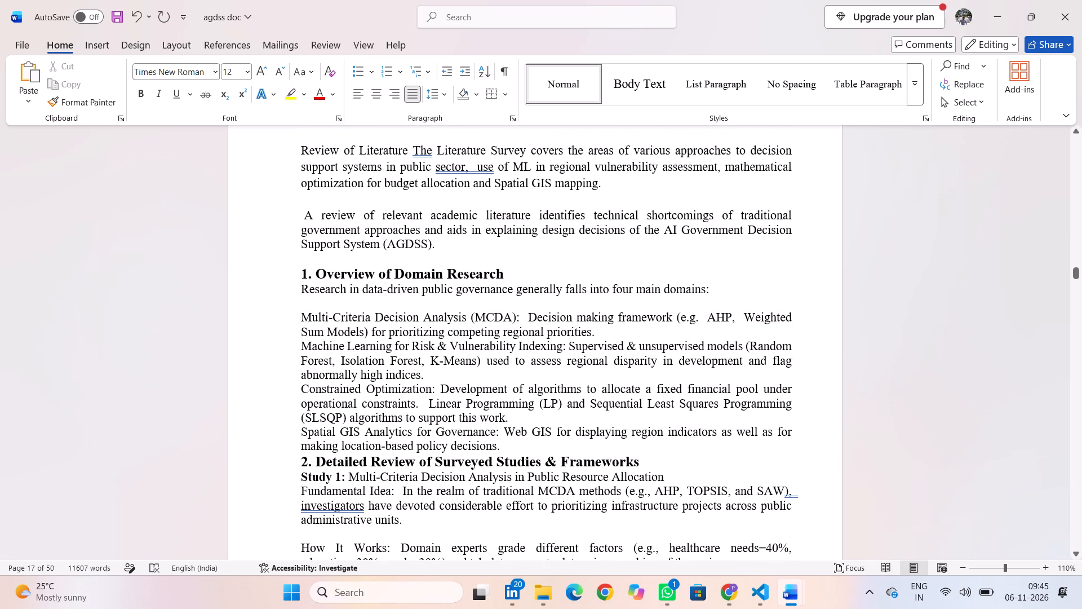
left_click(303, 304)
key("BackSpace")
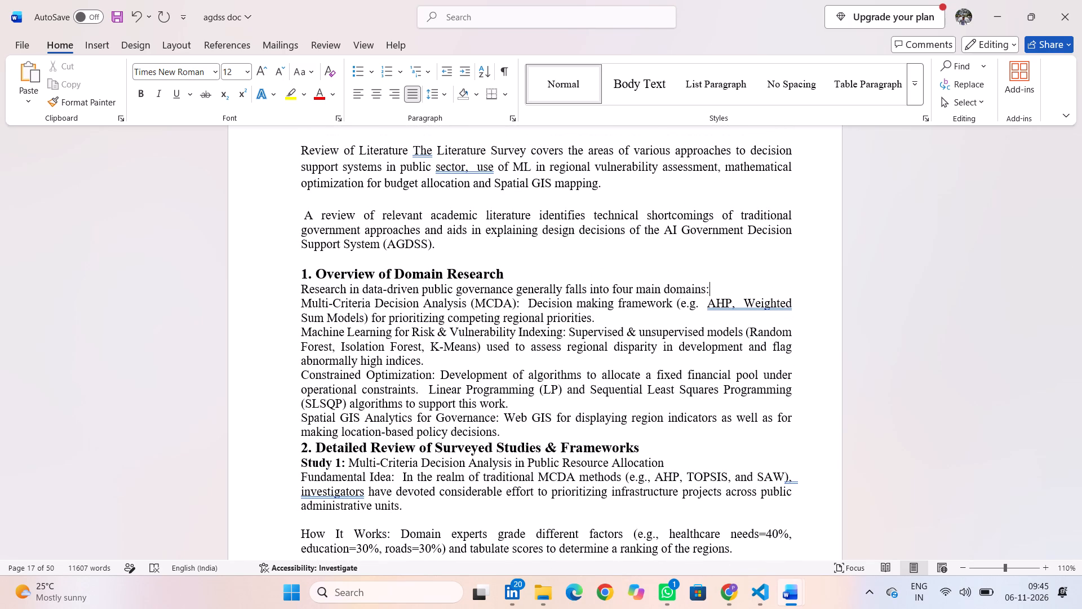
Set the line spacing of the opening "Review of Literature" paragraph in Chapter 3 to 1.5.
scroll(318, 346, "right", 1)
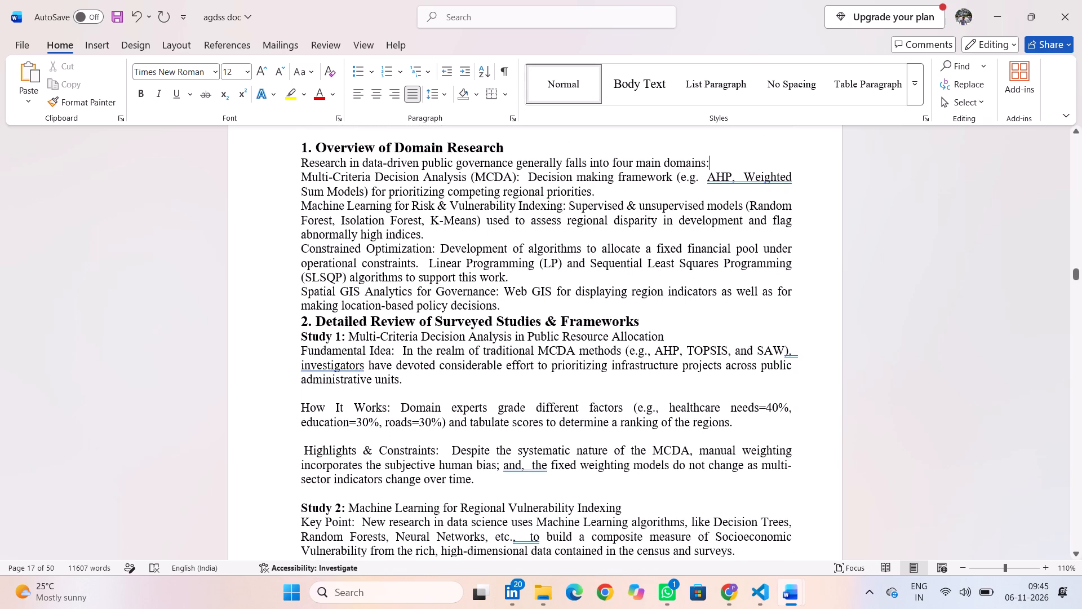
scroll(318, 346, "right", 1)
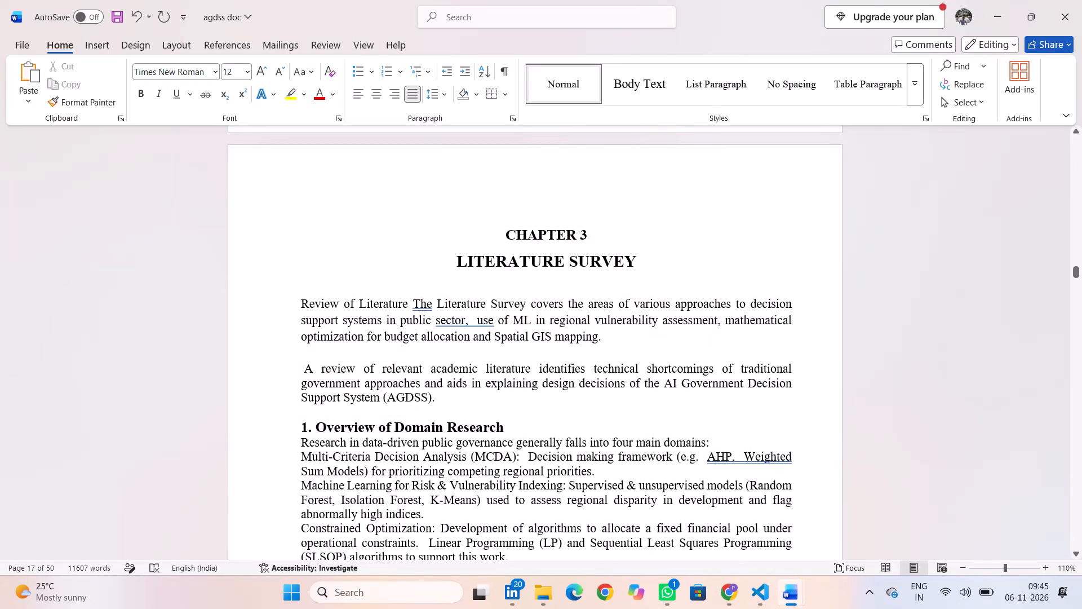
left_click_drag(299, 299, 588, 356)
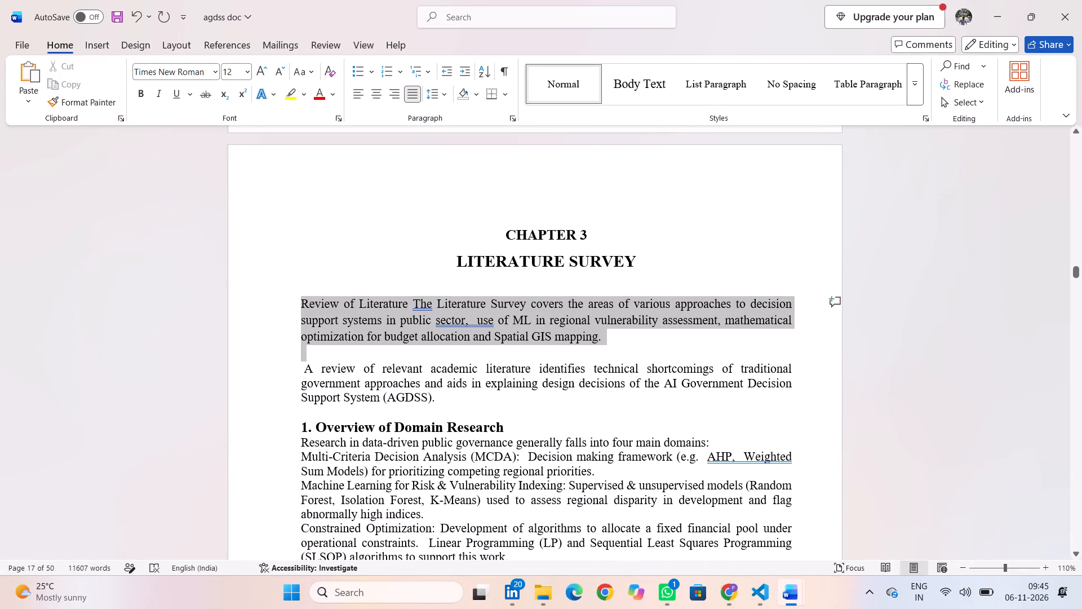
left_click_drag(588, 356, 613, 356)
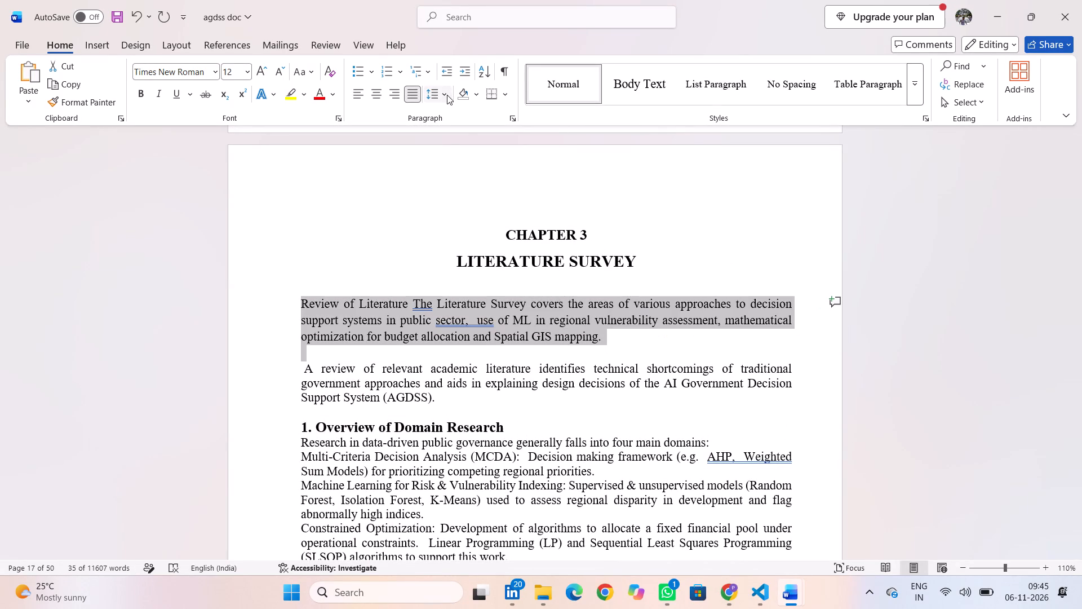
left_click(447, 95)
left_click(453, 148)
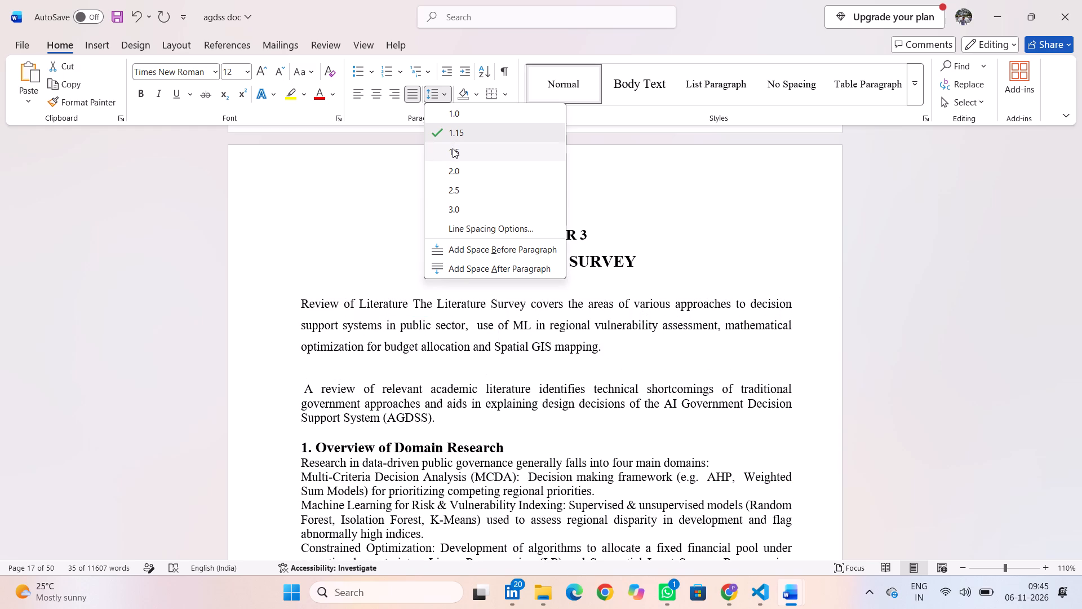
Remove the blank line between the two introductory paragraphs of the Literature Survey chapter.
scroll(388, 354, "down", 1)
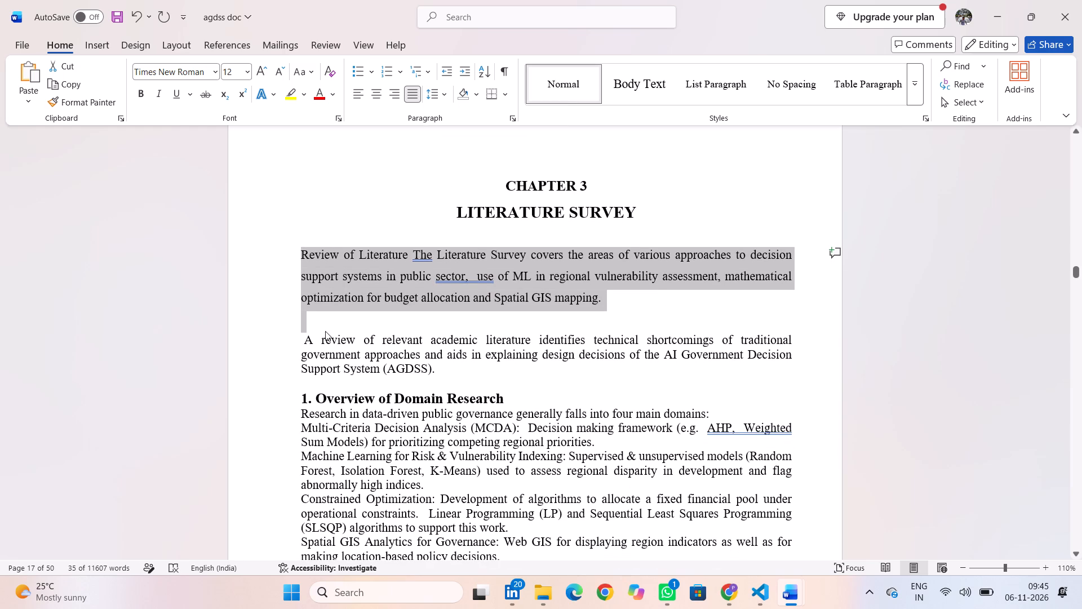
left_click(314, 326)
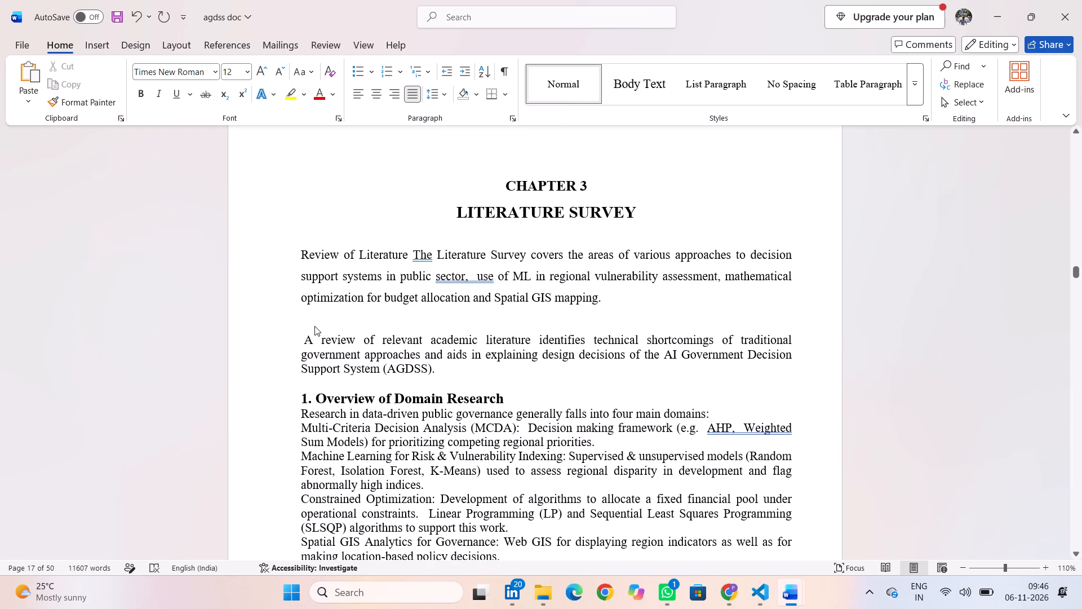
key("BackSpace")
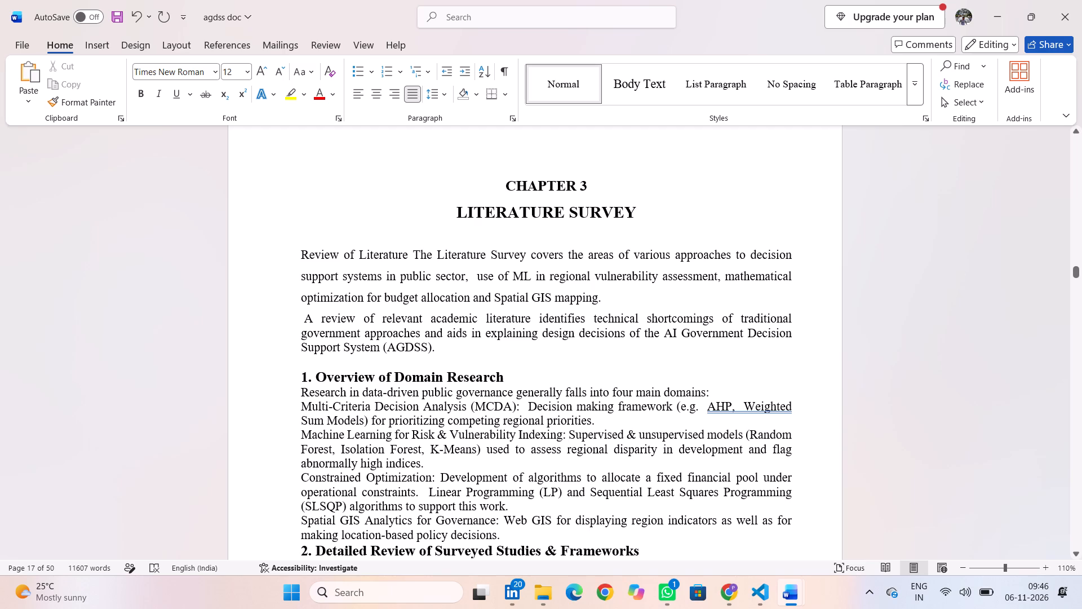
Set the line spacing to 1.5 for all Chapter 3 text from the "Review of Literature" paragraph through the closing Streamlit Dashboard paragraph.
left_click_drag(296, 319, 467, 376)
scroll(467, 376, "down", 1)
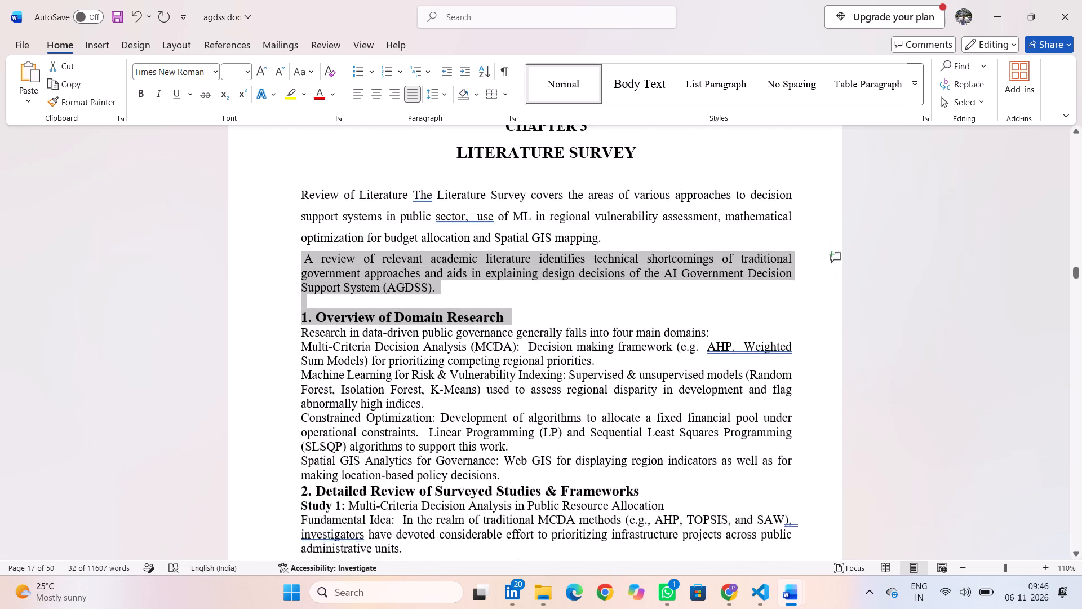
left_click_drag(298, 231, 473, 298)
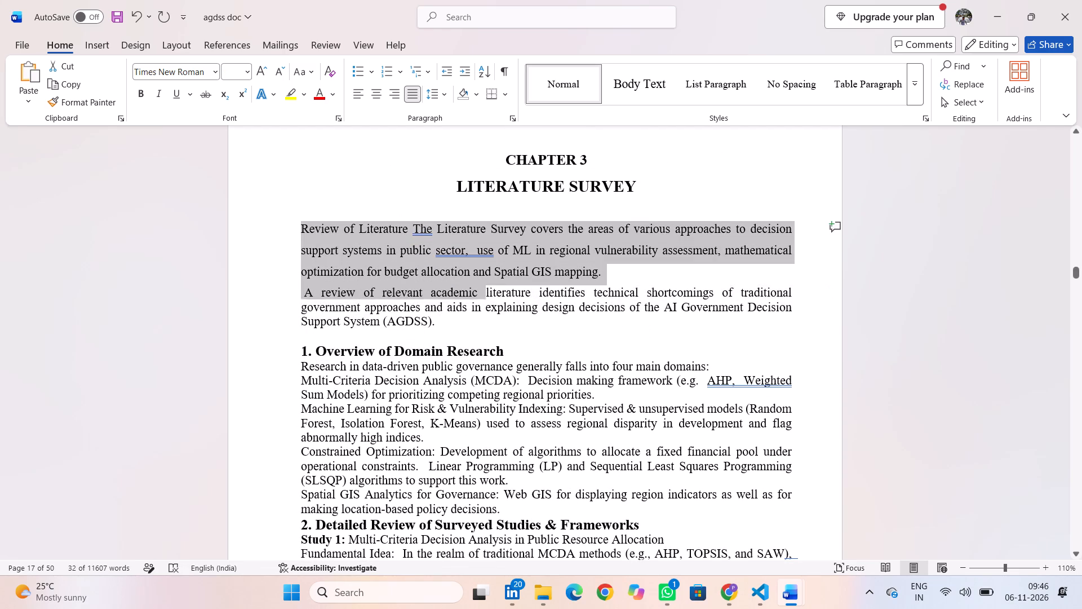
left_click_drag(473, 298, 565, 554)
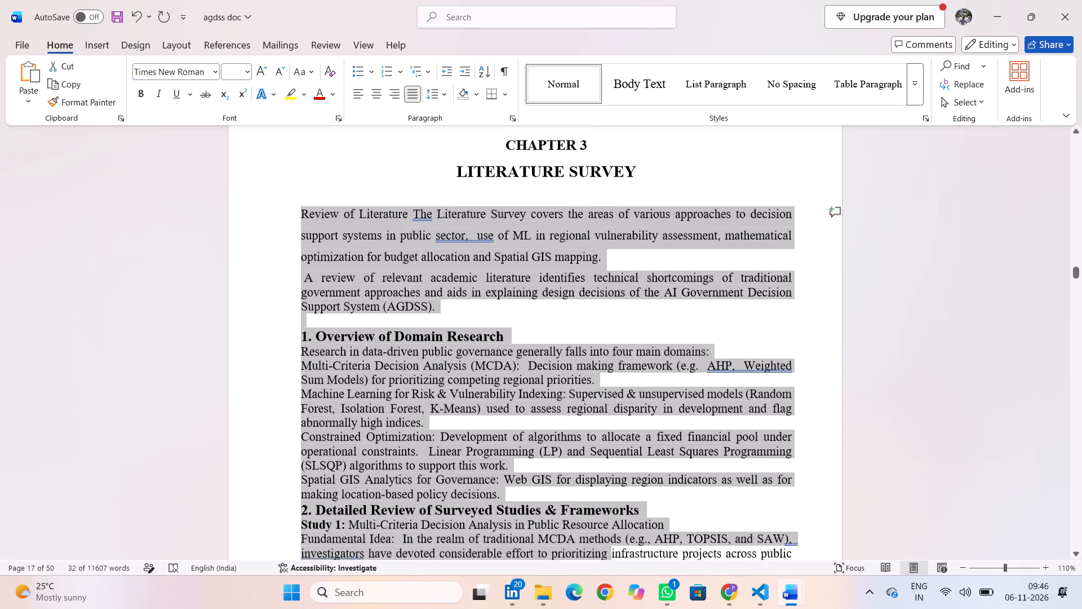
left_click_drag(565, 554, 565, 546)
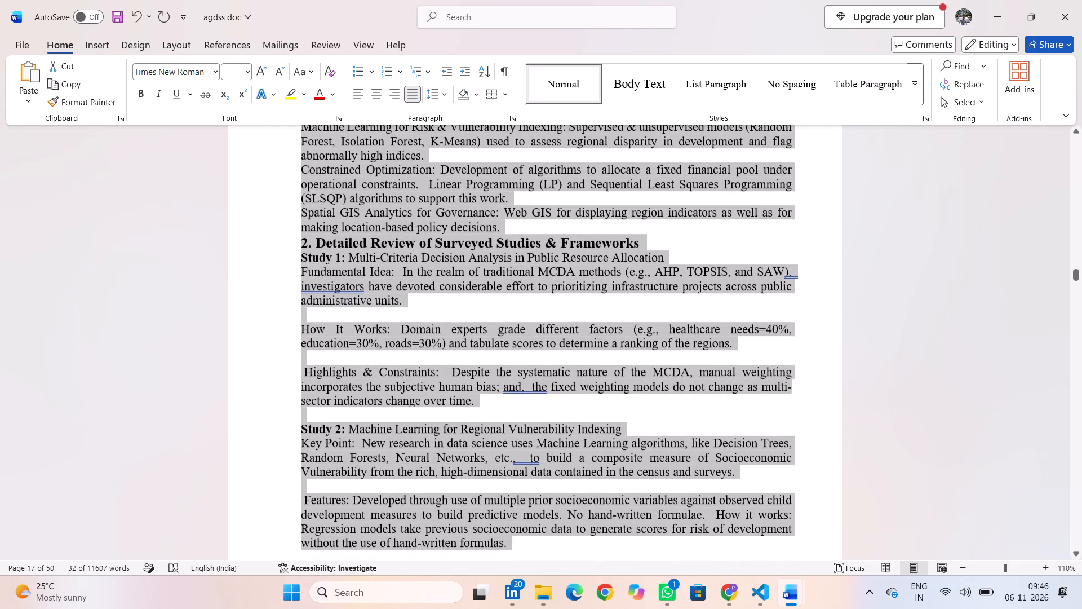
left_click_drag(565, 546, 544, 572)
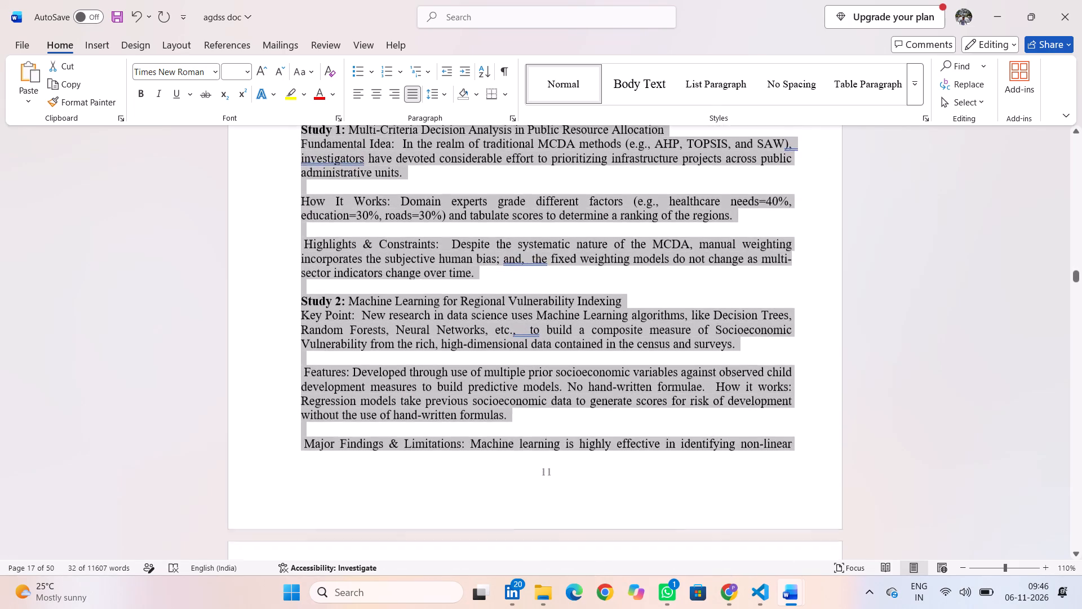
left_click_drag(544, 572, 546, 562)
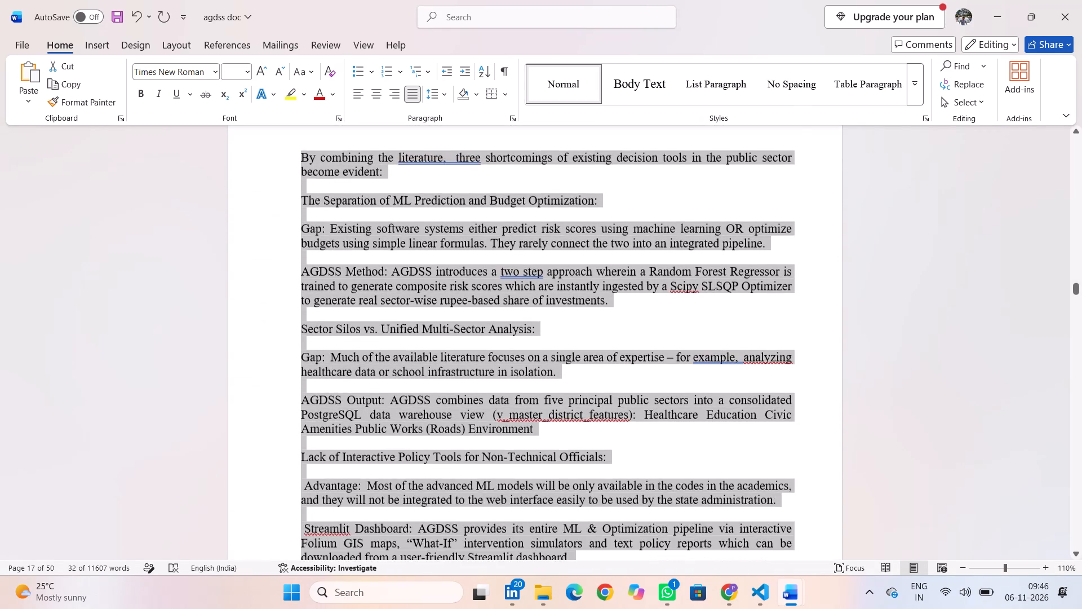
left_click_drag(546, 562, 600, 319)
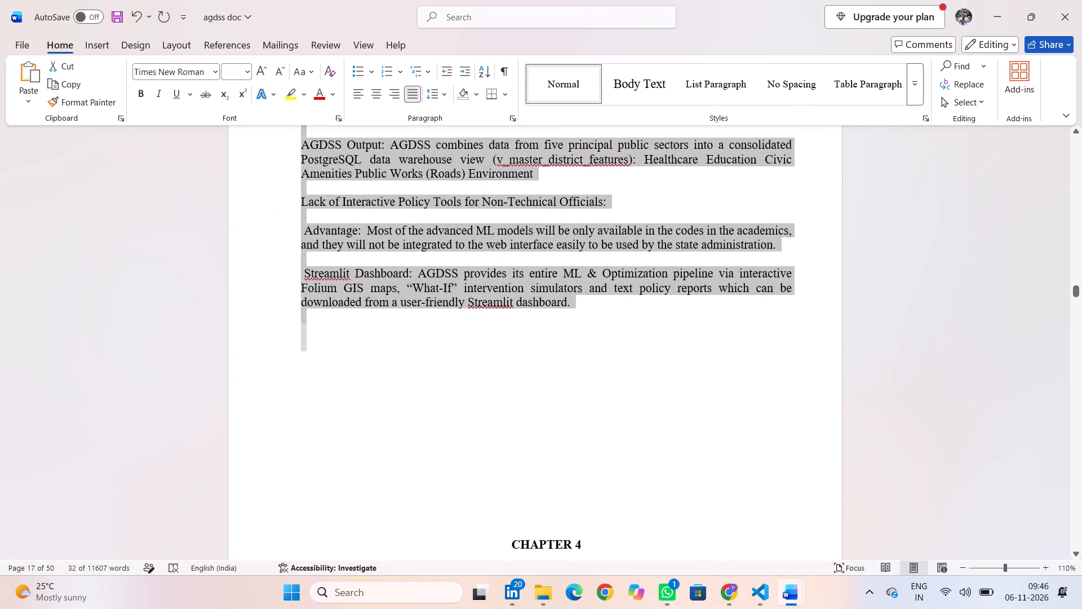
left_click_drag(600, 319, 600, 316)
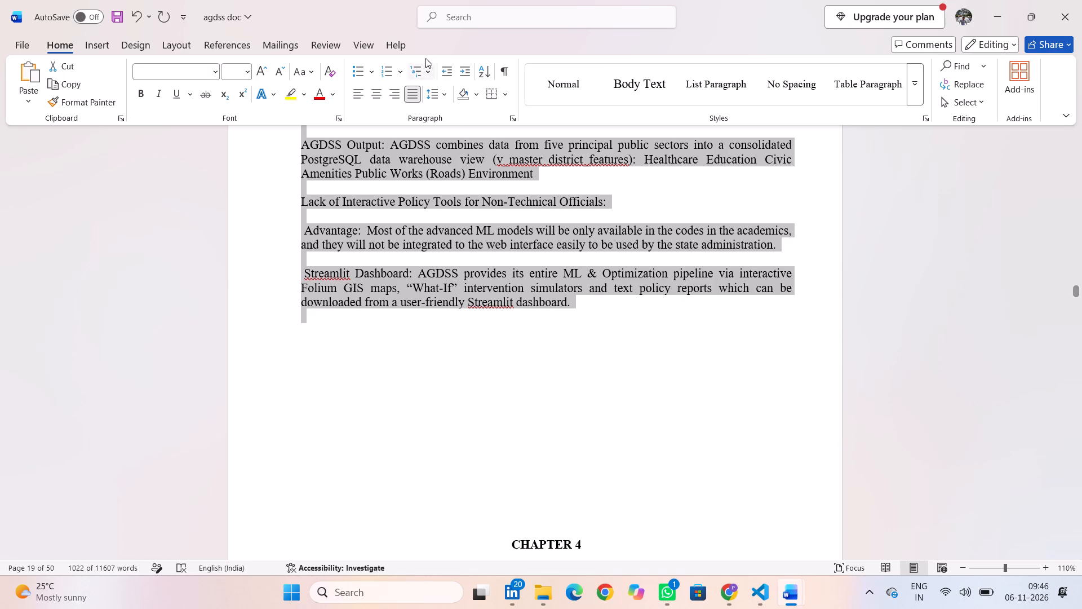
left_click(441, 99)
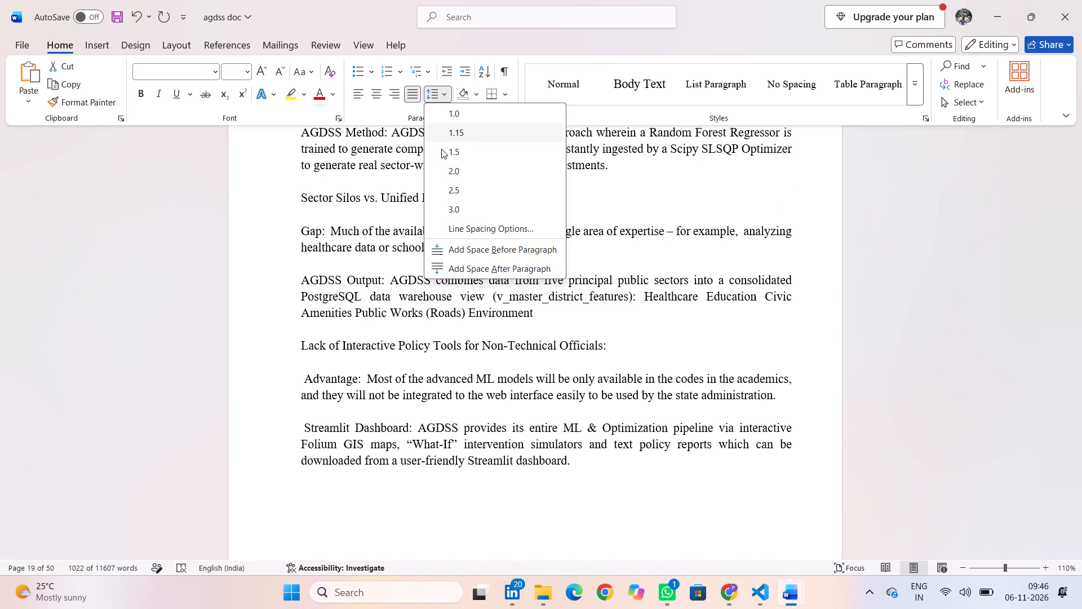
left_click(445, 159)
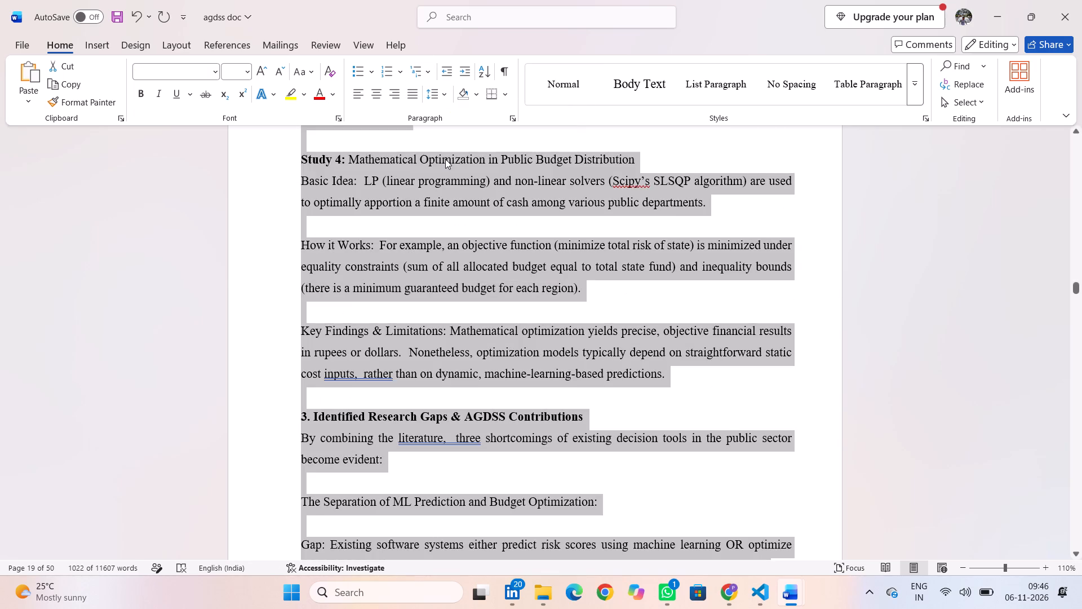
scroll(445, 159, "up", 12)
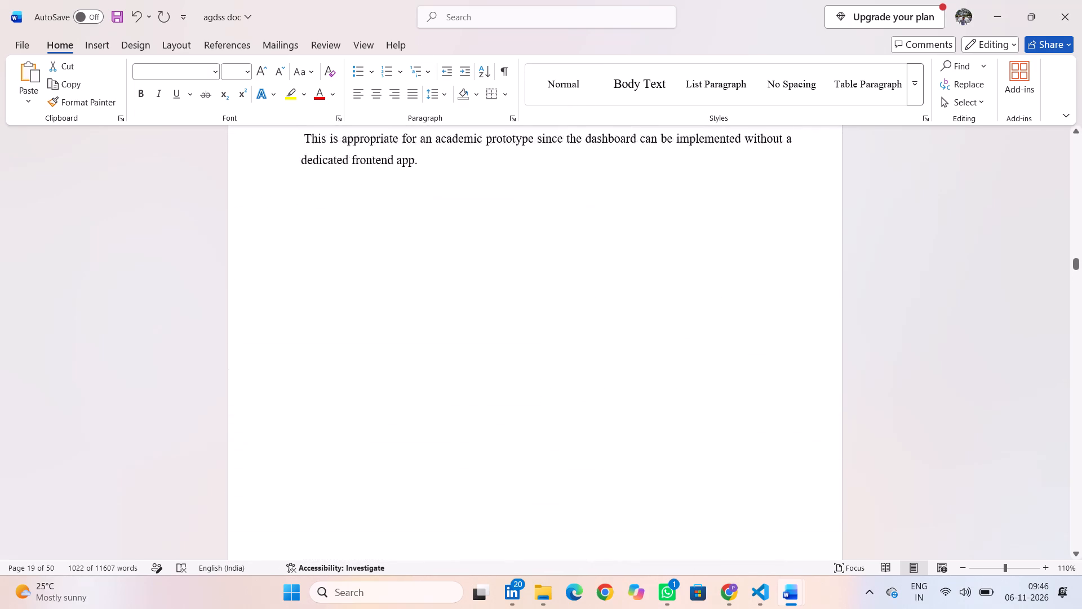
scroll(445, 159, "up", 1)
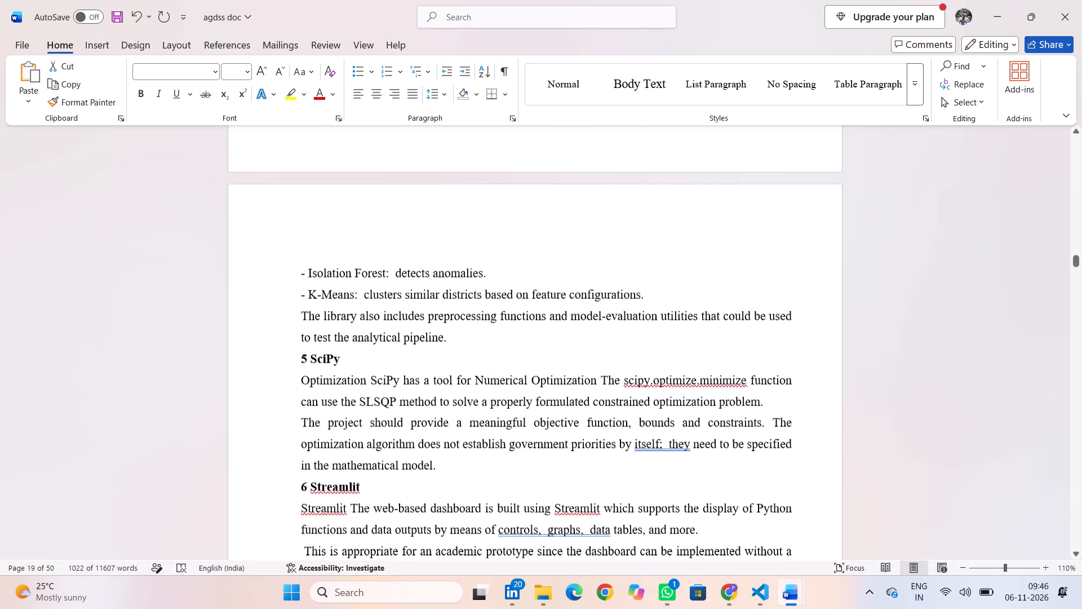
scroll(445, 159, "down", 3)
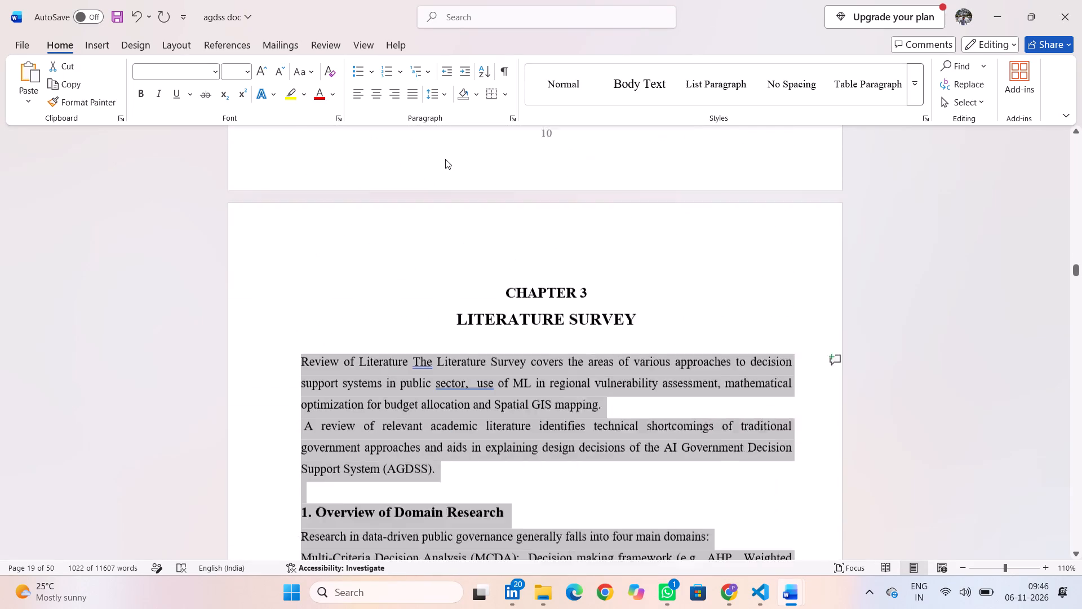
Remove the blank line before the "1. Overview of Domain Research" heading.
scroll(445, 159, "down", 2)
left_click(317, 232)
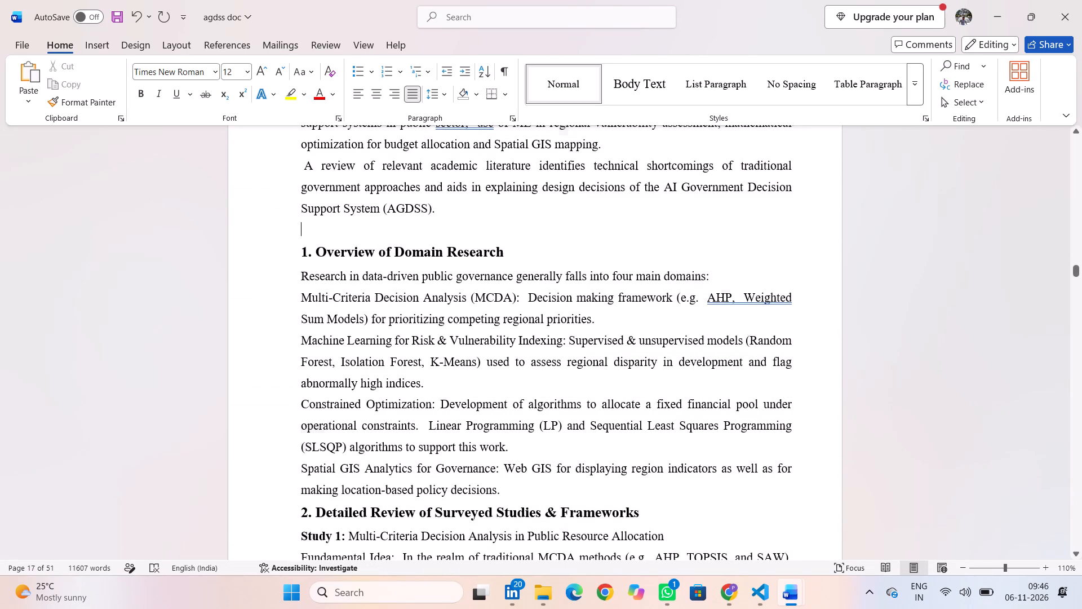
key("BackSpace")
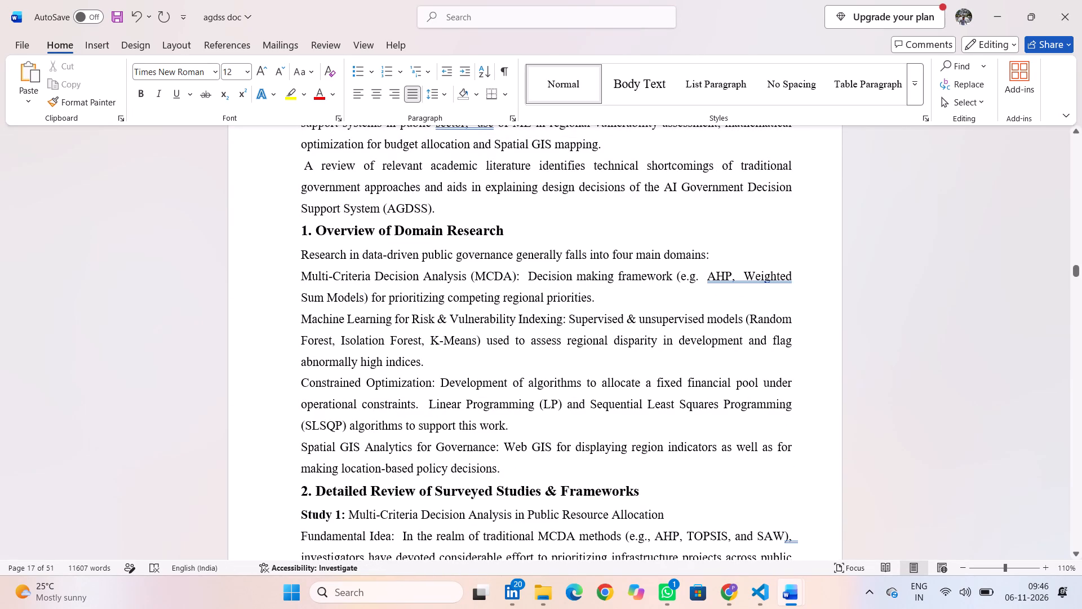
Remove the blank lines before Study 1's How It Works and Highlights & Constraints paragraphs and before Study 2, plus the leading space before "Highlights".
scroll(321, 324, "down", 2)
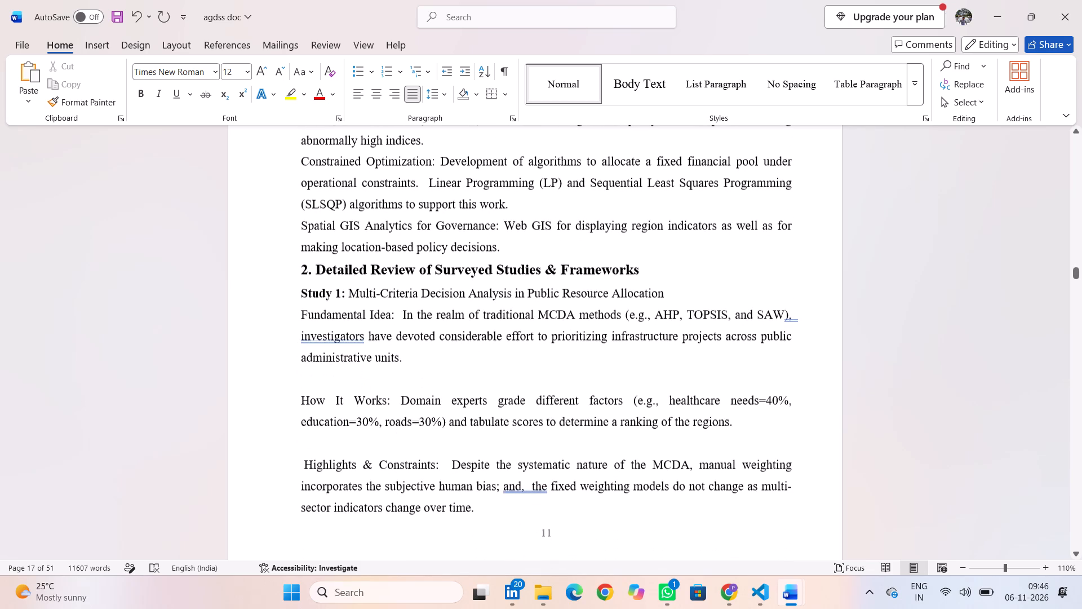
left_click(297, 377)
key("BackSpace")
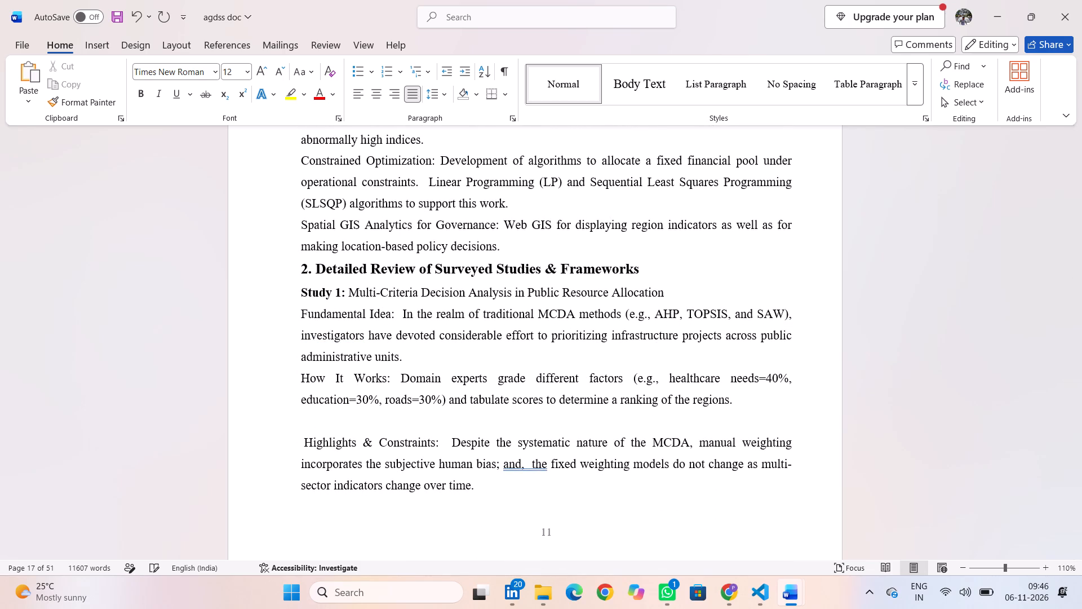
left_click(312, 423)
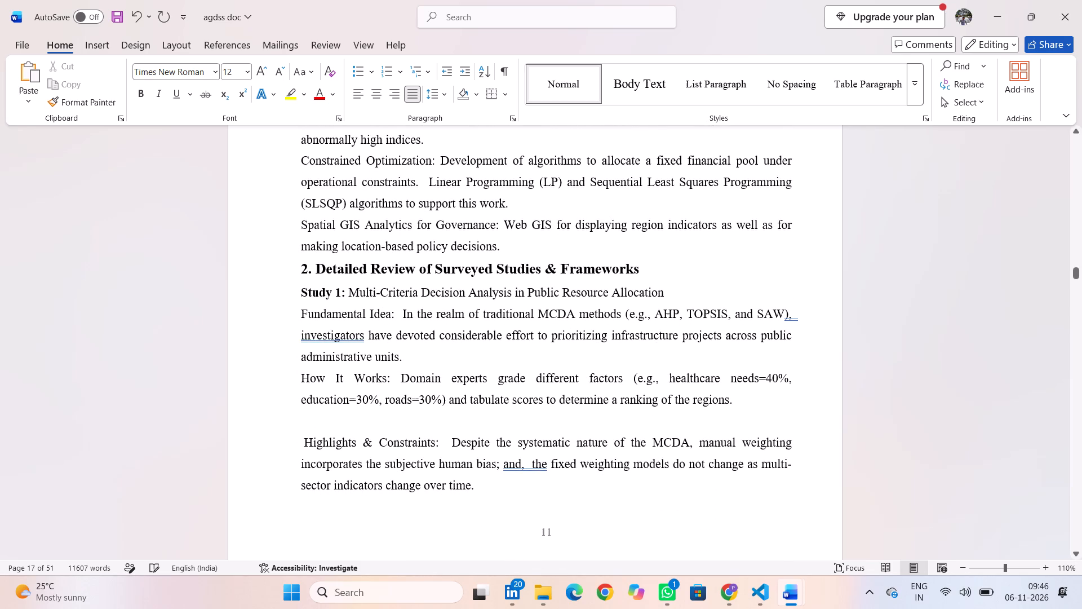
key("BackSpace")
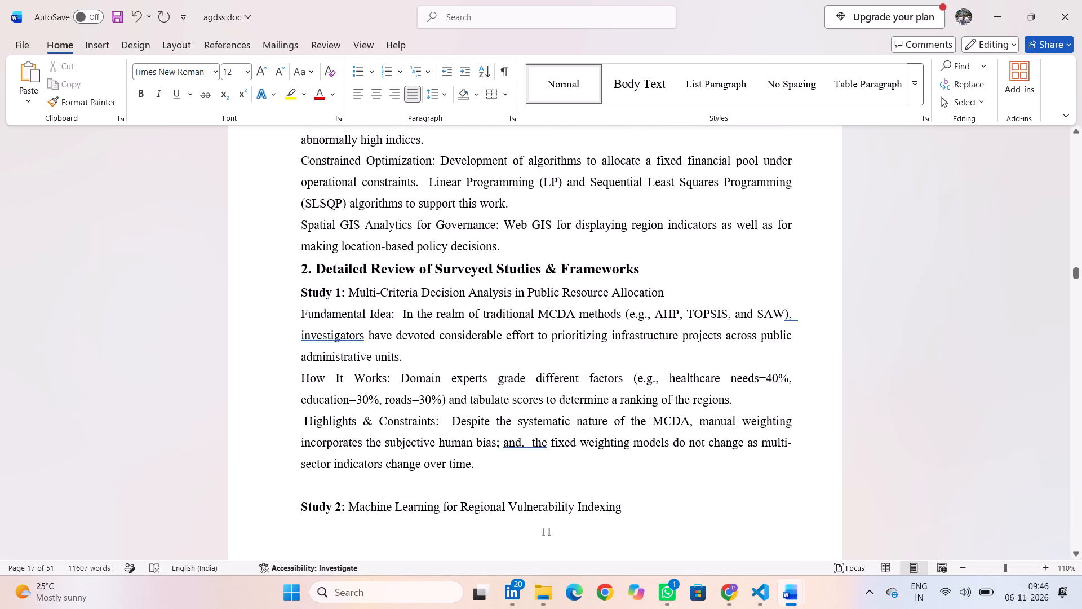
left_click(303, 421)
key("BackSpace")
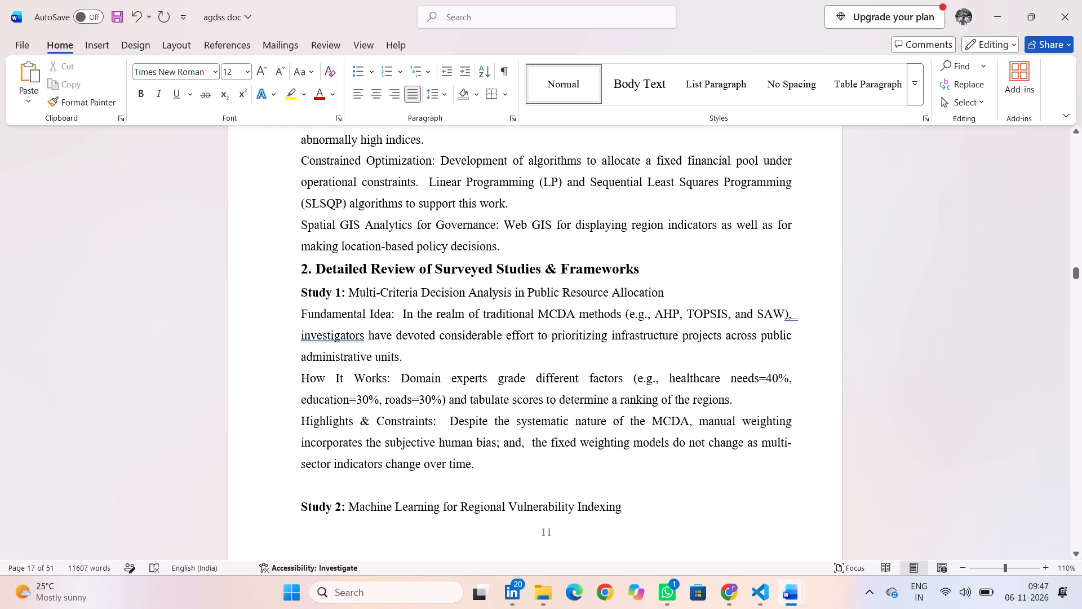
left_click(299, 486)
key("BackSpace")
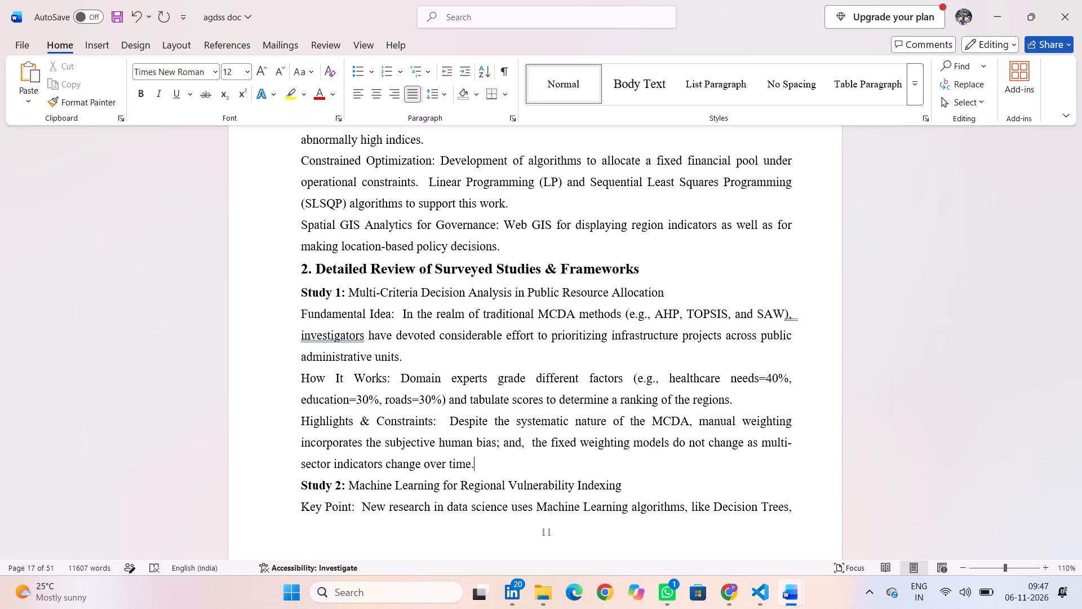
Remove the blank lines before Study 2's Features and Major Findings & Limitations paragraphs and before the "Random Forest Regressor" heading.
scroll(299, 486, "down", 3)
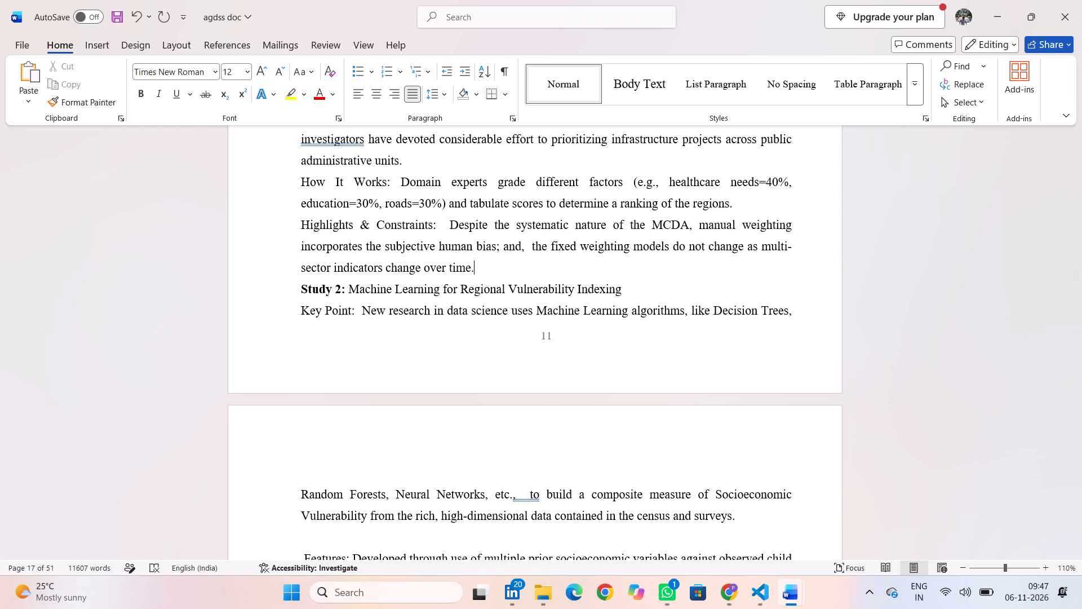
scroll(299, 486, "down", 2)
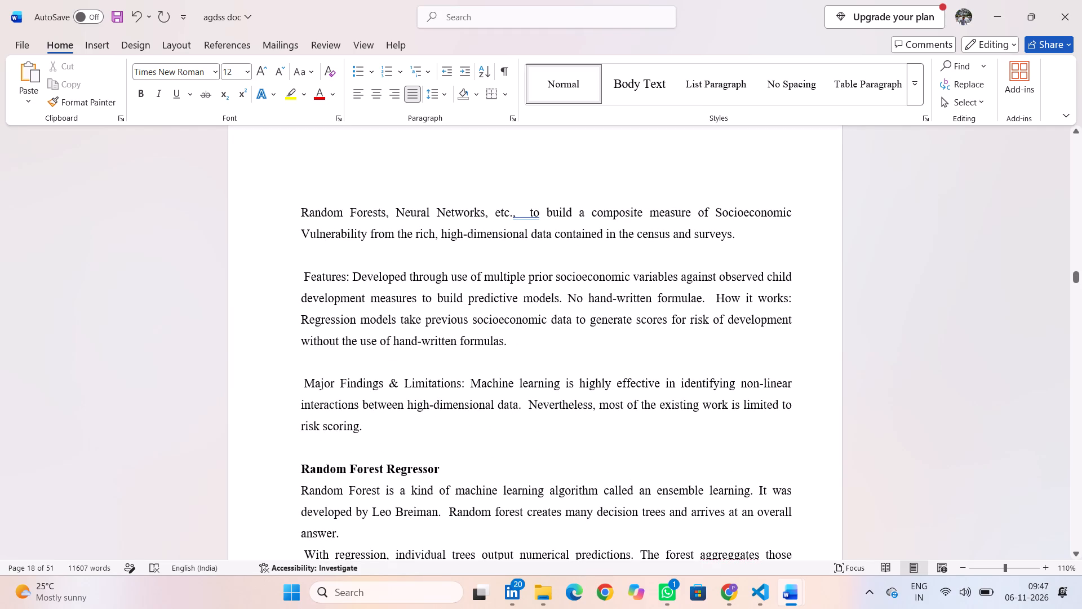
left_click(305, 262)
key("BackSpace")
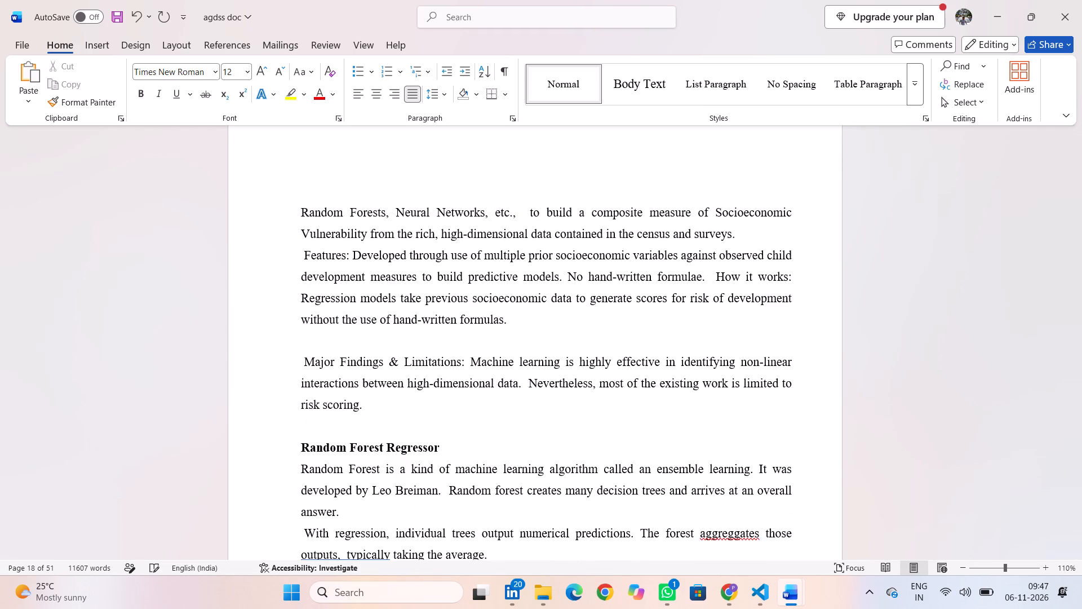
left_click_drag(298, 211, 346, 295)
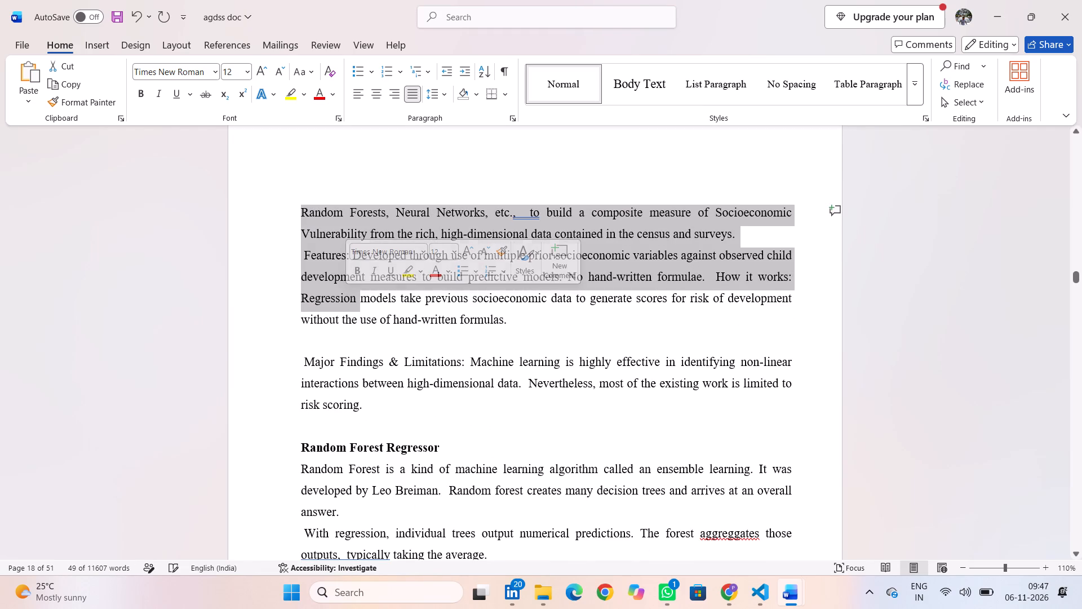
left_click(307, 342)
key("BackSpace")
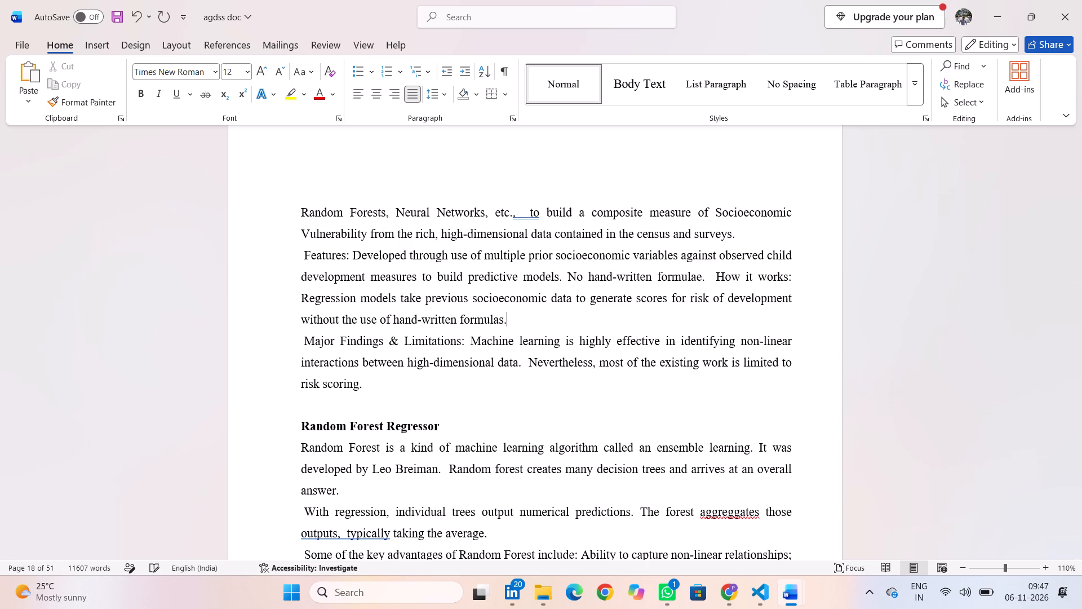
left_click(302, 403)
key("BackSpace")
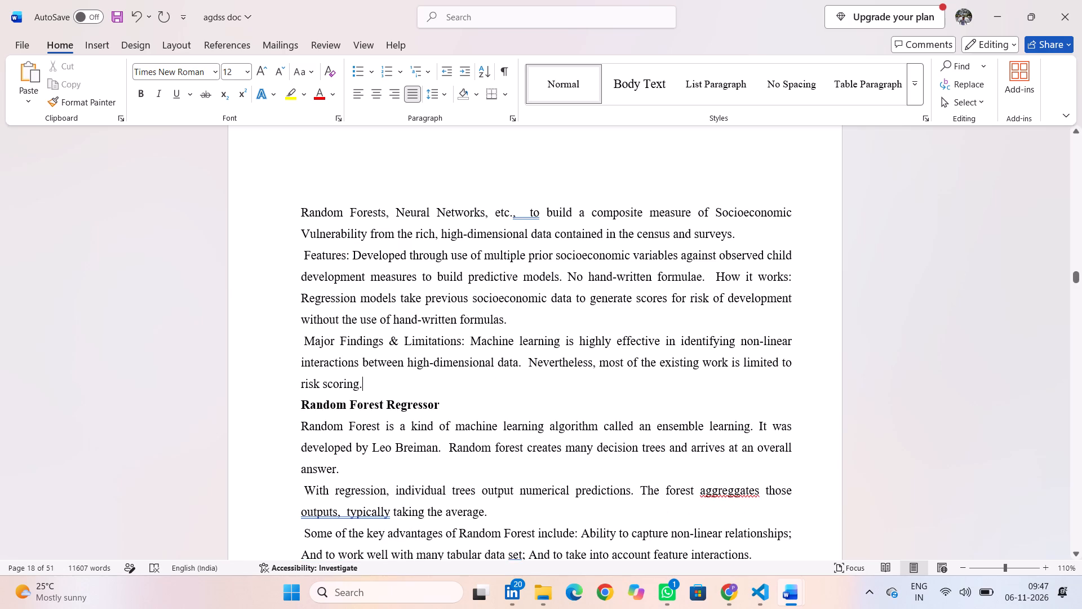
Delete the leading spaces from the "With regression" and "Some of the key advantages" paragraphs under Random Forest Regressor.
scroll(305, 464, "down", 1)
left_click(303, 408)
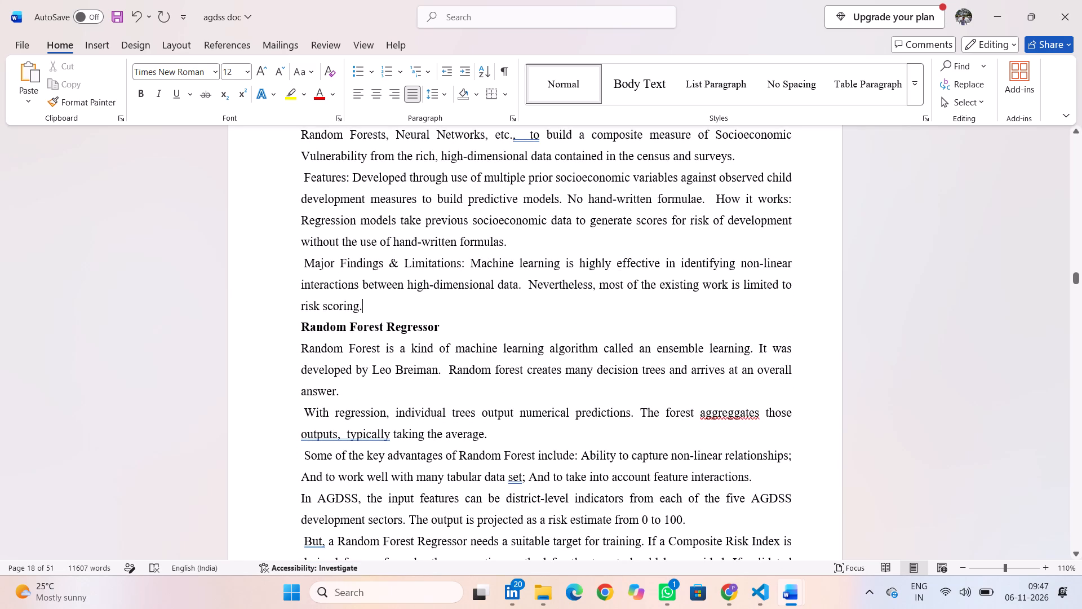
key("BackSpace")
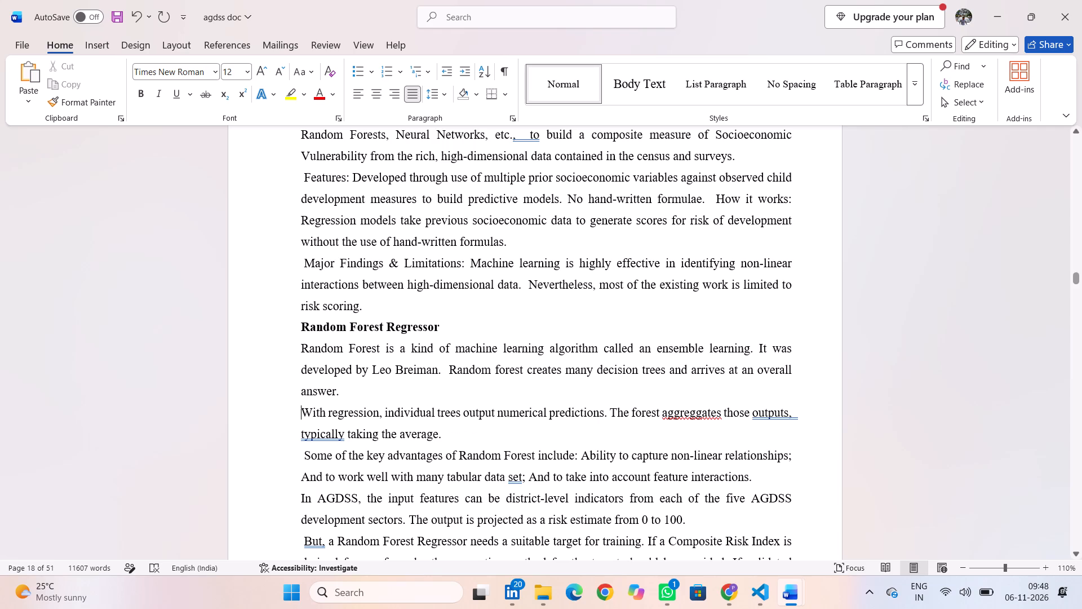
scroll(465, 447, "down", 2)
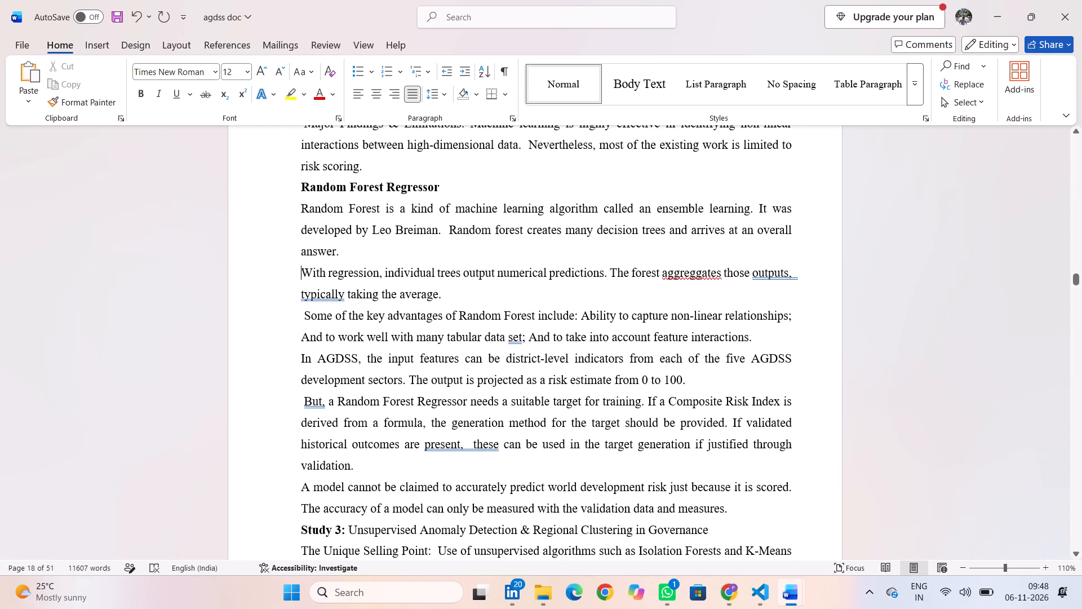
left_click(303, 316)
key("BackSpace")
Remove the blank lines before Study 3's How It Works and Highlights & Limitations paragraphs and before the Study 4 heading.
scroll(387, 374, "down", 1)
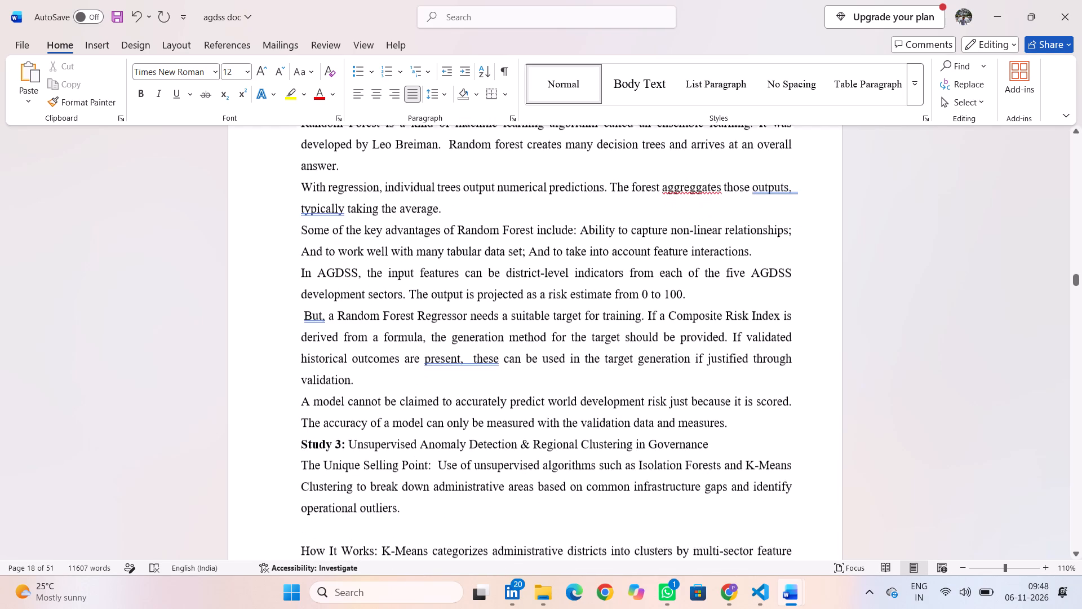
scroll(387, 374, "down", 2)
left_click(333, 374)
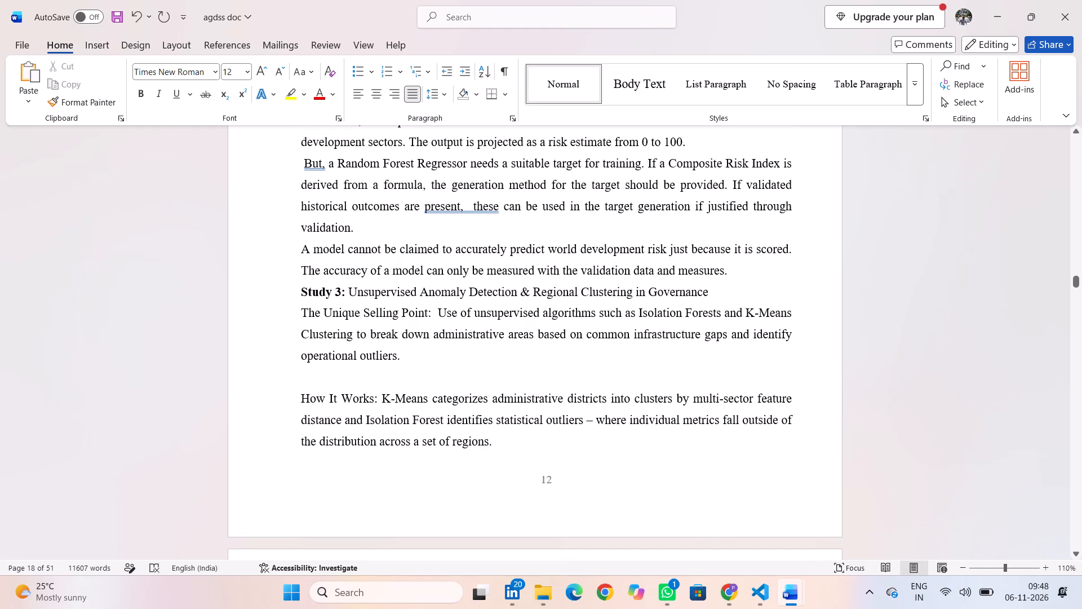
key("BackSpace")
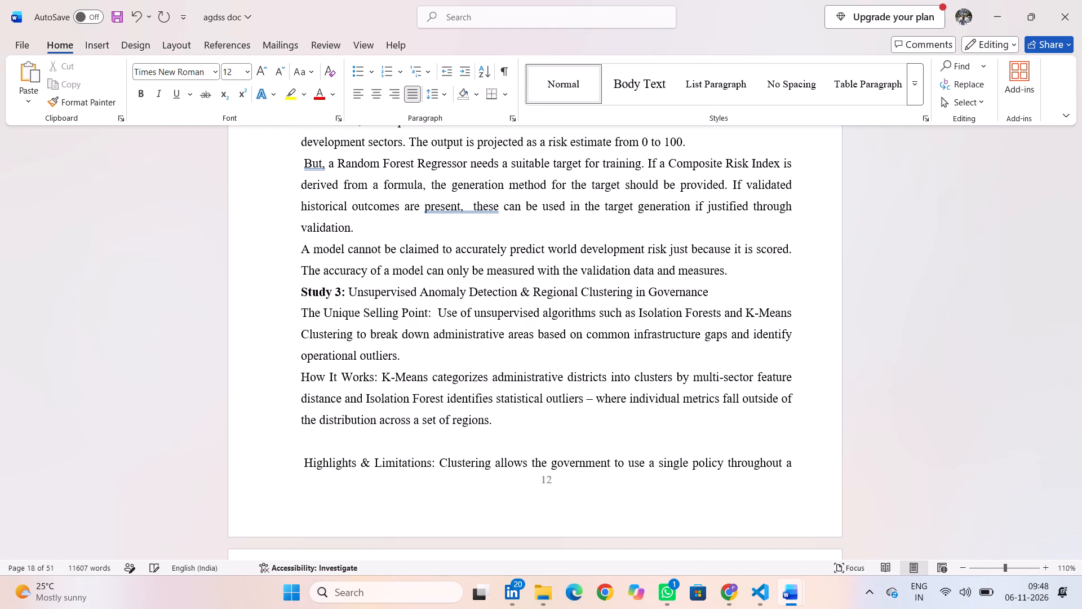
left_click(311, 443)
key("BackSpace")
scroll(406, 409, "down", 1)
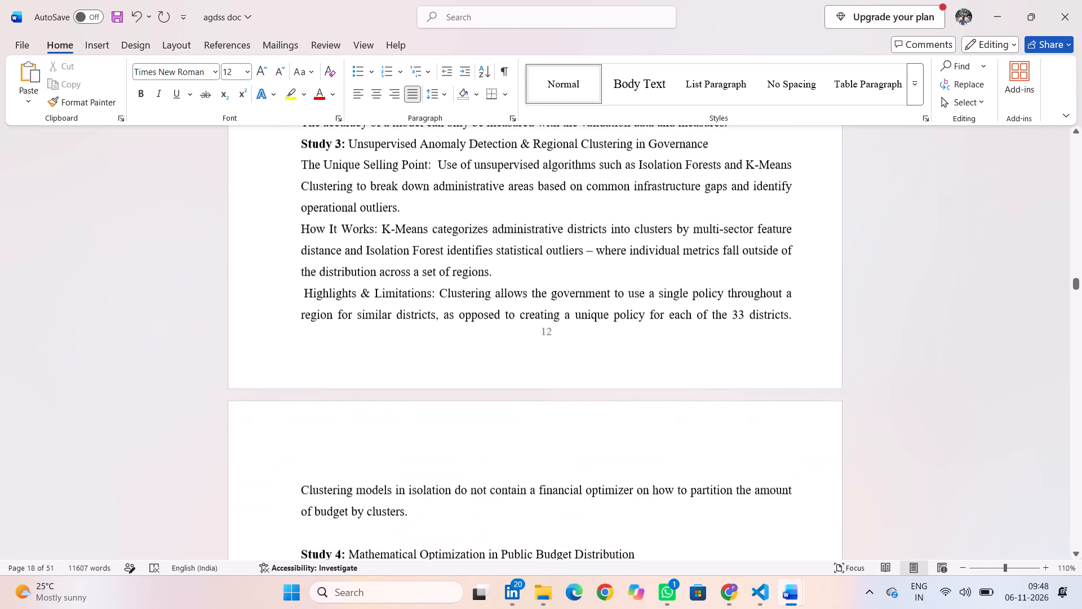
scroll(406, 409, "down", 1)
scroll(406, 409, "up", 2)
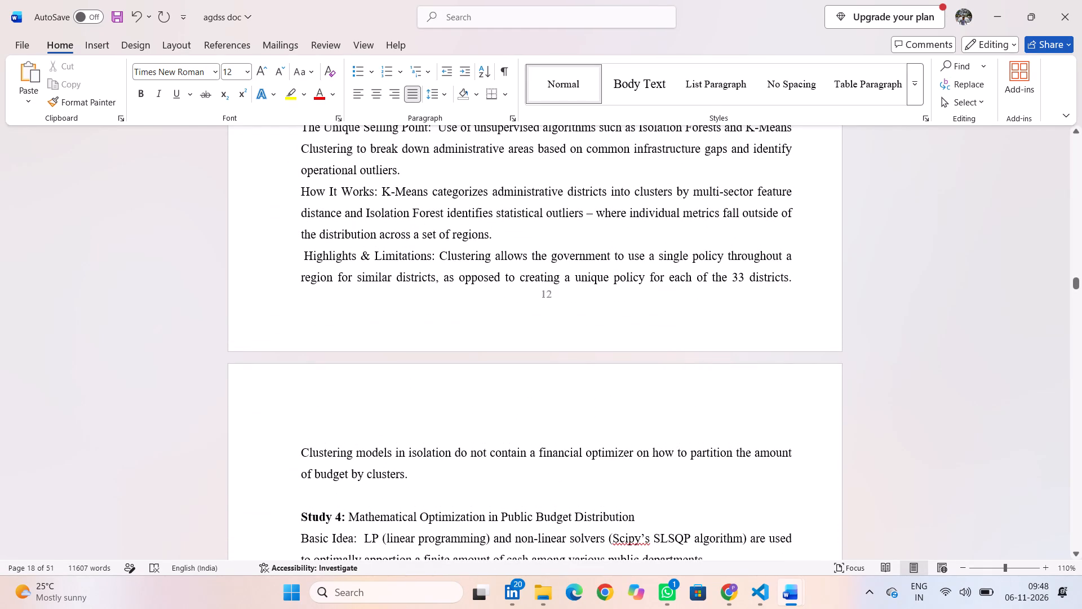
left_click(320, 491)
key("BackSpace")
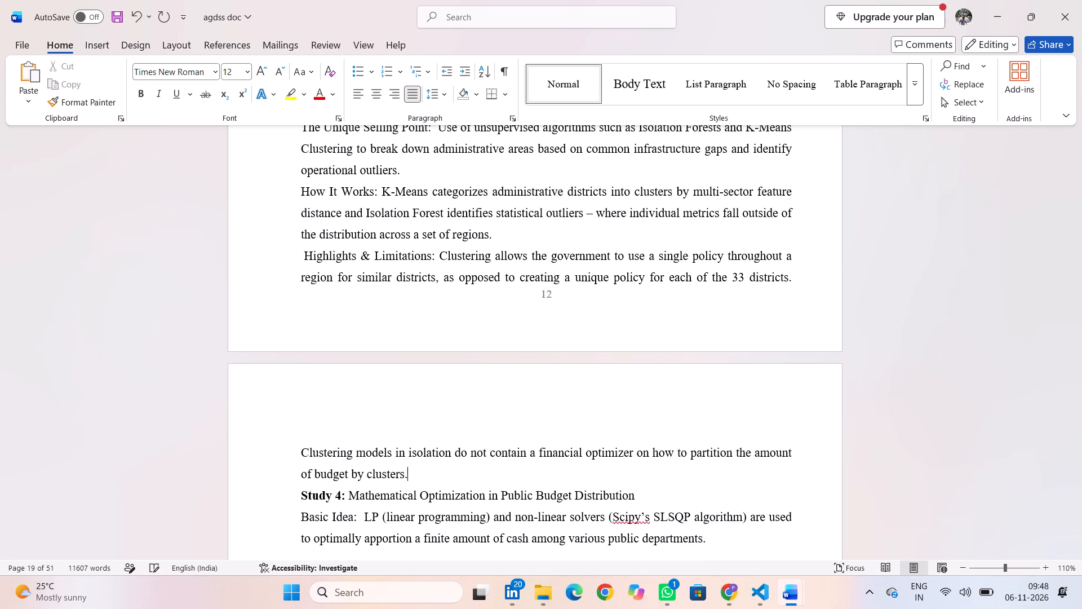
Remove the blank lines before Study 4's How it Works and Key Findings & Limitations paragraphs and before the "3. Identified Research Gaps & AGDSS Contributions" heading.
scroll(320, 491, "down", 1)
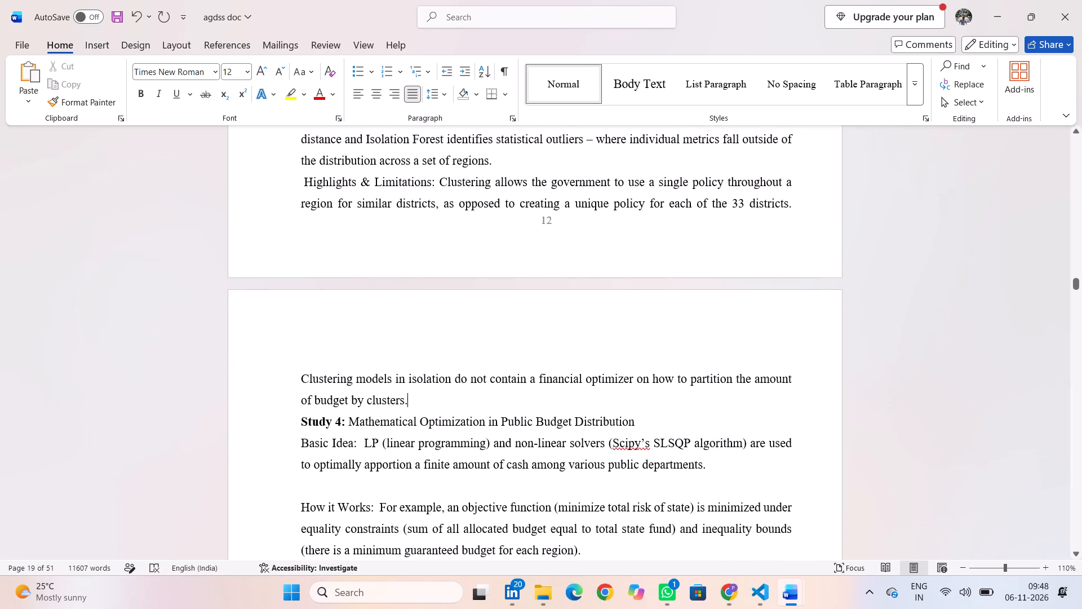
left_click(305, 483)
key("BackSpace")
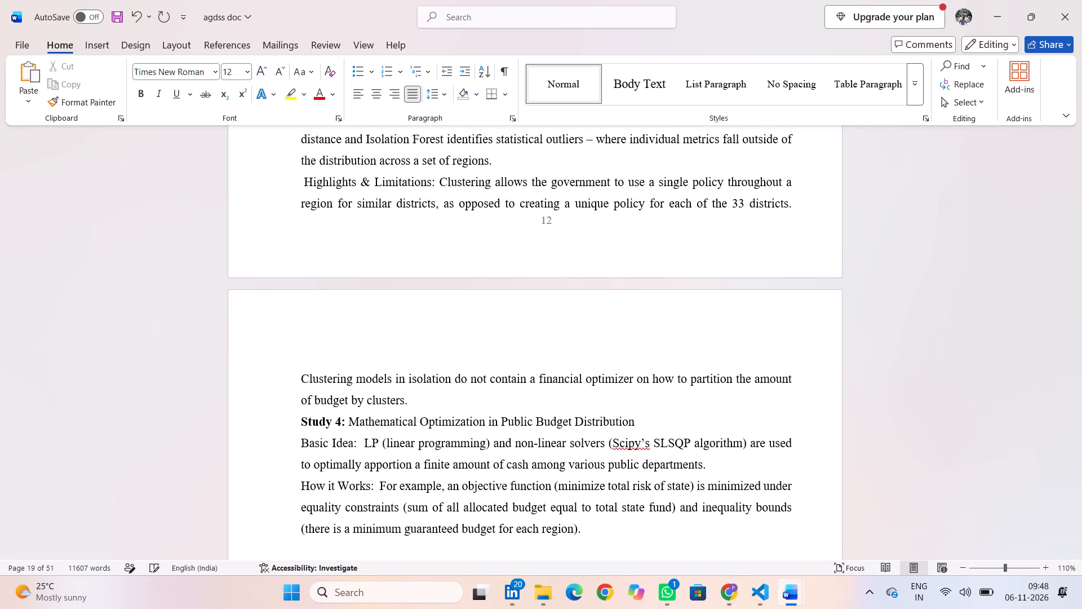
scroll(419, 404, "down", 1)
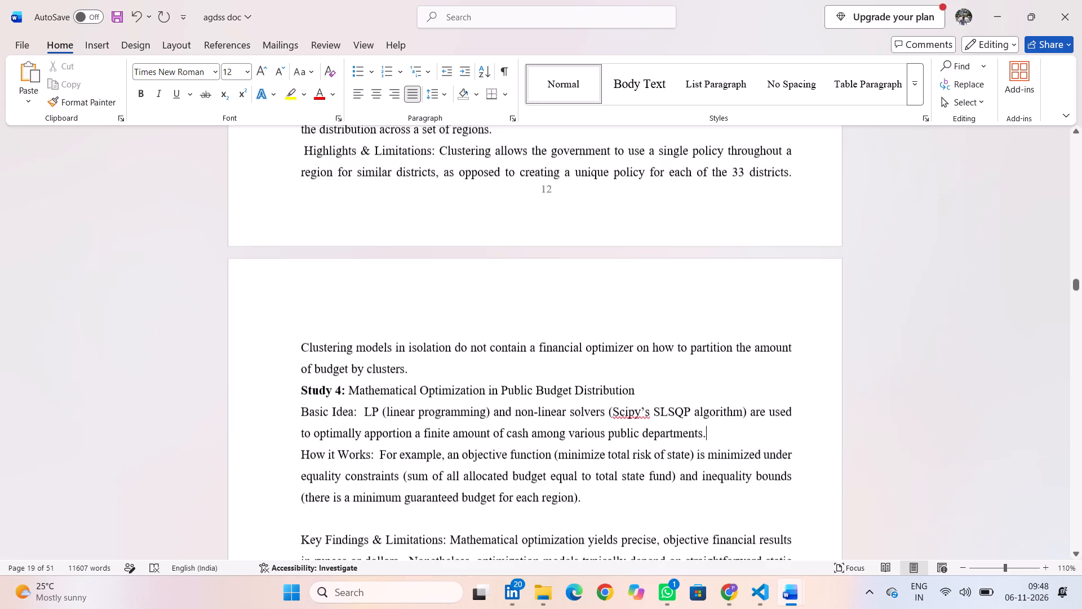
scroll(419, 404, "down", 1)
left_click(311, 356)
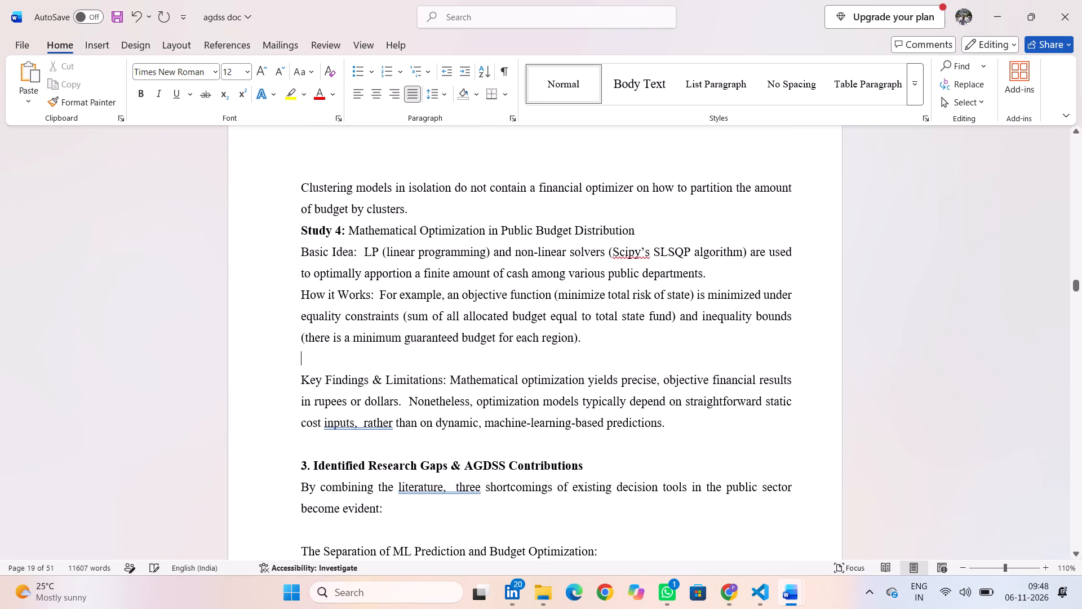
key("BackSpace")
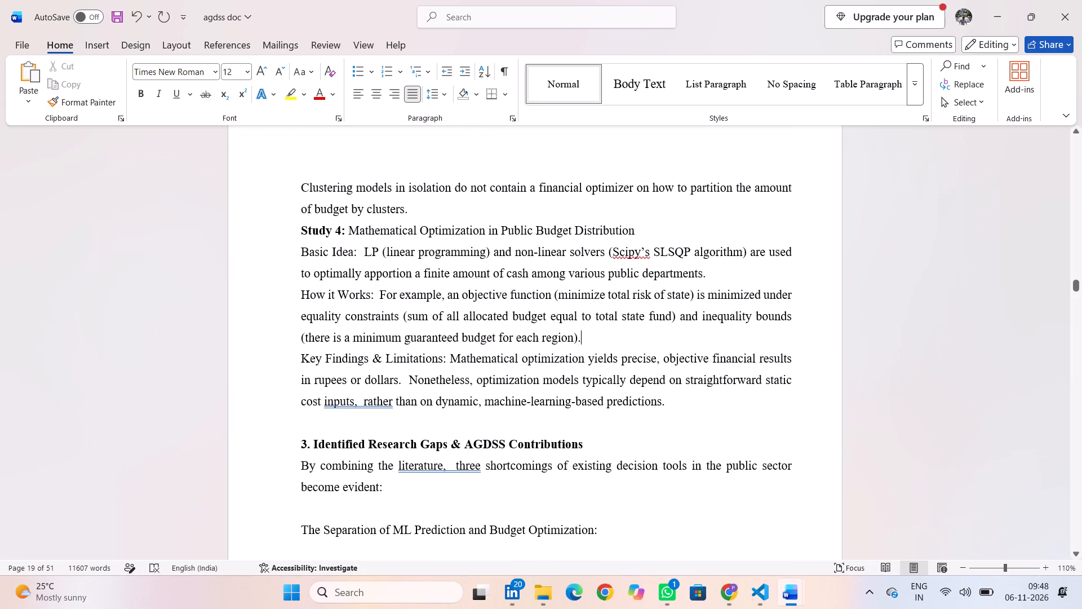
left_click(305, 426)
key("BackSpace")
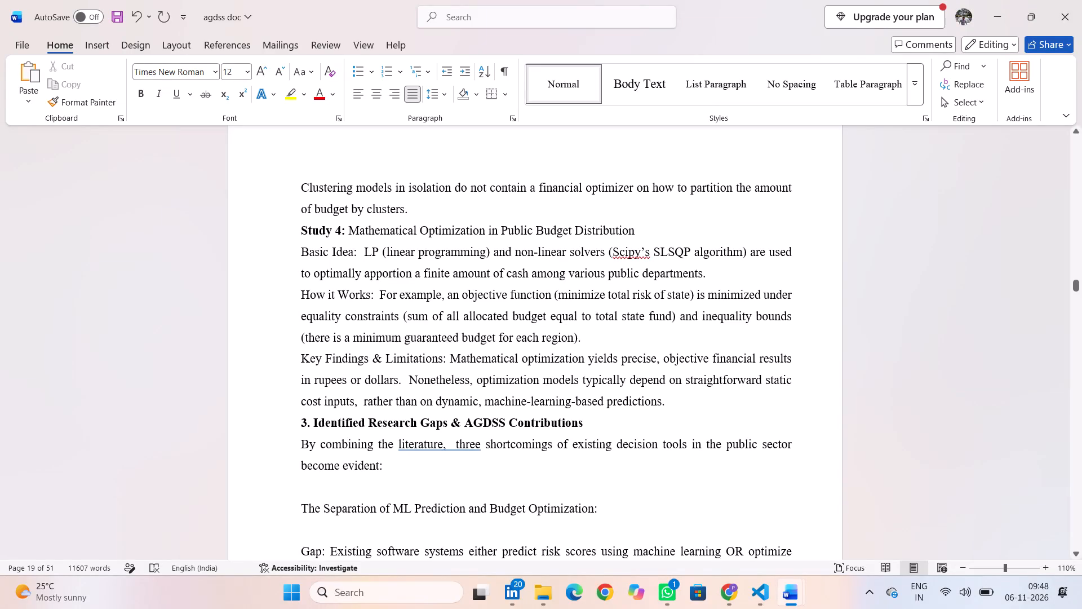
Remove the blank line before "The Separation of ML Prediction and Budget Optimization:" in section 3.
left_click(312, 488)
key("BackSpace")
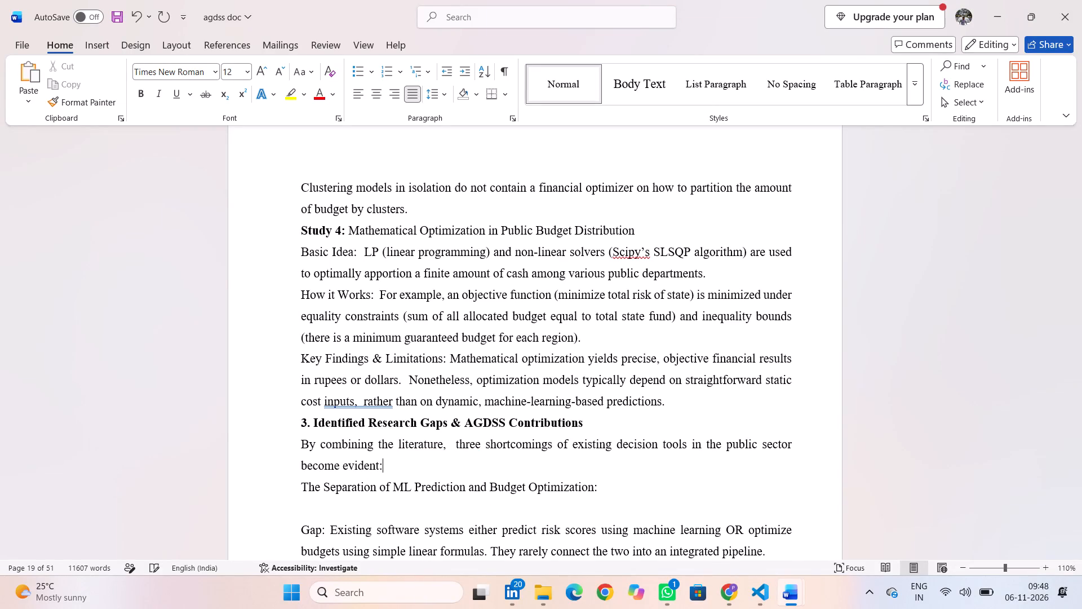
Remove the blank lines before the Gap and AGDSS Method paragraphs under "The Separation of ML Prediction and Budget Optimization:".
scroll(311, 505, "down", 1)
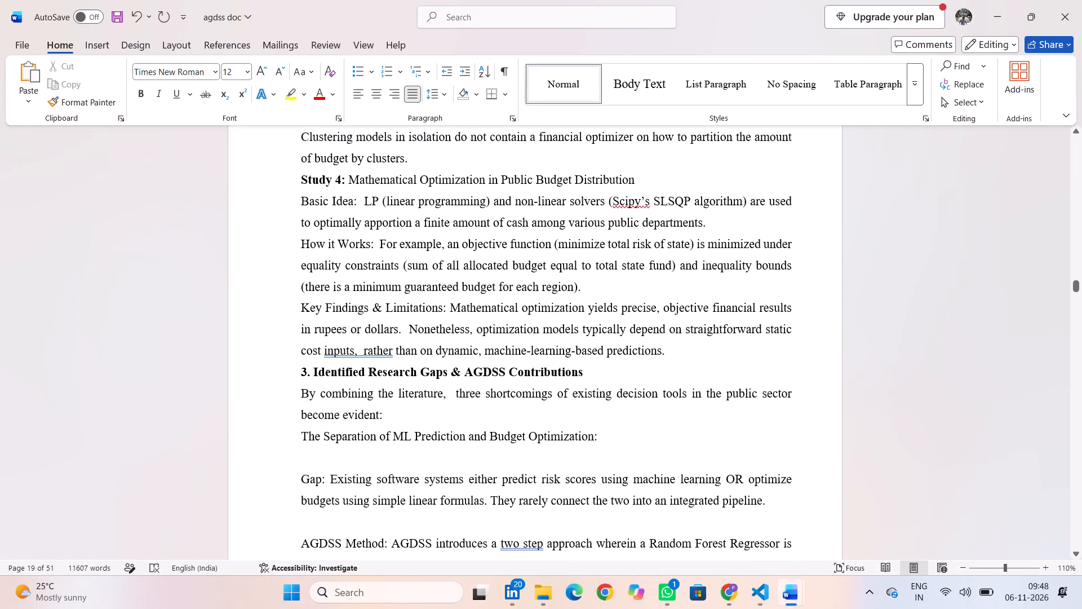
left_click(307, 459)
key("BackSpace")
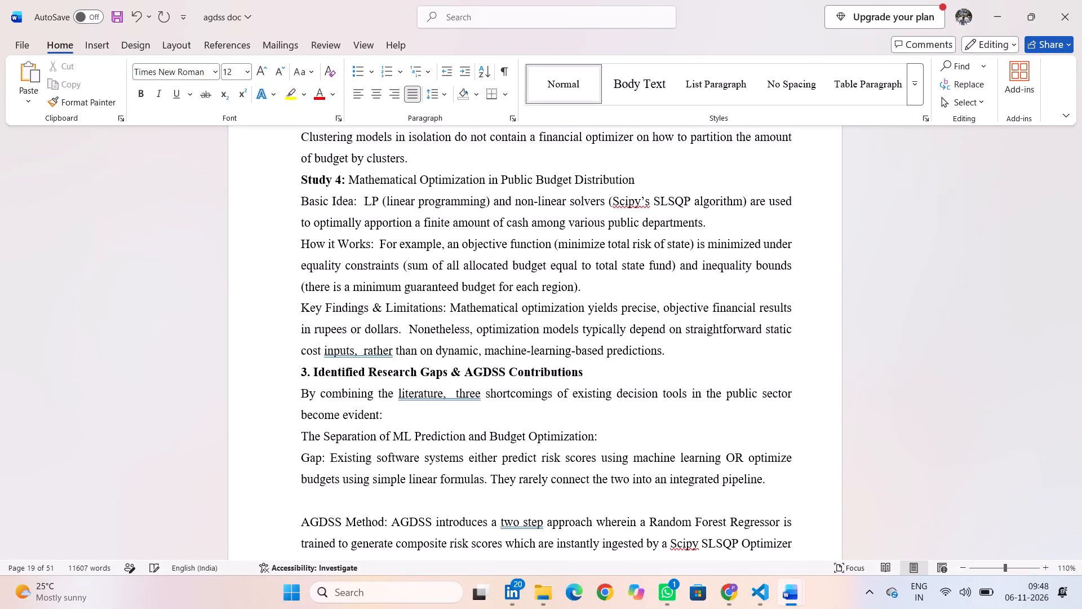
scroll(307, 459, "down", 1)
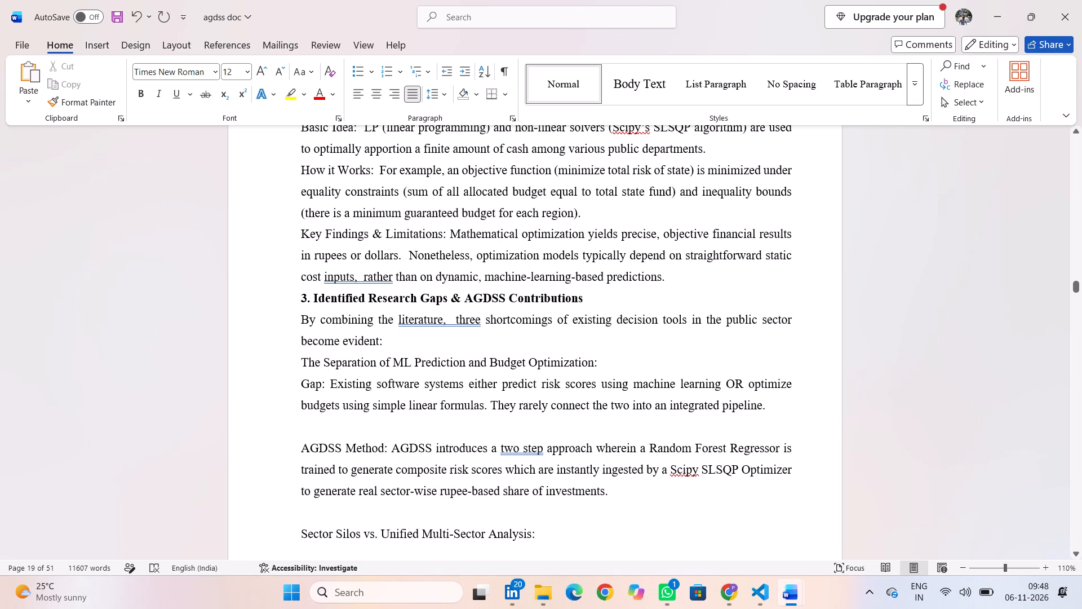
left_click(298, 422)
key("BackSpace")
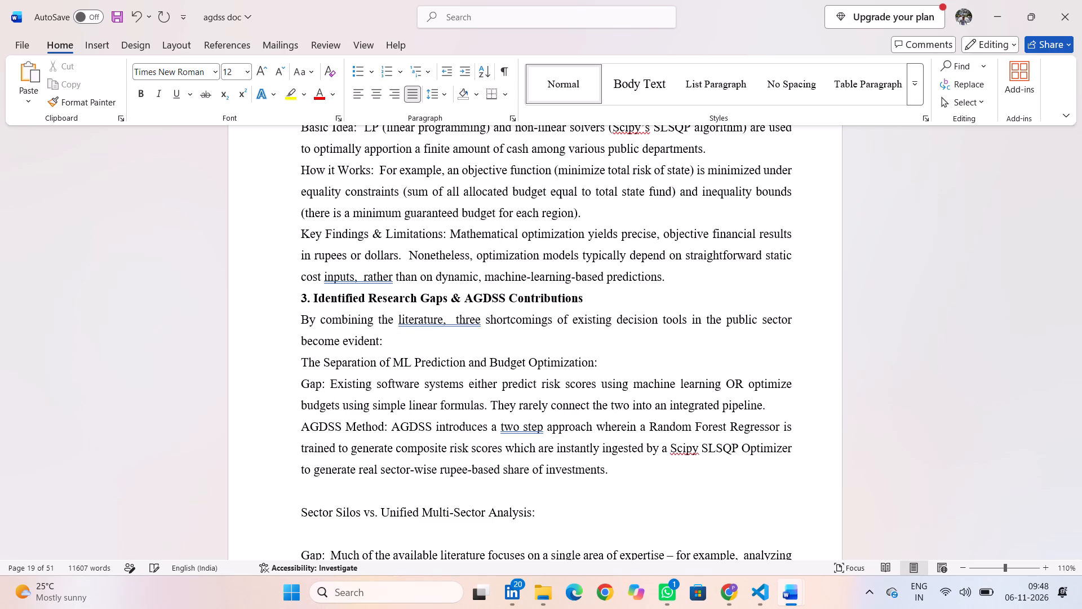
Remove the blank lines before "Sector Silos vs. Unified Multi-Sector Analysis:" and before its Gap and AGDSS Output paragraphs.
scroll(298, 422, "down", 1)
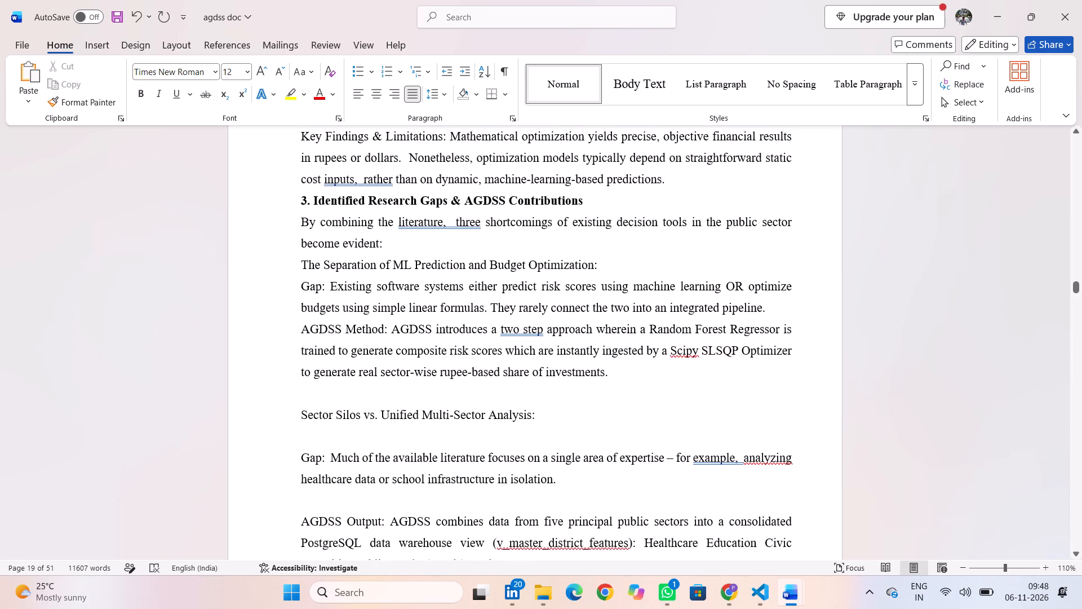
left_click(311, 390)
key("BackSpace")
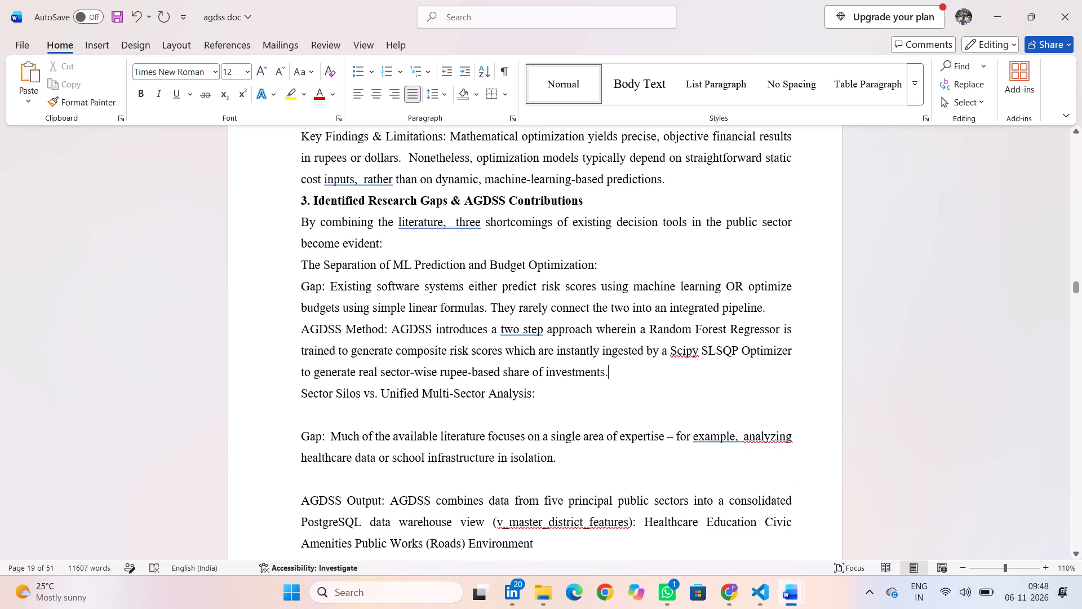
left_click(308, 418)
key("BackSpace")
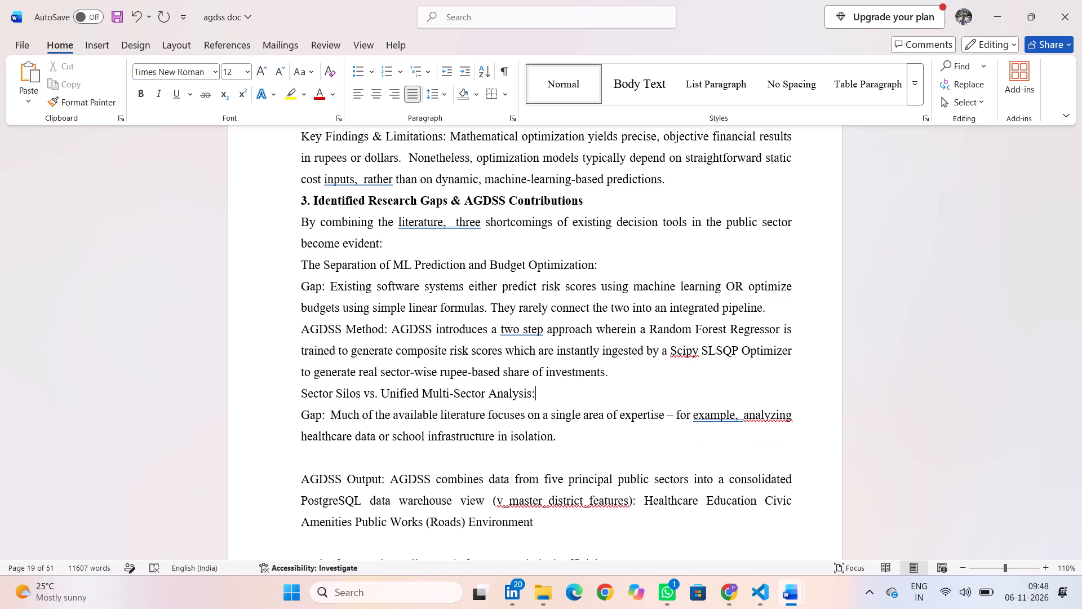
left_click(302, 458)
key("BackSpace")
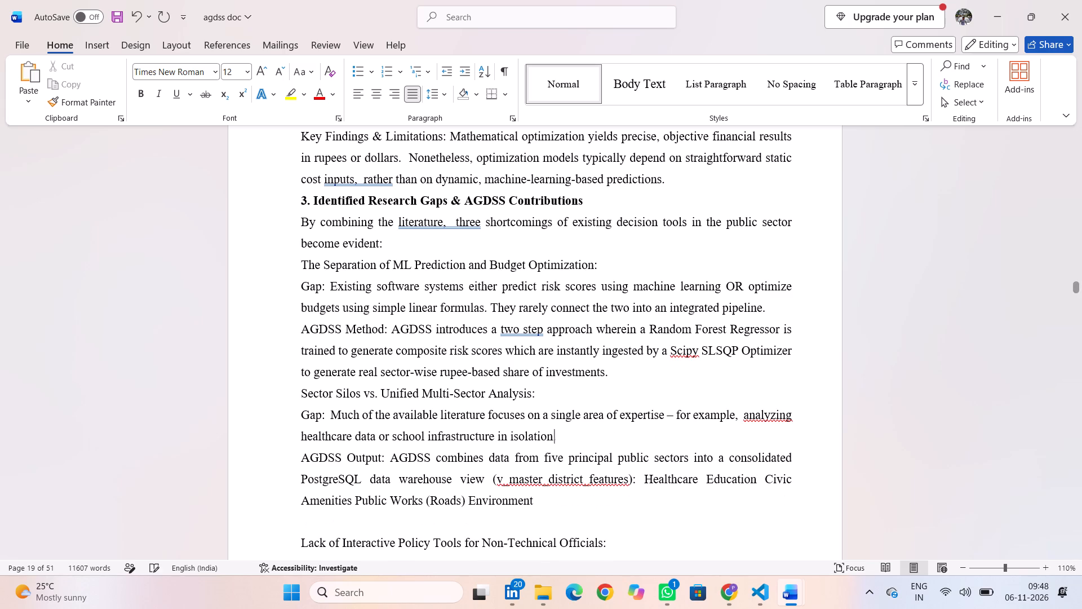
Remove the blank lines around "Lack of Interactive Policy Tools for Non-Technical Officials:" and the leading spaces and blank line of its Advantage and Streamlit Dashboard paragraphs.
scroll(302, 458, "down", 1)
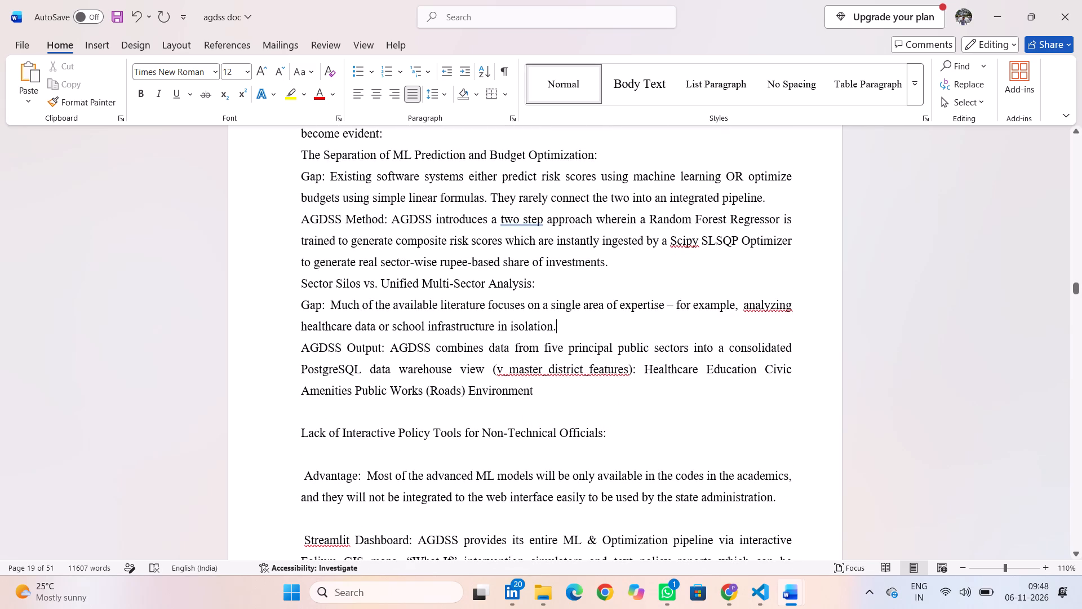
left_click(309, 416)
key("BackSpace")
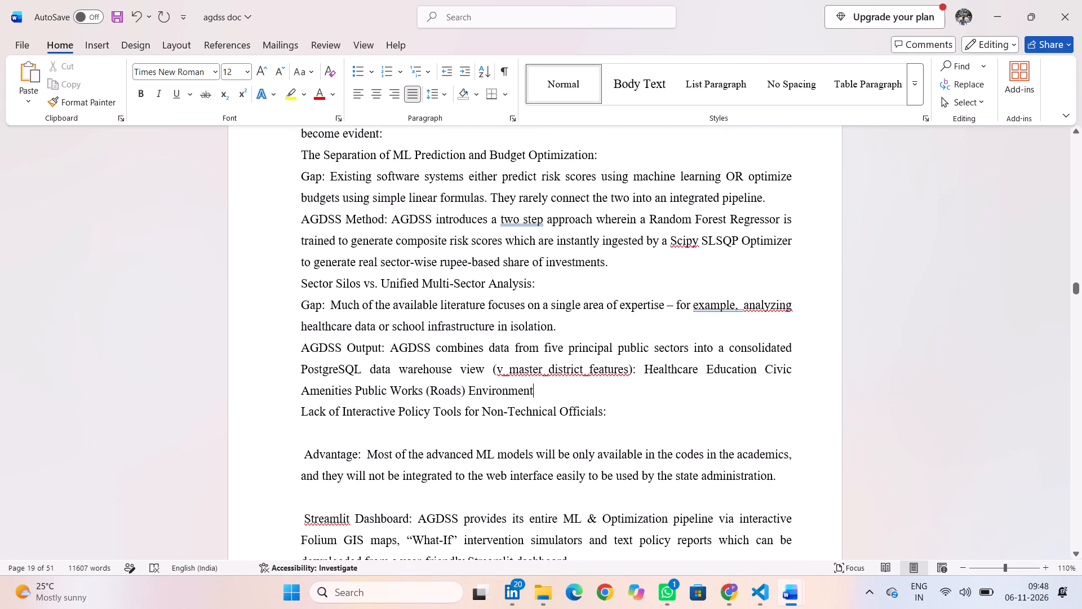
left_click(311, 432)
key("BackSpace")
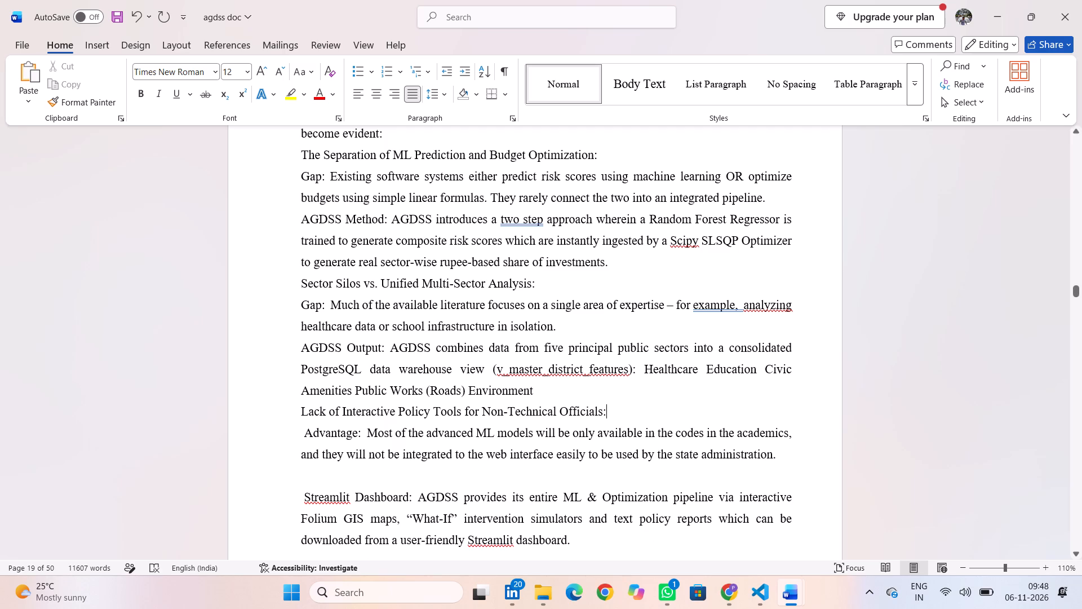
left_click(307, 432)
key("BackSpace")
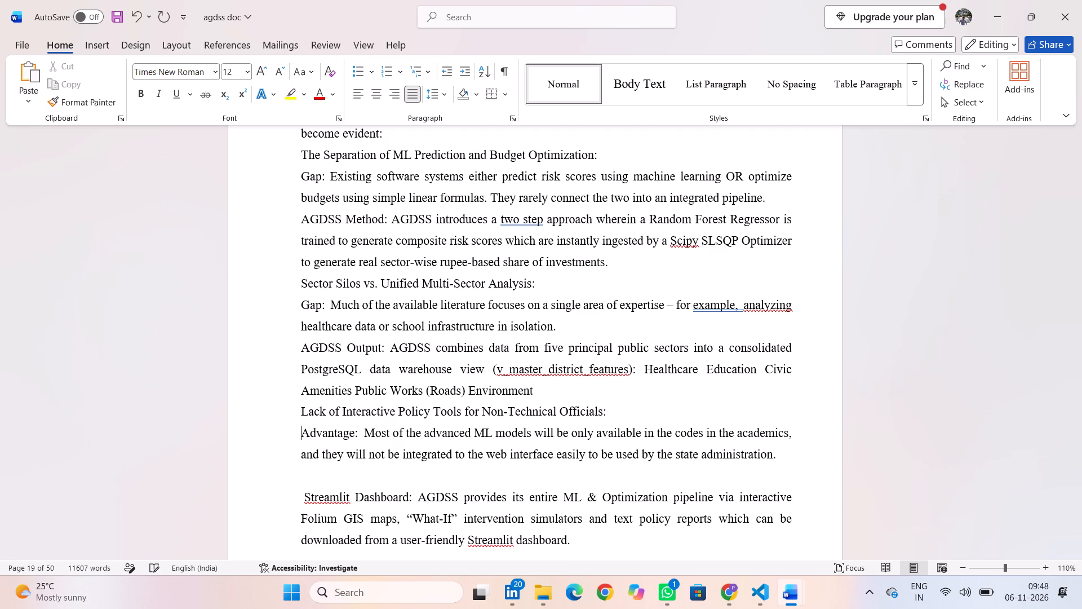
left_click(312, 478)
key("BackSpace")
scroll(312, 478, "down", 1)
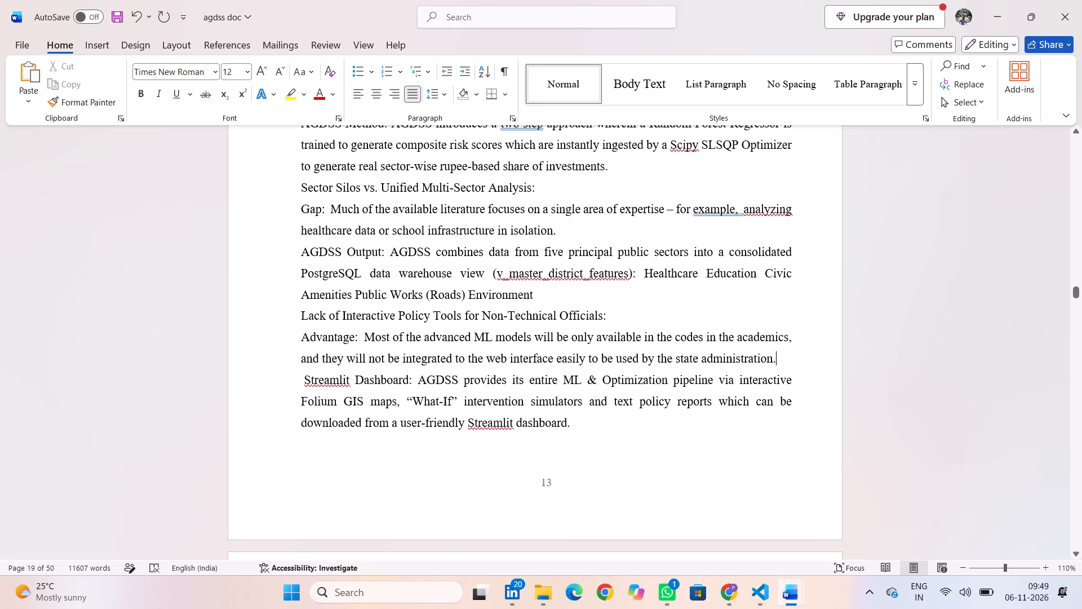
left_click(303, 379)
key("BackSpace")
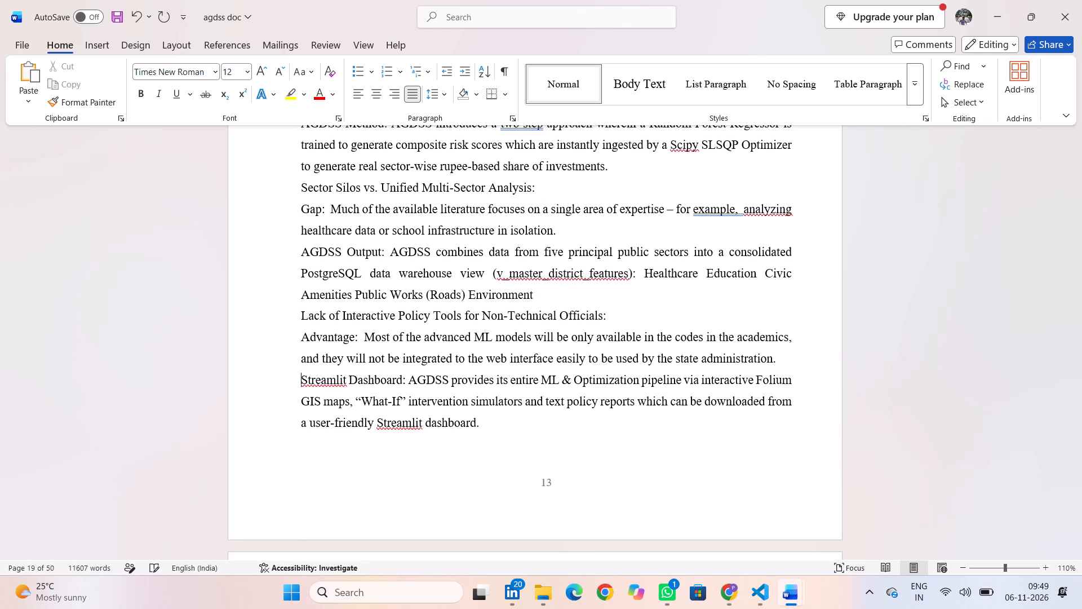
Delete the surplus blank lines between the Streamlit Dashboard paragraph and the CHAPTER 4 heading, keeping the heading at the start of a new page.
scroll(435, 422, "down", 2)
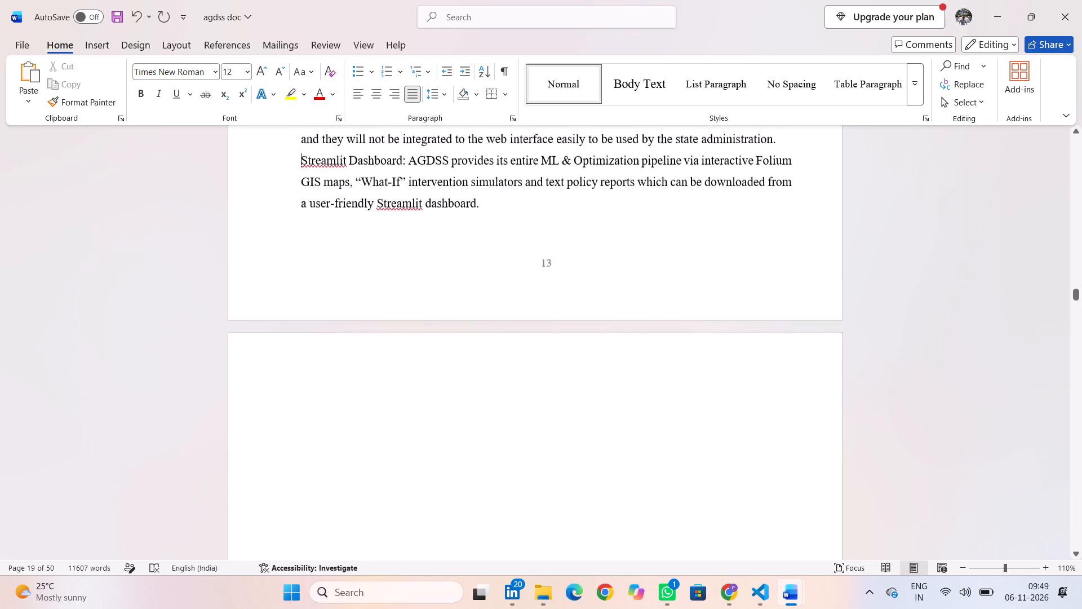
scroll(435, 422, "down", 2)
scroll(435, 422, "up", 2)
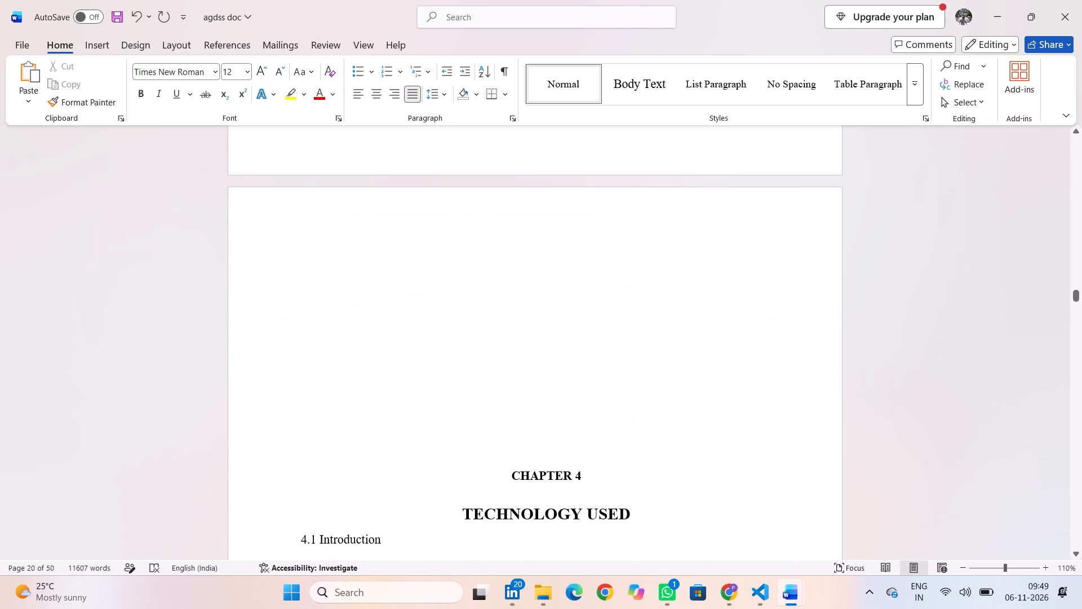
left_click(416, 390)
key("BackSpace")
key("BackSpace")
key("BackSpace")
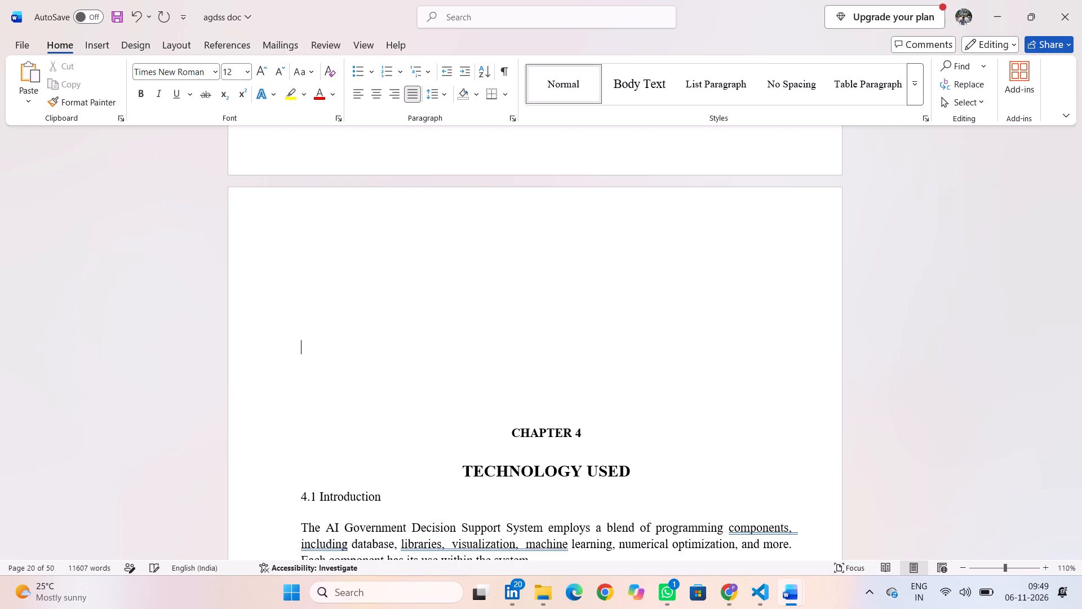
key("BackSpace")
key("BackSpace")
key("BackSpace")
key("BackSpace")
key("Down")
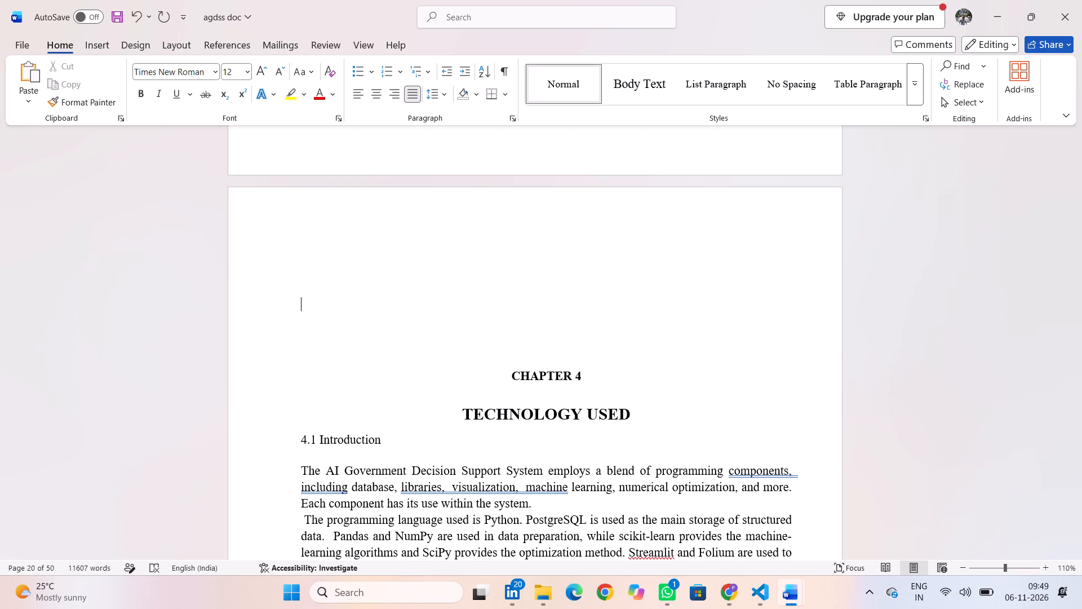
key("Down")
key("Down")
key("BackSpace")
key("BackSpace")
key("BackSpace")
key("BackSpace")
key("BackSpace")
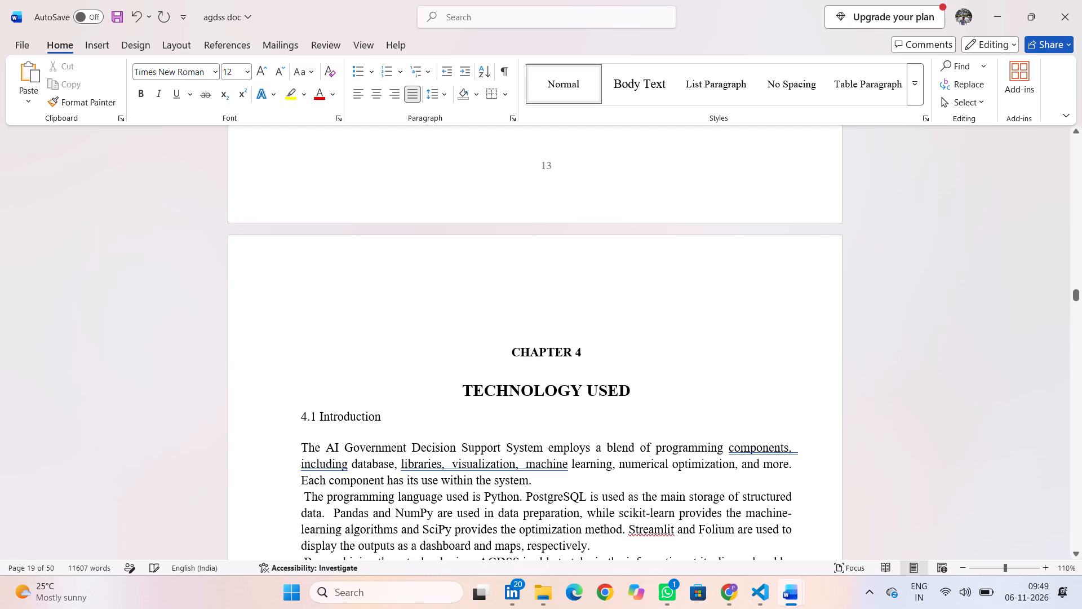
key("Down")
key("Down")
key("BackSpace")
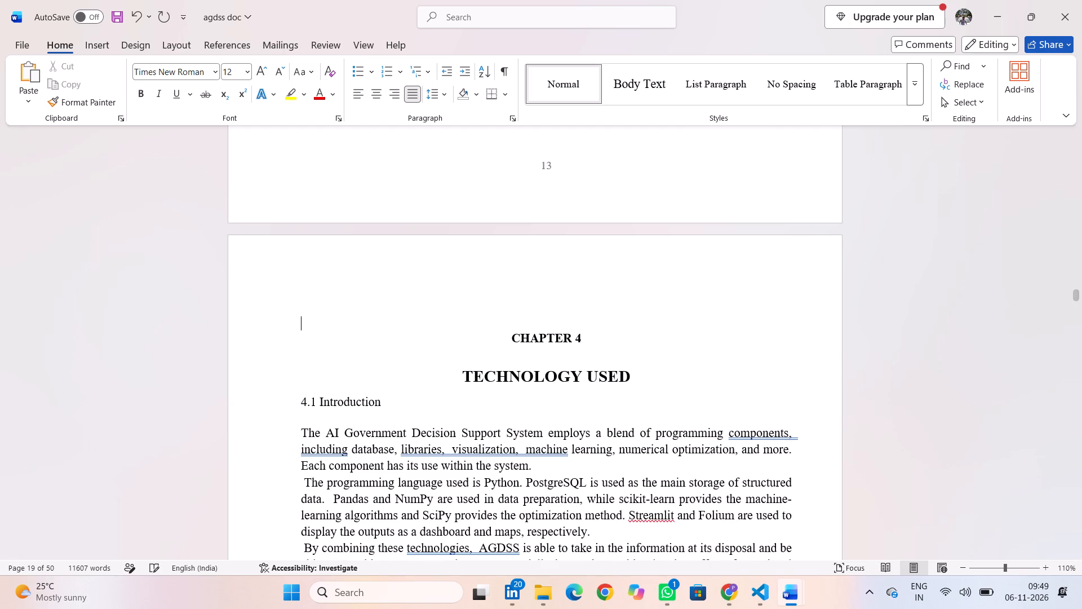
key("BackSpace")
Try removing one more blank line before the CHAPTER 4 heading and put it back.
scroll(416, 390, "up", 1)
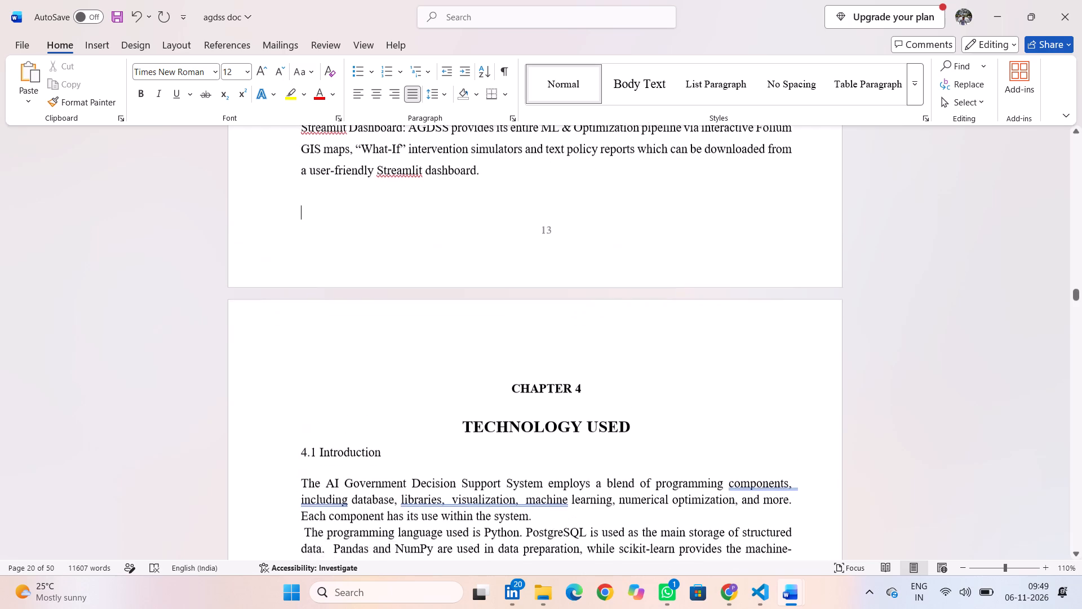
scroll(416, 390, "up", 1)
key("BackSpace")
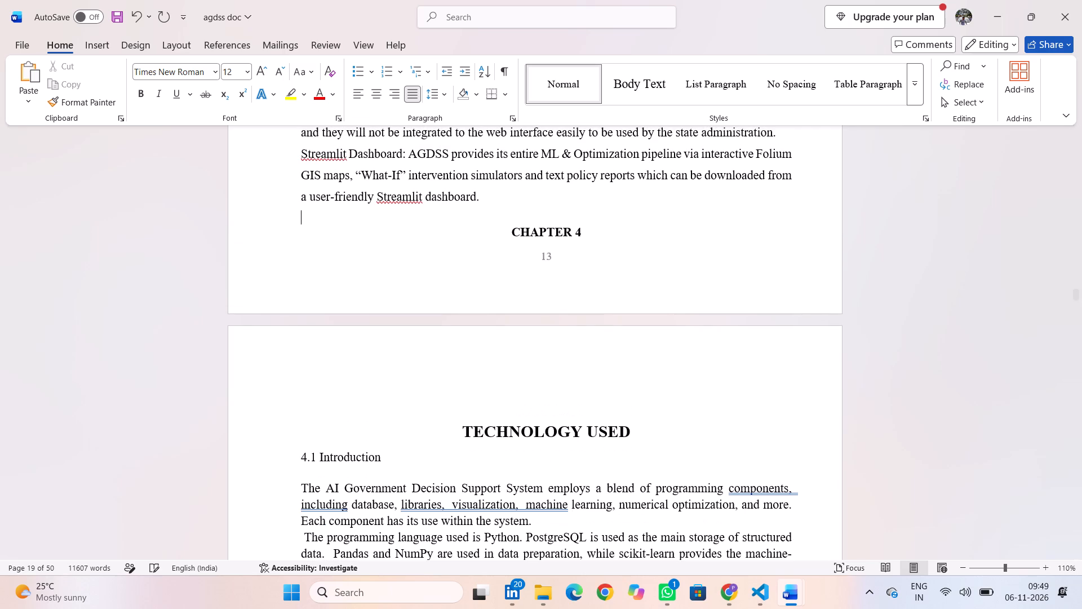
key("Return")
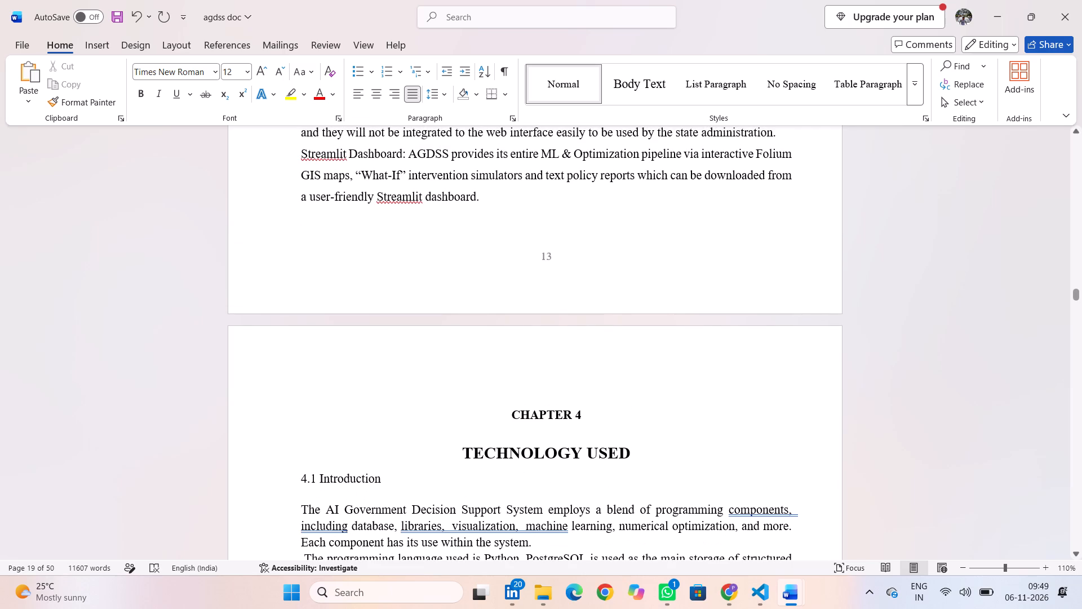
Make the "4.1 Introduction" heading bold and set its font size to 14.
scroll(575, 475, "down", 2)
scroll(495, 365, "up", 1)
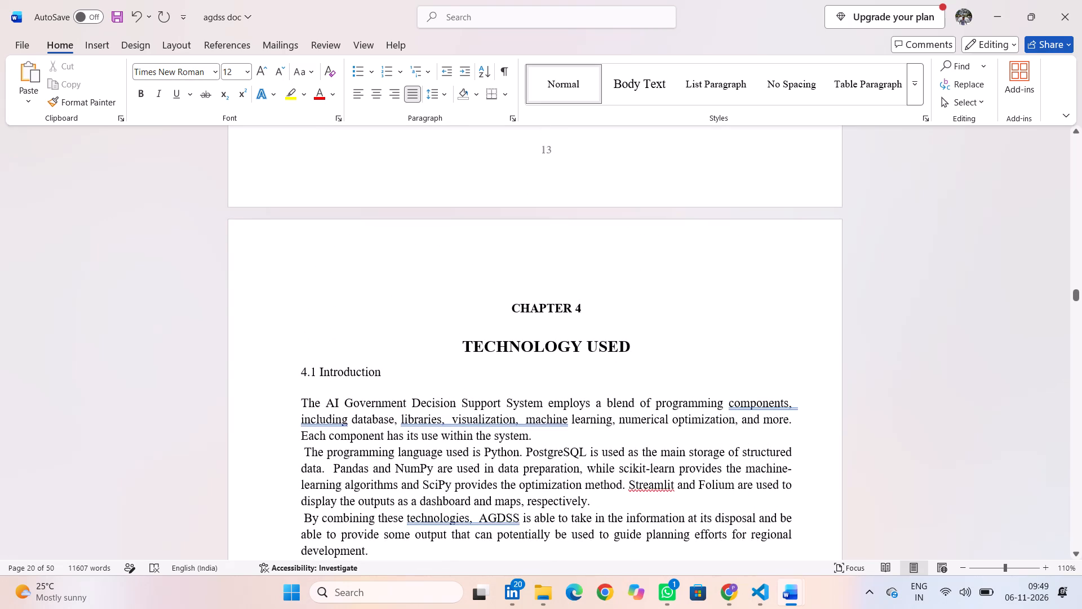
left_click_drag(296, 370, 387, 376)
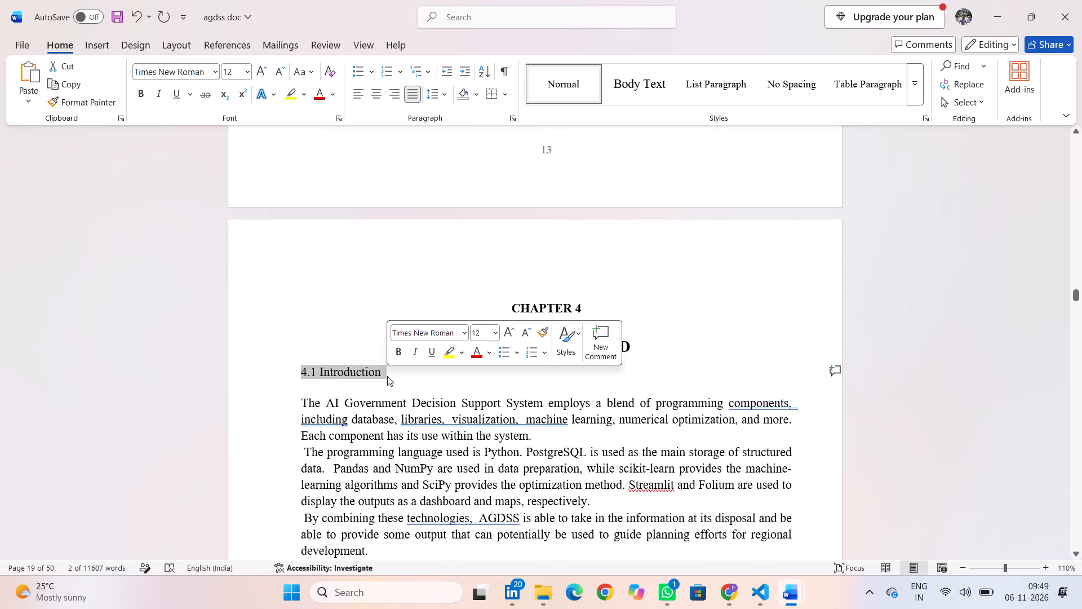
left_click(404, 348)
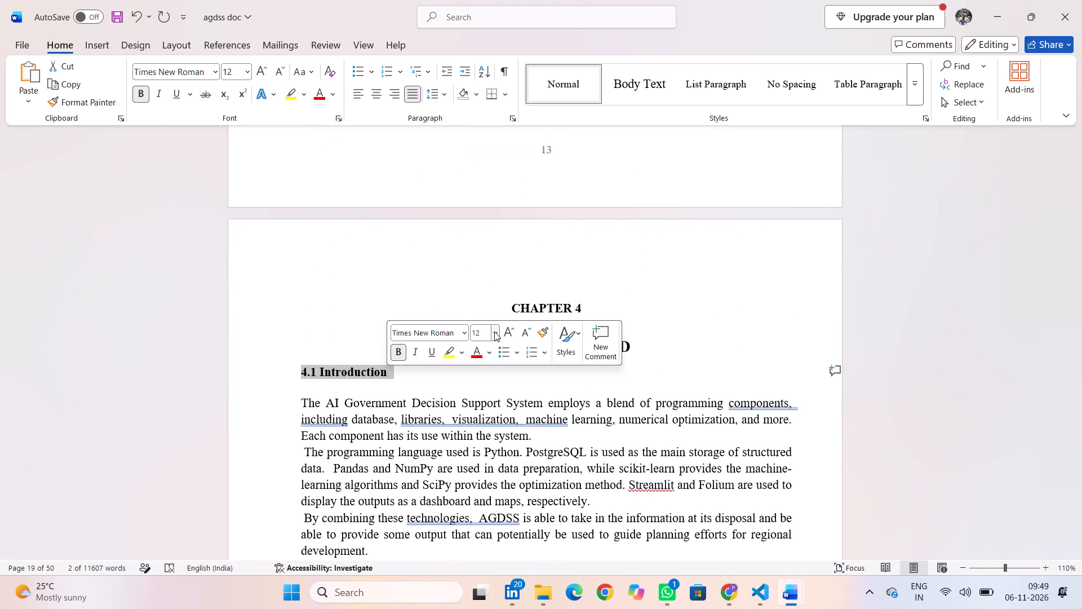
left_click(494, 332)
left_click(484, 145)
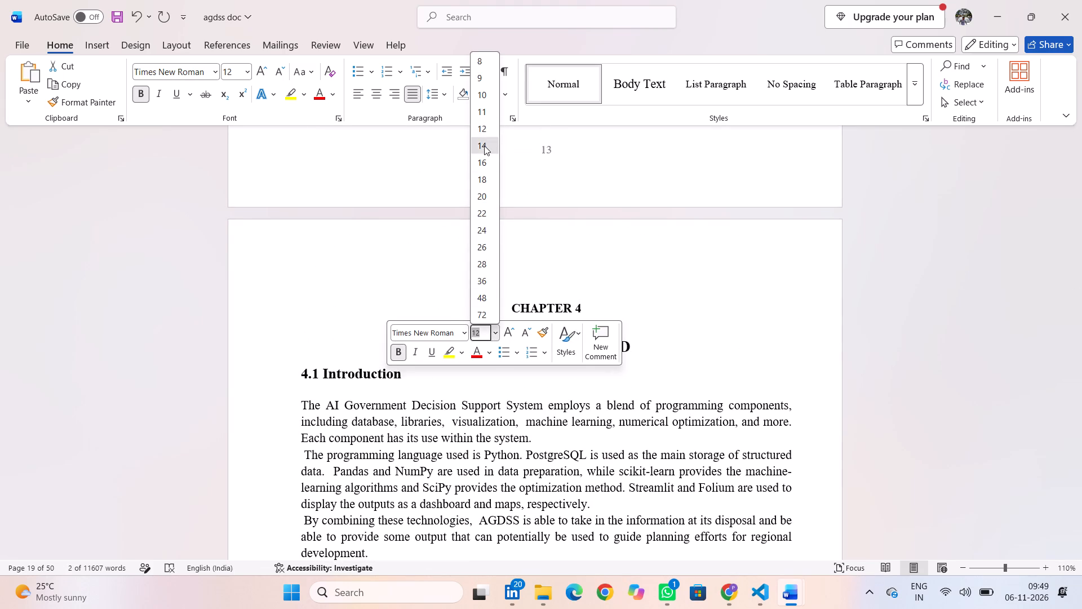
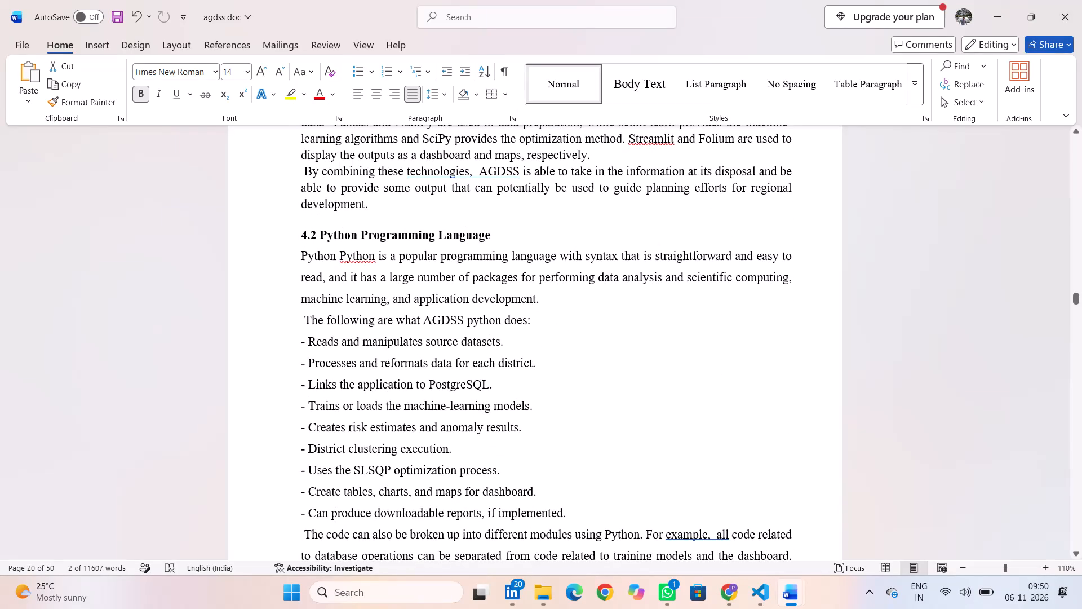
Set the "4.2 Python Programming Language" heading to font size 14 and delete the blank line above it.
left_click_drag(295, 235, 524, 230)
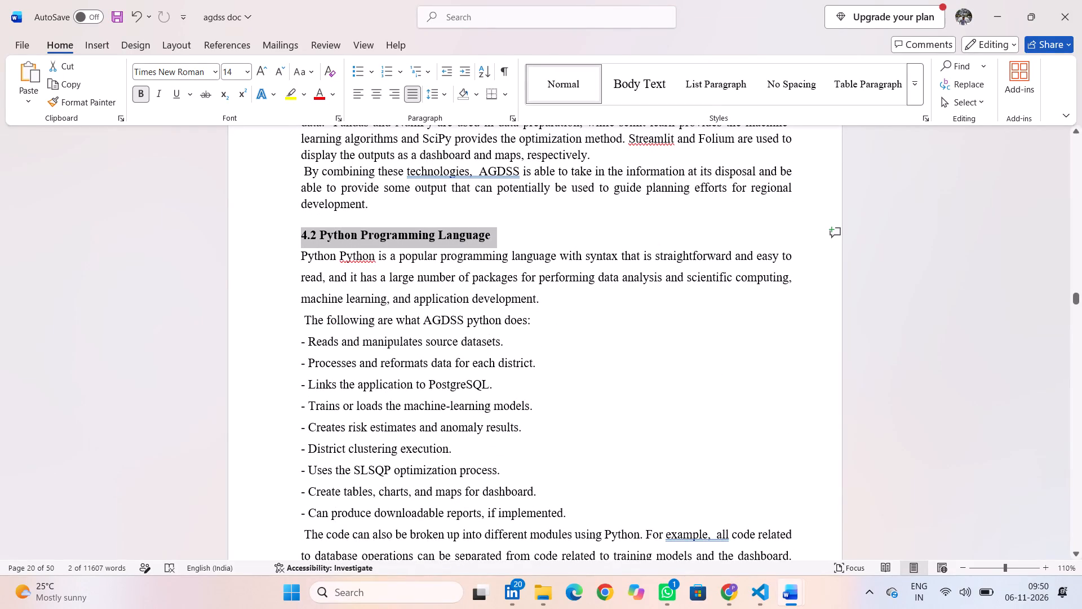
left_click_drag(524, 230, 525, 228)
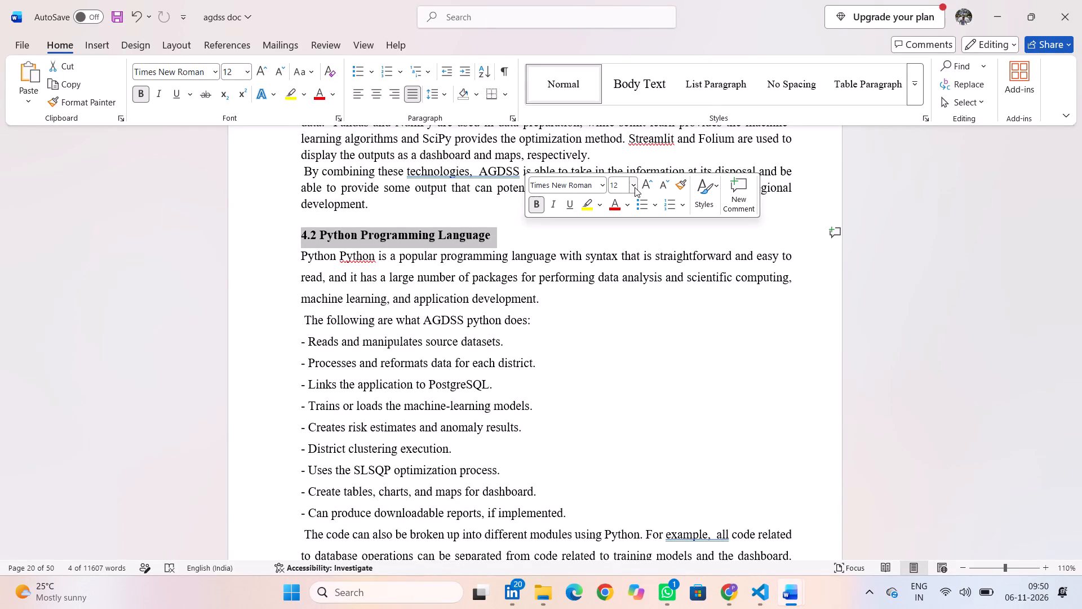
left_click(635, 187)
left_click(629, 286)
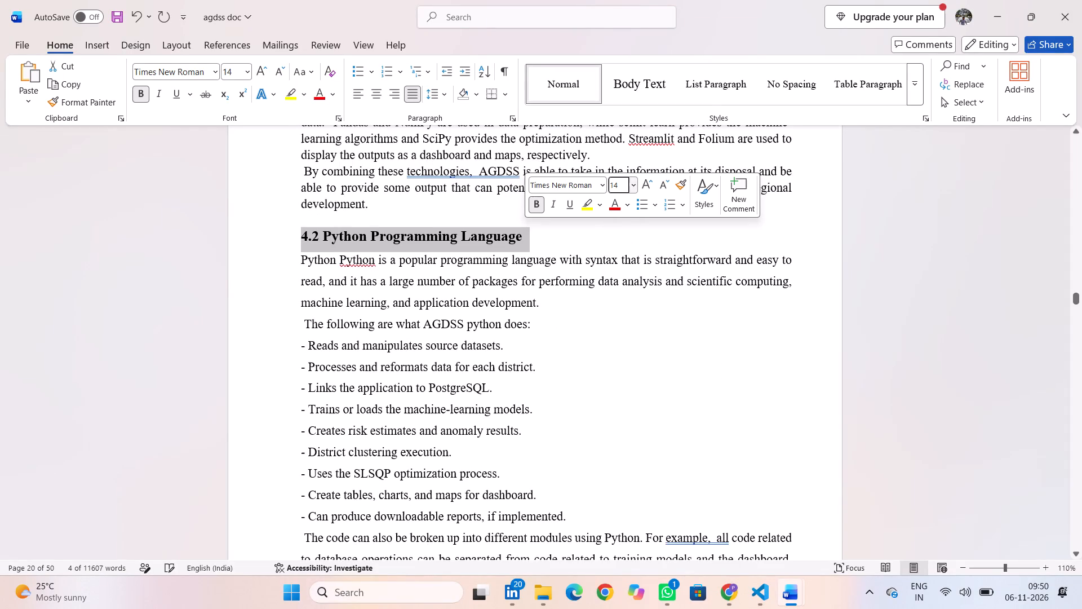
left_click(305, 217)
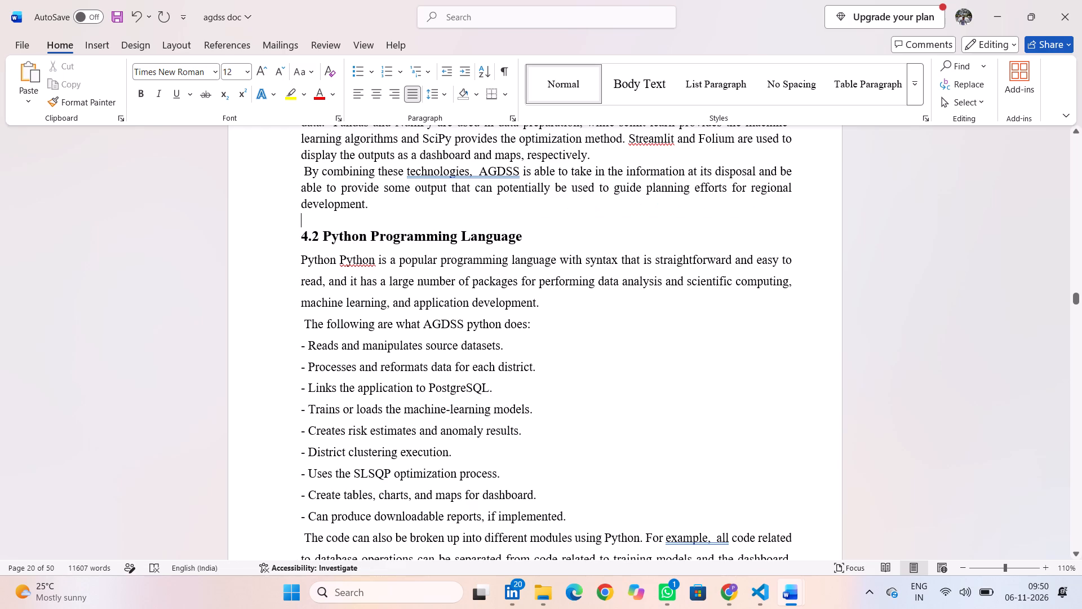
key("BackSpace")
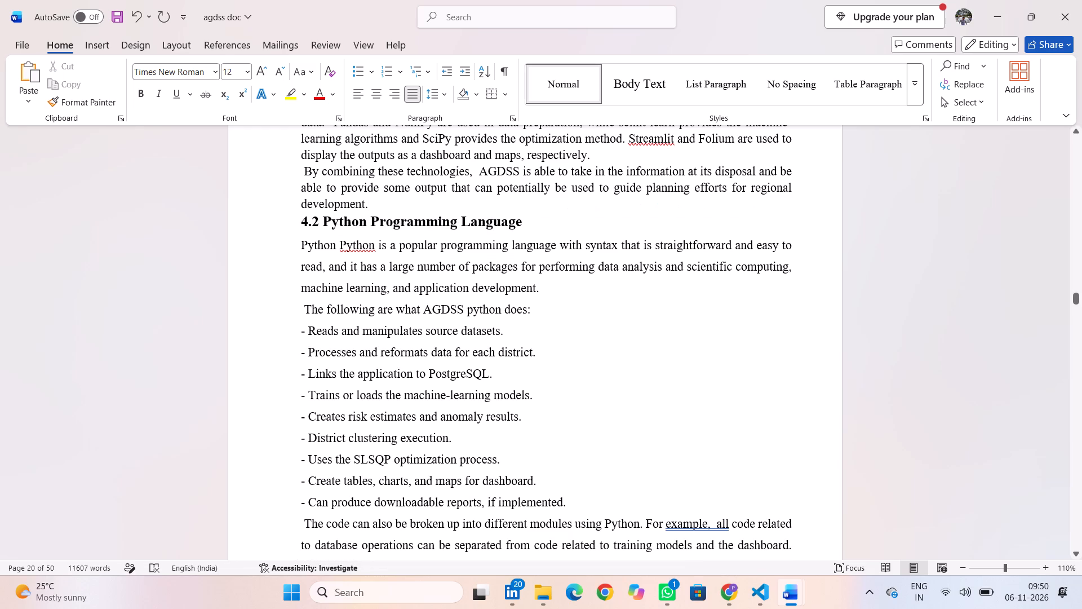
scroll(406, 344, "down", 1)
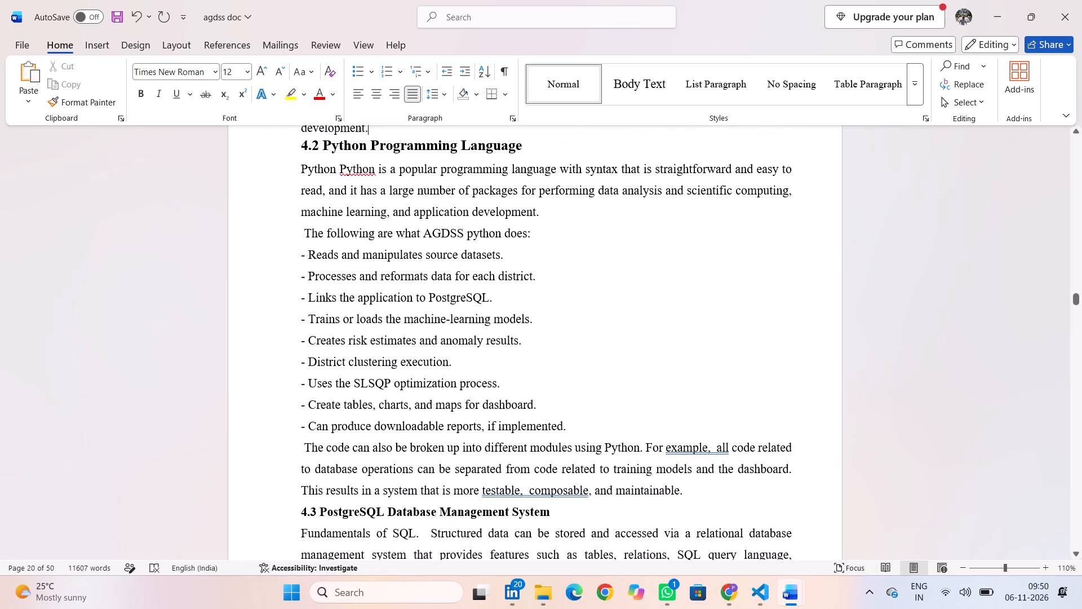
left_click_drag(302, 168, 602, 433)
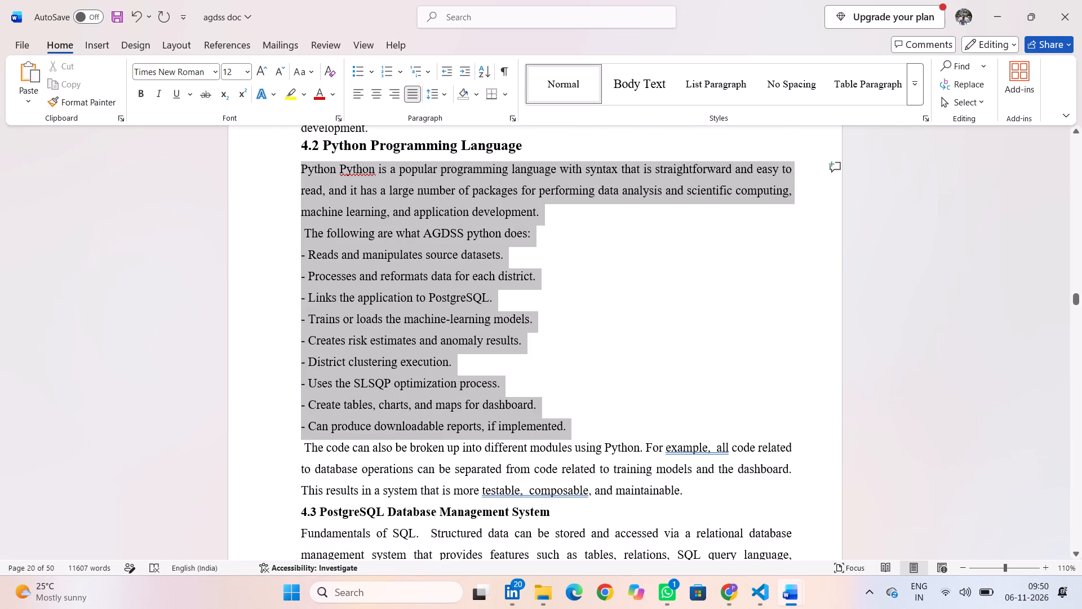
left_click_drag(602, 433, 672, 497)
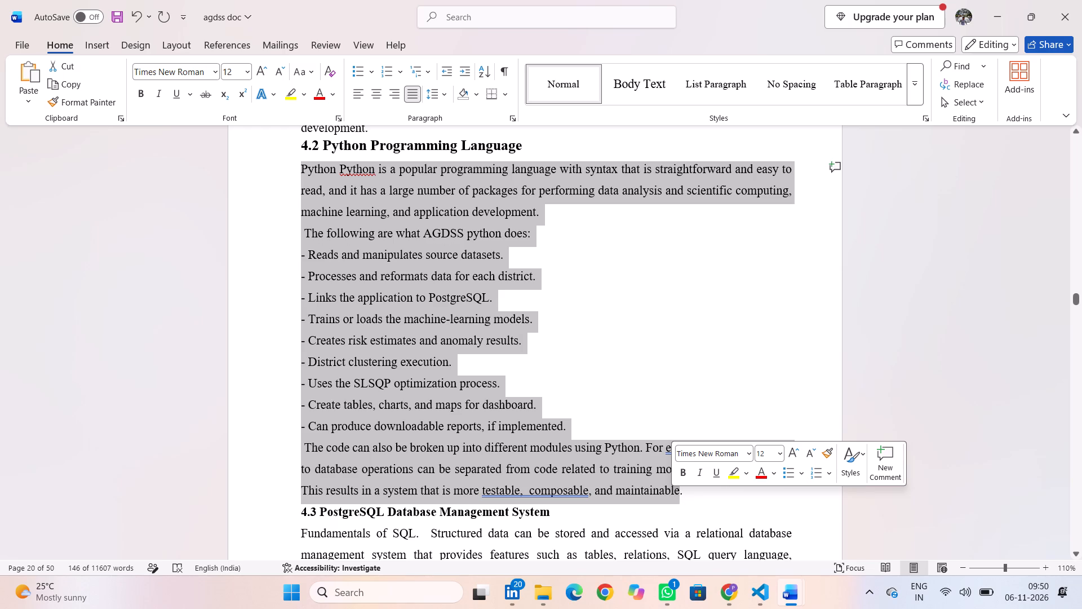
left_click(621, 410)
Set the font size of the "4.3 PostgreSQL Database Management System" heading to 14.
scroll(489, 417, "down", 1)
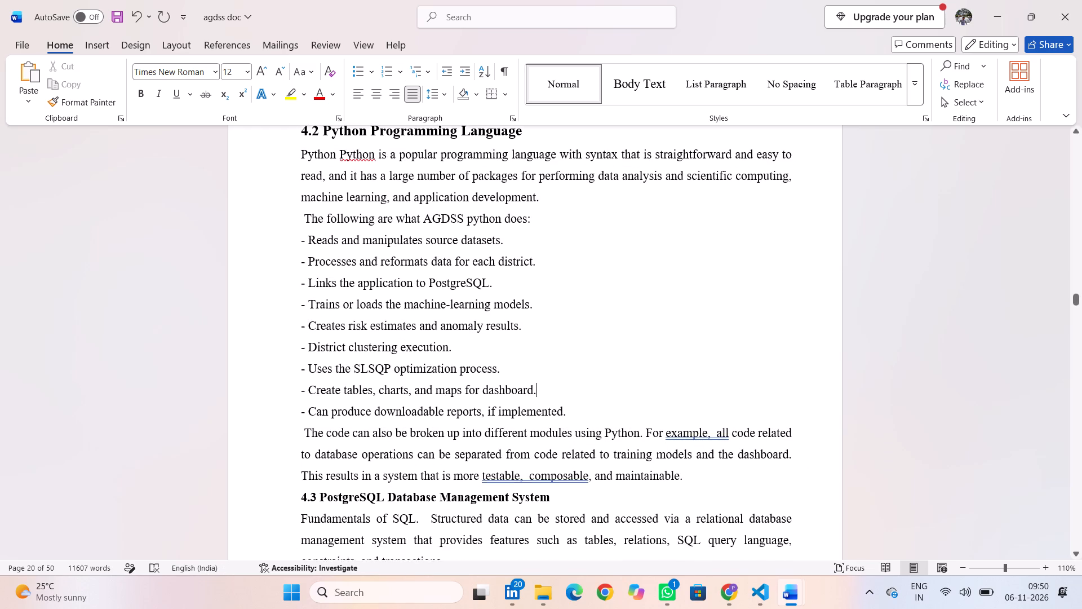
scroll(489, 417, "down", 1)
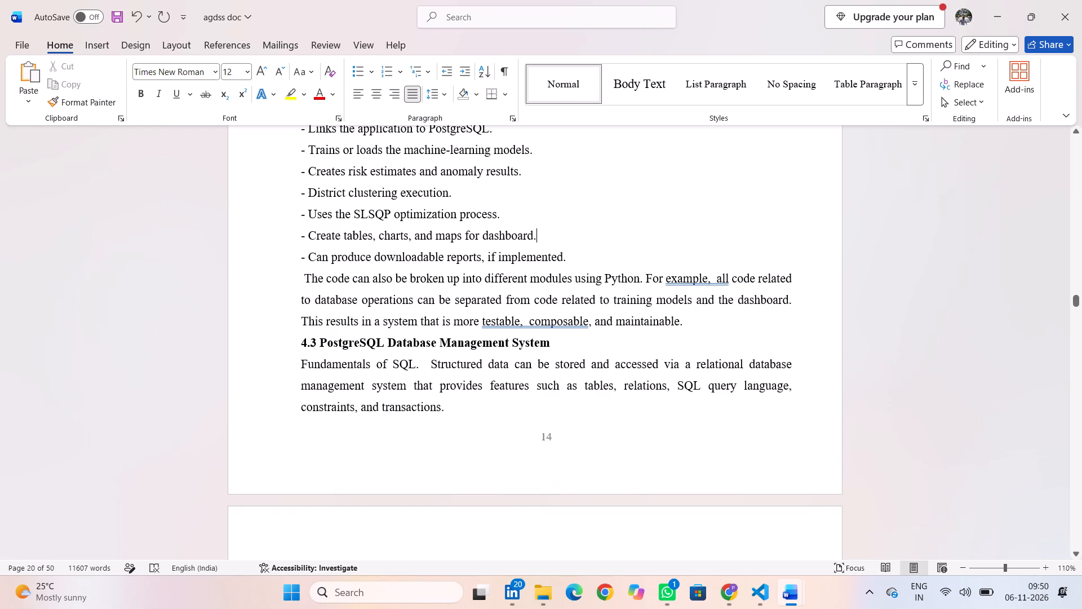
left_click_drag(558, 346, 278, 342)
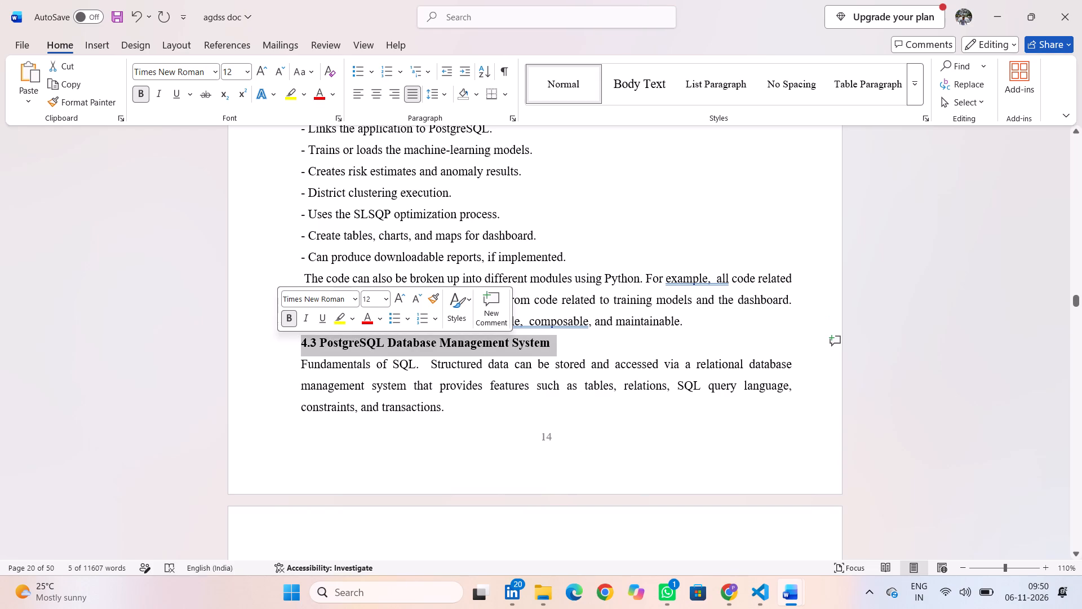
left_click(387, 299)
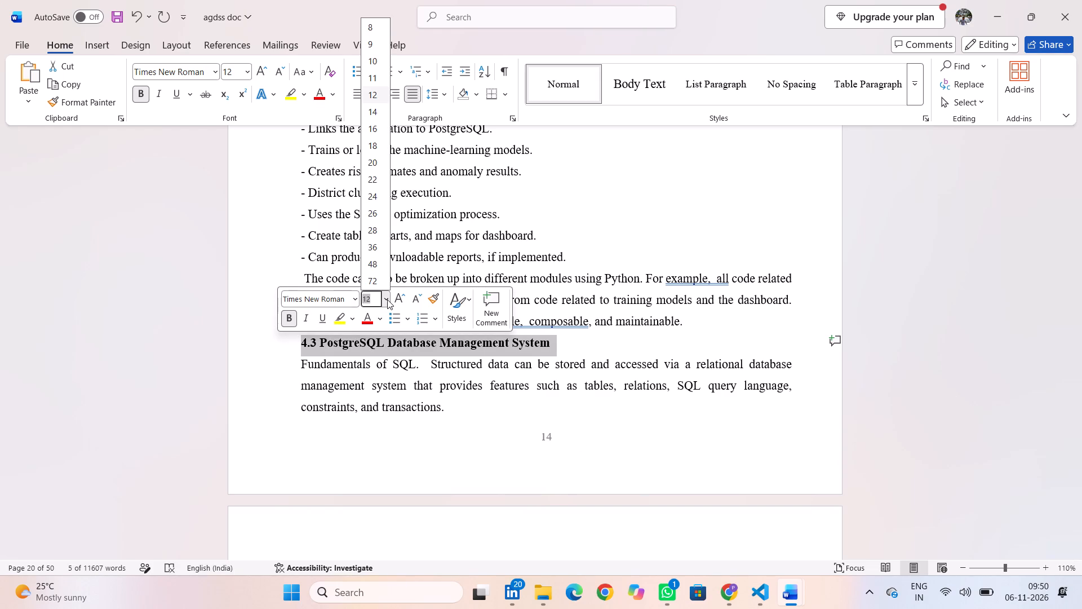
left_click(371, 112)
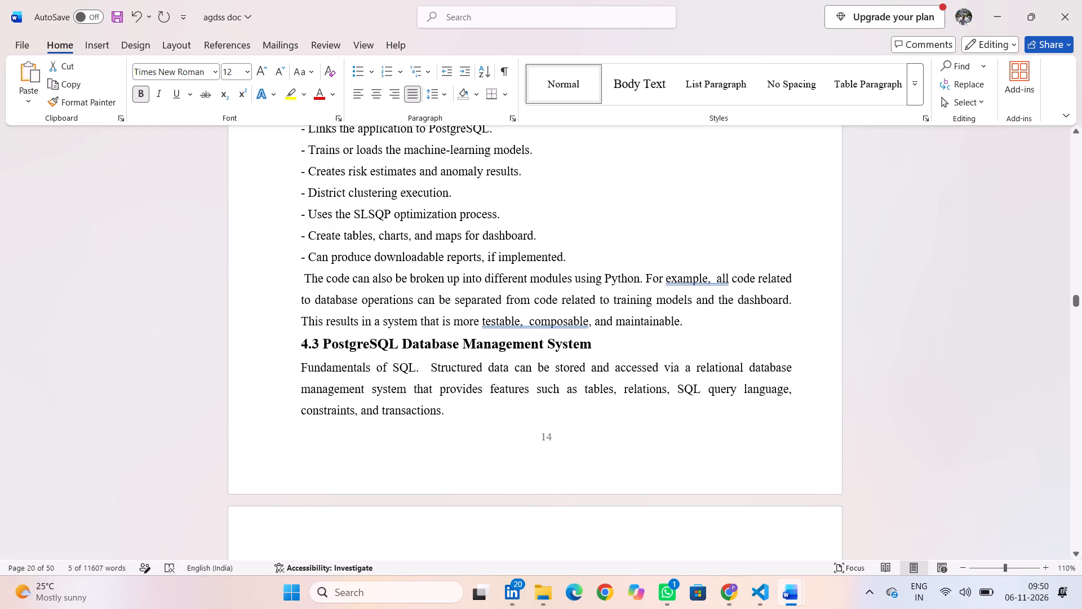
left_click(300, 369)
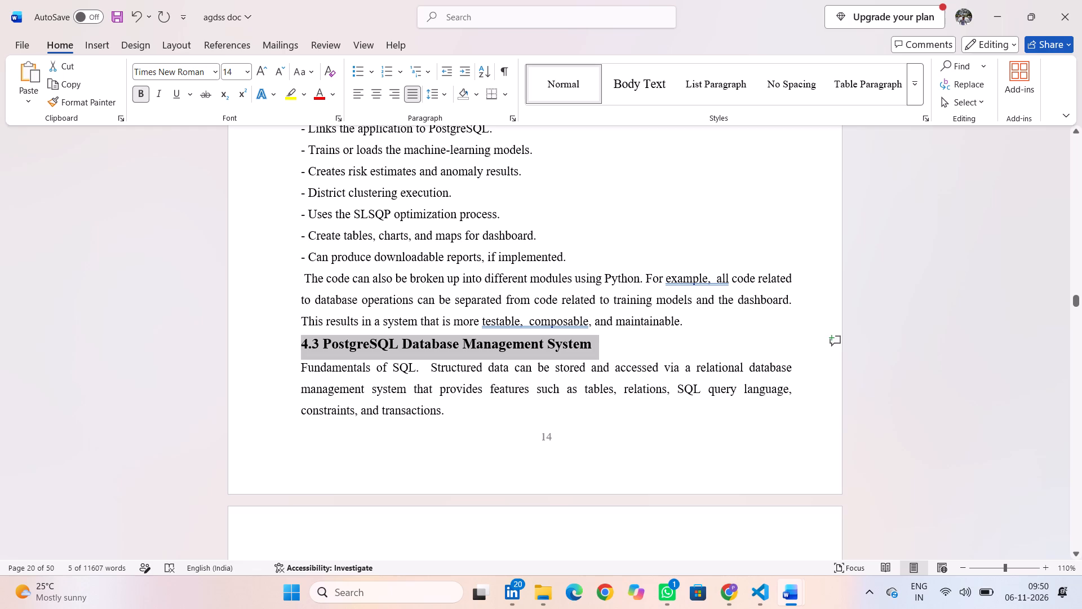
Set the font size of the "4.4 pandas and NumPy" heading to 14.
scroll(338, 442, "down", 1)
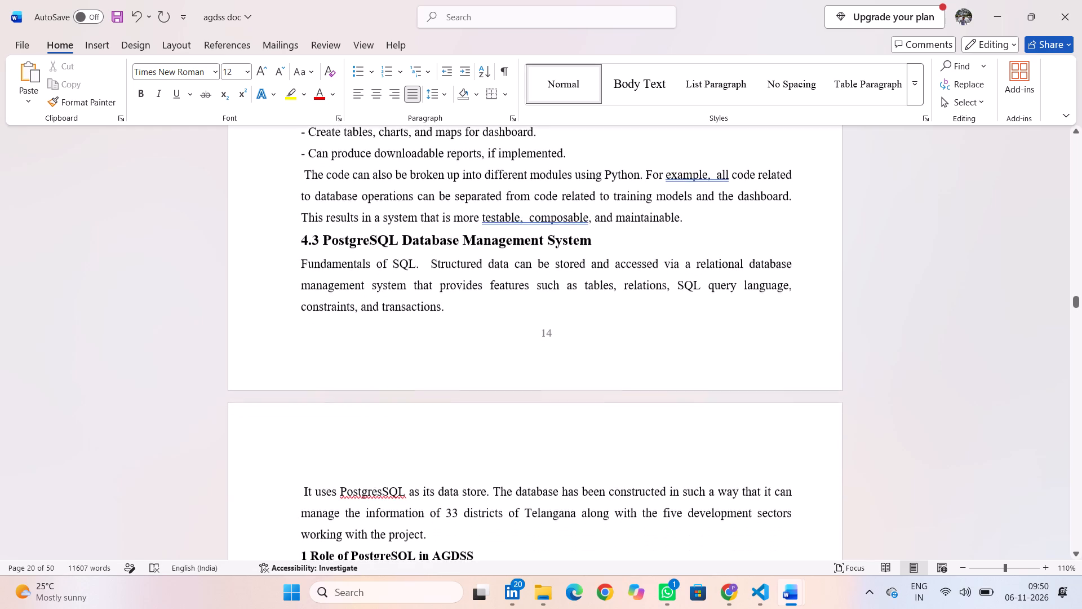
scroll(338, 442, "down", 1)
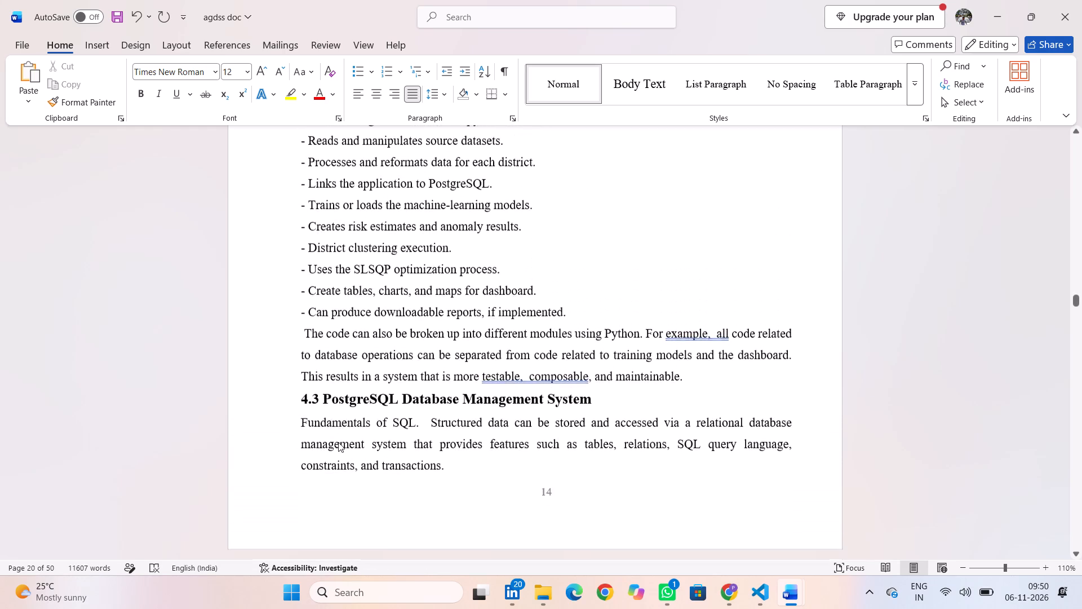
scroll(338, 442, "down", 2)
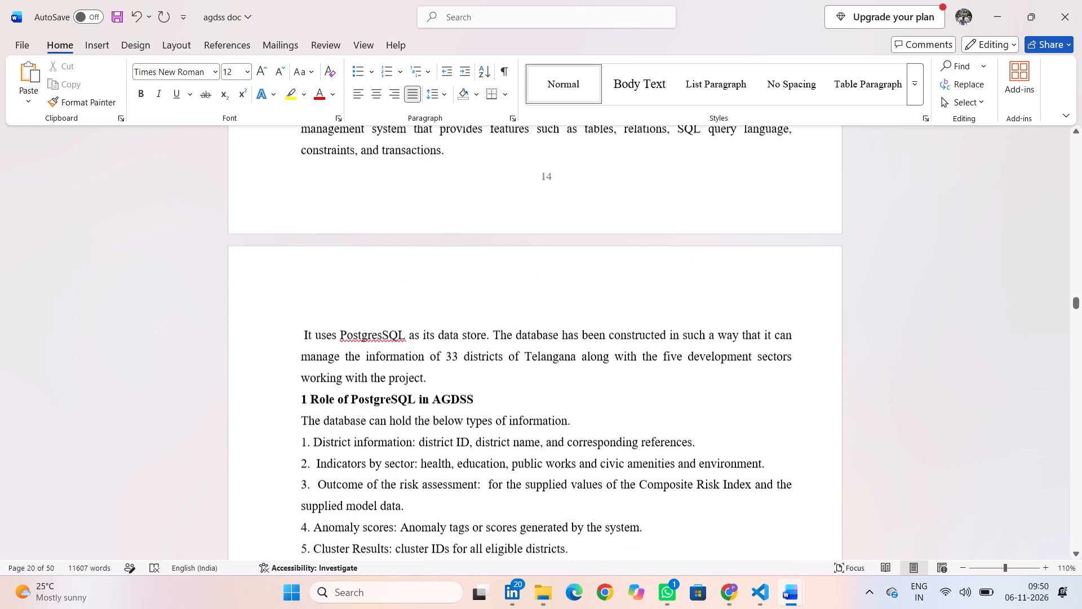
scroll(338, 442, "down", 1)
scroll(338, 442, "up", 3)
scroll(338, 442, "down", 1)
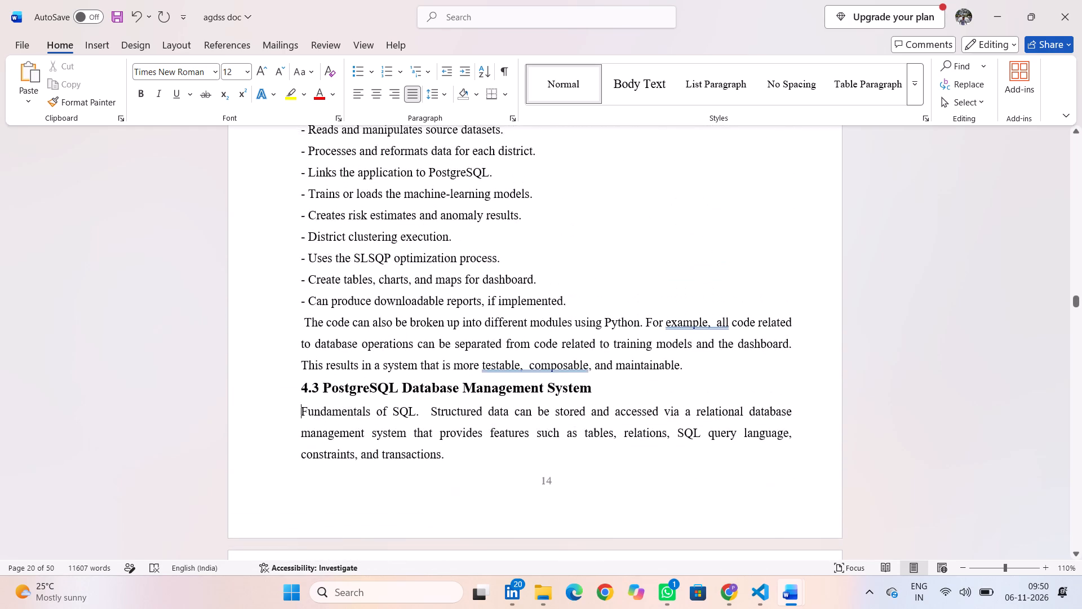
scroll(338, 442, "down", 3)
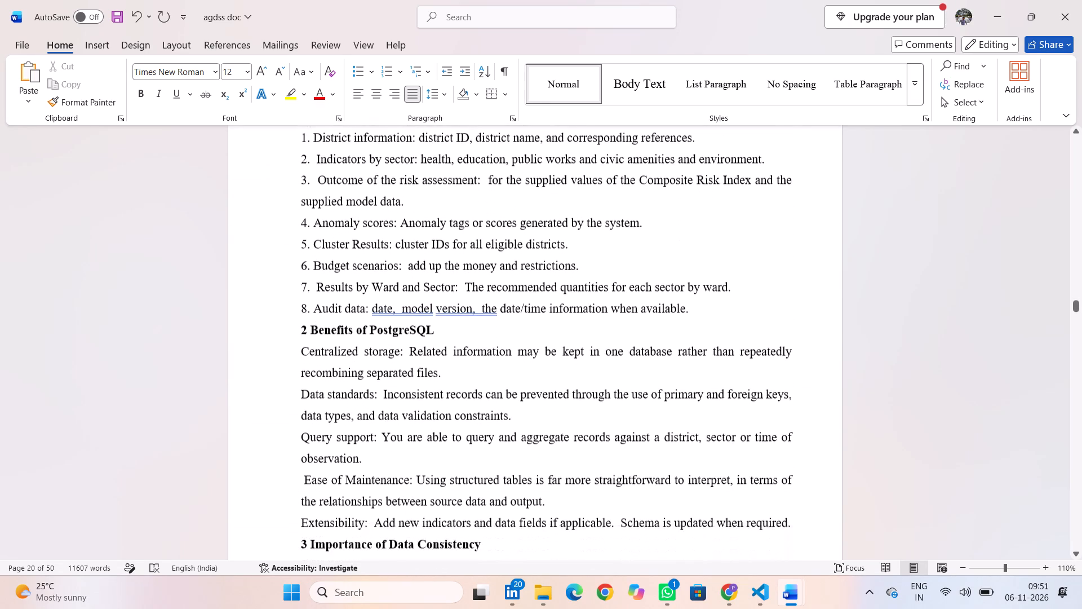
scroll(338, 442, "down", 3)
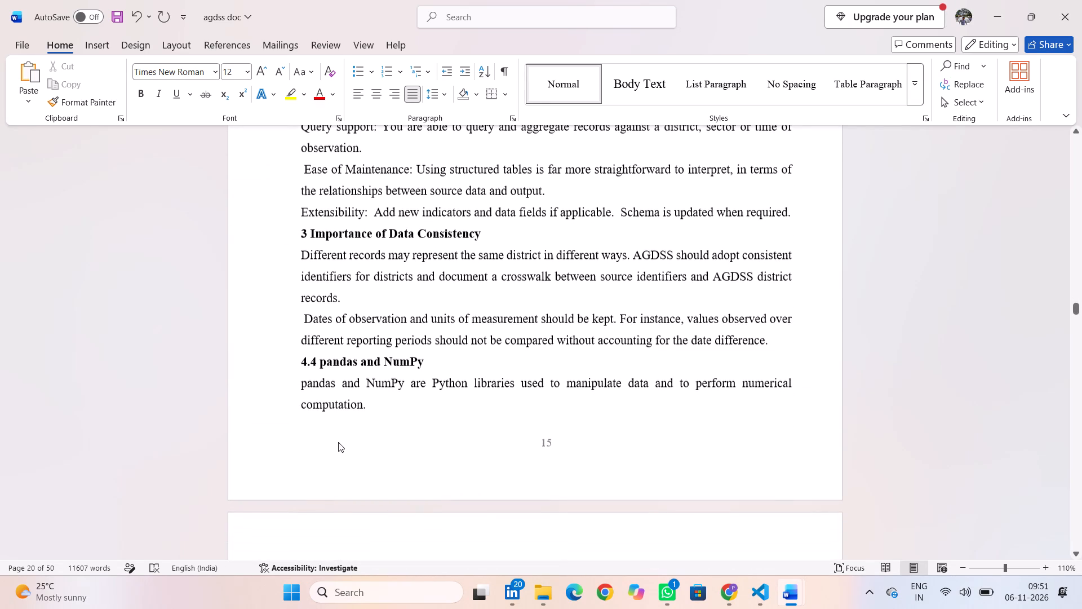
left_click_drag(425, 365, 299, 354)
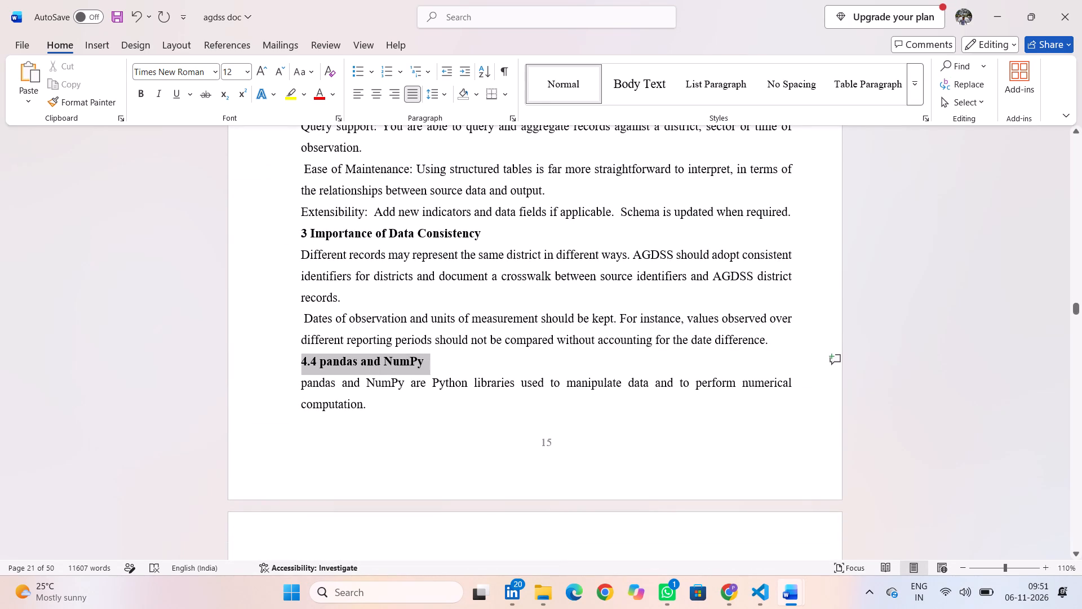
left_click_drag(299, 354, 298, 354)
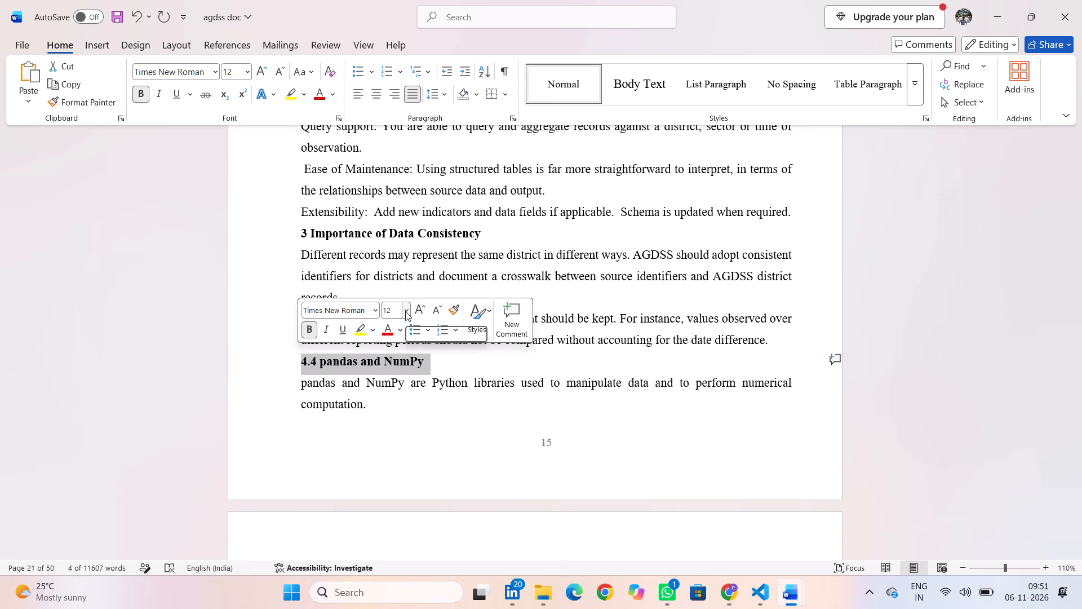
left_click(405, 311)
left_click(398, 125)
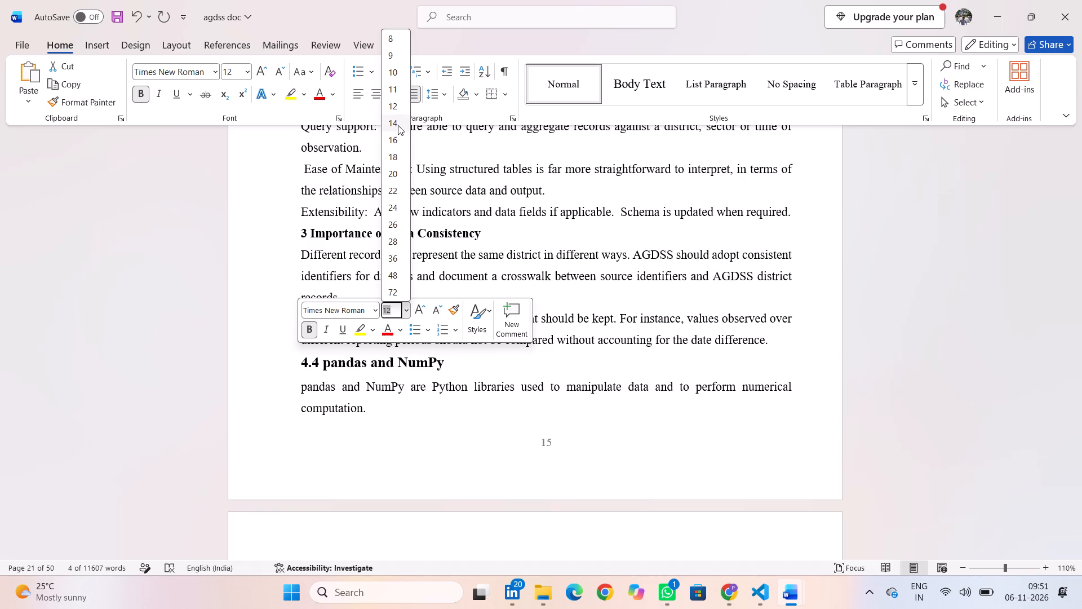
Delete the blank line above the "1 pandas" subheading at the start of its page.
scroll(373, 335, "down", 2)
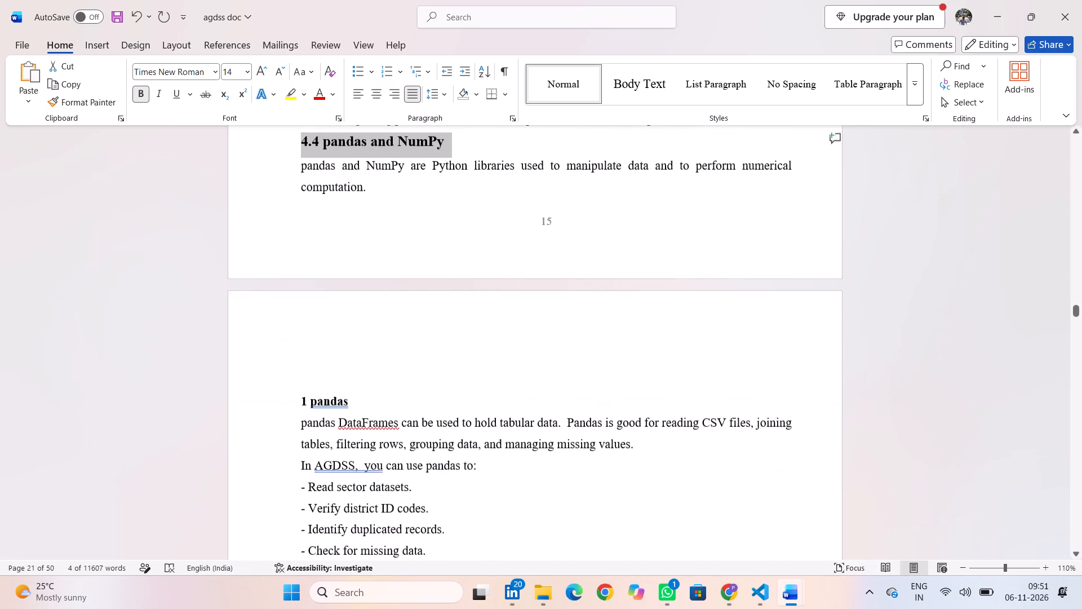
scroll(373, 335, "down", 3)
scroll(373, 335, "up", 1)
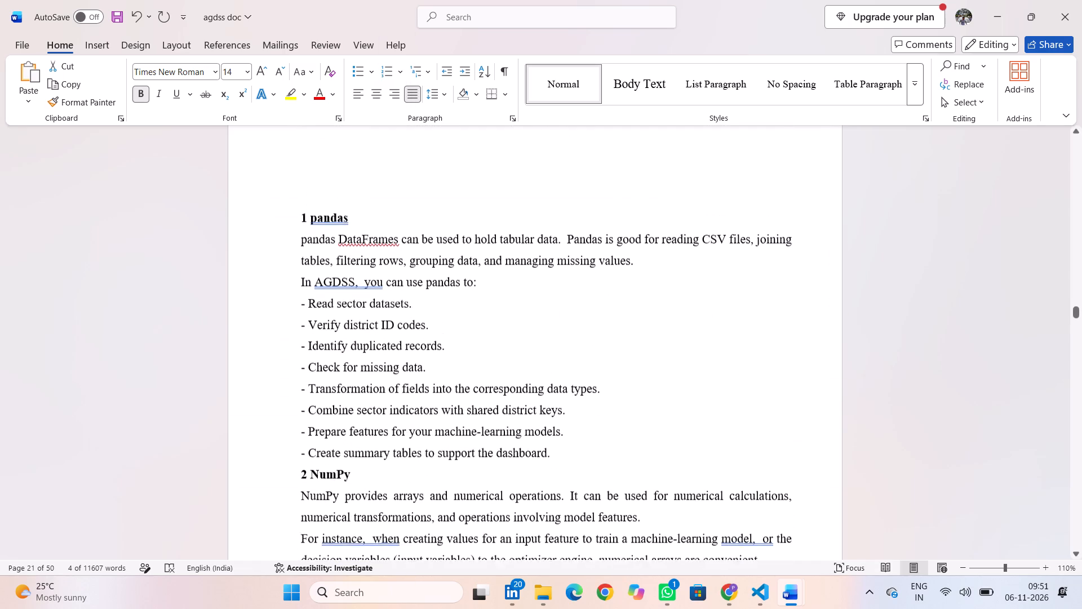
scroll(373, 335, "up", 2)
left_click(307, 443)
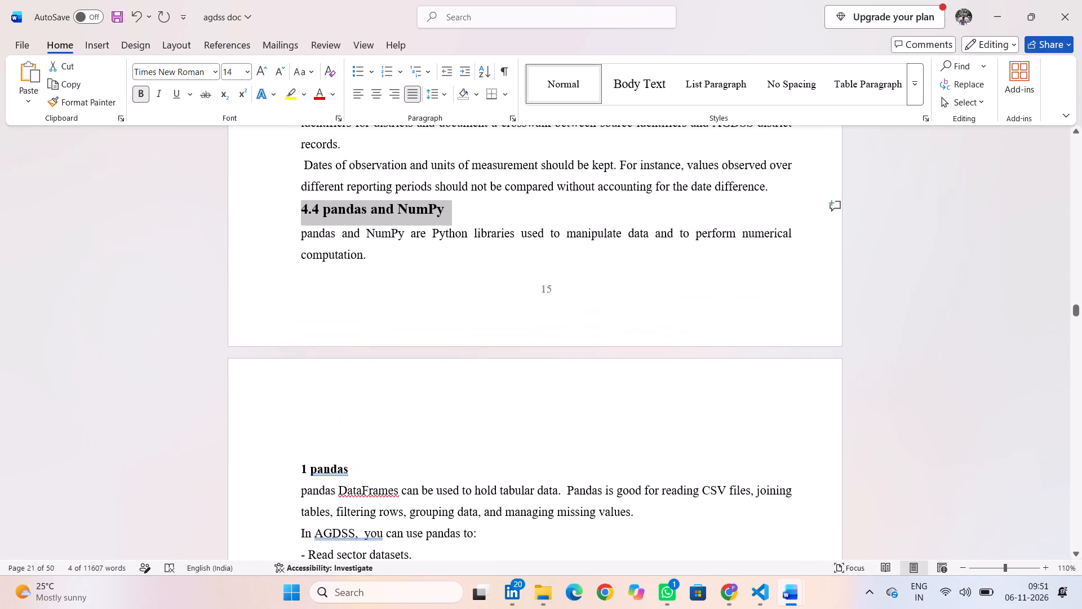
key("BackSpace")
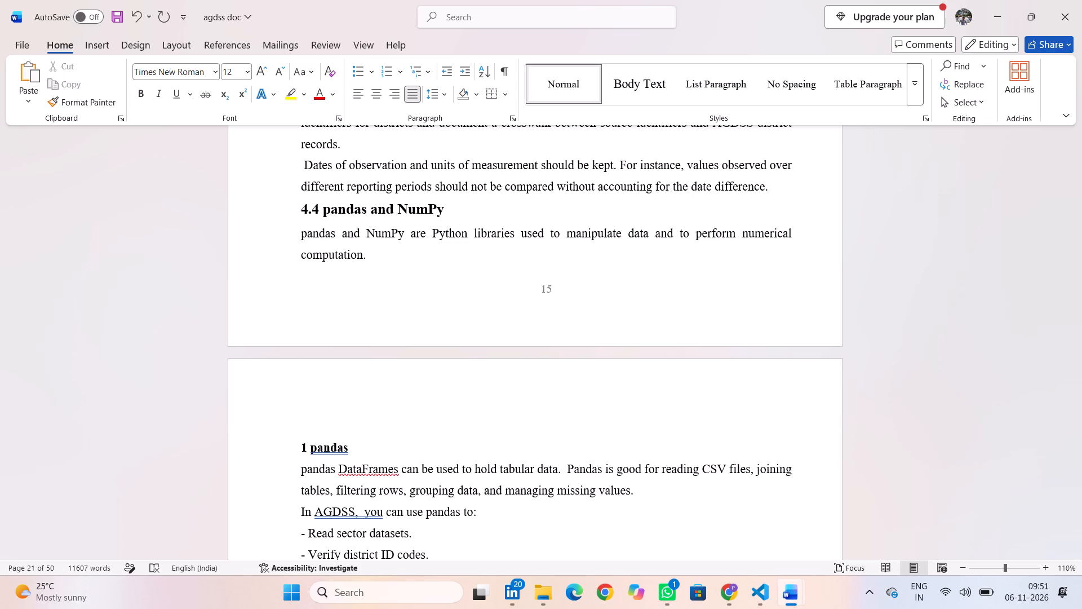
Set the font size of the "4.5 scikit-learn" heading to 14.
scroll(320, 504, "down", 2)
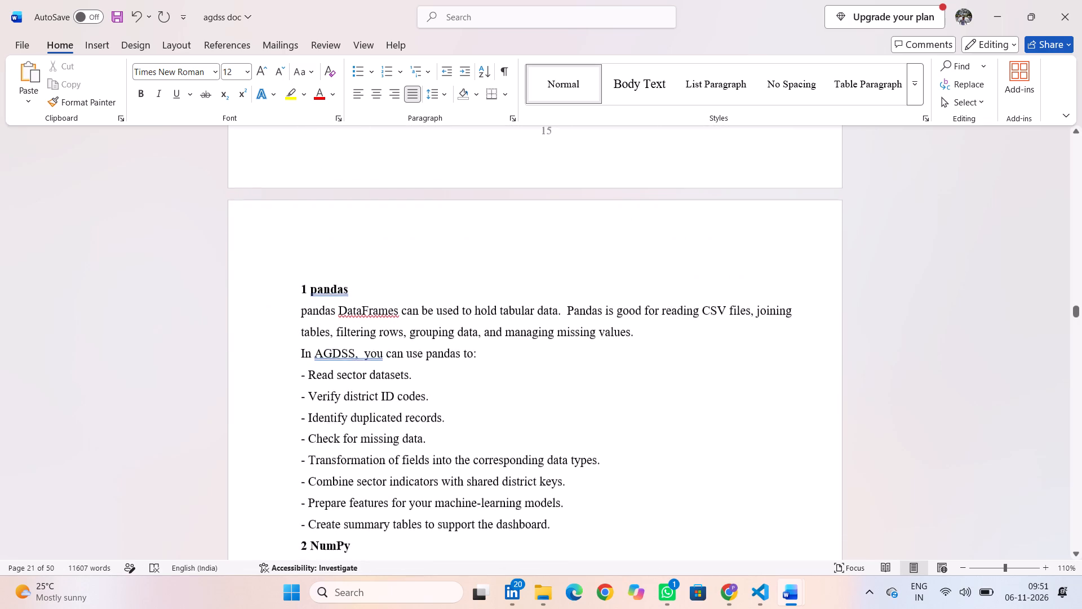
scroll(320, 504, "down", 2)
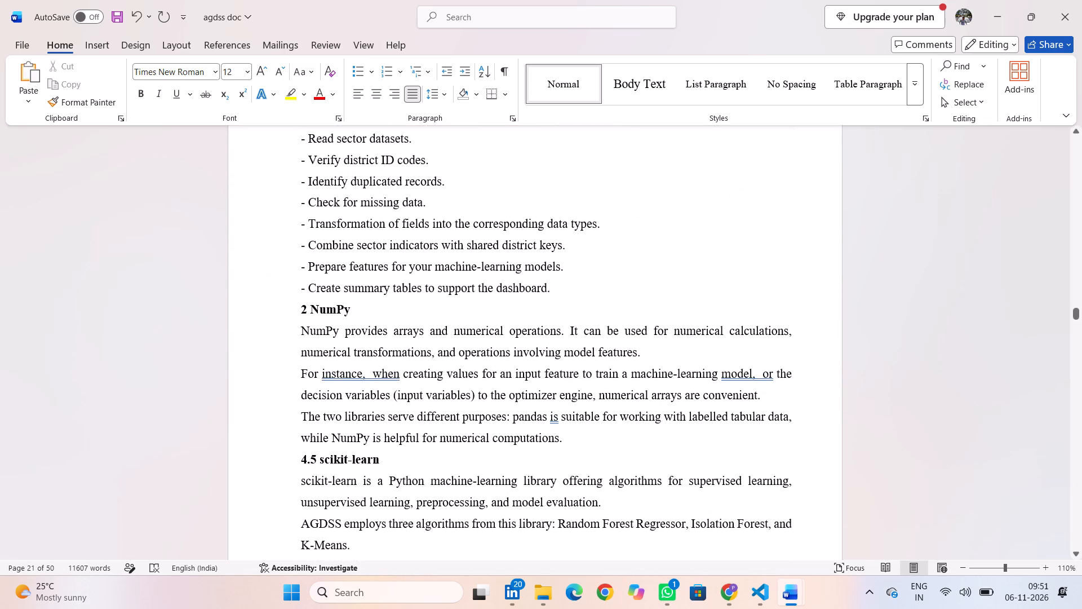
scroll(320, 504, "down", 1)
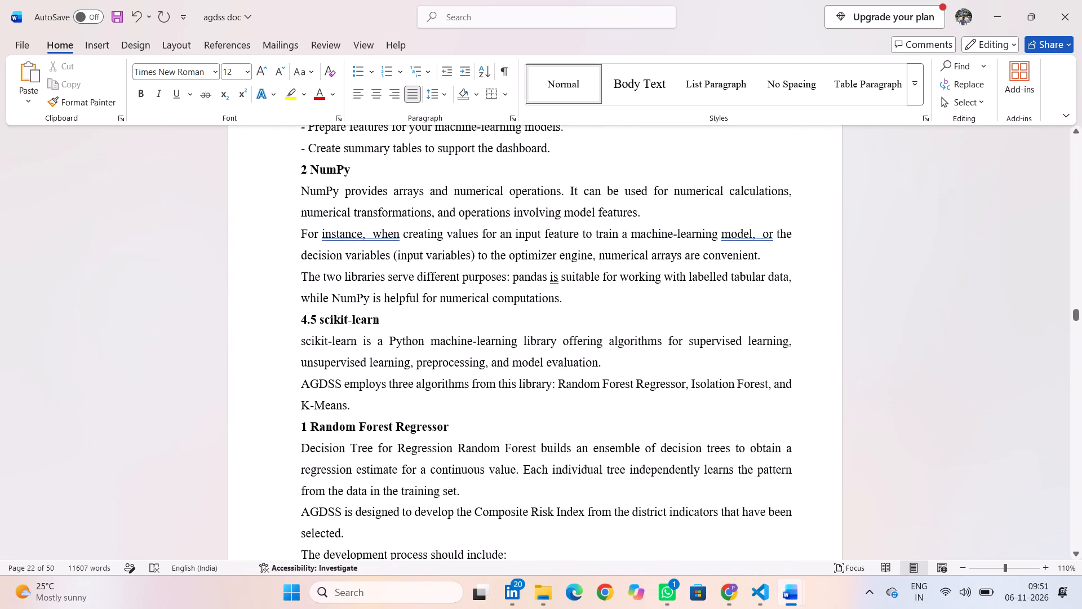
left_click_drag(389, 317, 282, 316)
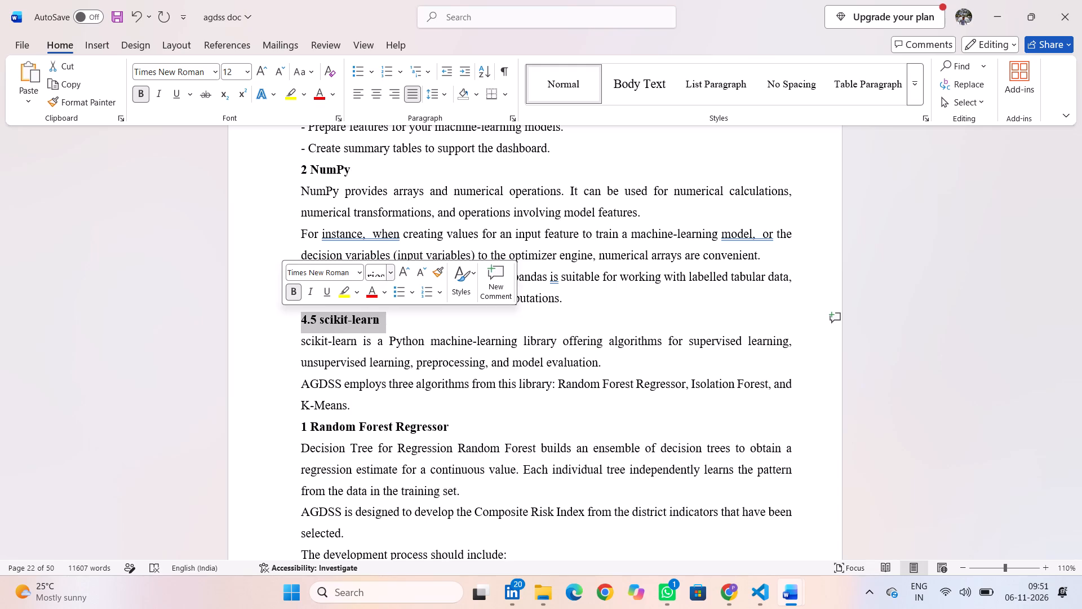
left_click(390, 275)
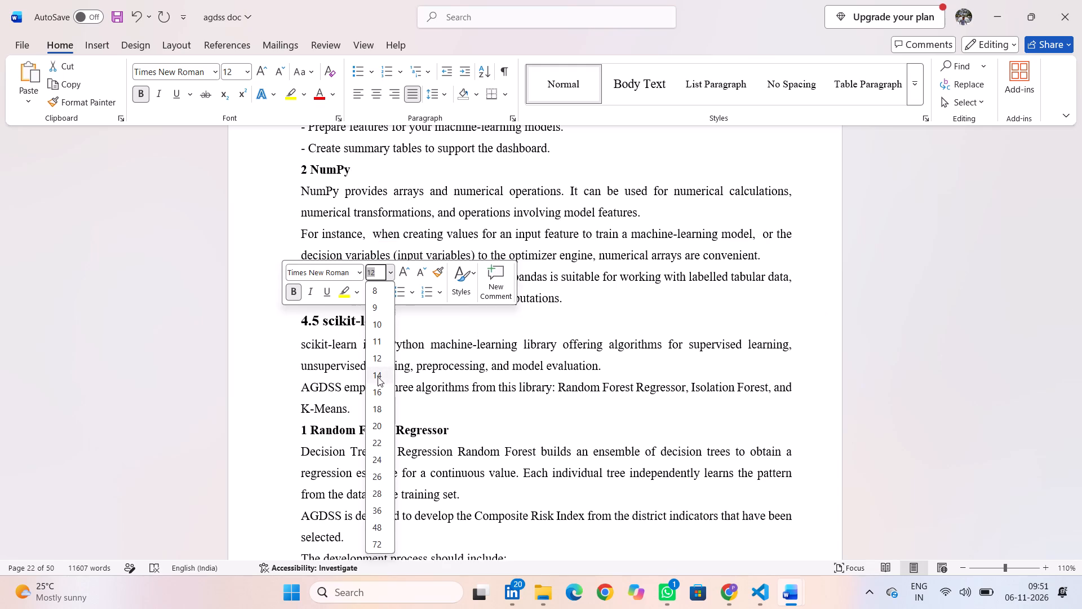
left_click(378, 377)
left_click(258, 311)
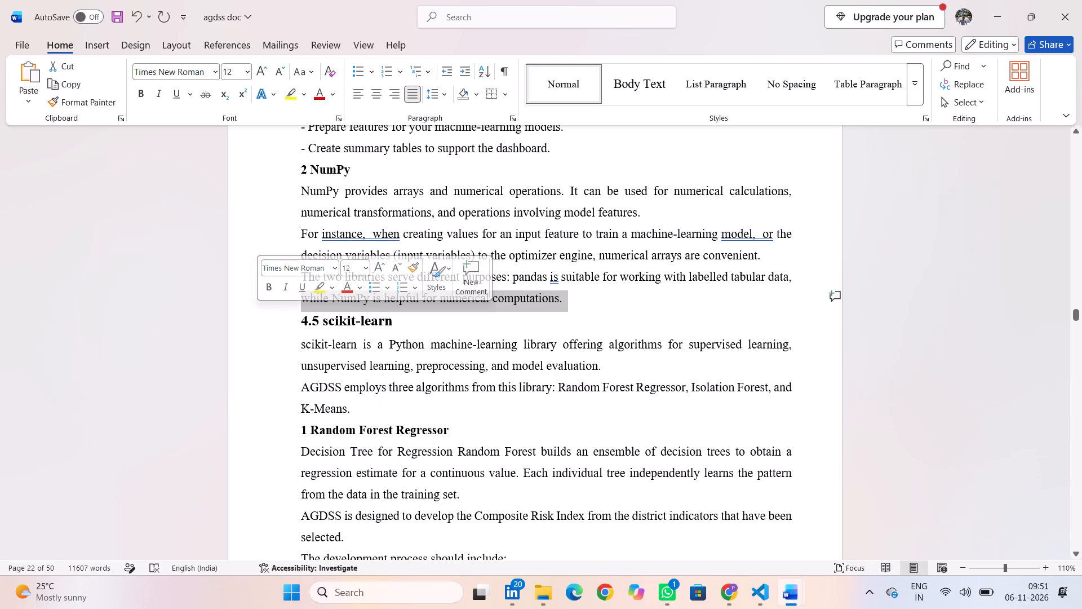
Set the font size of the "4.6 SciPy SLSQP Optimization" heading to 14.
scroll(375, 332, "down", 3)
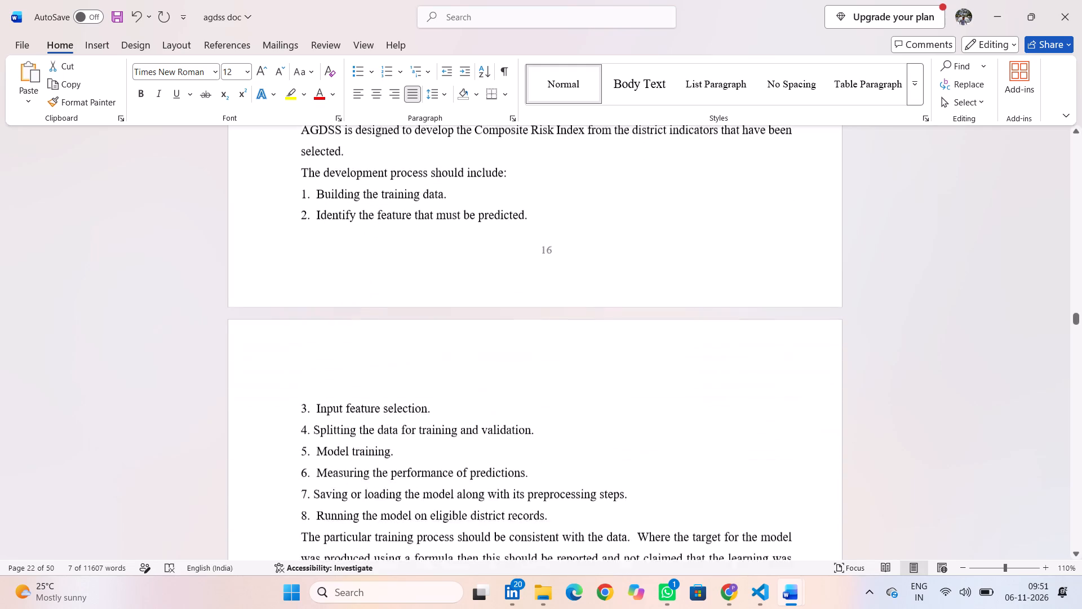
scroll(375, 332, "down", 3)
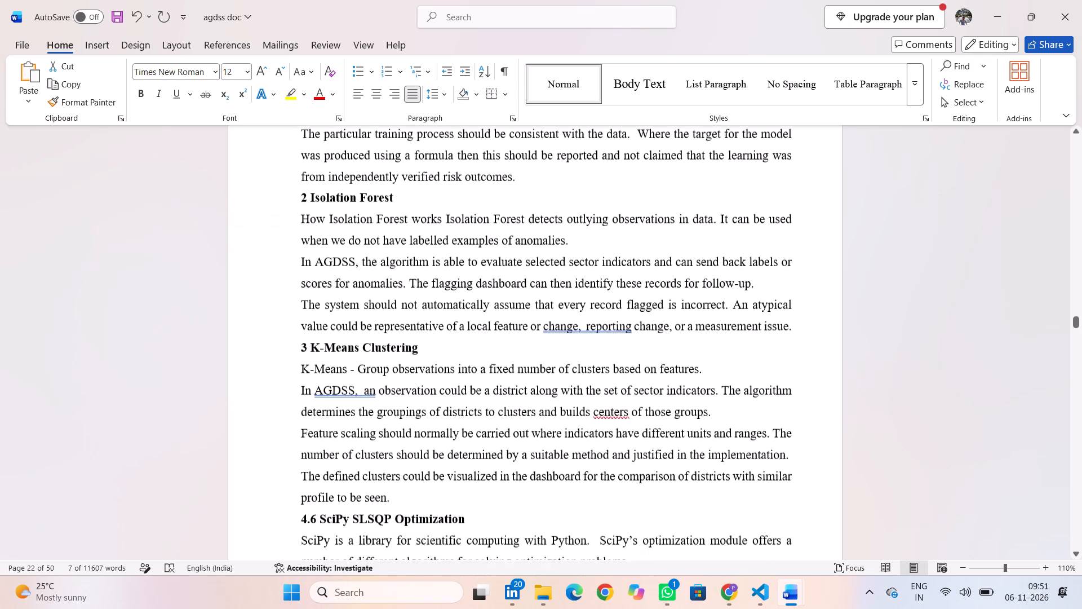
scroll(375, 332, "down", 2)
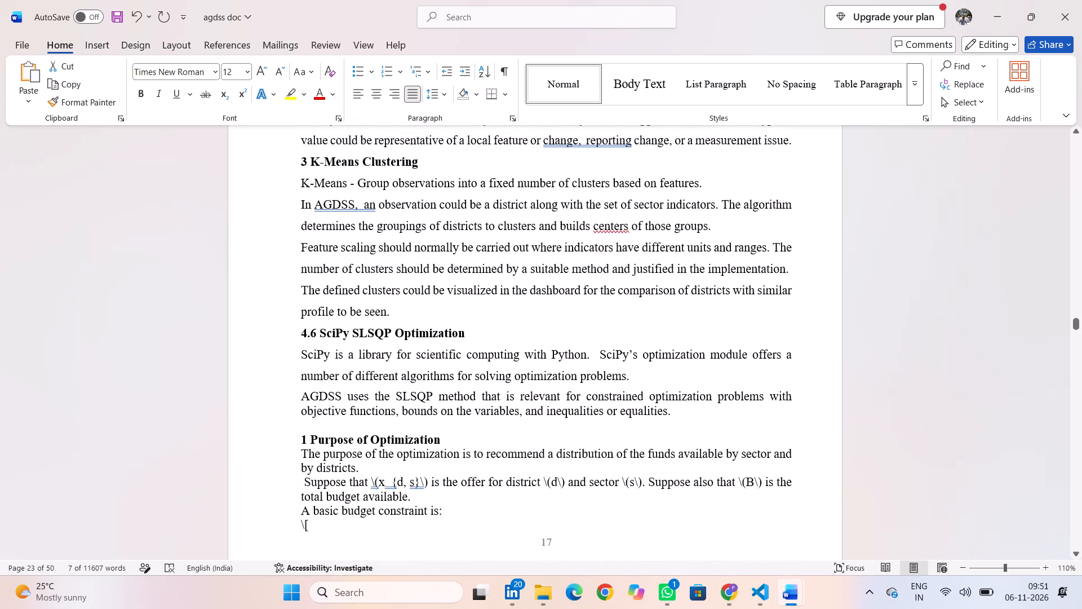
left_click_drag(472, 330, 285, 323)
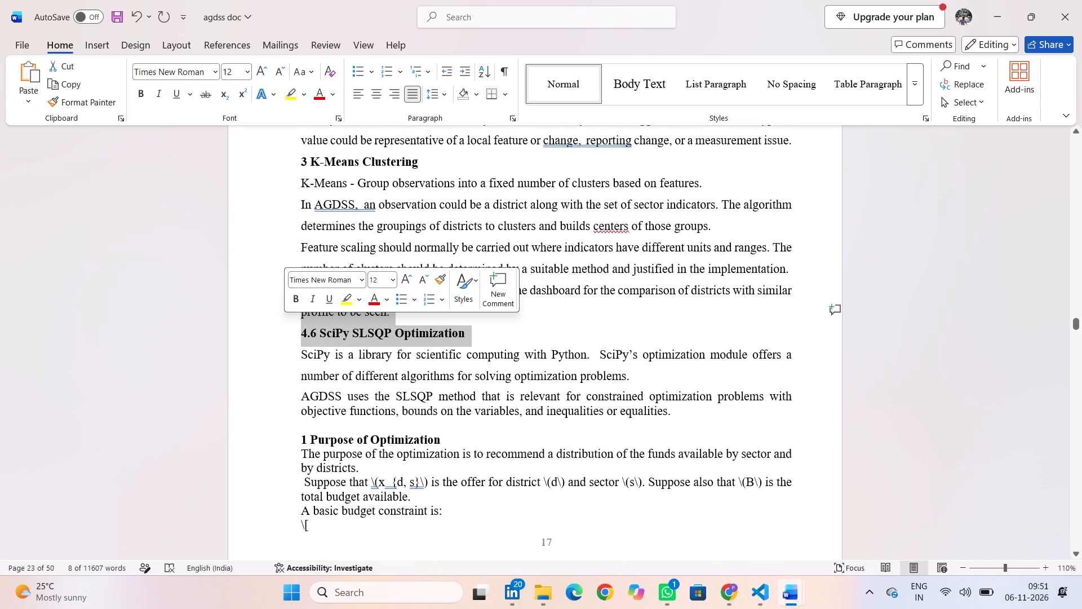
left_click(285, 323)
left_click_drag(298, 334, 477, 350)
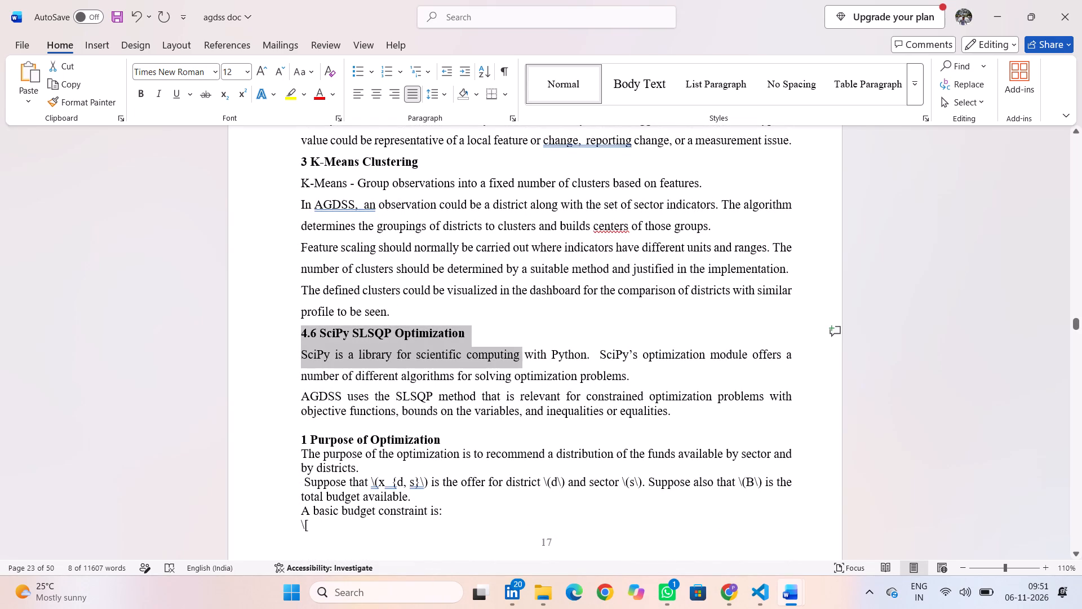
left_click_drag(477, 350, 470, 328)
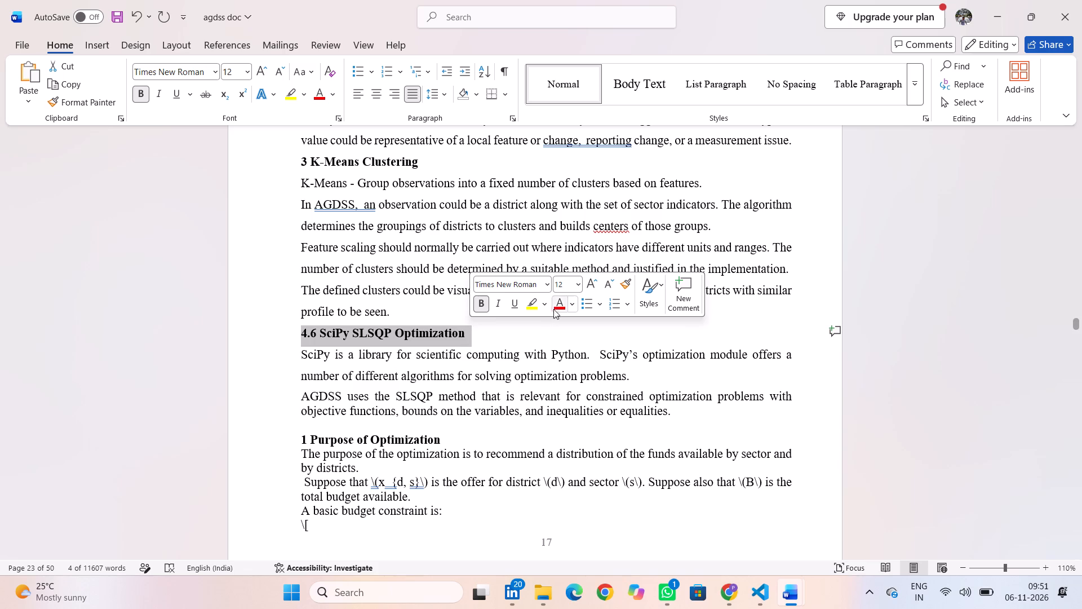
left_click(578, 286)
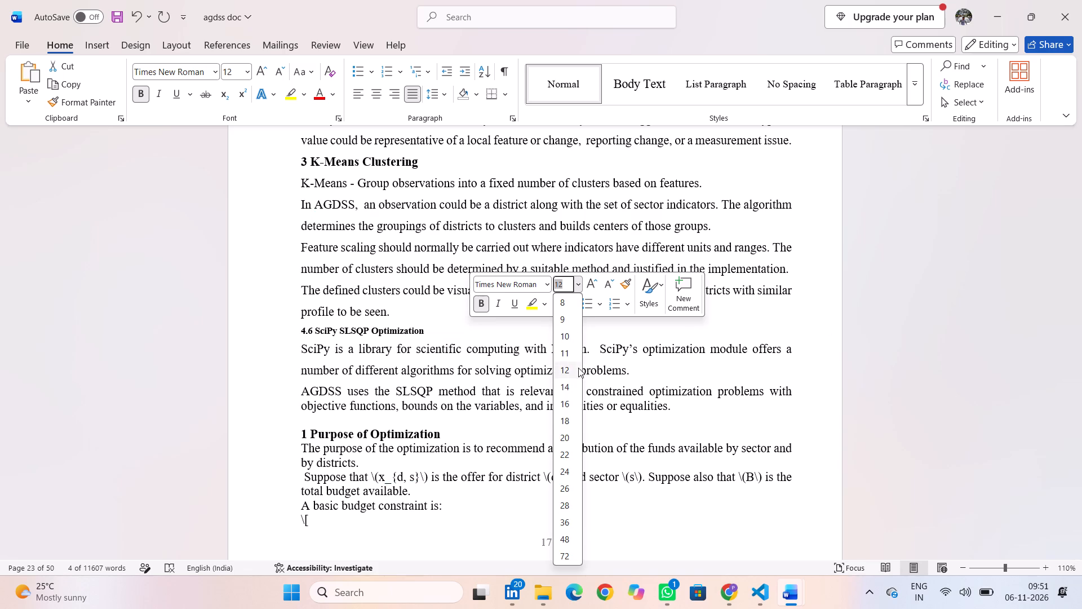
left_click(567, 387)
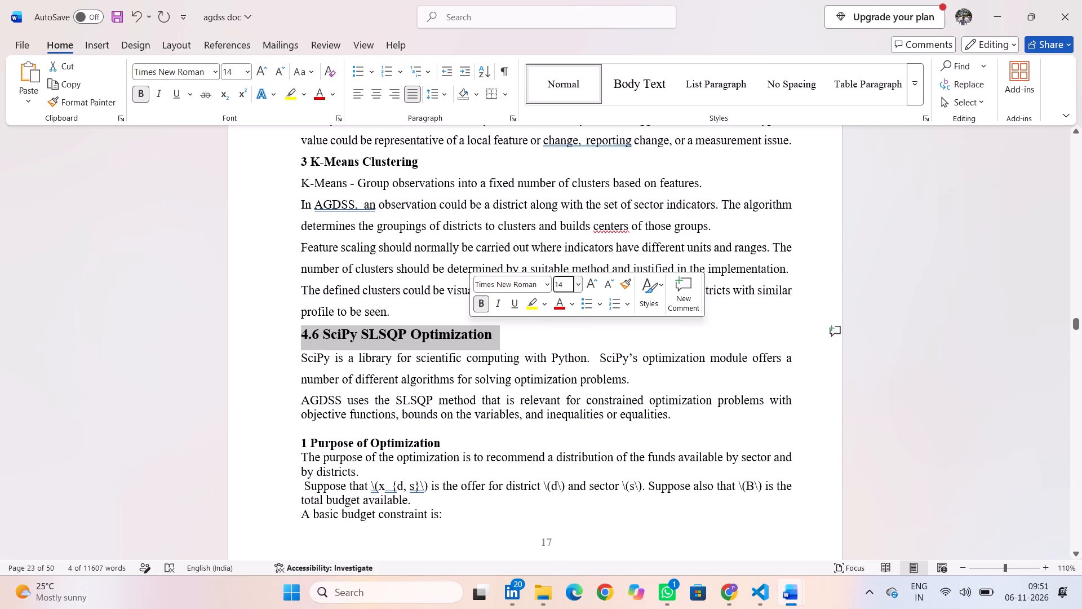
Delete the blank line above the "1 Purpose of Optimization" subheading.
left_click(307, 436)
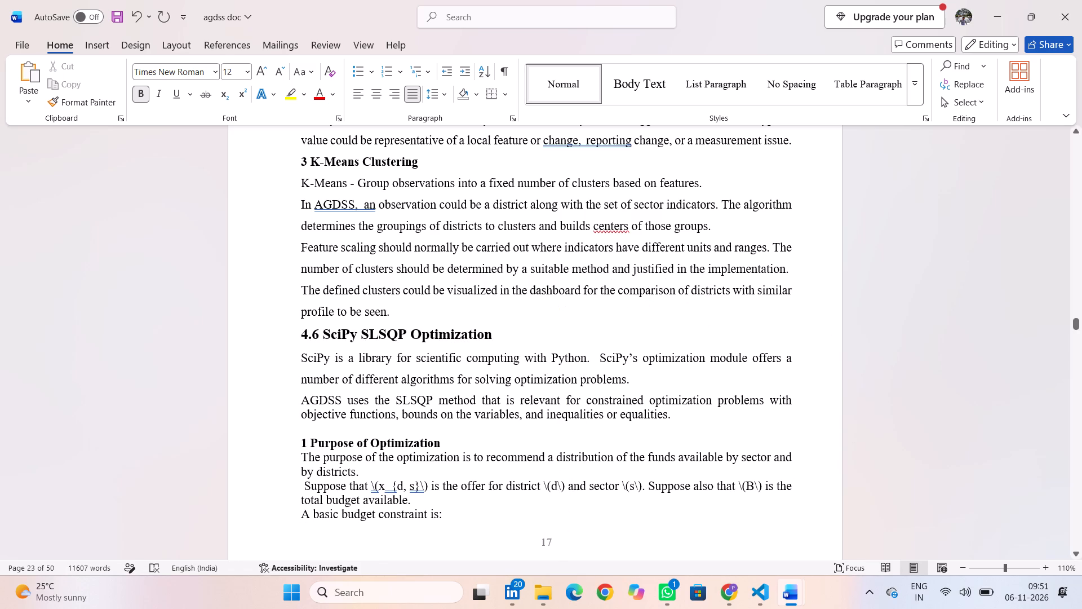
left_click(305, 431)
key("BackSpace")
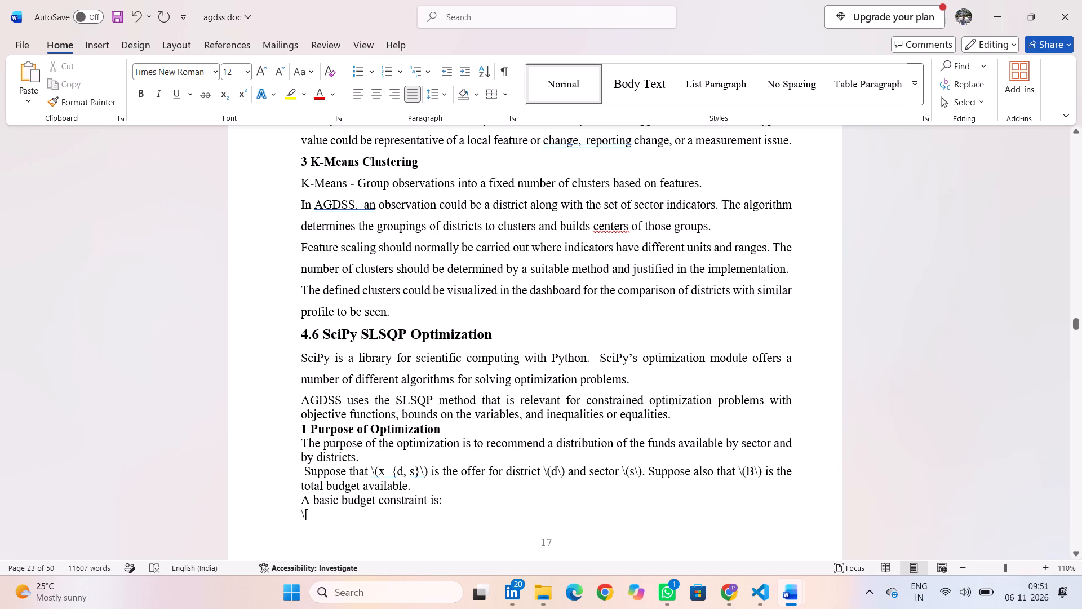
Apply 1.5 line spacing from the "4.6 SciPy SLSQP Optimization" heading through the opening bracket line of the budget constraint formula.
left_click_drag(296, 330, 442, 524)
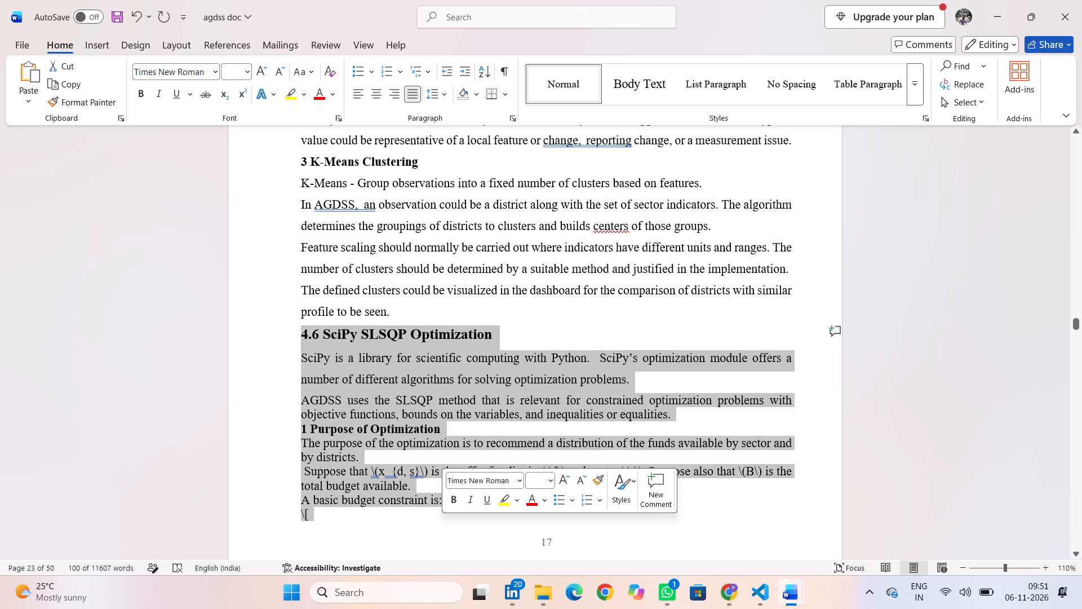
left_click(441, 91)
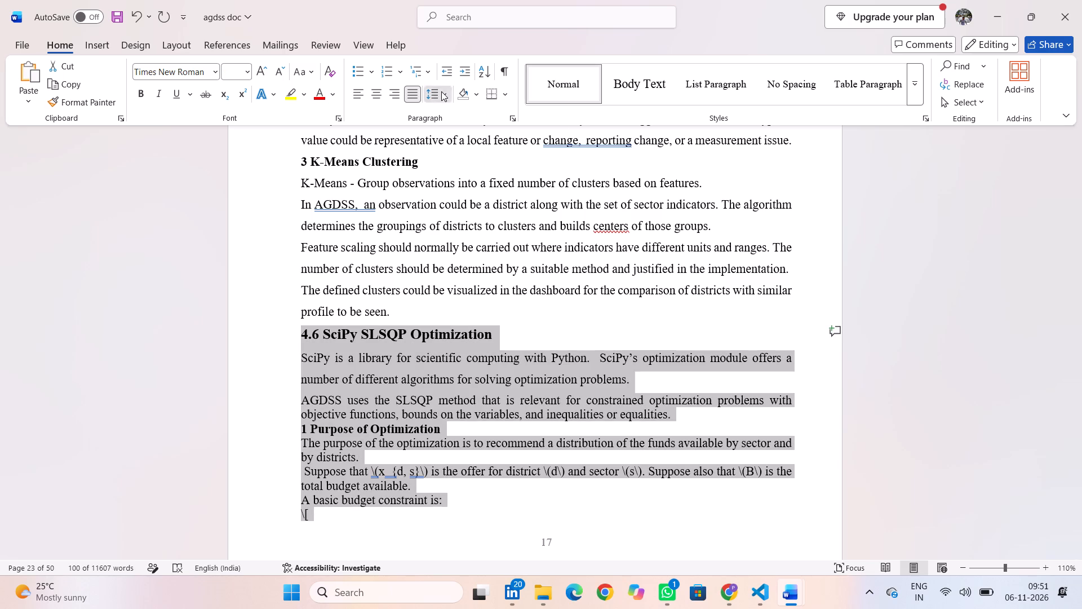
left_click(450, 147)
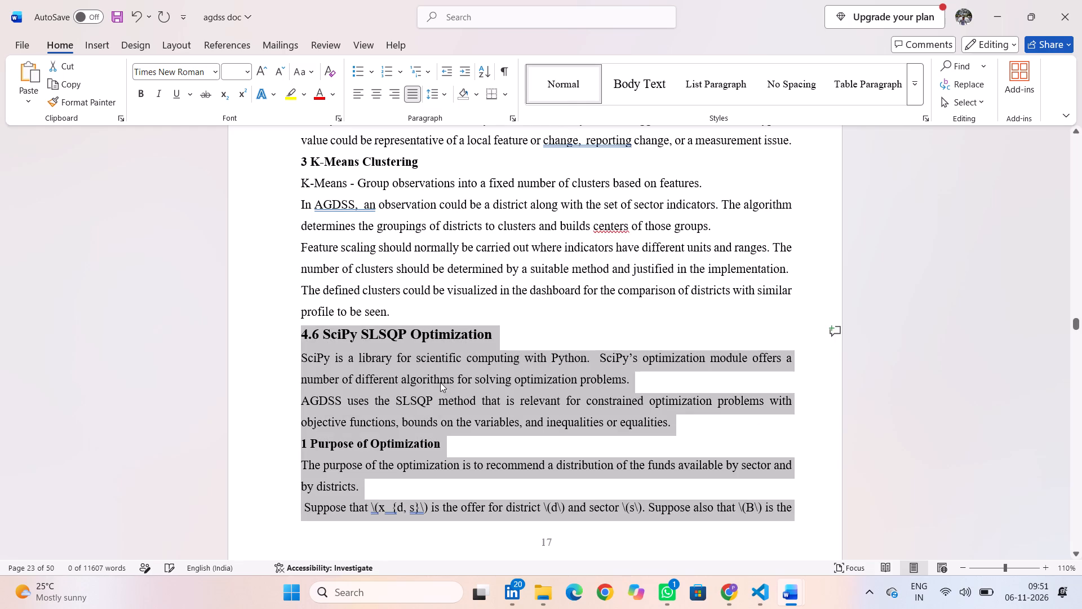
Apply 1.5 line spacing from the blank line above "where:" through the blank line after "This constraint can be expressed as:".
scroll(445, 440, "down", 2)
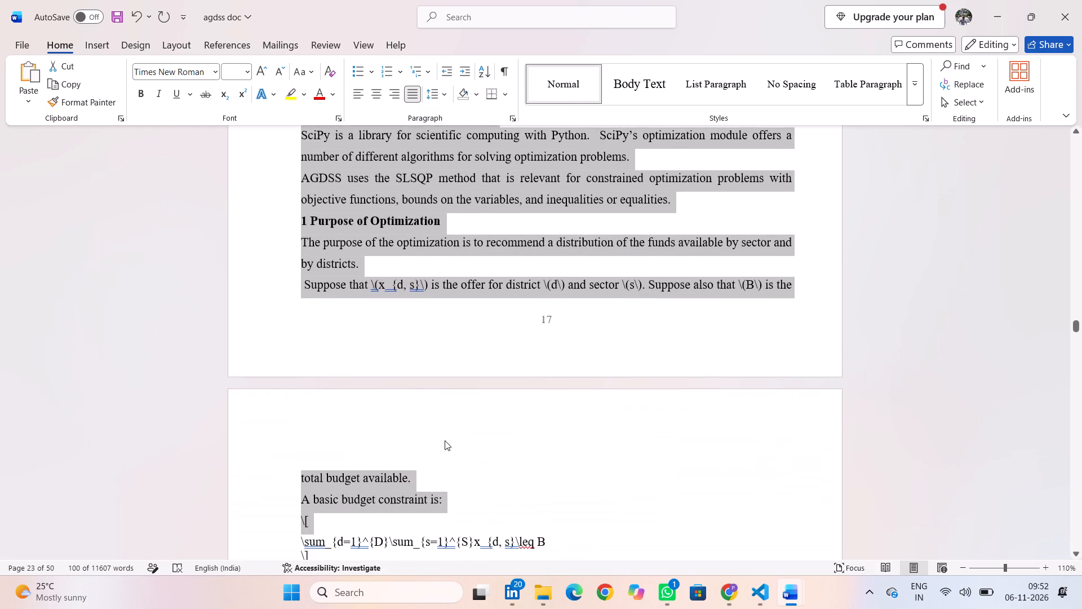
scroll(445, 440, "down", 3)
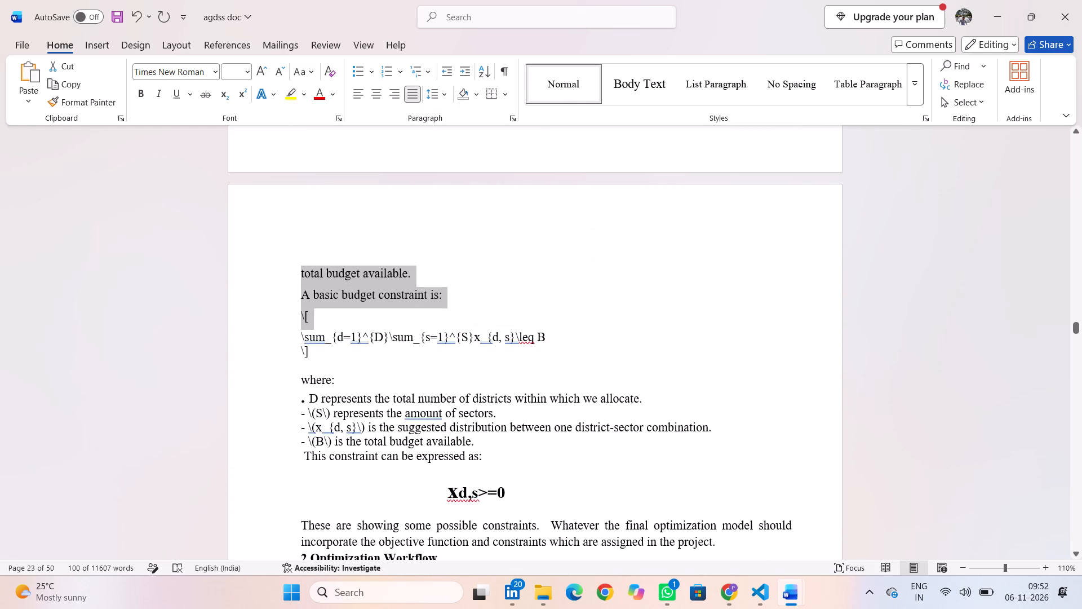
scroll(445, 440, "down", 1)
left_click_drag(294, 333, 511, 421)
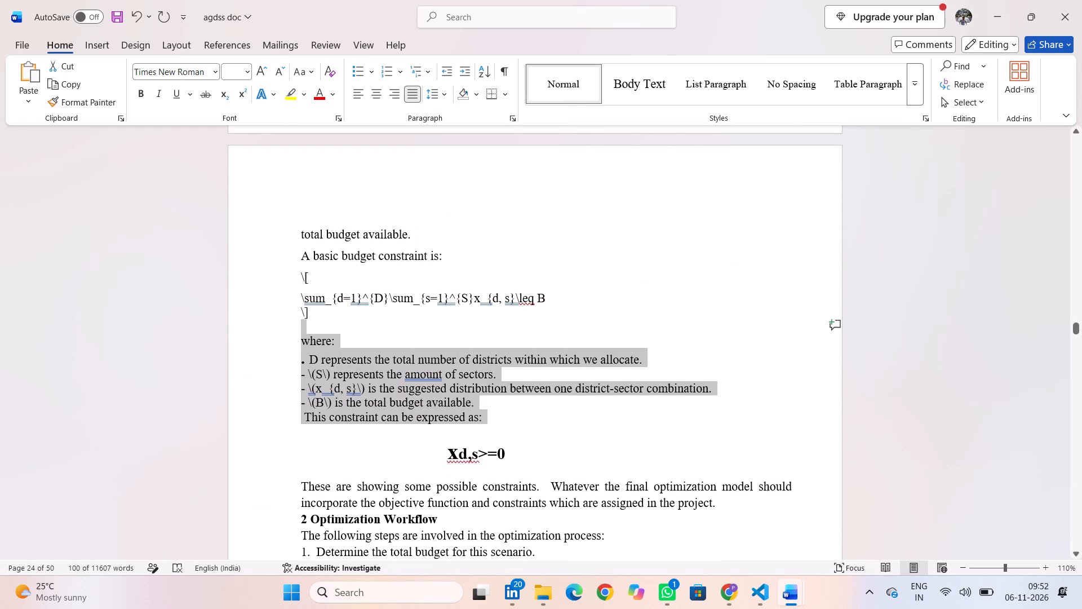
left_click_drag(511, 421, 527, 436)
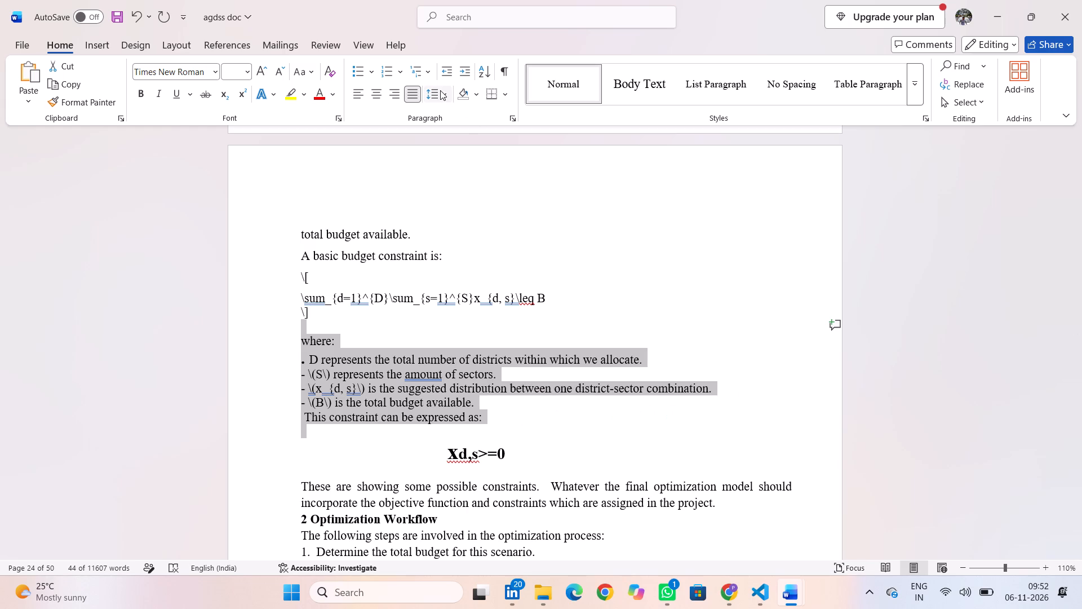
left_click(440, 90)
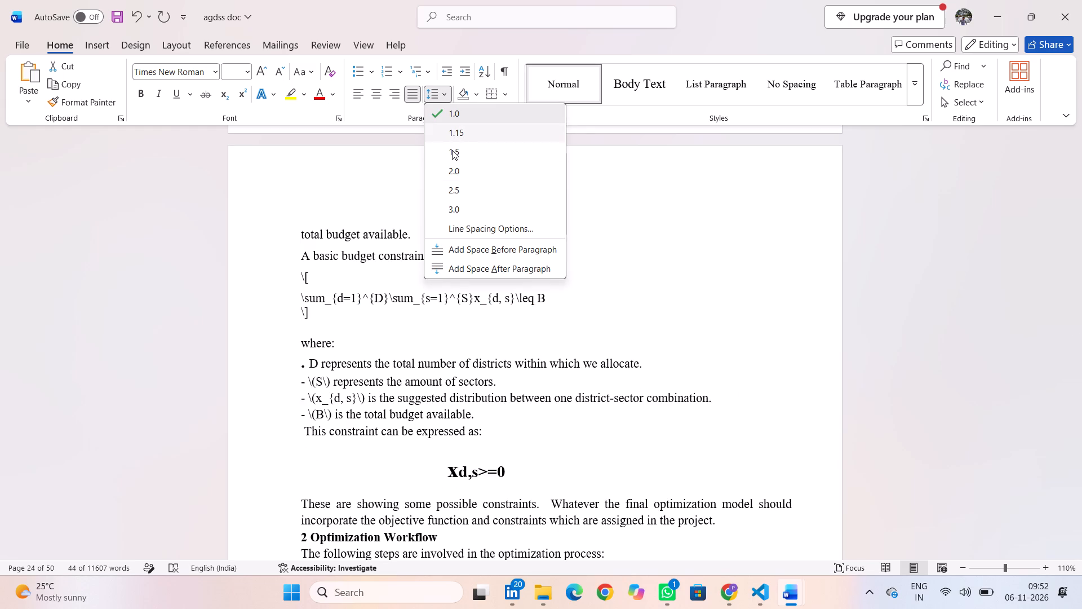
left_click(452, 151)
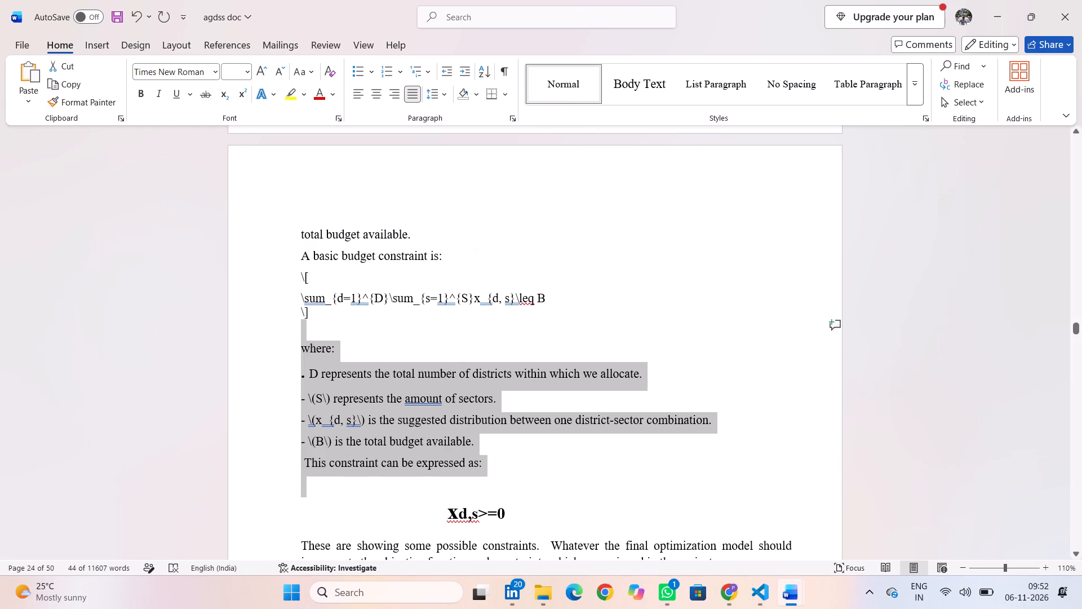
Copy the basic budget constraint formula, including its bracket lines, and search Google for it in Chrome.
scroll(434, 304, "down", 2)
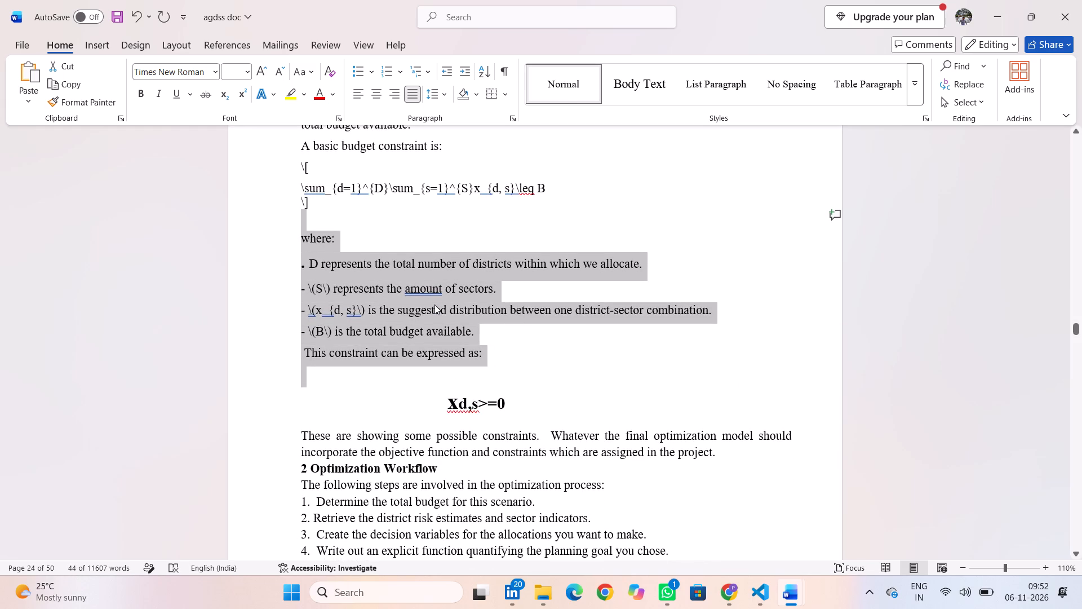
scroll(434, 304, "up", 1)
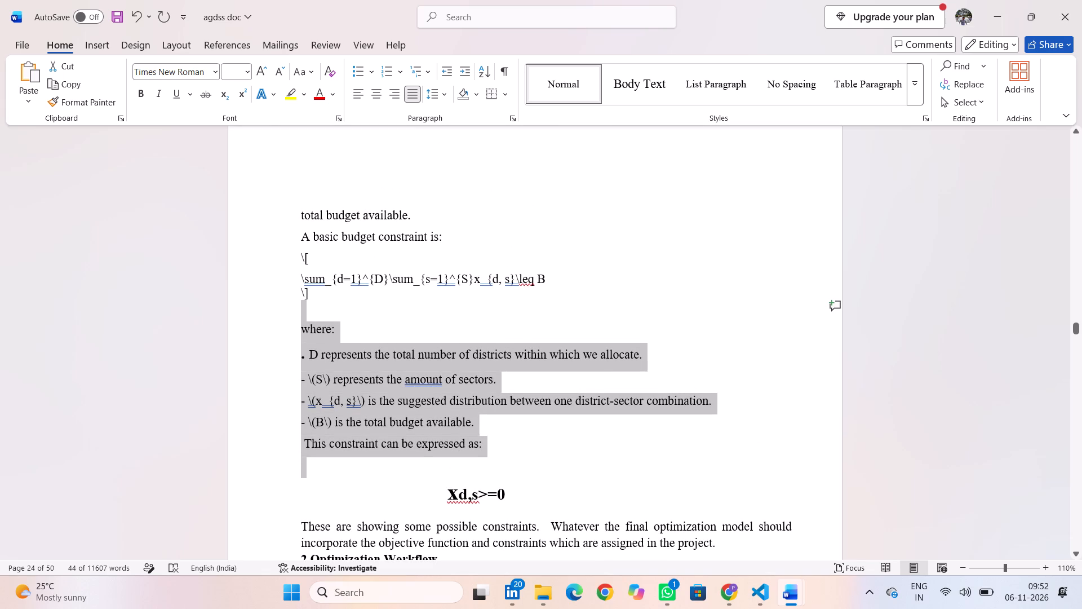
scroll(392, 286, "up", 1)
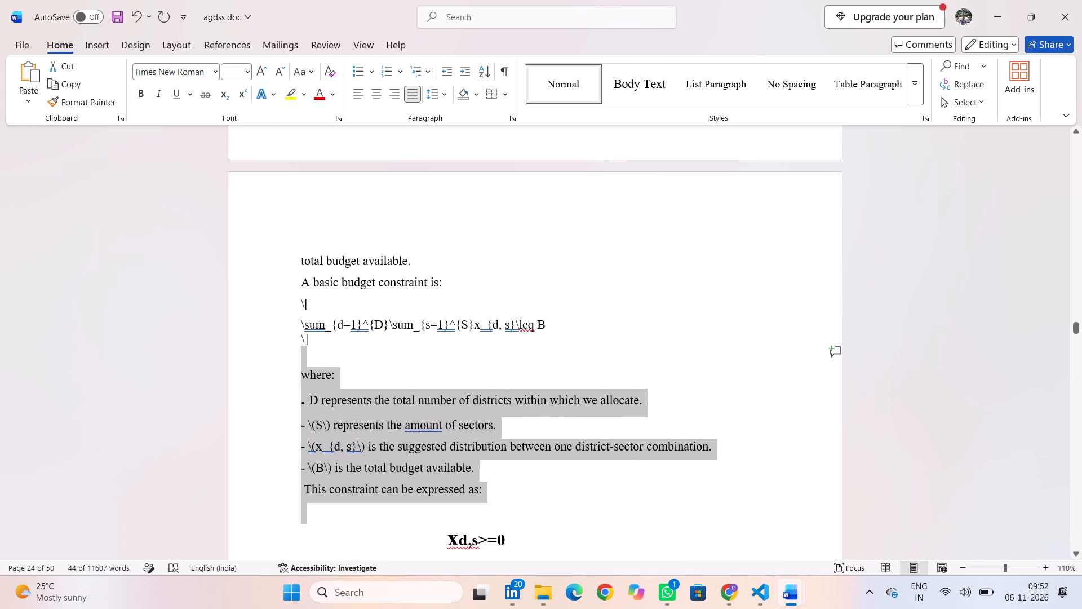
left_click_drag(296, 301, 331, 350)
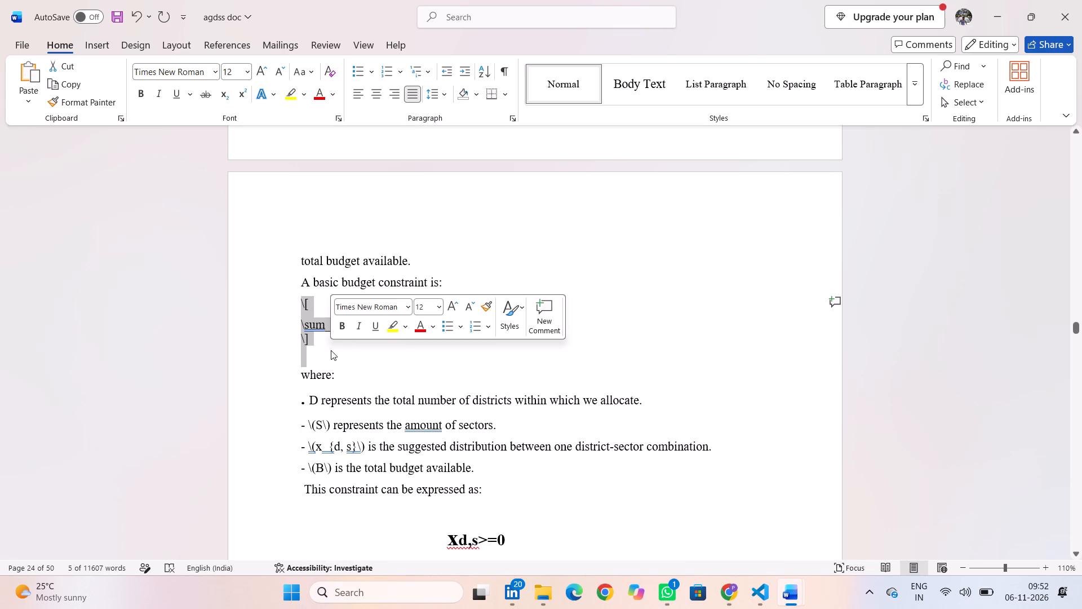
key("ctrl+c")
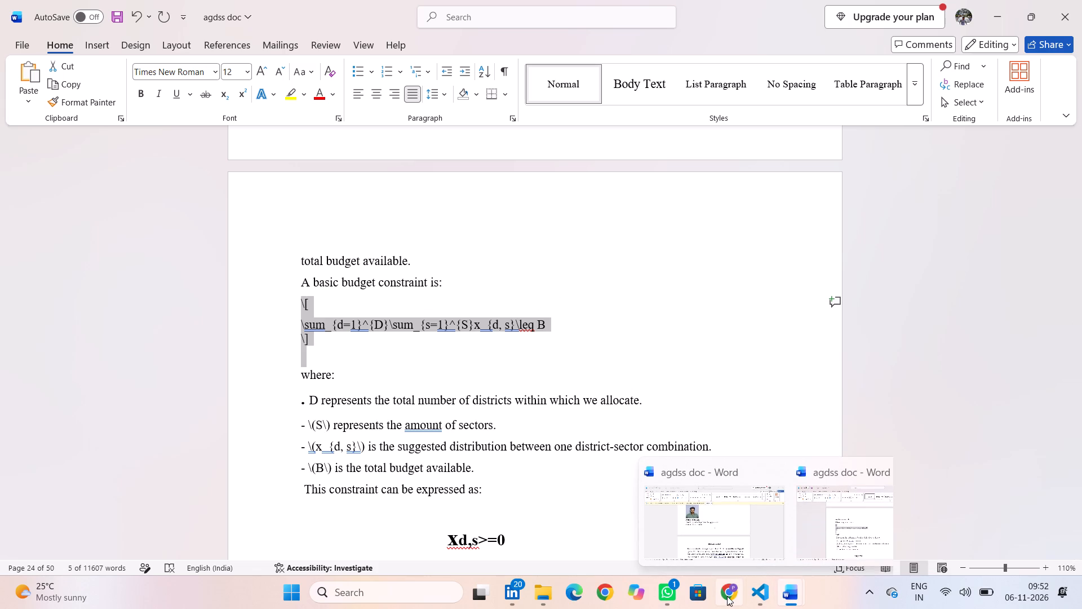
left_click(727, 596)
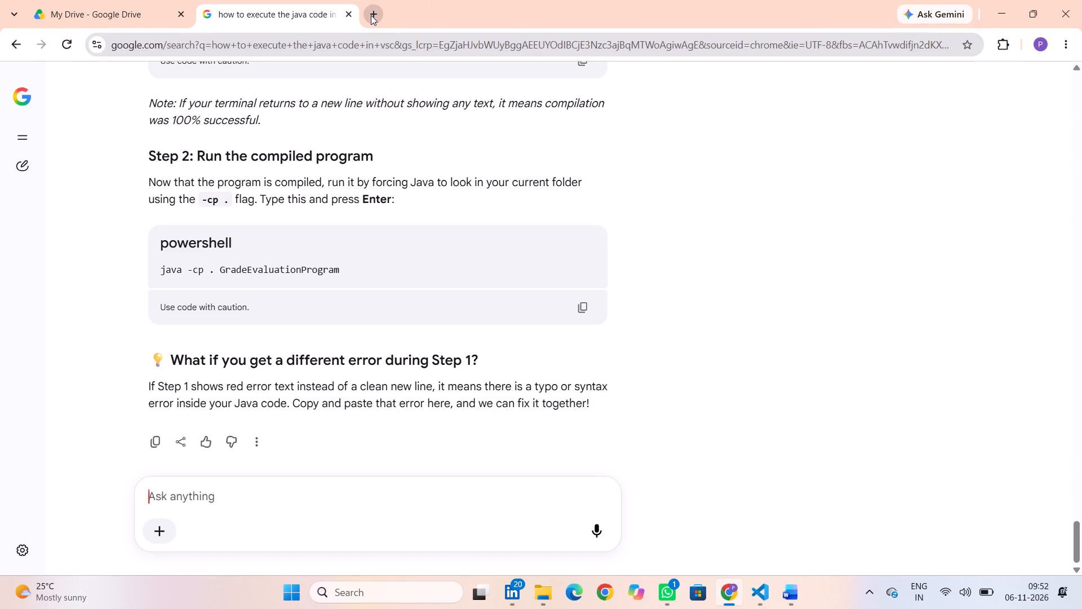
left_click(371, 15)
left_click(407, 258)
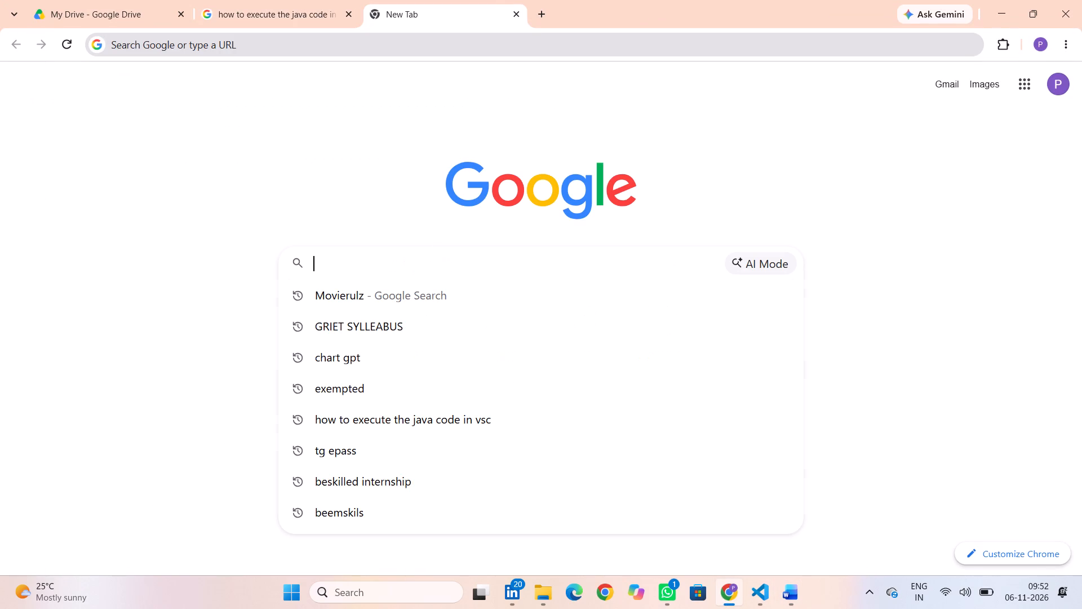
key("ctrl+v")
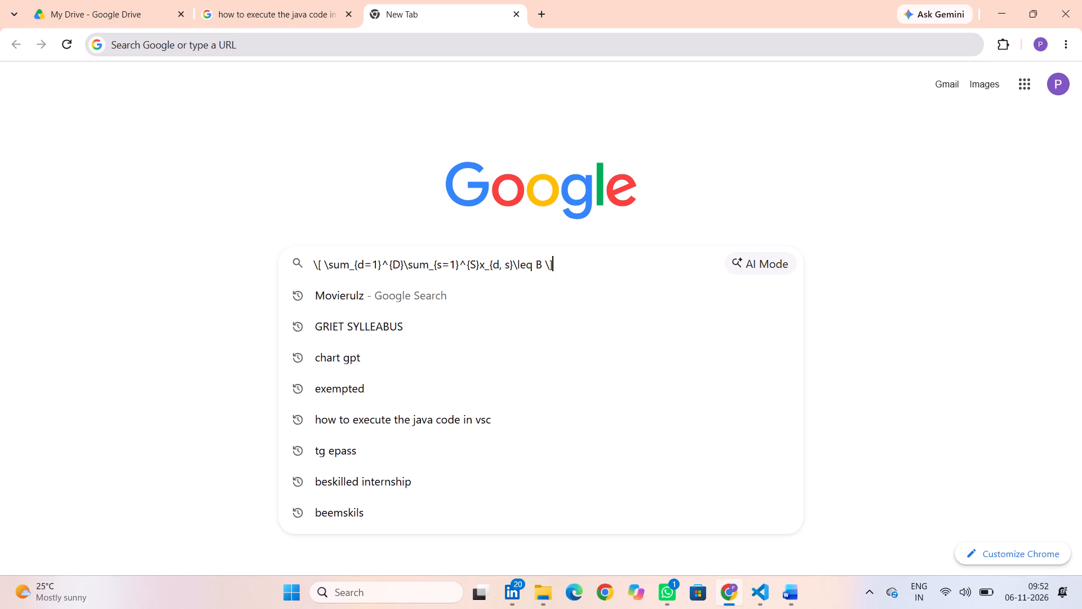
key("shift+Return")
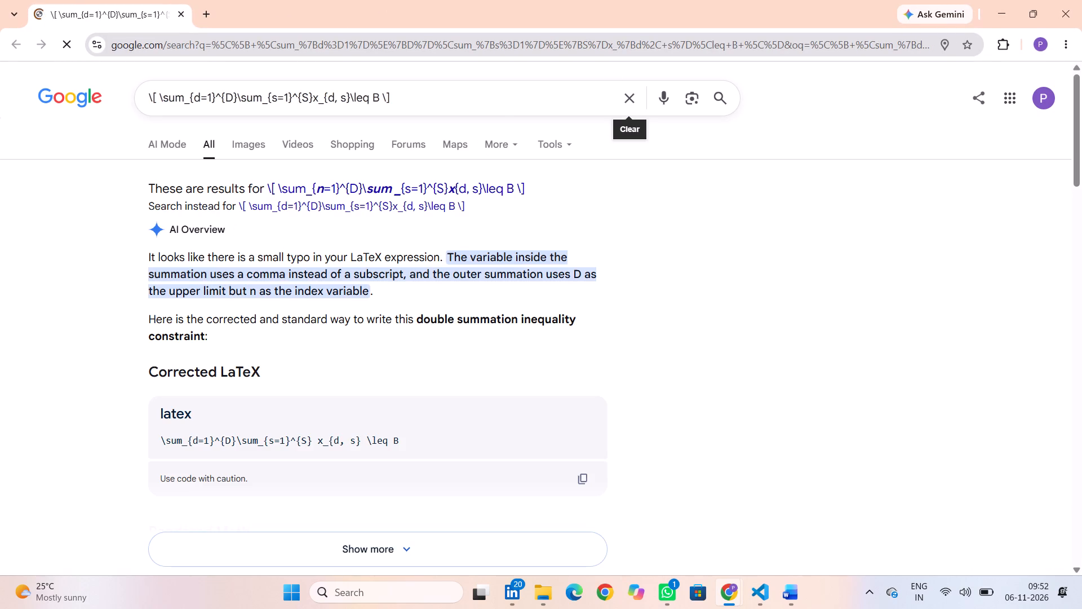
Extend the formula search with "create latex code" and copy the generated LaTeX code.
left_click(523, 85)
key("space")
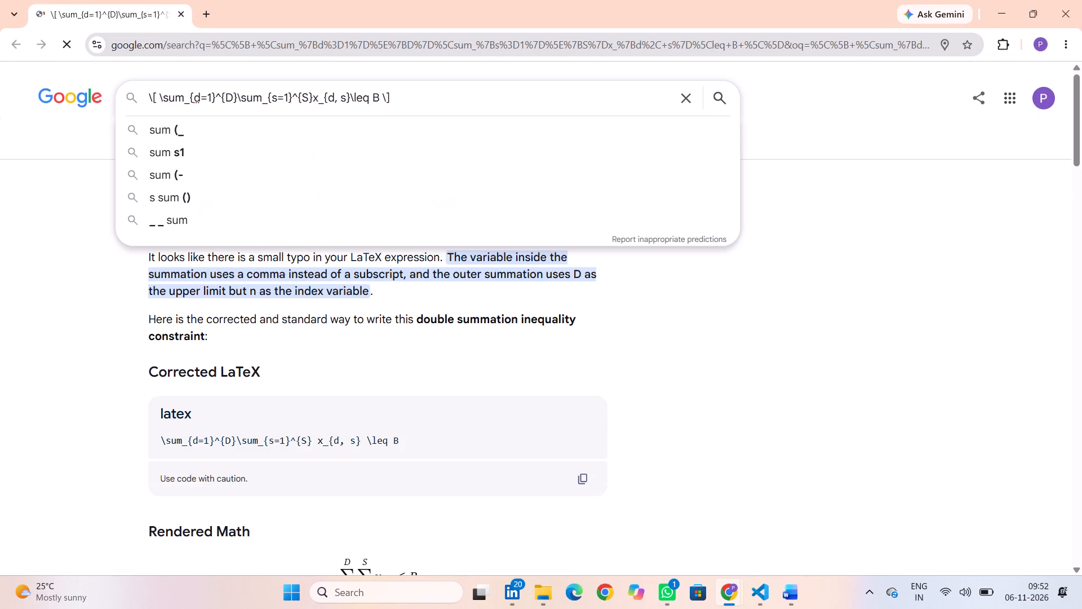
type("create latex code")
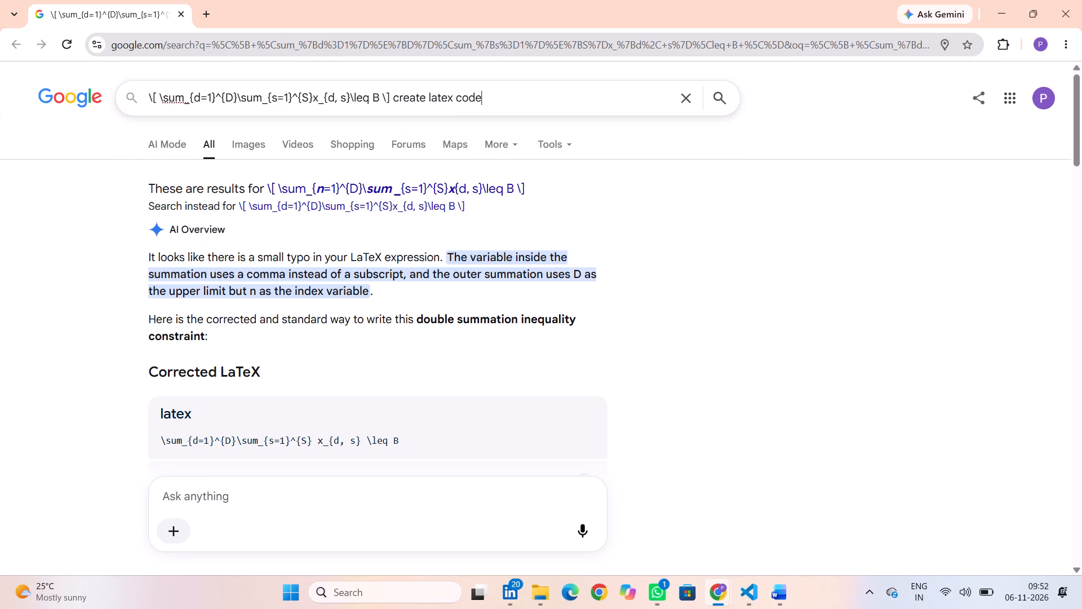
key("Return")
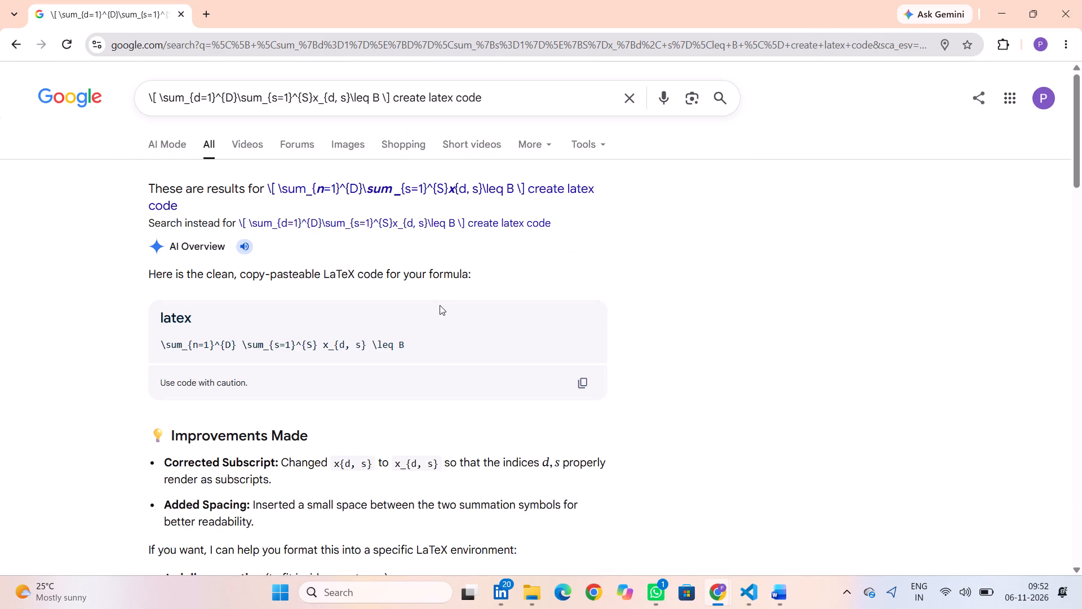
scroll(440, 305, "down", 1)
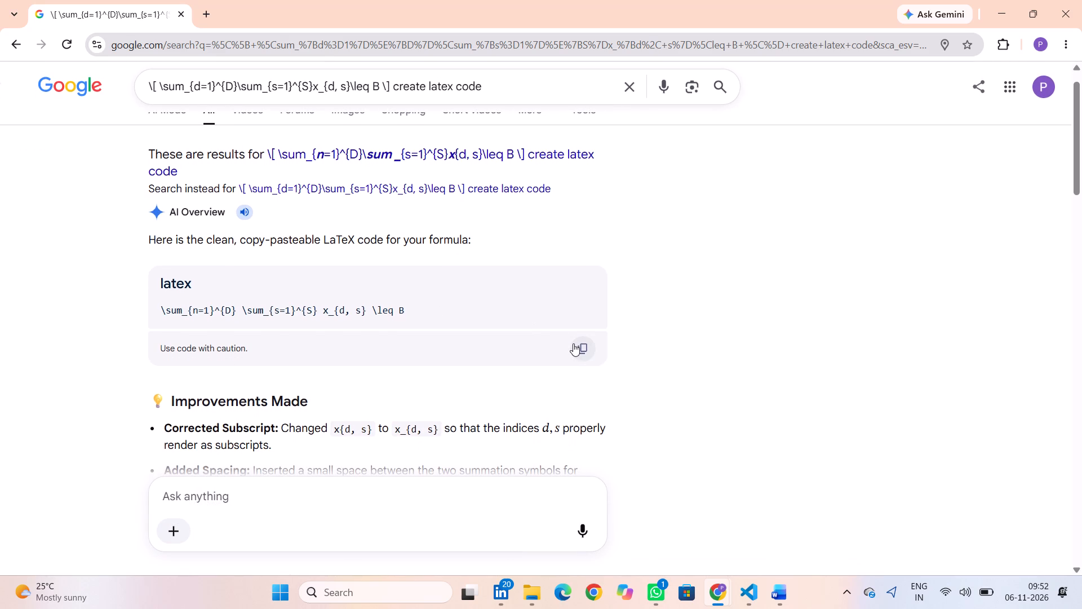
left_click(573, 343)
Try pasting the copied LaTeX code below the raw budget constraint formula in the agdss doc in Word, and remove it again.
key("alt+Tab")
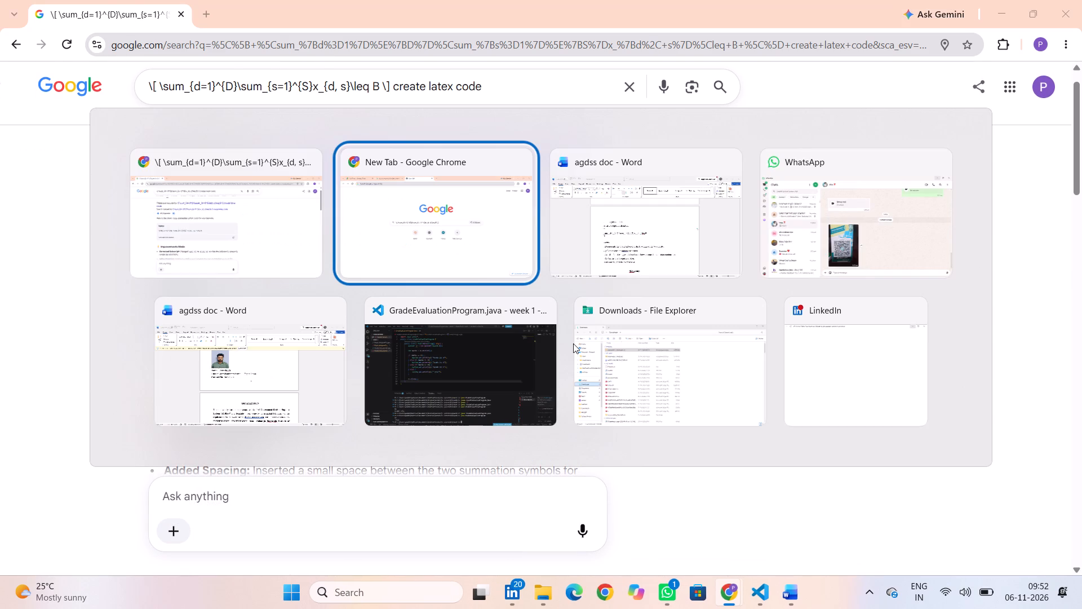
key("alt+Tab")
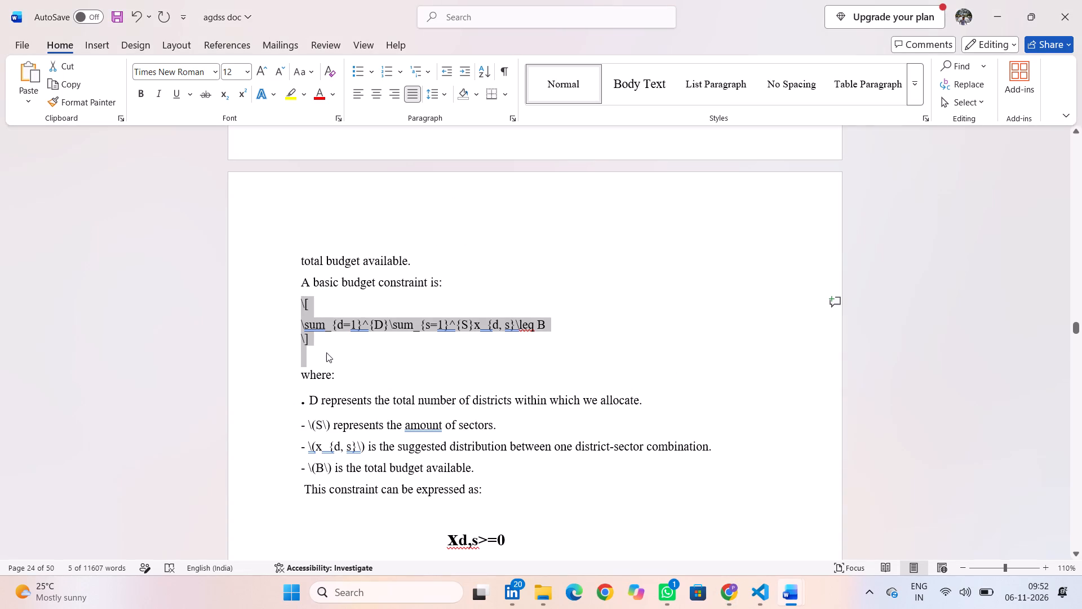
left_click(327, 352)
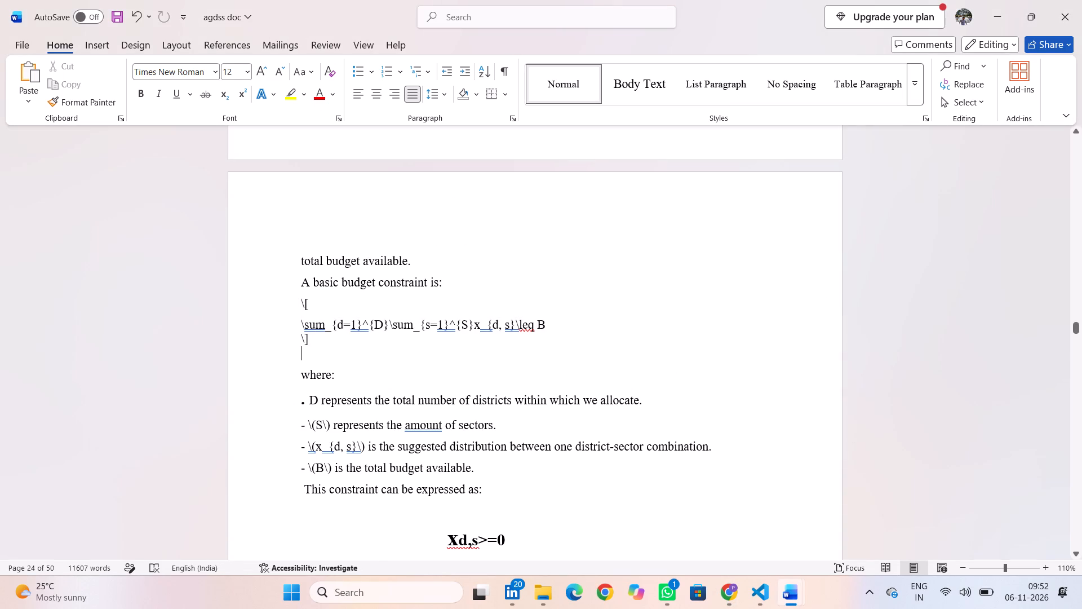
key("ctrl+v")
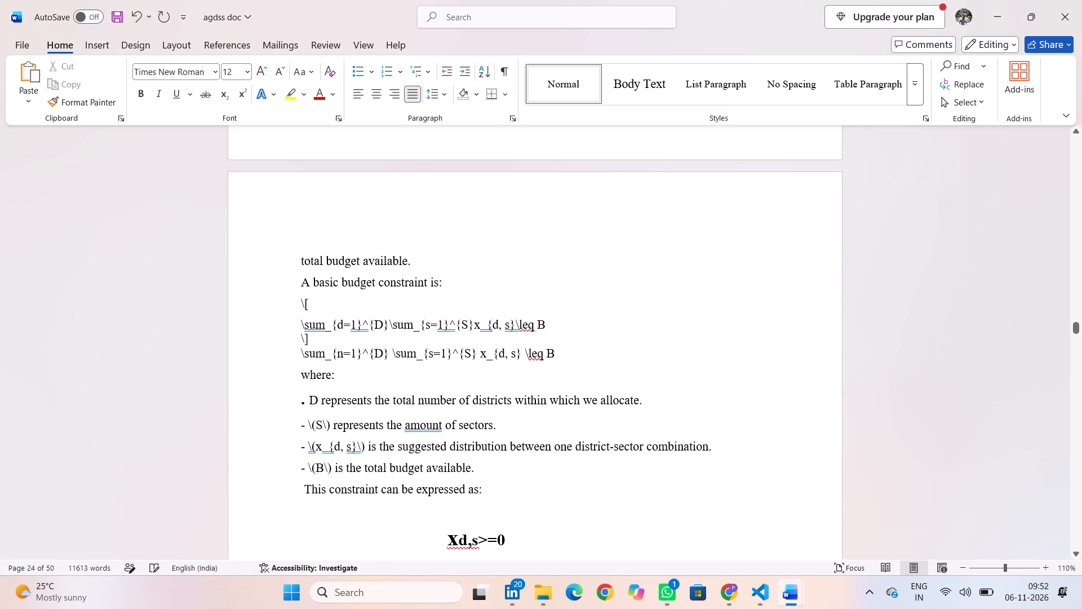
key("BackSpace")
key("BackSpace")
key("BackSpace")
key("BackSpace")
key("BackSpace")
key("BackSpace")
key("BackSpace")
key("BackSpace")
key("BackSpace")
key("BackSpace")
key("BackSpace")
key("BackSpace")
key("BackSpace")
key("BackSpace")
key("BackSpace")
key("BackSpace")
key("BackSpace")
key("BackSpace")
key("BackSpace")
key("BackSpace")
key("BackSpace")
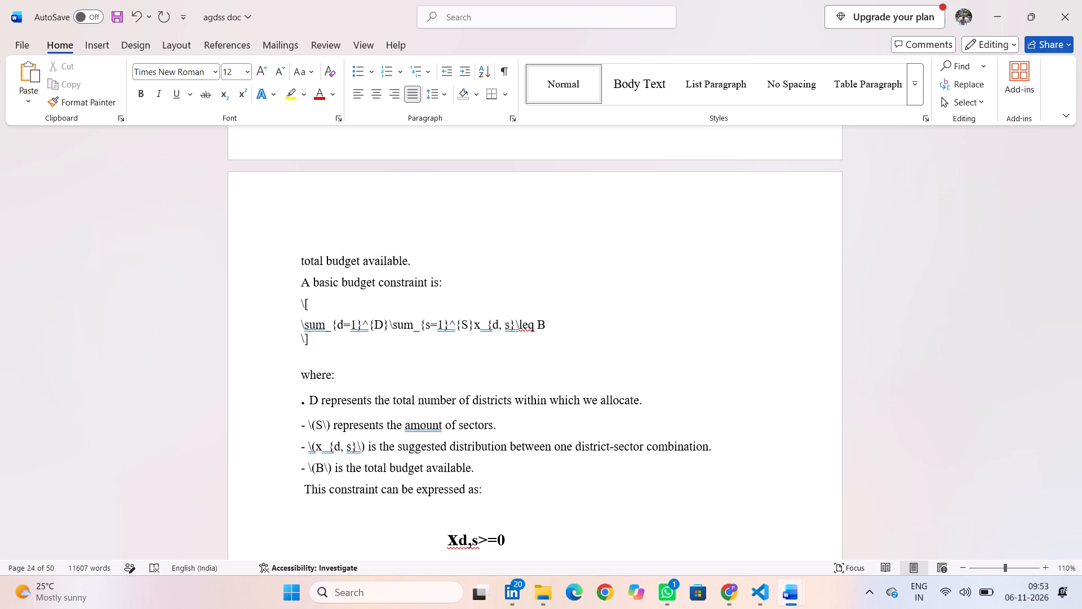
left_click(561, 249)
key("alt+Tab")
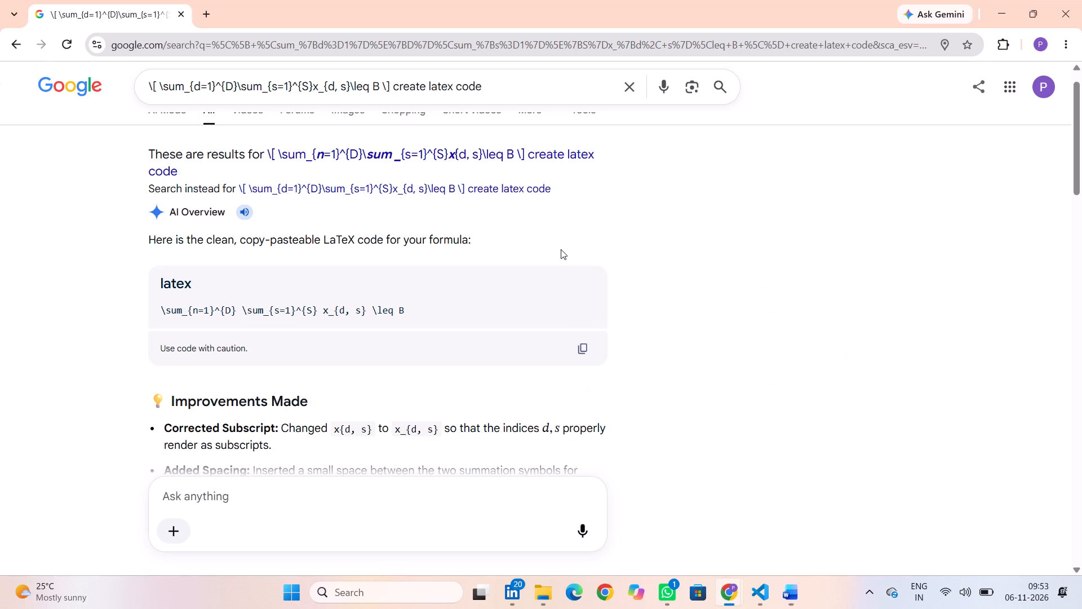
scroll(495, 330, "down", 2)
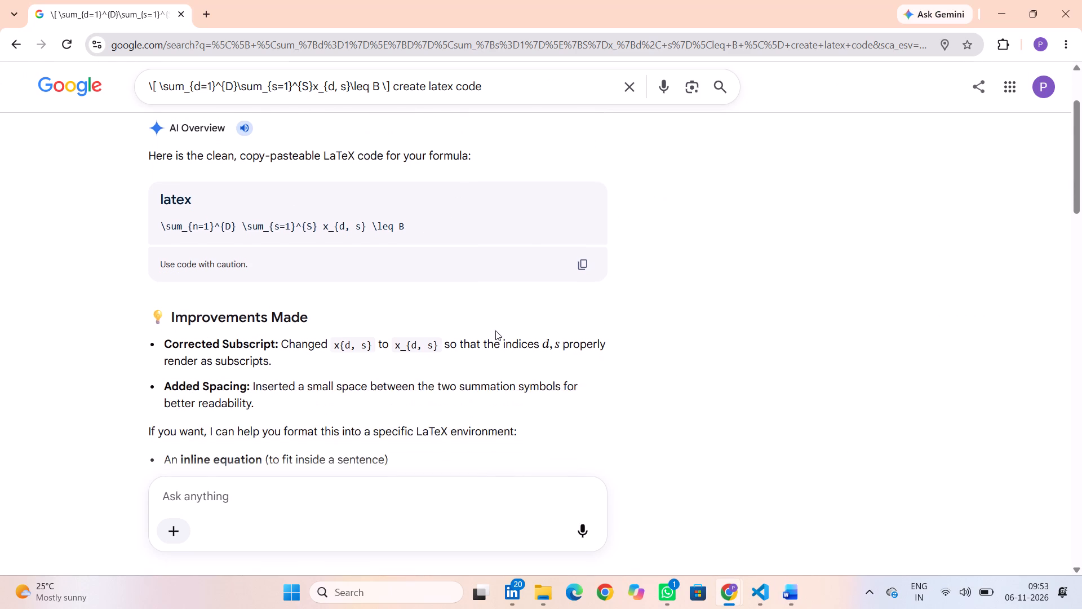
scroll(495, 330, "down", 5)
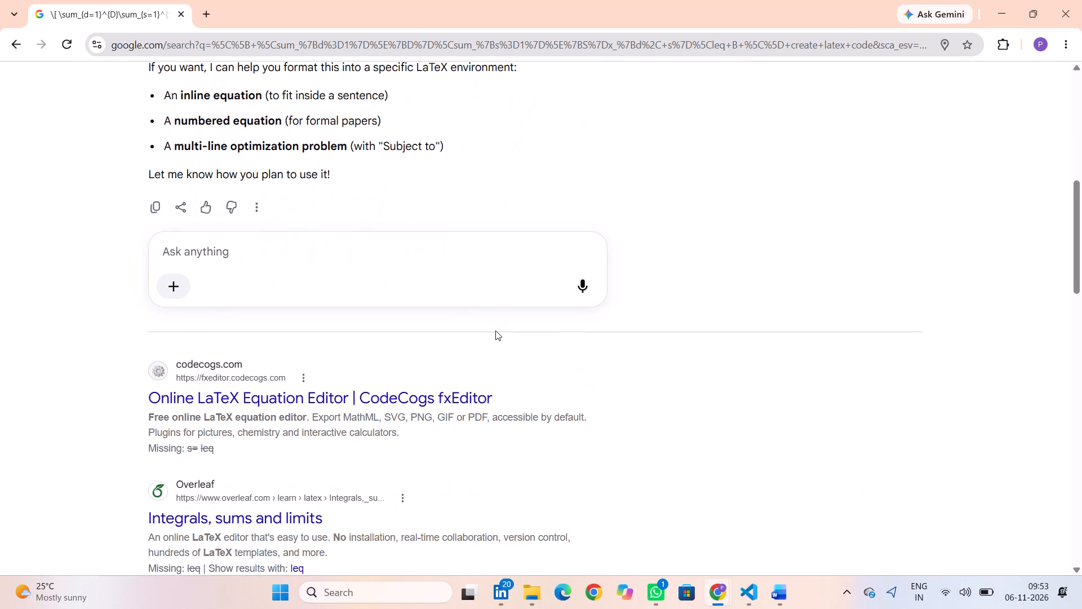
scroll(495, 330, "up", 7)
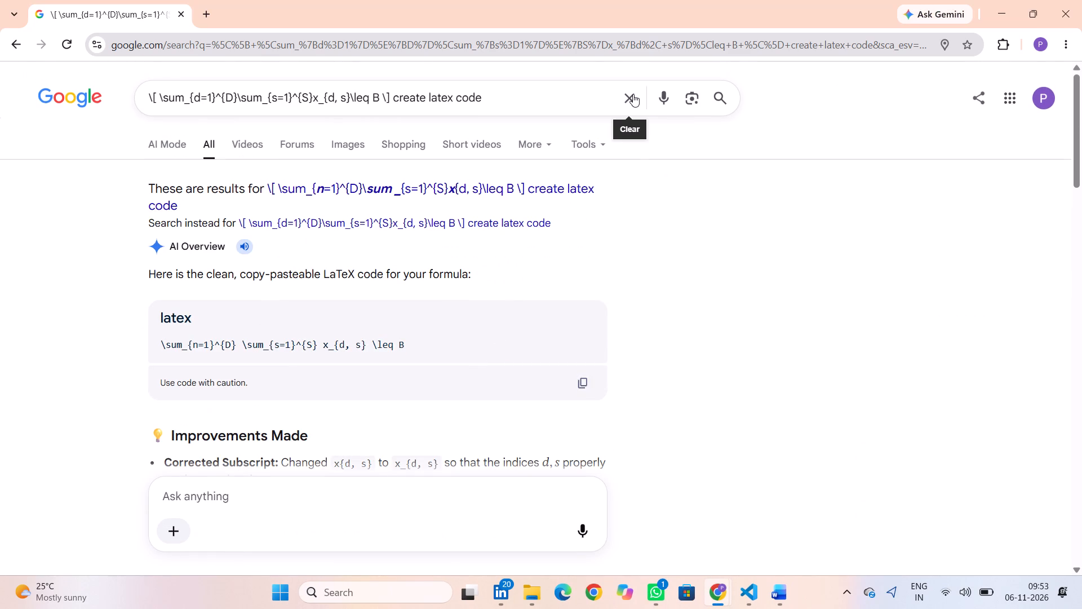
left_click(629, 94)
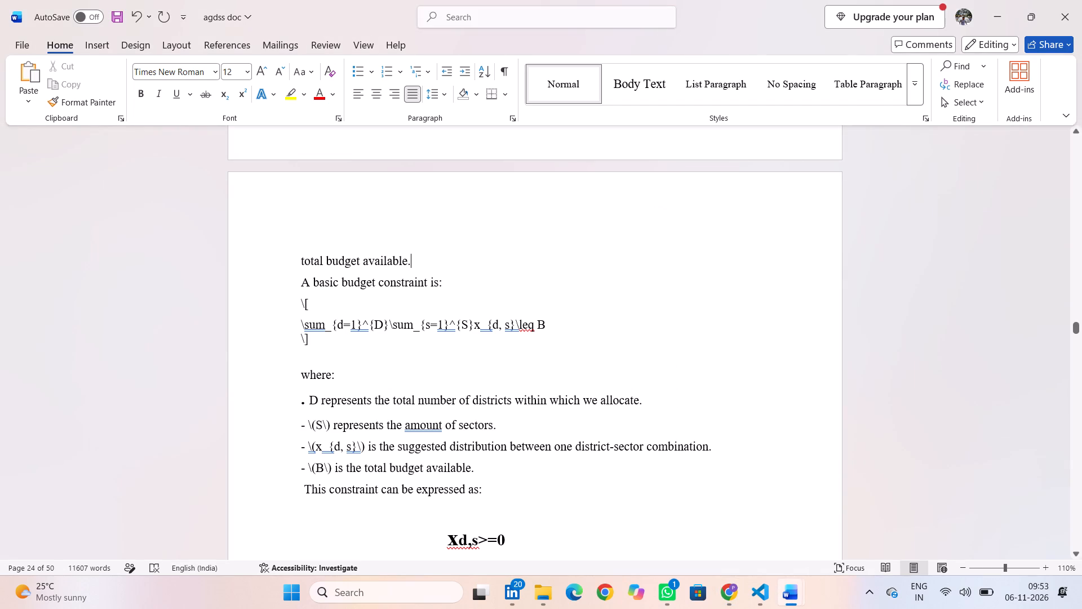
key("ctrl+v")
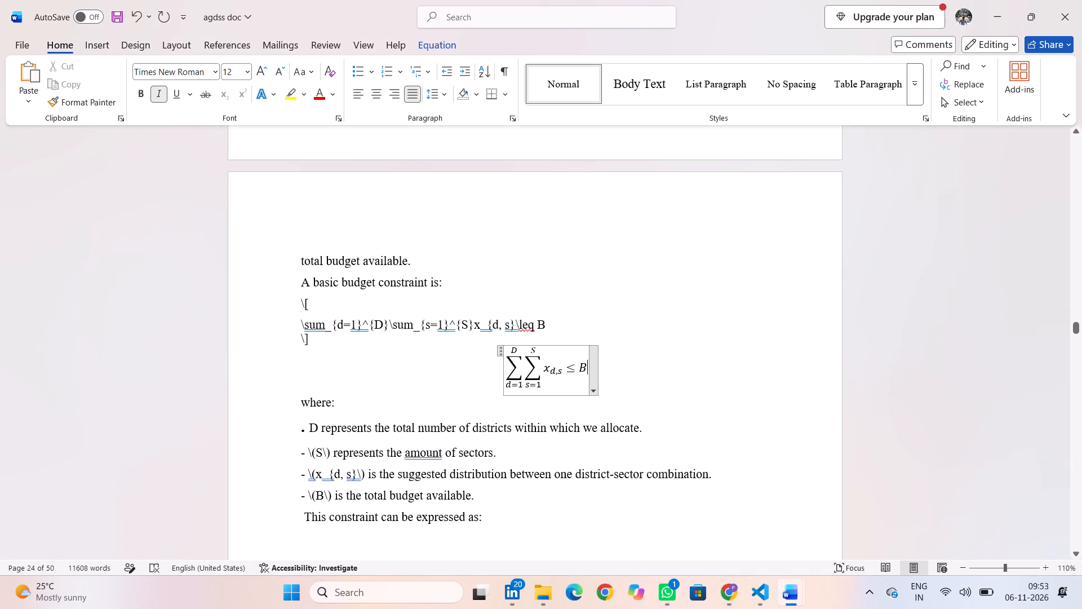
Delete the raw LaTeX budget constraint formula and its bracket lines between "A basic budget constraint is:" and the pasted equation.
left_click_drag(299, 298, 325, 341)
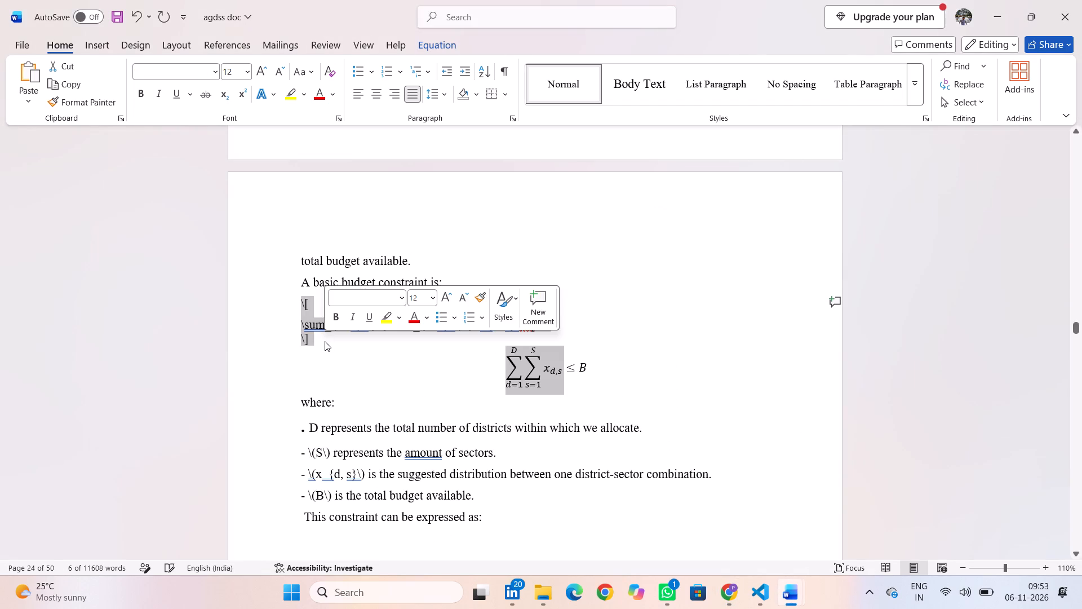
left_click(325, 341)
left_click_drag(325, 341, 302, 305)
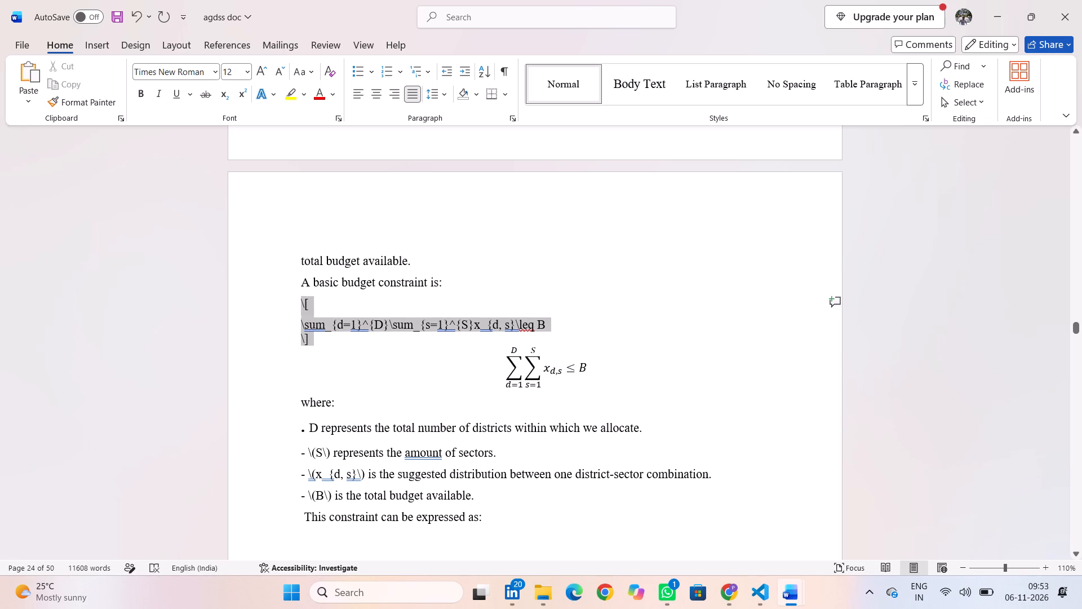
left_click_drag(302, 305, 301, 304)
key("BackSpace")
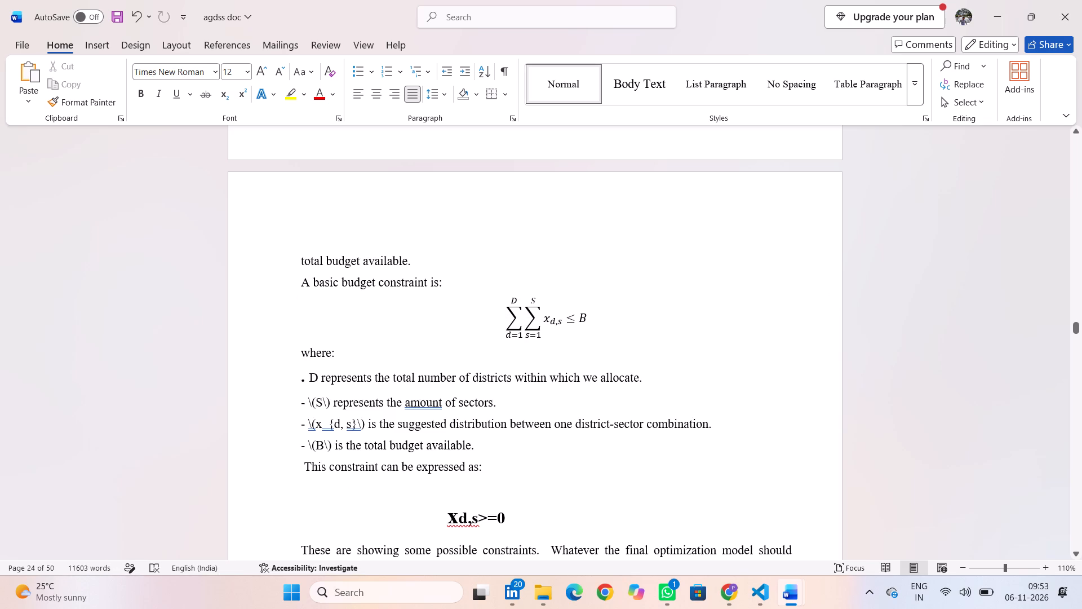
key("BackSpace")
key("Return")
Review the report around the budget constraint equation and back through sections 4.6 and 4.5 to "2 NumPy".
left_click(517, 317)
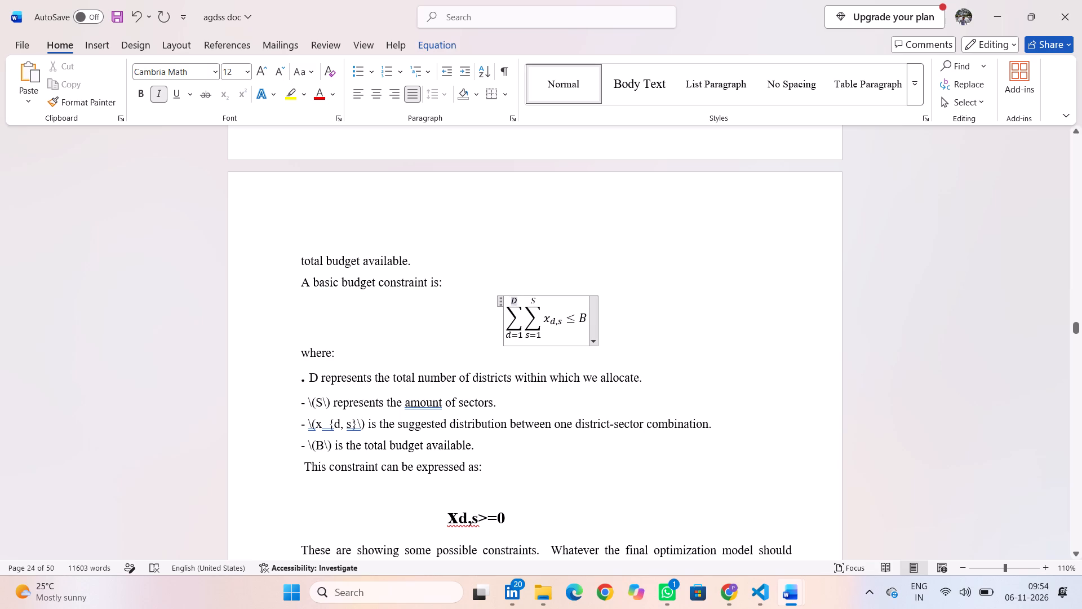
scroll(411, 346, "down", 1)
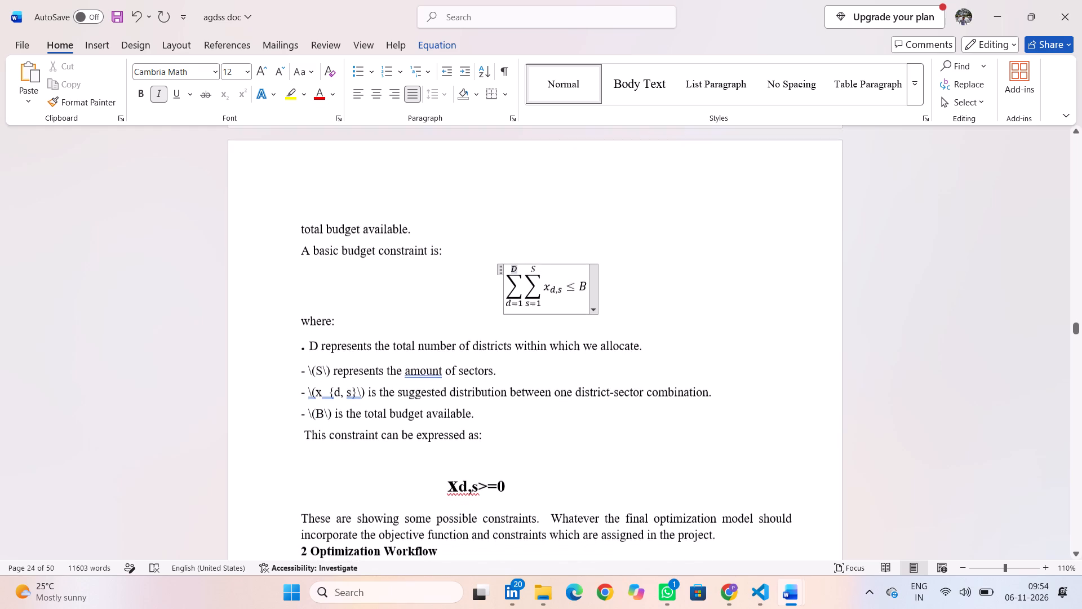
scroll(411, 346, "down", 2)
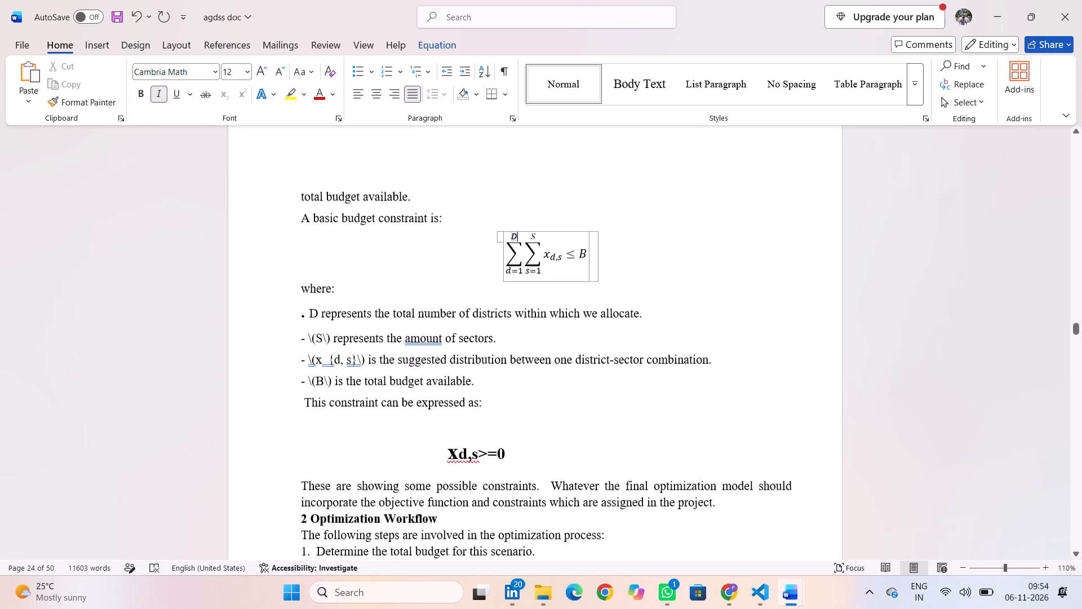
scroll(411, 346, "down", 1)
scroll(411, 346, "up", 1)
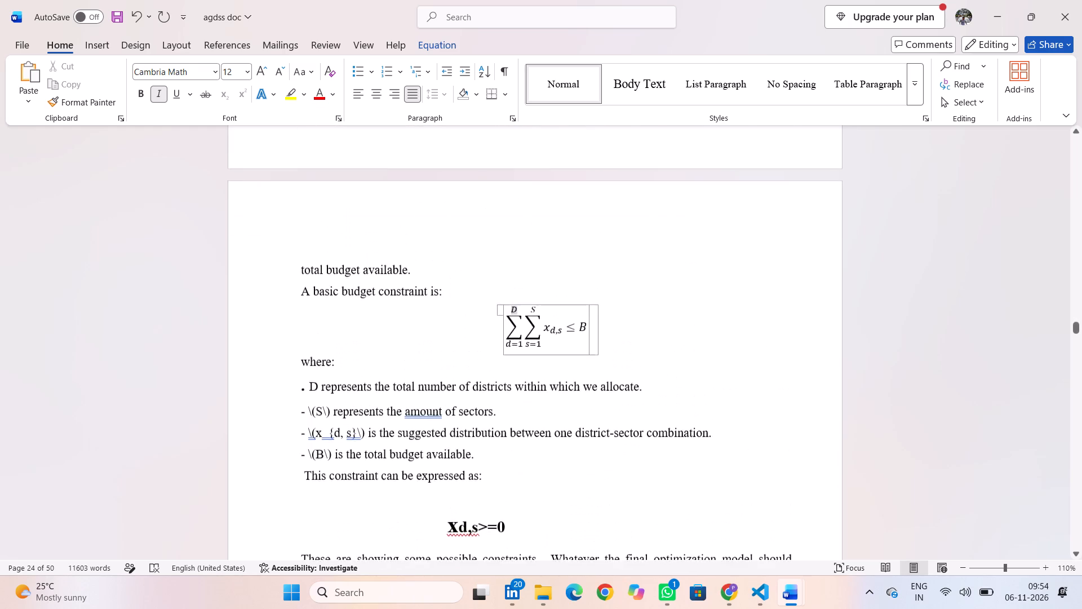
scroll(411, 346, "up", 2)
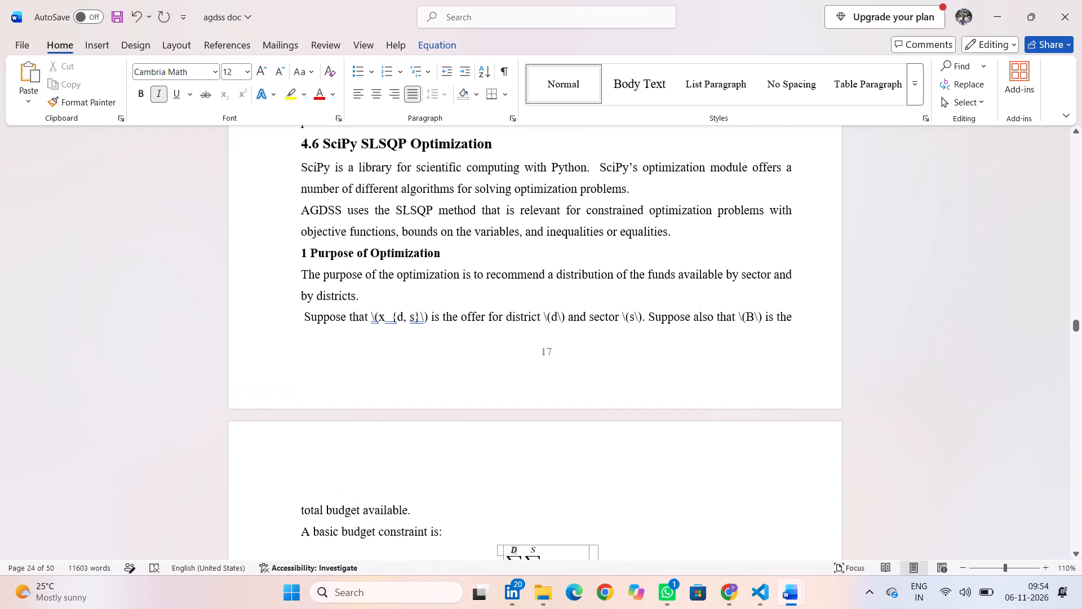
scroll(411, 346, "up", 1)
scroll(411, 346, "down", 2)
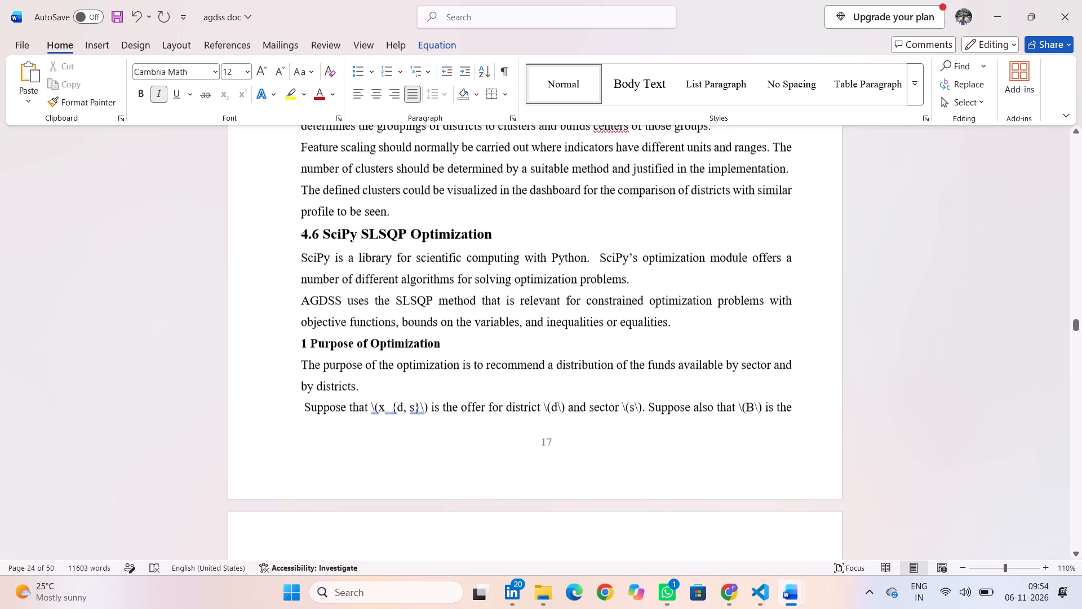
scroll(411, 346, "down", 1)
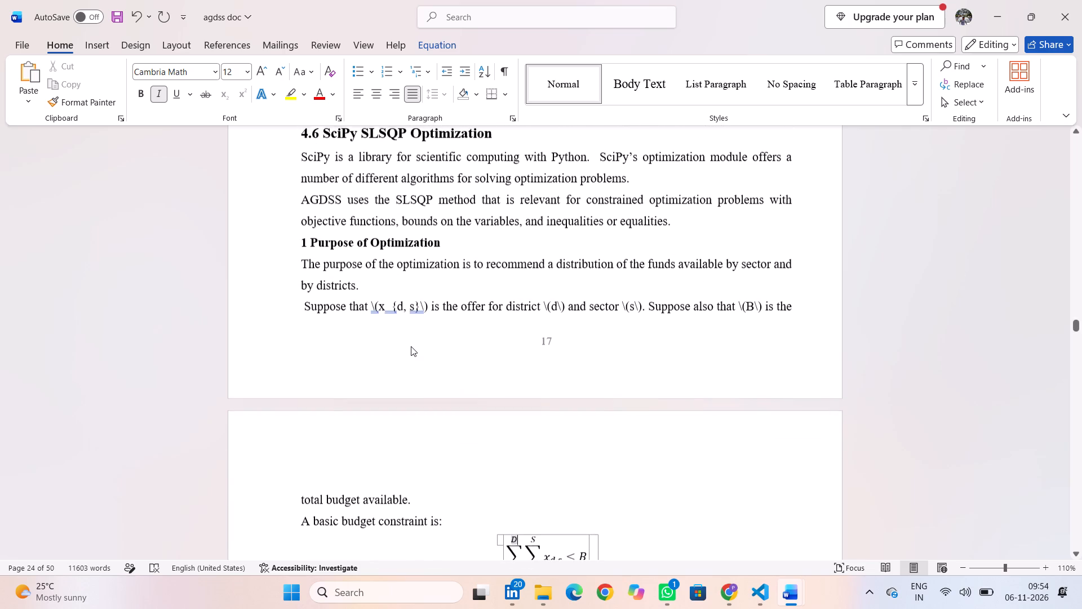
scroll(411, 346, "down", 1)
scroll(411, 346, "up", 3)
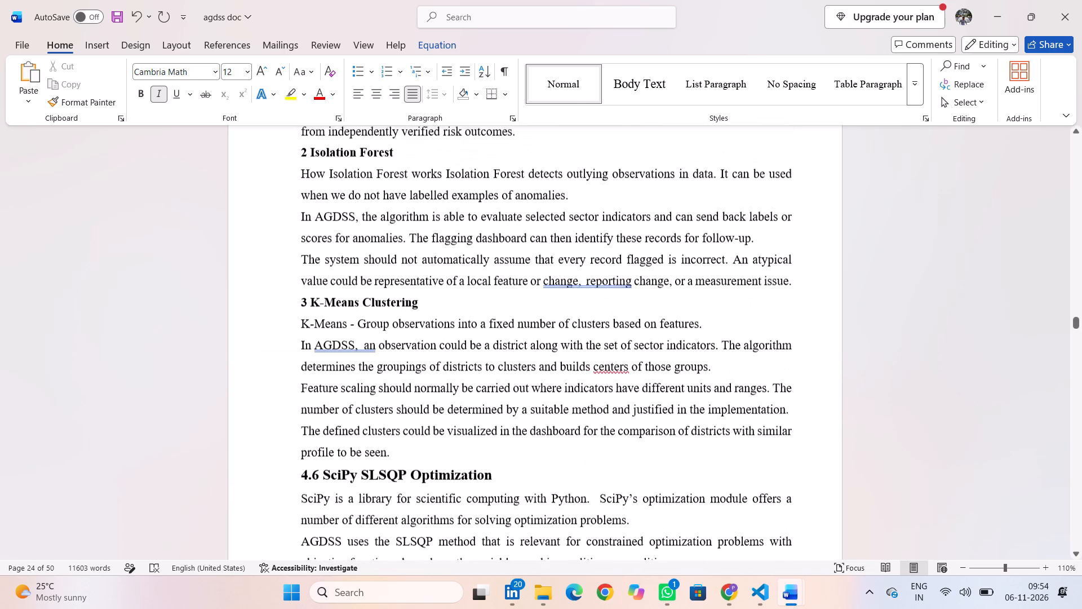
scroll(411, 346, "up", 3)
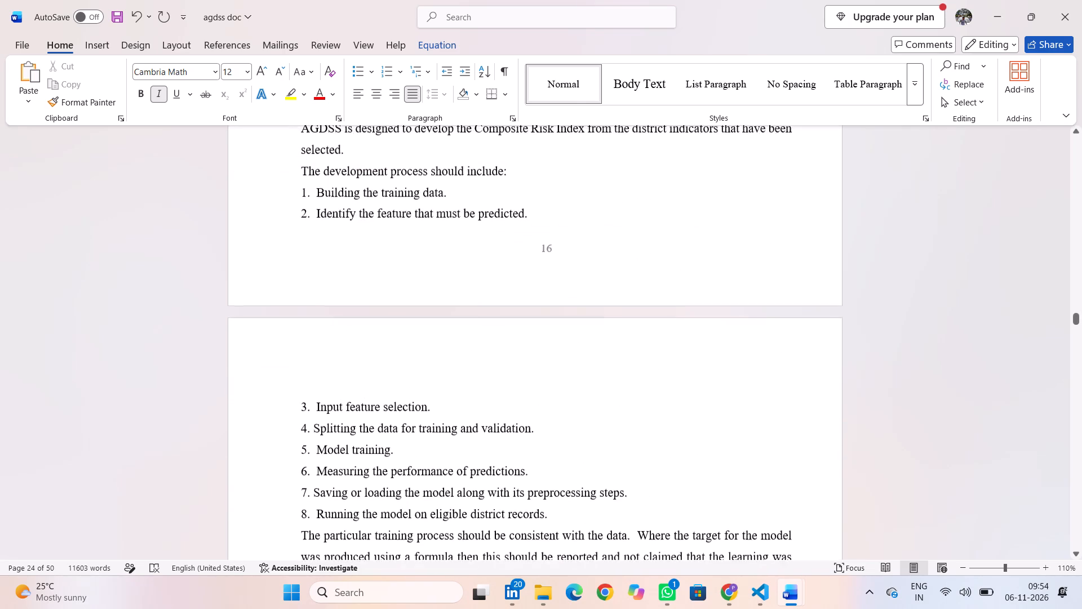
scroll(411, 346, "up", 1)
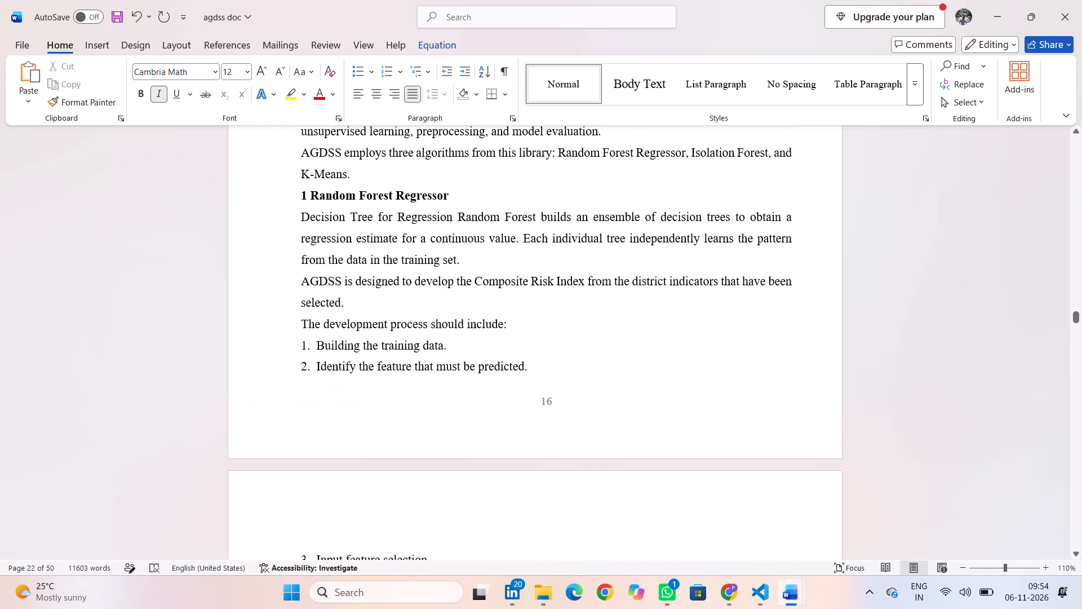
scroll(411, 346, "up", 3)
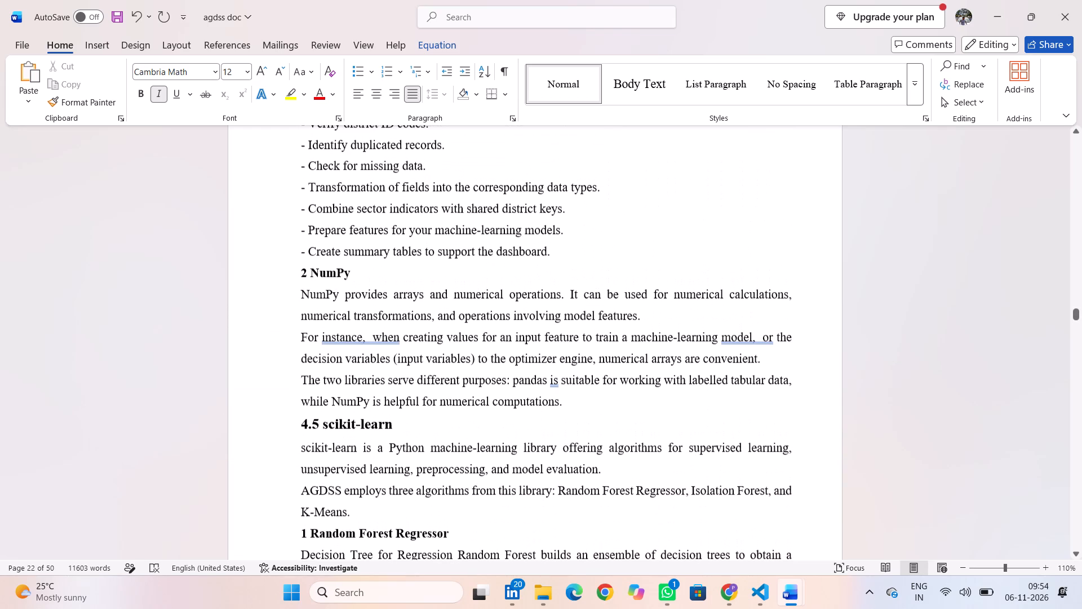
Launch the Kuro app from the recent Windows searches.
left_click(389, 594)
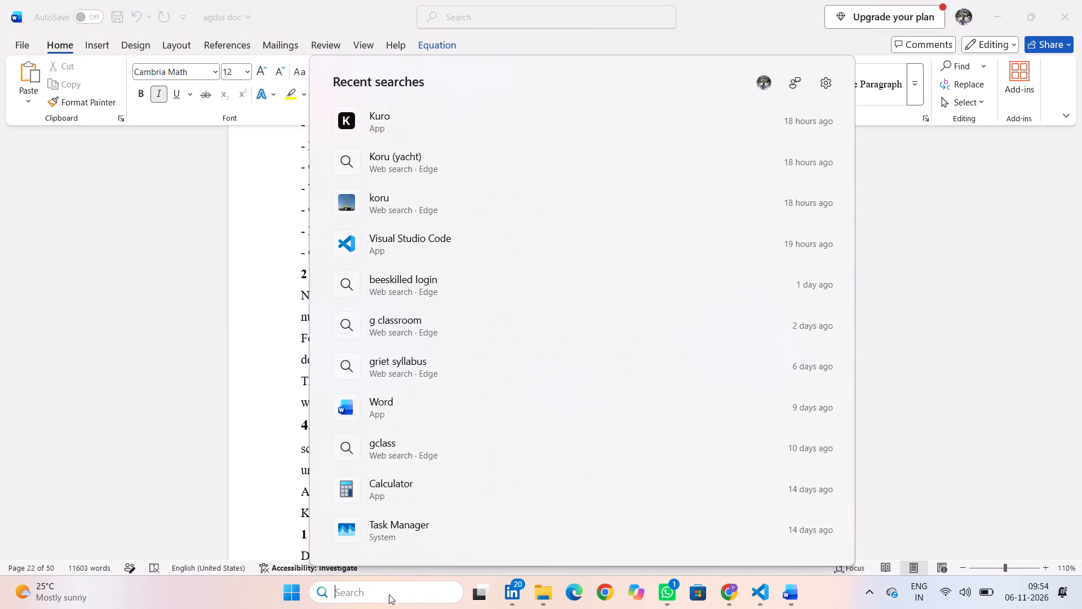
left_click(382, 122)
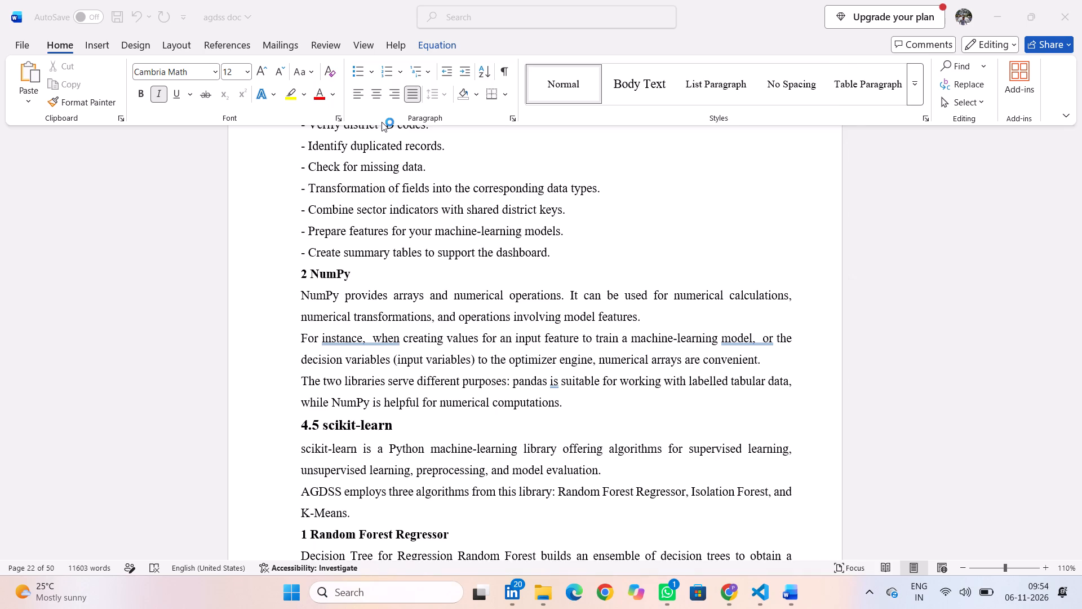
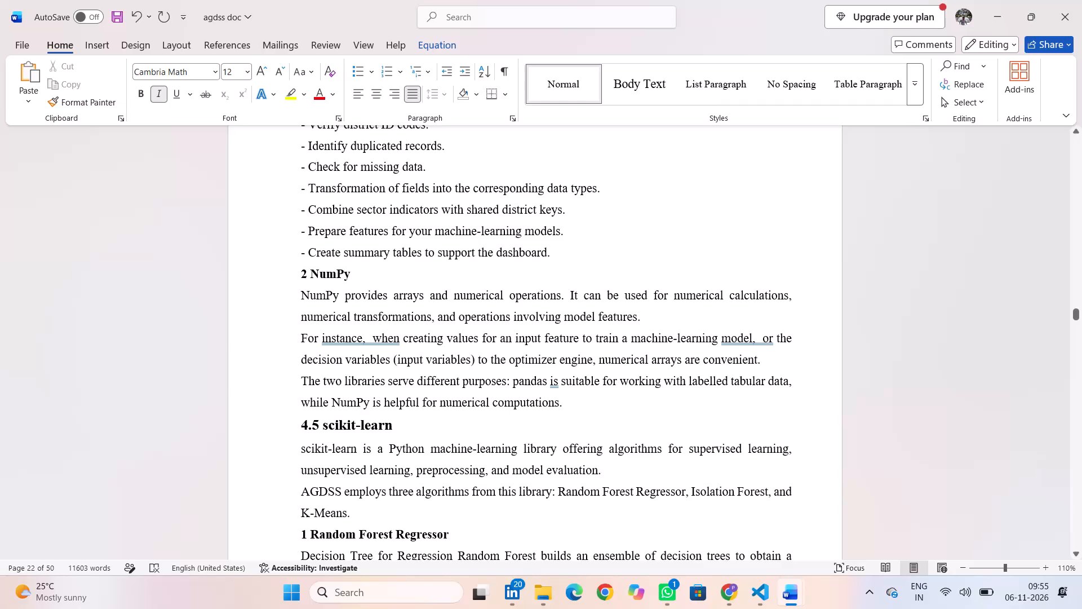
Search Windows for "kuro" and open the Kuro app.
left_click(408, 593)
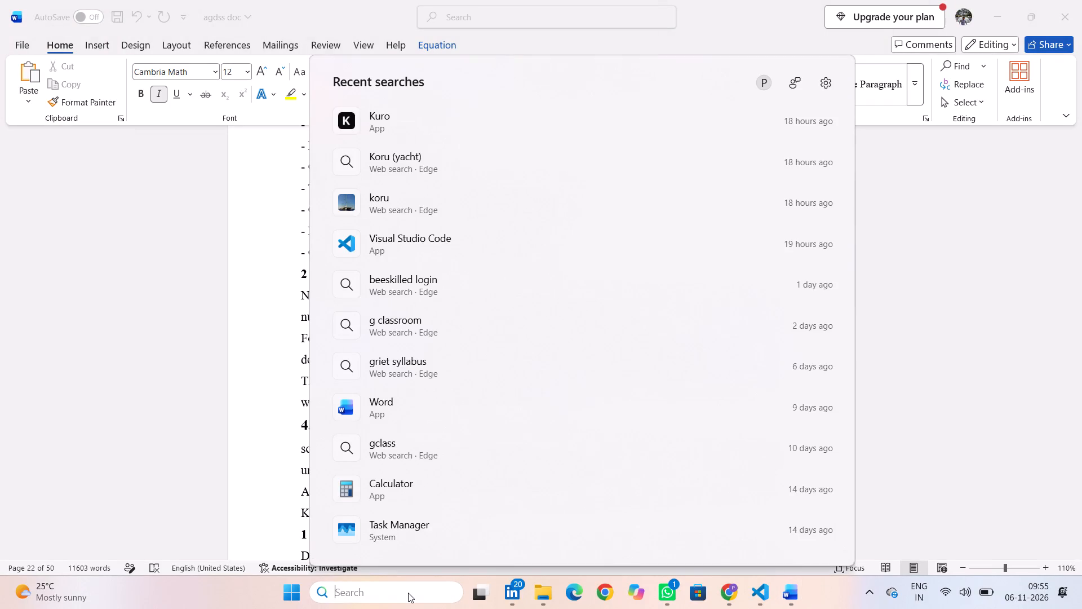
key("k")
type("uro")
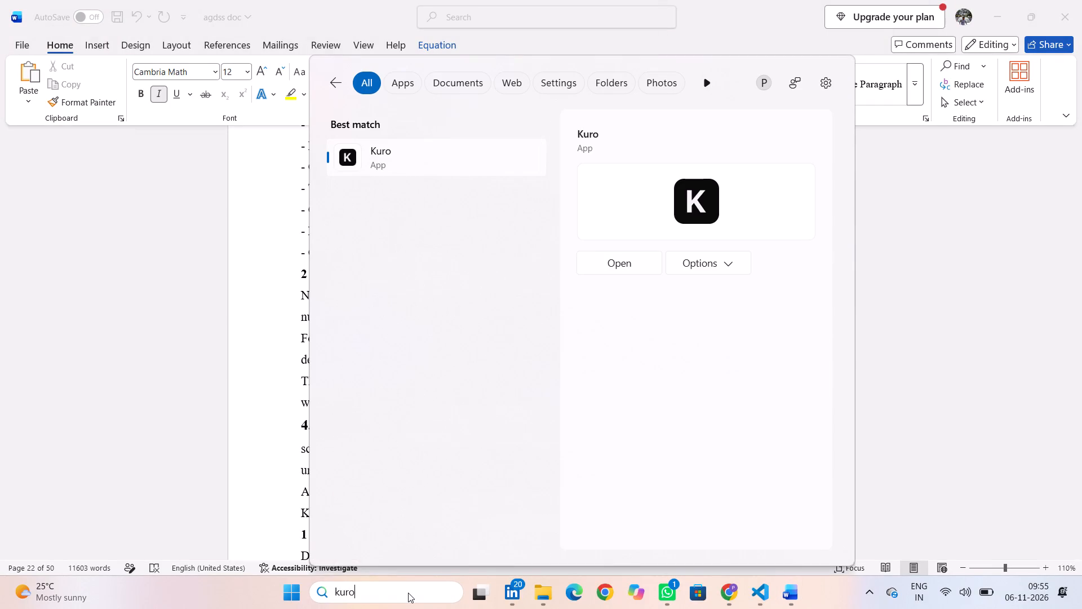
left_click(609, 262)
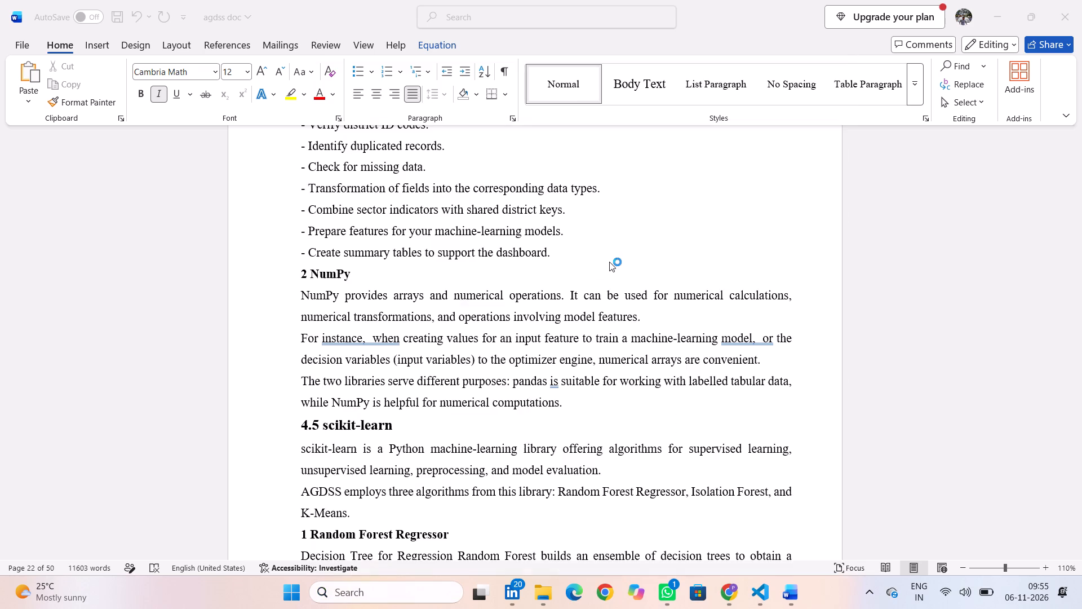
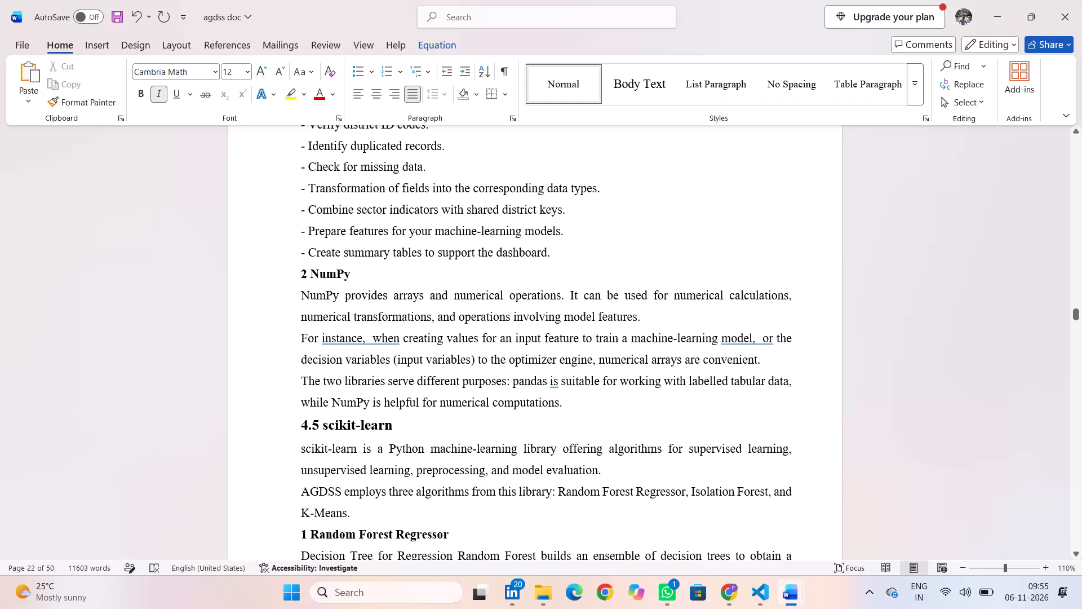
Check the font sizes of the headings 2 NumPy, 4.5 scikit-learn and 1 Random Forest Regressor.
left_click_drag(290, 264, 297, 270)
left_click(297, 270)
left_click_drag(297, 270, 369, 268)
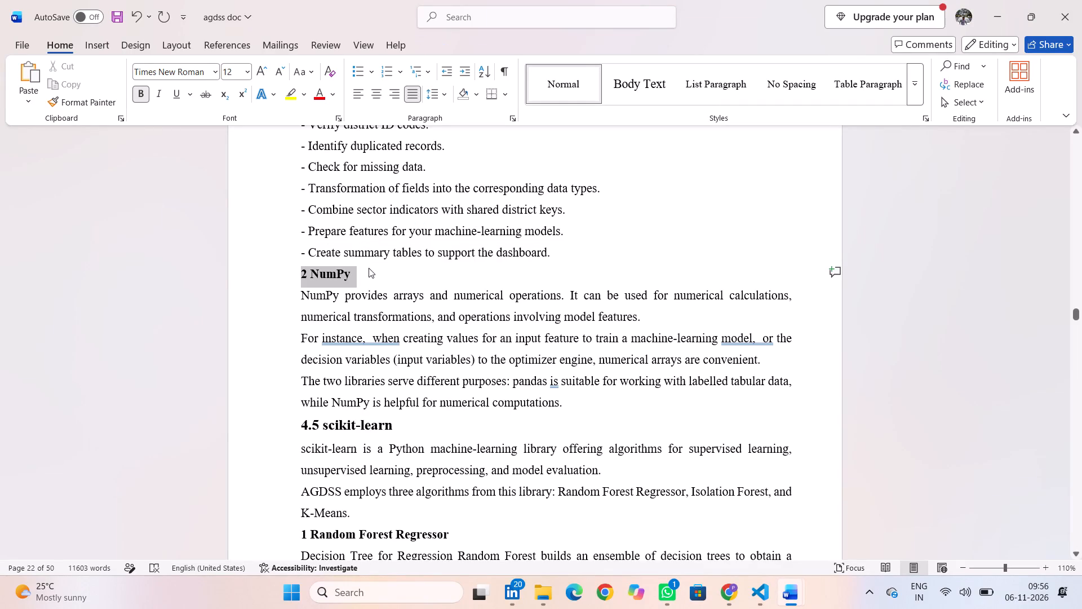
left_click_drag(369, 268, 371, 268)
scroll(377, 372, "down", 1)
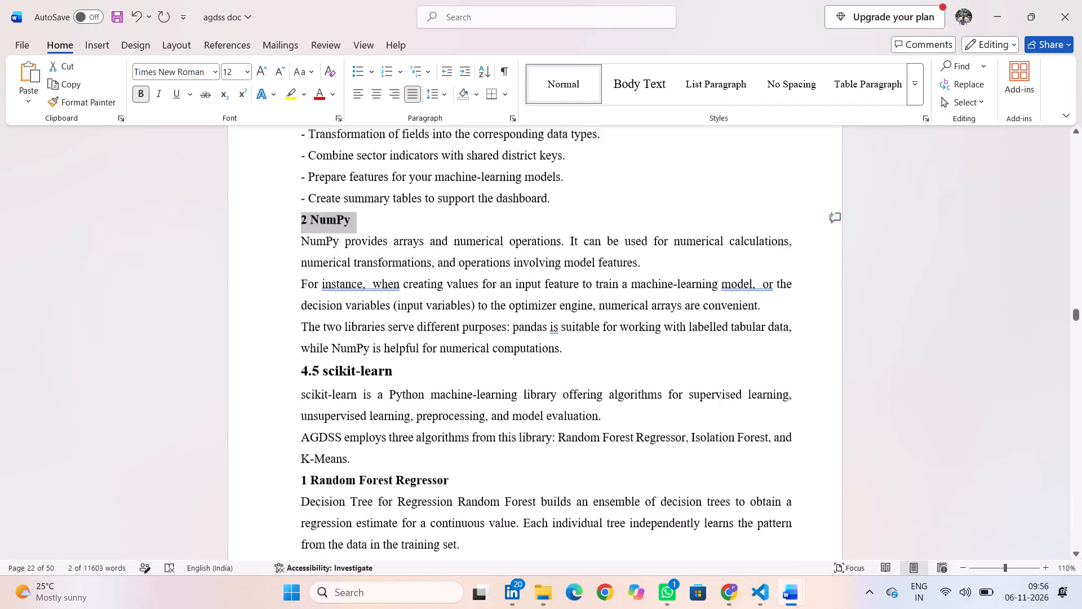
scroll(377, 372, "down", 1)
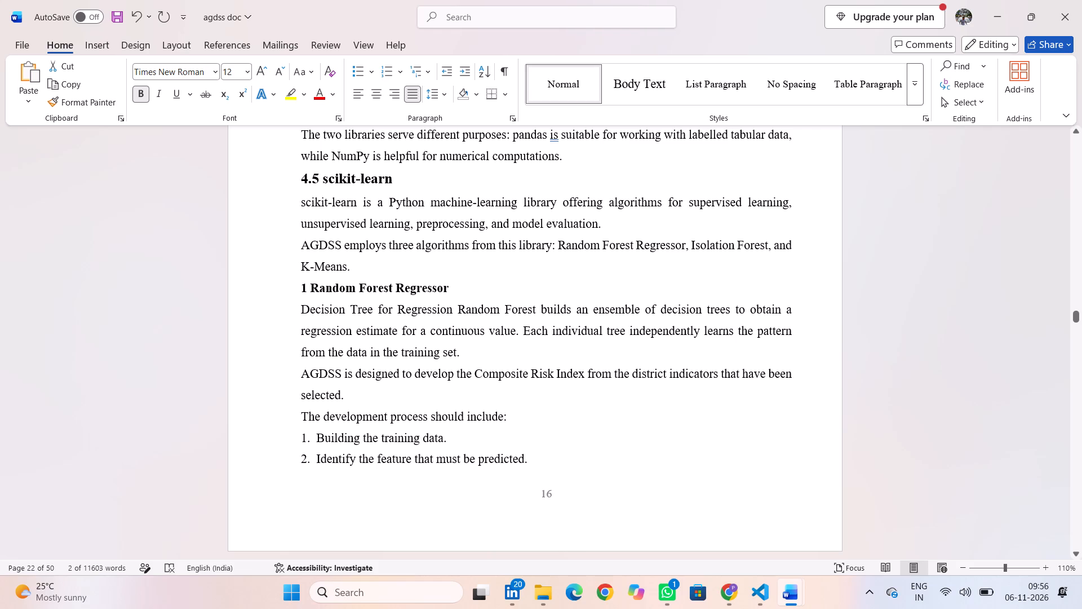
left_click_drag(398, 179, 278, 162)
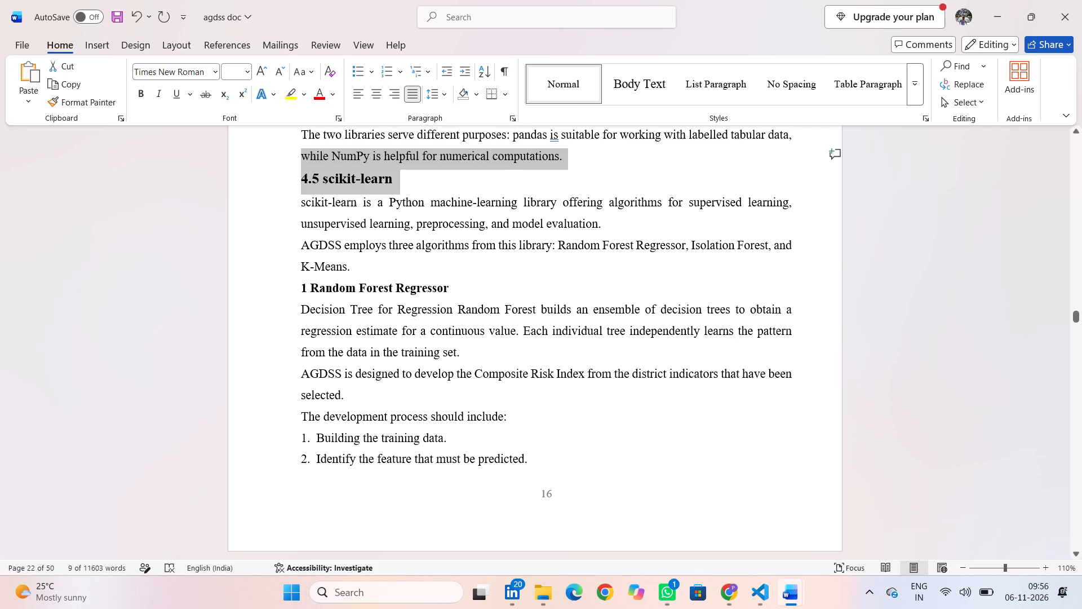
left_click(278, 162)
left_click_drag(296, 180, 389, 184)
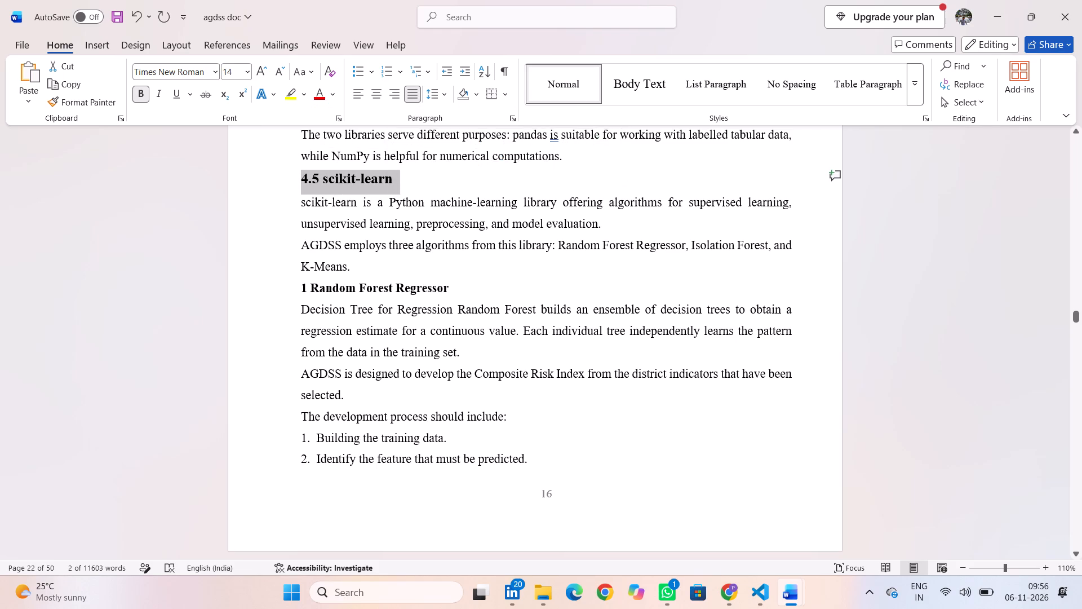
left_click_drag(458, 289, 280, 286)
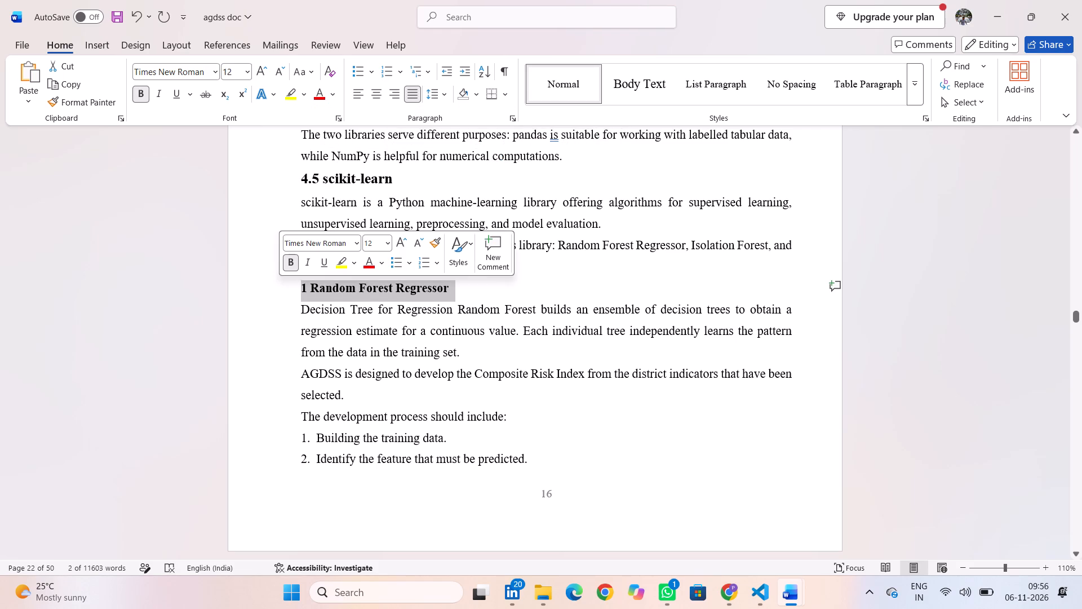
left_click(250, 290)
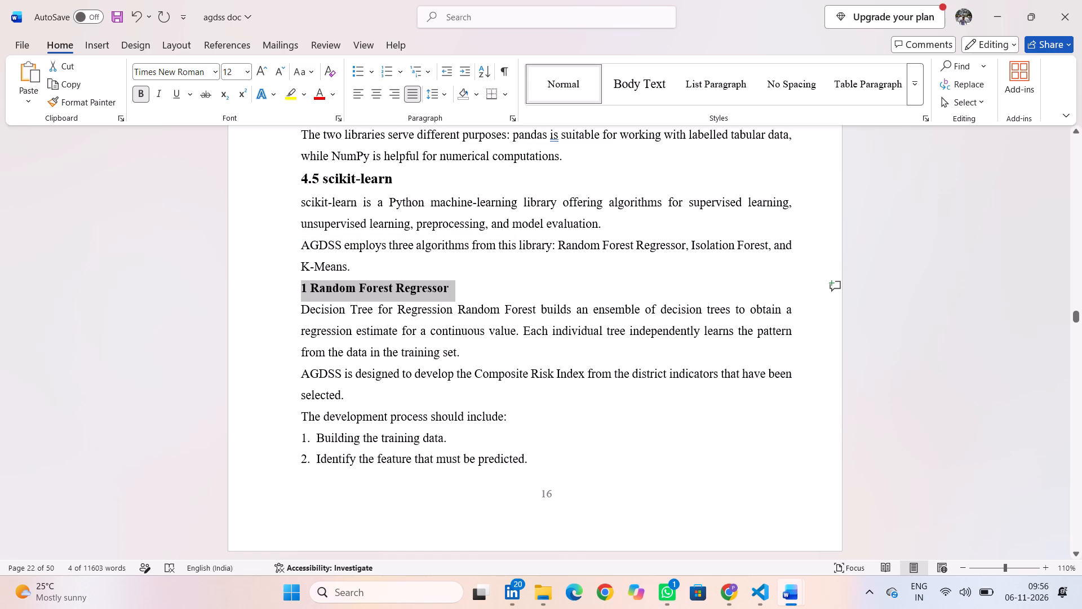
Review Chapter 4 from its title through section 4.9 for heading sizes, line spacing and leftover raw LaTeX.
scroll(413, 414, "up", 1)
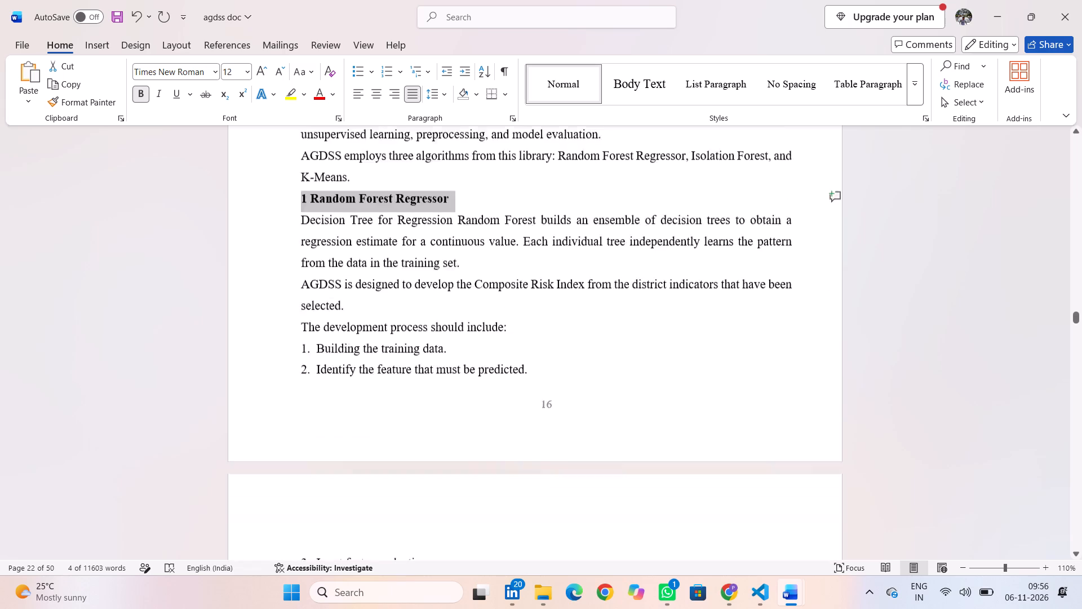
scroll(413, 414, "up", 5)
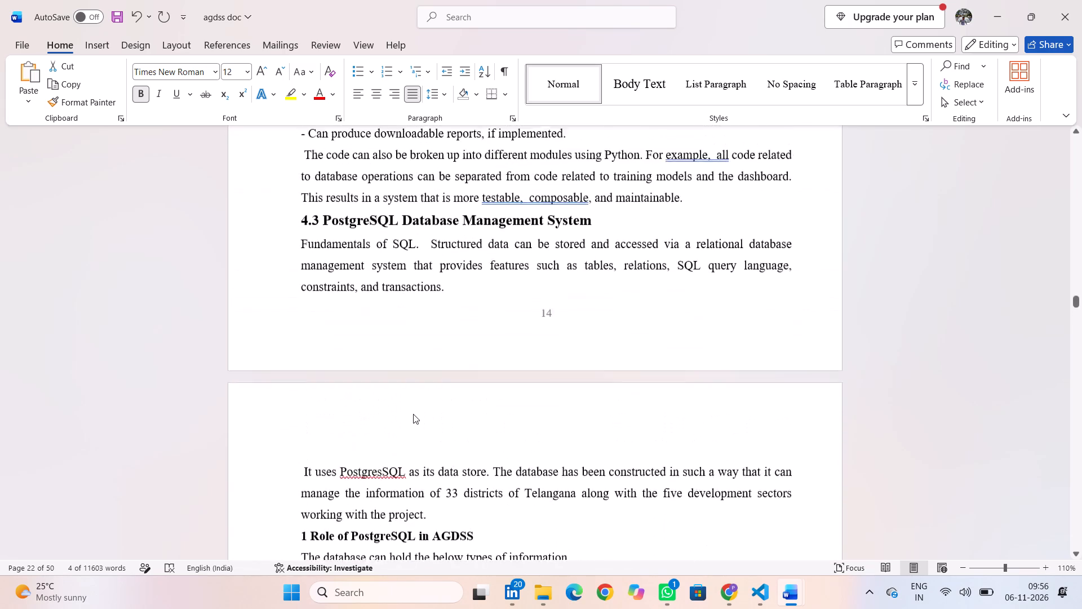
scroll(413, 414, "up", 5)
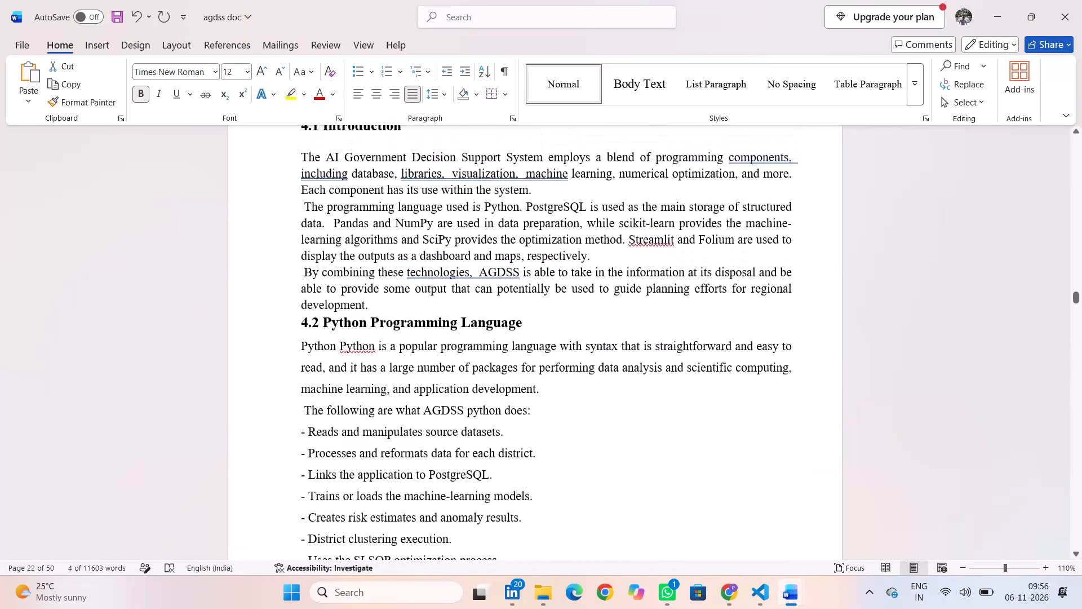
scroll(413, 414, "up", 2)
scroll(413, 414, "down", 1)
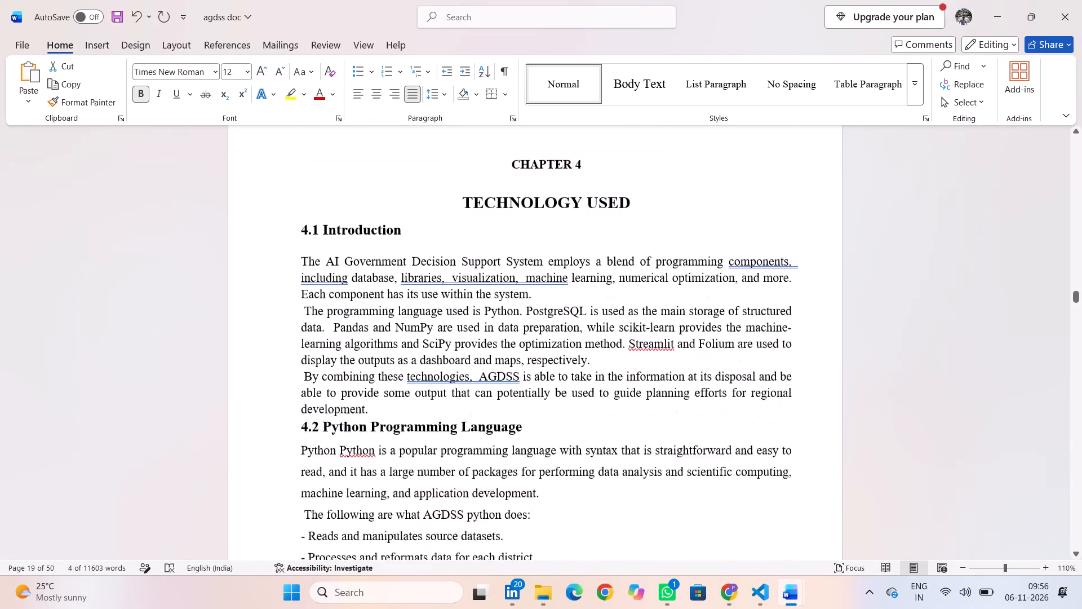
scroll(413, 414, "down", 3)
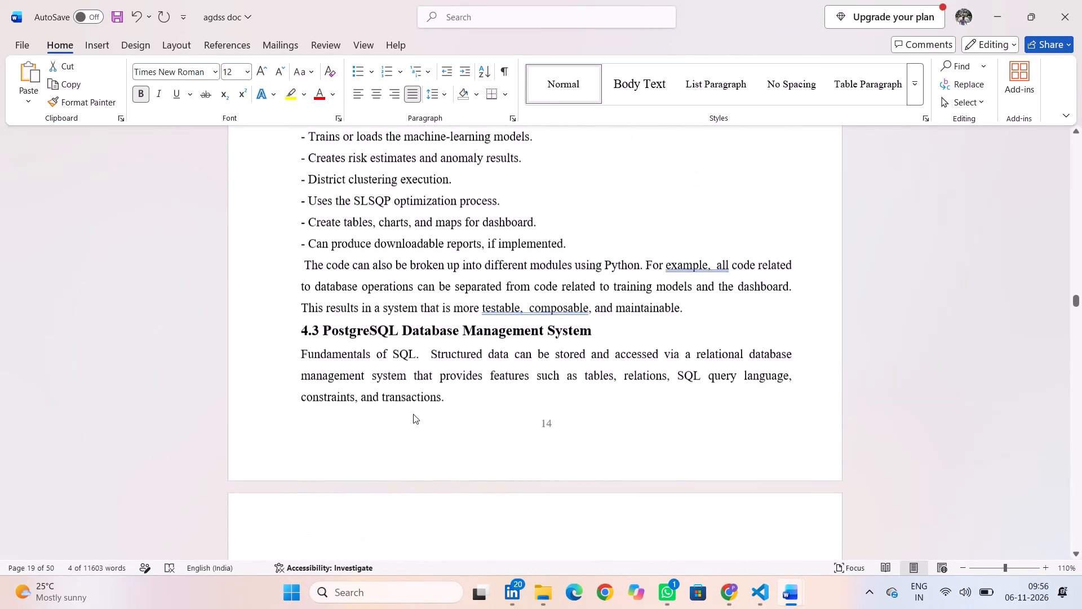
scroll(413, 414, "down", 3)
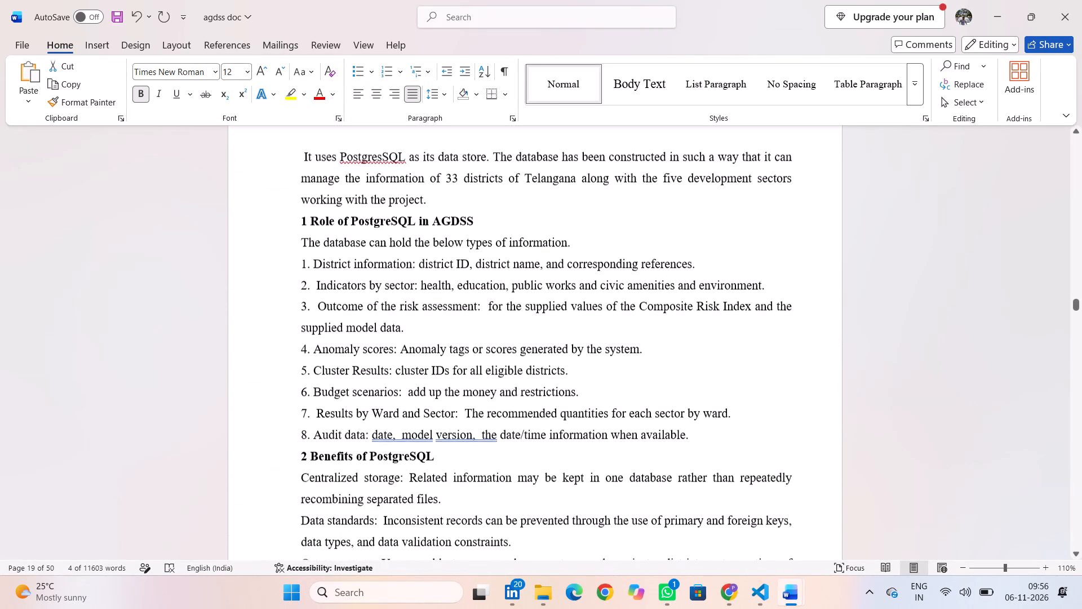
scroll(413, 414, "down", 3)
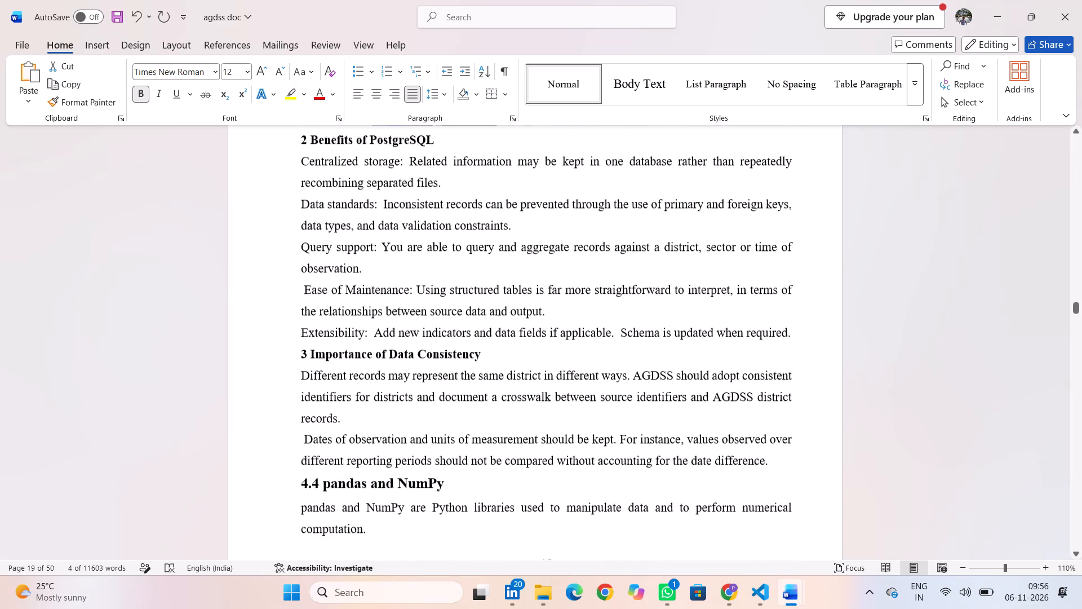
scroll(413, 414, "down", 2)
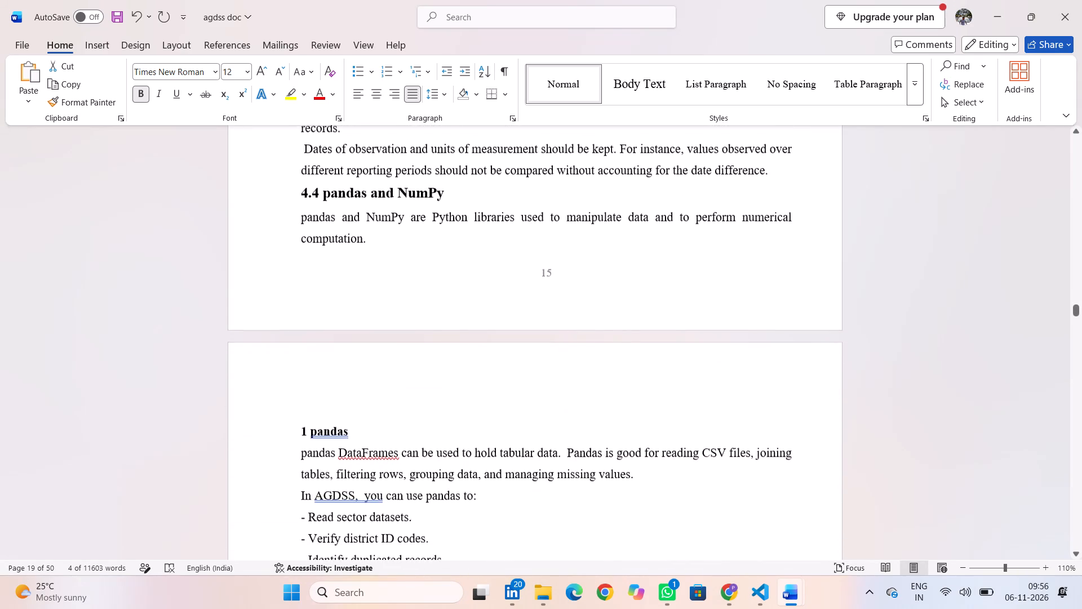
scroll(413, 414, "down", 3)
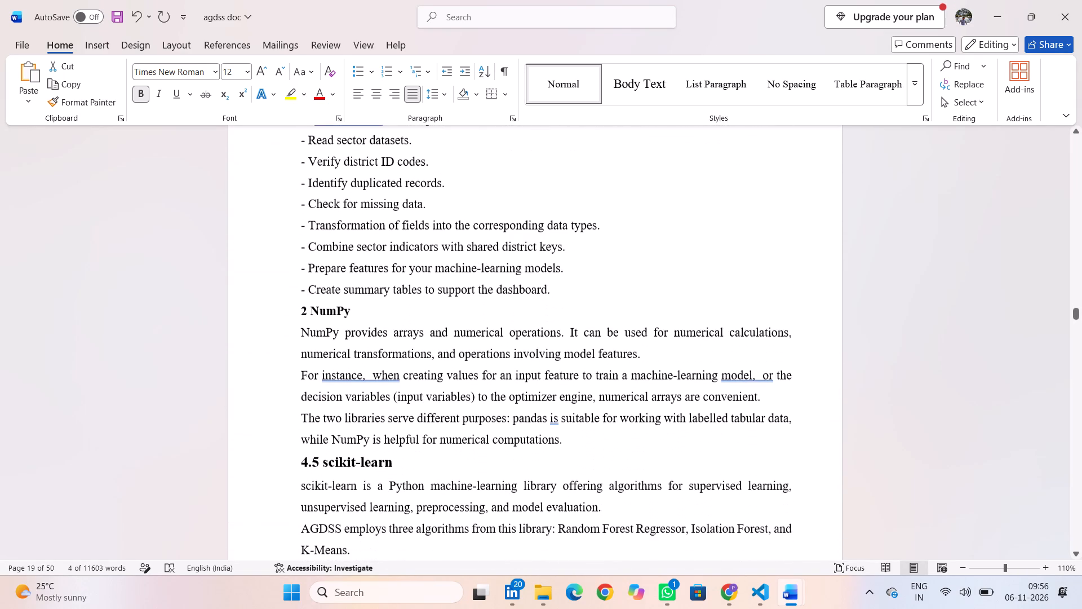
scroll(413, 414, "down", 3)
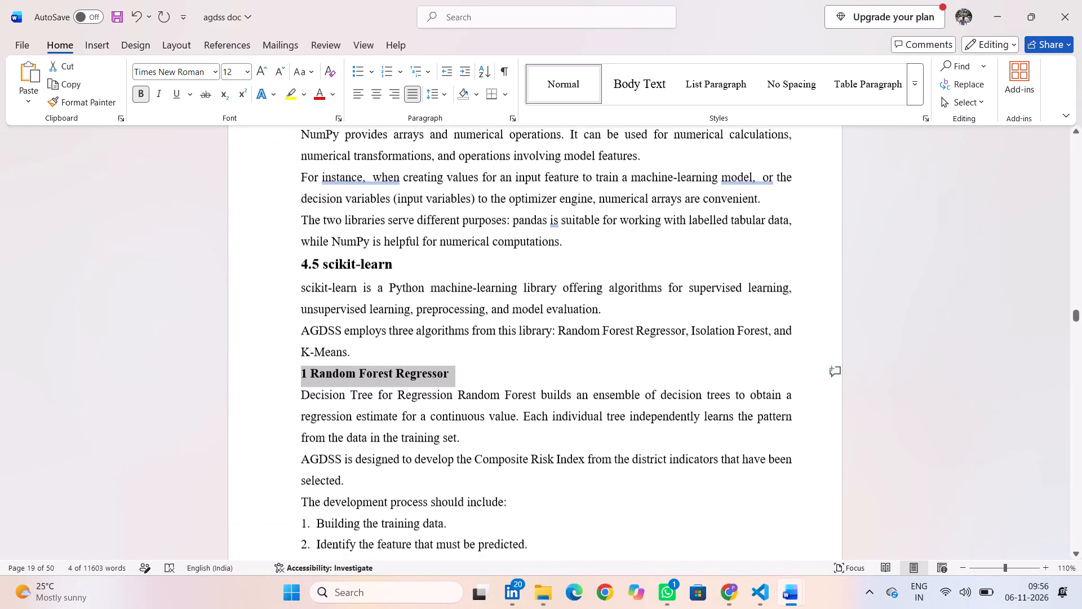
scroll(413, 414, "down", 2)
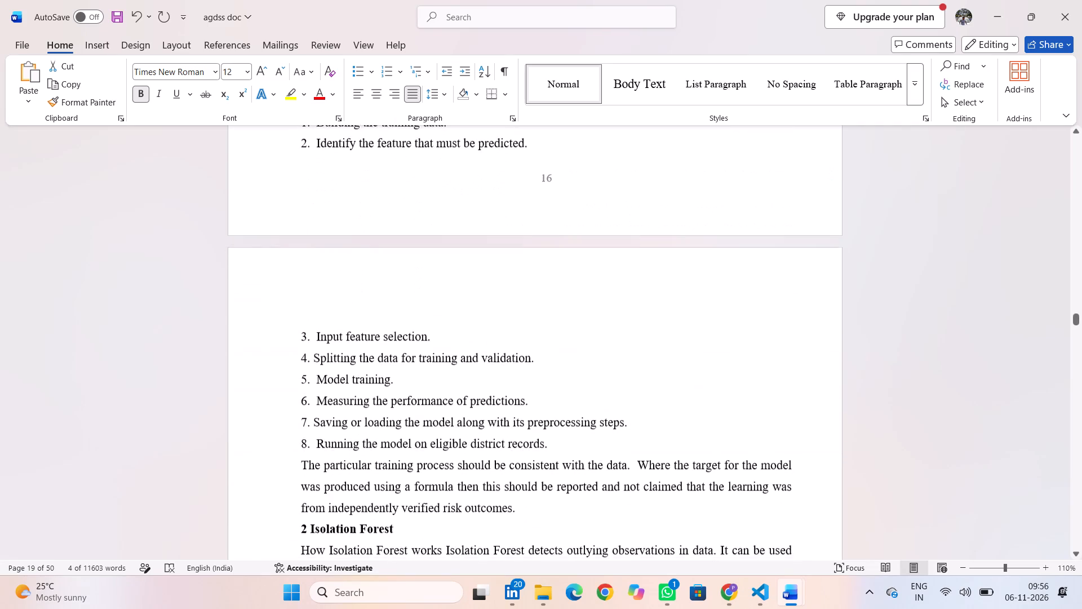
scroll(413, 414, "down", 2)
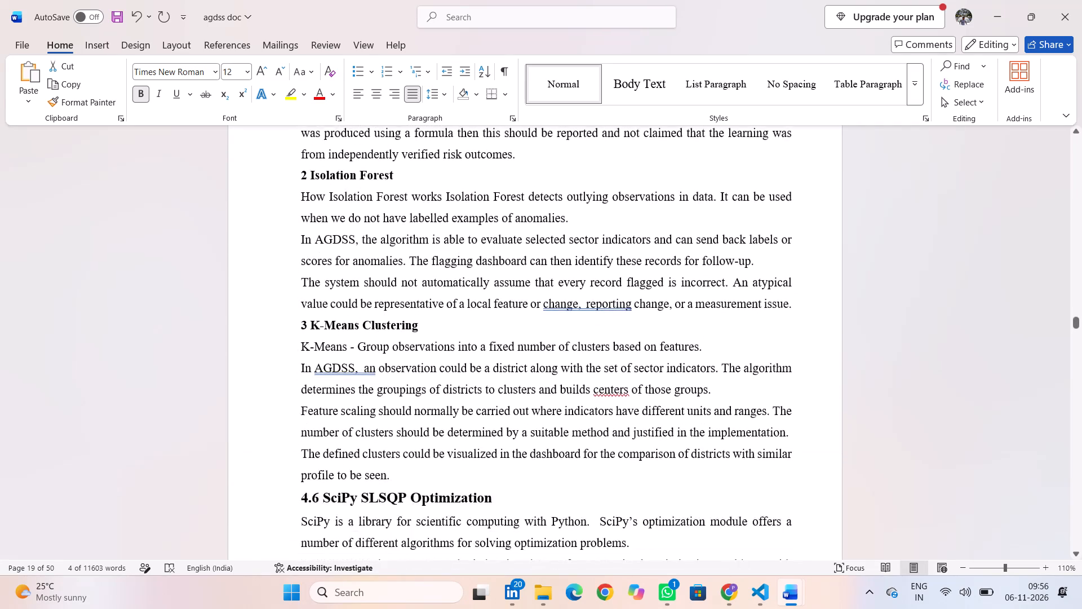
scroll(413, 414, "down", 2)
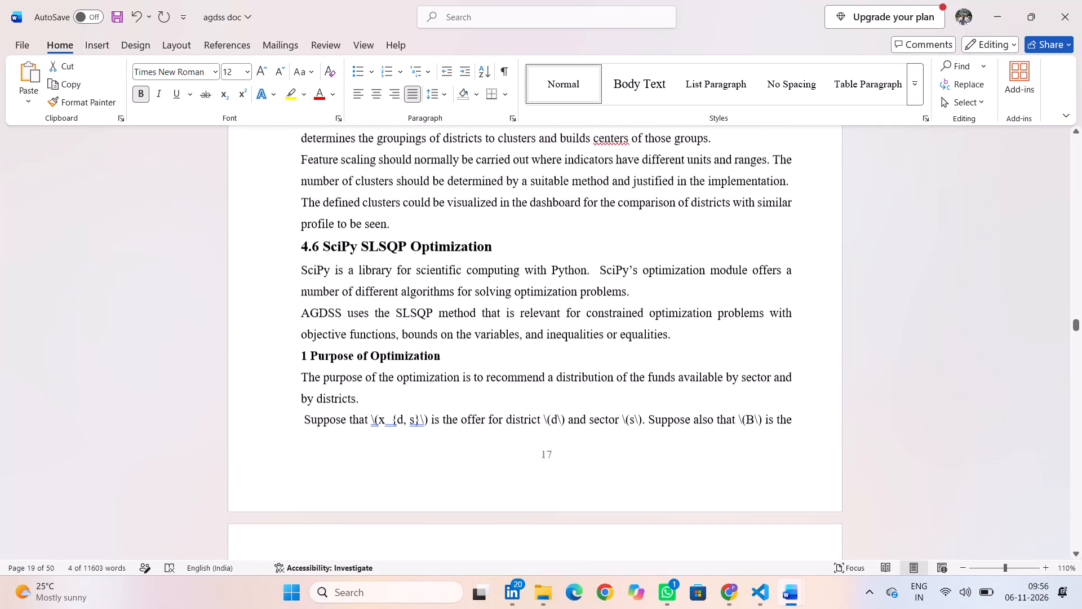
scroll(413, 414, "down", 2)
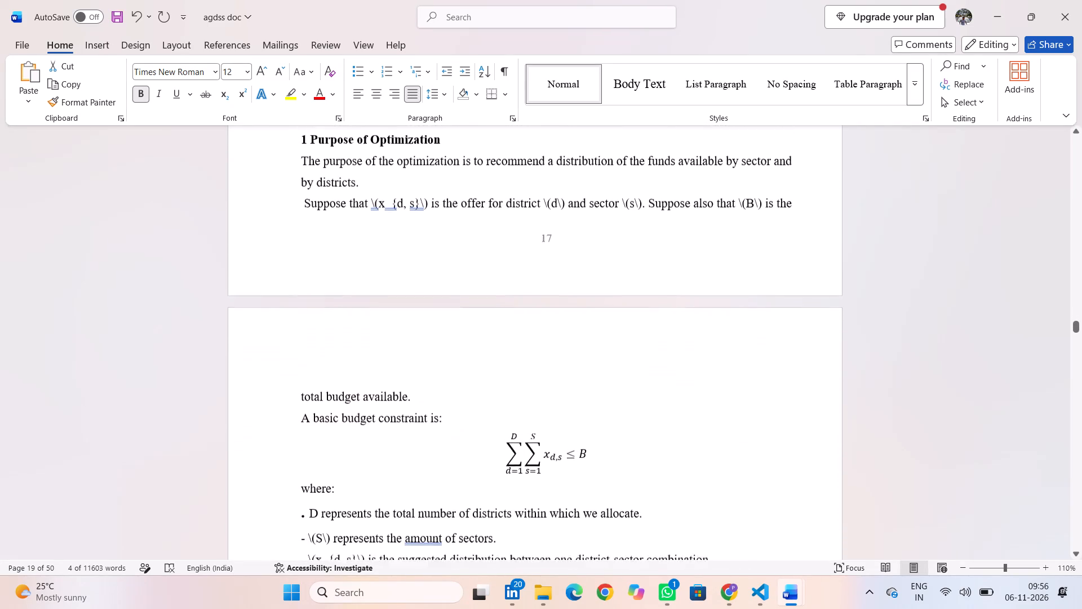
scroll(413, 414, "down", 3)
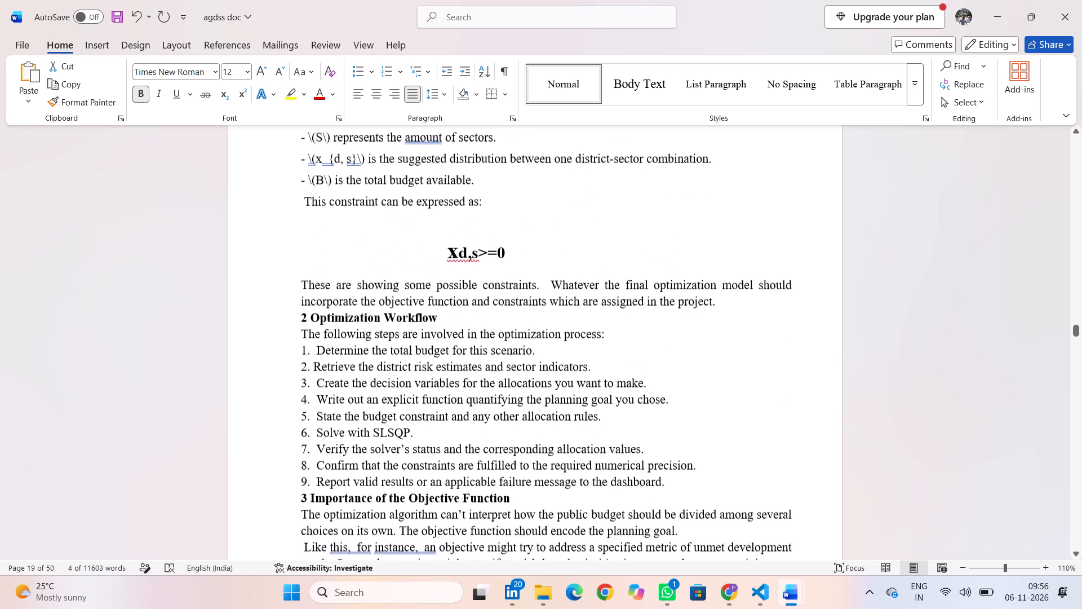
scroll(413, 414, "down", 2)
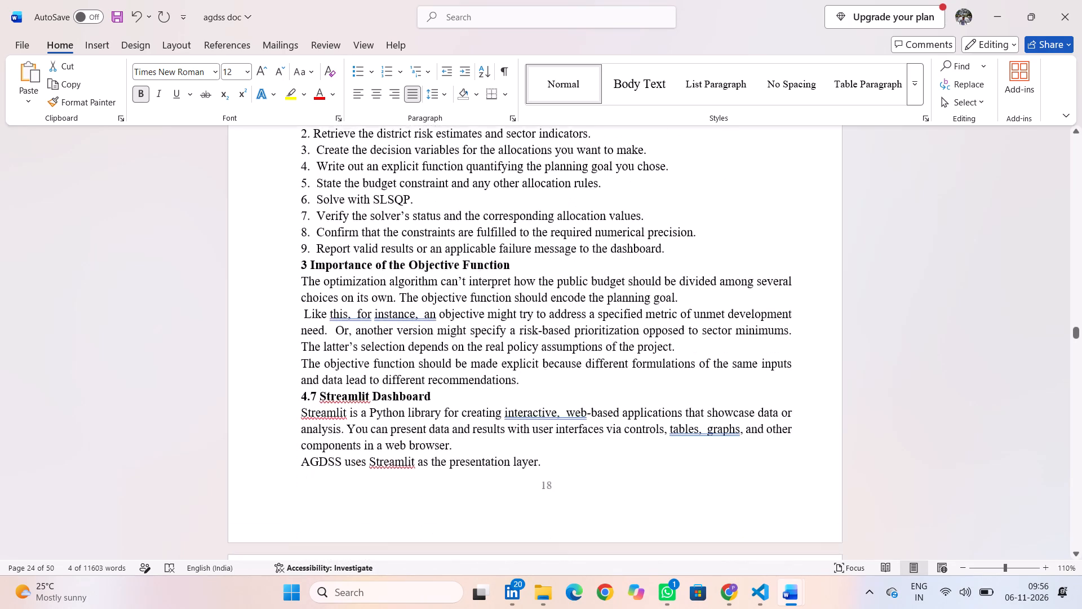
scroll(413, 414, "down", 3)
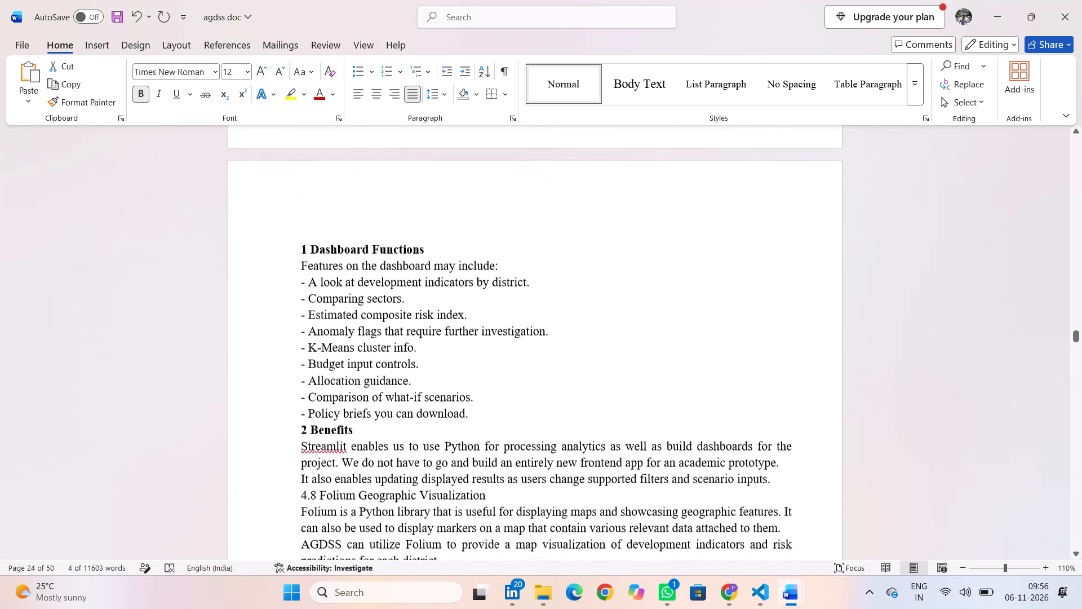
scroll(413, 414, "down", 4)
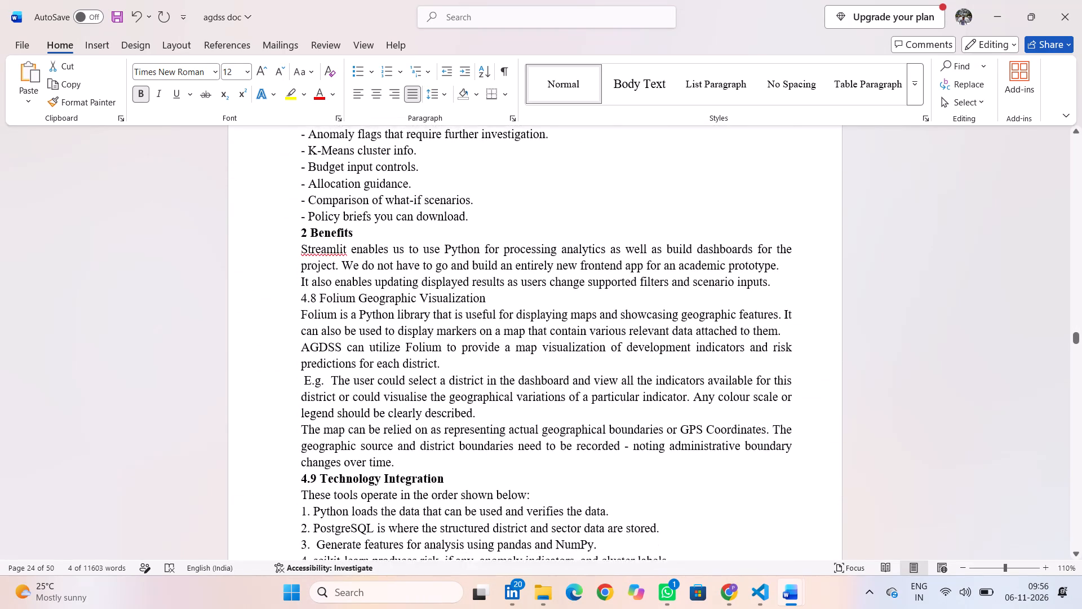
scroll(413, 414, "down", 2)
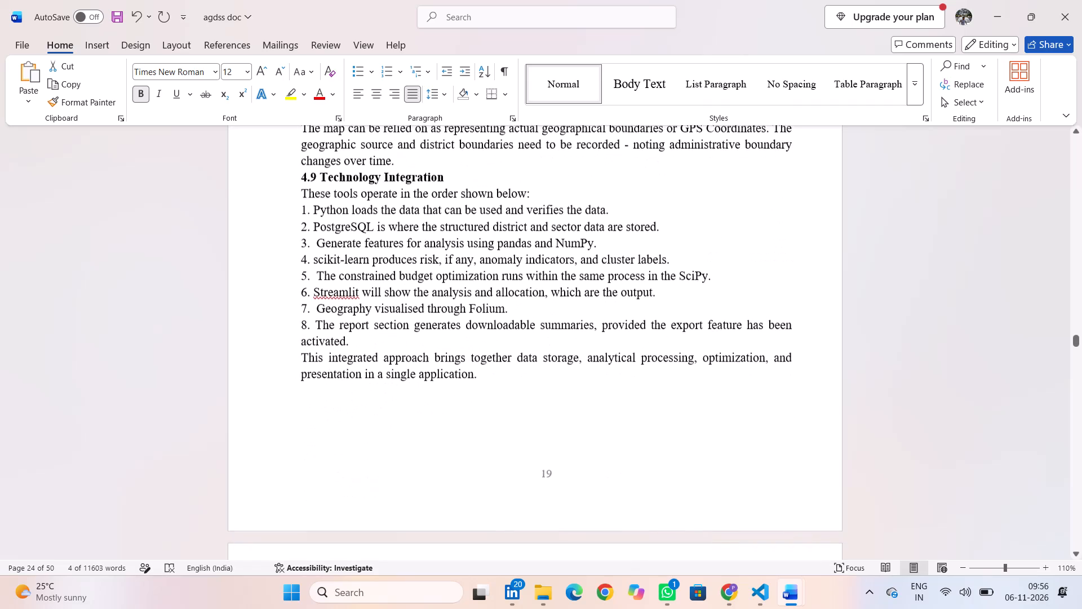
Remove the surplus blank lines above the CHAPTER 5 heading, keeping the heading at the top of its own page.
scroll(413, 414, "down", 3)
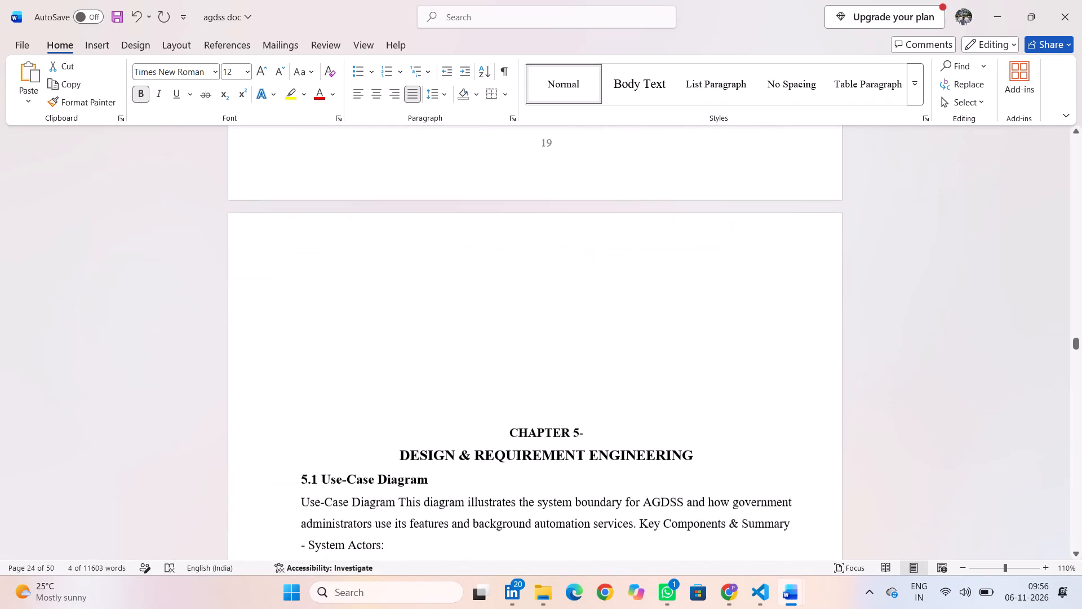
left_click(413, 380)
key("BackSpace")
key("BackSpace")
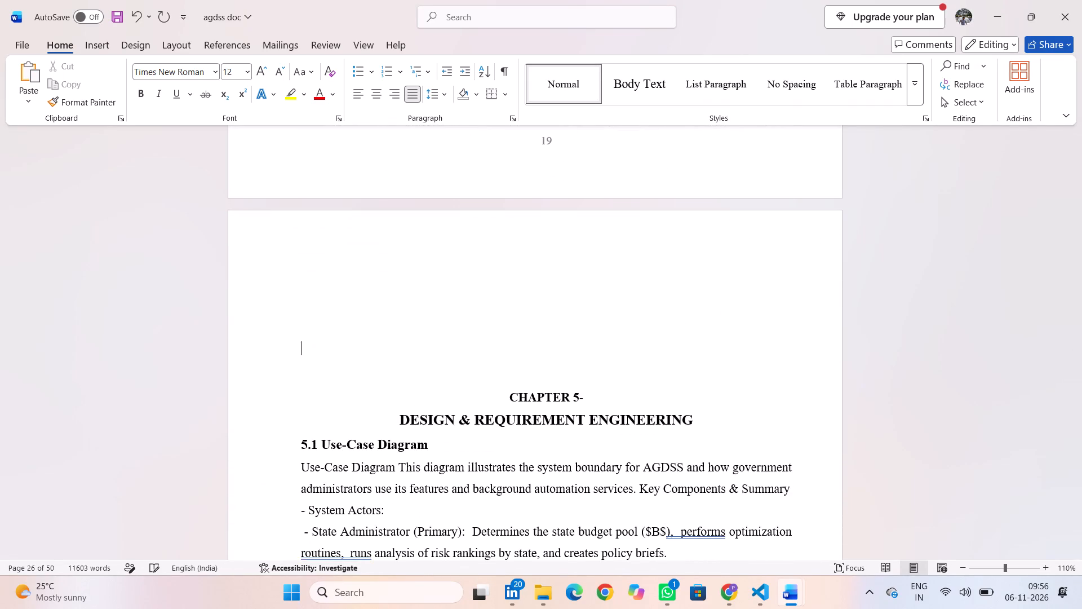
key("BackSpace")
key("BackSpace")
key("BackSpace")
key("BackSpace")
key("BackSpace")
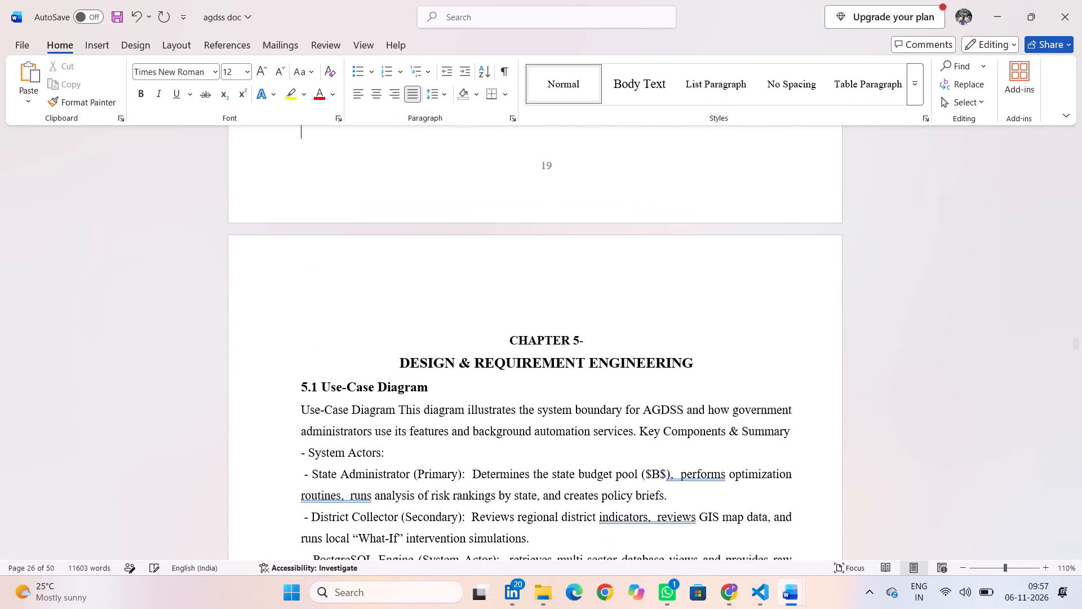
key("Down")
key("Down")
key("BackSpace")
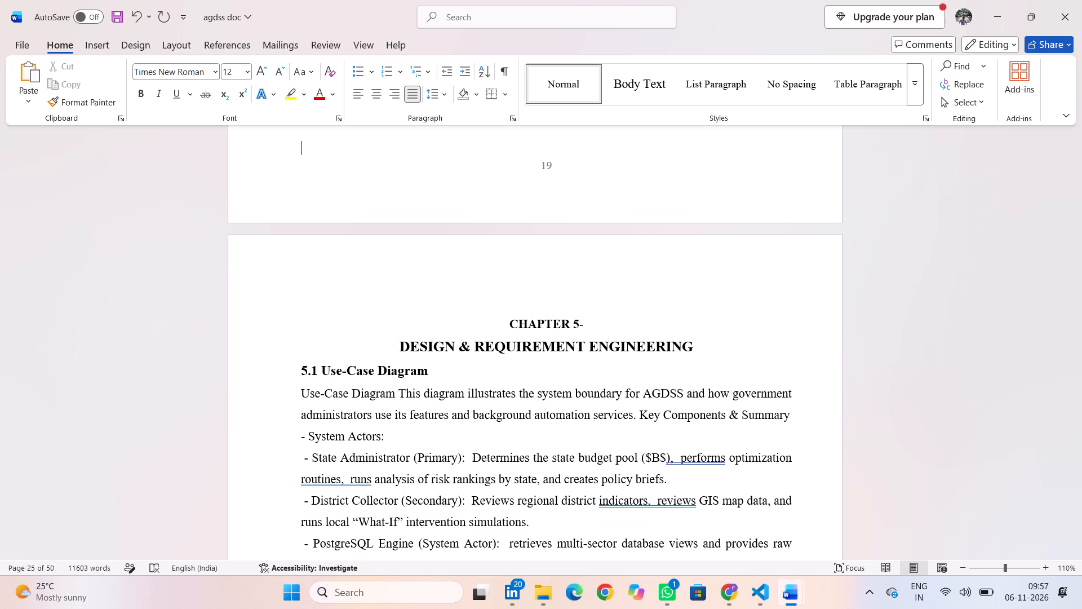
key("BackSpace")
key("BackSpace")
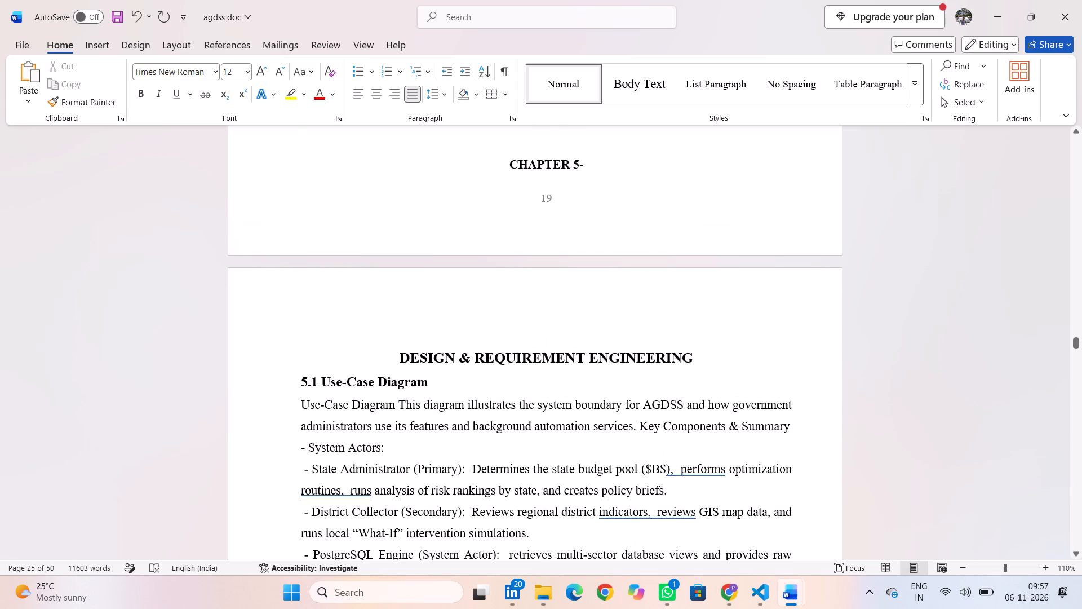
key("Return")
key("Return")
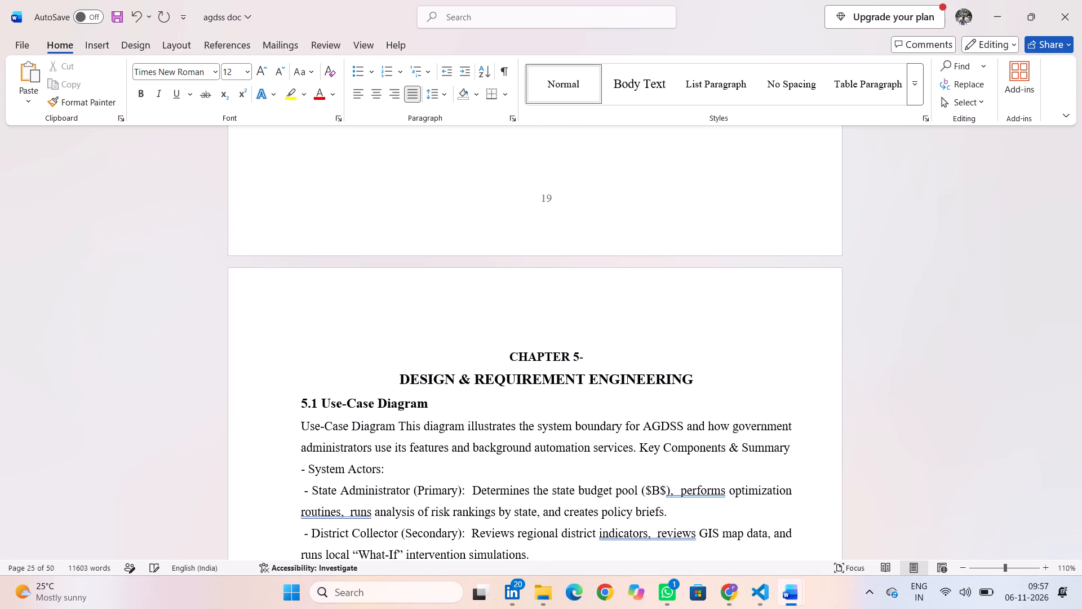
Set the 5.1 Use-Case Diagram heading to font size 14.
scroll(428, 554, "down", 1)
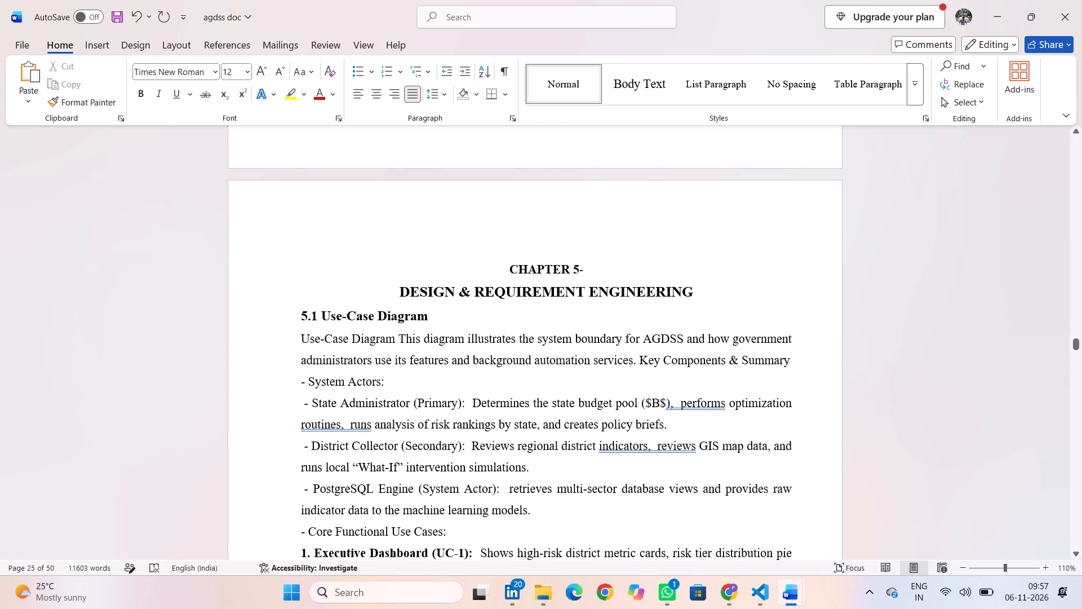
left_click_drag(433, 318, 295, 304)
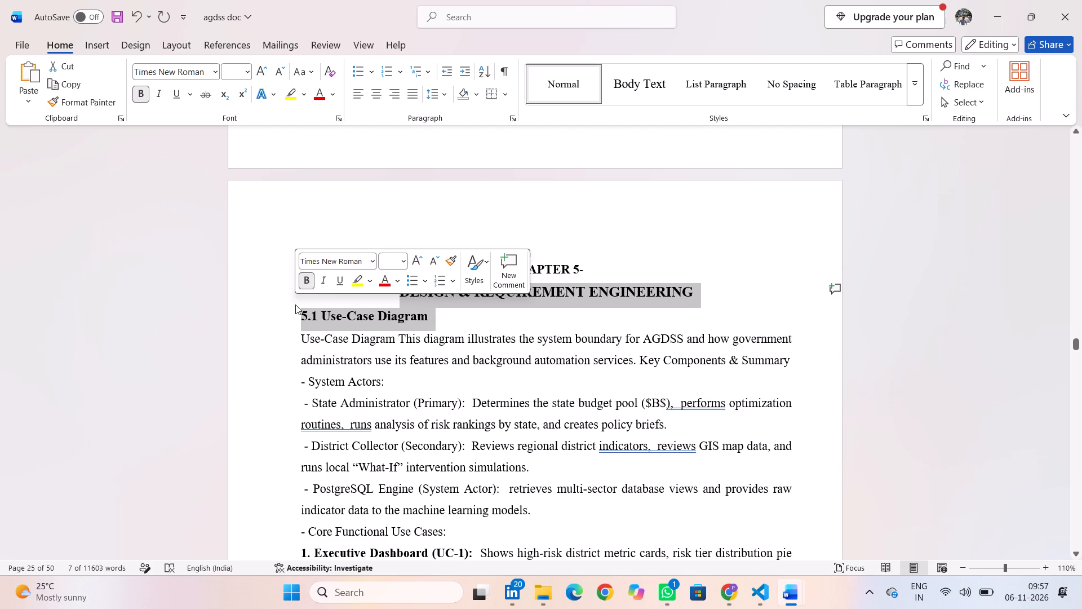
left_click(295, 304)
left_click_drag(299, 315, 384, 320)
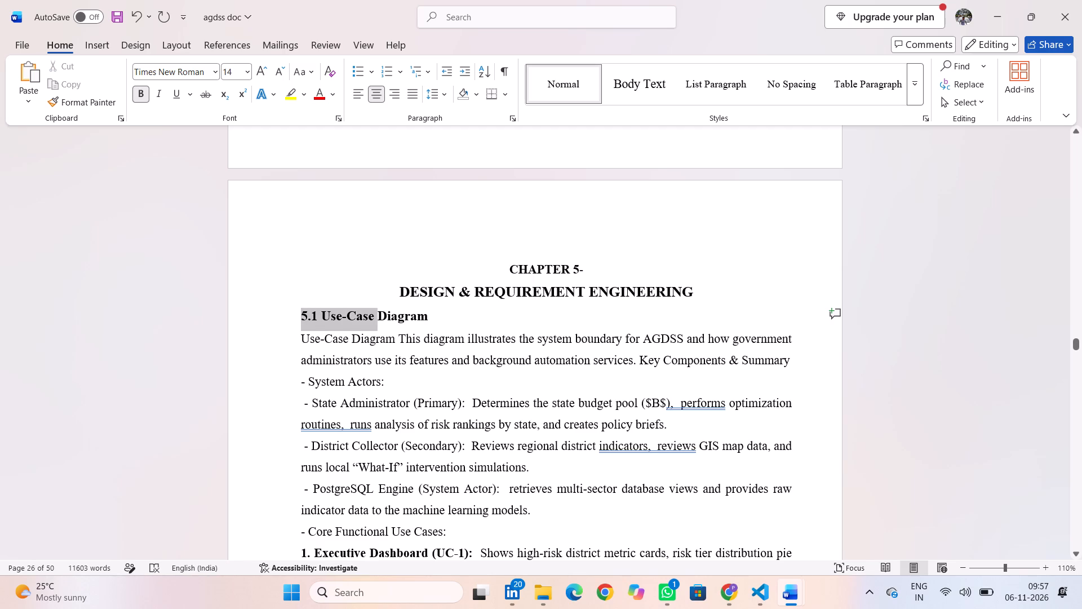
left_click_drag(384, 320, 429, 320)
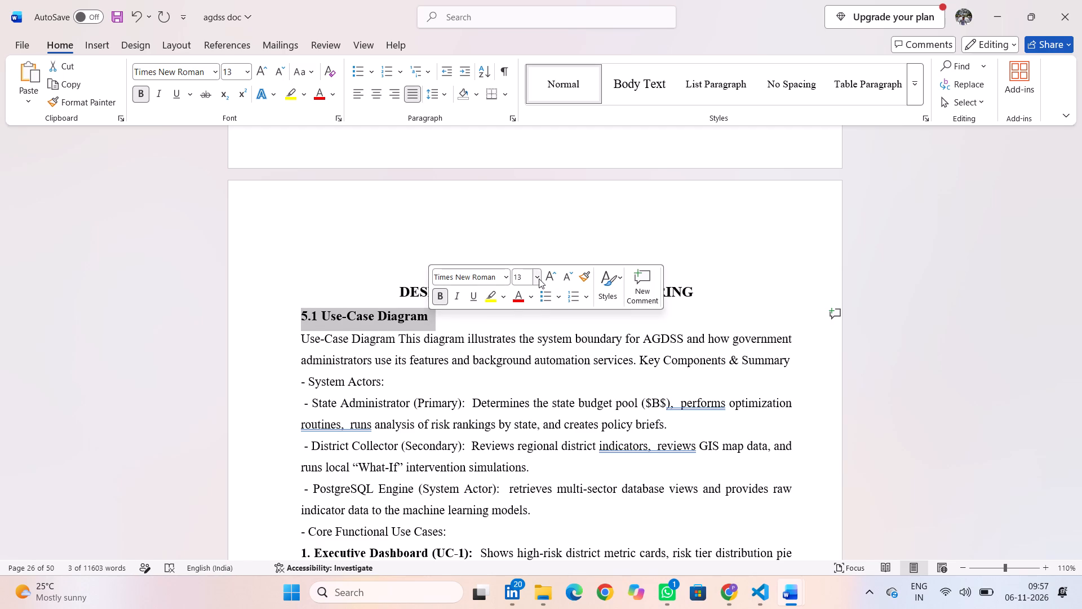
left_click(539, 279)
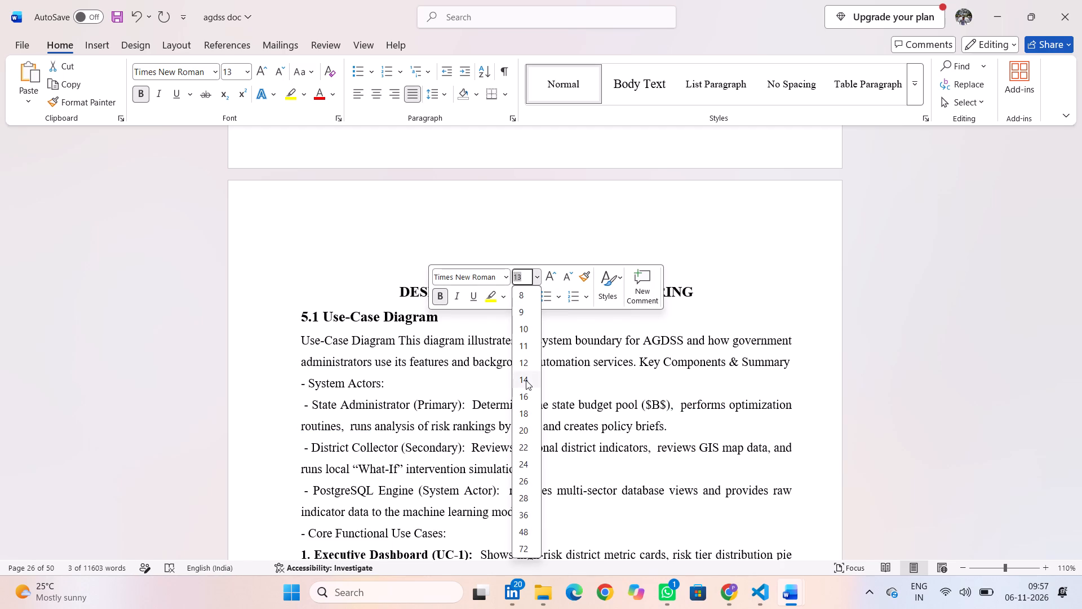
left_click(526, 380)
left_click(282, 264)
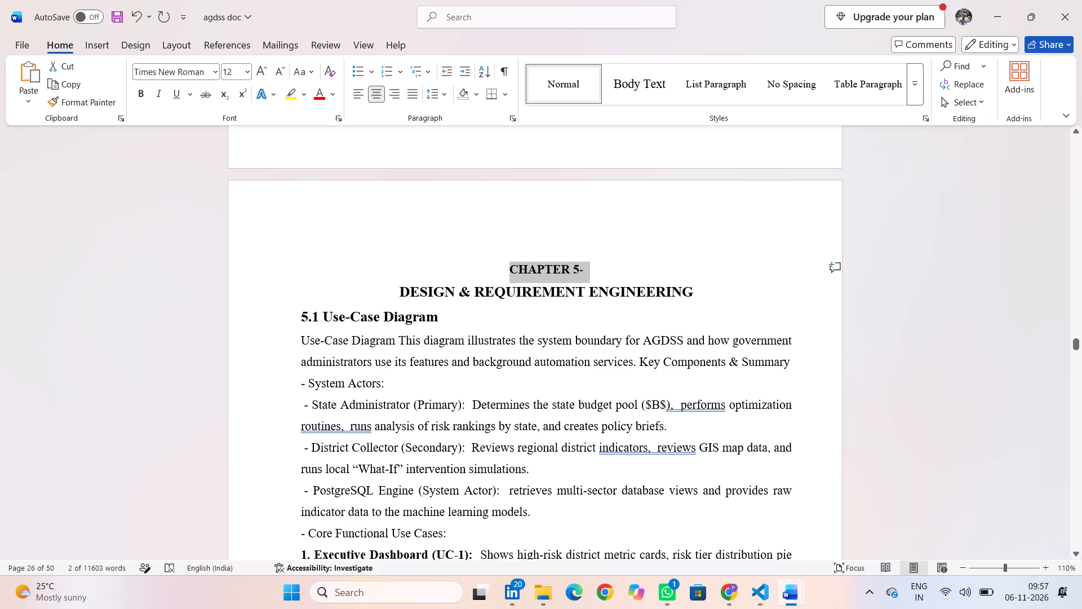
Make the "System Actors:" line in section 5.1 bold and remove its leading hyphen and space.
left_click_drag(387, 385, 293, 384)
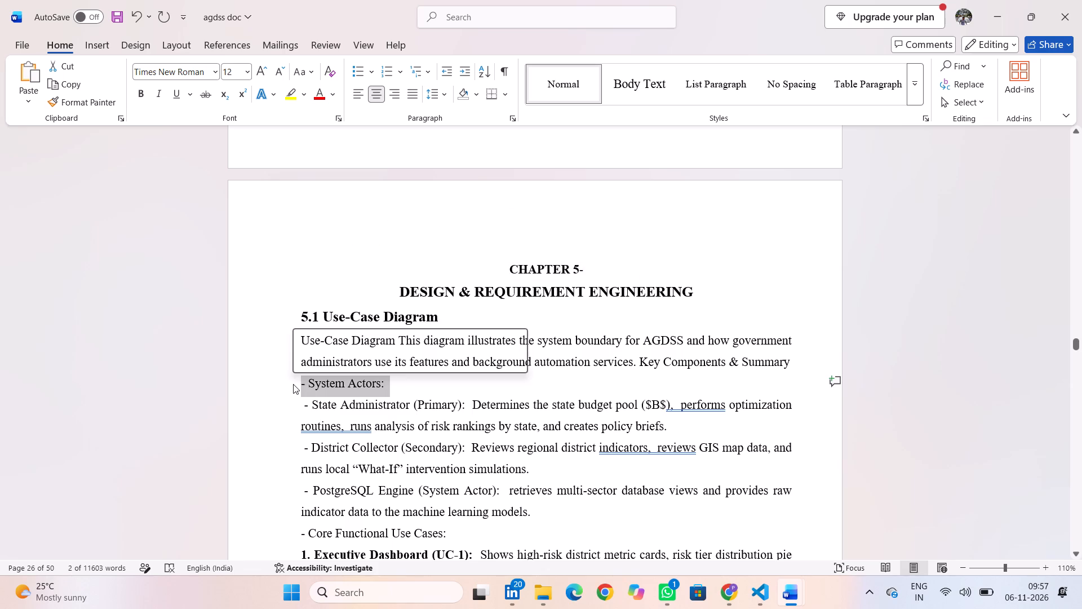
left_click(303, 365)
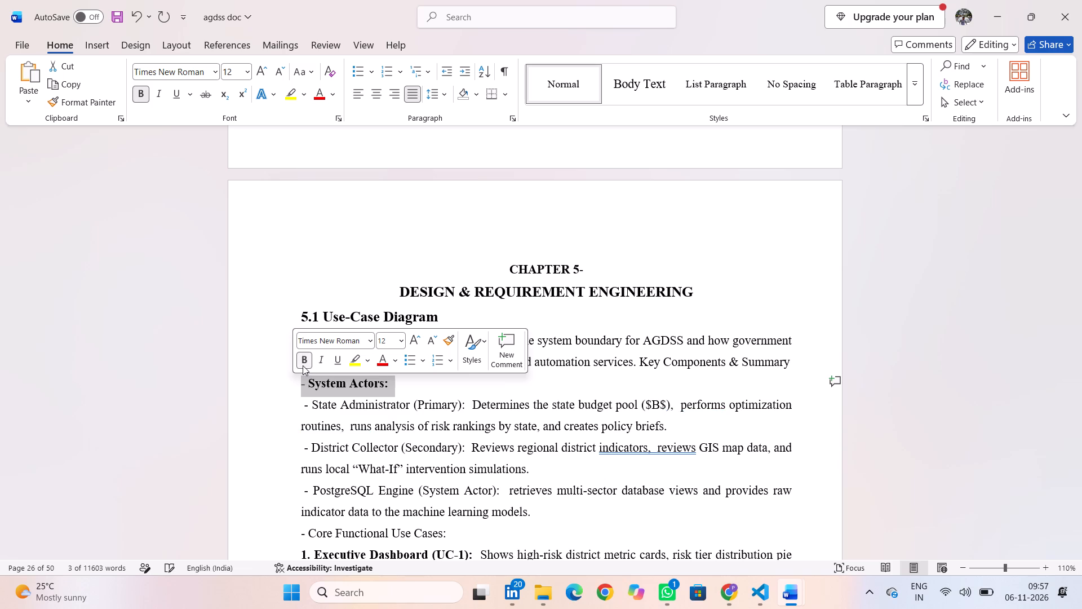
left_click(425, 394)
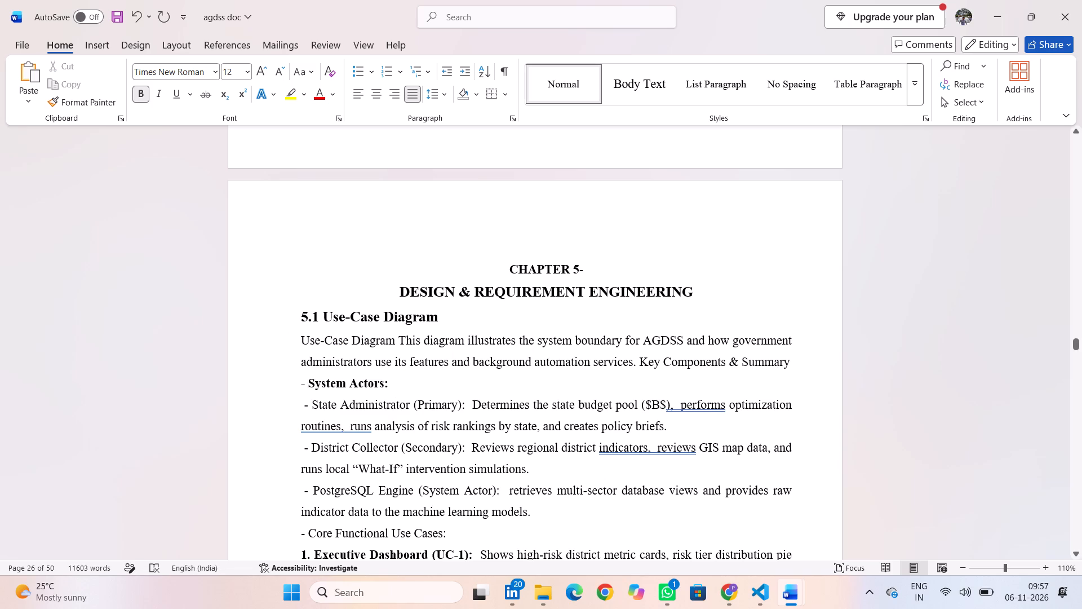
left_click(307, 383)
key("BackSpace")
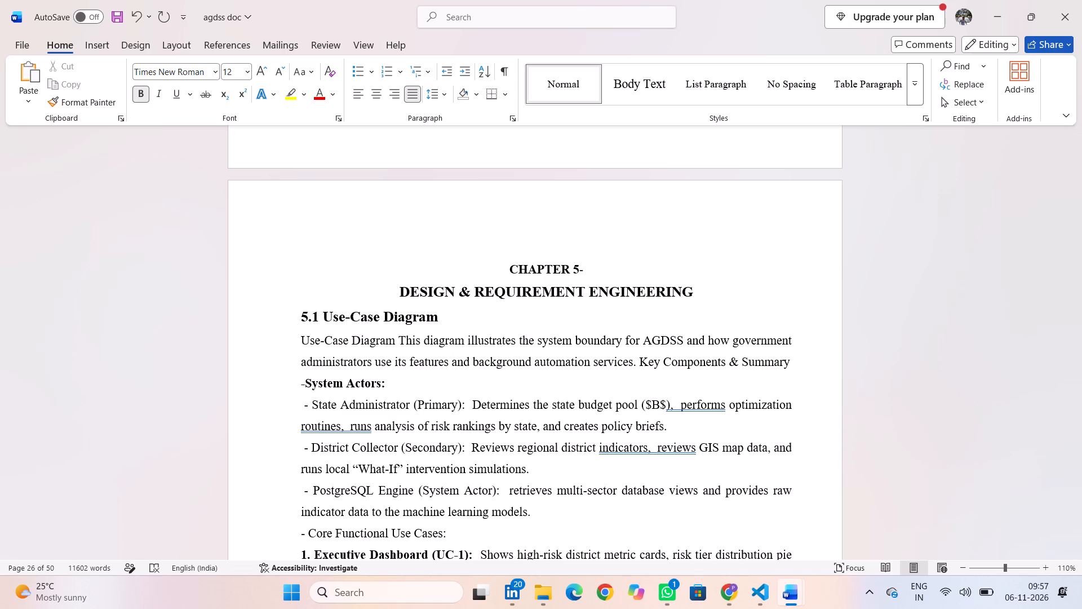
key("BackSpace")
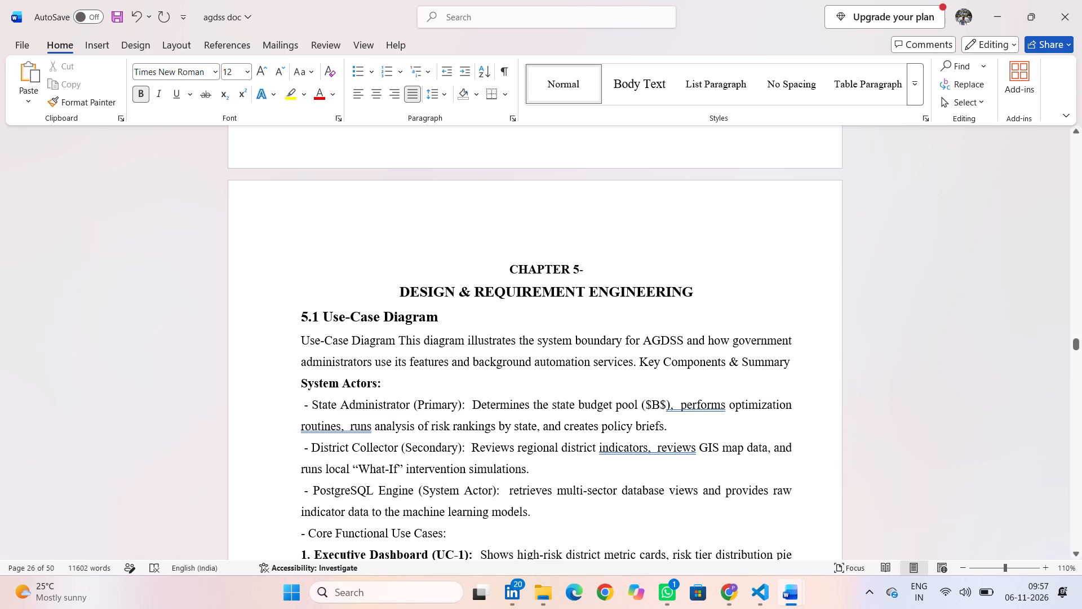
Remove the leading hyphens from the State Administrator, District Collector, PostgreSQL Engine and Core Functional Use Cases lines in section 5.1.
left_click(311, 405)
key("BackSpace")
key("BackSpace")
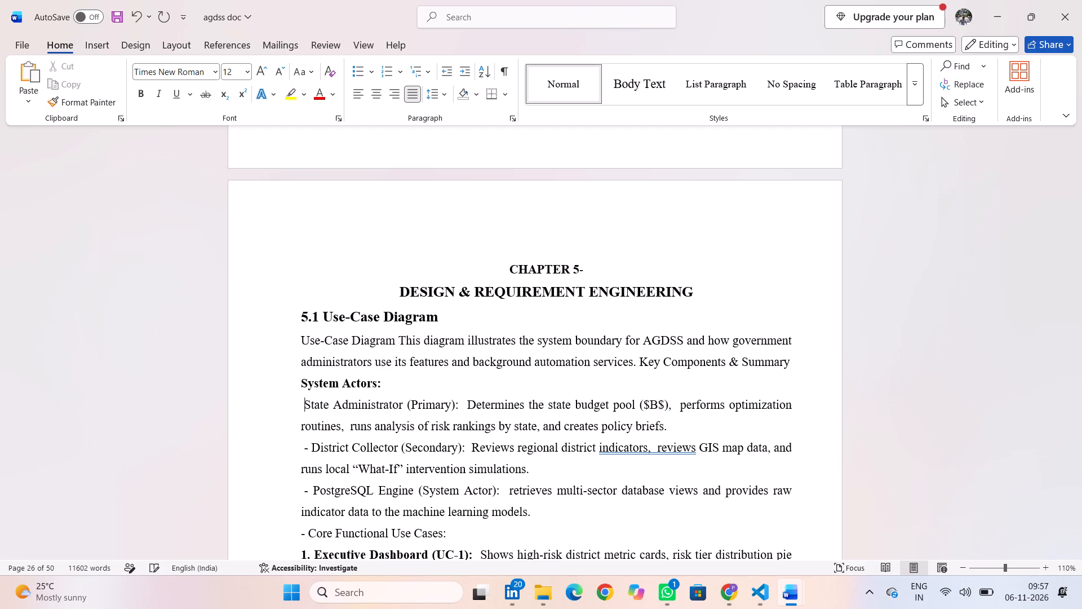
key("BackSpace")
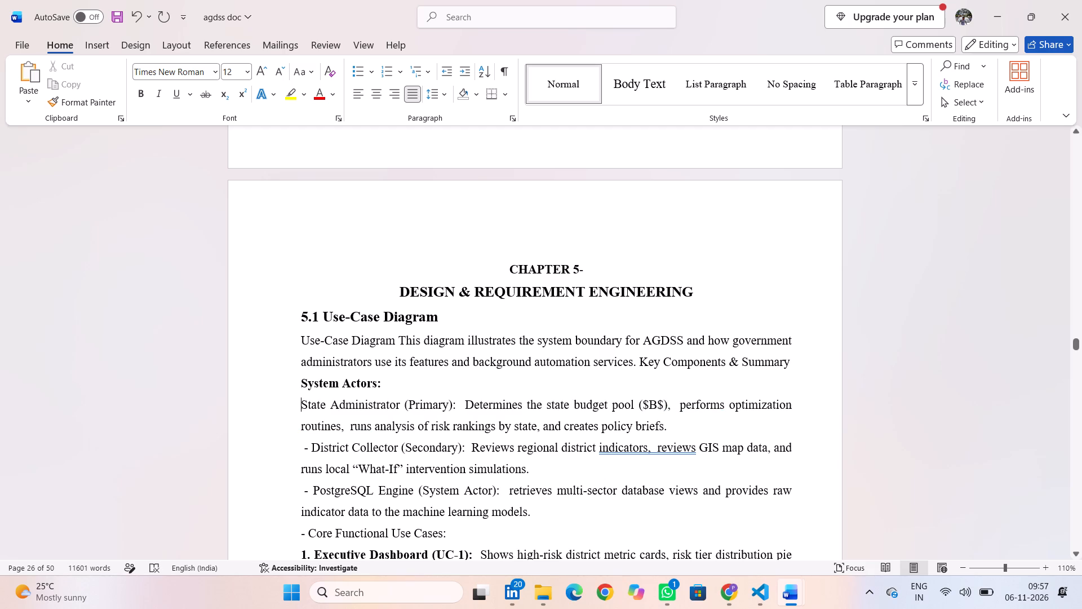
left_click(310, 451)
key("BackSpace")
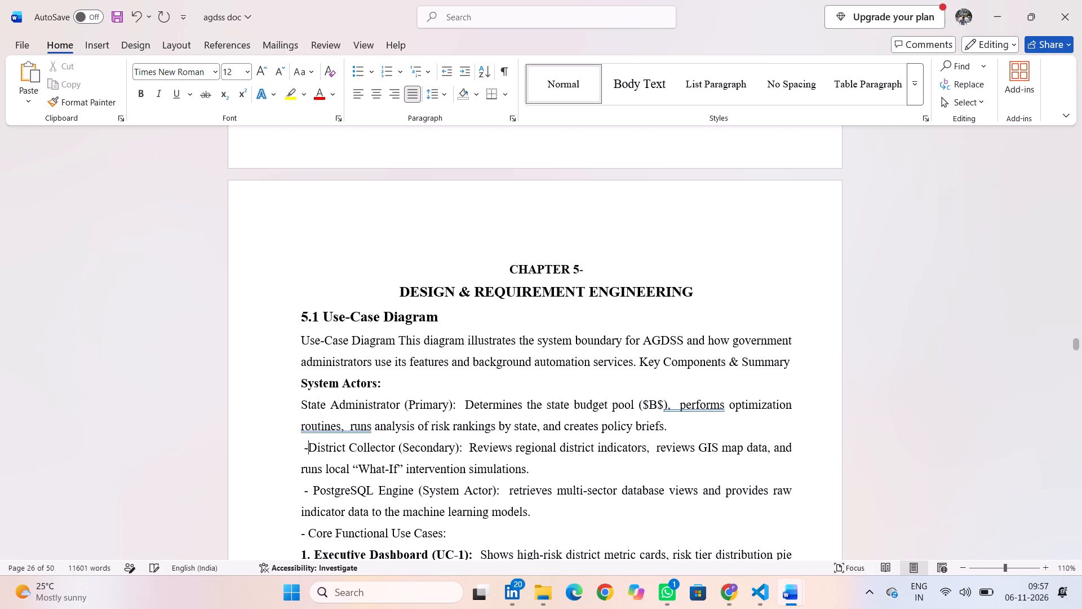
key("BackSpace")
key("BackSpace")
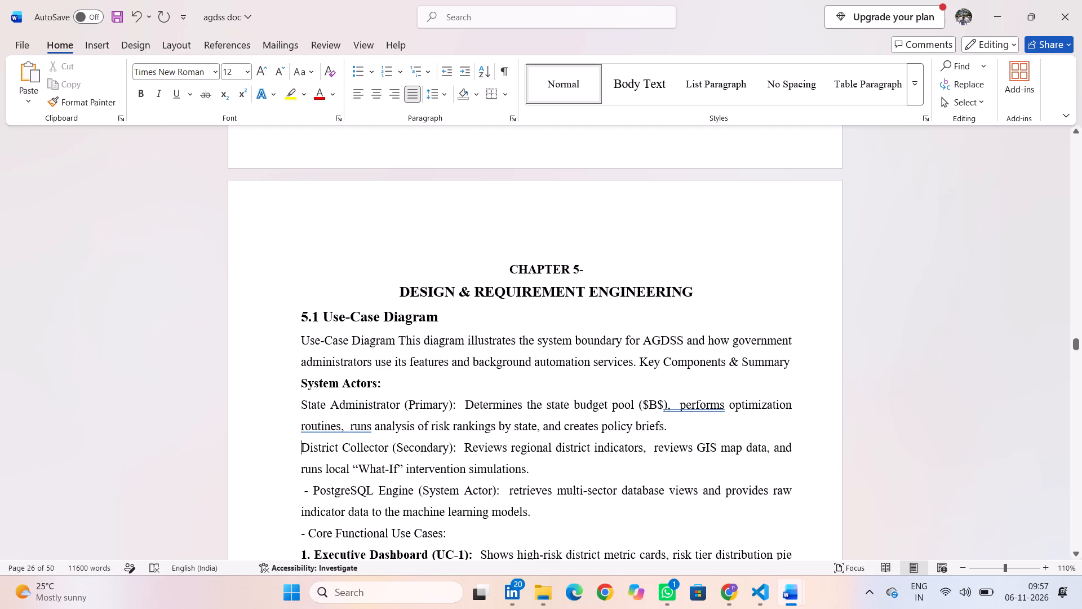
left_click(311, 489)
key("BackSpace")
key("BackSpace")
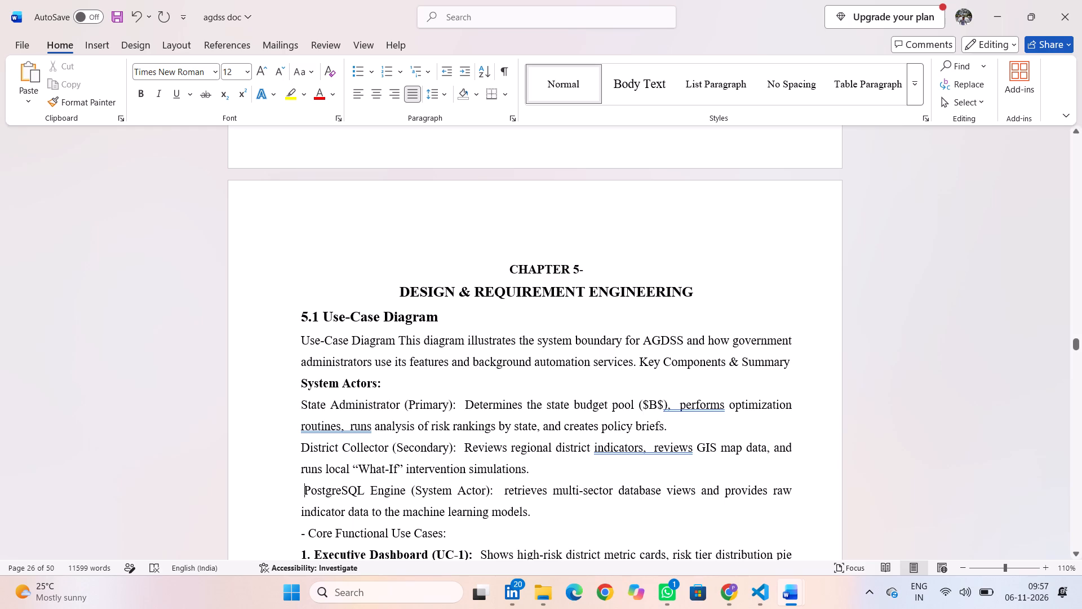
left_click(304, 531)
key("BackSpace")
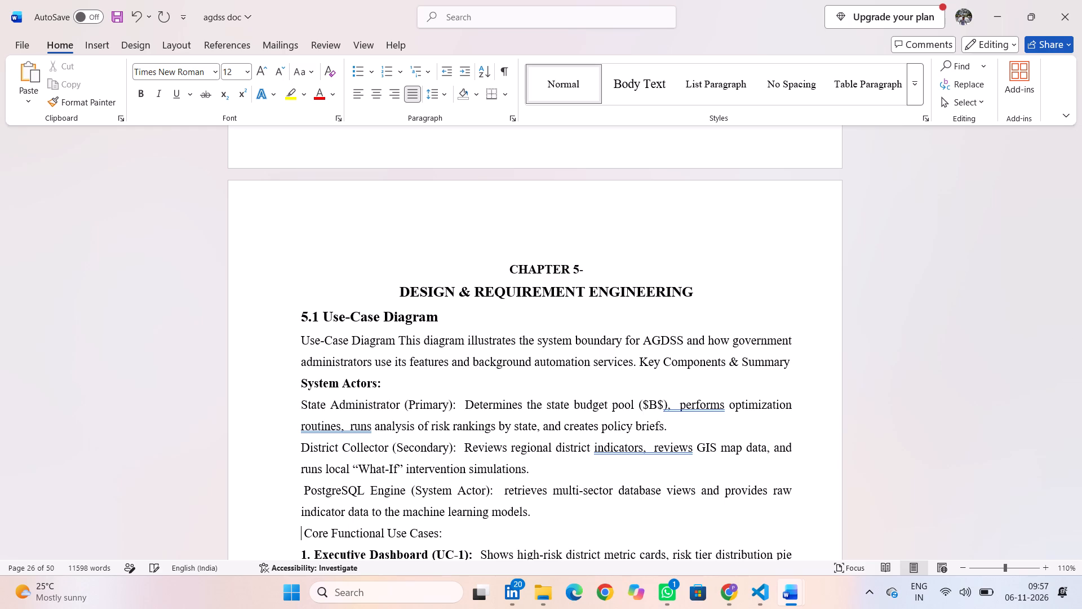
Review the rest of section 5.1 and check the font size of the 5.2 Class Diagram heading.
scroll(357, 454, "down", 1)
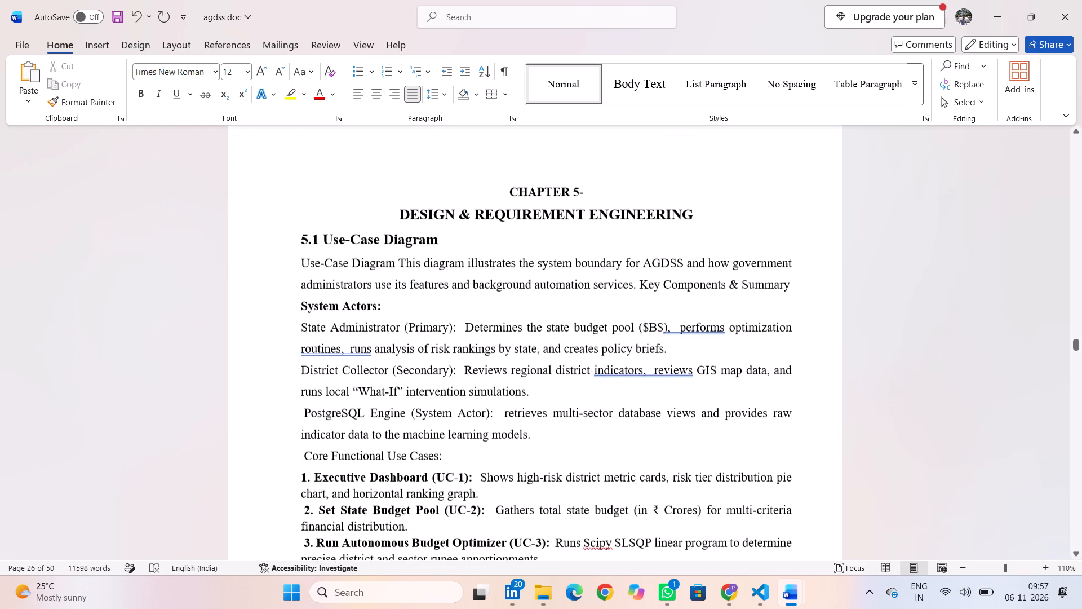
scroll(357, 454, "down", 2)
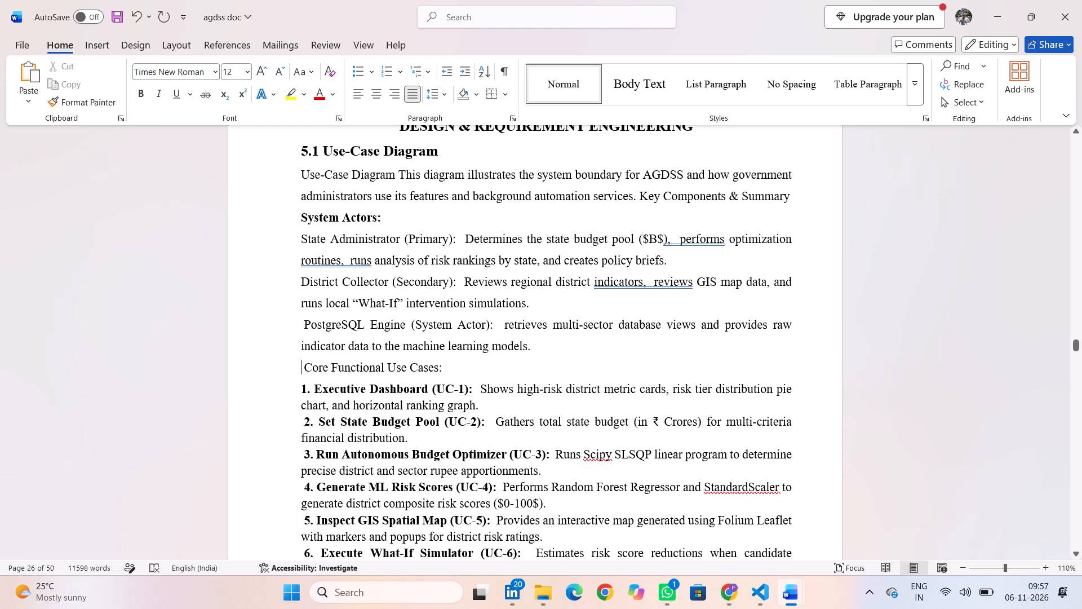
scroll(357, 454, "down", 4)
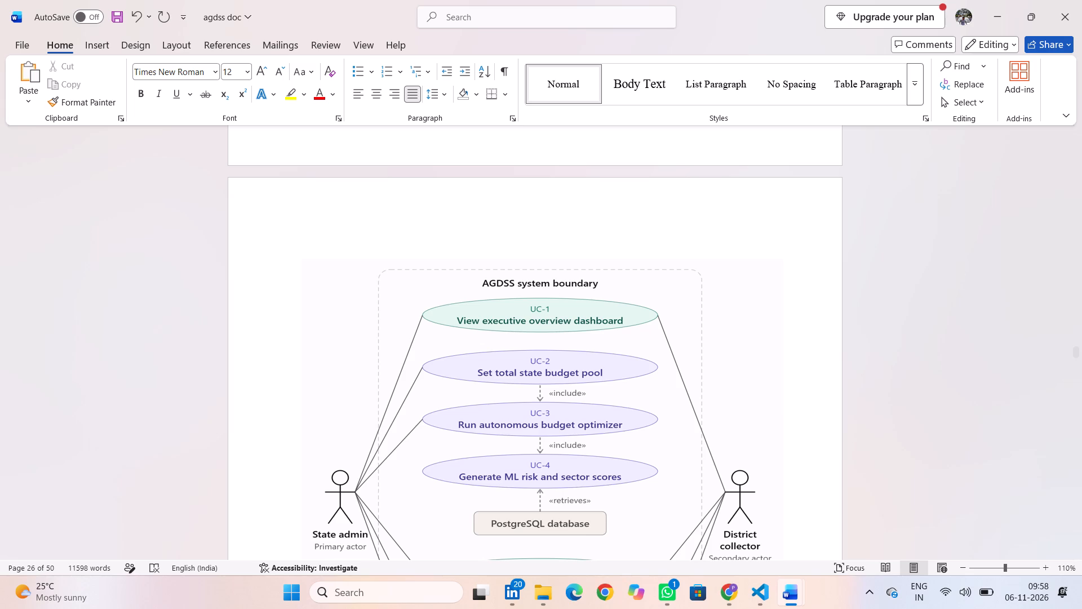
scroll(357, 454, "down", 3)
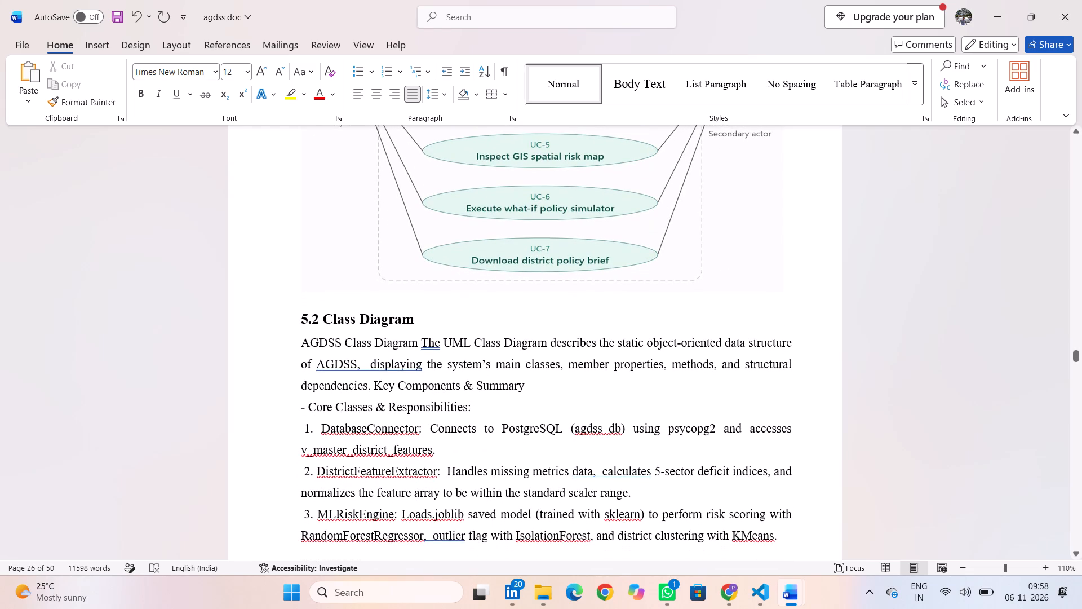
left_click_drag(416, 321, 290, 316)
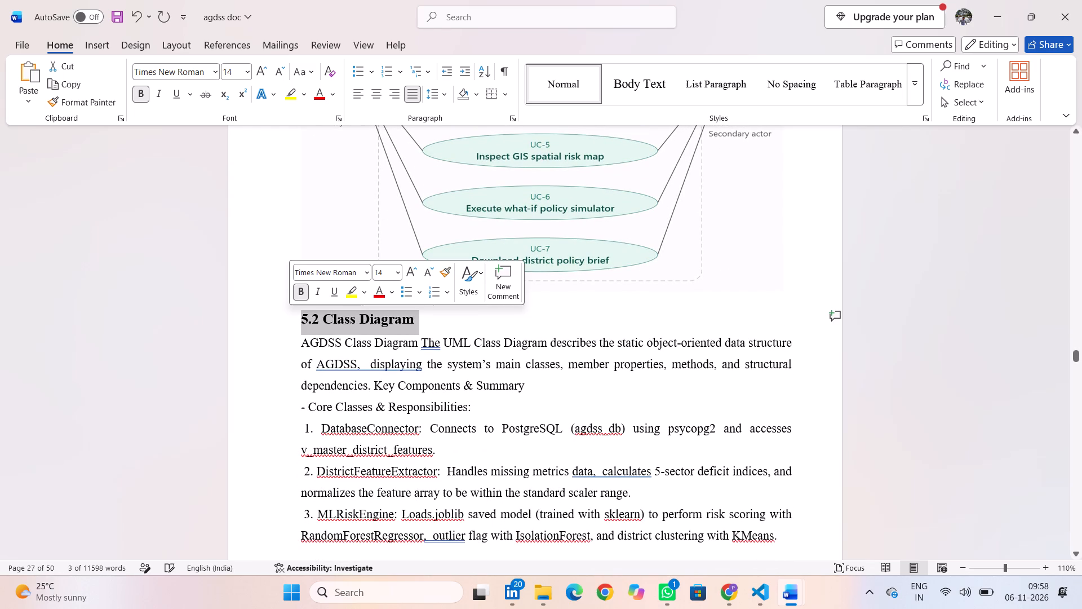
Remove the space after the numbers of the DatabaseConnector, DistrictFeatureExtractor and MLRiskEngine items in section 5.2.
scroll(316, 396, "down", 1)
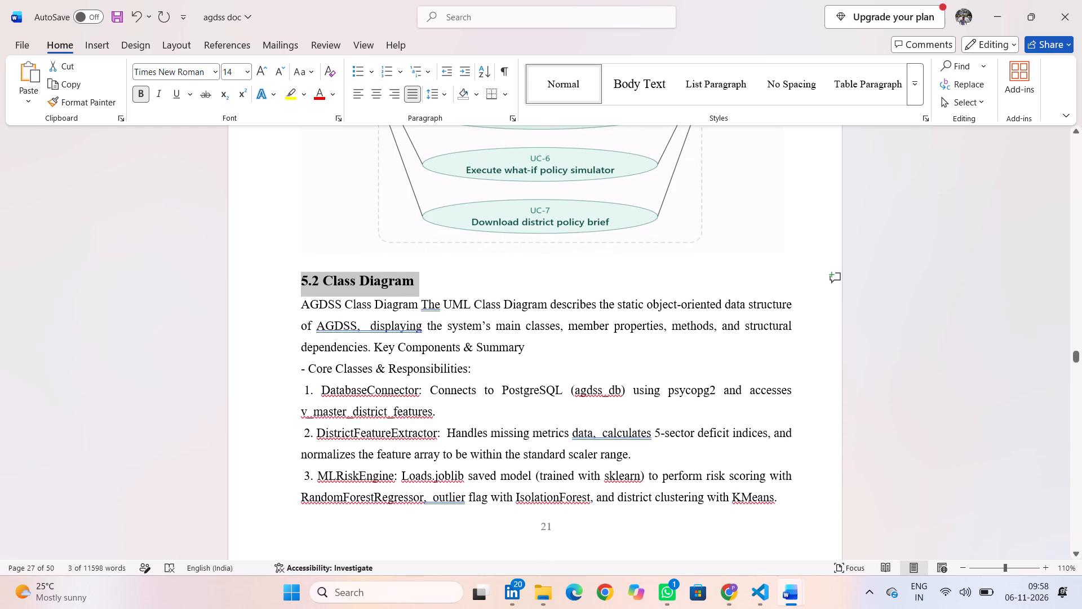
left_click(321, 392)
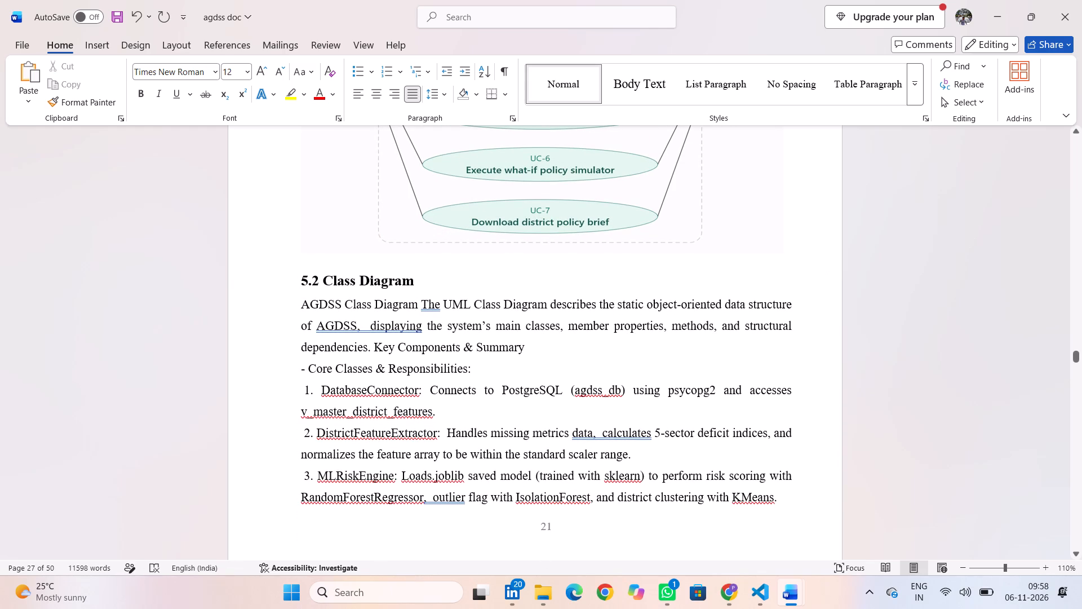
key("BackSpace")
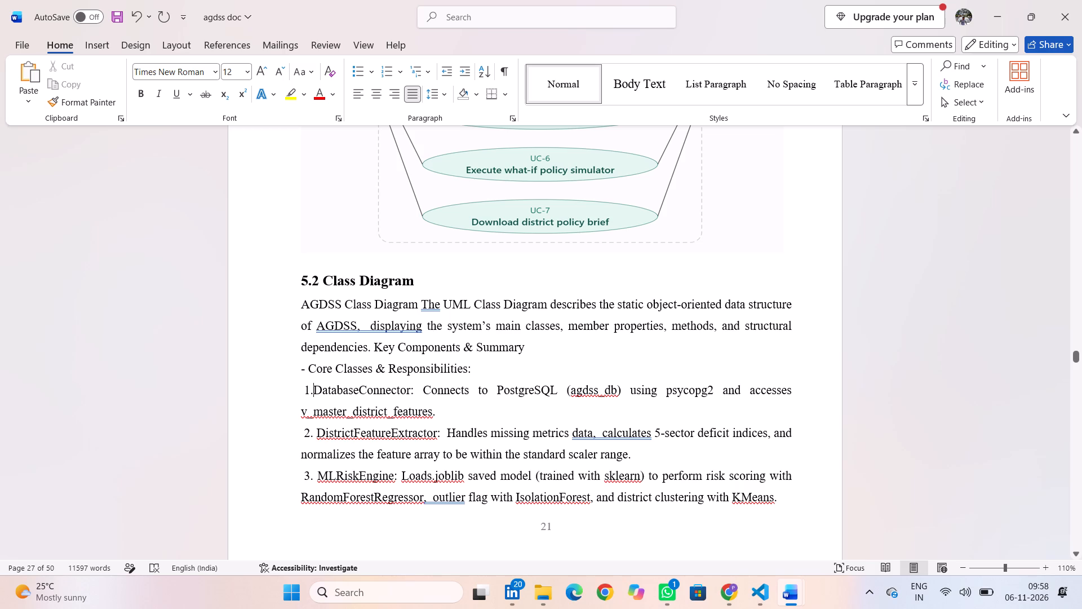
left_click(317, 436)
key("BackSpace")
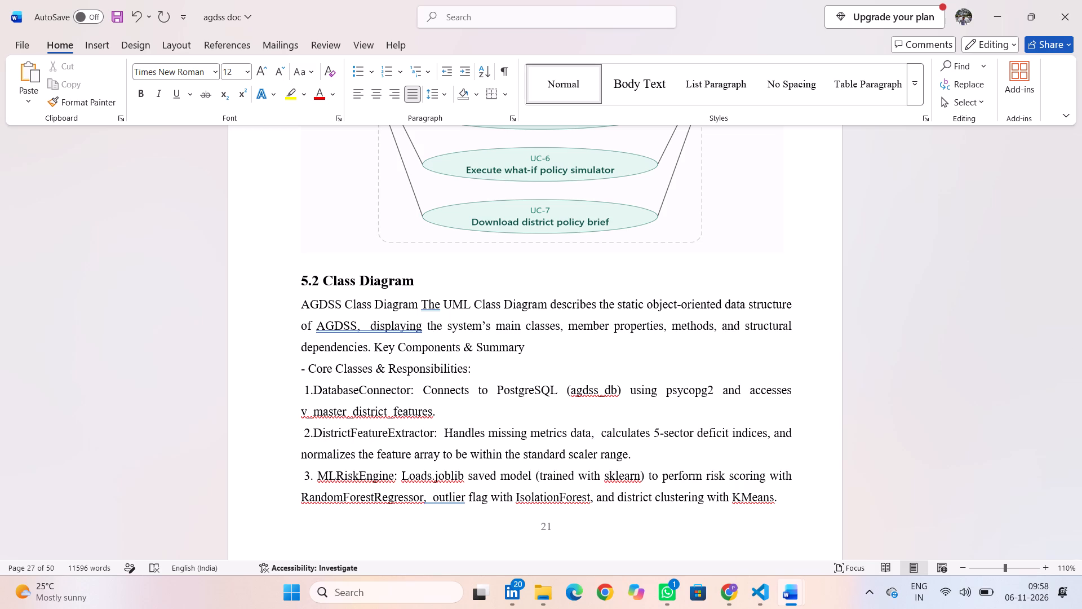
left_click(312, 476)
key("Right")
key("BackSpace")
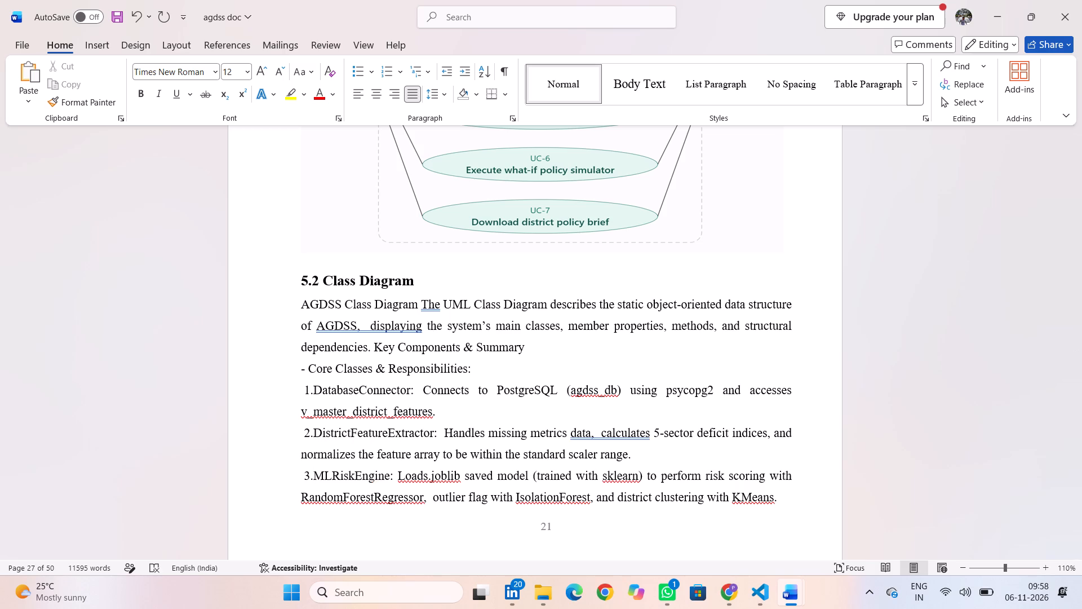
Remove the leading hyphen and space from "Core Classes & Responsibilities:" in section 5.2 and make the line bold.
scroll(408, 436, "down", 1)
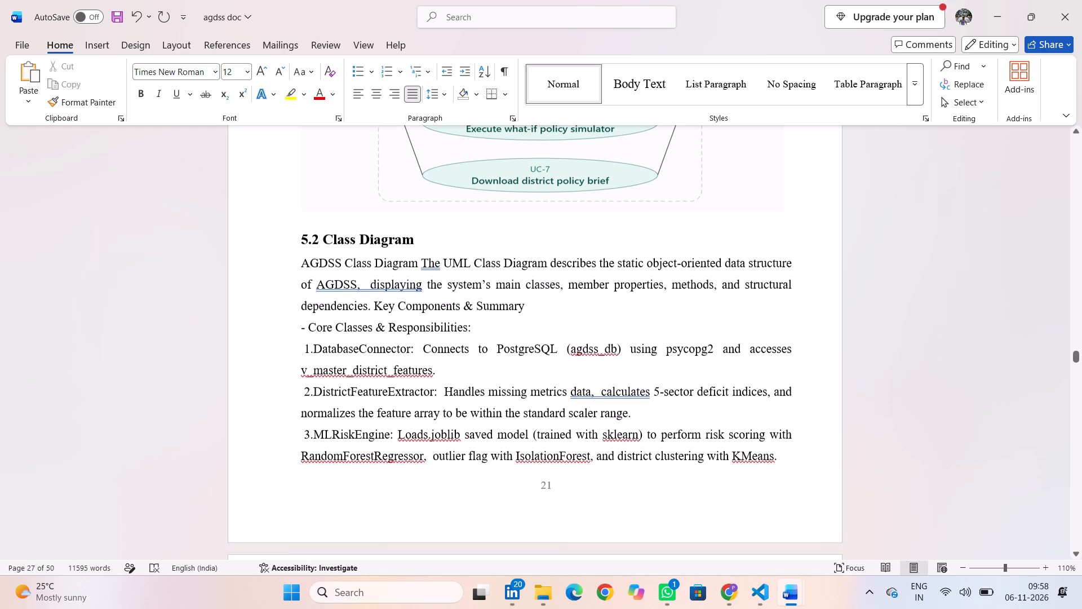
scroll(408, 436, "down", 1)
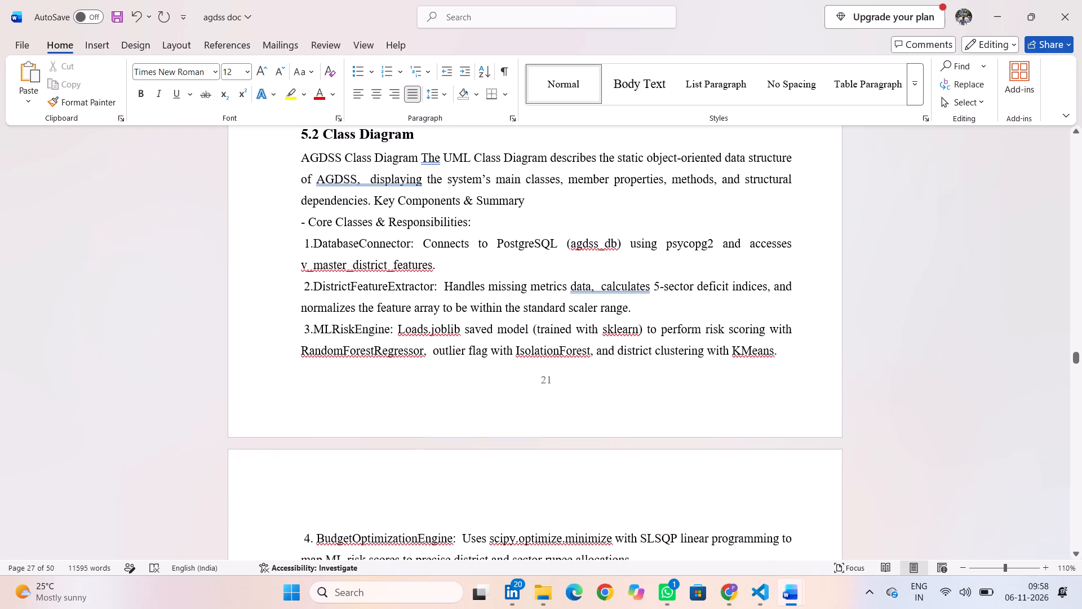
left_click(307, 223)
key("BackSpace")
key("BackSpace")
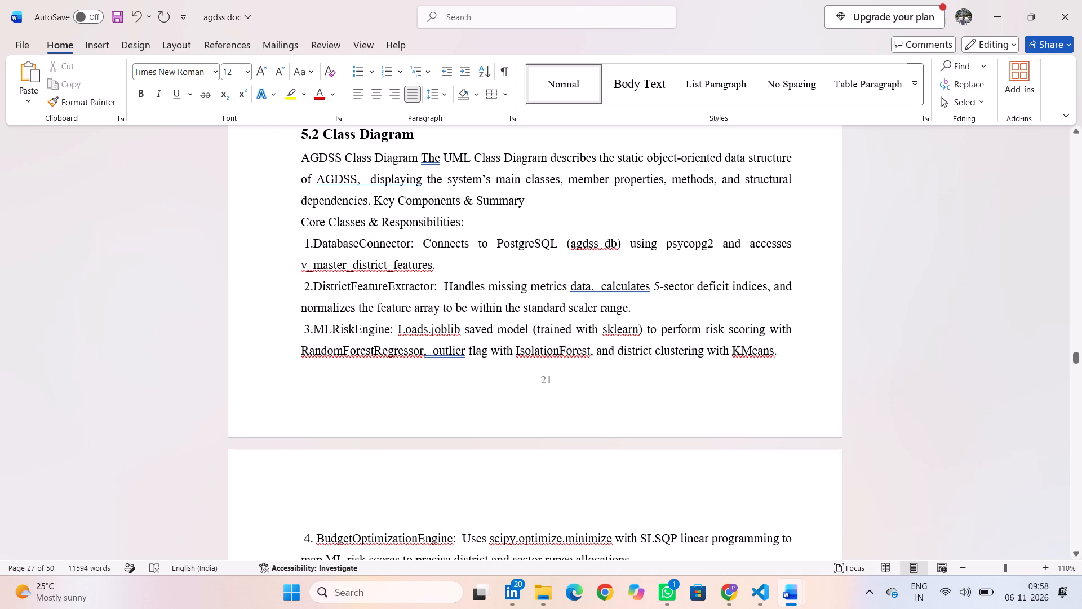
left_click_drag(299, 219, 437, 229)
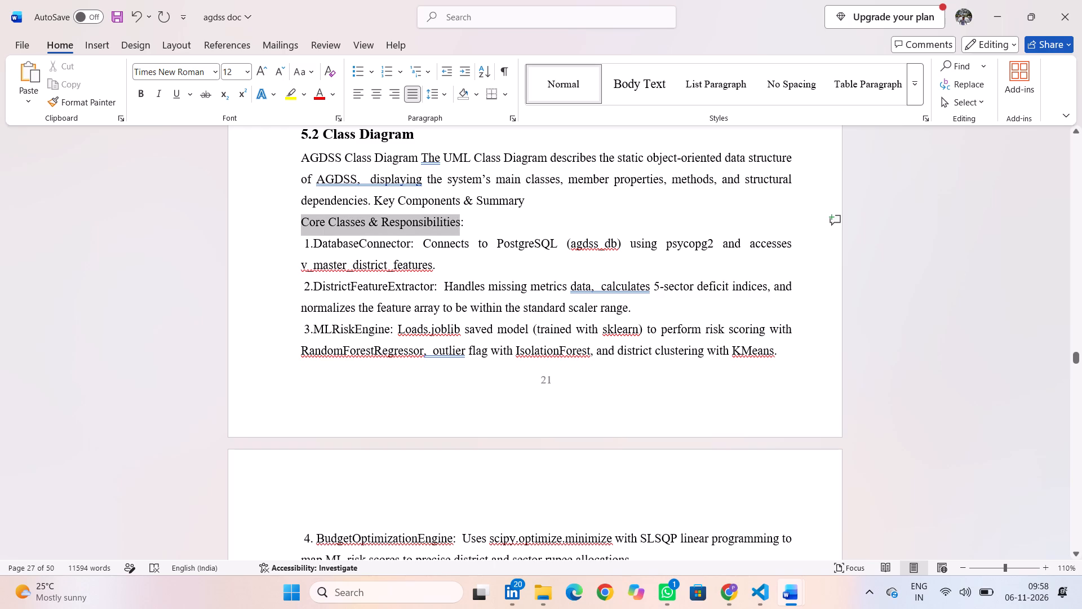
left_click_drag(437, 229, 474, 226)
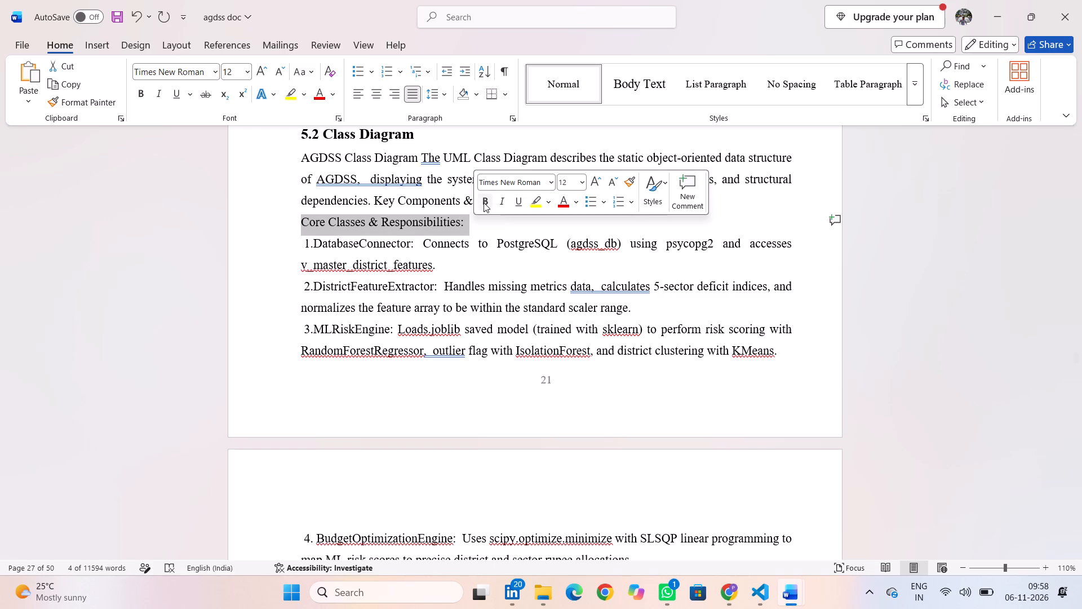
left_click(484, 202)
left_click(273, 231)
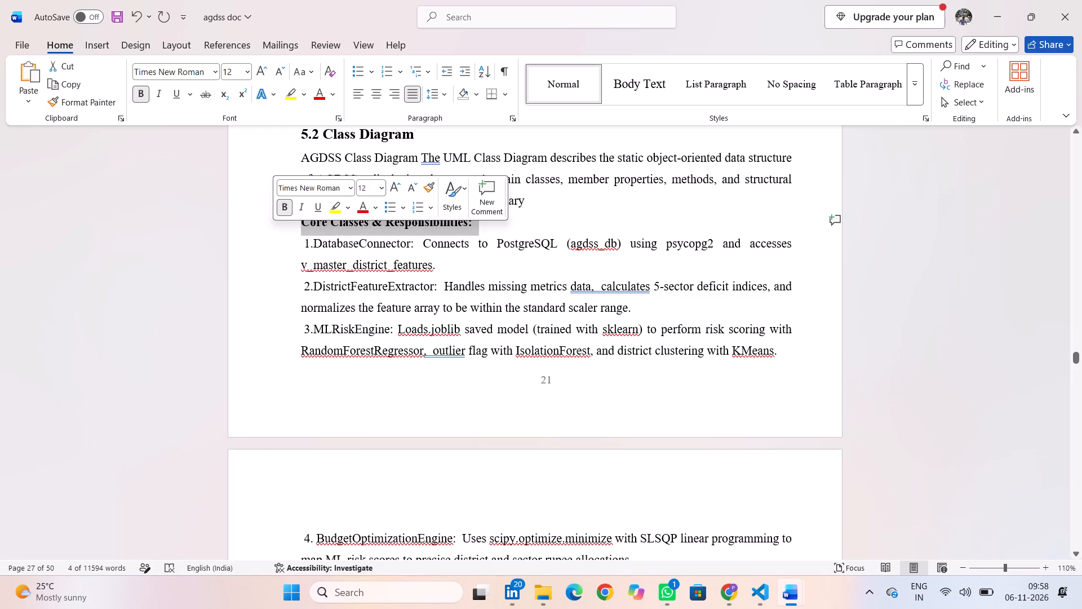
Remove the leading space before the DatabaseConnector, DistrictFeatureExtractor and MLRiskEngine items, numbered 1 to 3, in section 5.2.
left_click(436, 403)
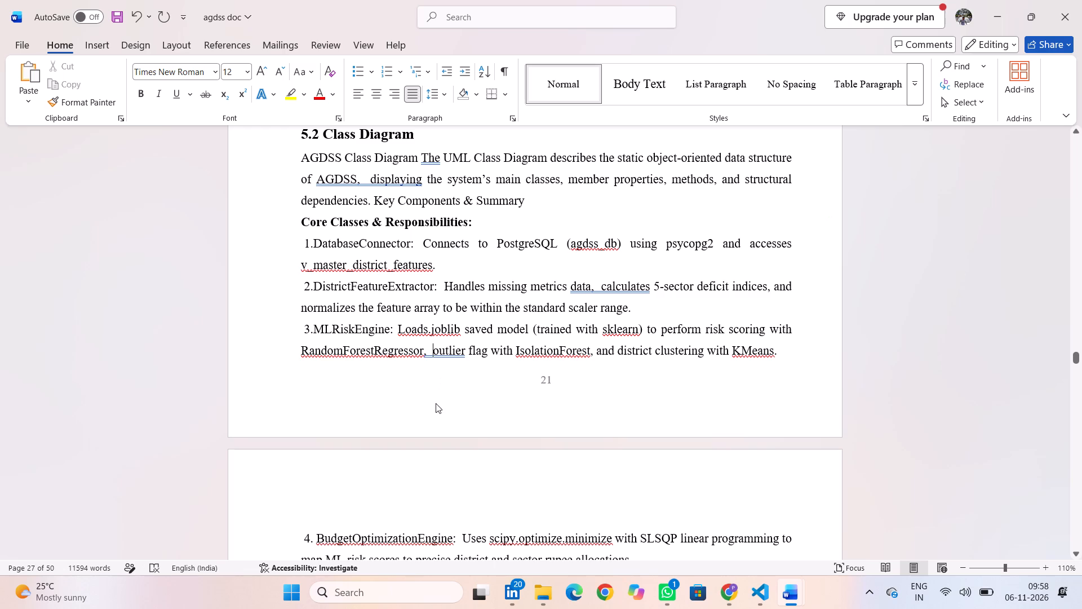
left_click(297, 264)
left_click(302, 237)
key("BackSpace")
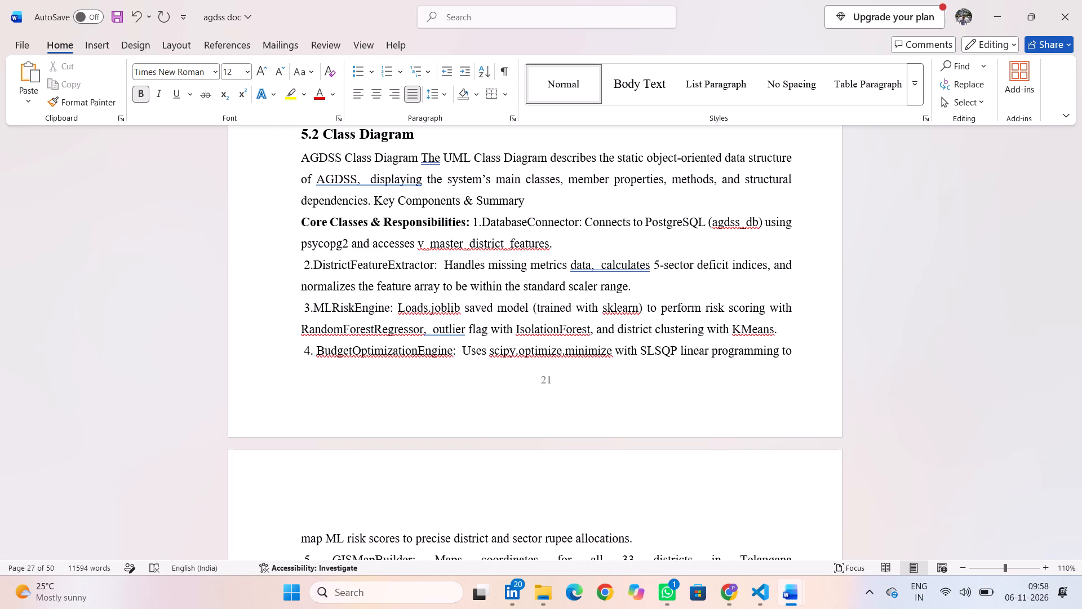
key("Return")
key("Right")
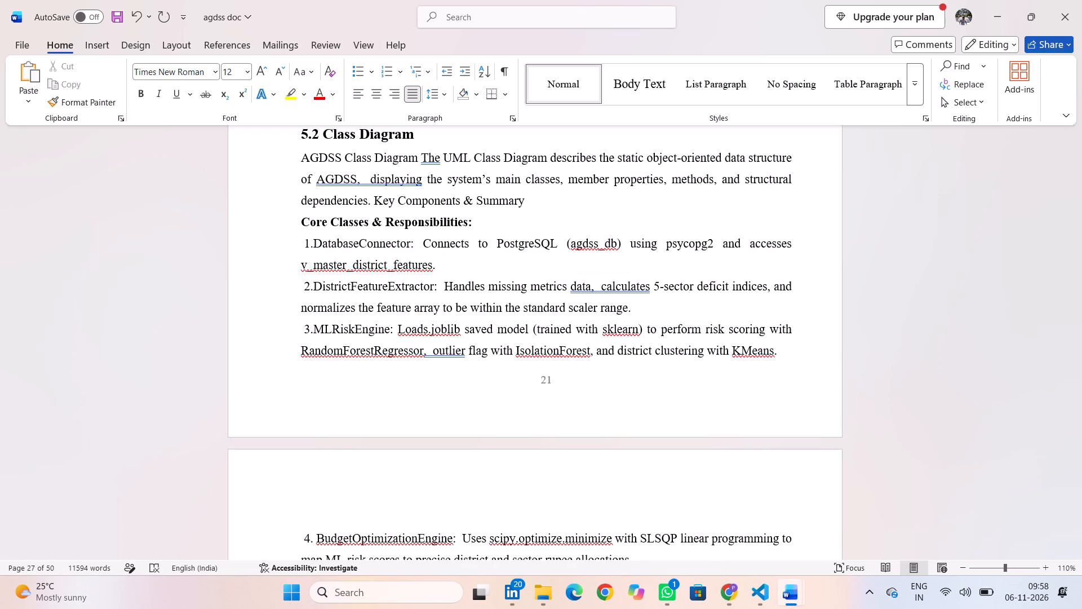
key("BackSpace")
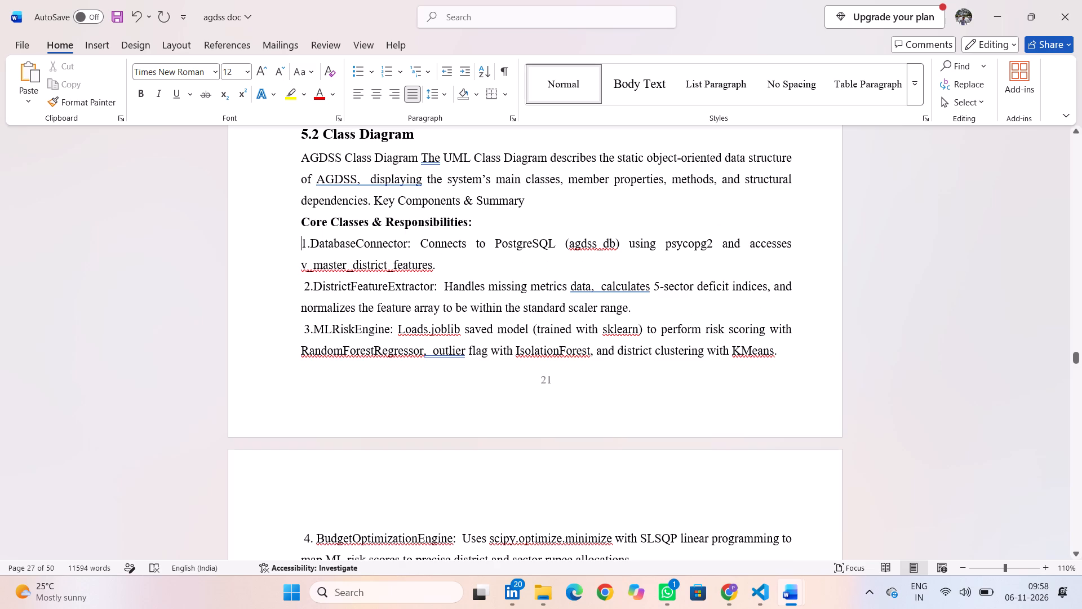
key("Down")
key("Down")
key("Right")
key("BackSpace")
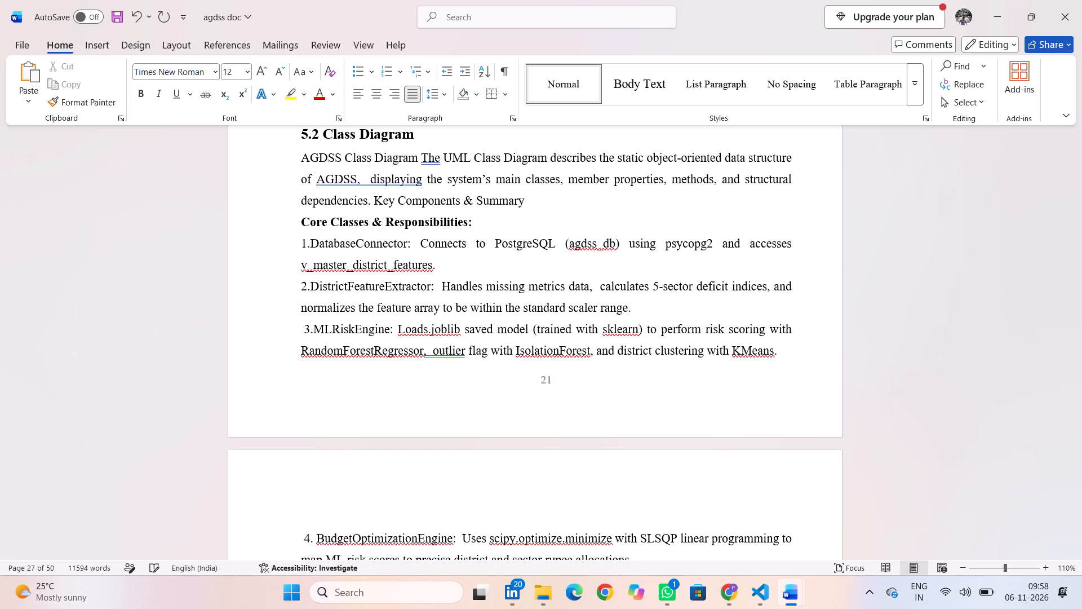
key("Down")
key("Down")
key("Right")
key("BackSpace")
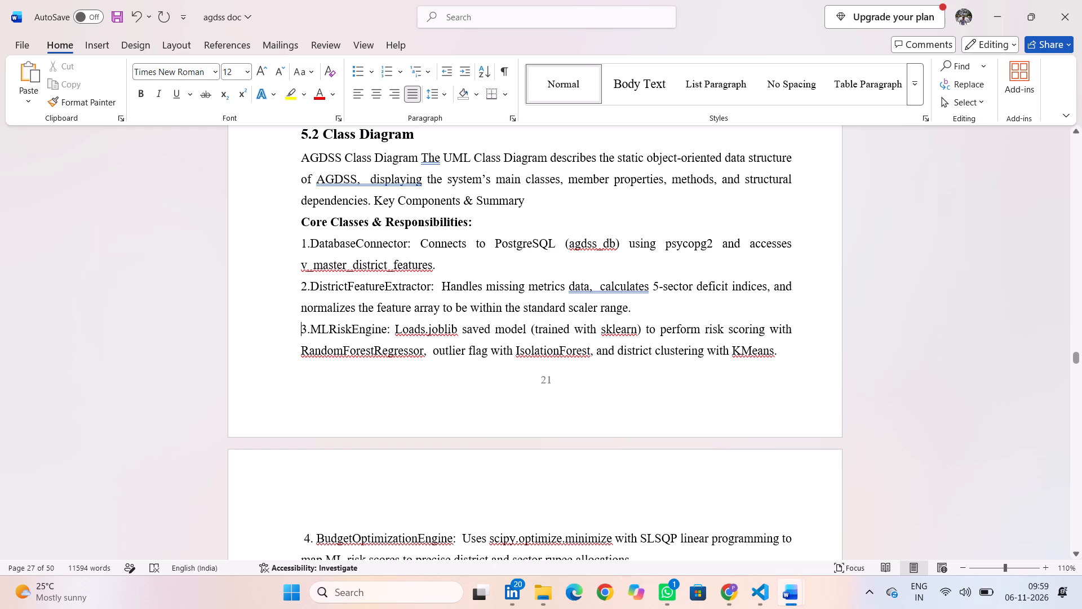
Remove the spaces before and after the number 4 of the BudgetOptimizationEngine item in section 5.2.
scroll(332, 310, "down", 2)
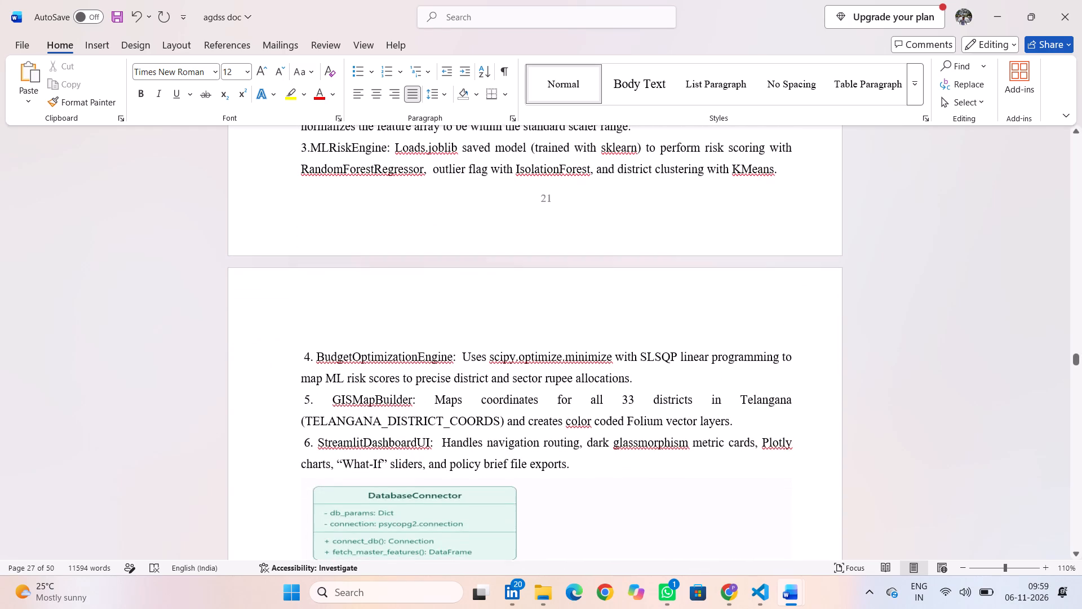
scroll(332, 310, "down", 1)
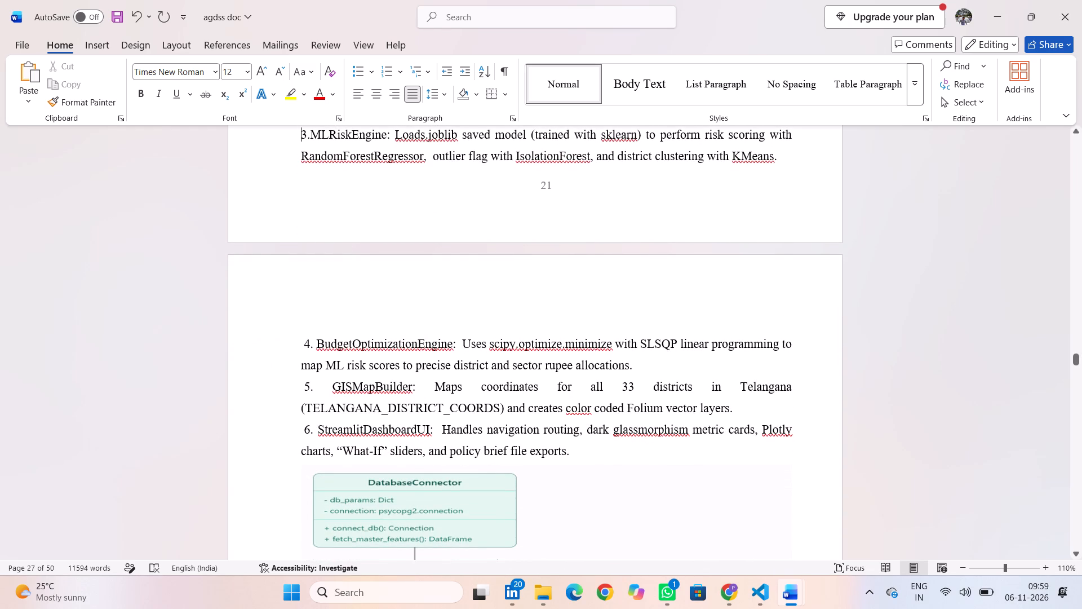
left_click(318, 341)
key("BackSpace")
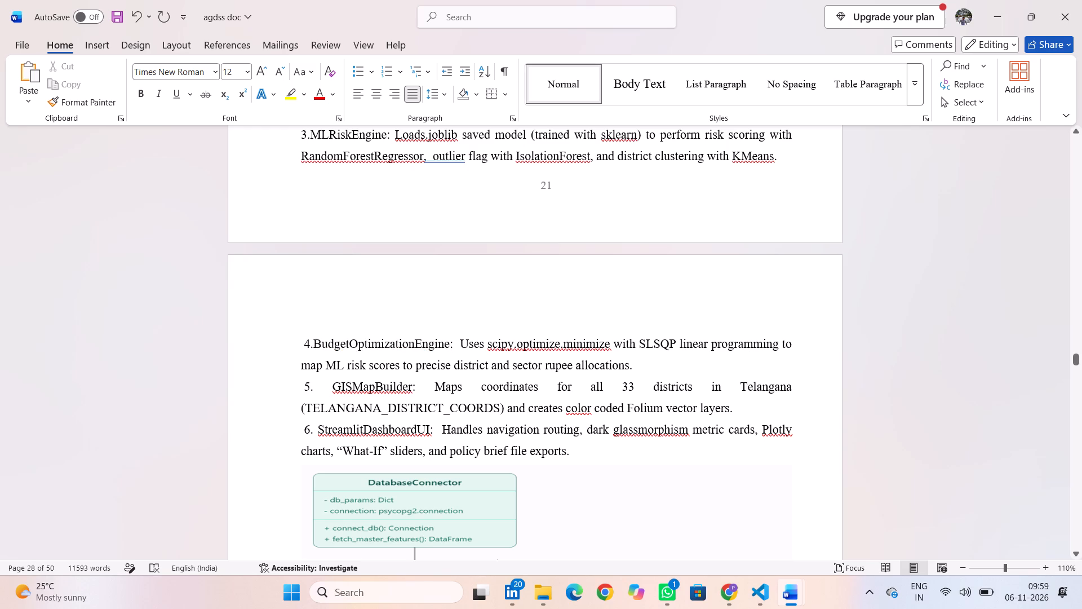
key("Left")
key("Left")
key("BackSpace")
Remove the spaces before and after the number 5 of the GISMapBuilder item in section 5.2.
key("Down")
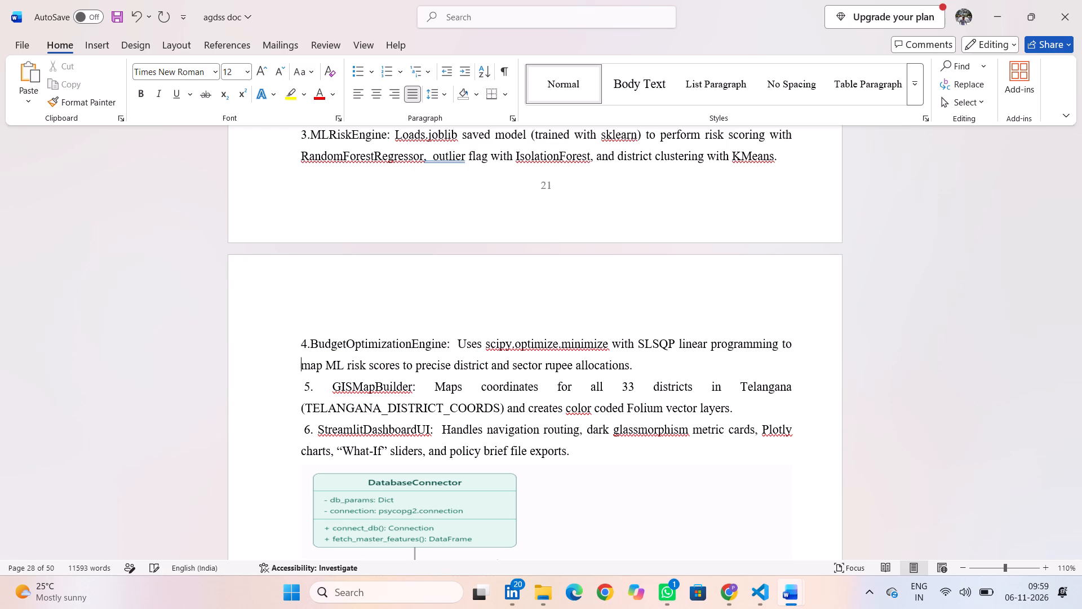
key("Right")
key("Down")
key("Right")
key("Right")
key("Right")
key("Left")
key("BackSpace")
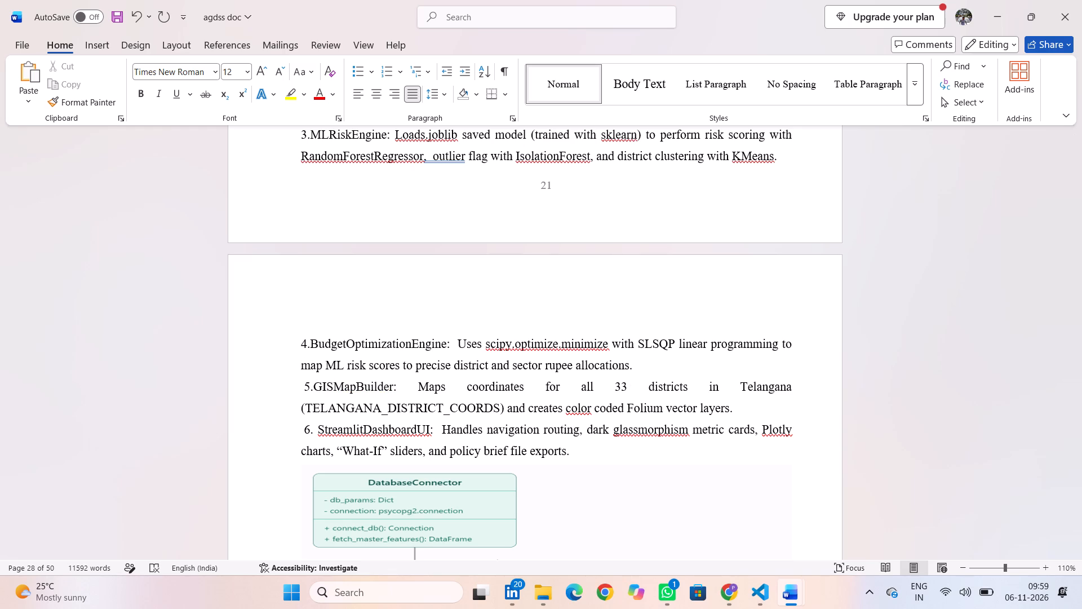
key("Left")
key("Left")
key("BackSpace")
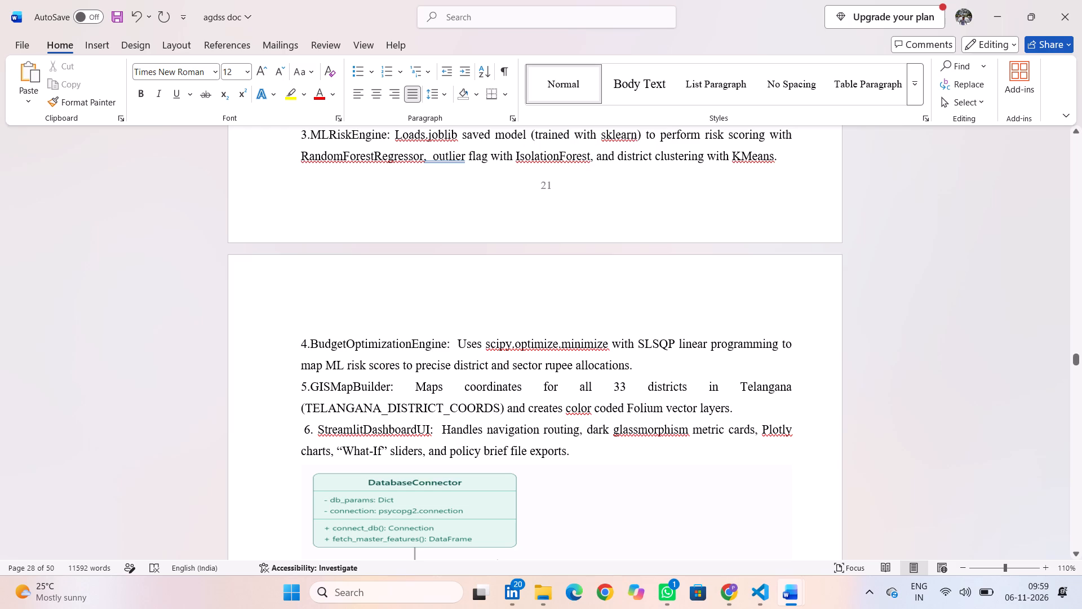
Remove the spaces before and after the number 6 of the StreamlitDashboardUI item in section 5.2.
scroll(424, 352, "down", 1)
double_click(317, 380)
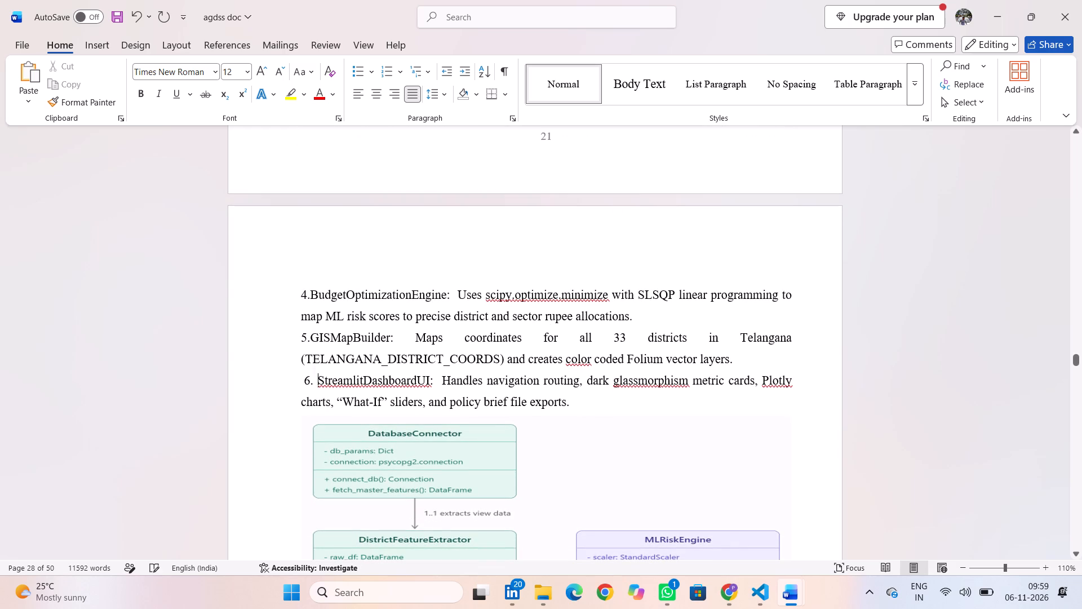
left_click(317, 380)
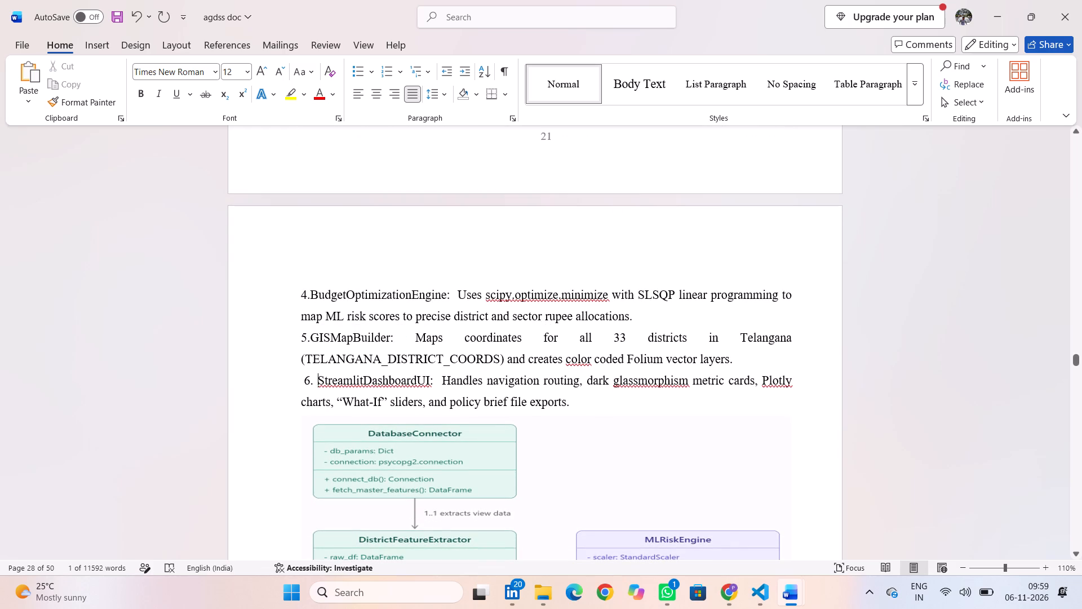
key("BackSpace")
key("Left")
key("Left")
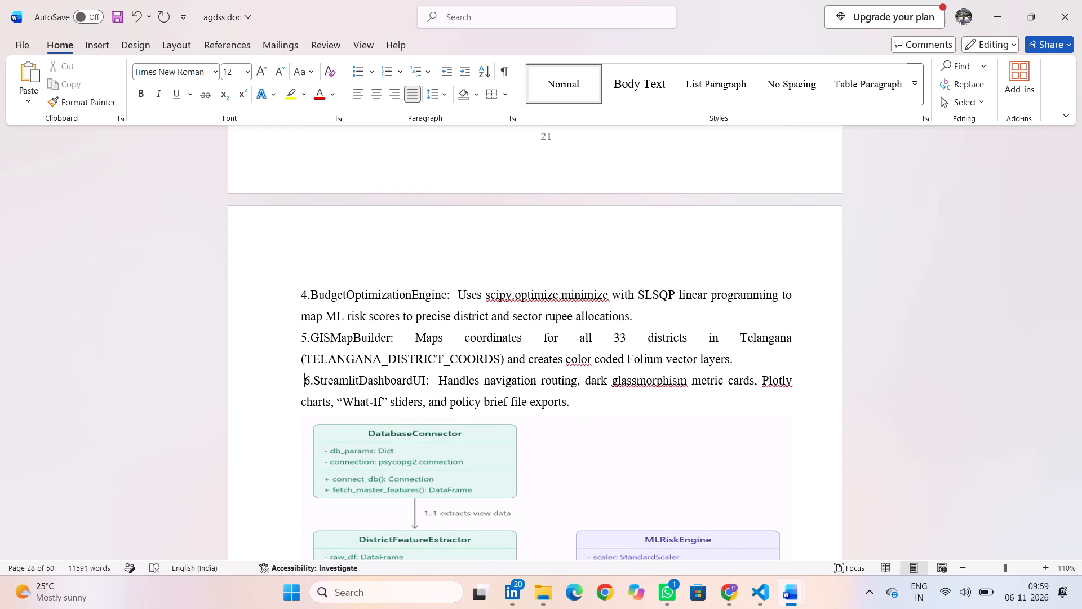
key("BackSpace")
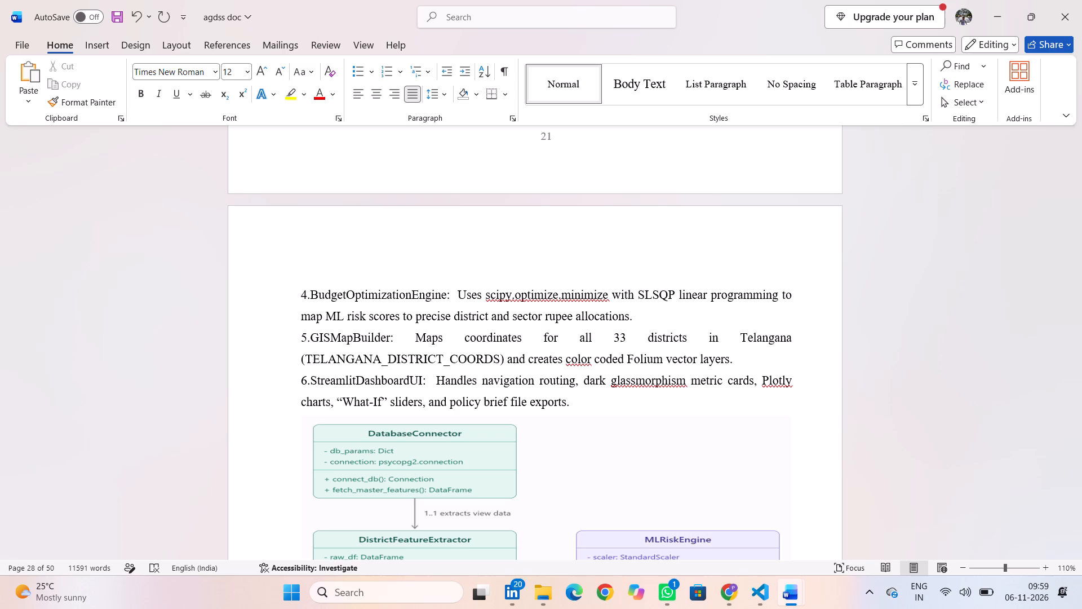
Stretch the class diagram picture in section 5.2 slightly taller from its lower edge, keeping its width.
scroll(353, 417, "down", 1)
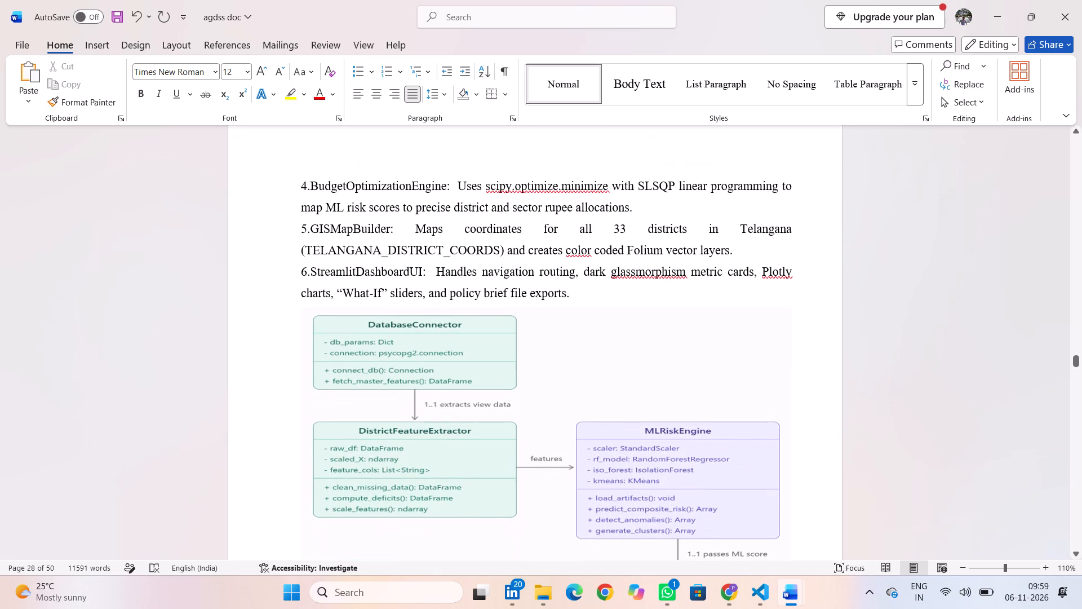
scroll(431, 397, "down", 2)
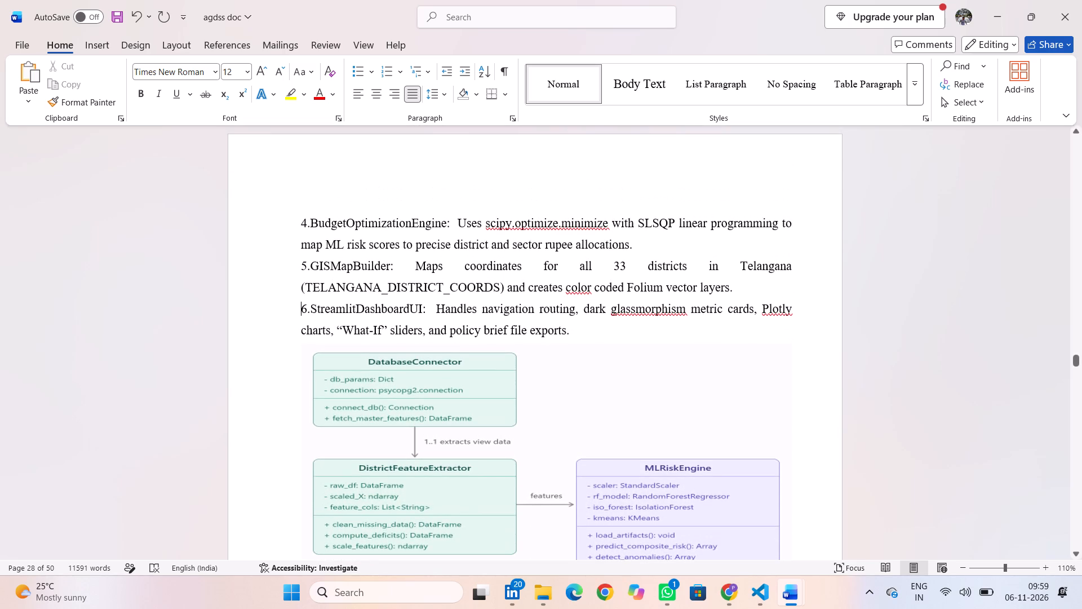
scroll(431, 397, "down", 3)
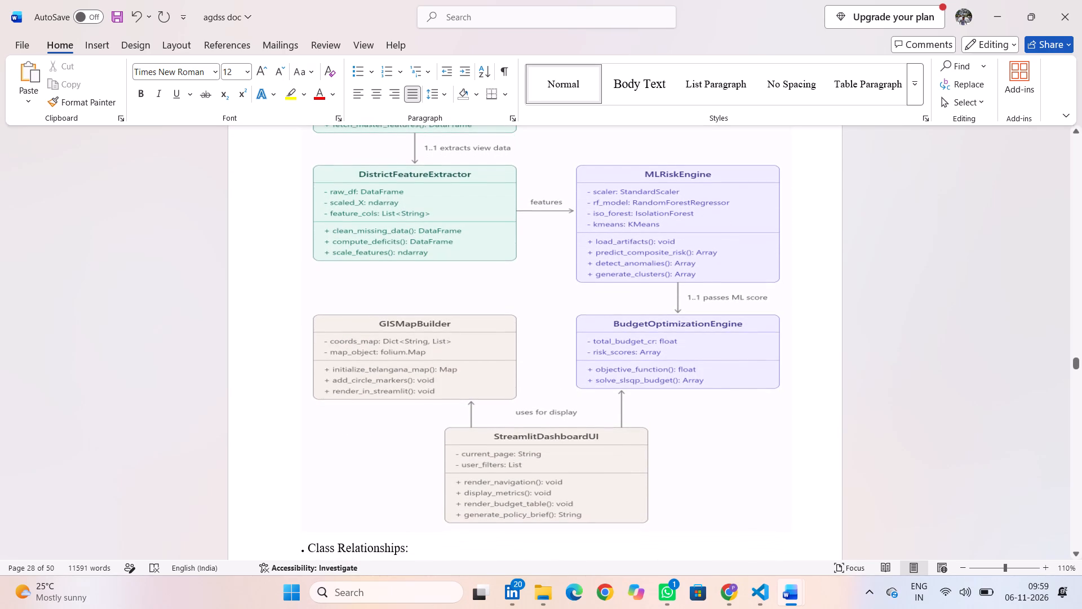
scroll(457, 348, "down", 1)
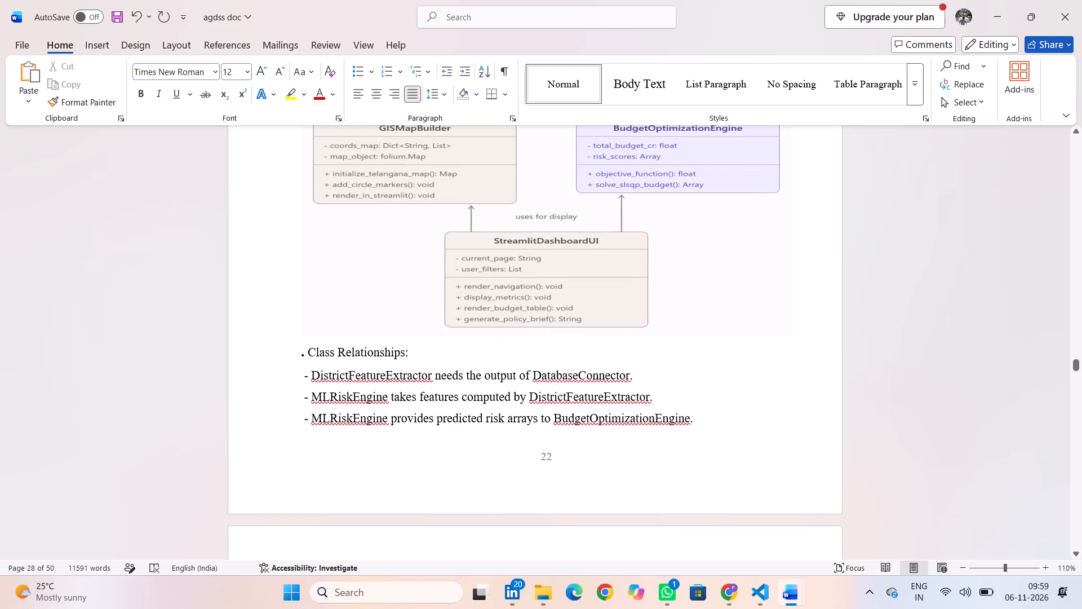
left_click(468, 294)
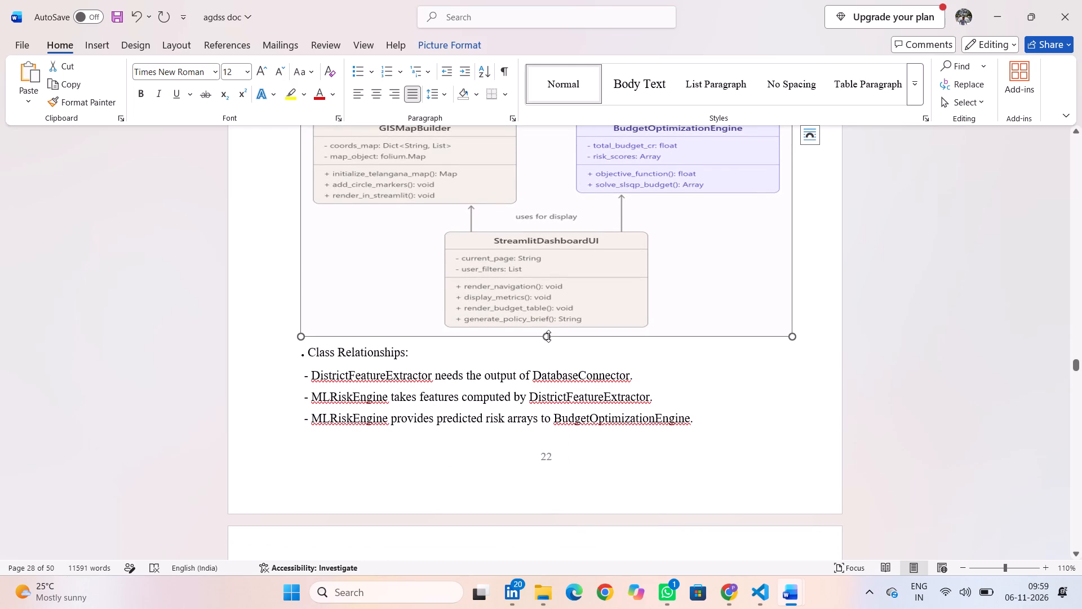
left_click_drag(549, 335, 552, 367)
scroll(521, 410, "up", 1)
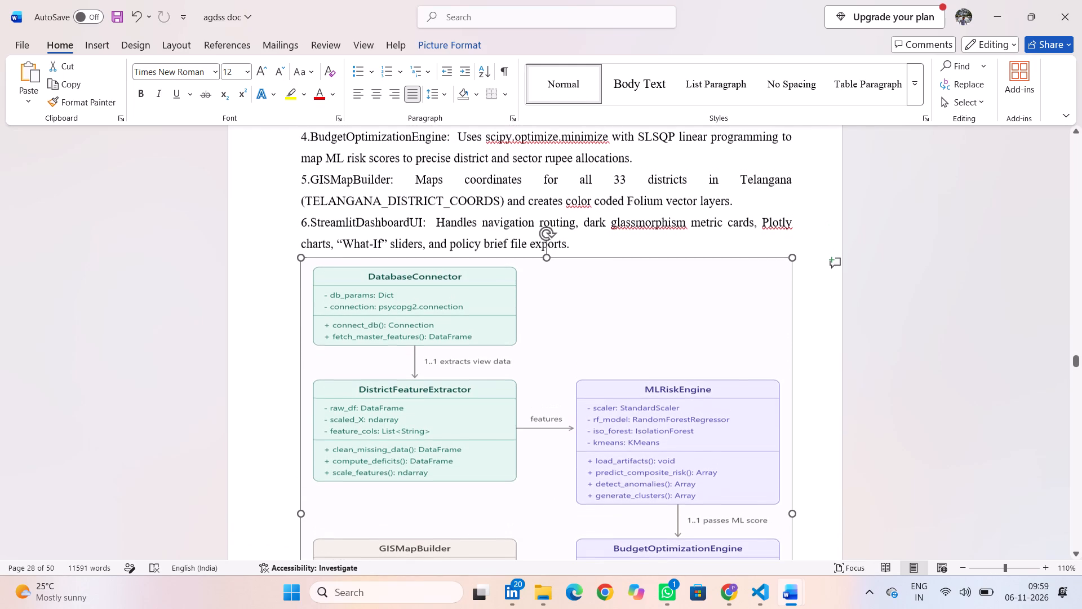
scroll(521, 410, "down", 5)
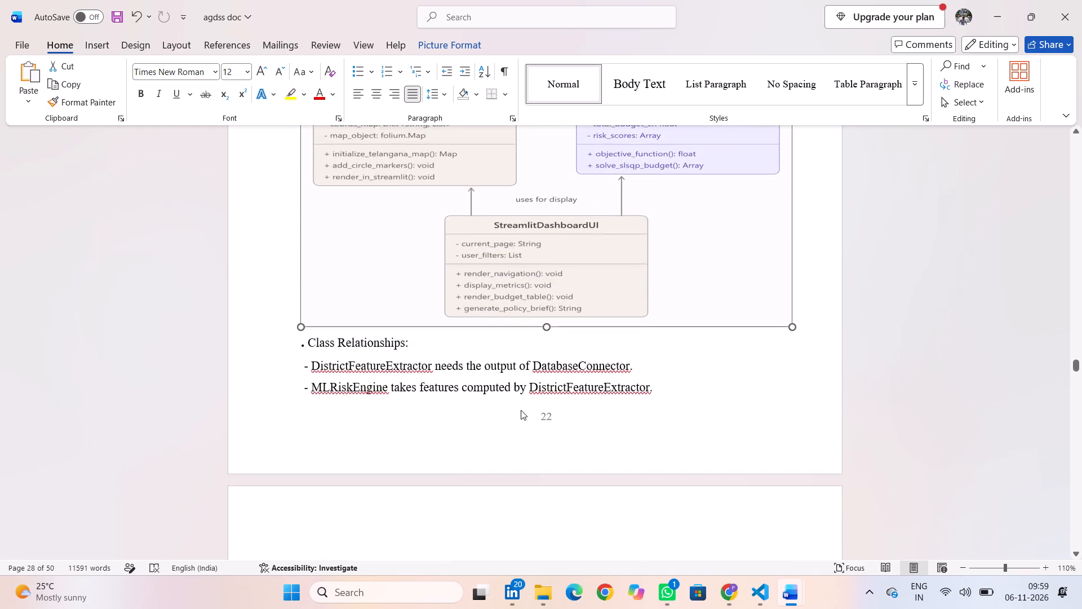
Make the "Class Relationships:" line below the class diagram bold.
scroll(521, 410, "down", 1)
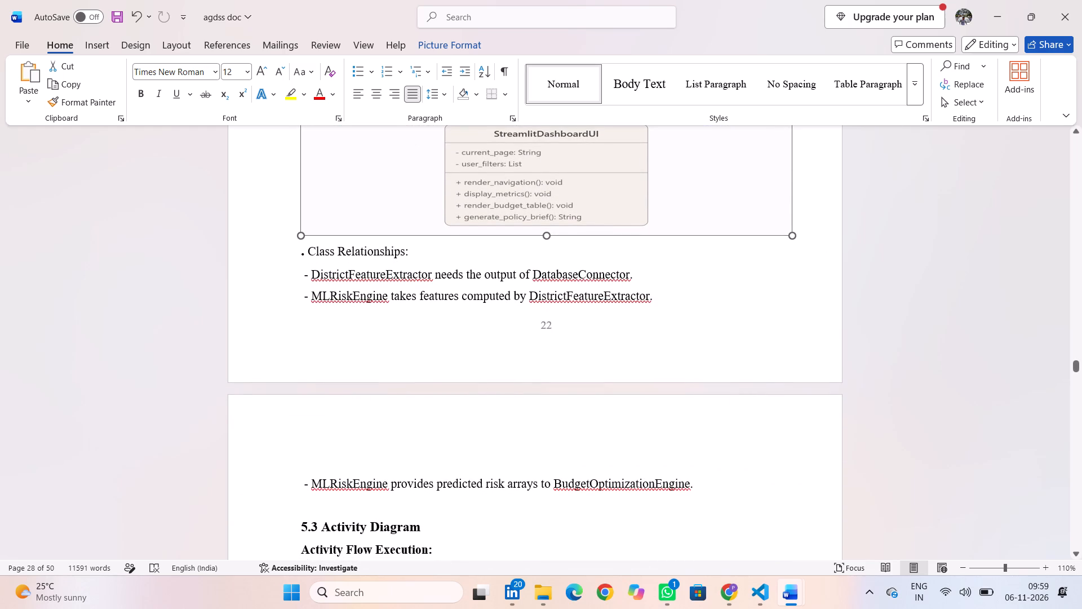
left_click_drag(416, 251, 292, 250)
left_click(300, 229)
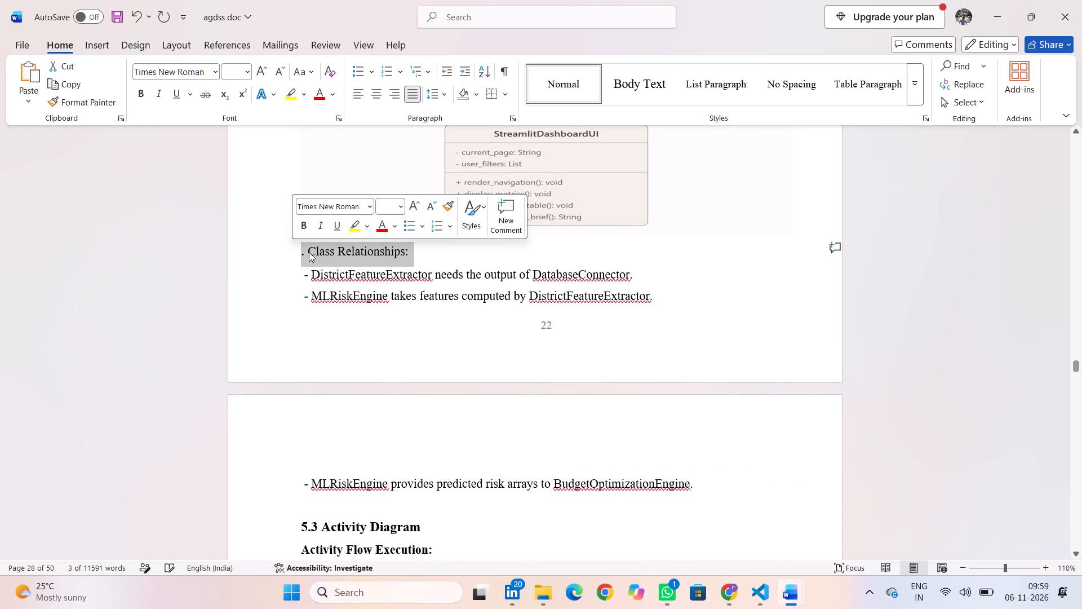
left_click(296, 224)
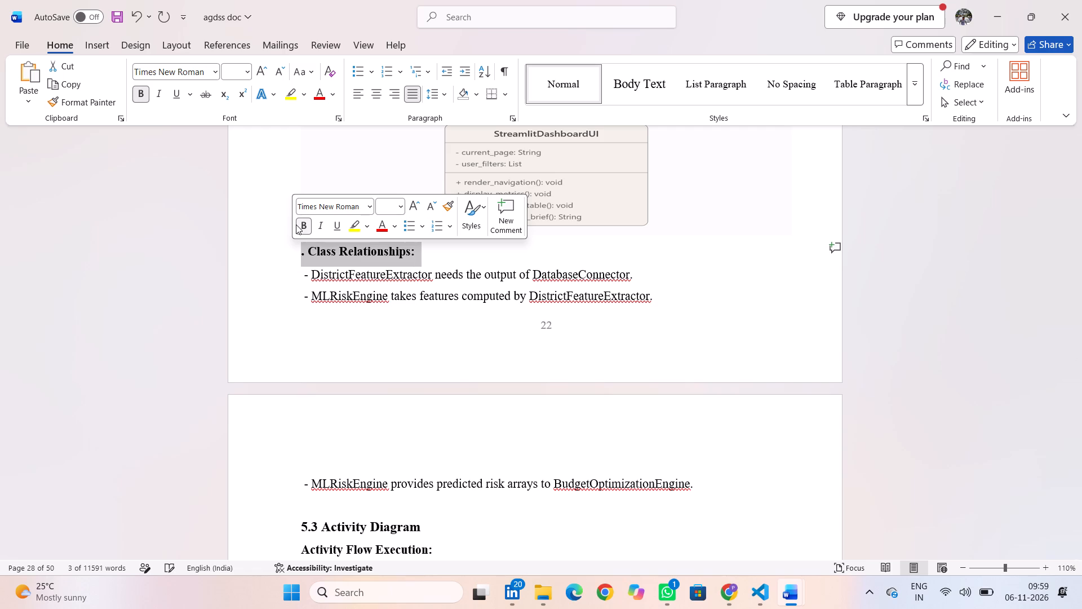
Delete the stray period before "Class Relationships:" below the class diagram.
left_click(305, 249)
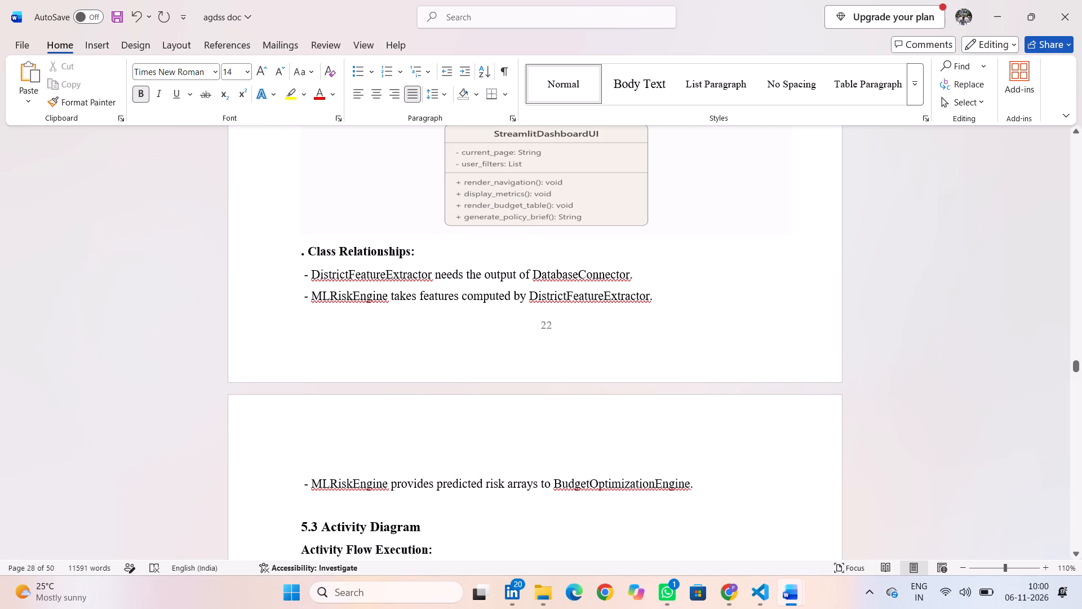
key("BackSpace")
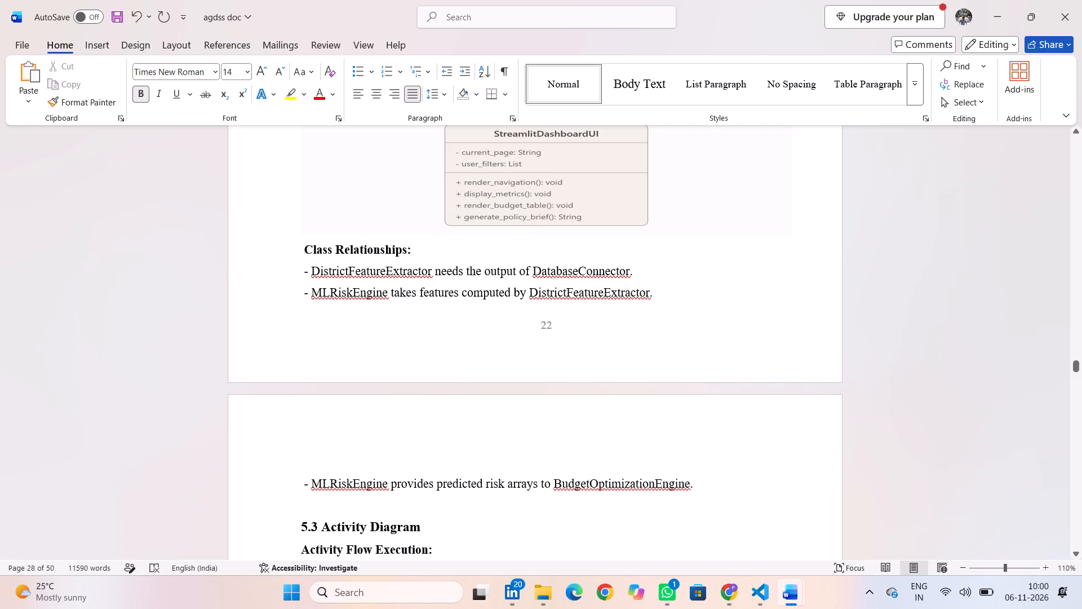
Set the "5.3 Activity Diagram" heading to font size 14.
scroll(338, 319, "down", 1)
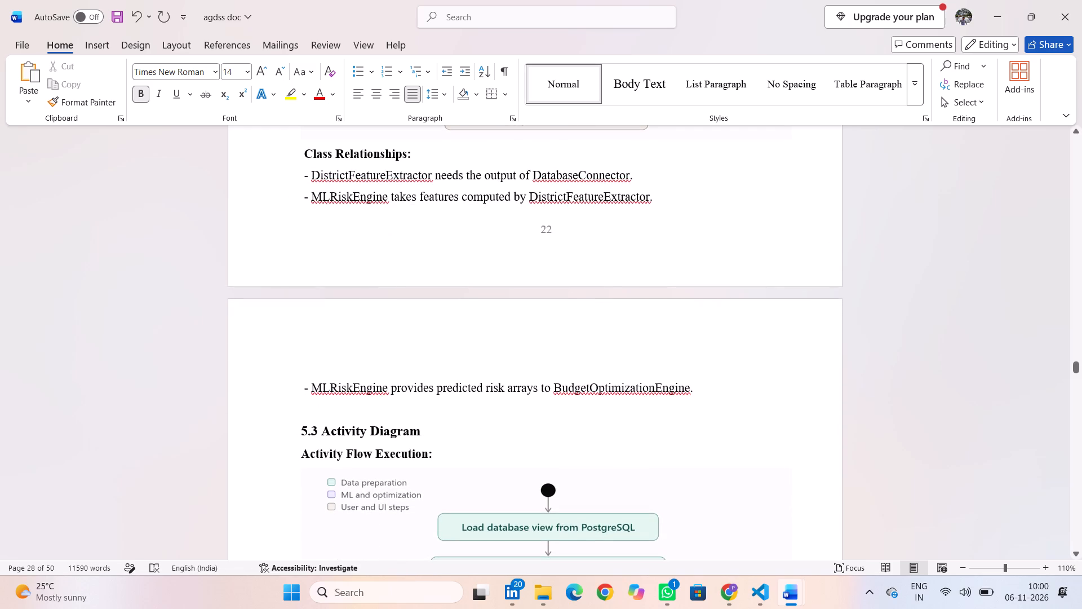
scroll(338, 319, "down", 2)
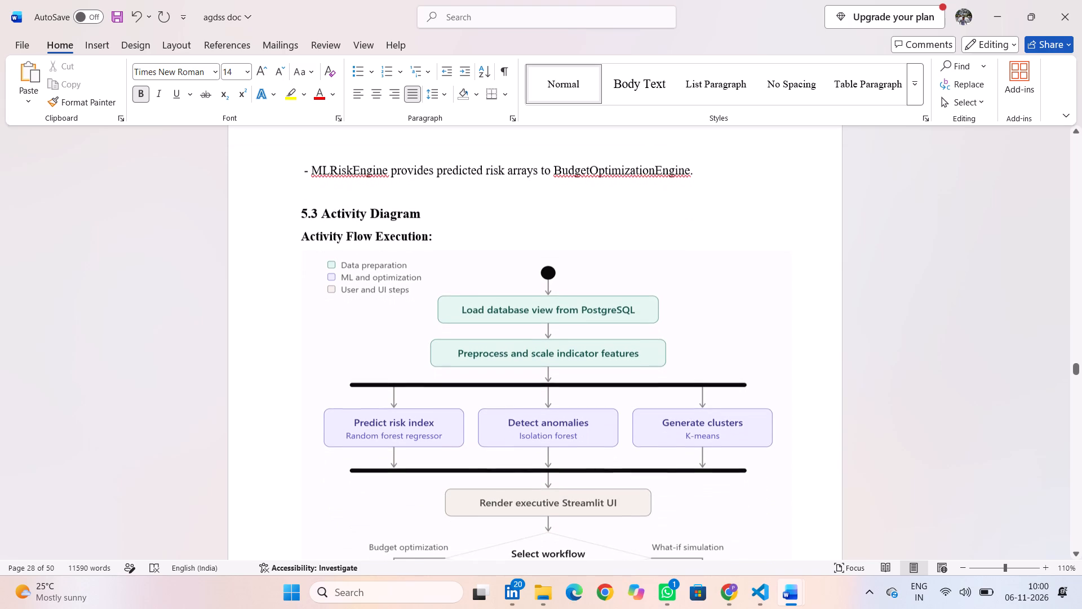
left_click_drag(427, 210, 301, 202)
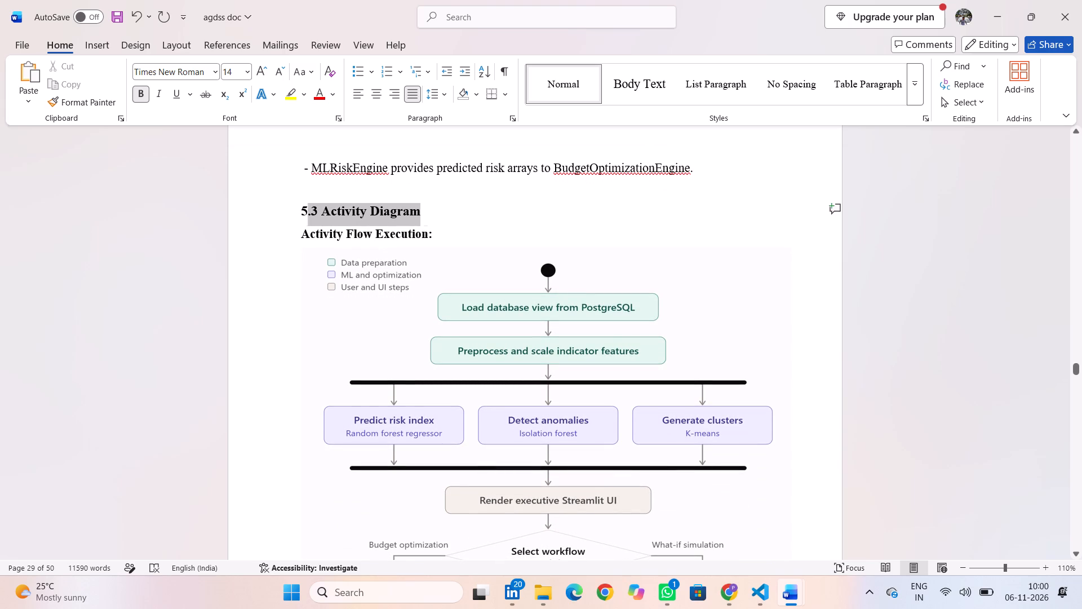
left_click_drag(301, 202, 293, 200)
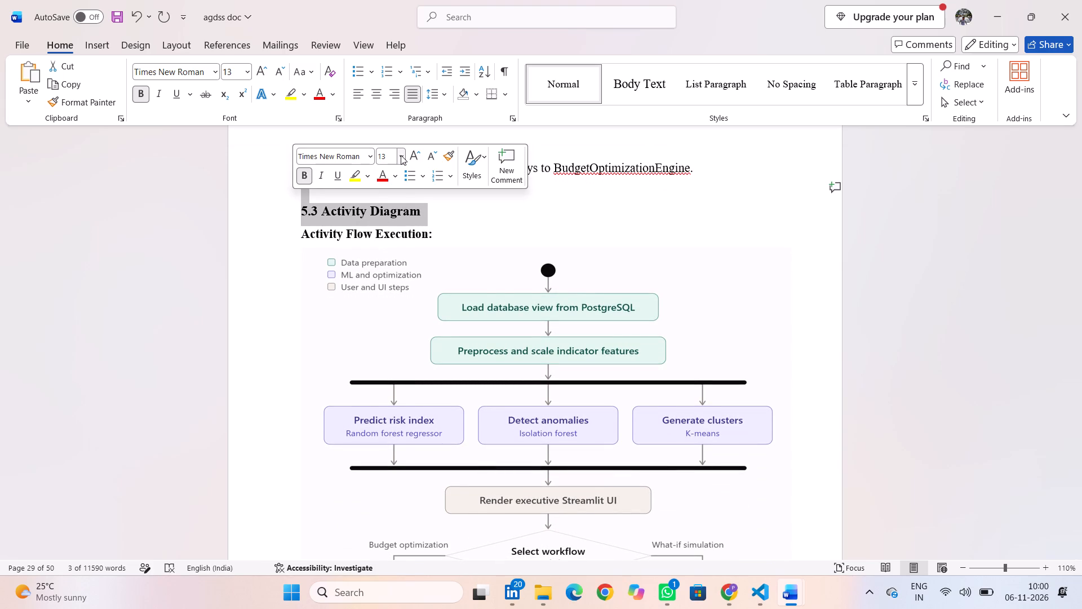
left_click(401, 155)
left_click(392, 260)
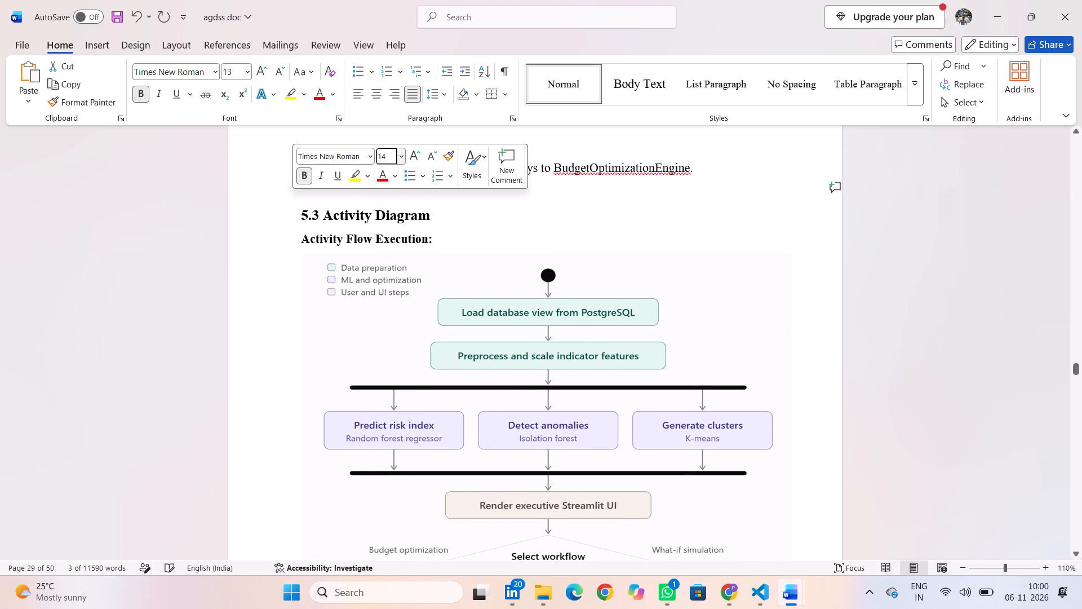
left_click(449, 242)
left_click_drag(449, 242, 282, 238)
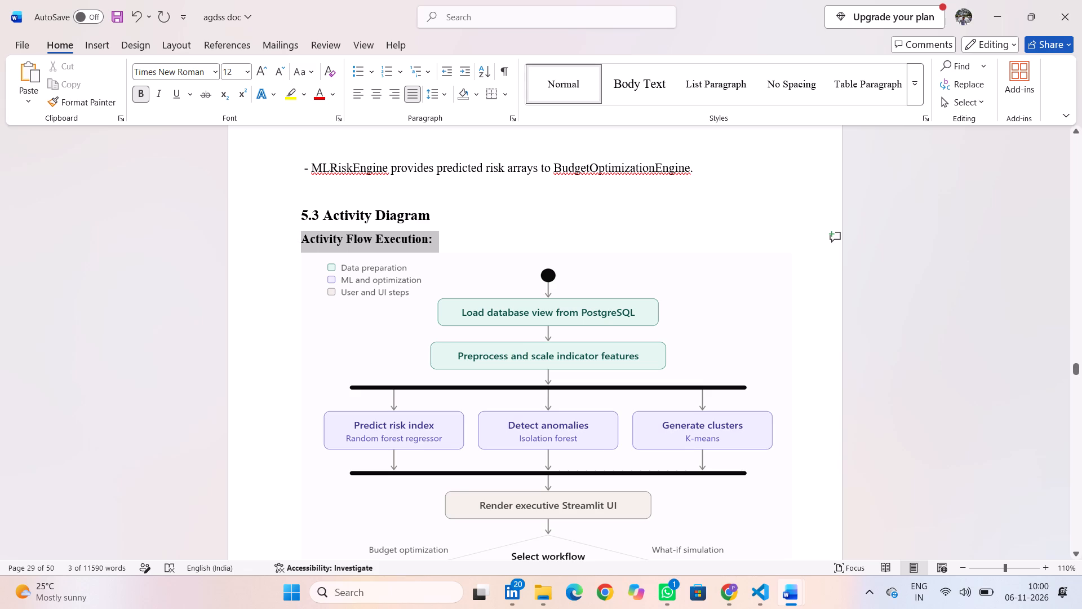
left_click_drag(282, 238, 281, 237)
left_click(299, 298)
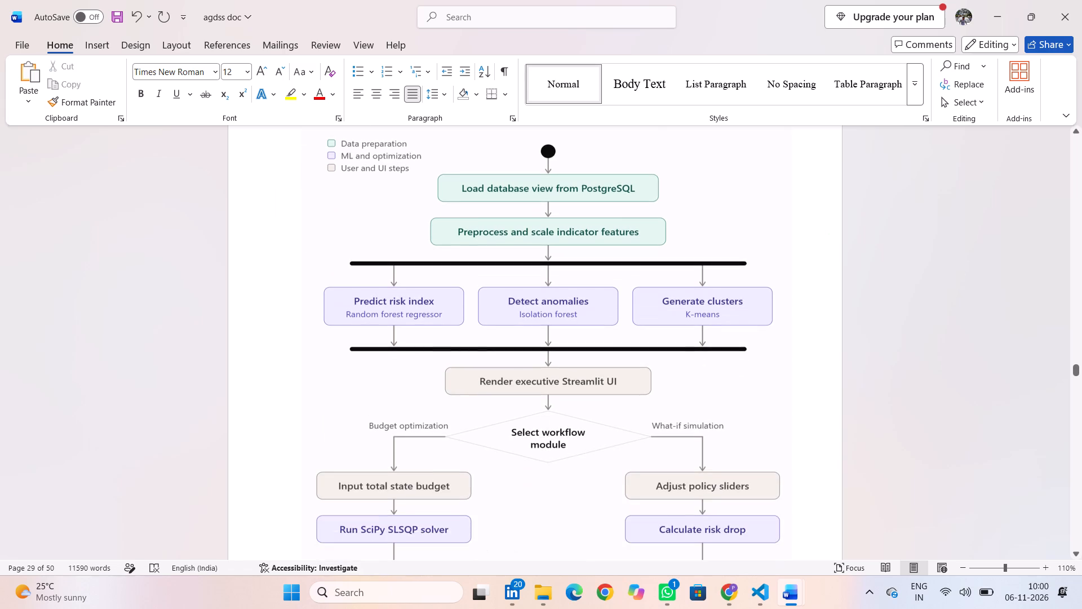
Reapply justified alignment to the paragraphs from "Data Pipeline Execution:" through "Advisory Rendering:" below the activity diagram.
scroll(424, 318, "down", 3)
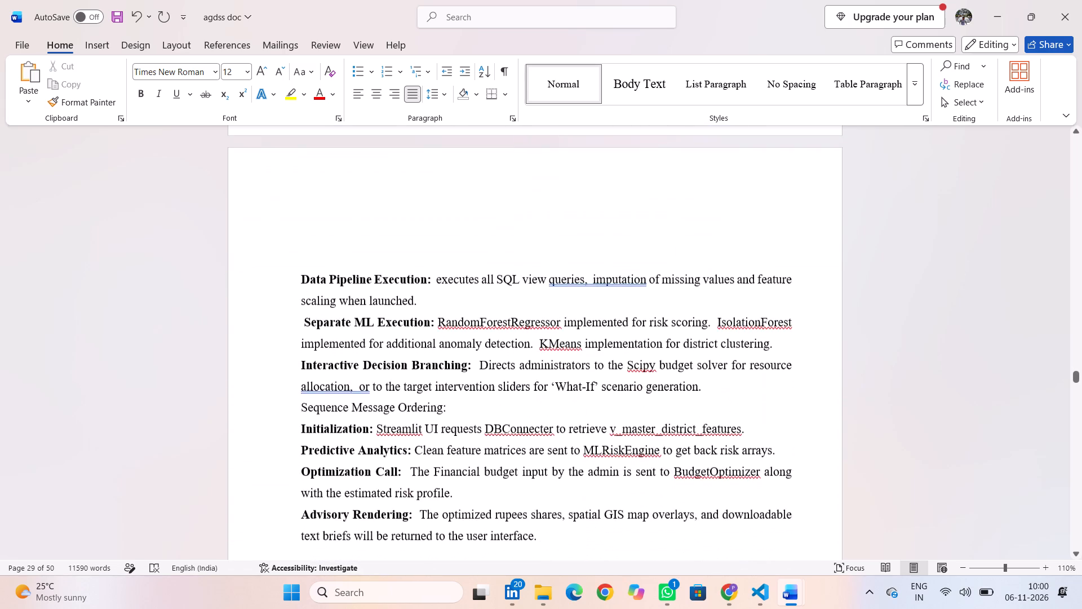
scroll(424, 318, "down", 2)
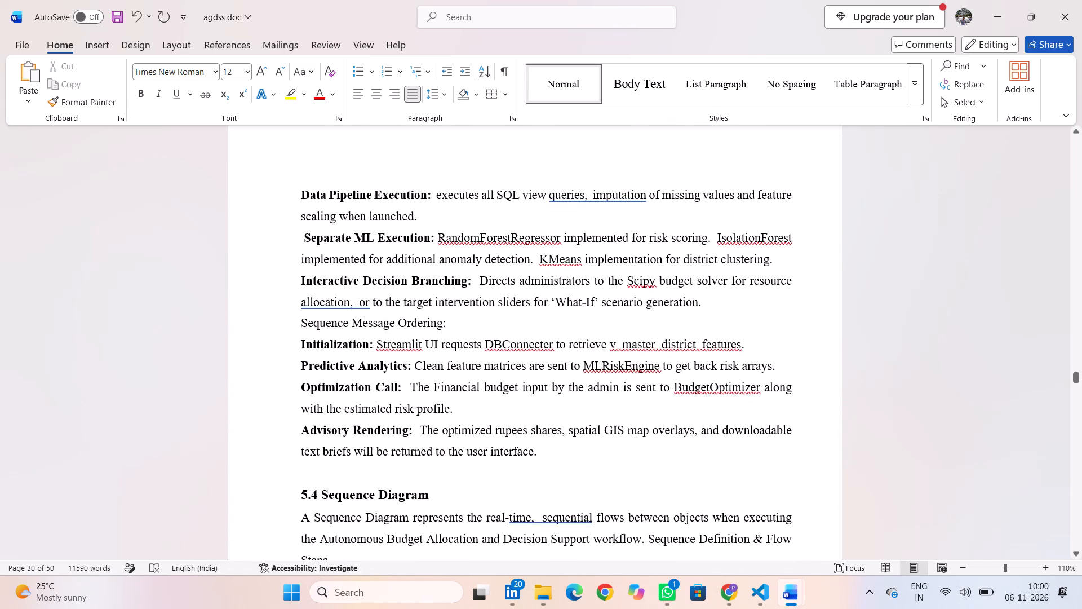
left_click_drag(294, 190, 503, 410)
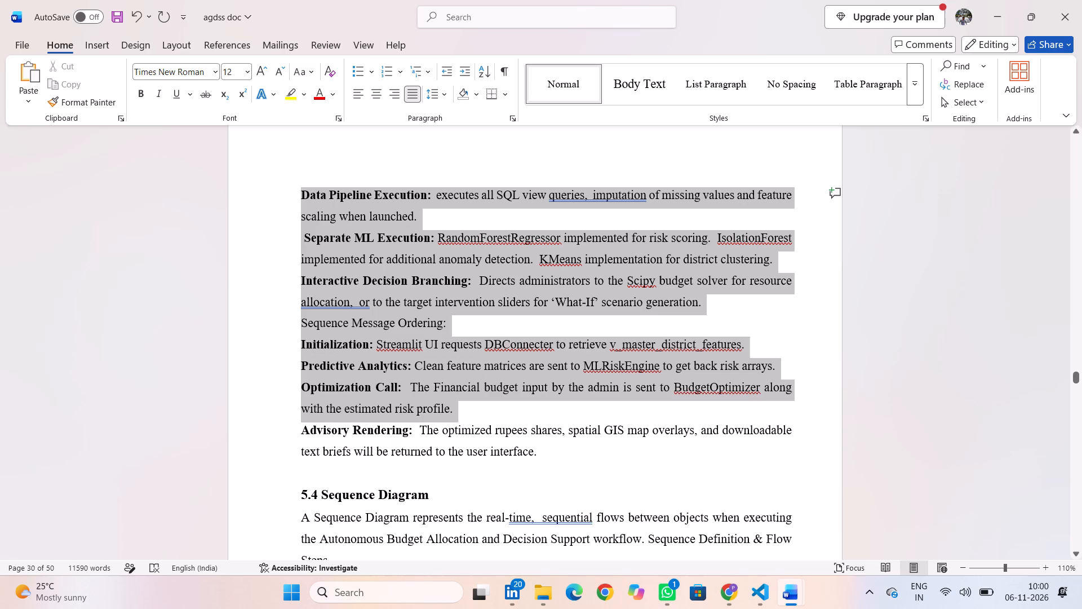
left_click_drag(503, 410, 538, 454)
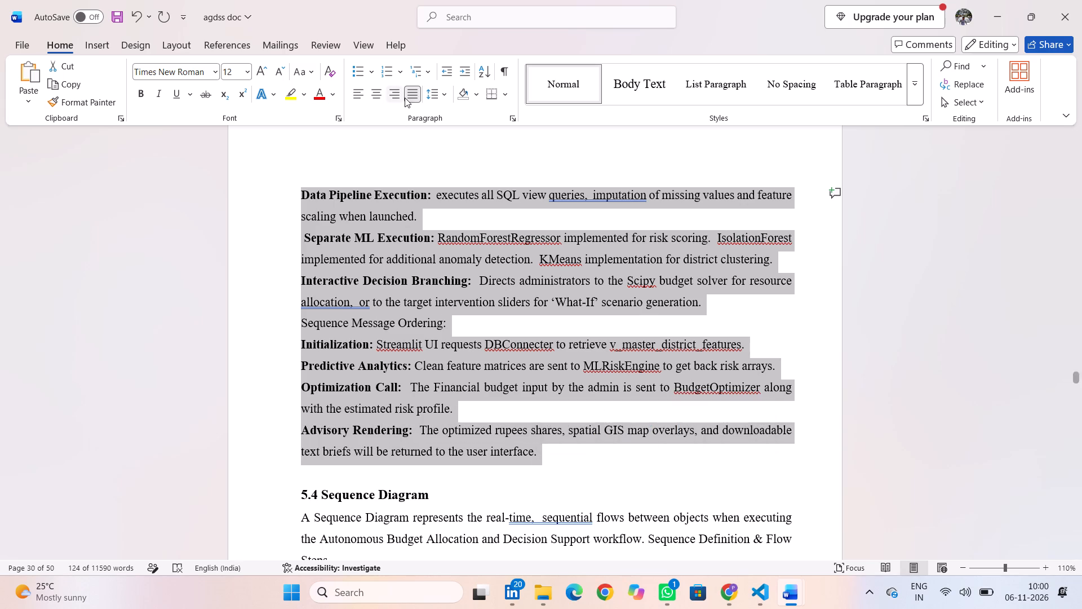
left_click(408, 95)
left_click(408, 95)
Remove the leading space before "Separate ML Execution:" in section 5.3.
left_click(300, 235)
left_click(300, 235)
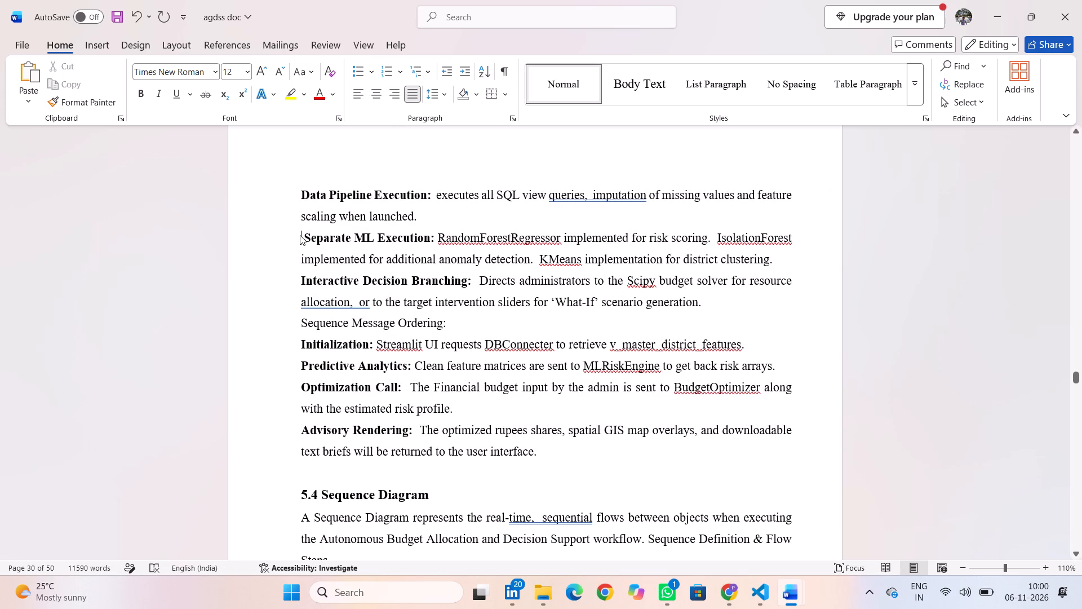
key("Right")
key("BackSpace")
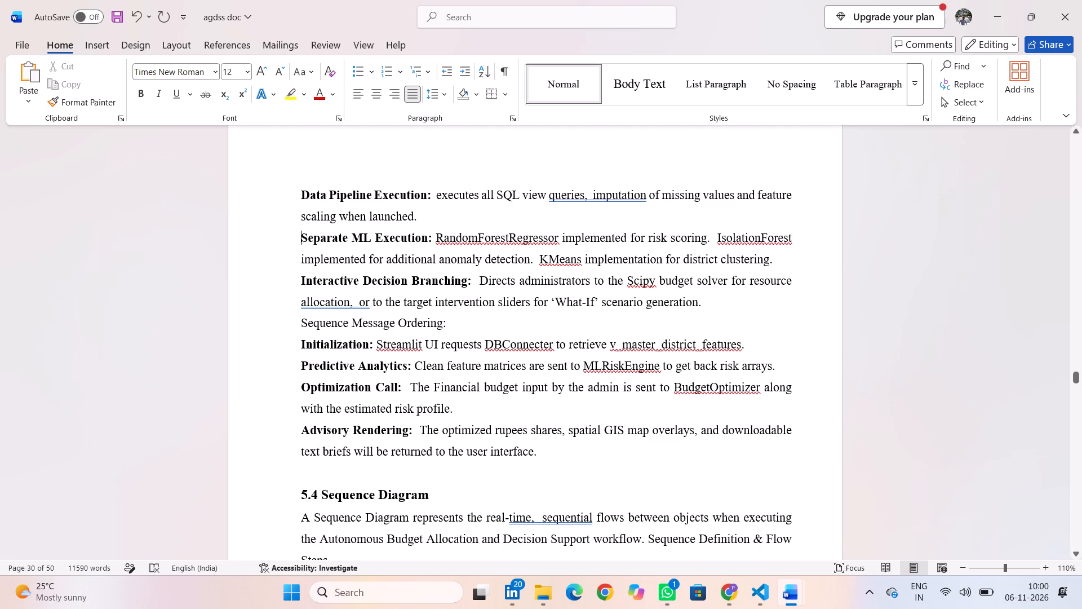
Delete the blank line above the "5.4 Sequence Diagram" heading.
scroll(339, 338, "down", 3)
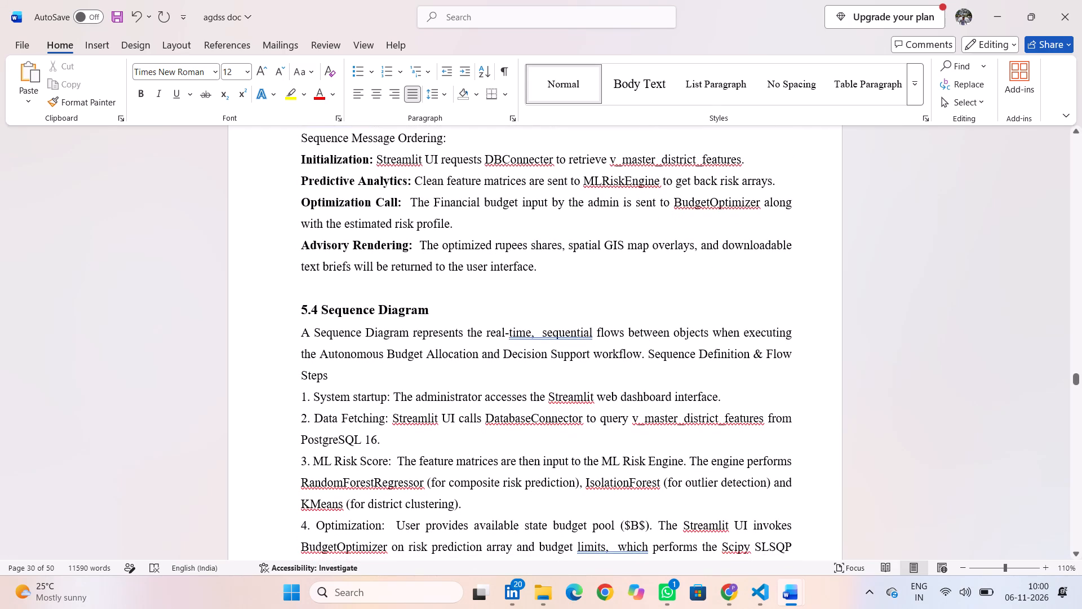
left_click(302, 299)
key("BackSpace")
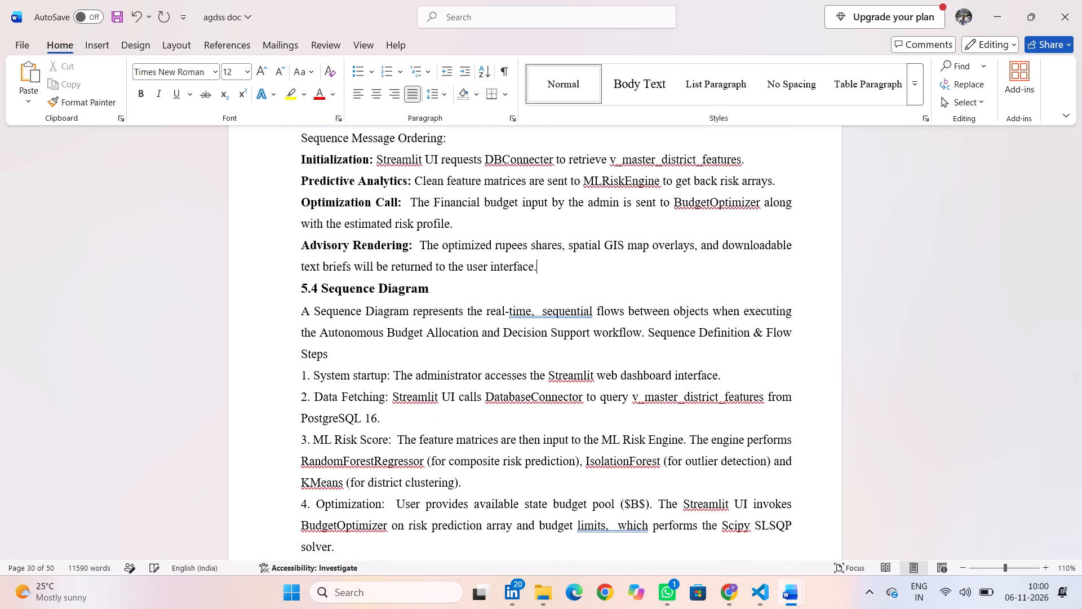
Set the "5.4 Sequence Diagram" heading to font size 14.
left_click_drag(296, 284, 362, 293)
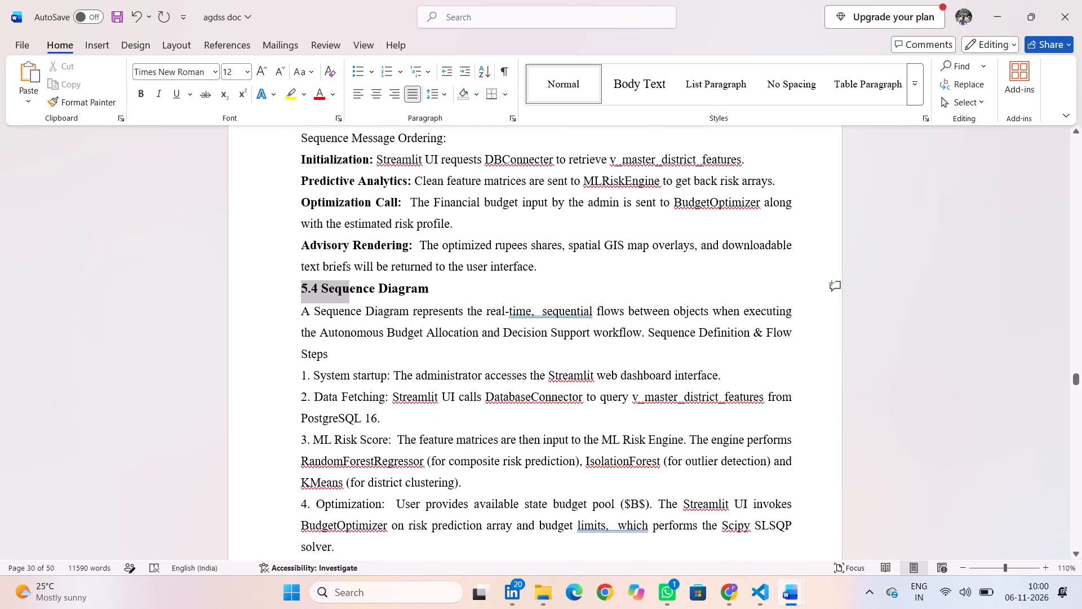
left_click_drag(362, 293, 453, 295)
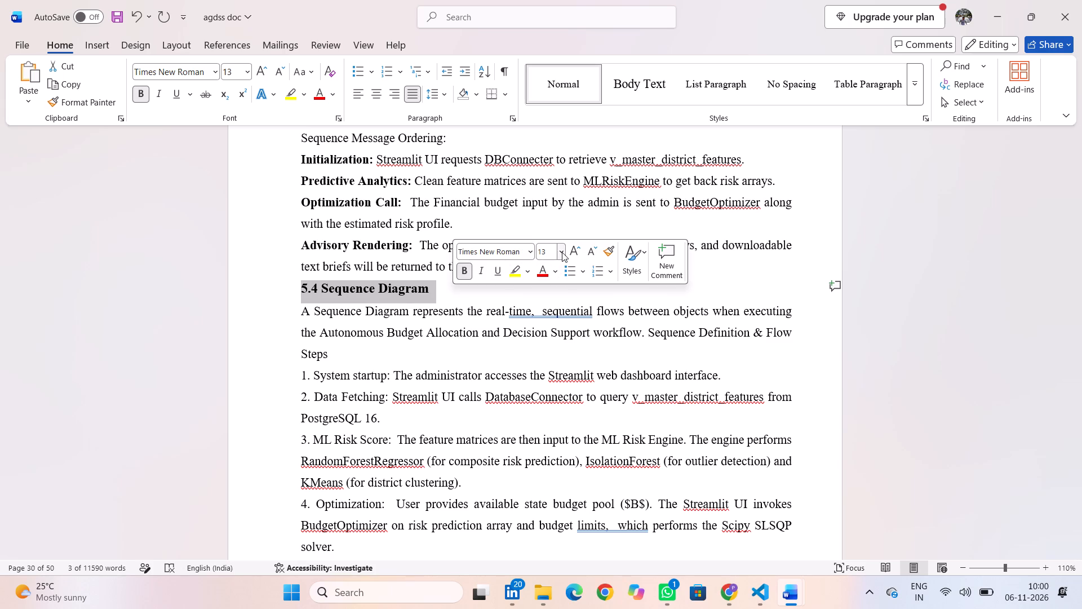
left_click(562, 252)
left_click(551, 358)
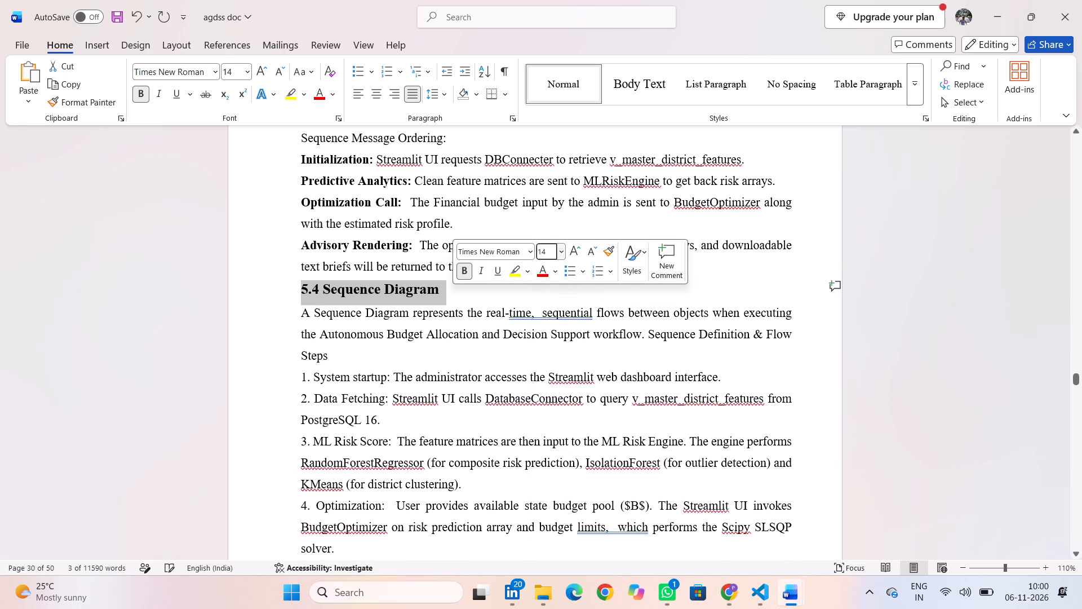
left_click(269, 276)
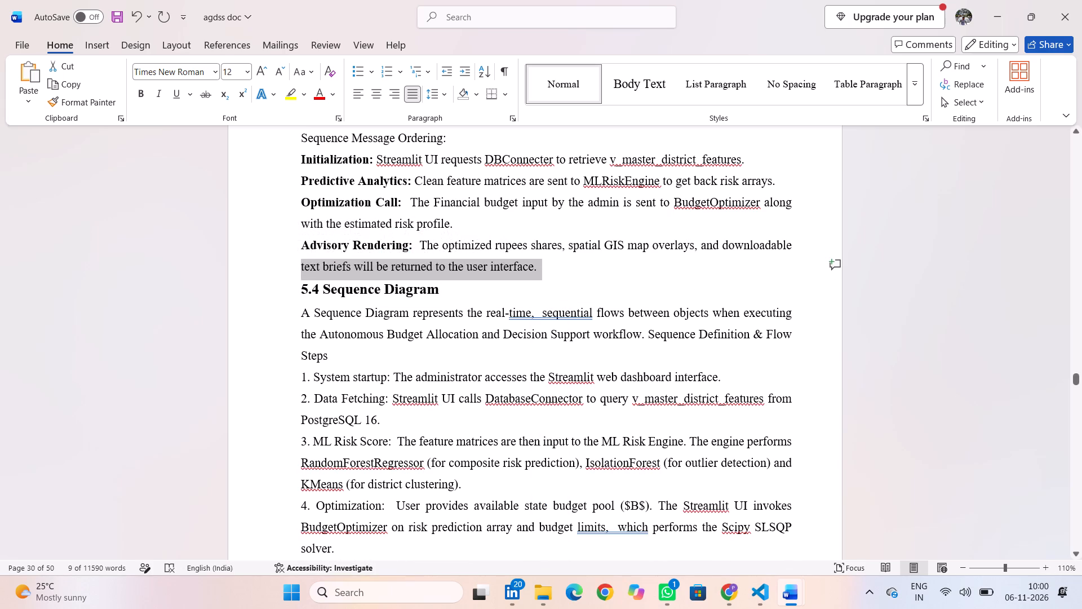
left_click(355, 351)
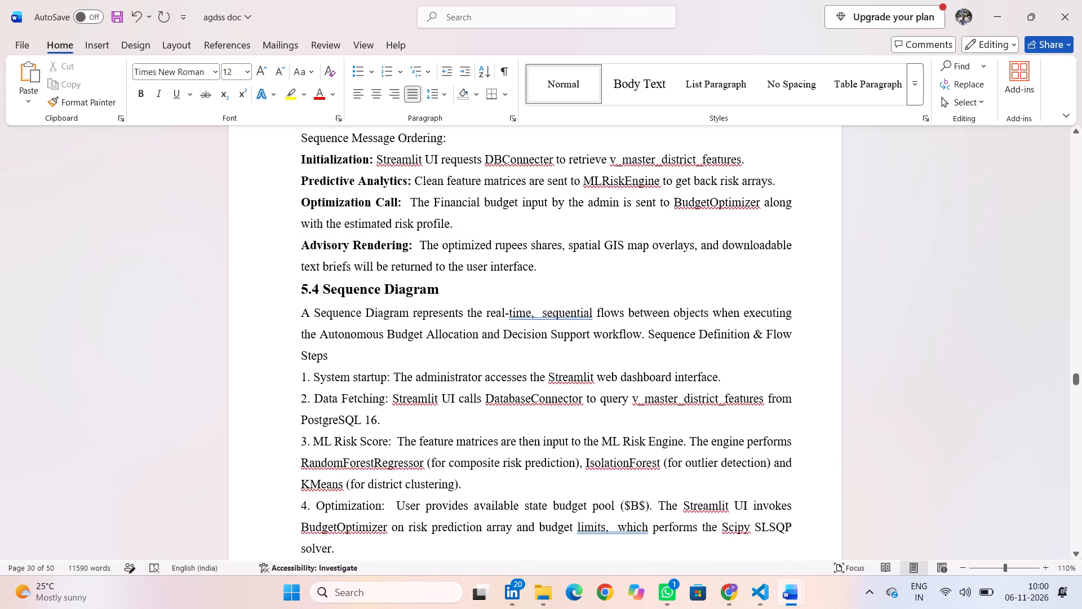
Make the item labels "1. System startup:" and "2. Data Fetching:" in section 5.4 bold.
scroll(355, 351, "down", 1)
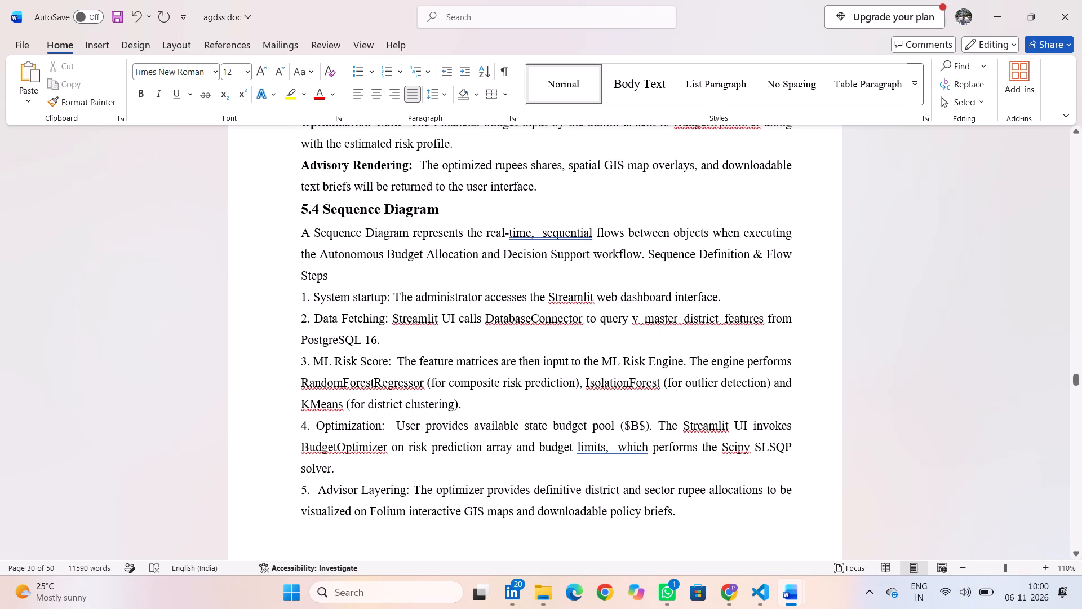
left_click_drag(389, 297, 297, 297)
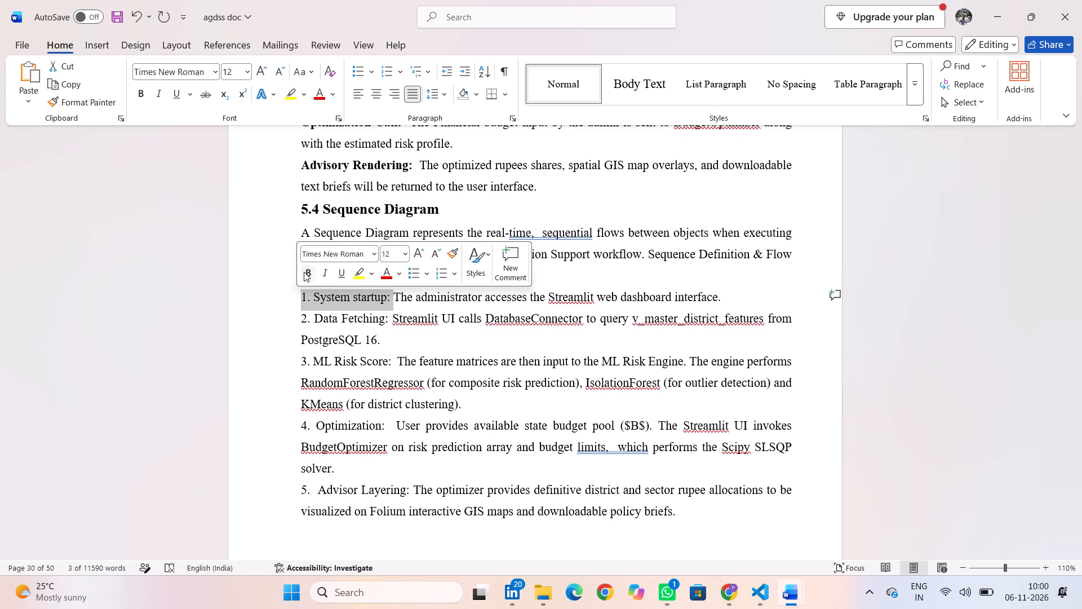
left_click(304, 272)
left_click_drag(388, 316, 296, 312)
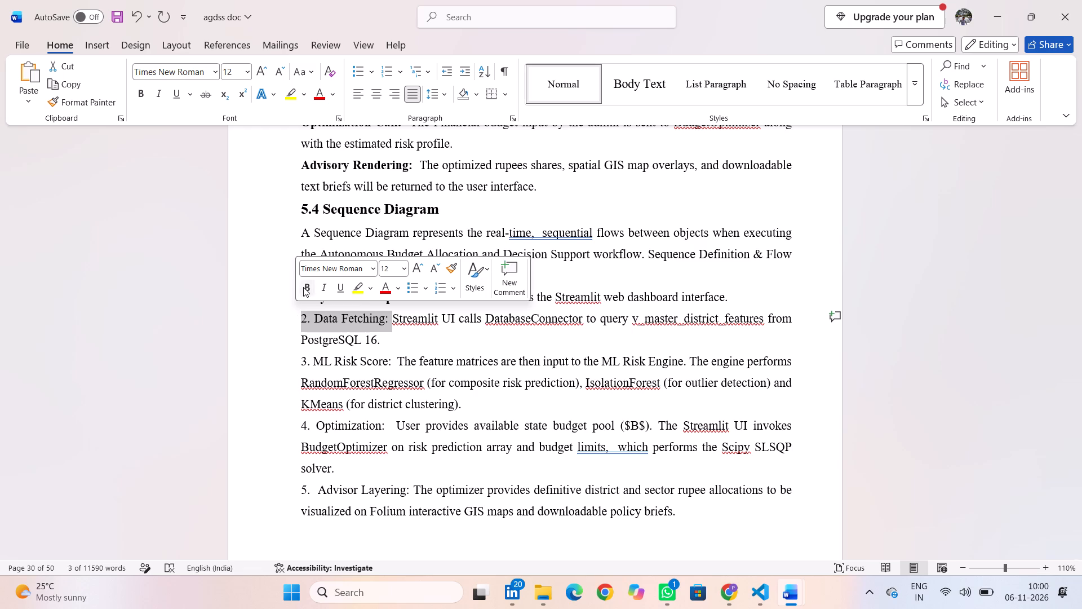
left_click(304, 287)
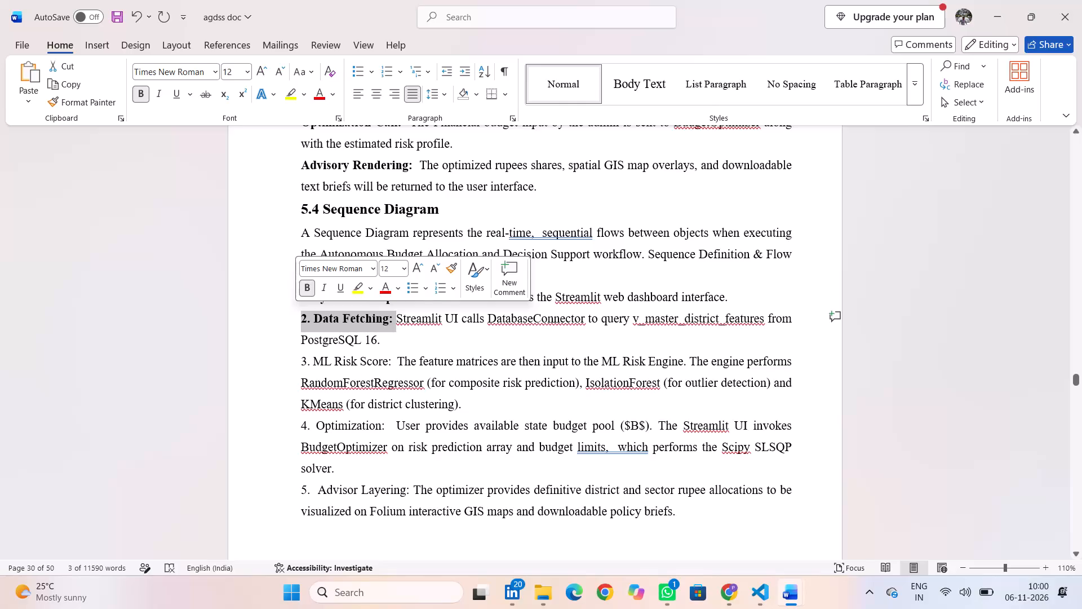
Review the layout and formatting from the end of the activity diagram through the numbered items of section 5.4.
scroll(424, 342, "down", 1)
scroll(424, 342, "up", 6)
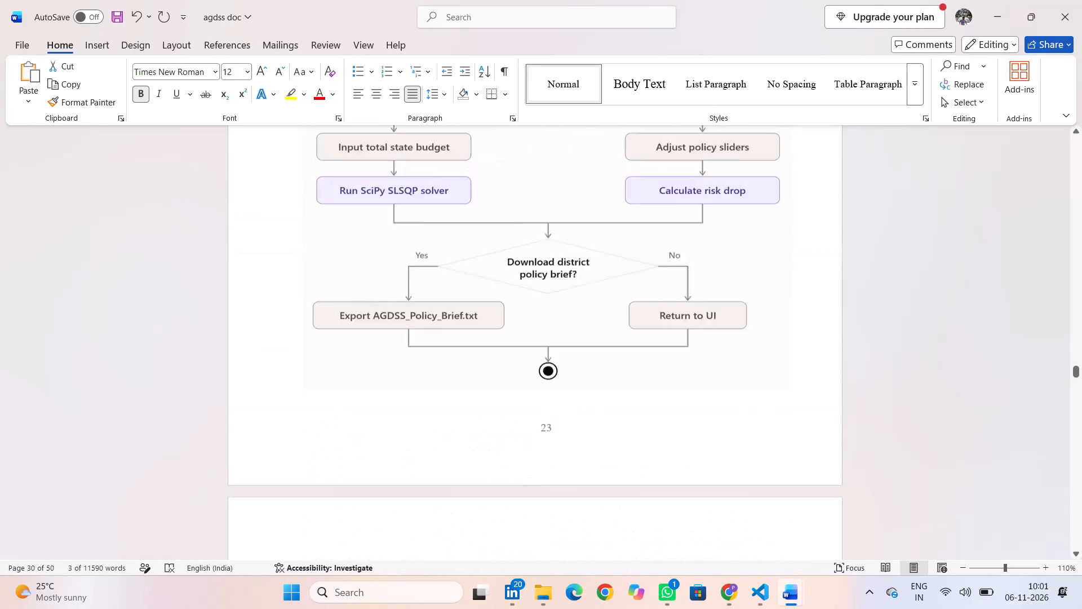
scroll(424, 342, "down", 4)
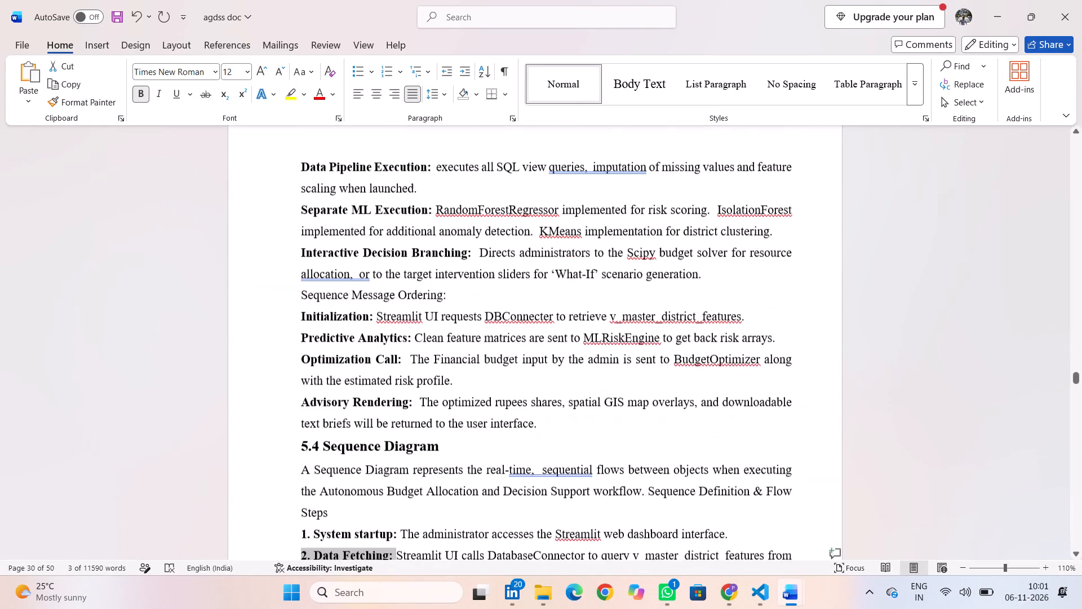
scroll(424, 342, "down", 2)
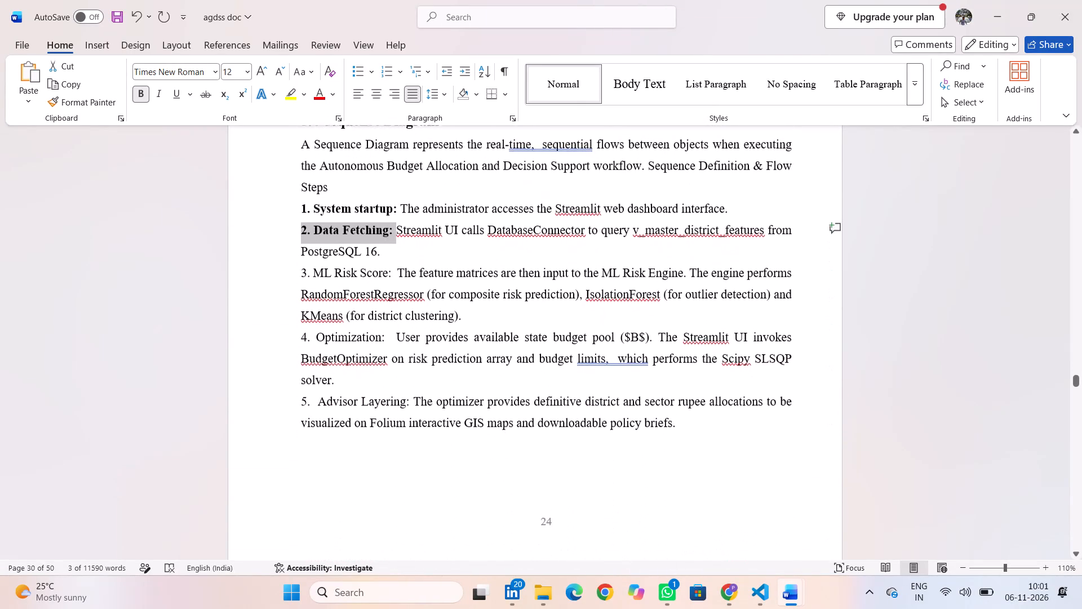
scroll(424, 342, "down", 1)
scroll(424, 342, "up", 1)
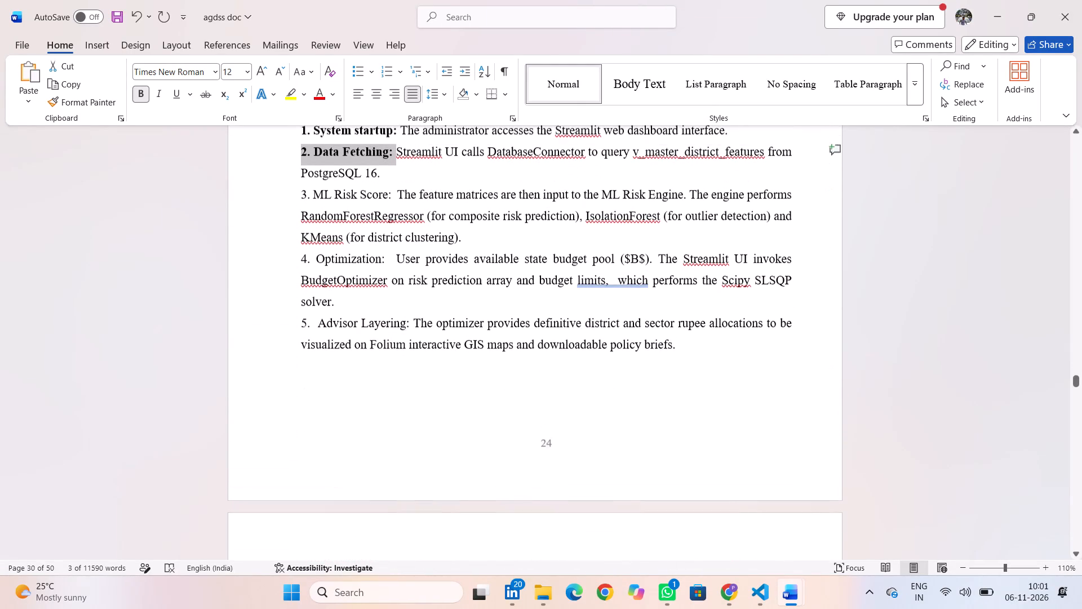
scroll(424, 342, "up", 2)
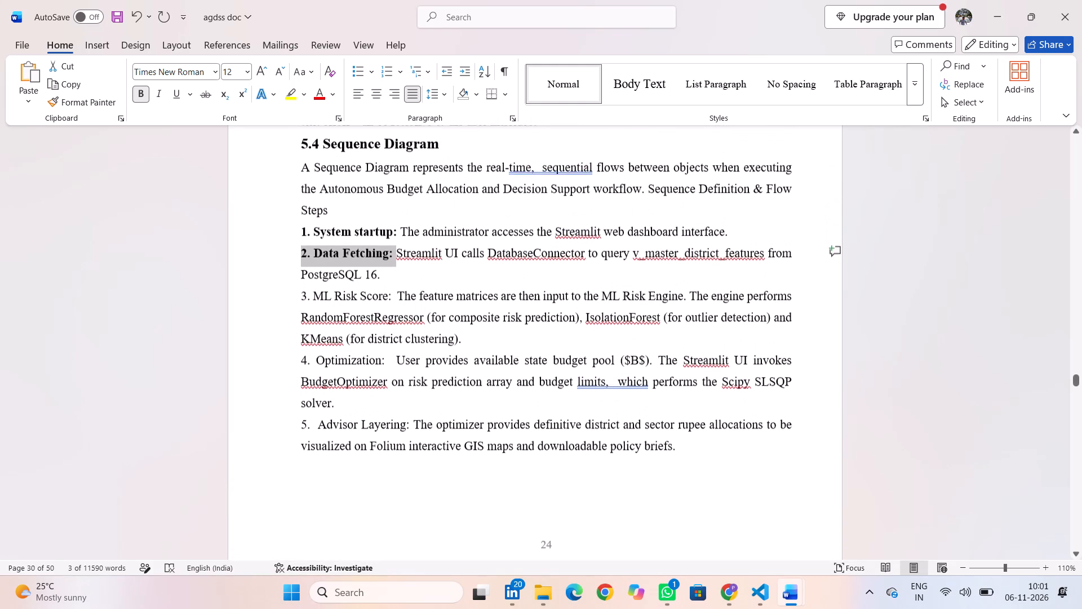
scroll(424, 342, "up", 1)
scroll(424, 342, "down", 1)
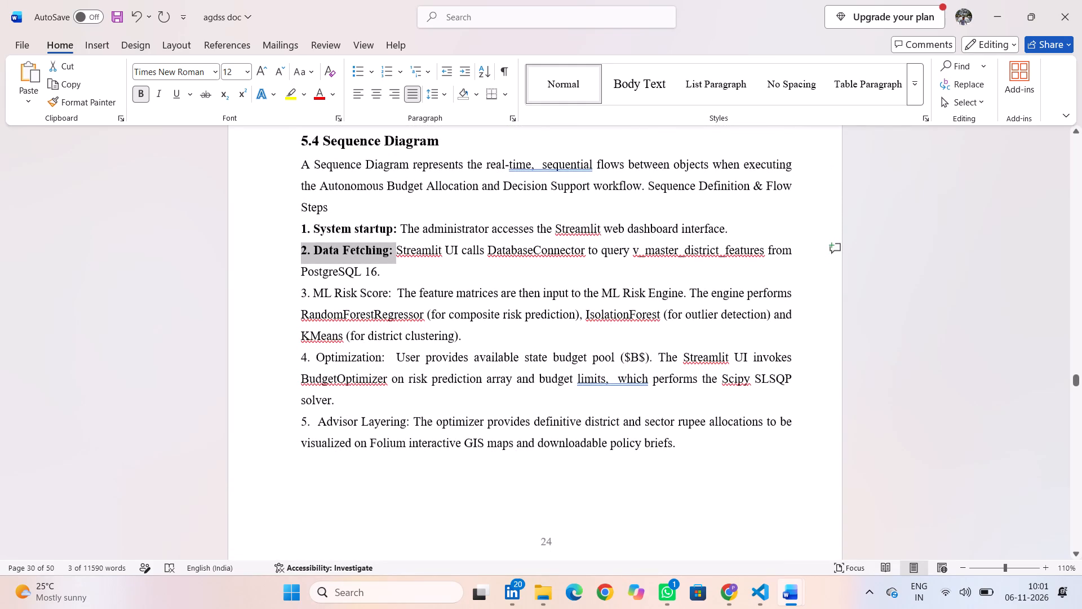
Make the item label "3. ML Risk Score:" in section 5.4 bold.
scroll(424, 342, "down", 2)
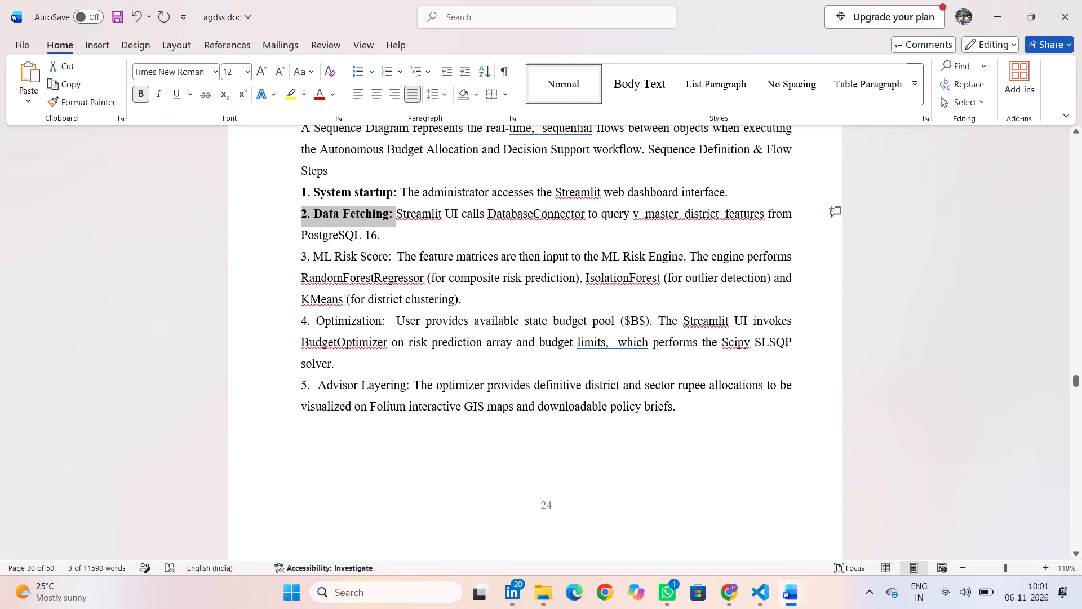
left_click_drag(392, 260, 316, 257)
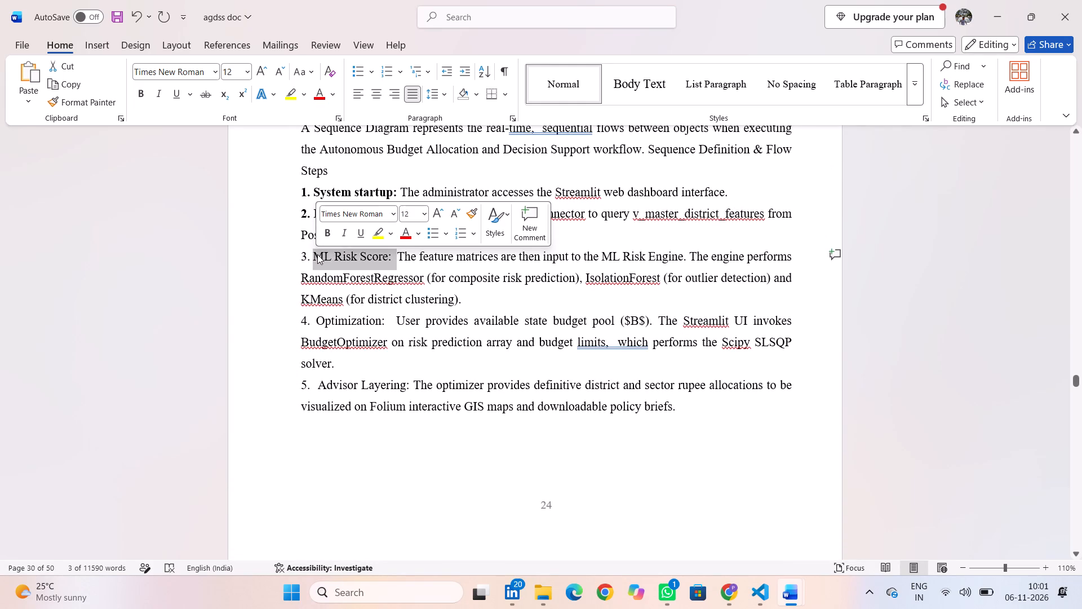
left_click(311, 260)
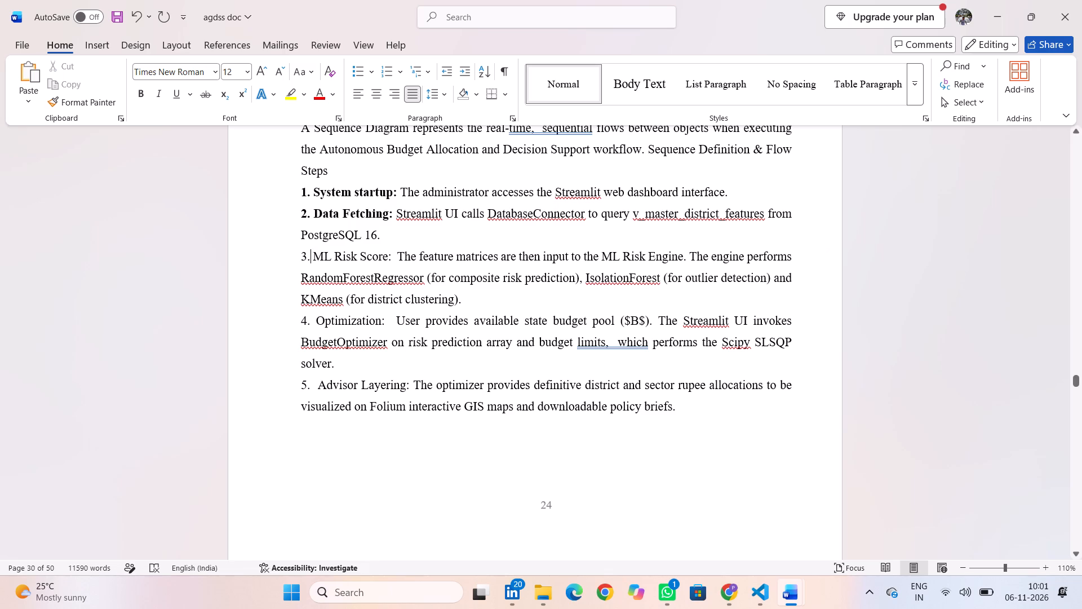
left_click_drag(389, 259, 298, 260)
left_click(394, 258)
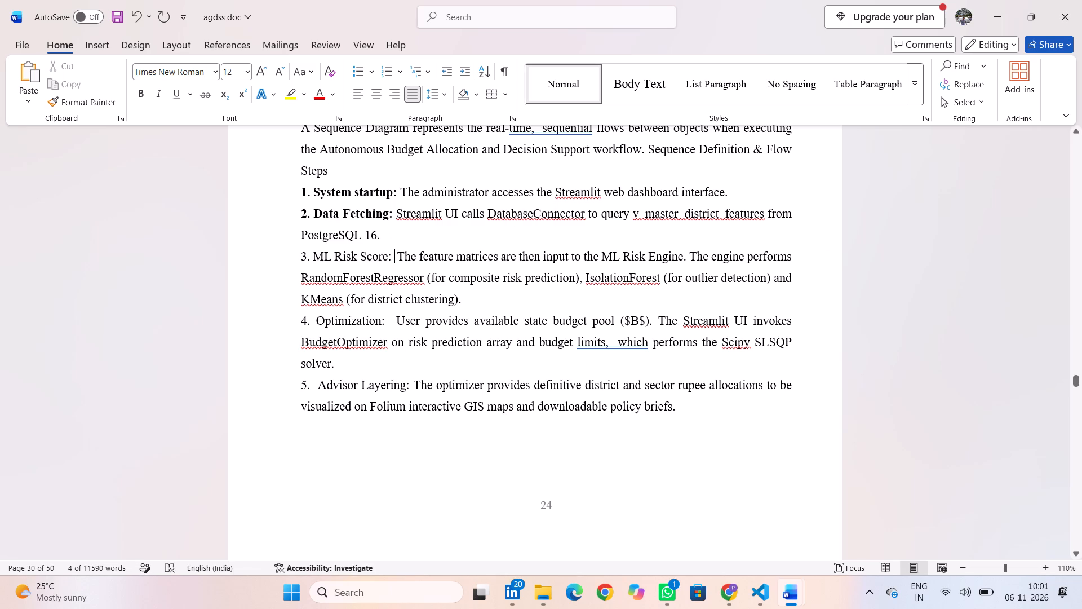
left_click_drag(394, 258, 299, 251)
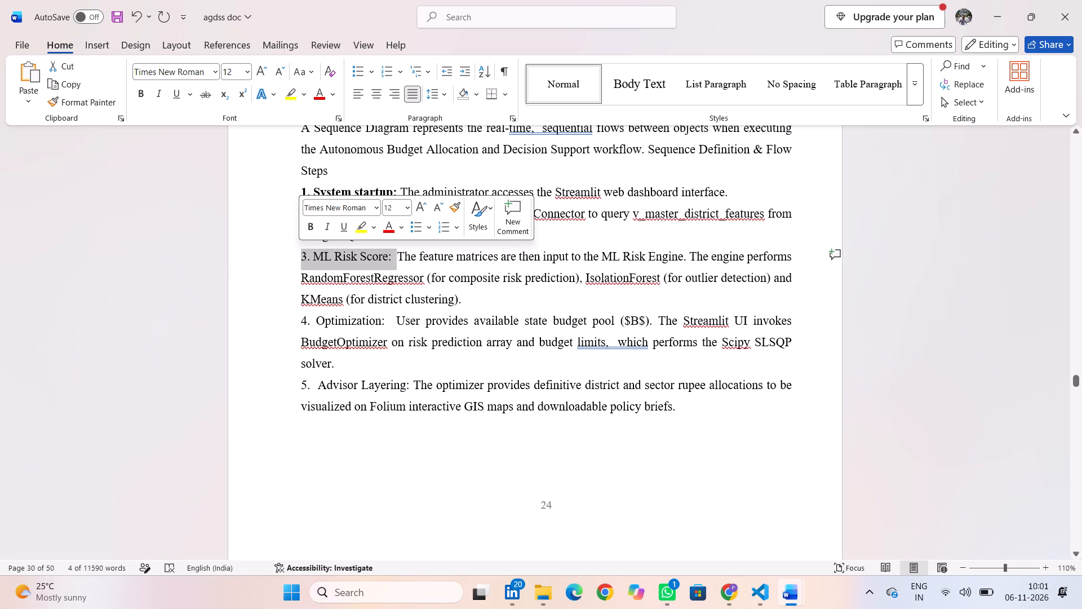
left_click(312, 222)
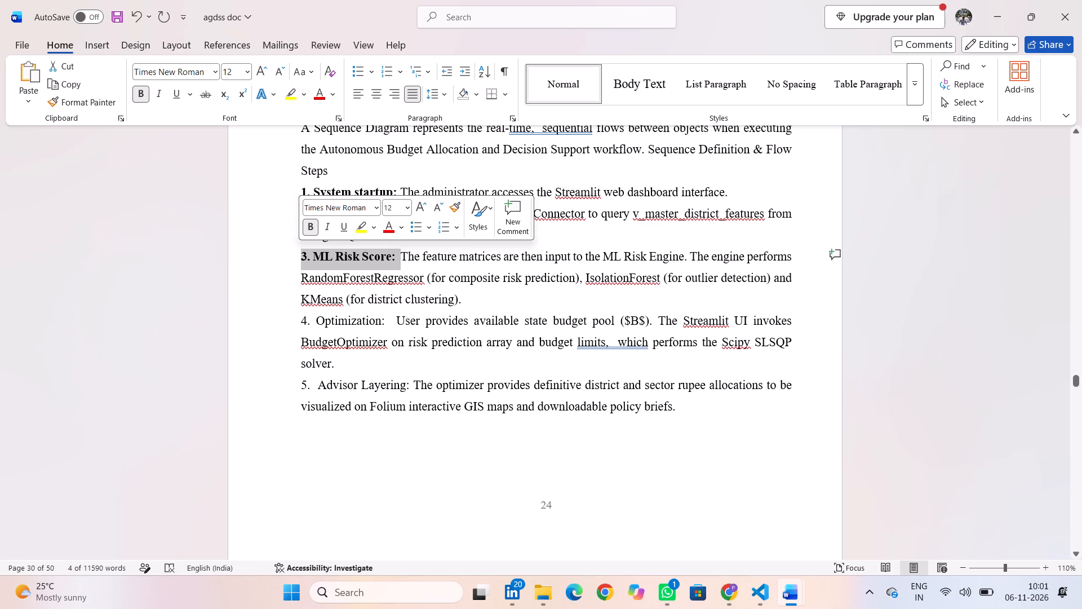
Make the item labels "4. Optimization:" and "5. Advisor Layering:" in section 5.4 bold.
left_click_drag(389, 320, 296, 315)
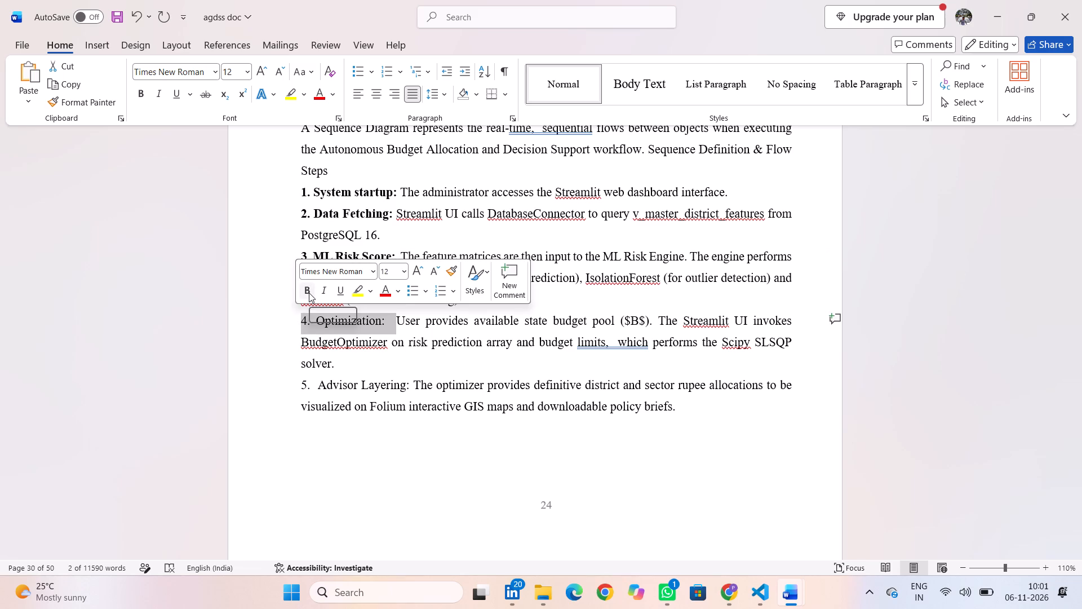
left_click(309, 293)
left_click_drag(410, 383, 404, 383)
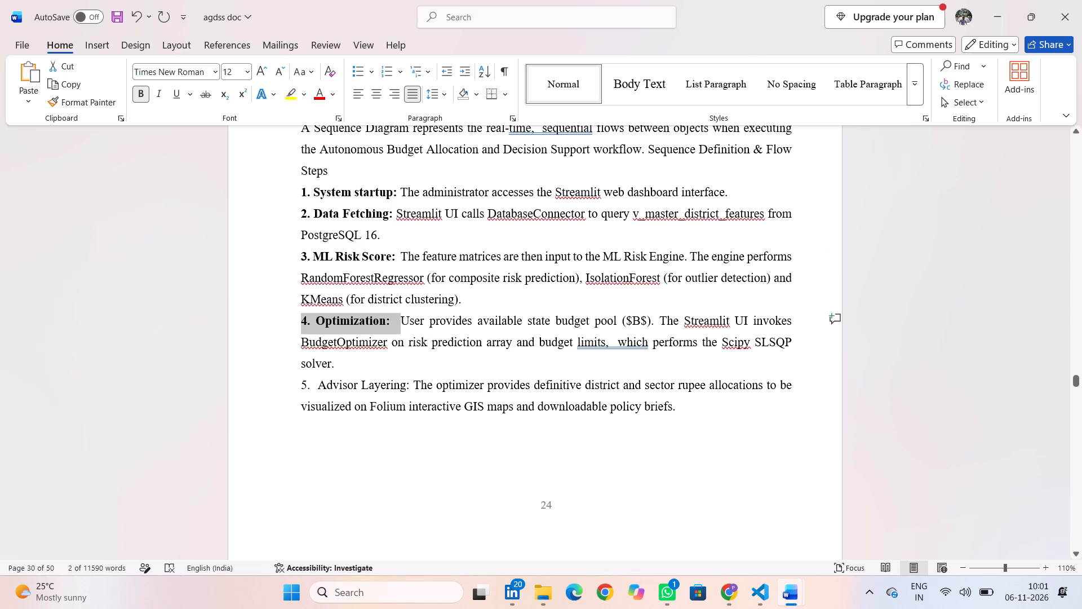
left_click_drag(404, 383, 302, 372)
left_click(302, 372)
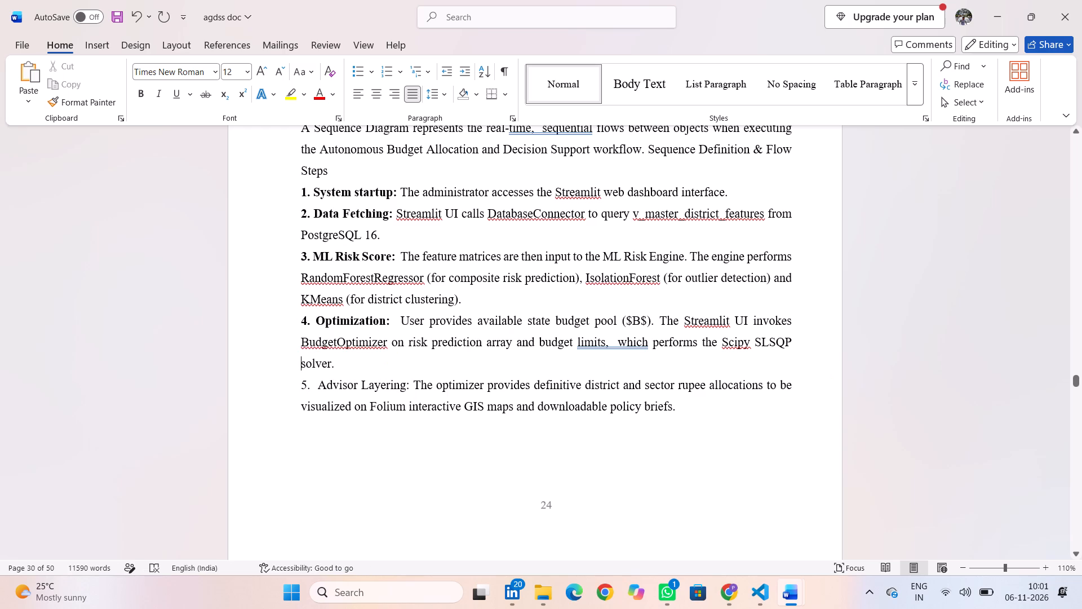
left_click_drag(411, 388, 299, 390)
left_click(312, 365)
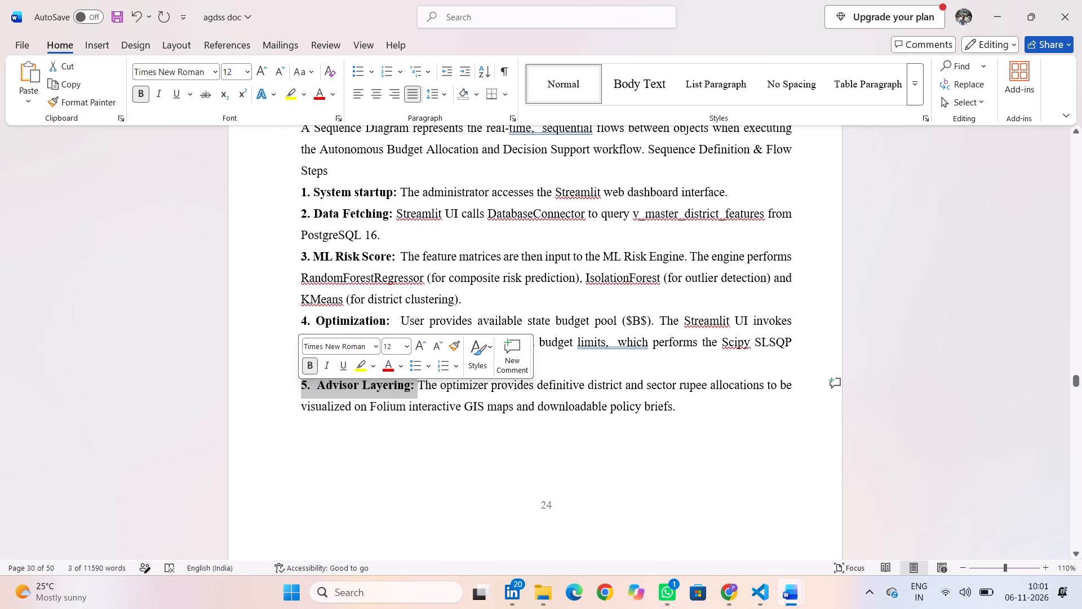
Set the "5.5 Deployment Diagram" heading below the sequence diagram to font size 14.
scroll(388, 404, "down", 3)
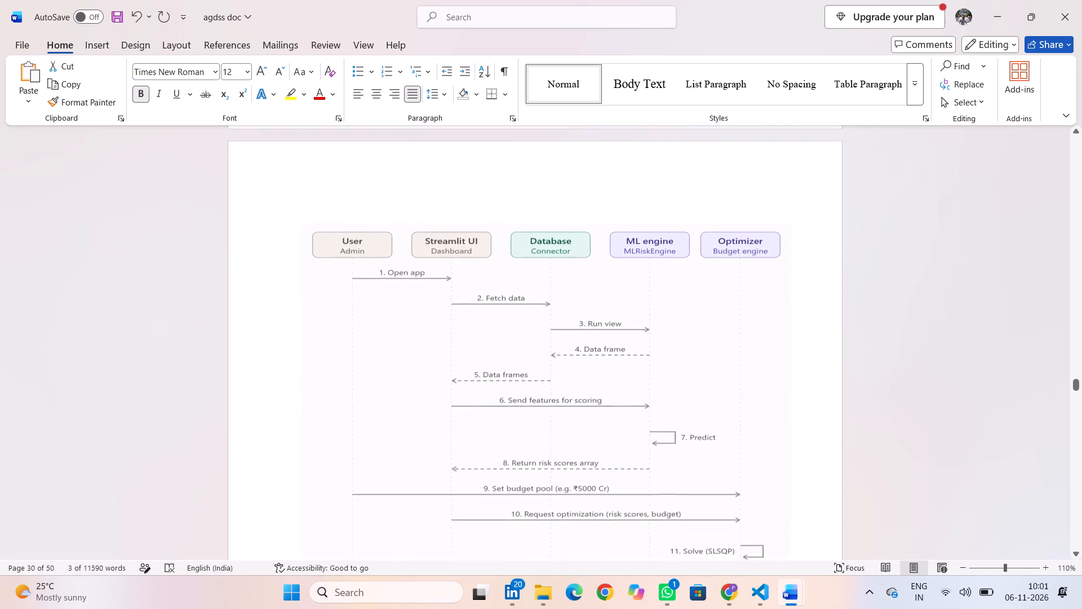
scroll(388, 404, "down", 3)
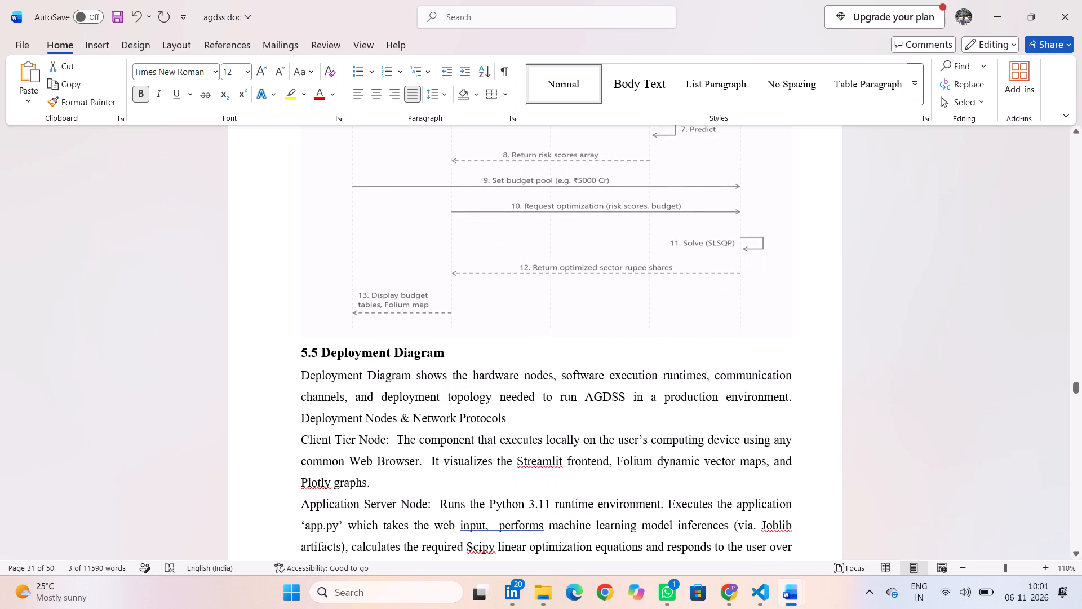
left_click_drag(456, 351, 292, 346)
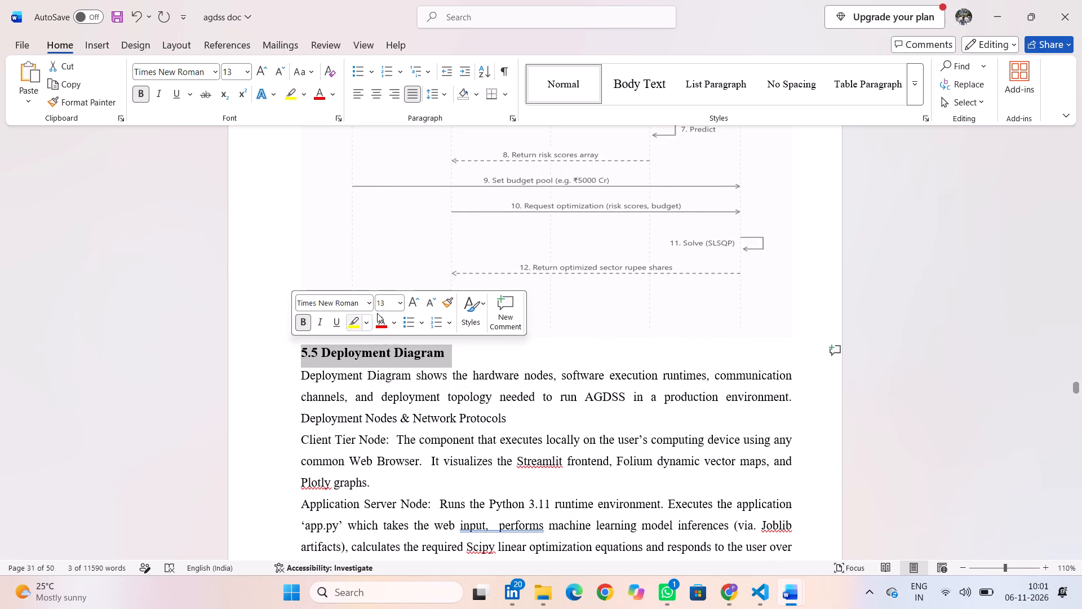
left_click(399, 301)
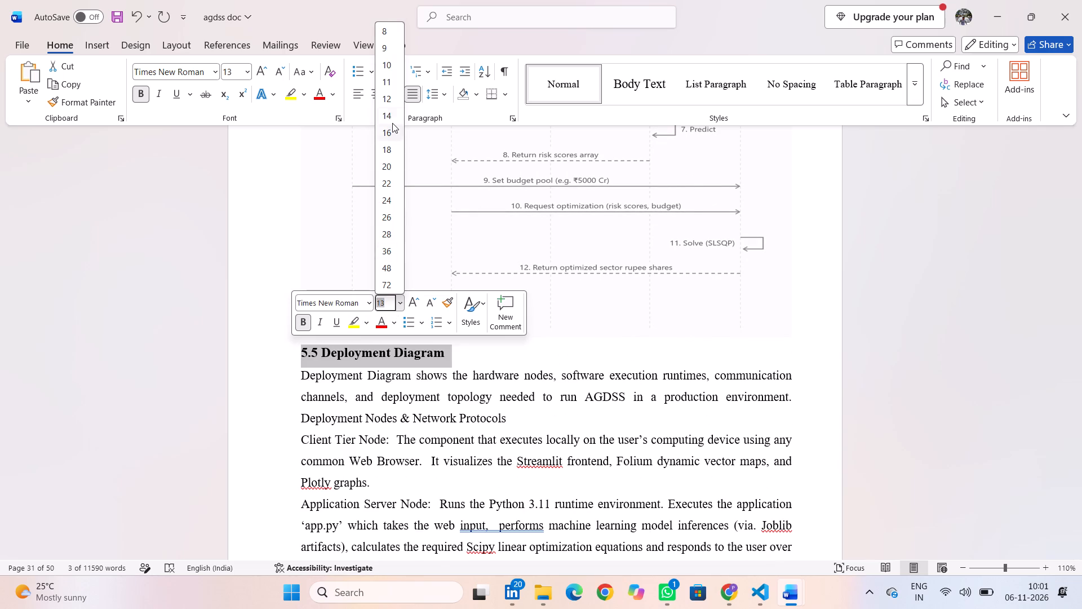
left_click(390, 117)
Set the "5.6 Complete System Architecture & Data Flow" heading to font size 14.
scroll(420, 365, "down", 1)
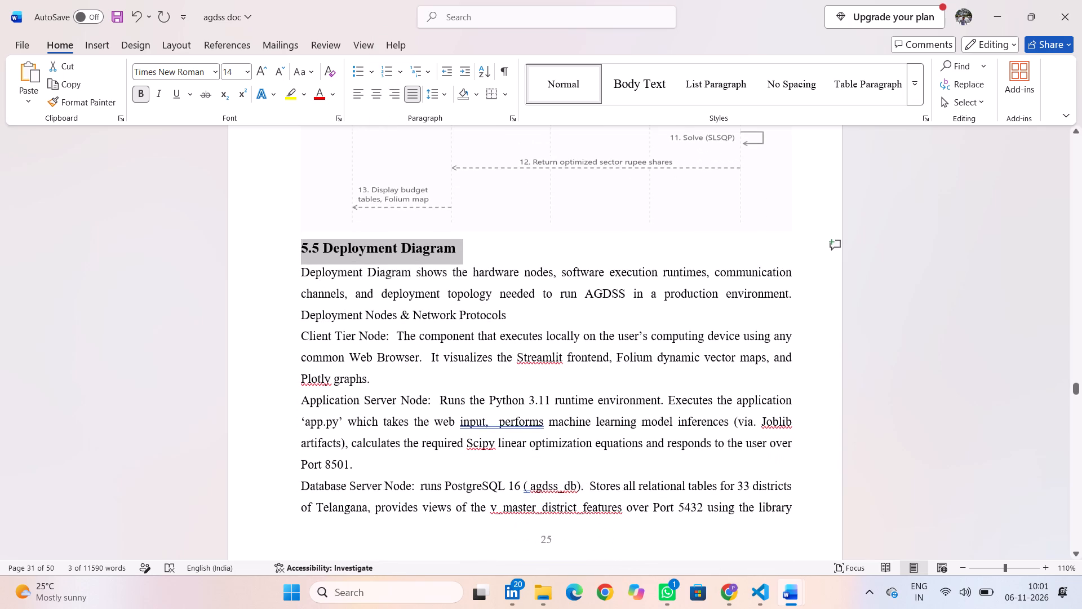
scroll(420, 365, "down", 2)
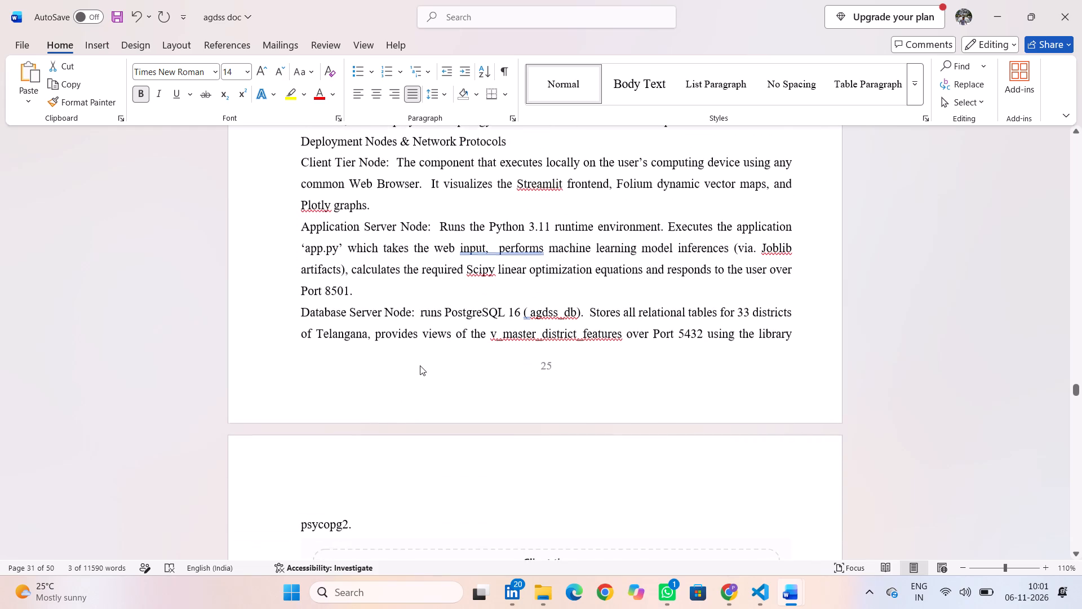
scroll(420, 365, "down", 3)
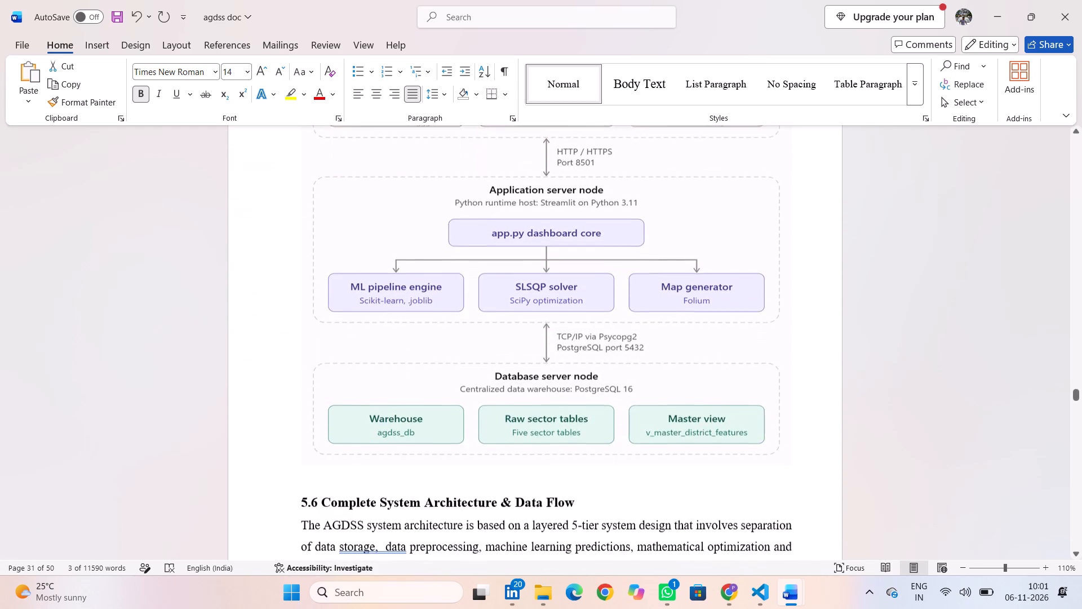
scroll(420, 365, "down", 1)
left_click_drag(580, 385, 441, 372)
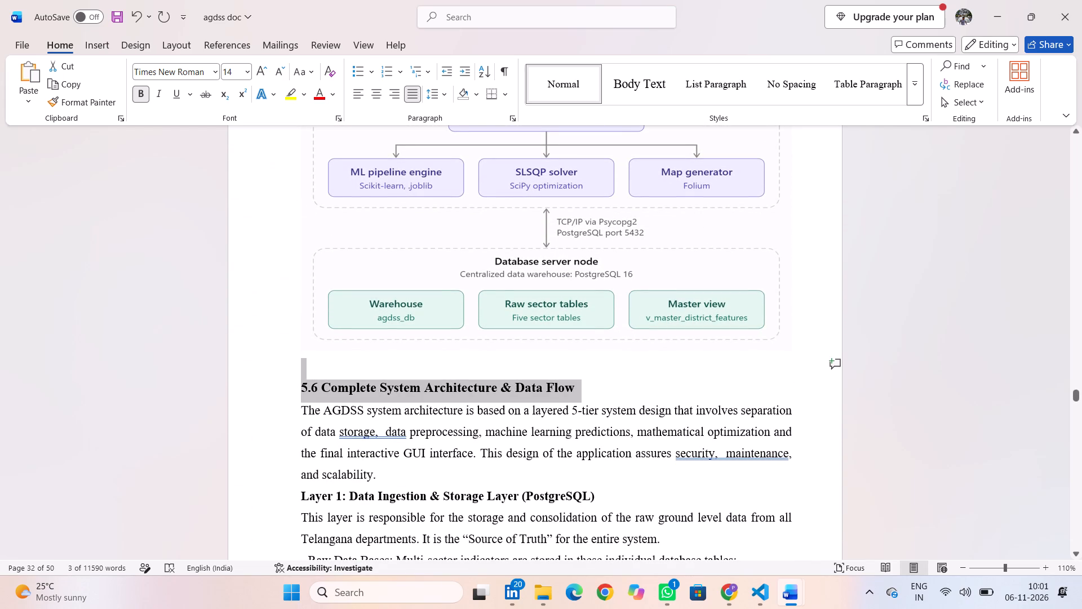
left_click_drag(441, 372, 298, 387)
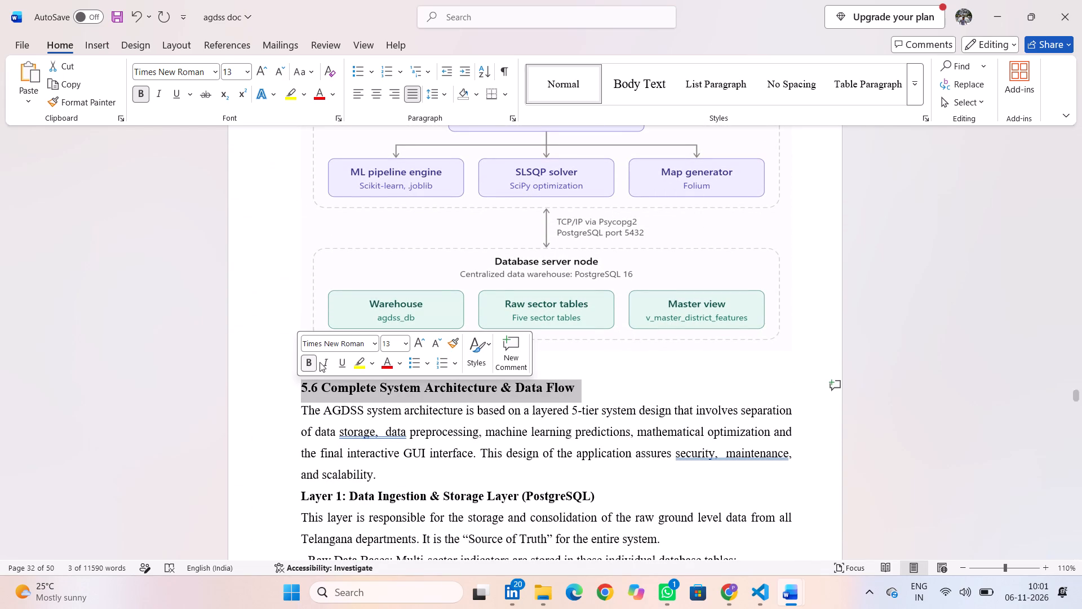
left_click(402, 345)
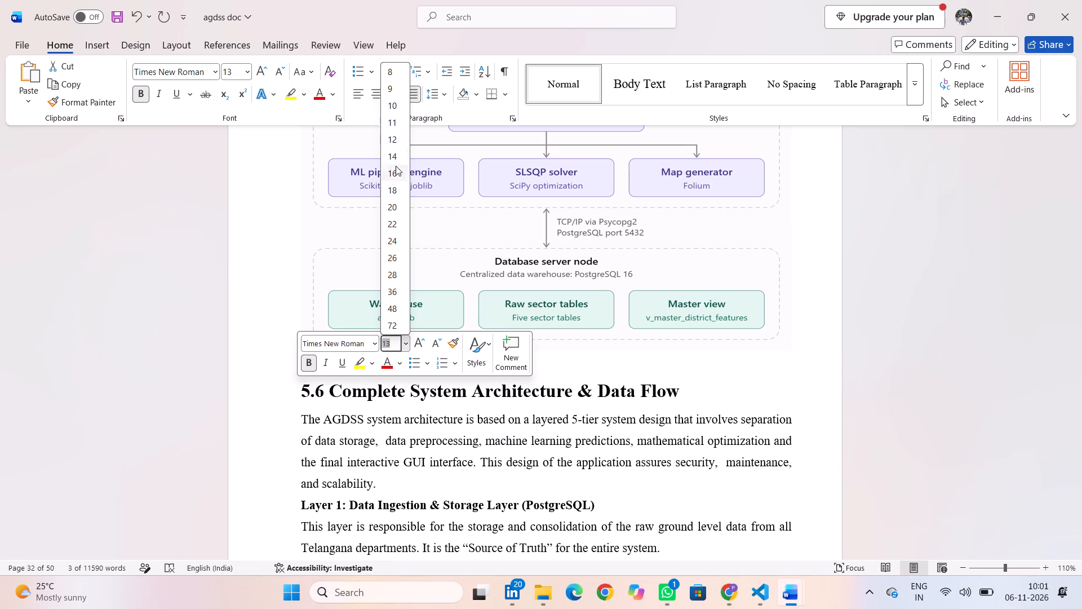
left_click(396, 157)
Set the "Layer 1: Data Ingestion & Storage Layer (PostgreSQL)" subheading in section 5.6 to font size 14.
scroll(424, 429, "down", 1)
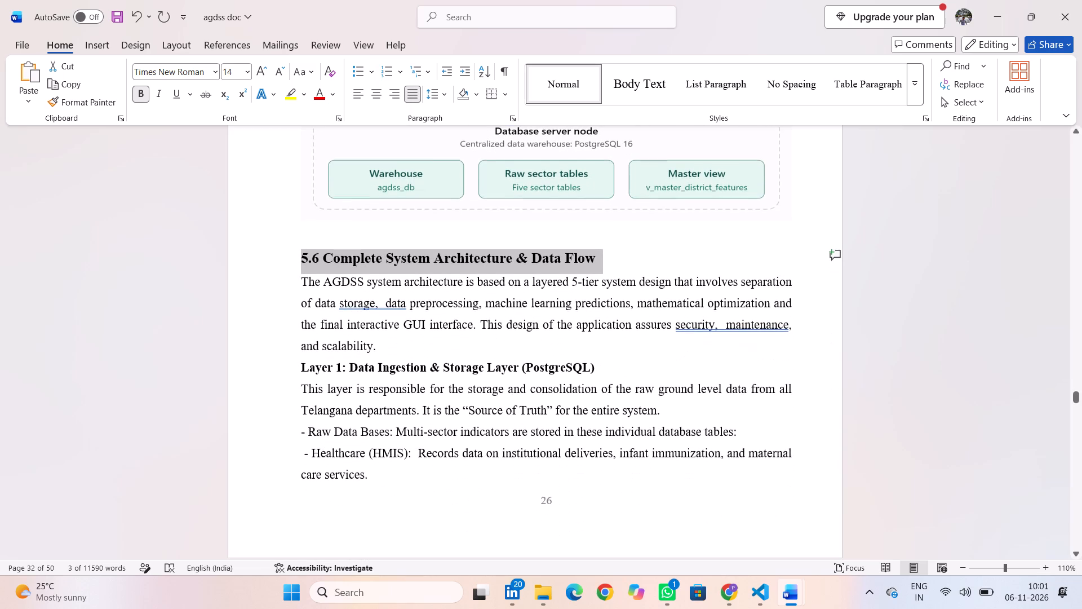
left_click_drag(607, 364, 462, 368)
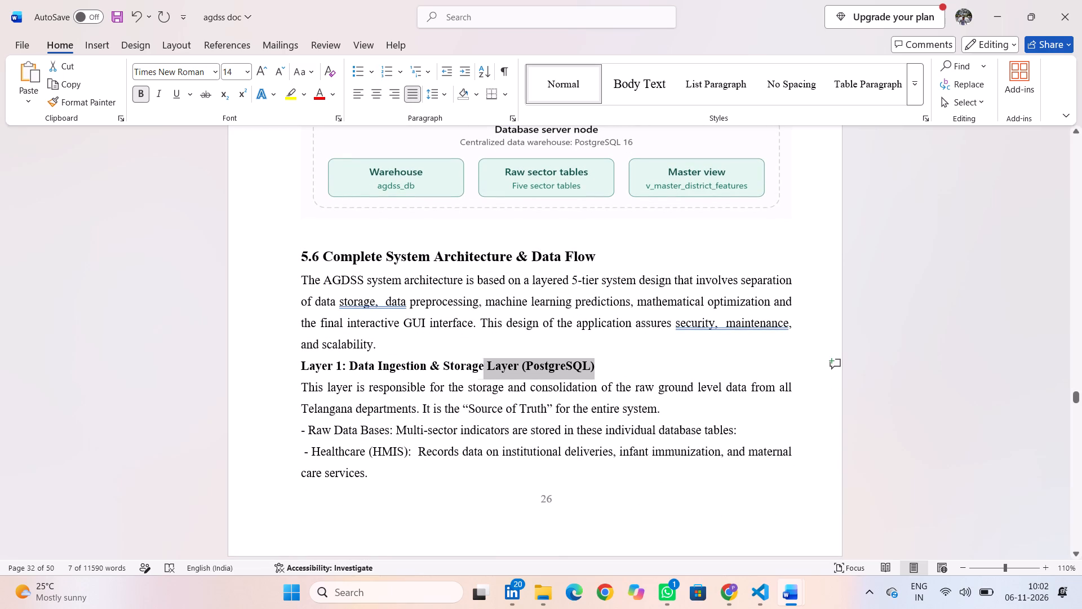
left_click_drag(462, 368, 283, 365)
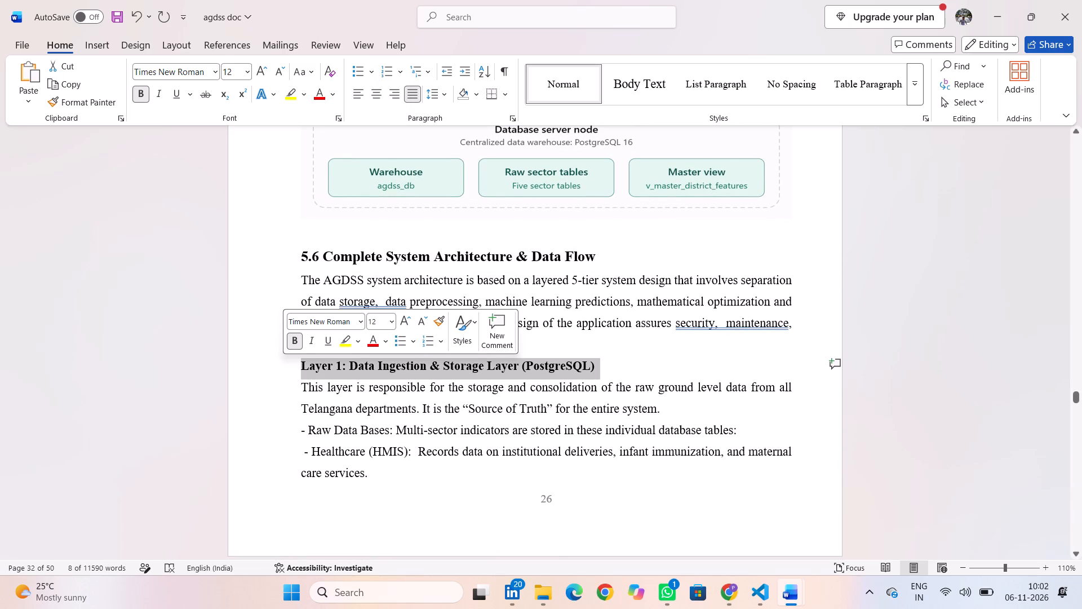
left_click(389, 324)
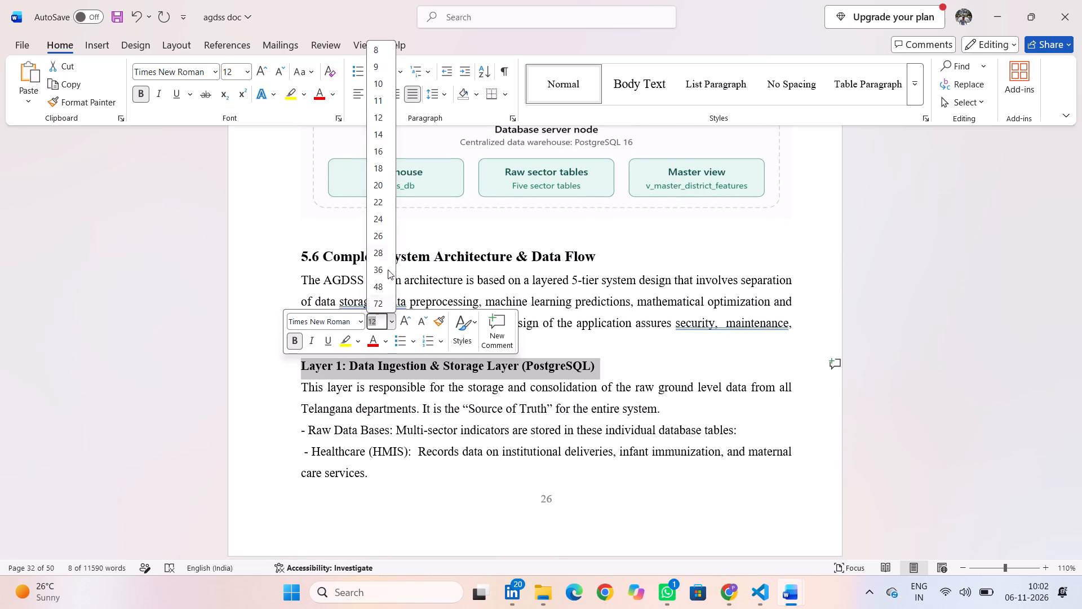
left_click(373, 128)
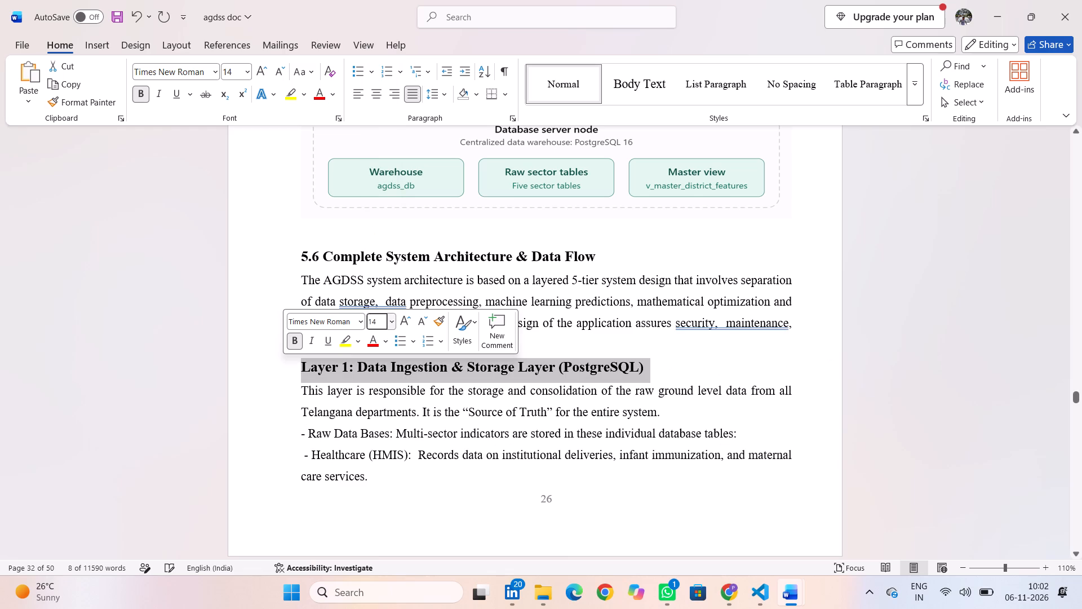
left_click(224, 345)
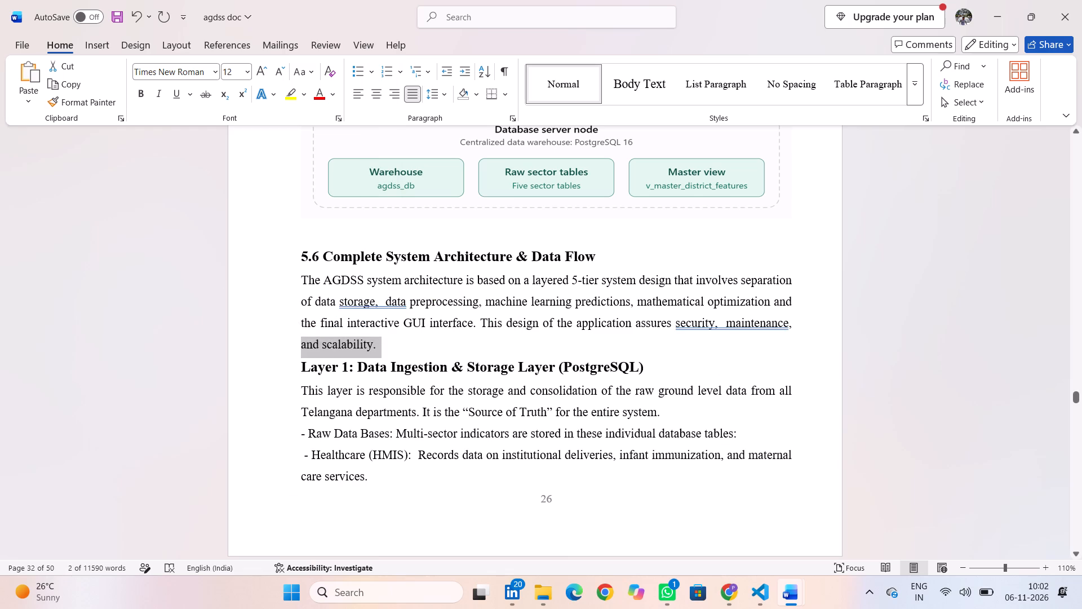
Remove the leading dashes and spaces from the "Raw Data Bases" and "Healthcare (HMIS)" lines under Layer 1, keeping each on its own line.
left_click(305, 435)
key("BackSpace")
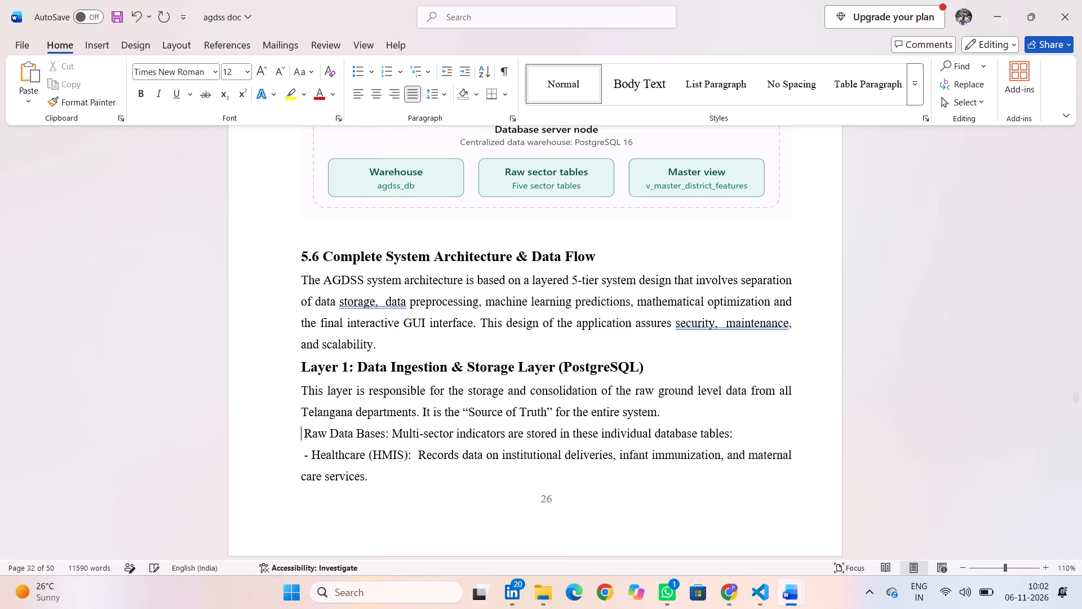
key("BackSpace")
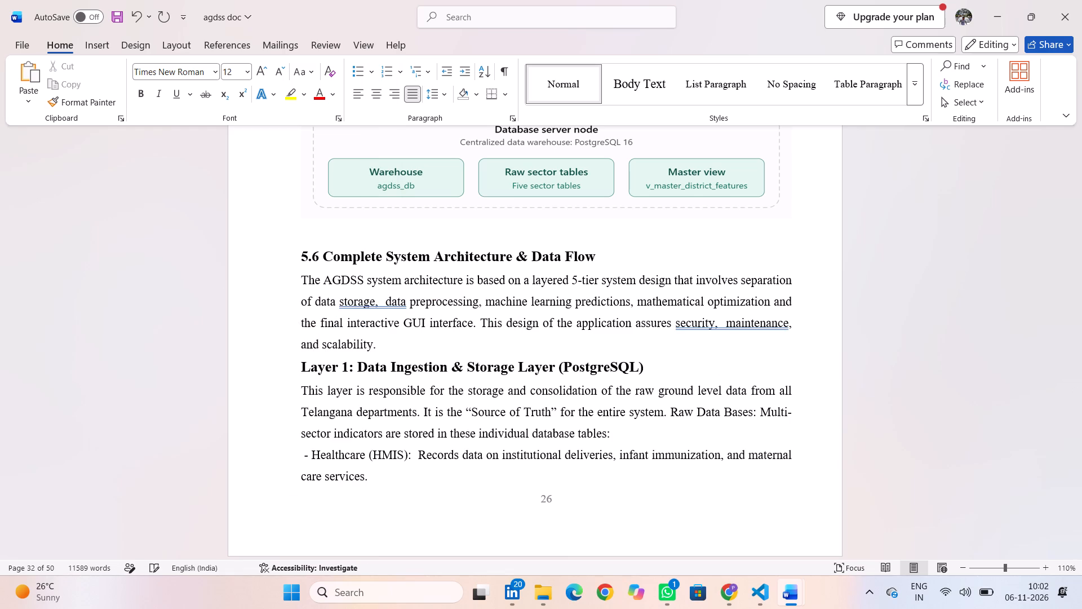
key("Return")
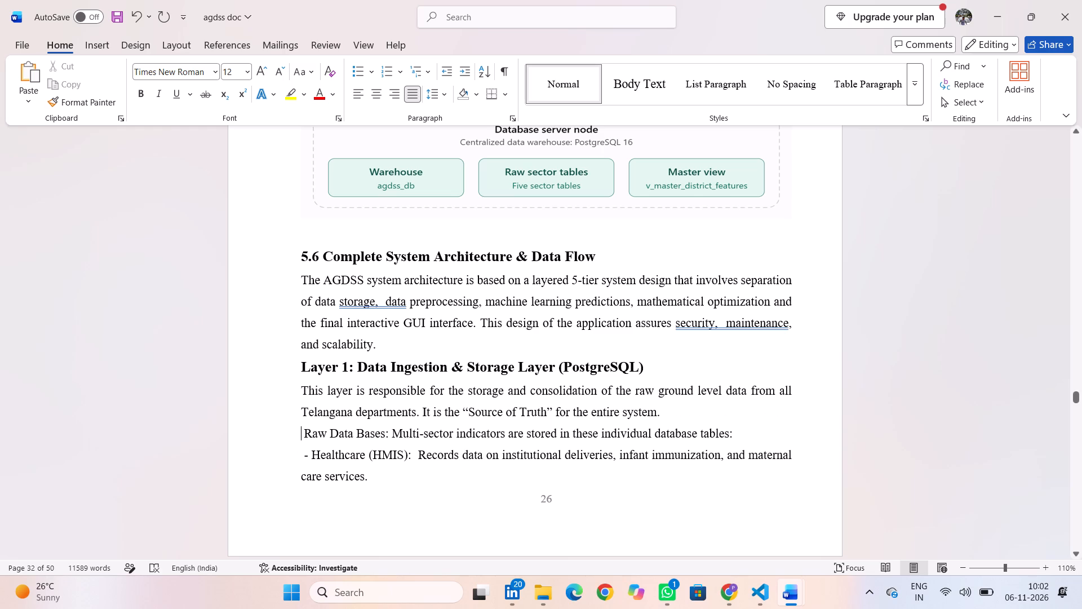
left_click(309, 457)
key("BackSpace")
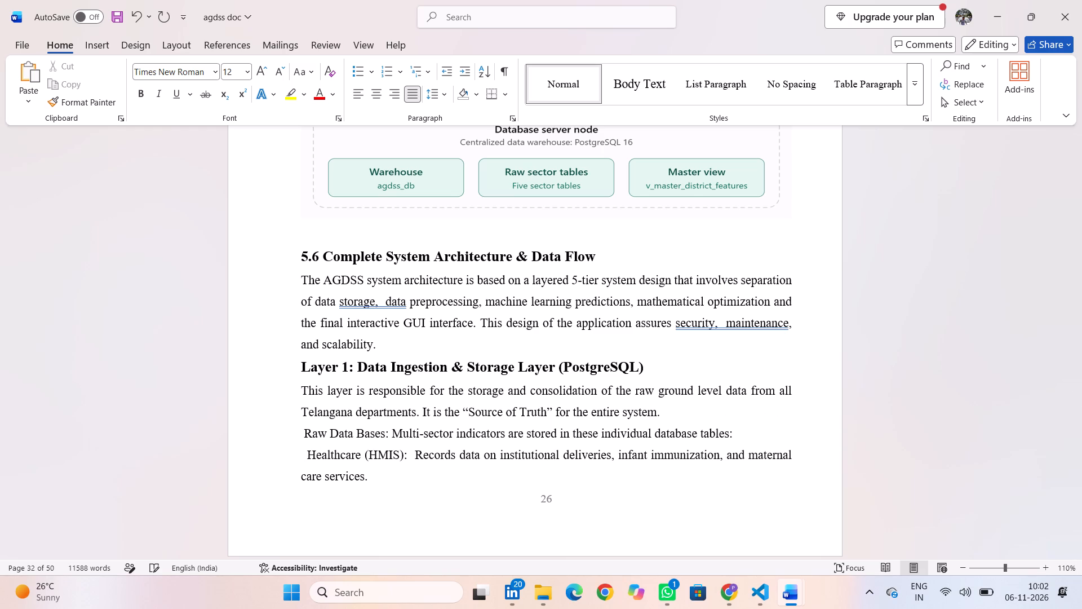
key("Right")
key("BackSpace")
key("BackSpace")
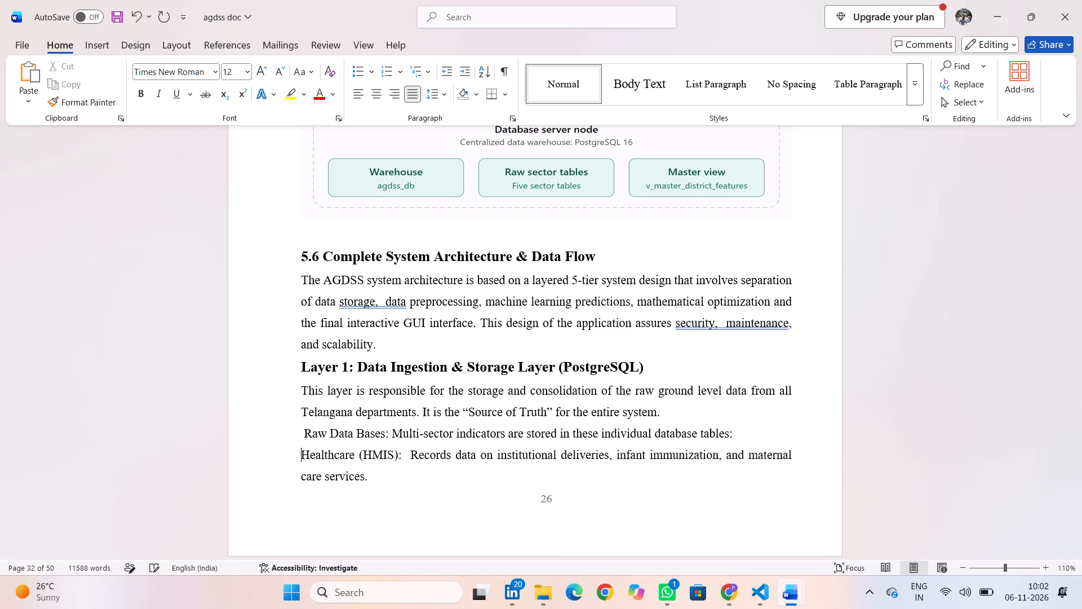
key("BackSpace")
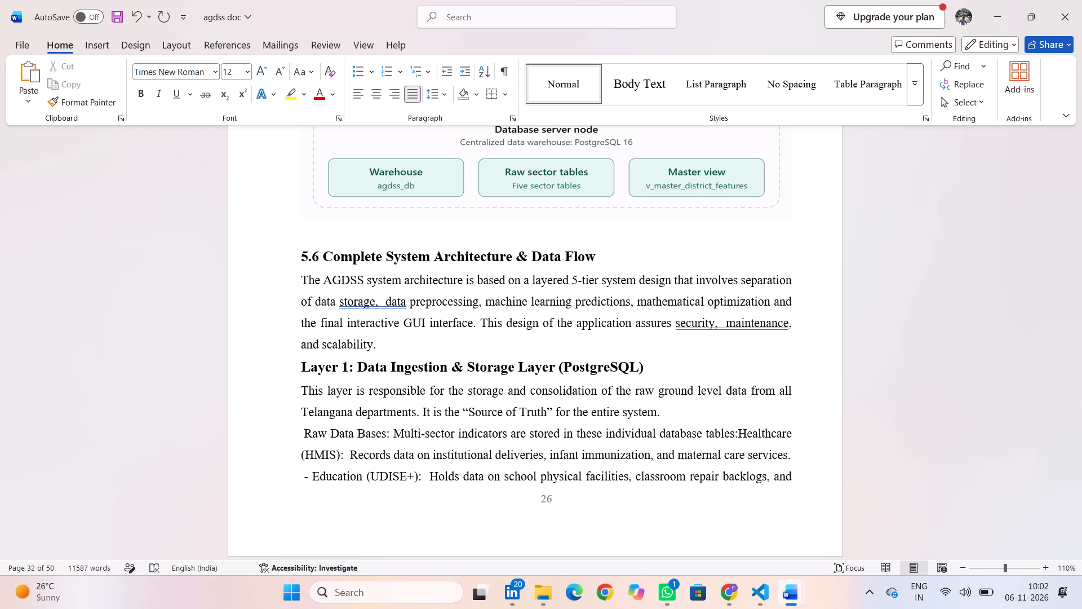
key("Return")
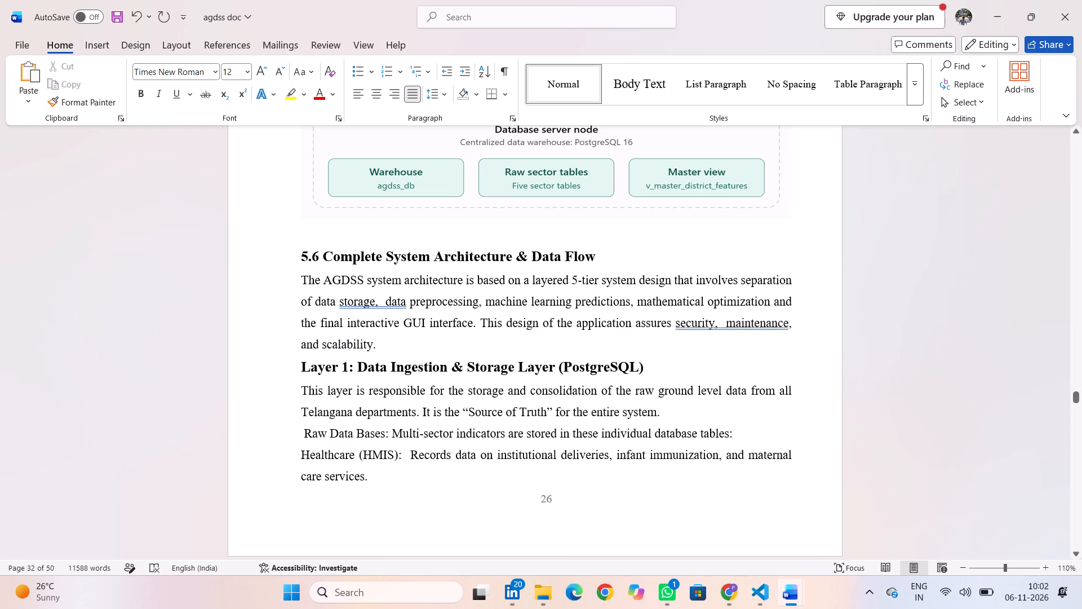
key("Up")
key("Right")
key("BackSpace")
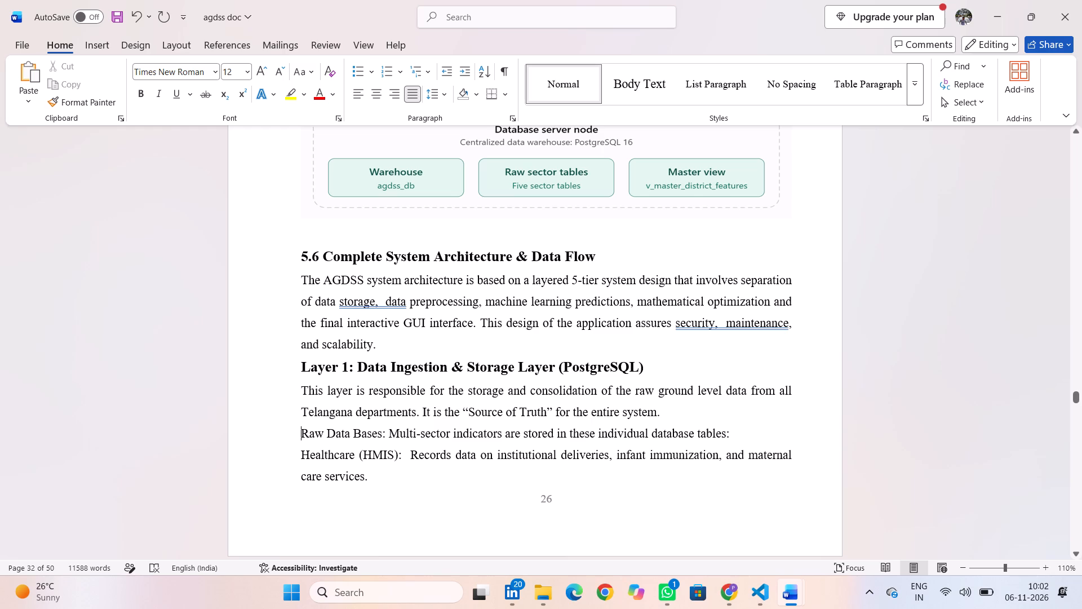
Remove the leading dashes from the "Education (UDISE+)" and "Agriculture & Environment" lines under Layer 1.
scroll(387, 364, "down", 1)
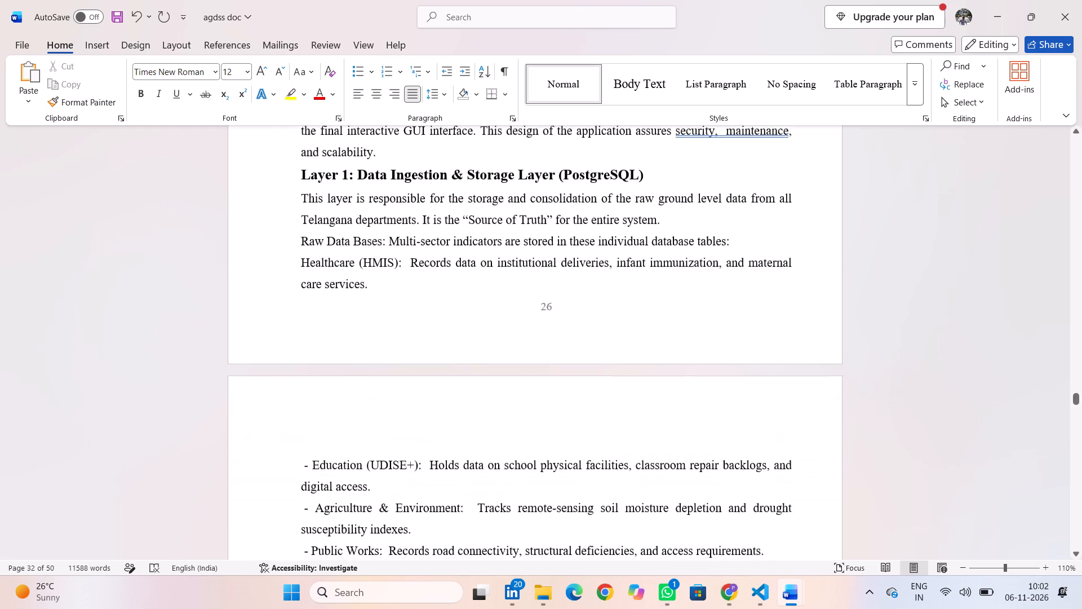
scroll(387, 364, "down", 1)
left_click(312, 397)
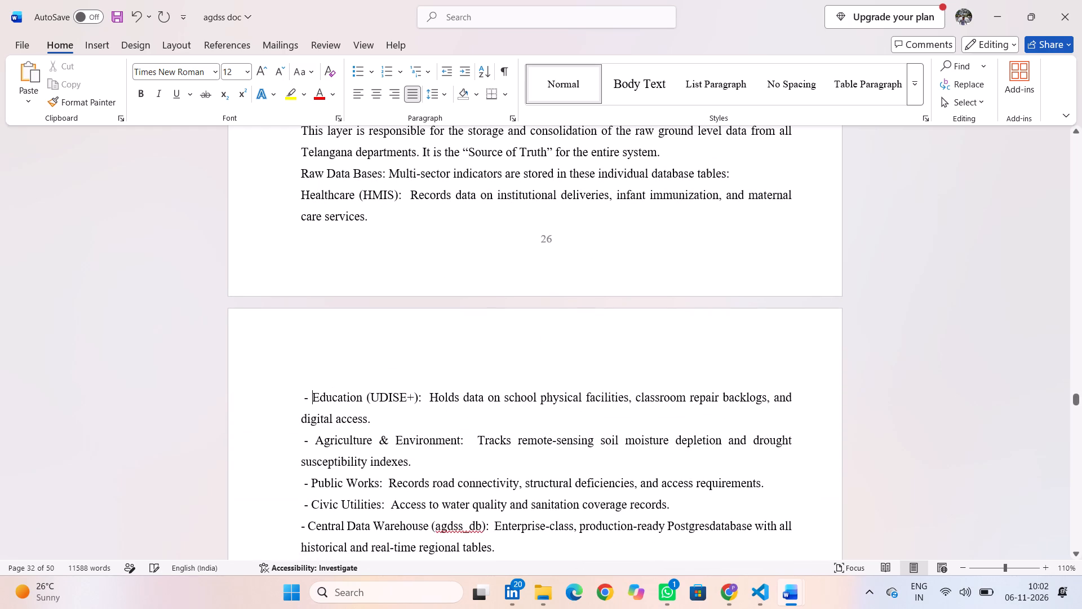
key("BackSpace")
key("BackSpace")
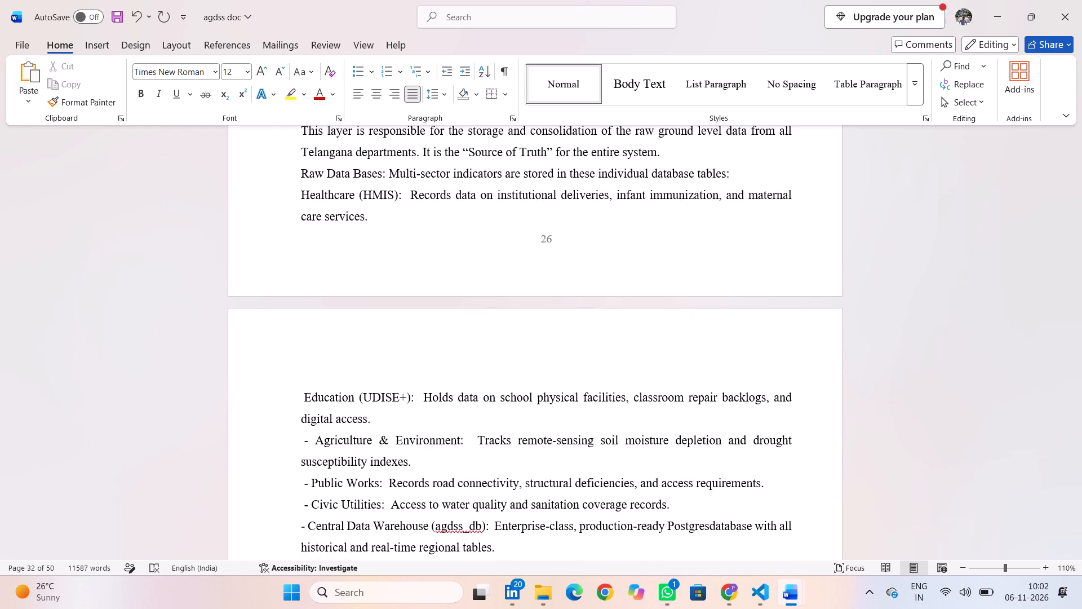
key("Down")
key("Down")
key("Right")
key("Right")
key("BackSpace")
key("BackSpace")
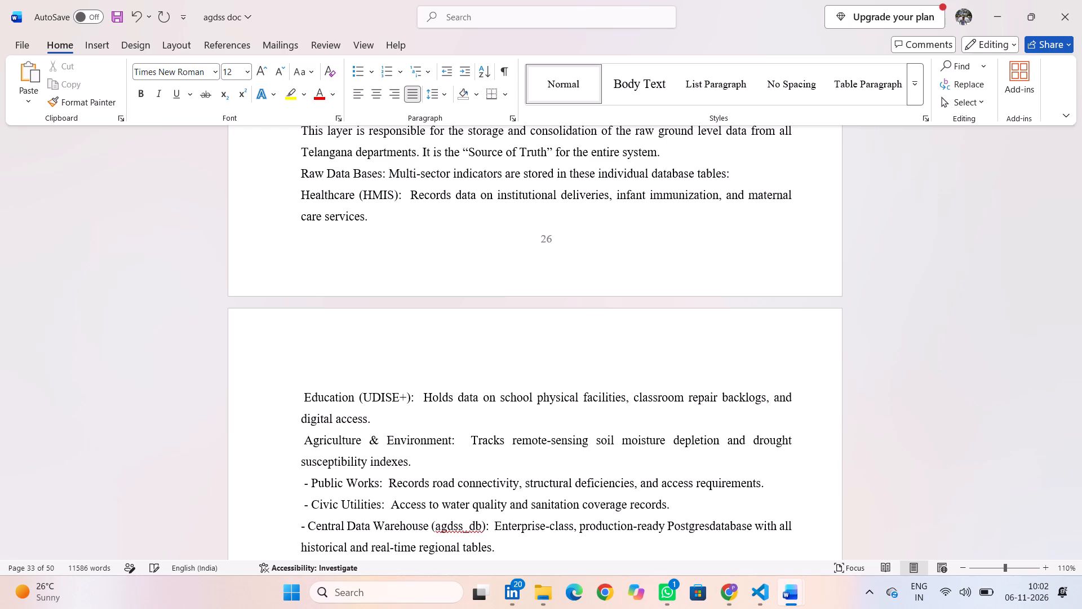
Remove the leading dashes from the "Public Works" and "Civic Utilities" lines under Layer 1.
key("Down")
key("Right")
key("Down")
key("Right")
key("Left")
key("BackSpace")
key("BackSpace")
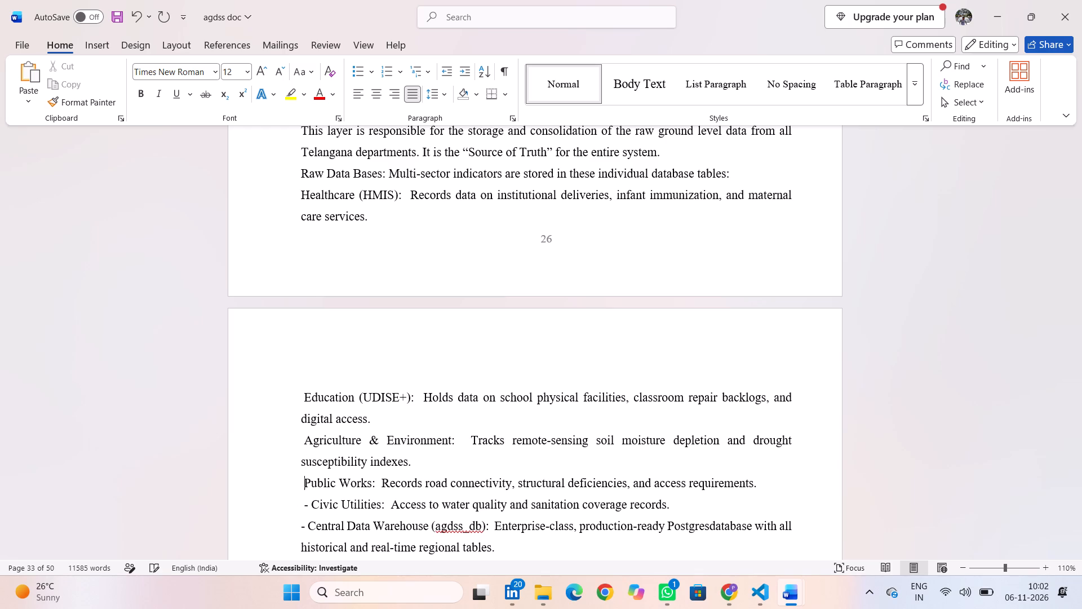
key("Down")
key("Right")
key("Right")
key("BackSpace")
key("BackSpace")
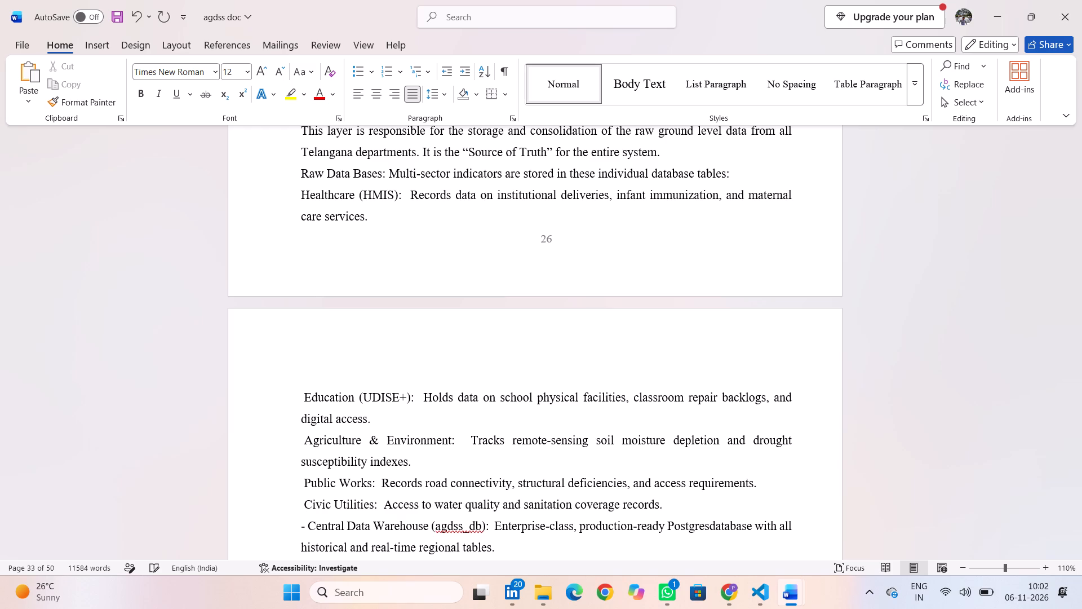
Remove the leading dash and space from the "Central Data Warehouse (agdss_db)" line, keeping it on its own line.
key("Down")
key("Right")
key("BackSpace")
key("BackSpace")
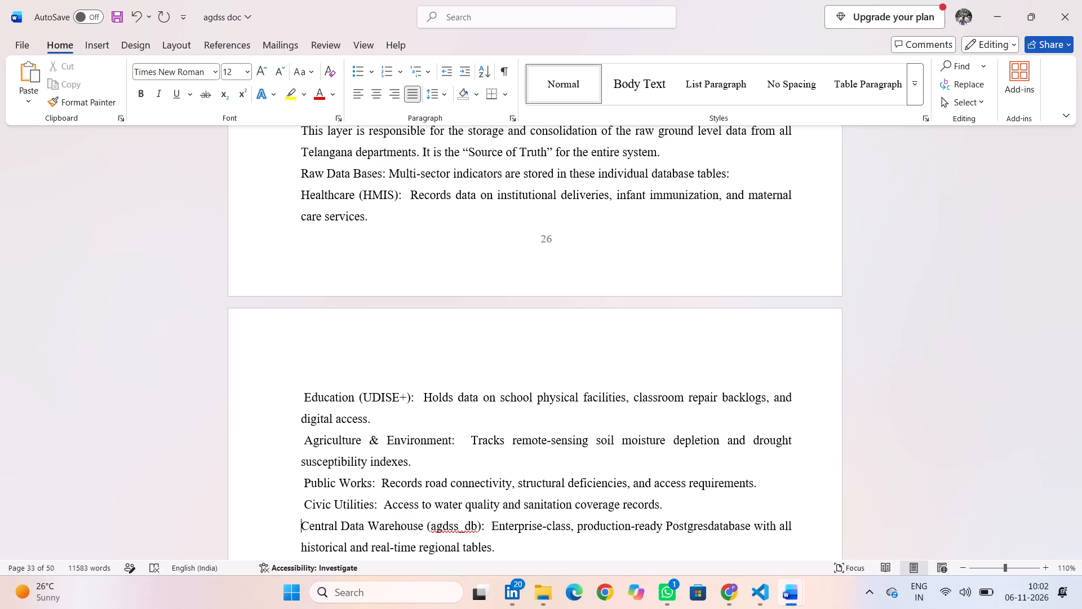
key("BackSpace")
key("Return")
Delete the leading space from the "Civic Utilities", "Public Works", "Agriculture & Environment" and "Education (UDISE+)" lines.
key("Up")
key("Right")
key("BackSpace")
key("Up")
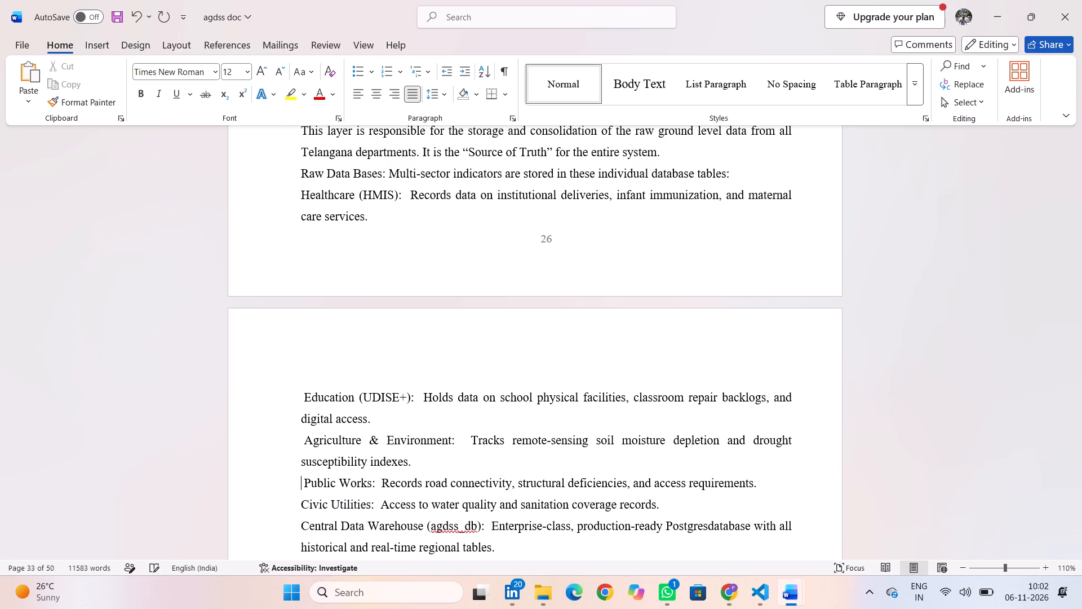
key("Right")
key("BackSpace")
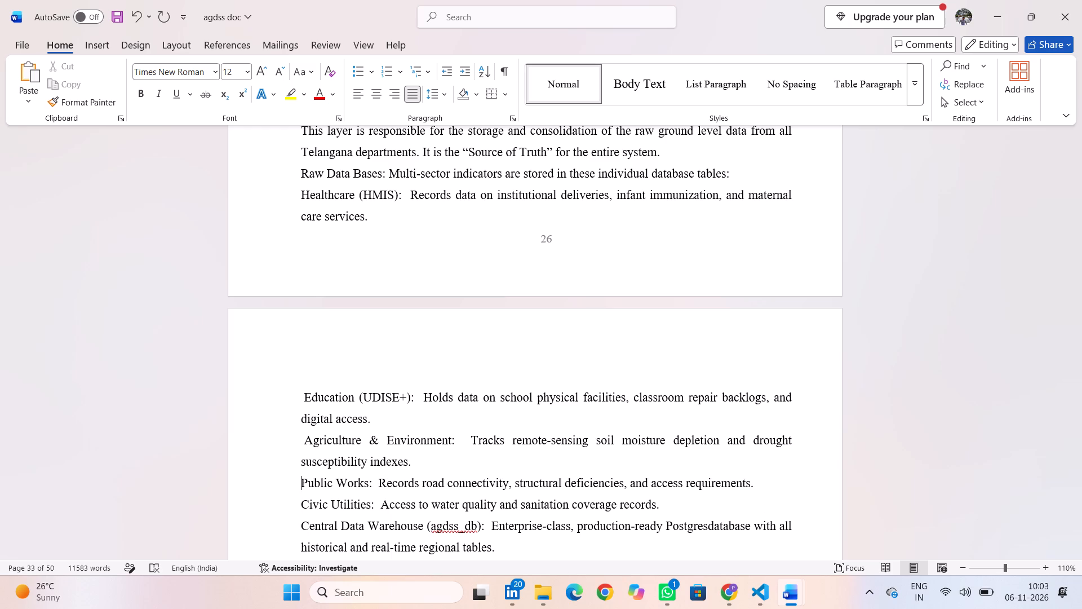
key("Up")
key("Up")
key("Right")
key("BackSpace")
key("Up")
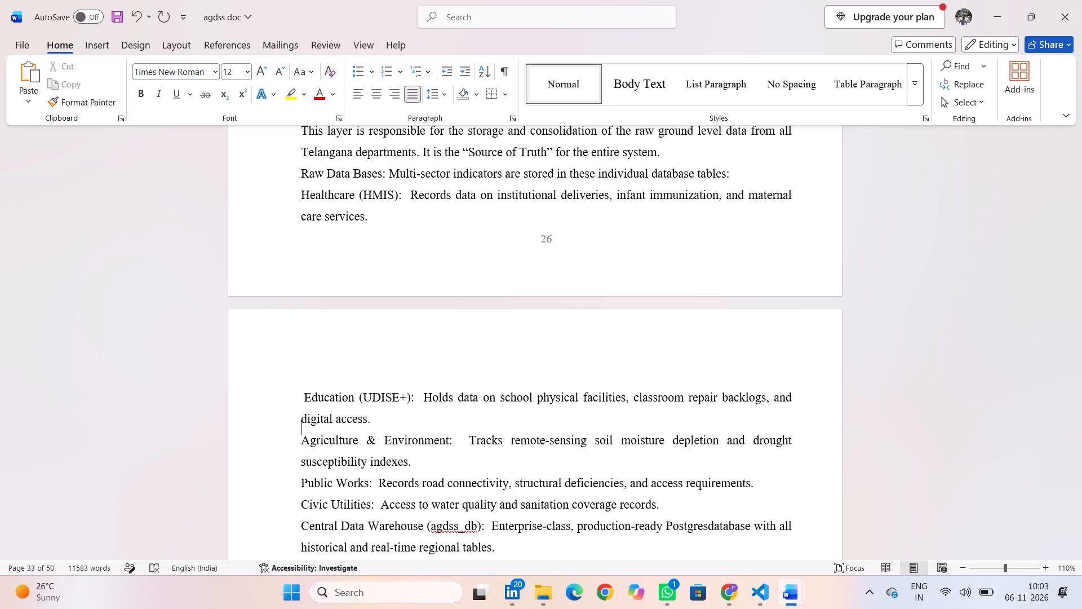
key("Up")
key("Right")
key("BackSpace")
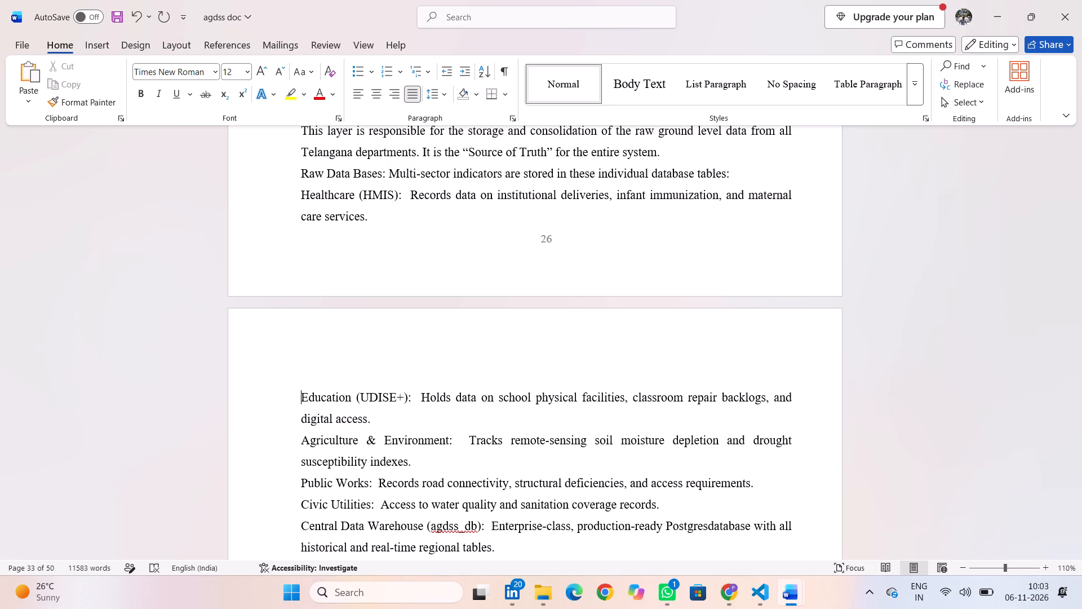
Remove the leading dash and space from the "Consolidated Master SQL View" line, keeping it on its own line.
scroll(312, 397, "down", 3)
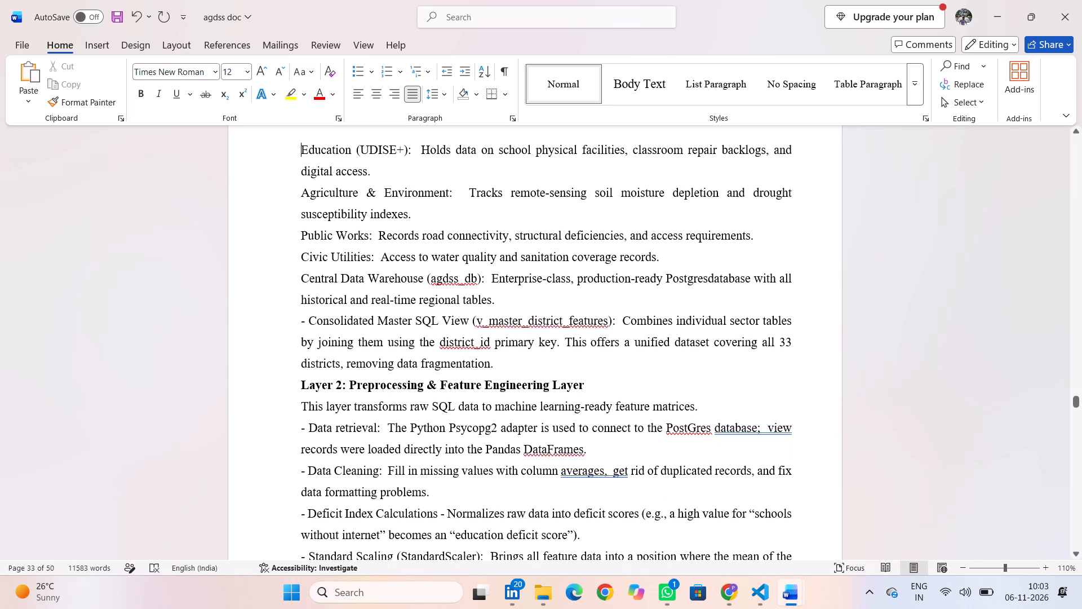
left_click(308, 321)
key("BackSpace")
key("BackSpace")
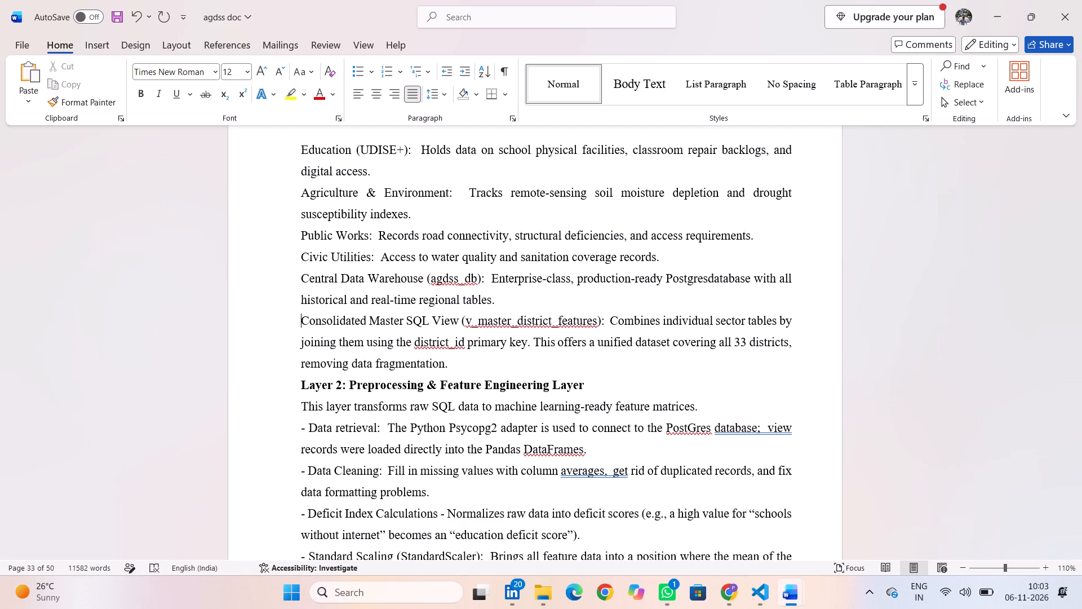
key("BackSpace")
key("Return")
Set the "Layer 1: Data Ingestion & Storage Layer (PostgreSQL)" subheading to font size 12.
scroll(342, 329, "down", 1)
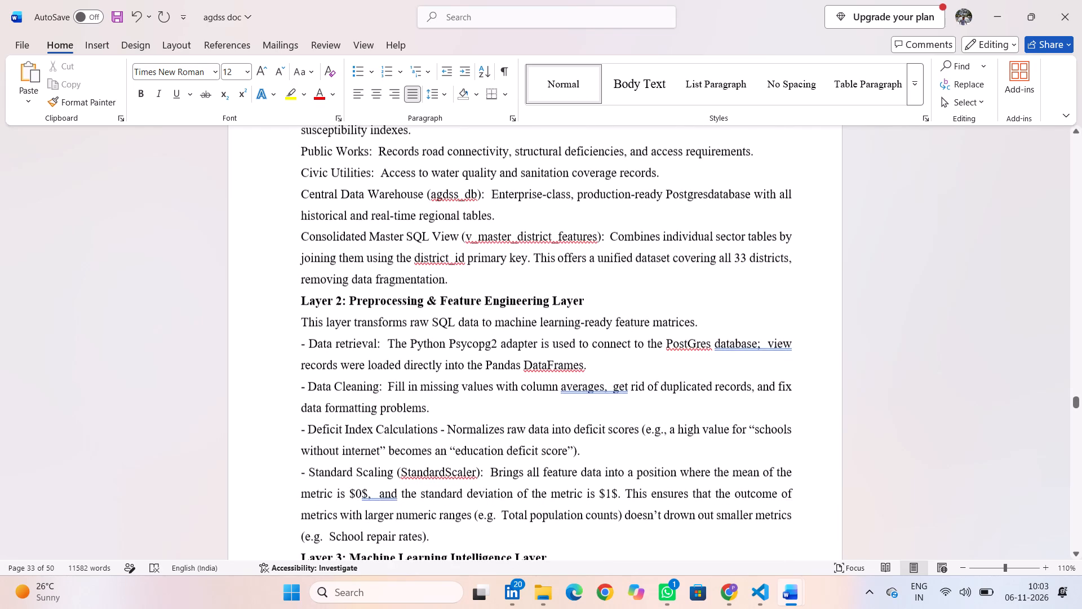
scroll(342, 329, "down", 1)
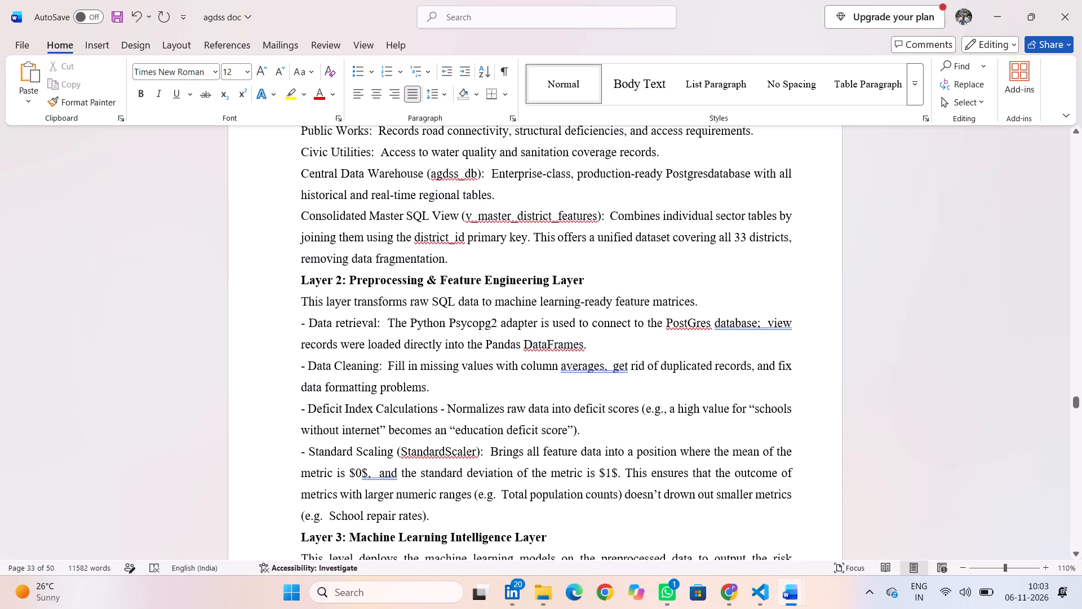
scroll(315, 297, "up", 4)
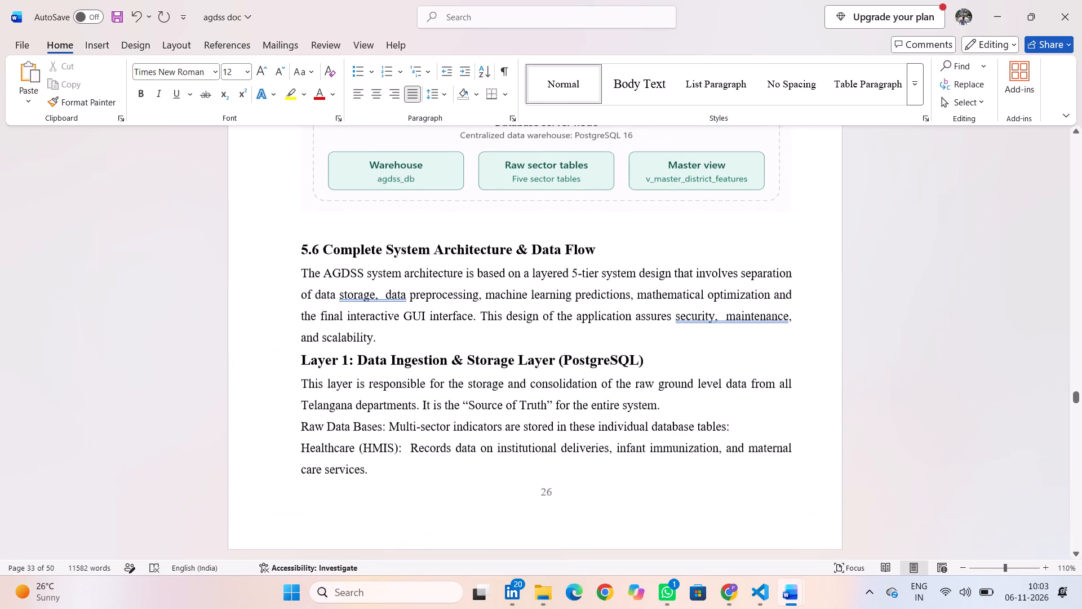
left_click_drag(662, 359, 265, 361)
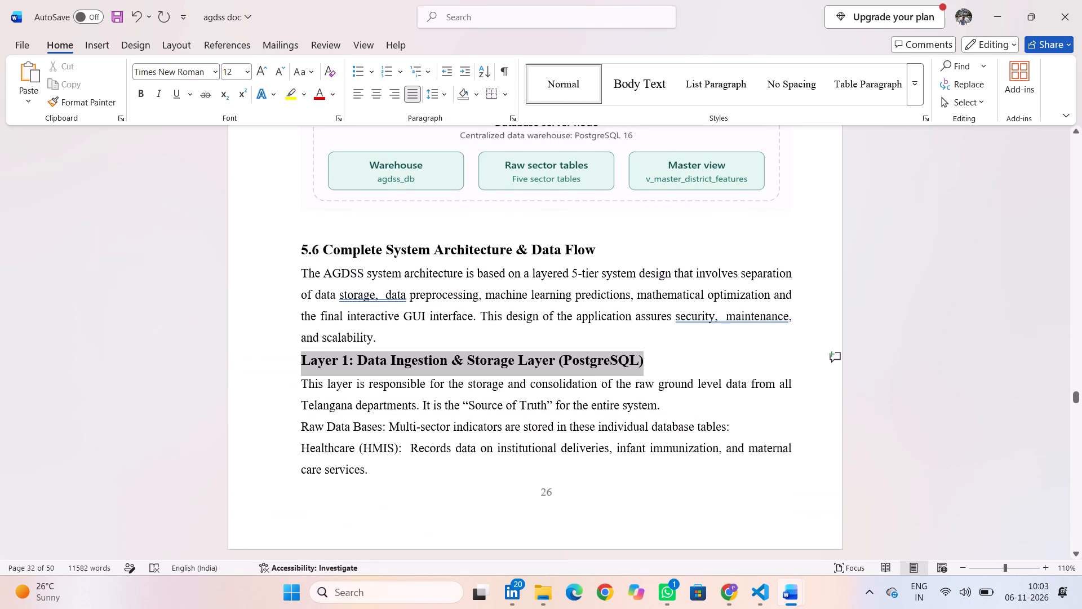
left_click_drag(265, 361, 265, 360)
left_click(373, 314)
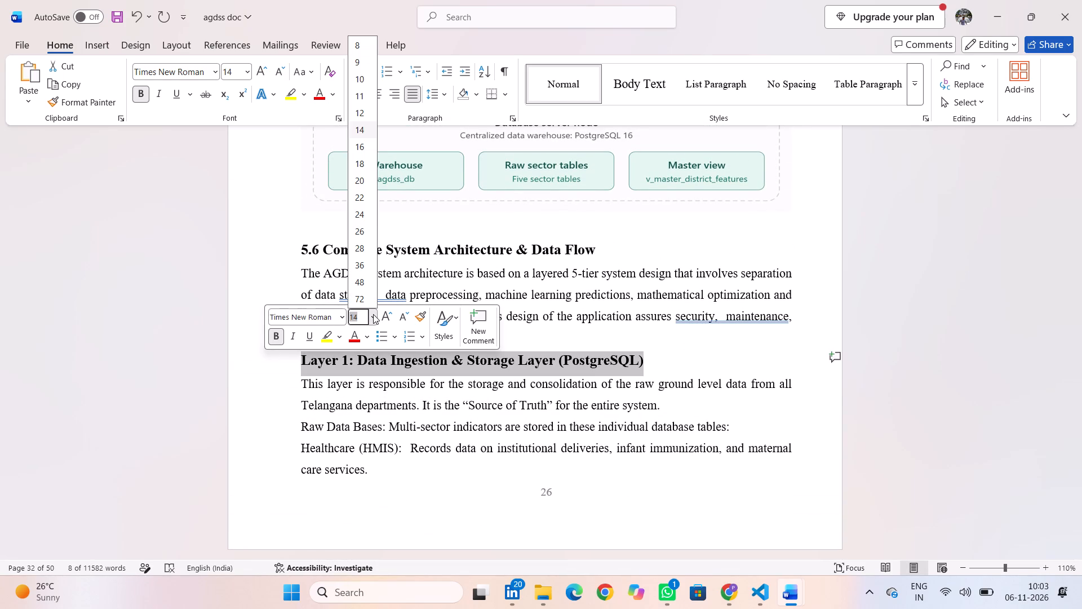
left_click(364, 116)
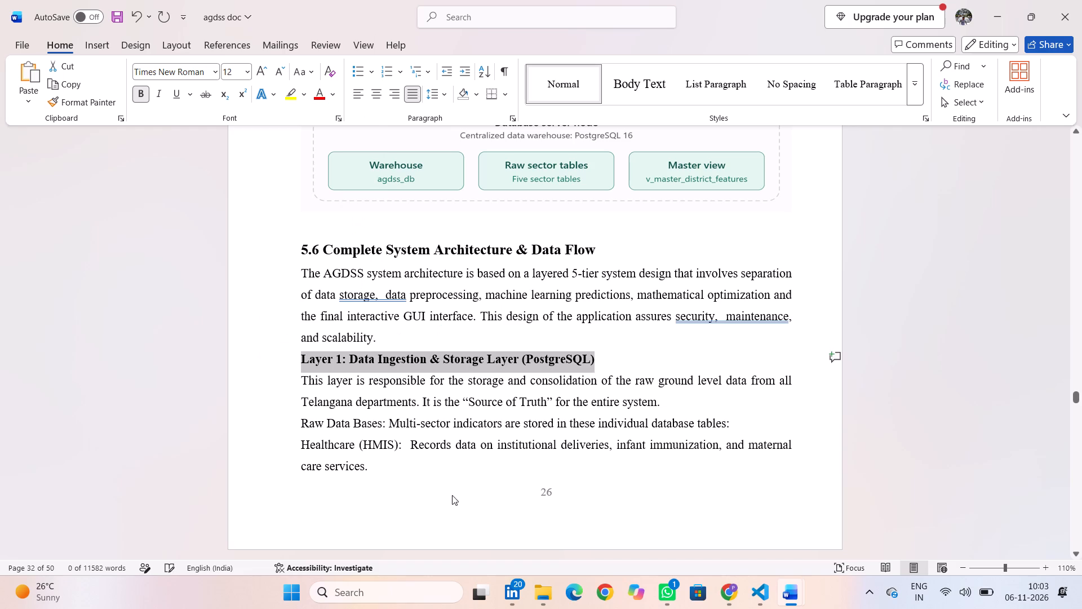
Redo the paragraph break below the Layer 1 subheading and replace the space before "Telangana departments" with a paragraph break.
left_click(303, 381)
key("BackSpace")
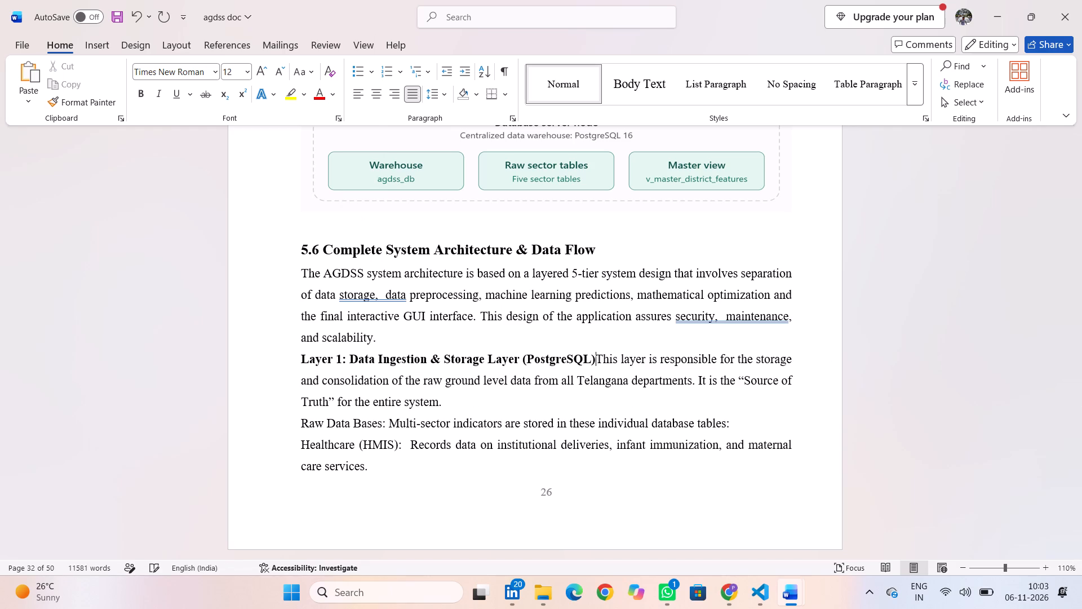
key("Return")
key("Down")
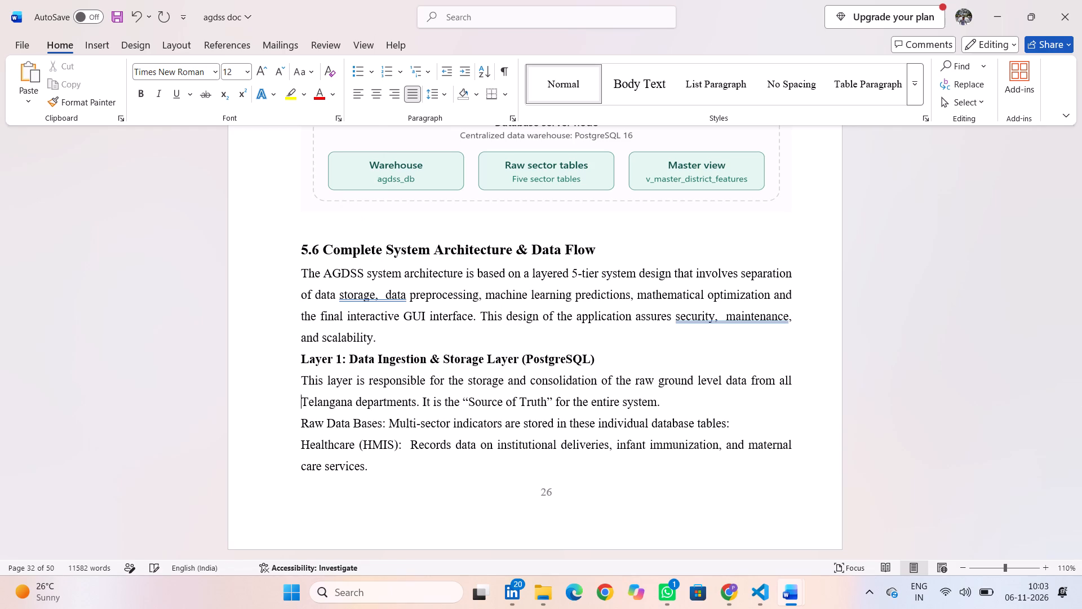
key("BackSpace")
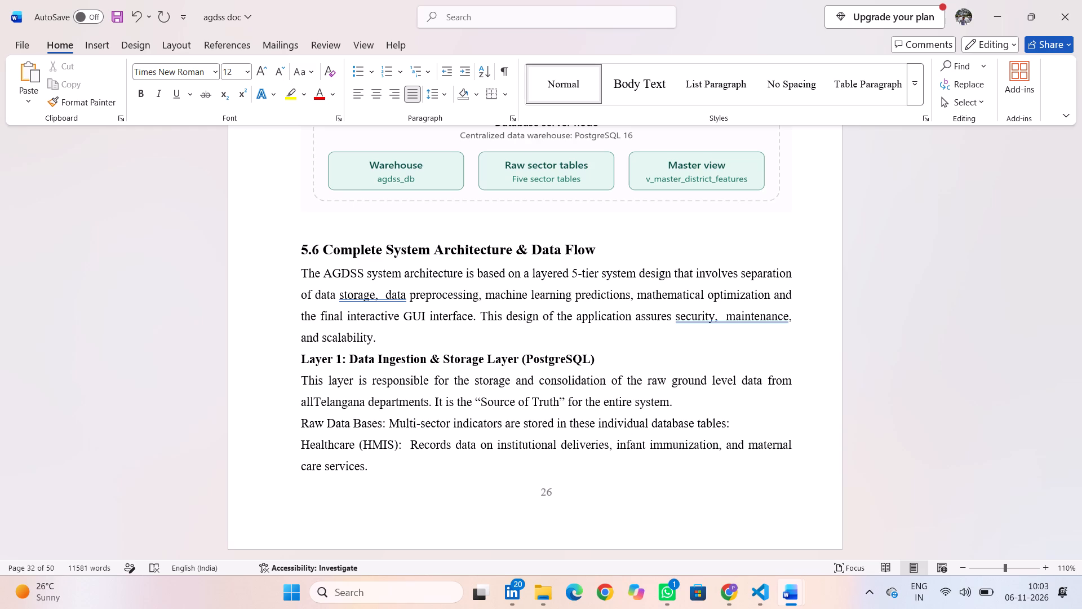
key("Return")
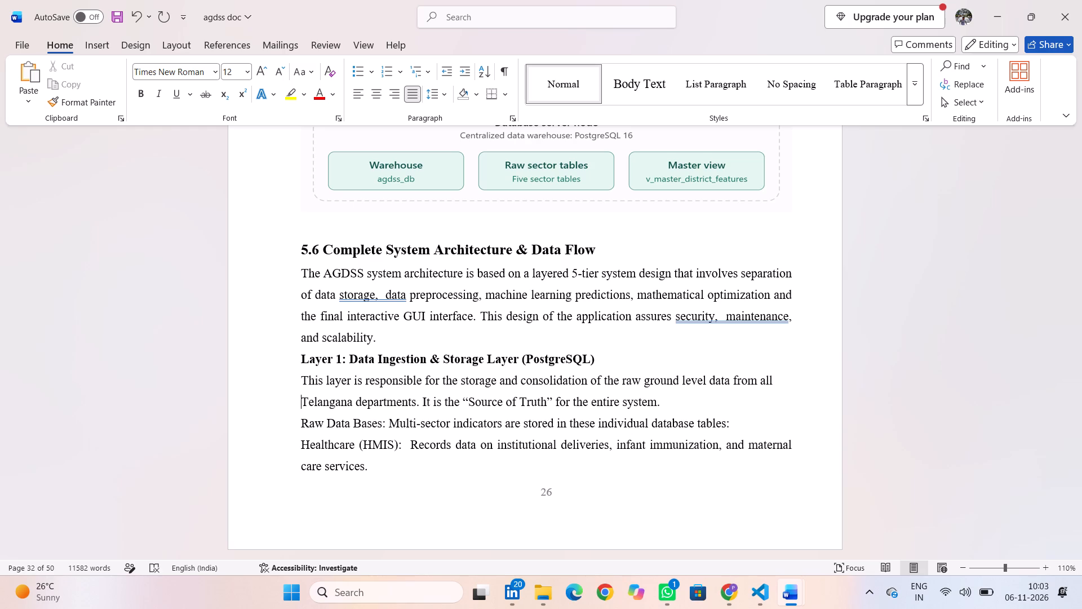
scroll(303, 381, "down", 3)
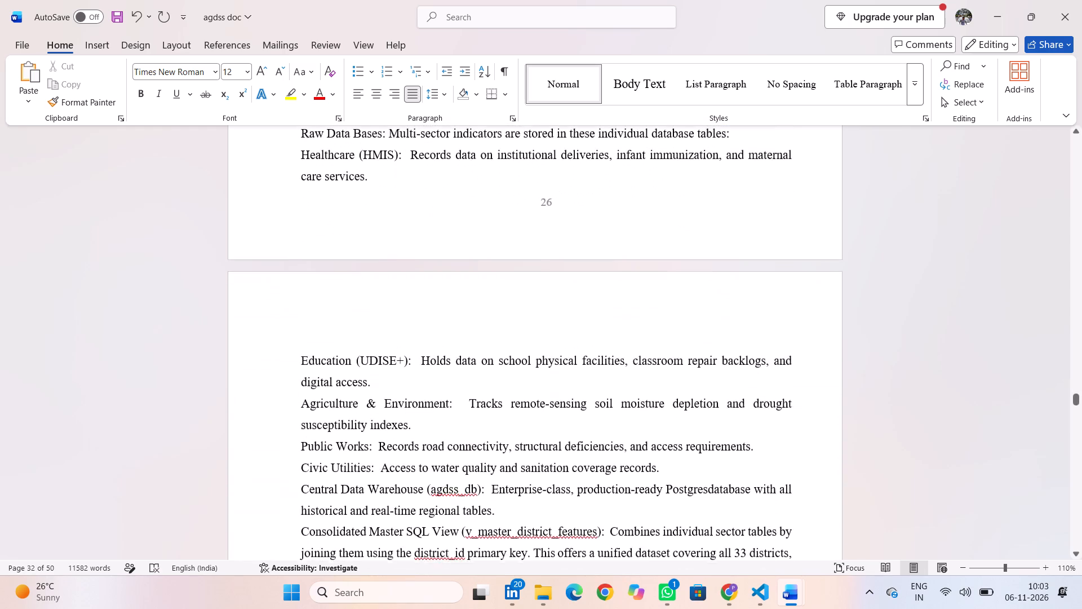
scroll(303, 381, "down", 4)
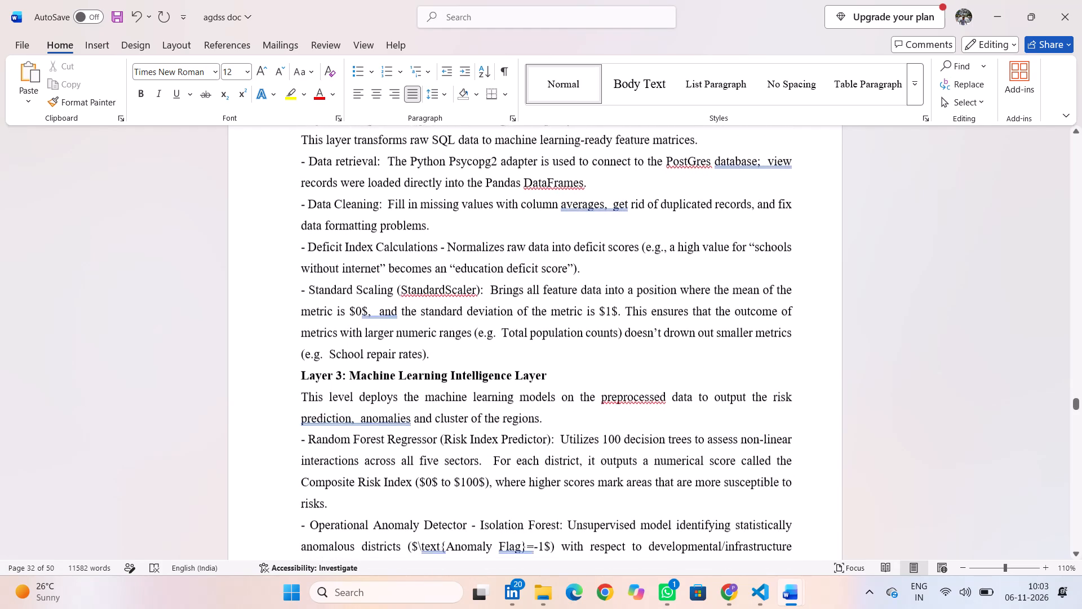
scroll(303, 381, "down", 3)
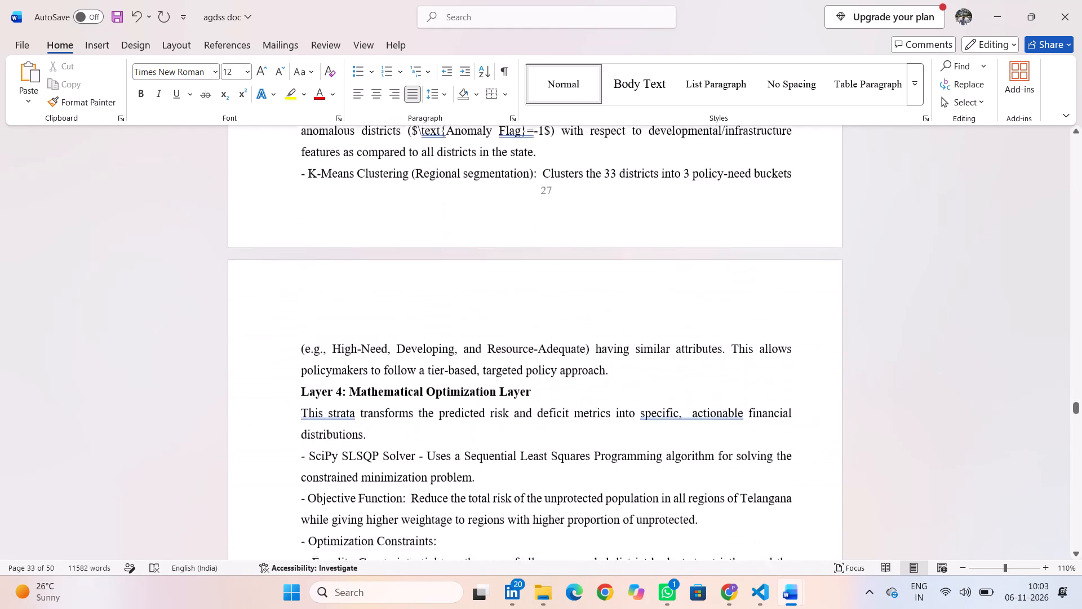
Set the "6.1 Module 1: Database Connection & Data Ingestion (db_connector.py)" heading in Chapter 6 to font size 14.
scroll(303, 381, "down", 5)
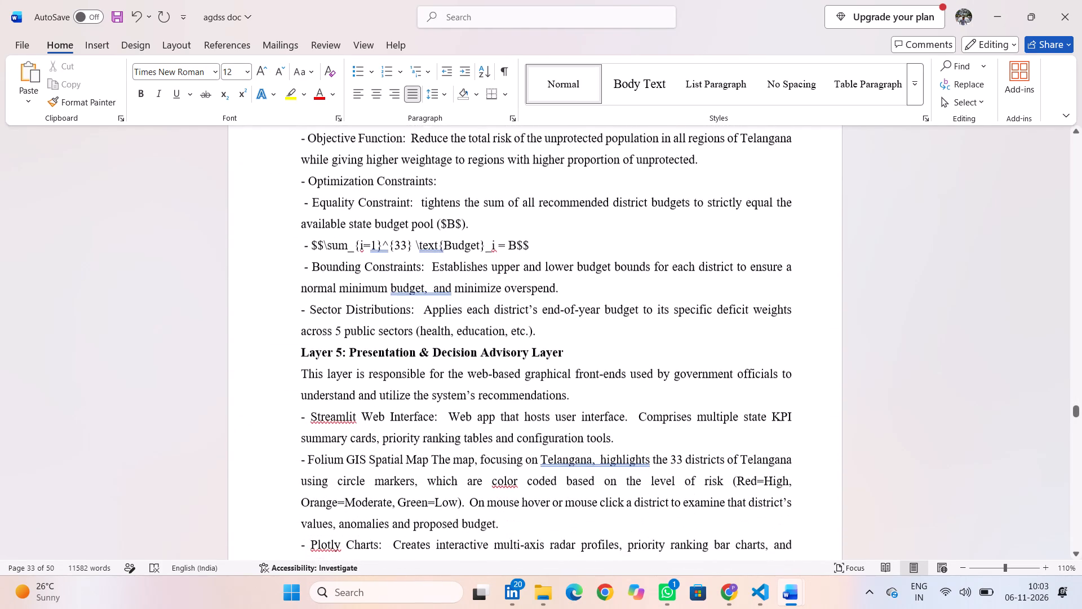
scroll(303, 381, "down", 4)
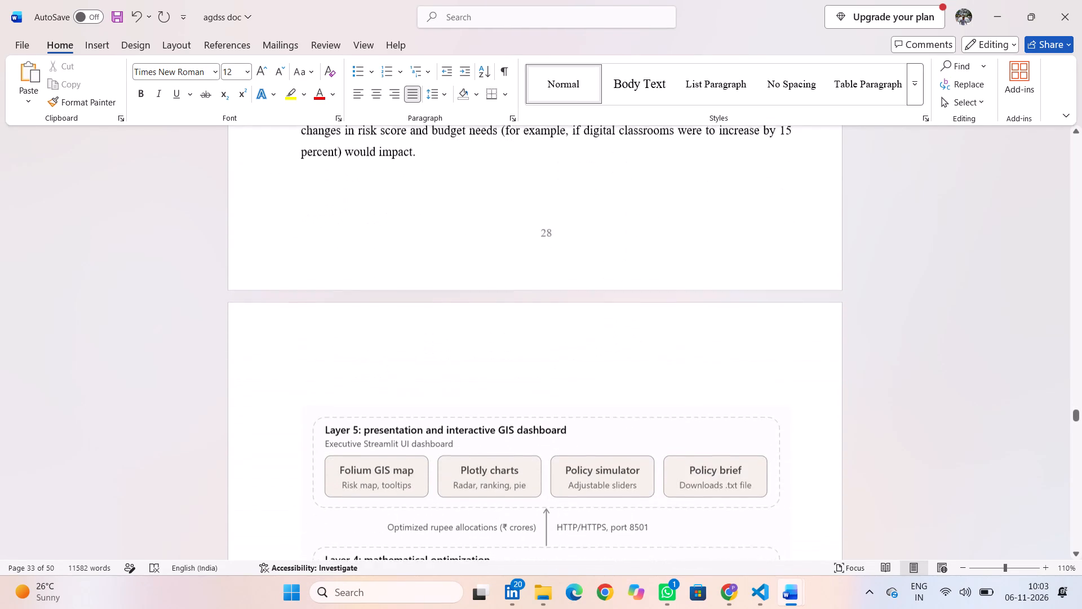
scroll(303, 381, "down", 3)
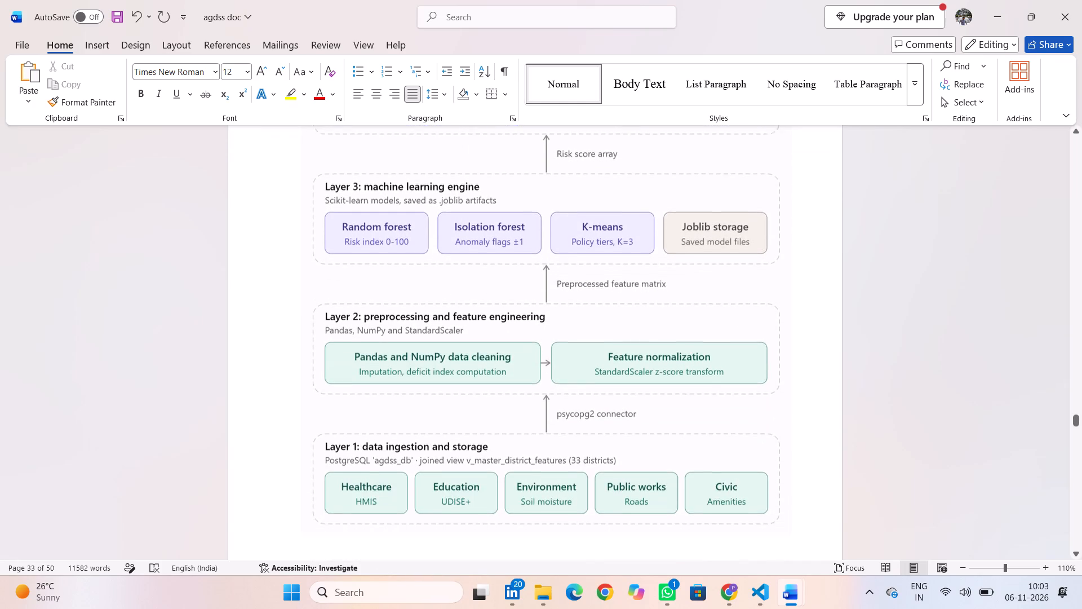
scroll(303, 381, "down", 3)
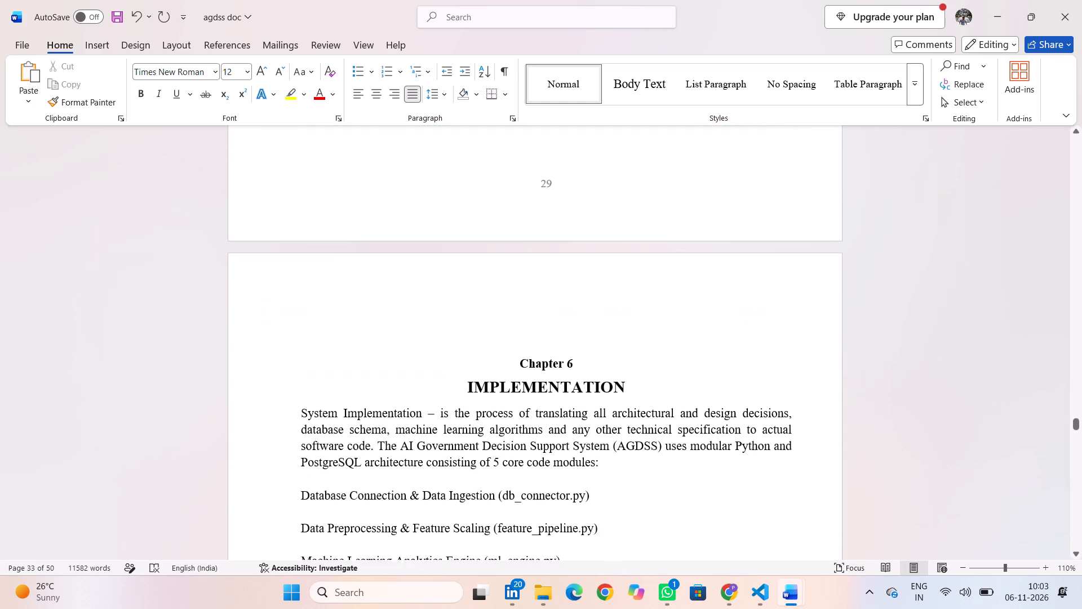
scroll(303, 381, "down", 3)
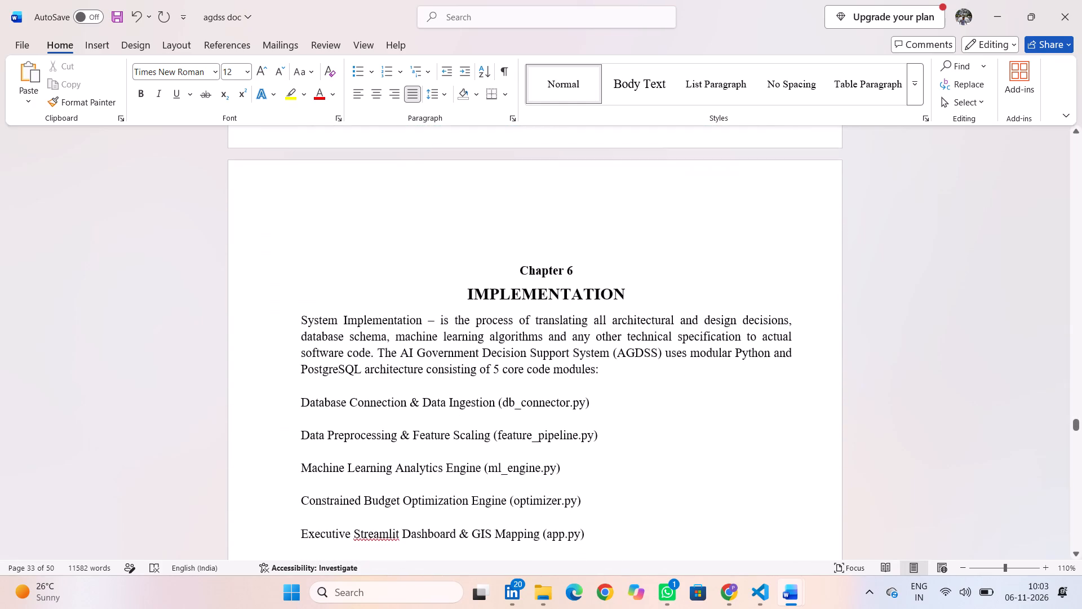
scroll(392, 342, "down", 1)
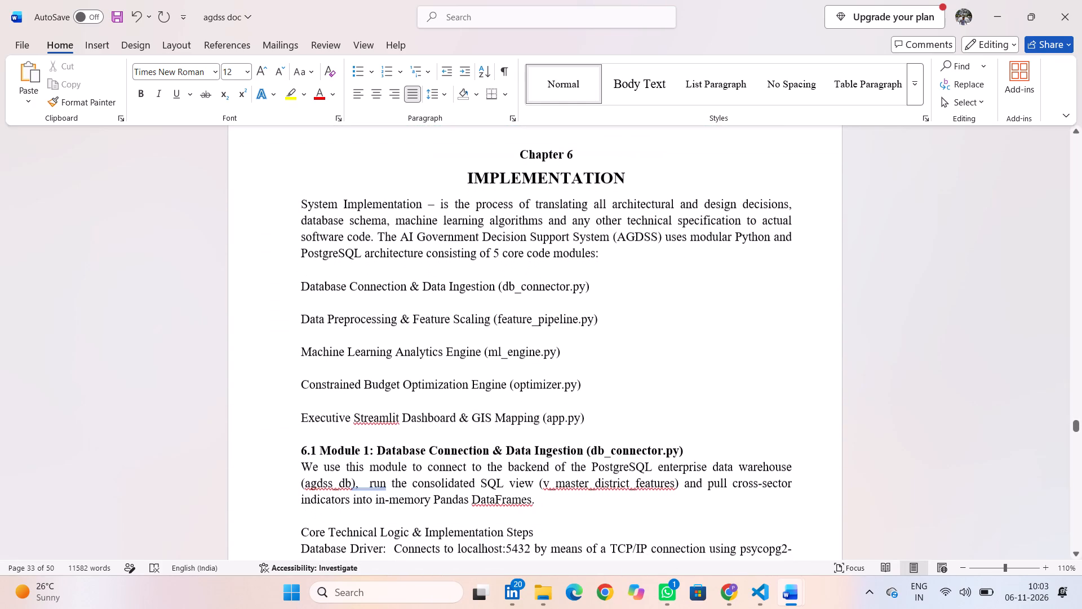
scroll(392, 342, "down", 2)
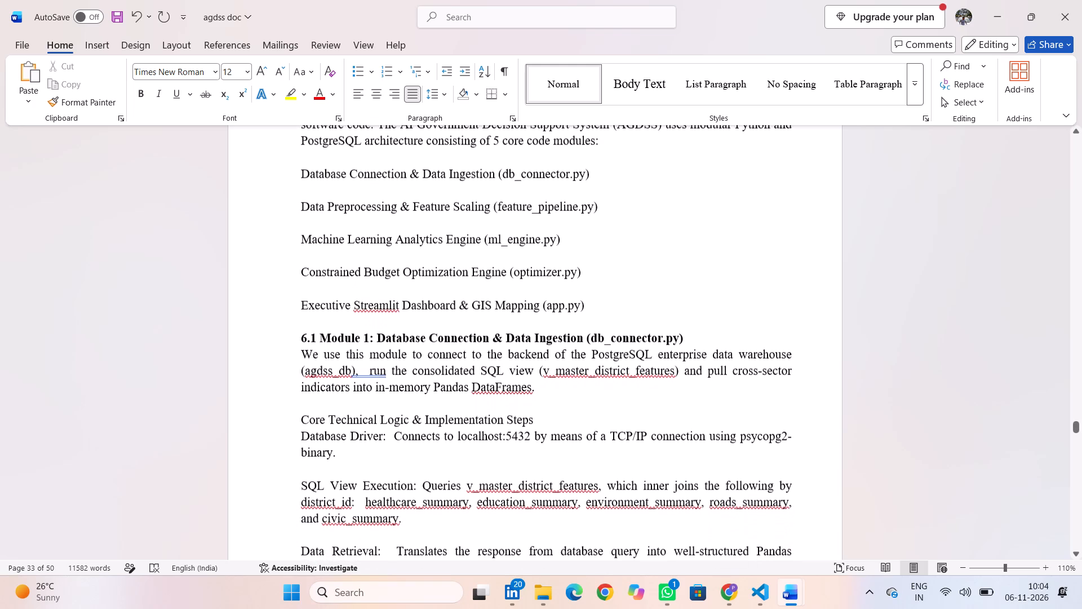
left_click_drag(297, 333, 659, 338)
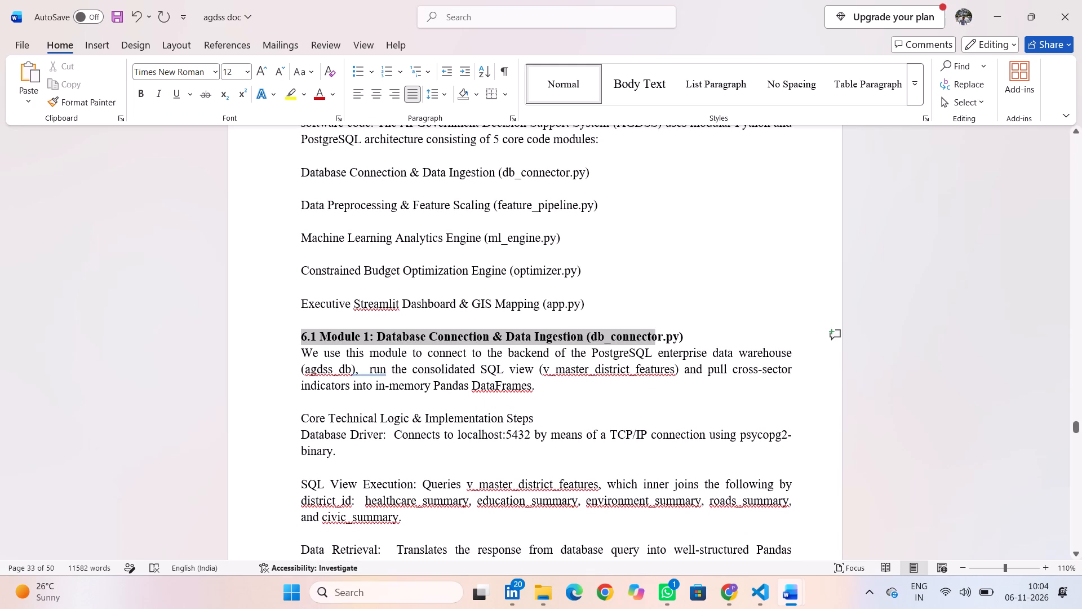
left_click_drag(659, 338, 714, 341)
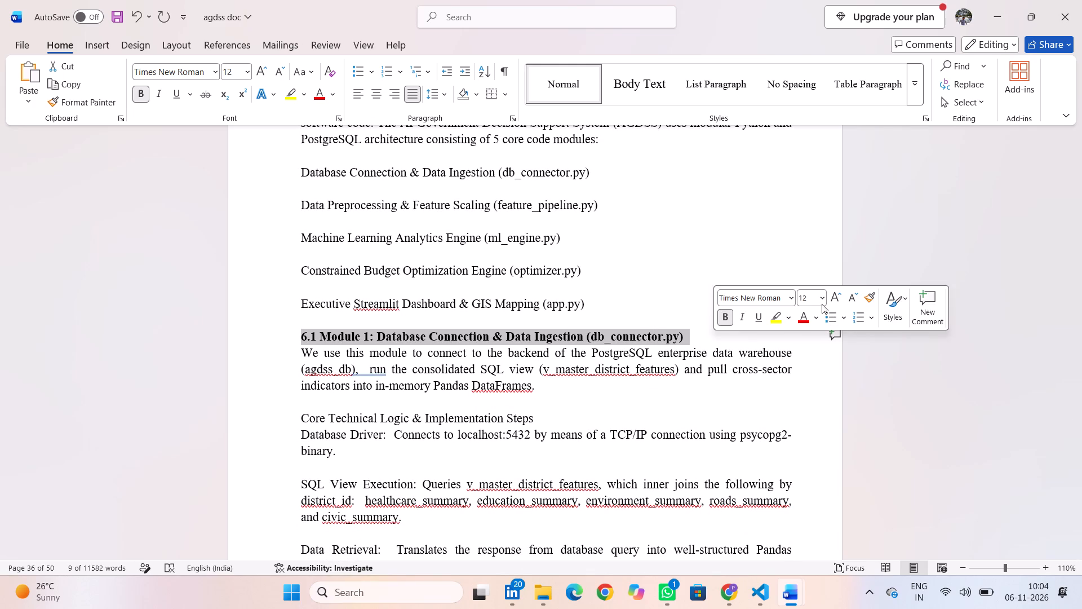
left_click(820, 298)
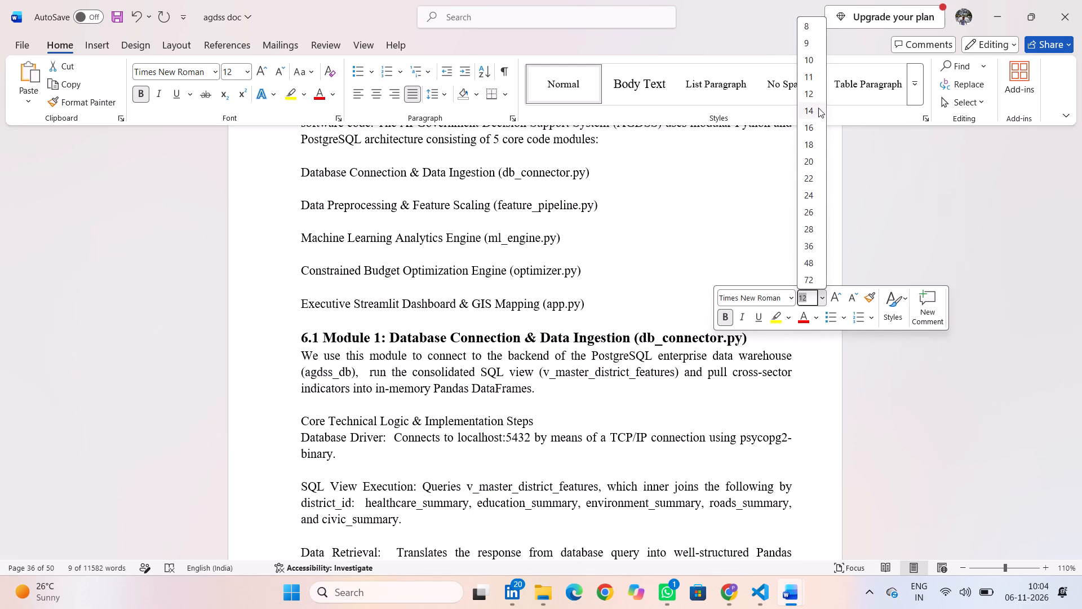
left_click(818, 109)
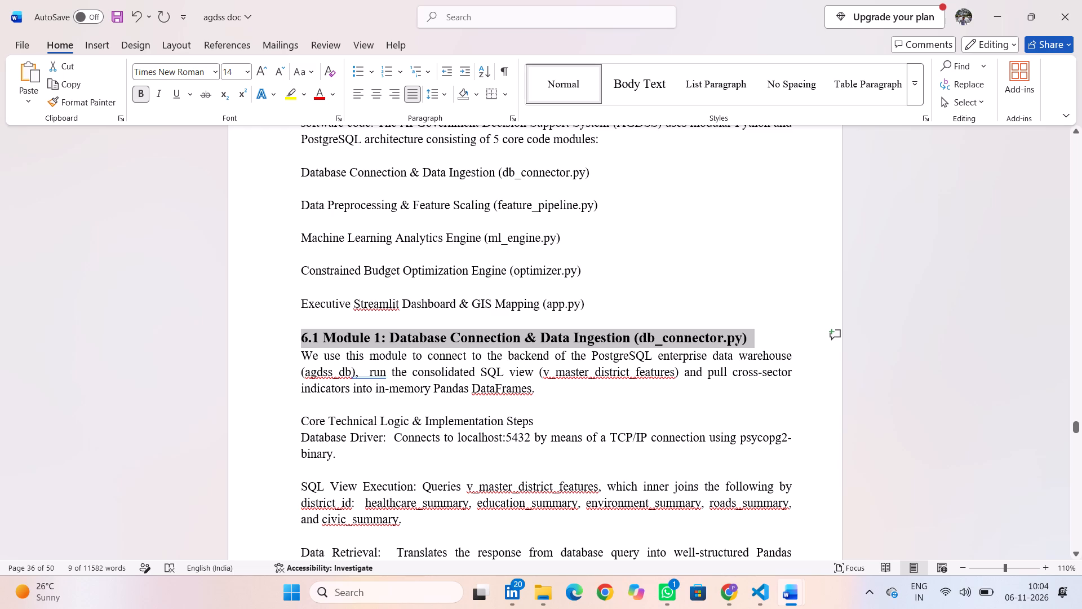
Remove the blank lines between the section 6.1 paragraphs, from the introduction down to the "Program" subheading.
scroll(377, 330, "down", 2)
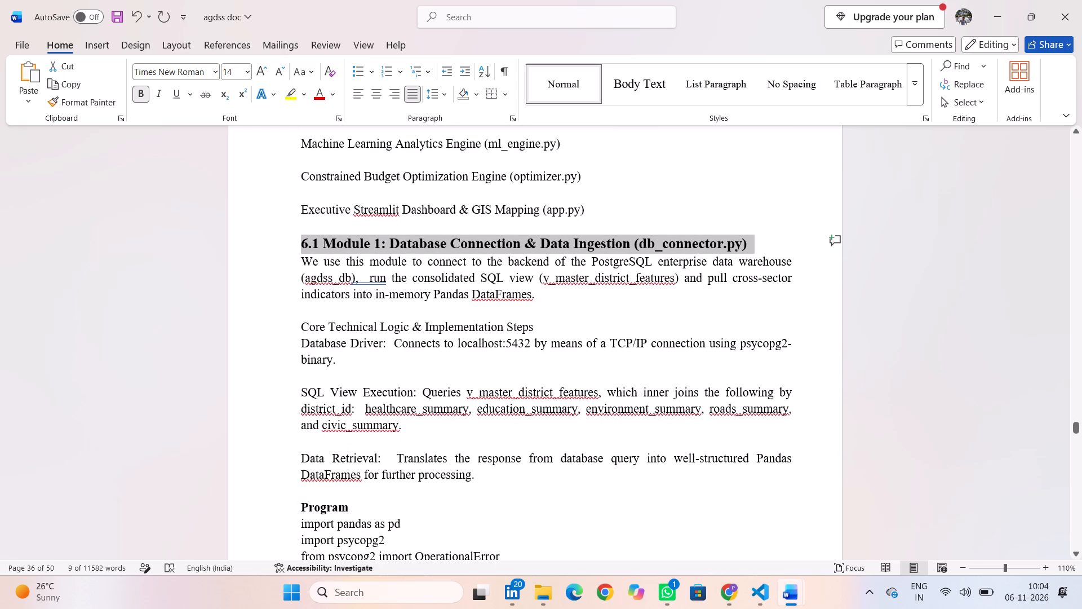
scroll(308, 339, "down", 1)
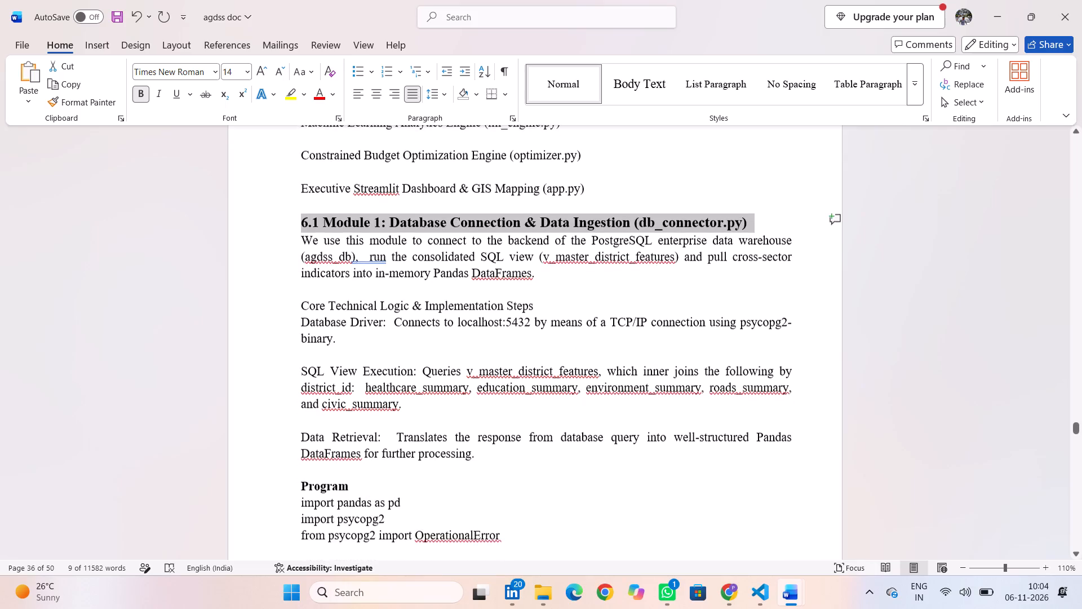
scroll(308, 339, "down", 1)
left_click(308, 270)
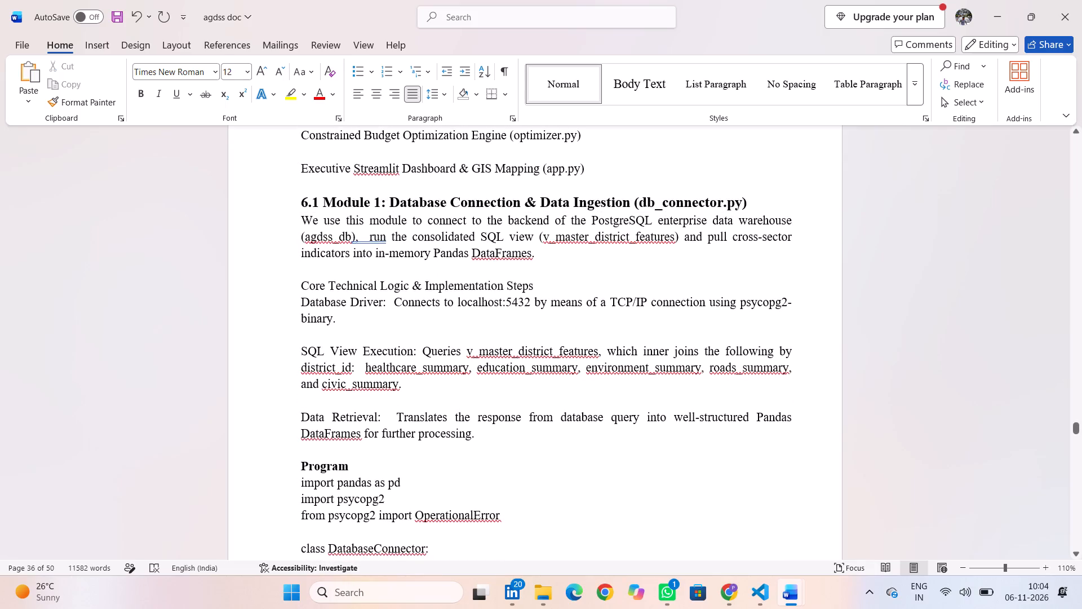
key("BackSpace")
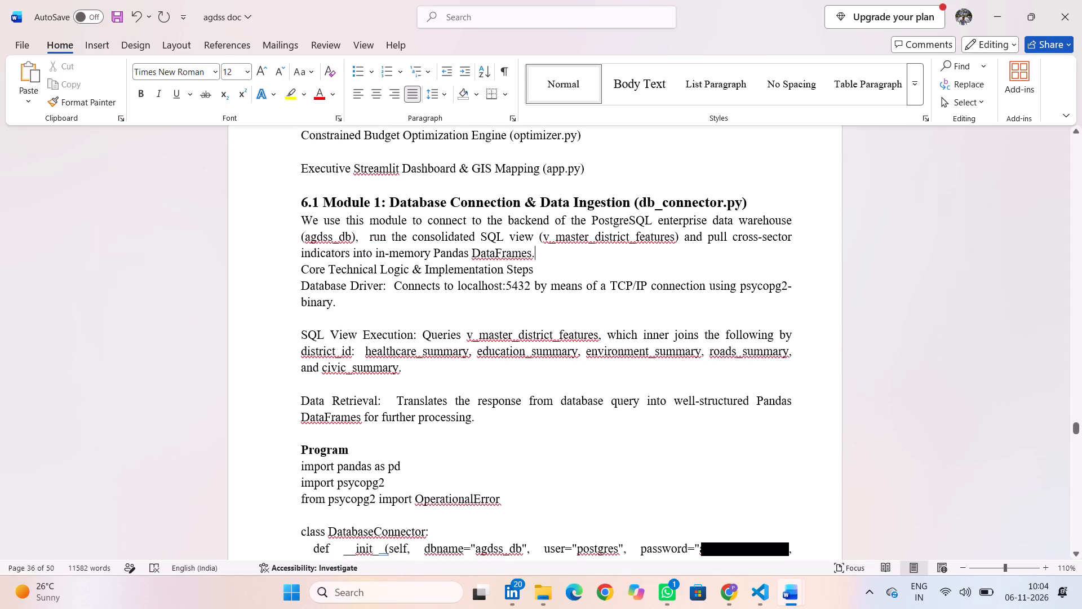
left_click(298, 320)
key("BackSpace")
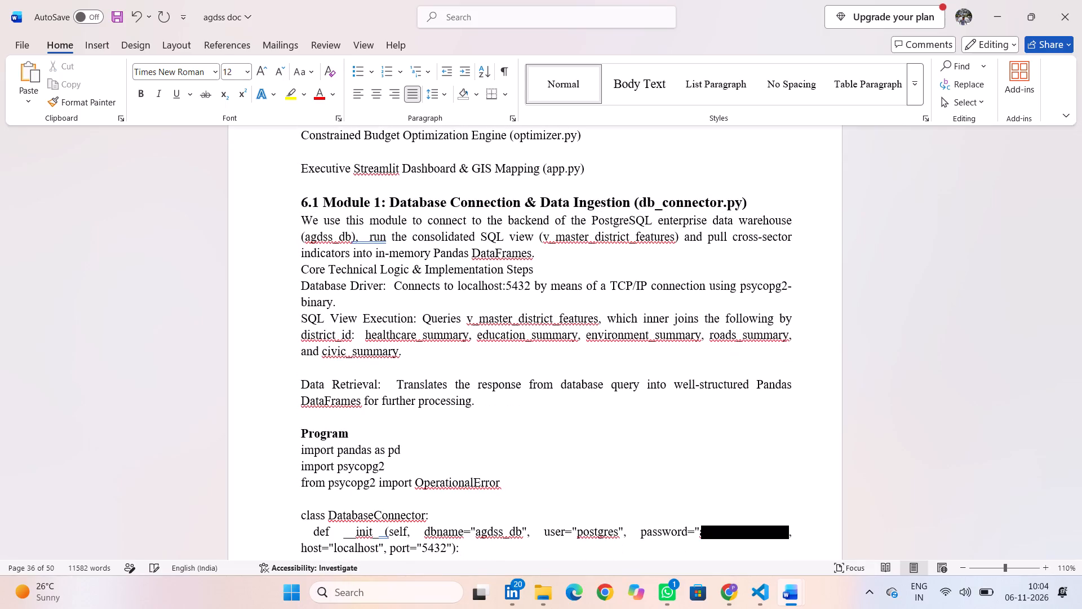
left_click(308, 367)
key("BackSpace")
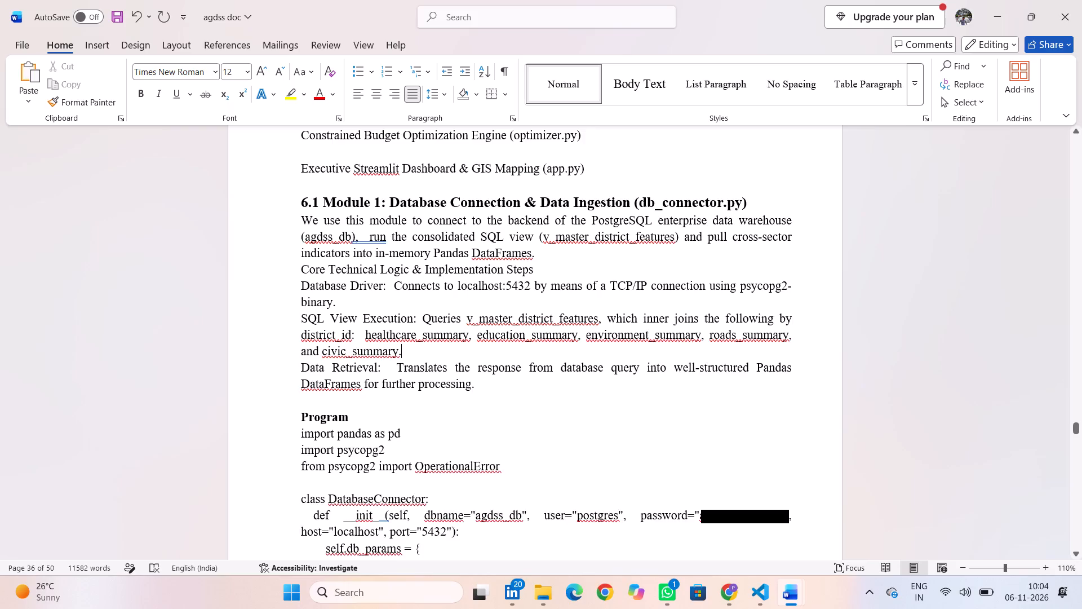
left_click(301, 401)
key("BackSpace")
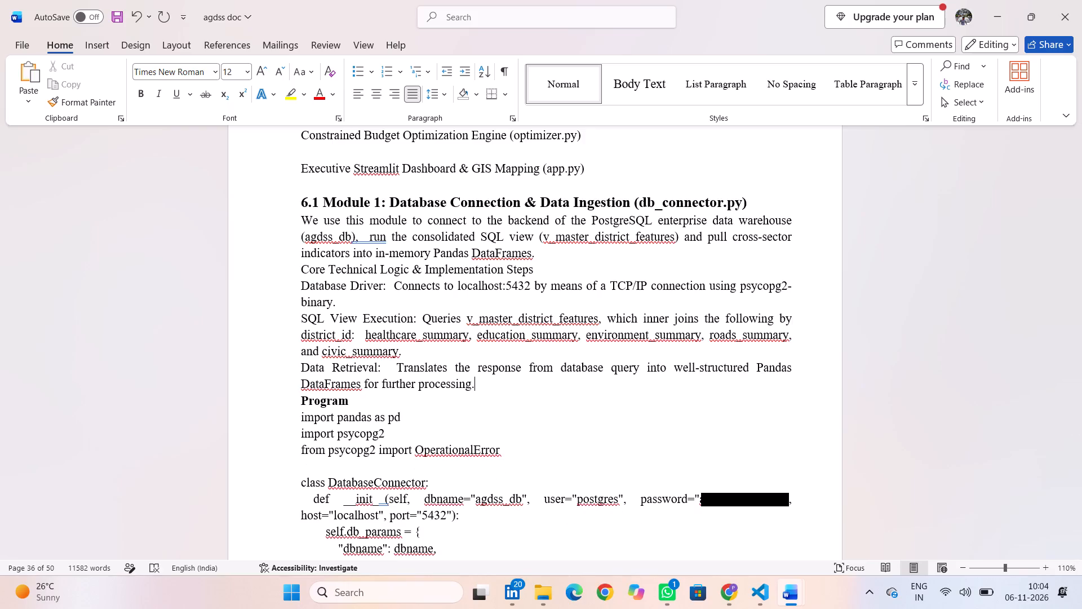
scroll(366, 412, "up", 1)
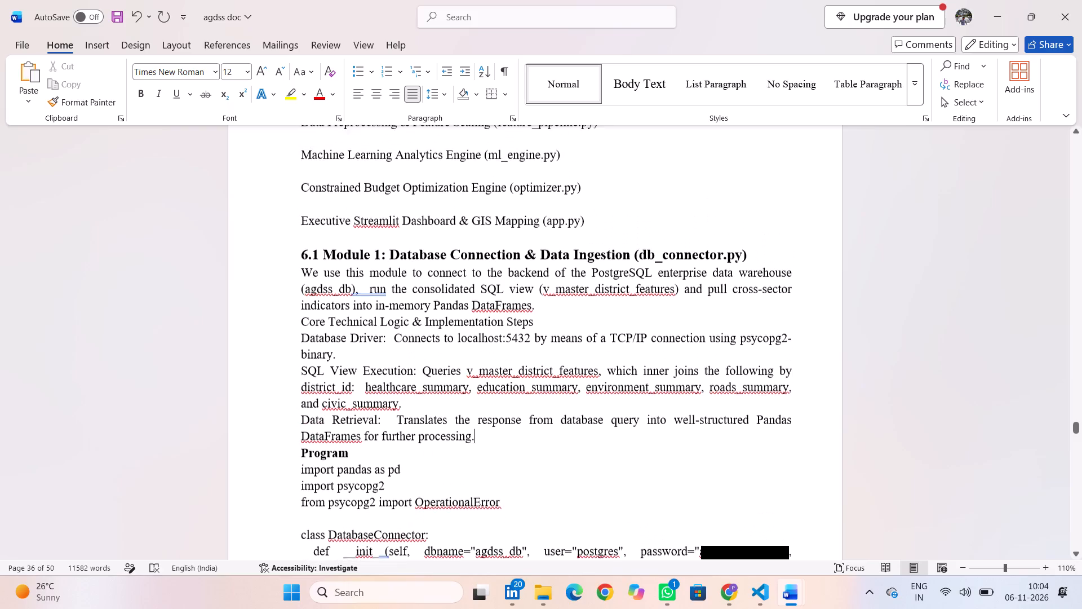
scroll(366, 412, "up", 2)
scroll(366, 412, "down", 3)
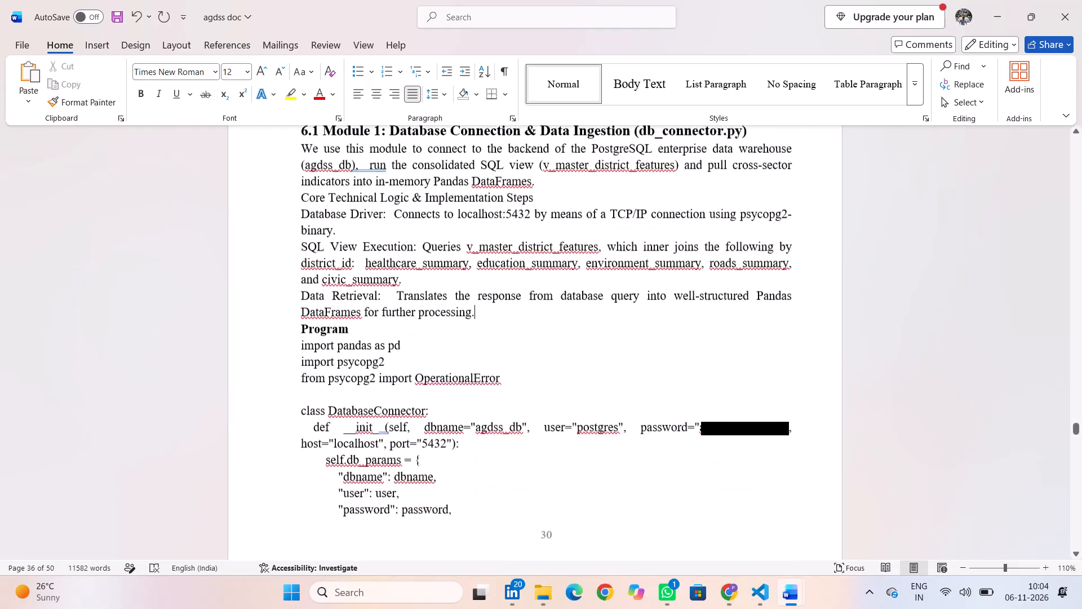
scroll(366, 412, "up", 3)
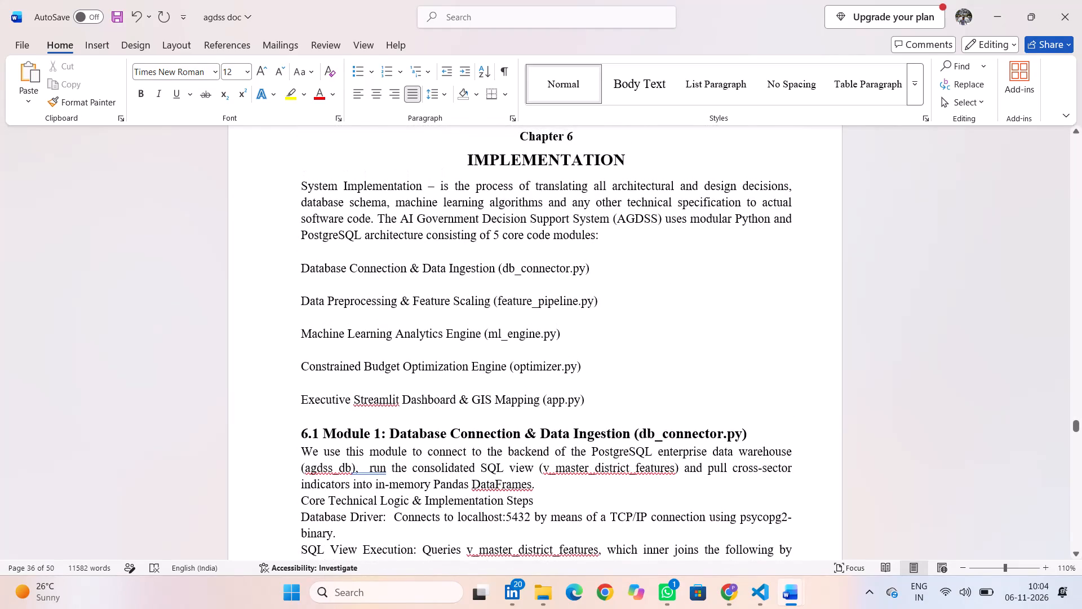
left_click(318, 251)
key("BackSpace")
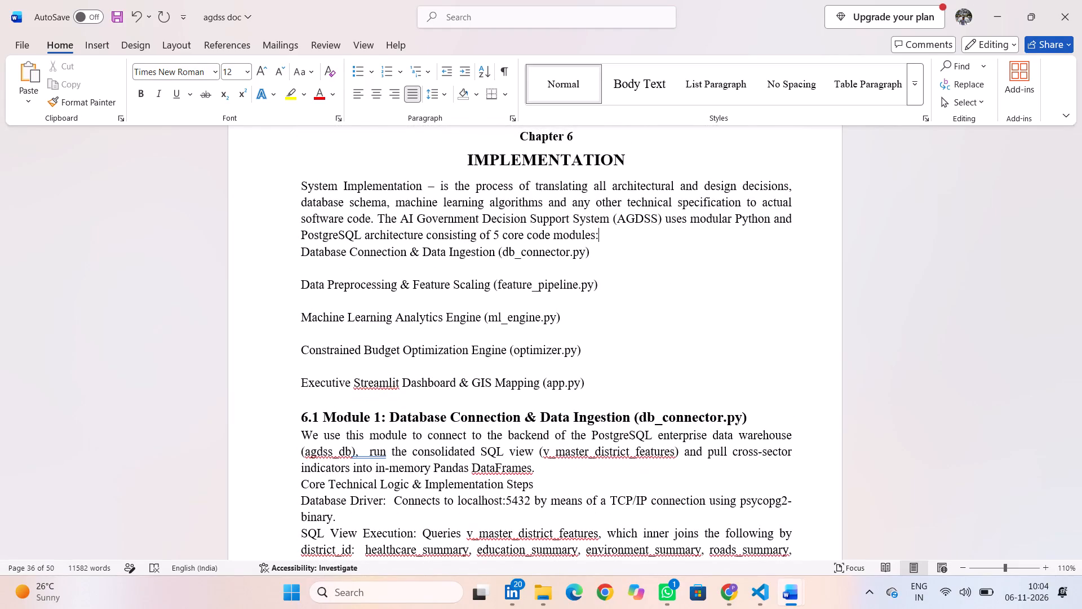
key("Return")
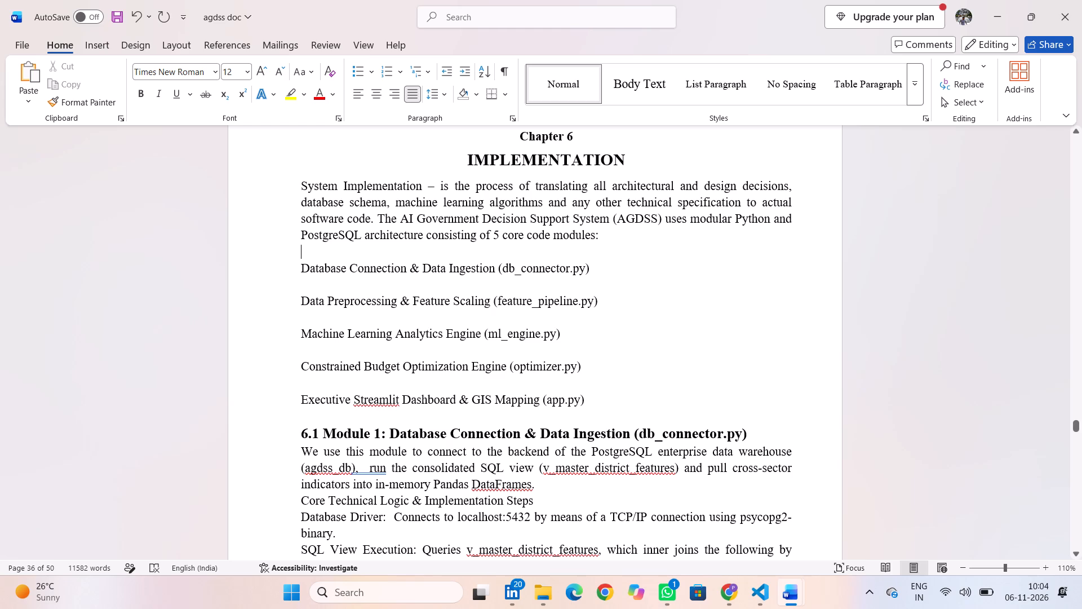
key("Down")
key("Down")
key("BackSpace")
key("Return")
Apply 1.5 line spacing to the Chapter 6 module list, from "Database Connection & Data Ingestion" through "Executive Streamlit Dashboard & GIS Mapping".
left_click_drag(298, 266, 577, 379)
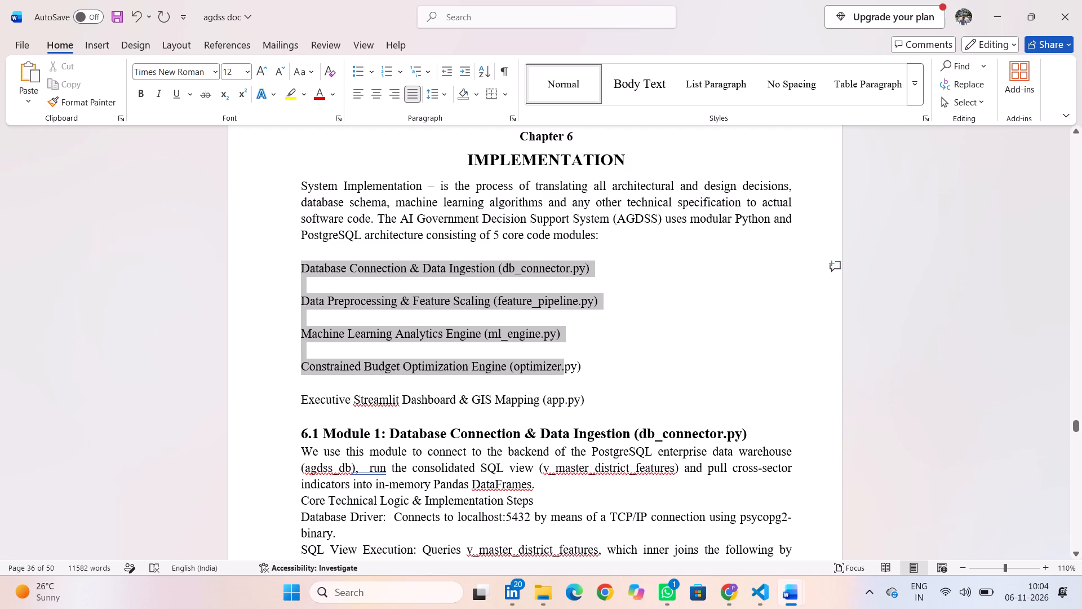
left_click_drag(577, 379, 590, 408)
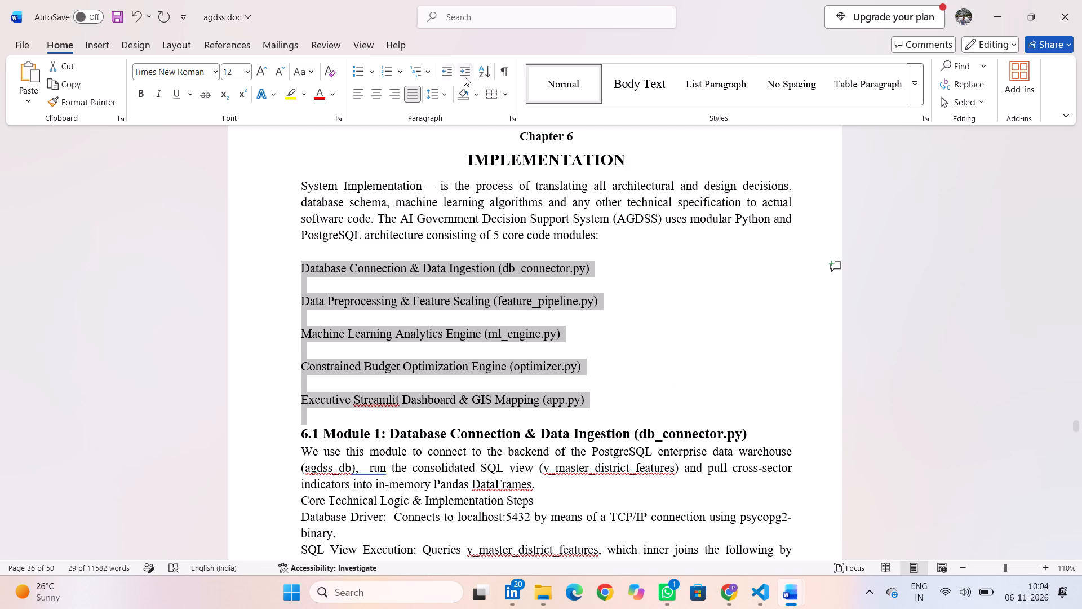
left_click(442, 95)
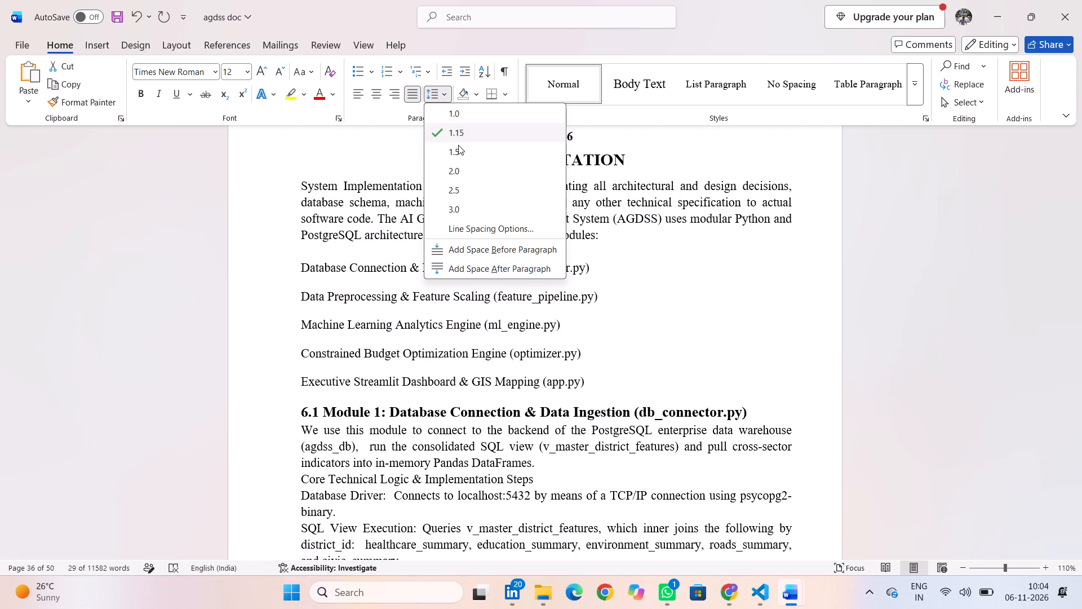
left_click(459, 147)
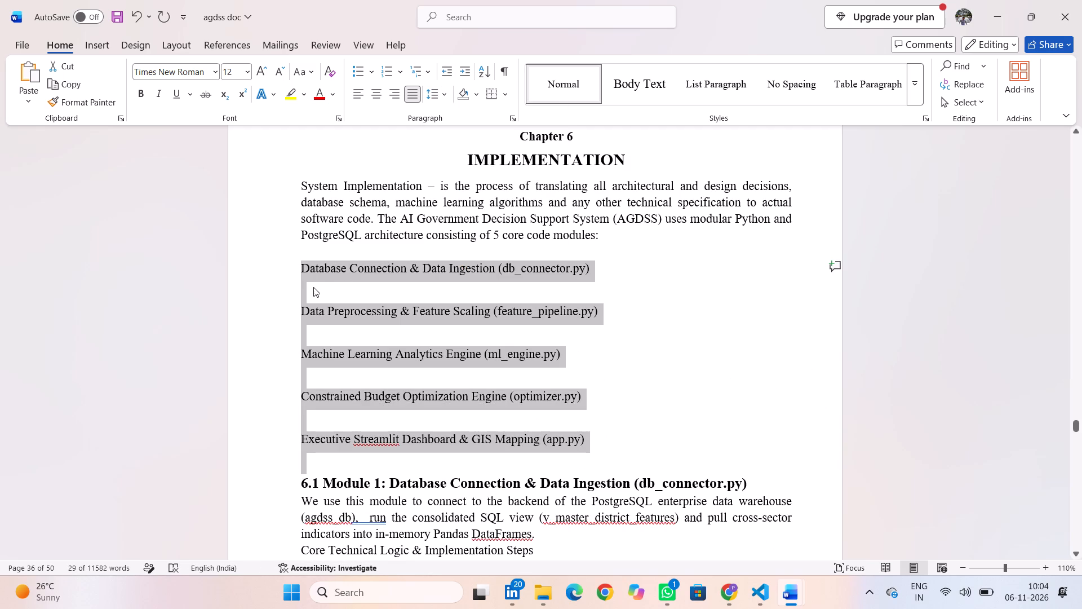
Delete the blank lines between the five module names in the Chapter 6 list, keeping each name on its own line.
left_click(313, 287)
key("BackSpace")
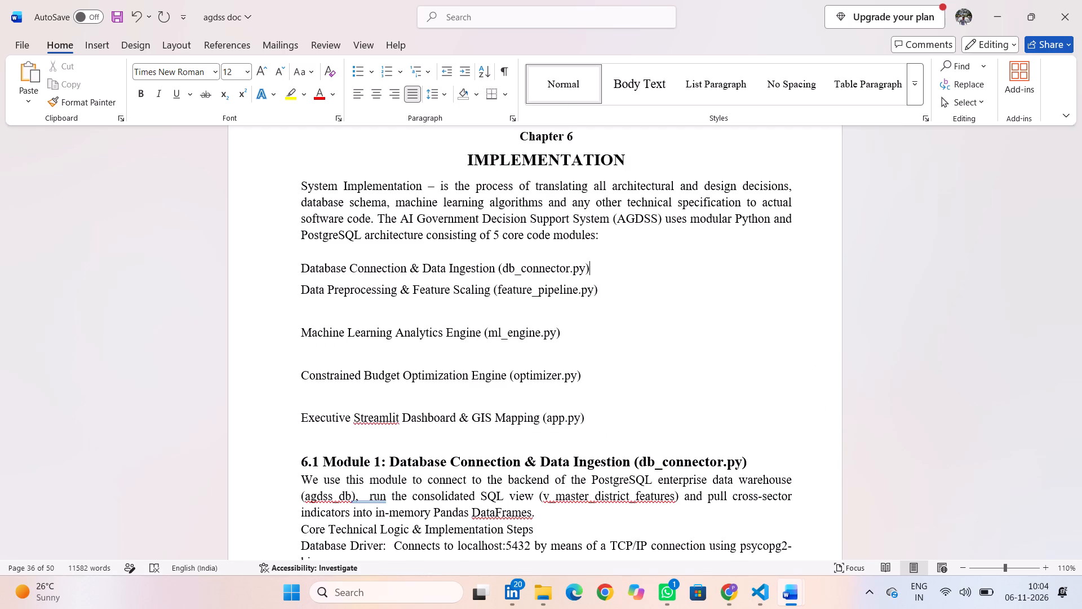
left_click(299, 317)
key("BackSpace")
key("Down")
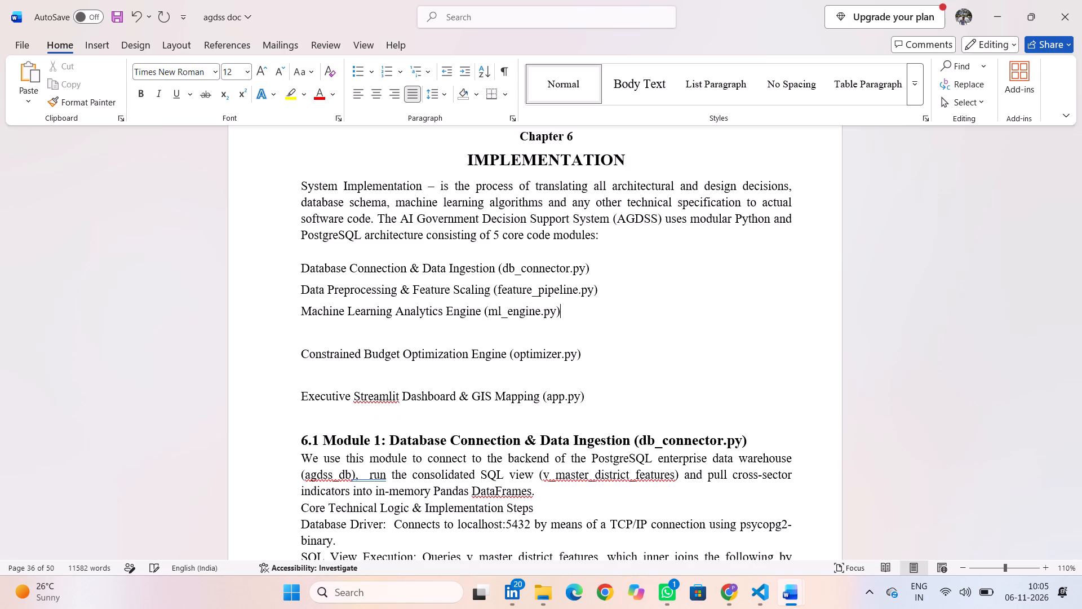
key("Down")
key("BackSpace")
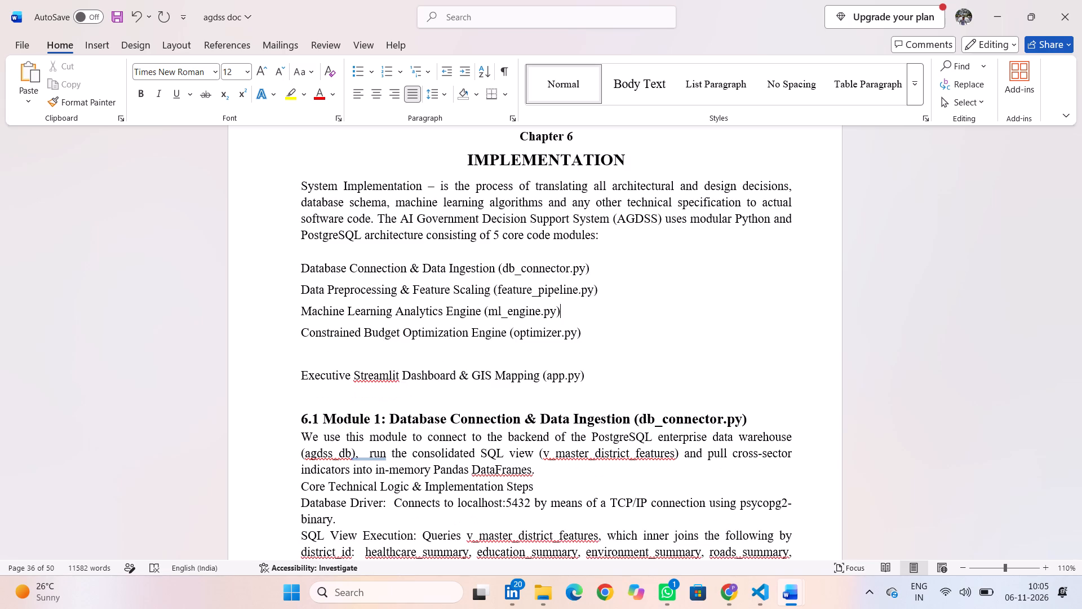
key("Down")
key("Down")
key("BackSpace")
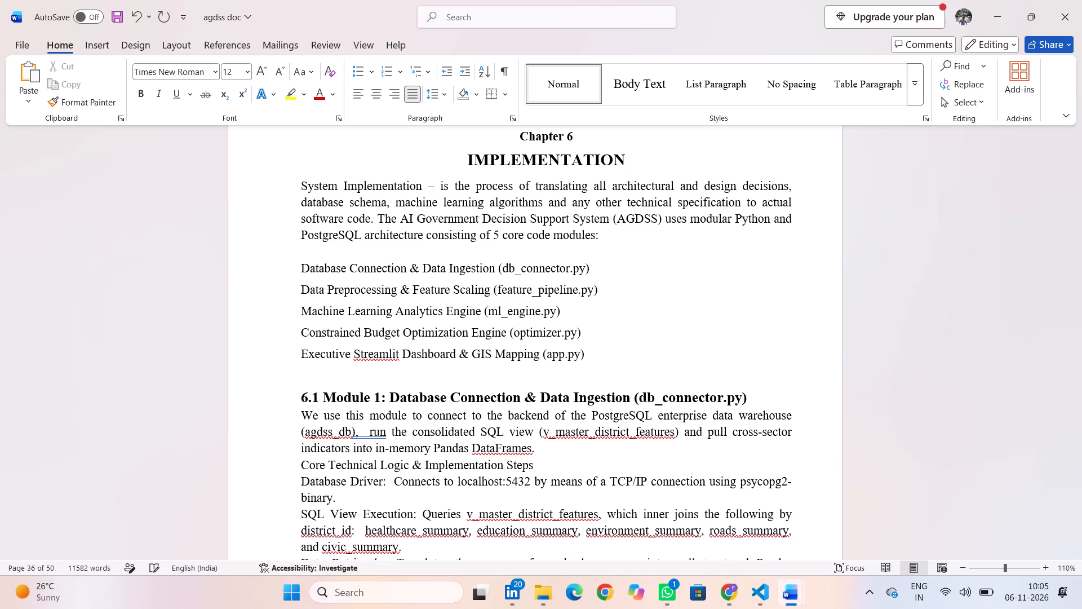
Delete the blank line between the Chapter 6 module list and the 6.1 Module 1 heading.
key("Down")
key("Down")
key("BackSpace")
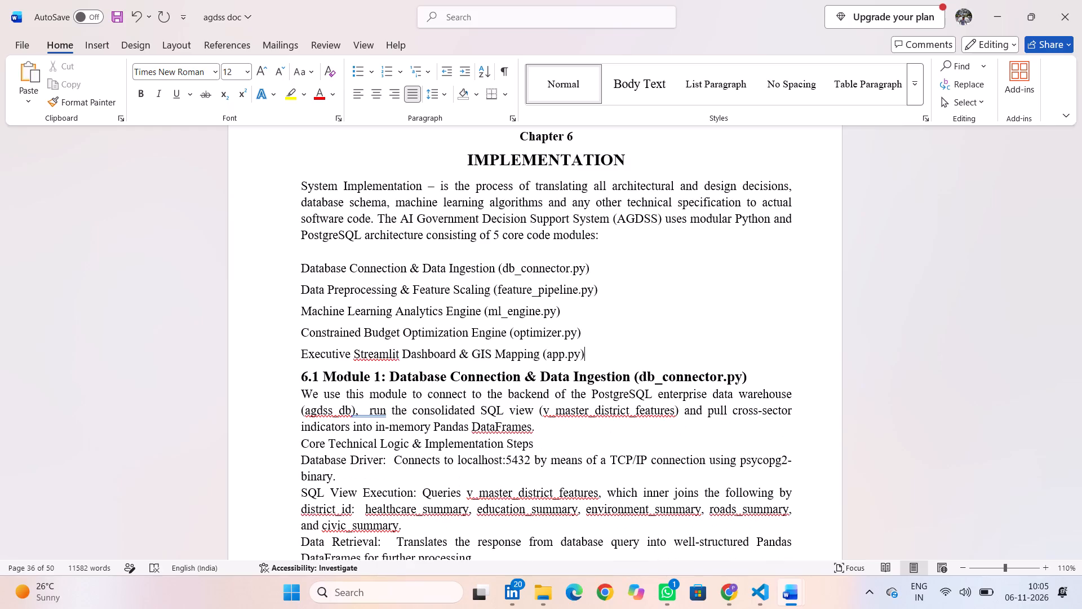
Delete the blank line above "class DatabaseConnector:" in the section 6.1 program code.
scroll(405, 307, "down", 1)
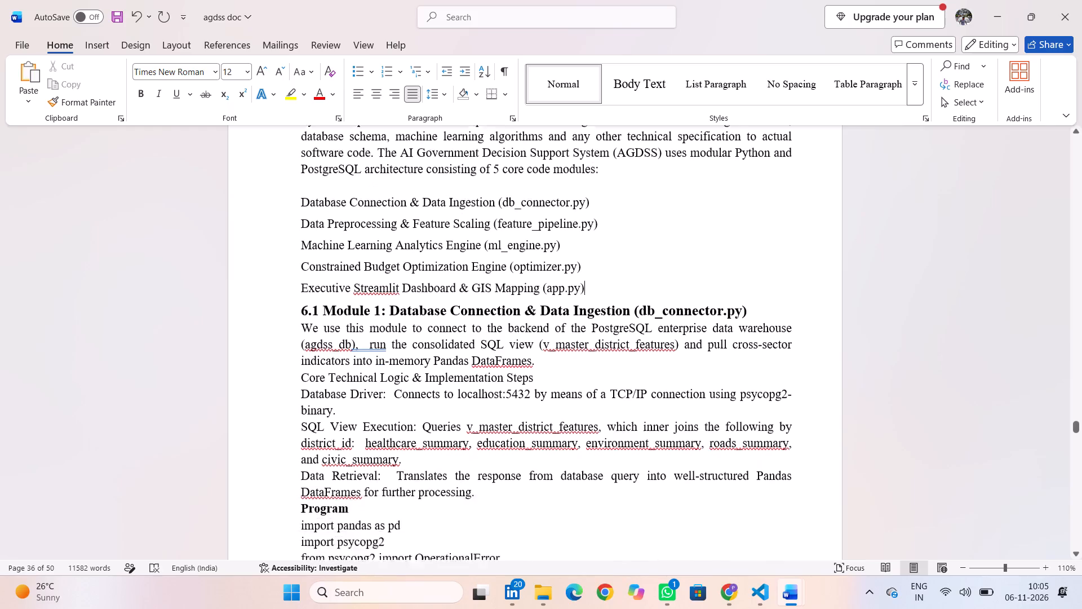
scroll(405, 307, "down", 2)
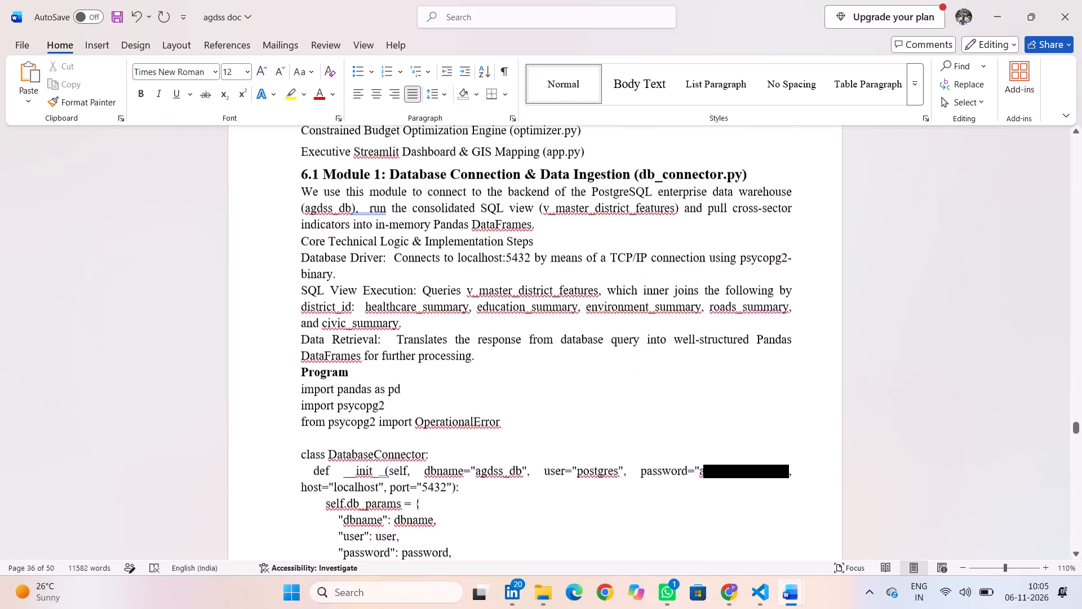
scroll(405, 307, "down", 1)
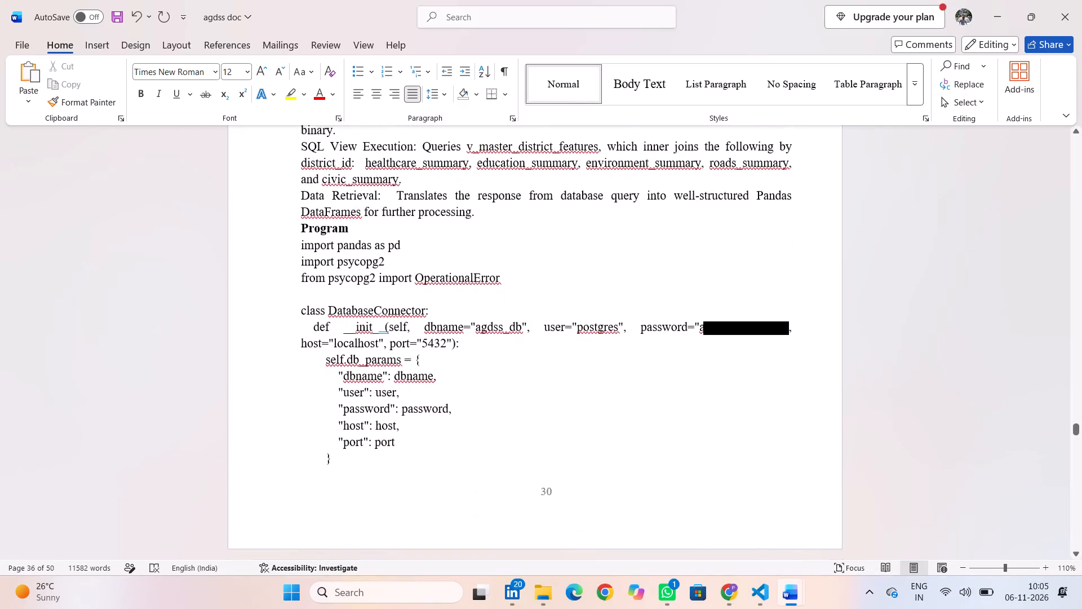
left_click(337, 295)
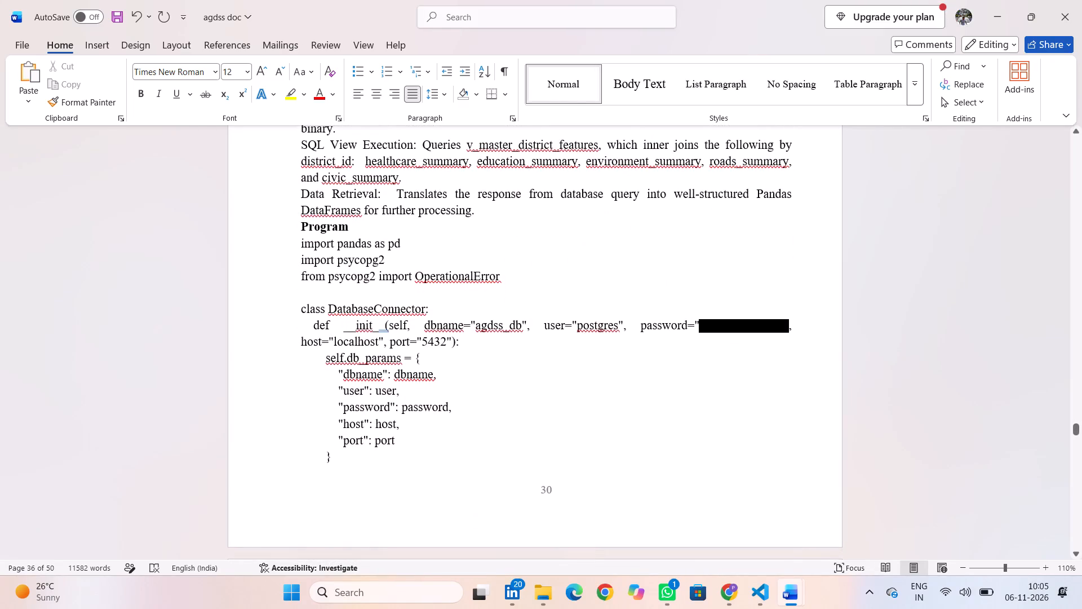
key("BackSpace")
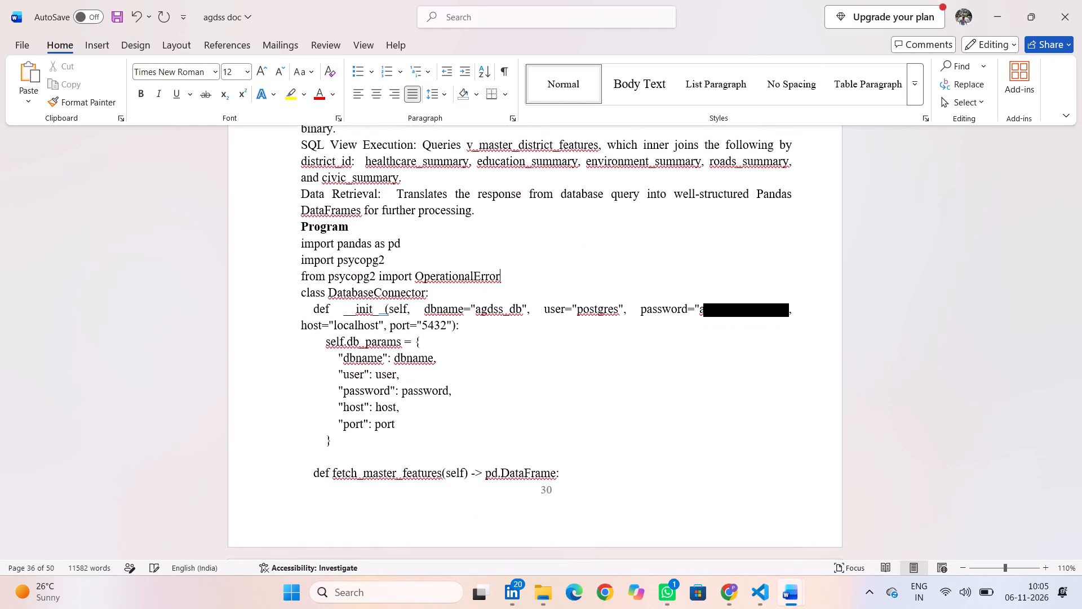
Insert a blank line between the end of the section 6.1 code and the 6.2 Module 2 heading.
scroll(378, 439, "down", 2)
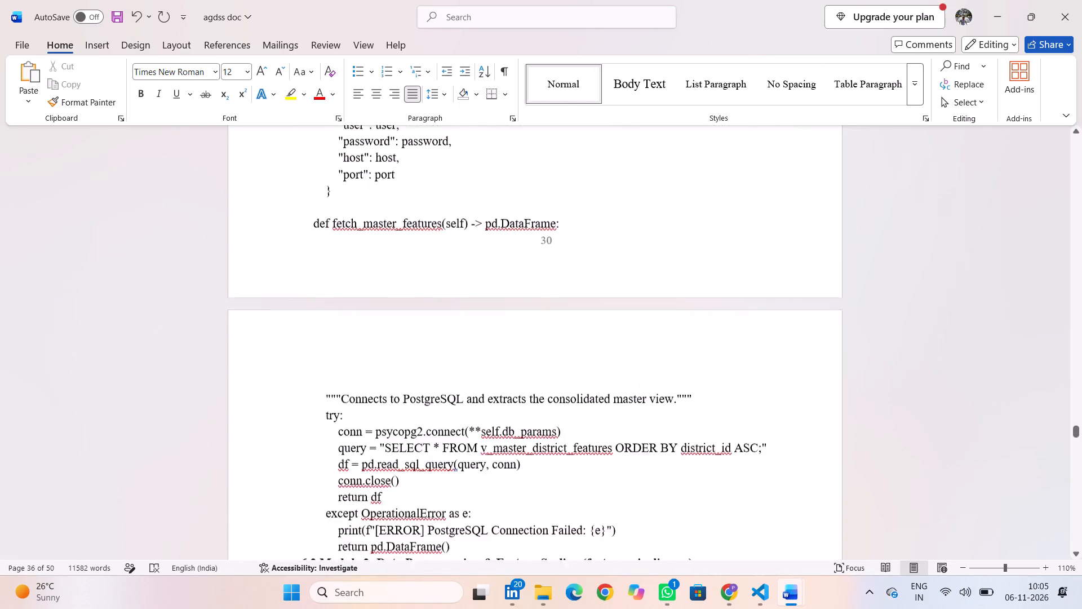
scroll(378, 439, "down", 3)
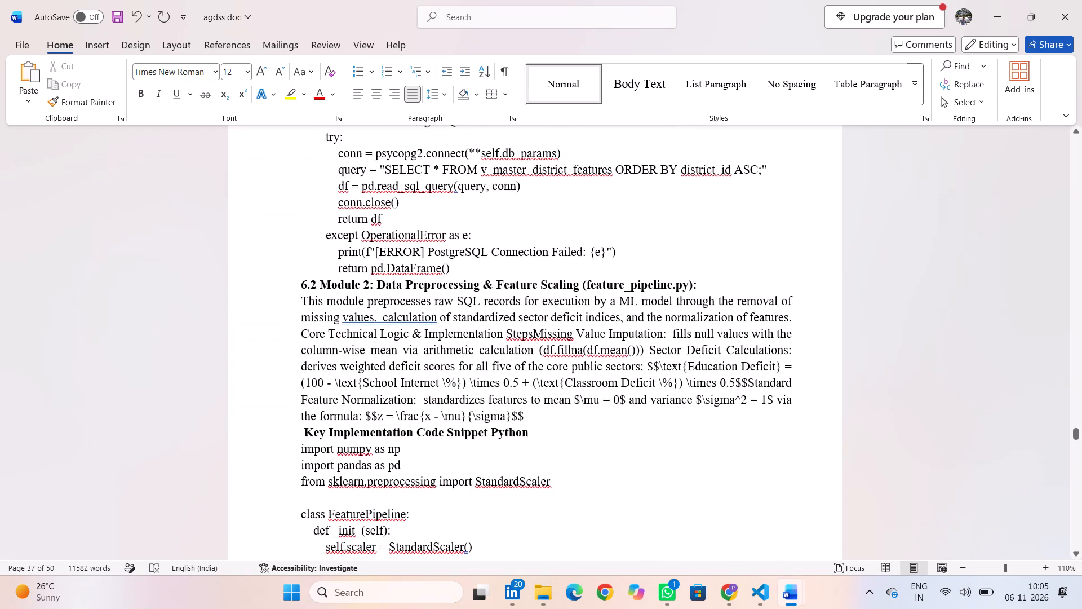
left_click(471, 266)
key("Return")
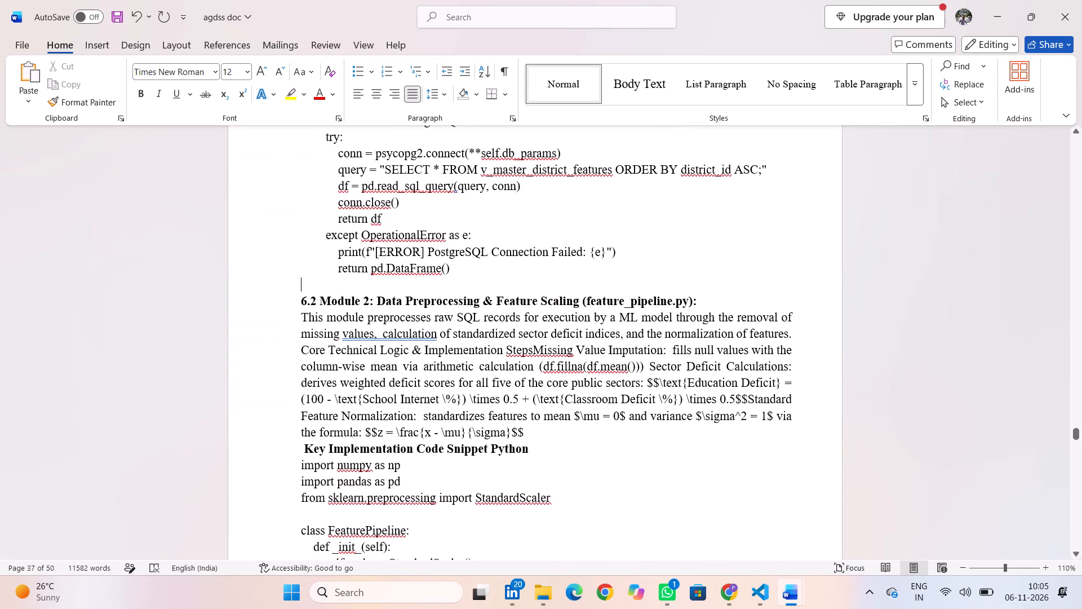
Set the "6.2 Module 2: Data Preprocessing & Feature Scaling (feature_pipeline.py):" heading to font size 14.
left_click_drag(297, 299, 706, 297)
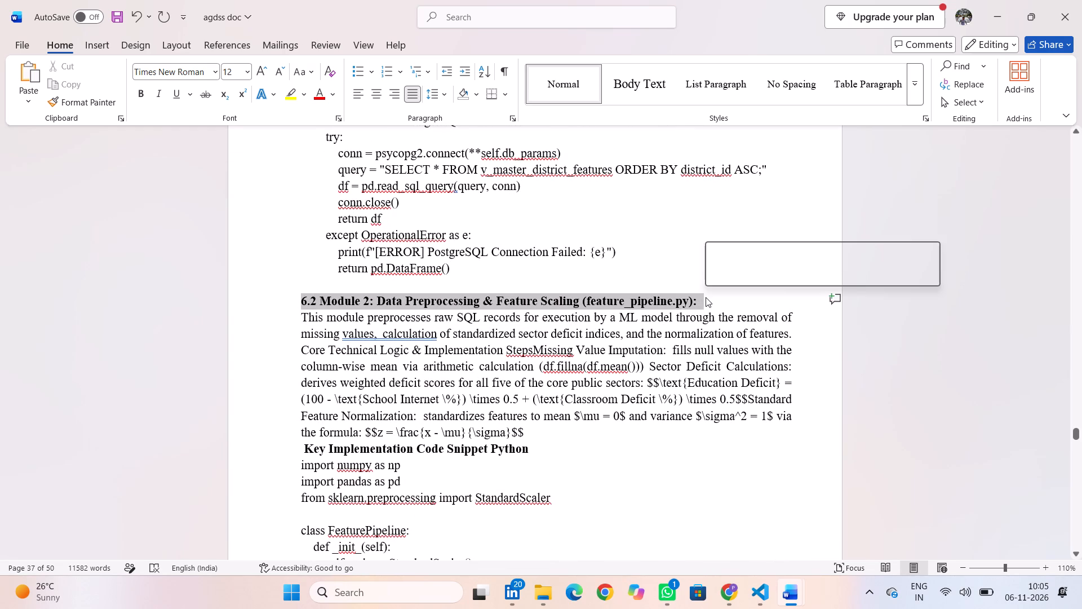
left_click(815, 255)
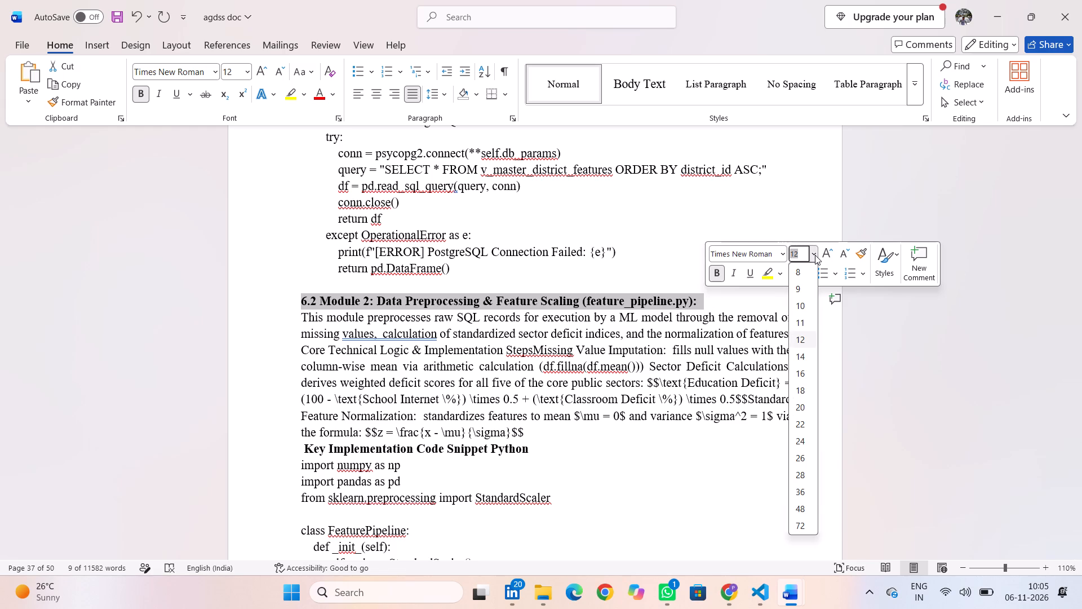
left_click(802, 355)
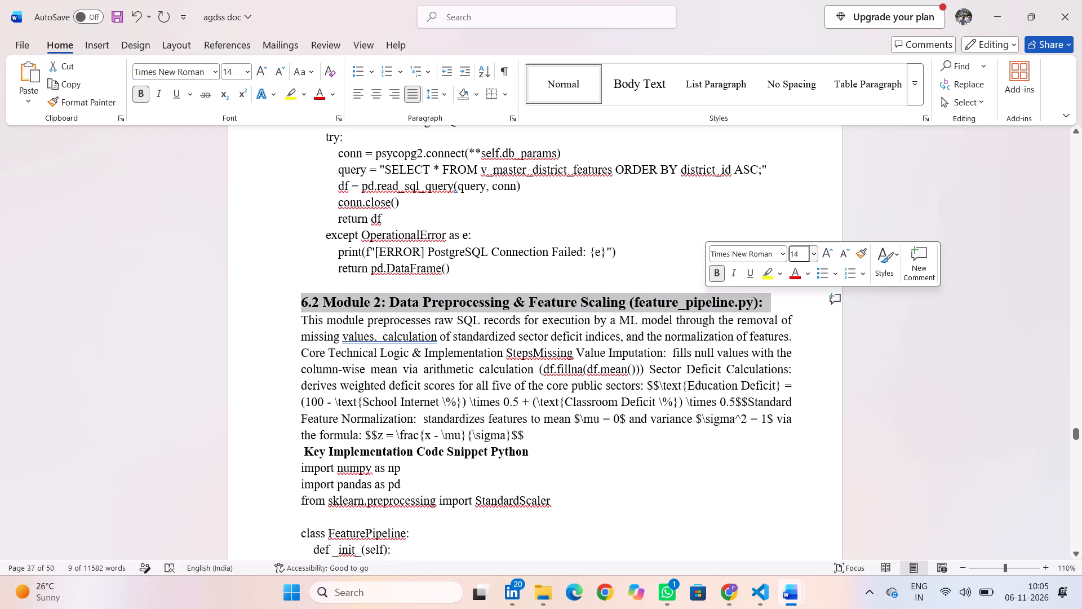
Apply 1.5 line spacing to the 6.2 heading and its description, down to the formula line before the code snippet subheading.
scroll(515, 351, "down", 1)
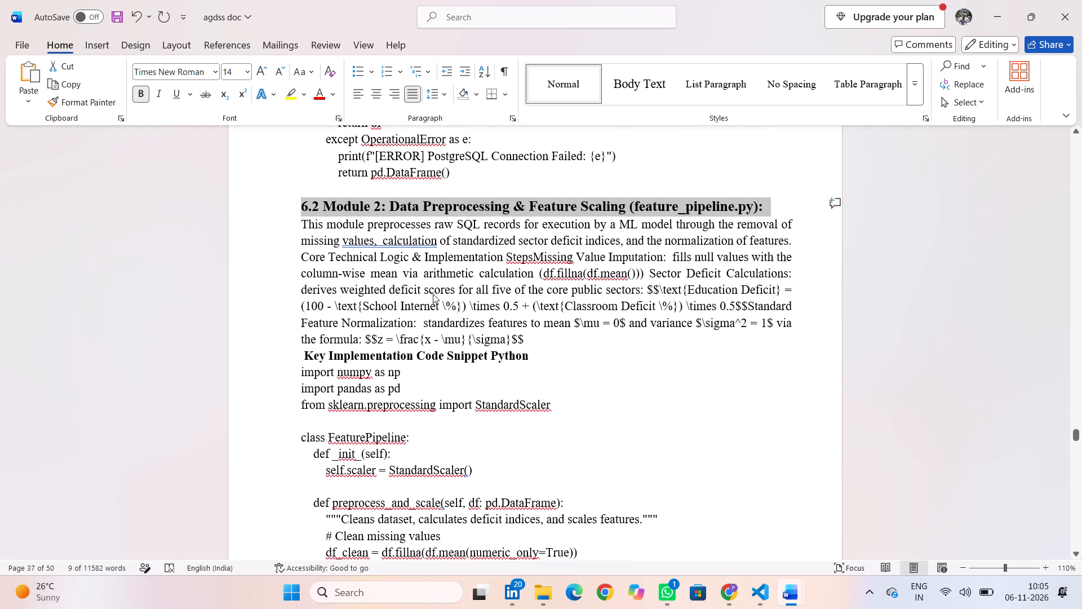
left_click_drag(293, 203, 300, 203)
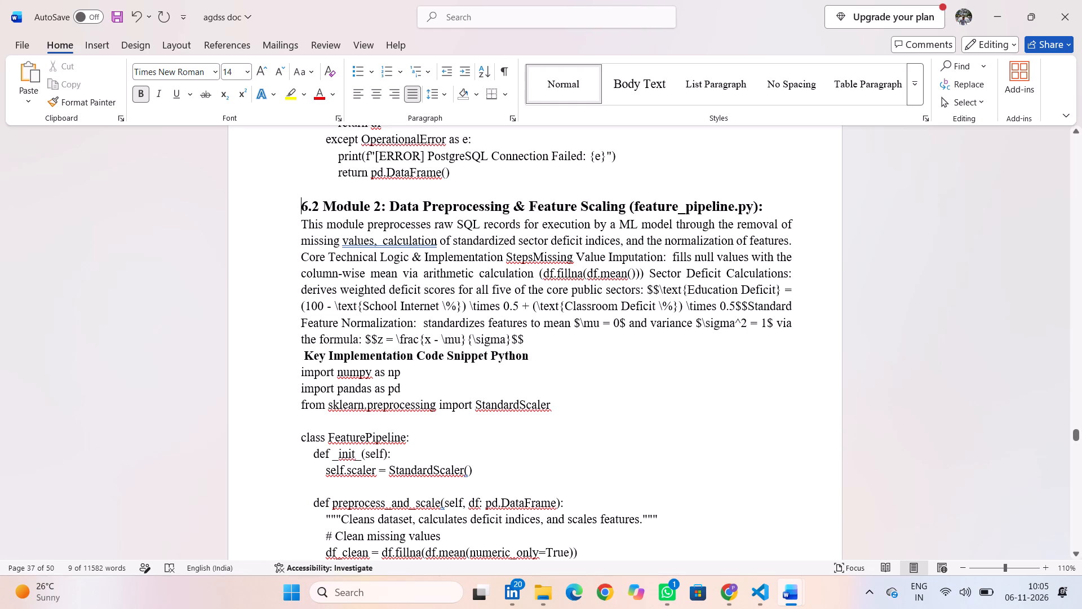
left_click_drag(300, 203, 549, 343)
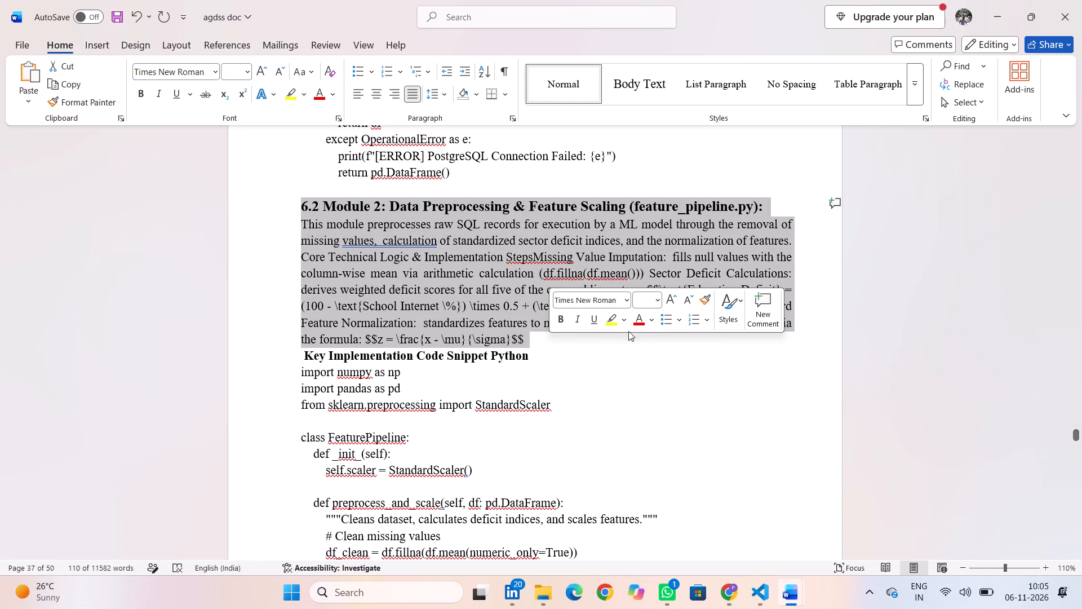
left_click(441, 94)
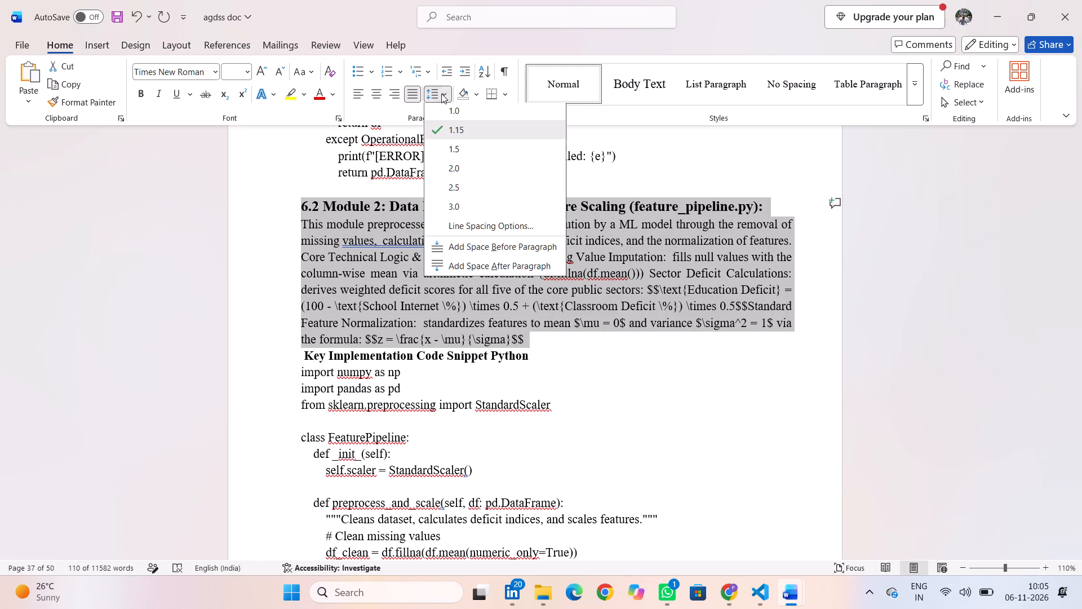
left_click(462, 156)
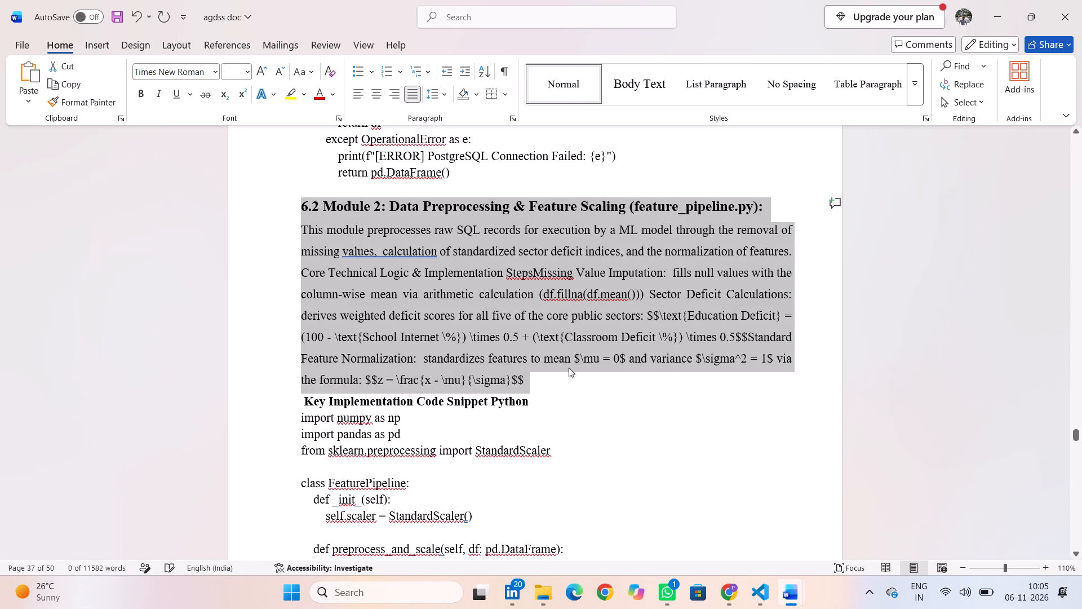
left_click(628, 428)
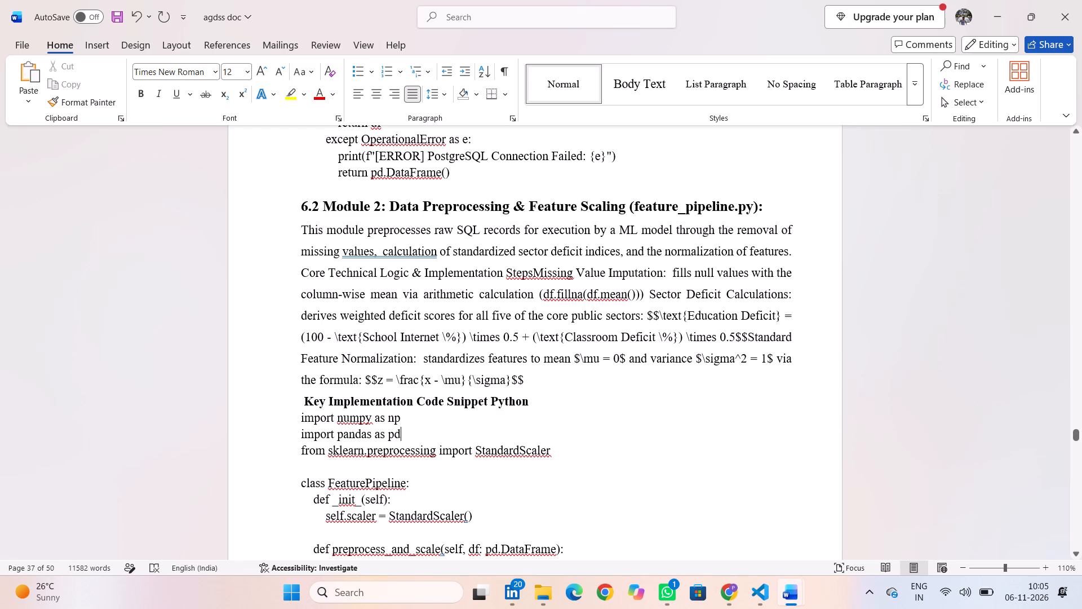
Remove the leading space from the "Key Implementation Code Snippet Python" subheading in section 6.2.
scroll(325, 401, "down", 1)
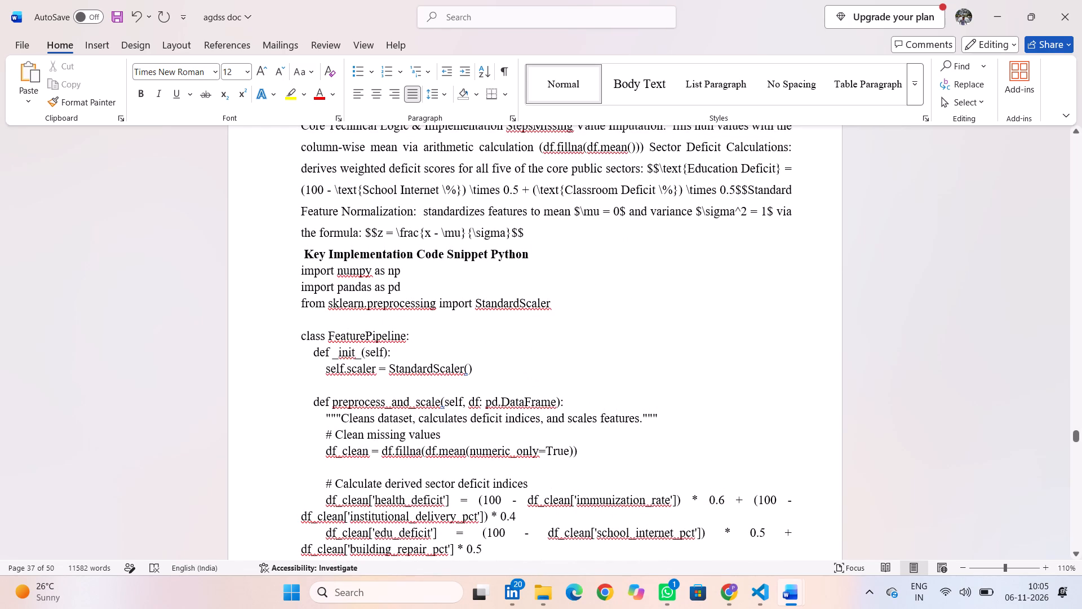
left_click(303, 251)
key("BackSpace")
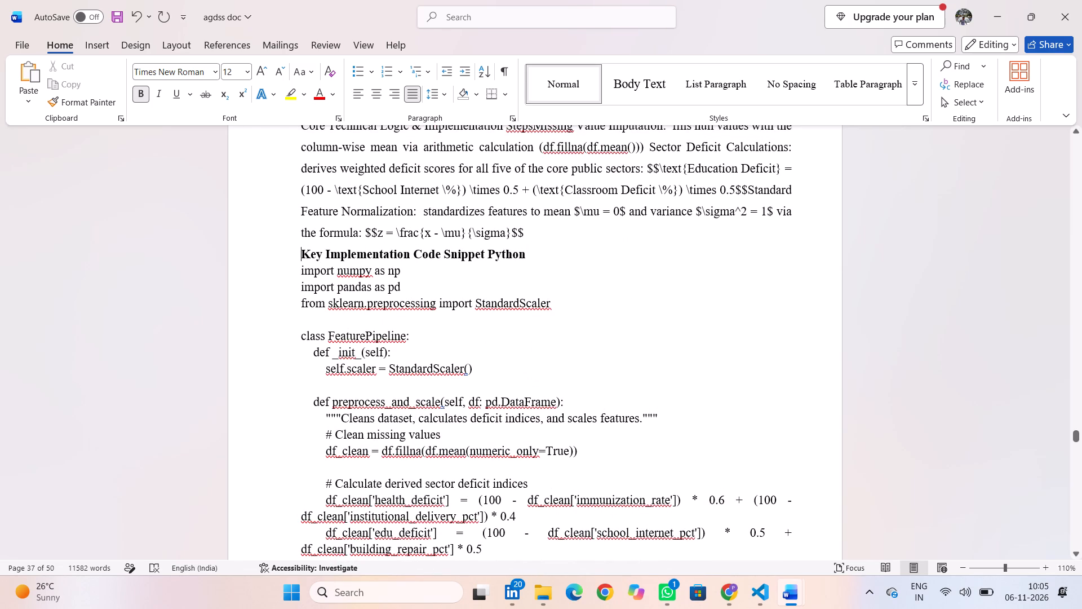
left_click_drag(299, 250, 533, 258)
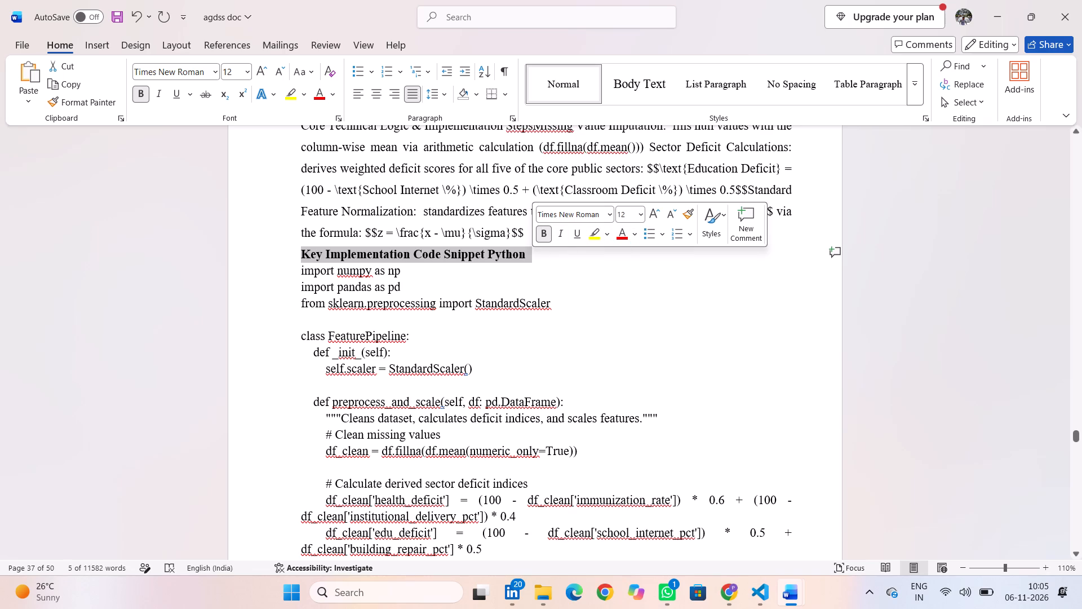
left_click(467, 291)
Set the "6.3 Module 3: Machine Learning Analytics Engine (ml_engine.py)" heading to font size 14.
scroll(467, 291, "down", 4)
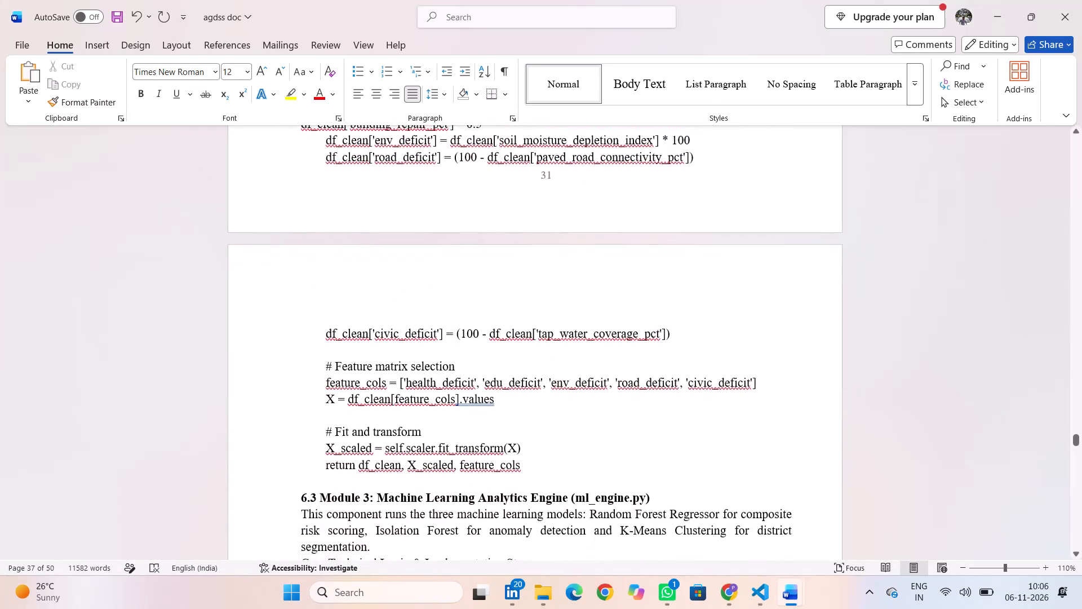
scroll(467, 291, "down", 2)
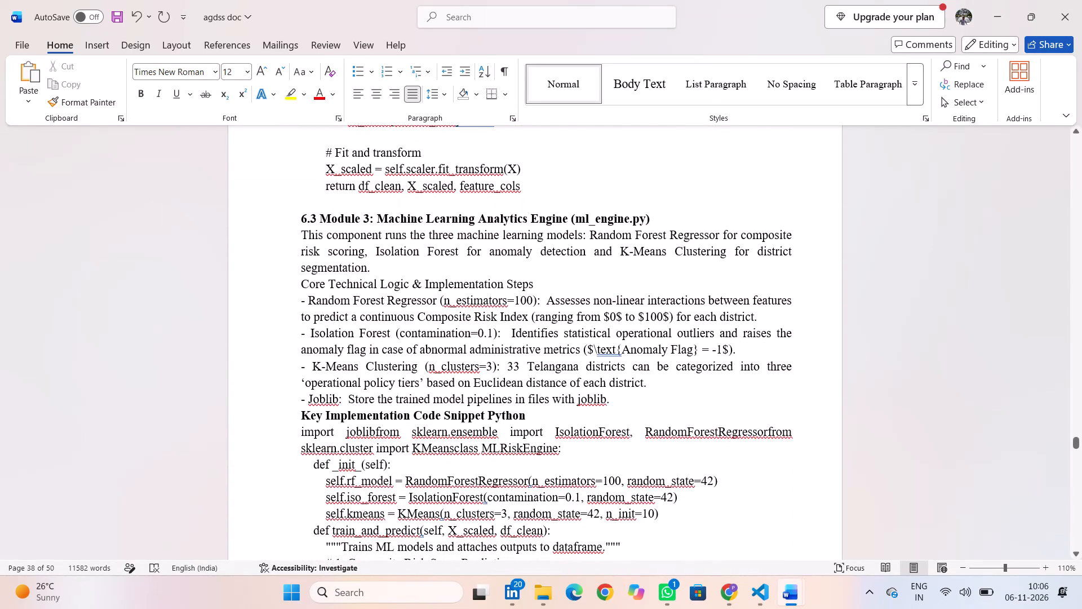
left_click_drag(660, 218, 283, 217)
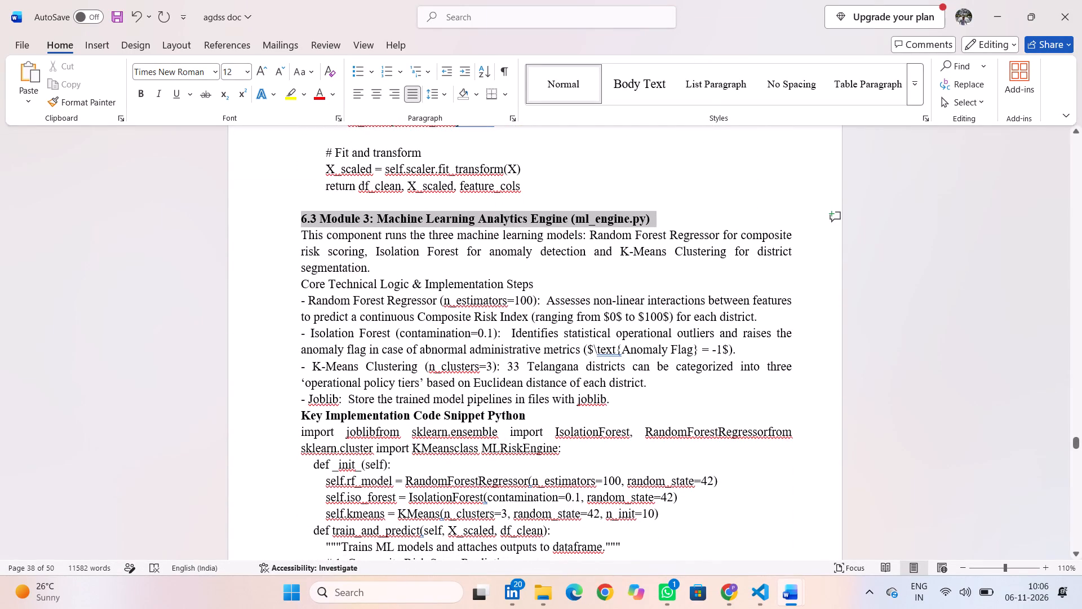
left_click_drag(283, 217, 282, 217)
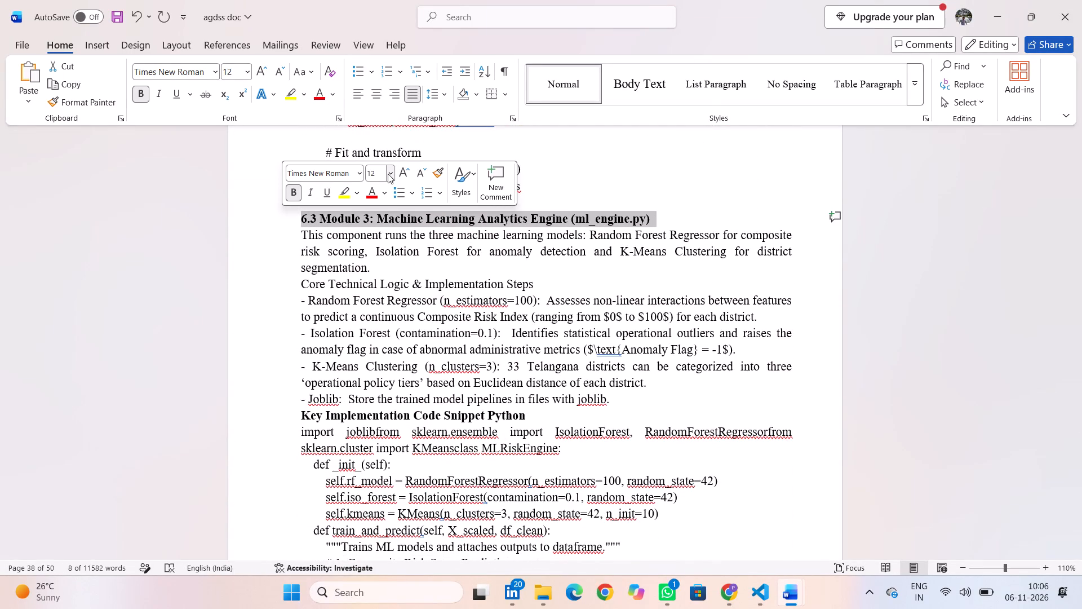
left_click(388, 174)
left_click(380, 279)
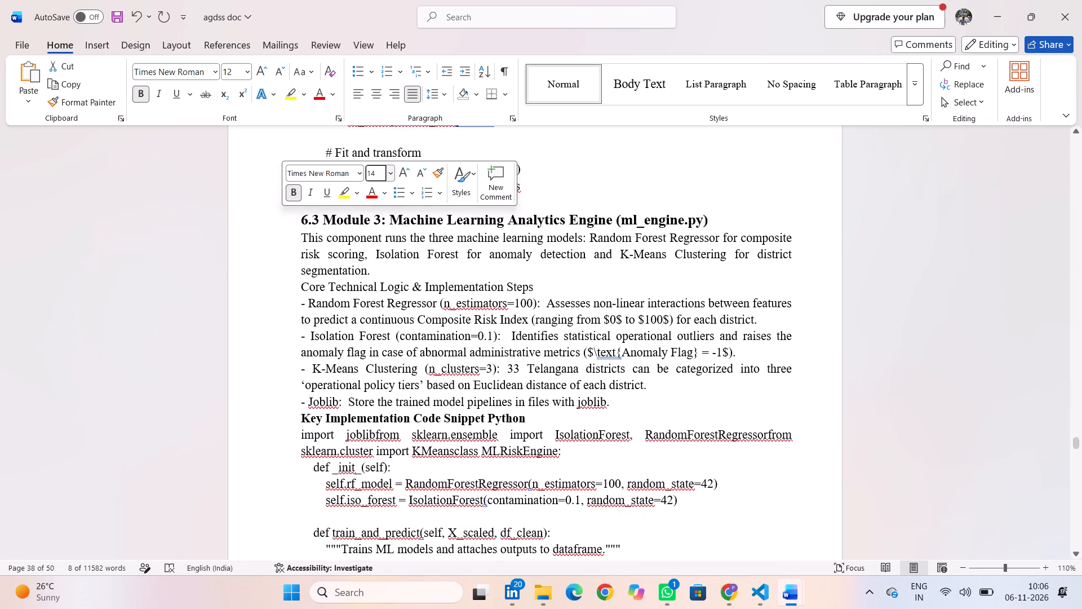
Remove the leading dashes from the Random Forest Regressor and Isolation Forest items in section 6.3.
scroll(435, 296, "down", 1)
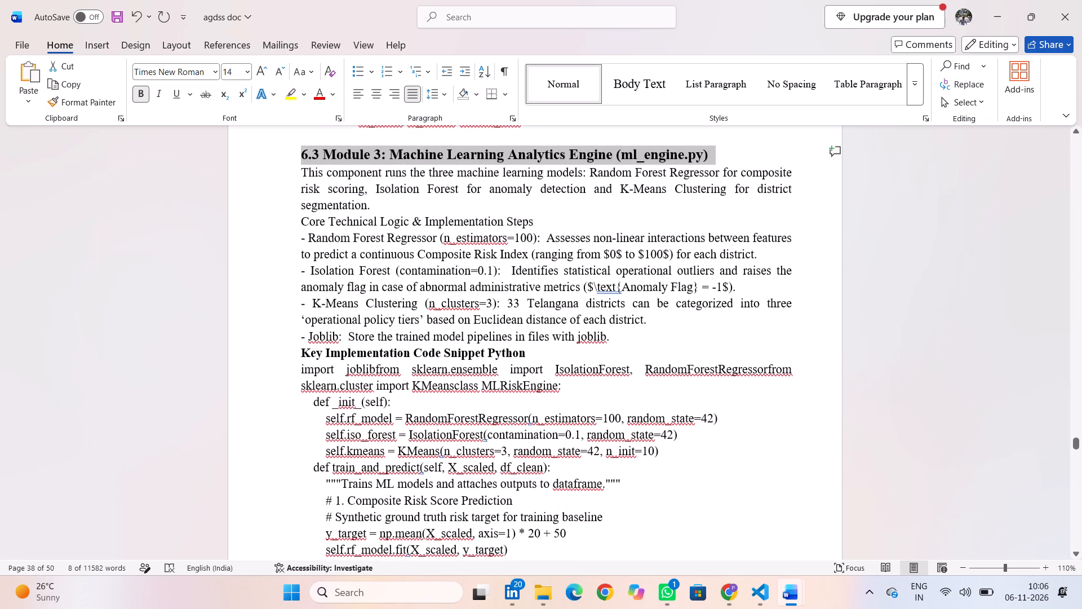
left_click(306, 237)
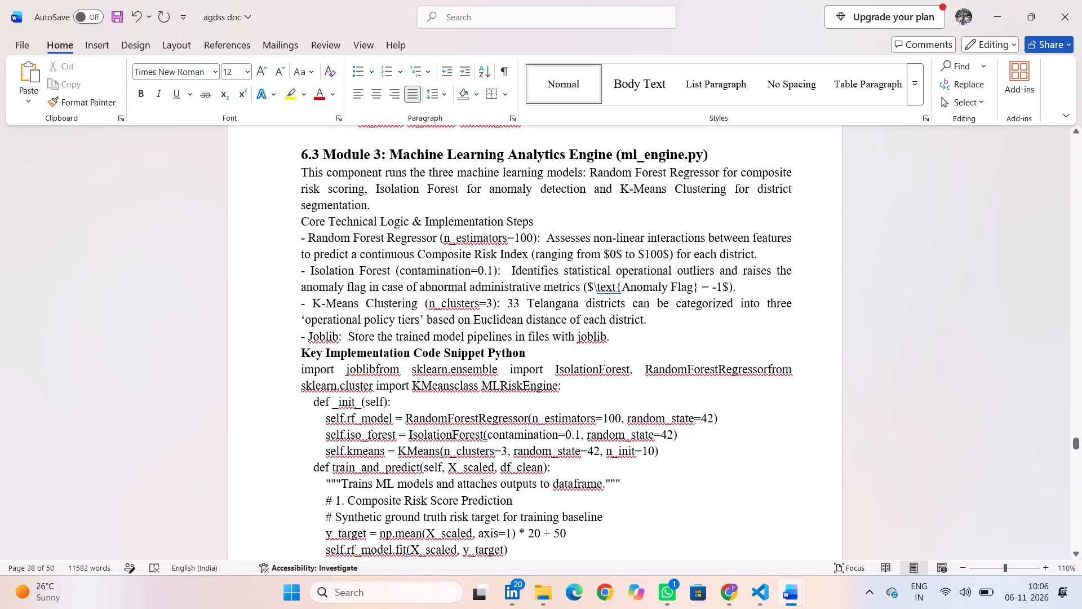
key("BackSpace")
key("Right")
key("BackSpace")
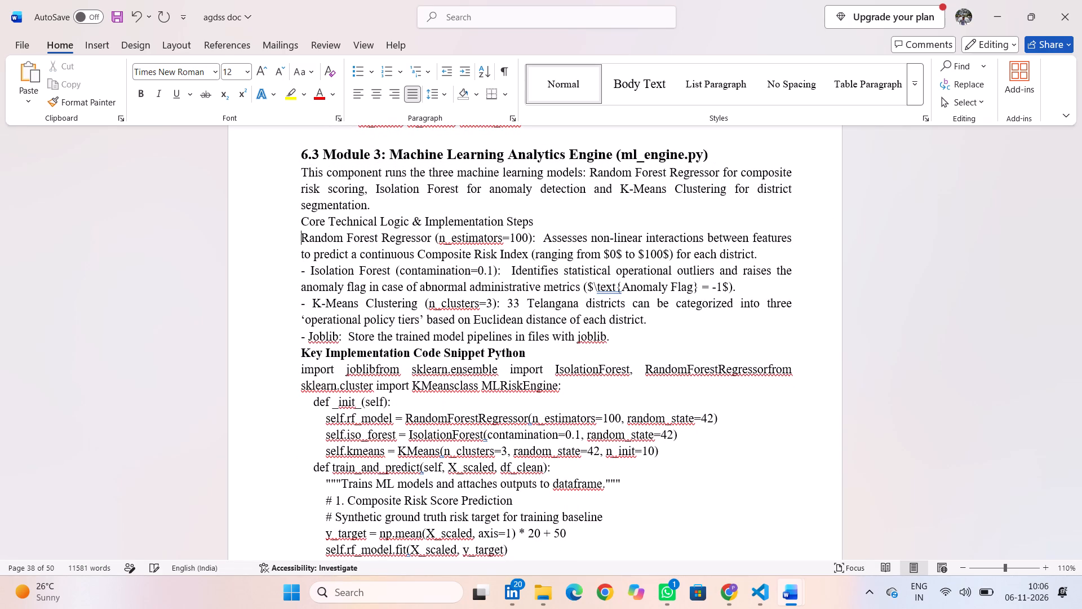
key("Down")
key("Down")
key("Right")
key("Right")
key("Right")
key("Left")
key("BackSpace")
key("BackSpace")
Remove the leading dashes from the K-Means Clustering and Joblib items in section 6.3.
key("Down")
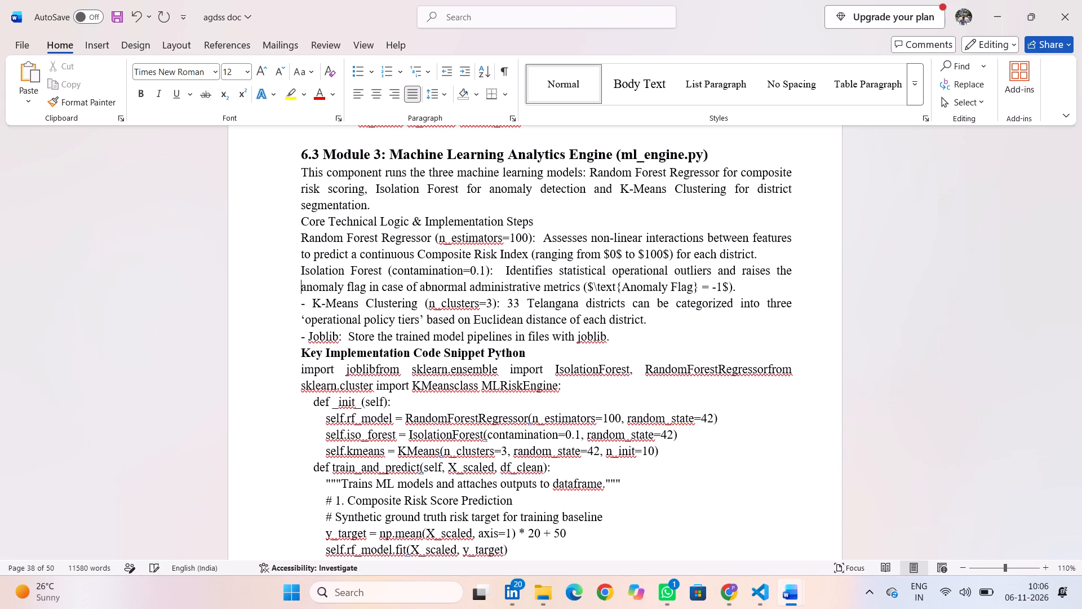
key("Right")
key("Down")
key("Right")
key("BackSpace")
key("BackSpace")
key("Down")
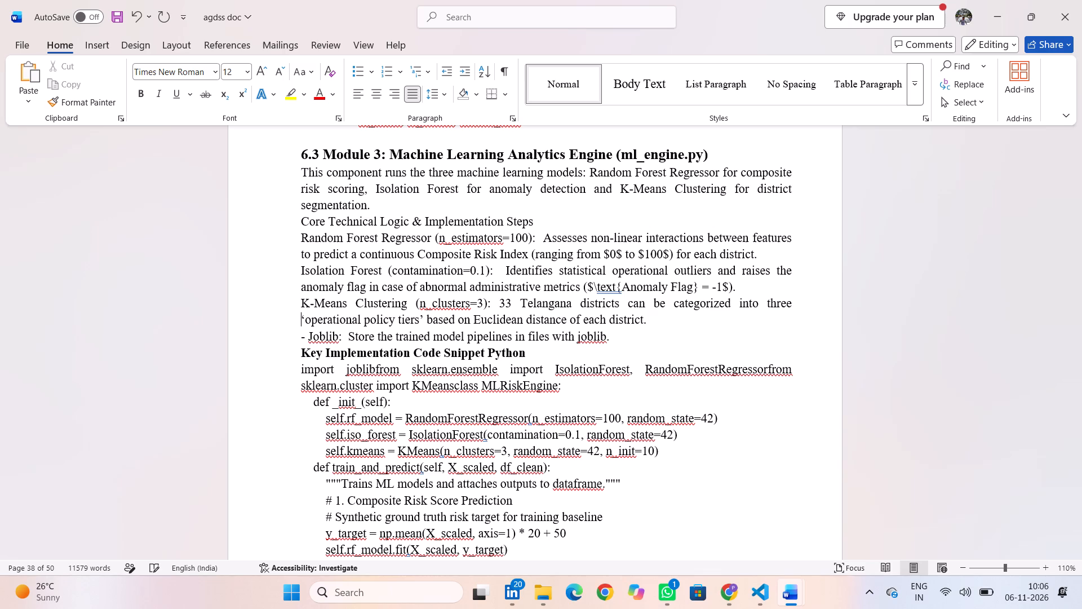
key("Down")
key("Right")
key("Right")
key("BackSpace")
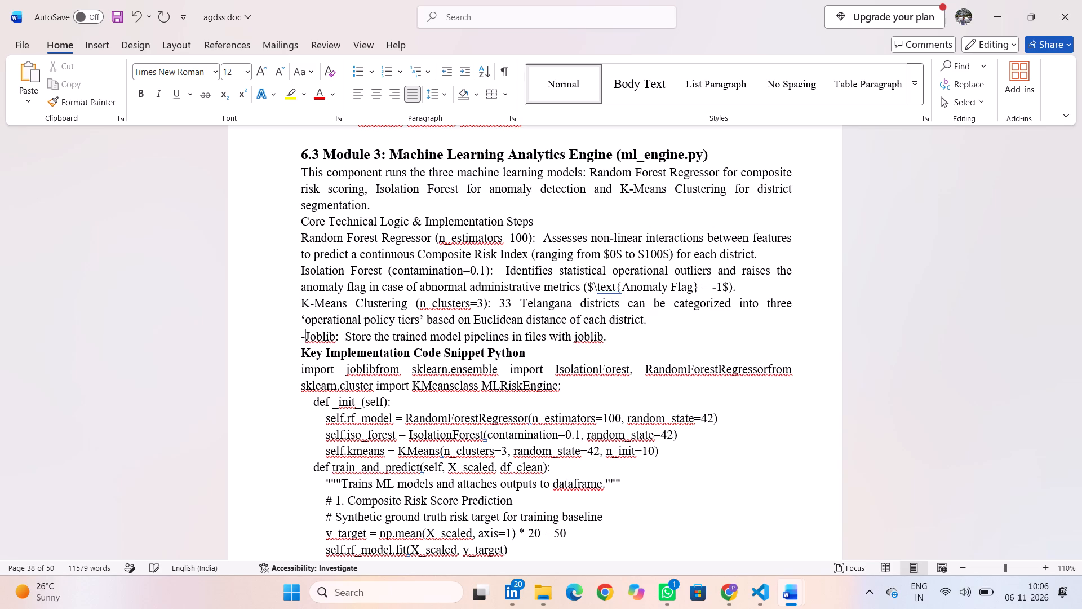
key("BackSpace")
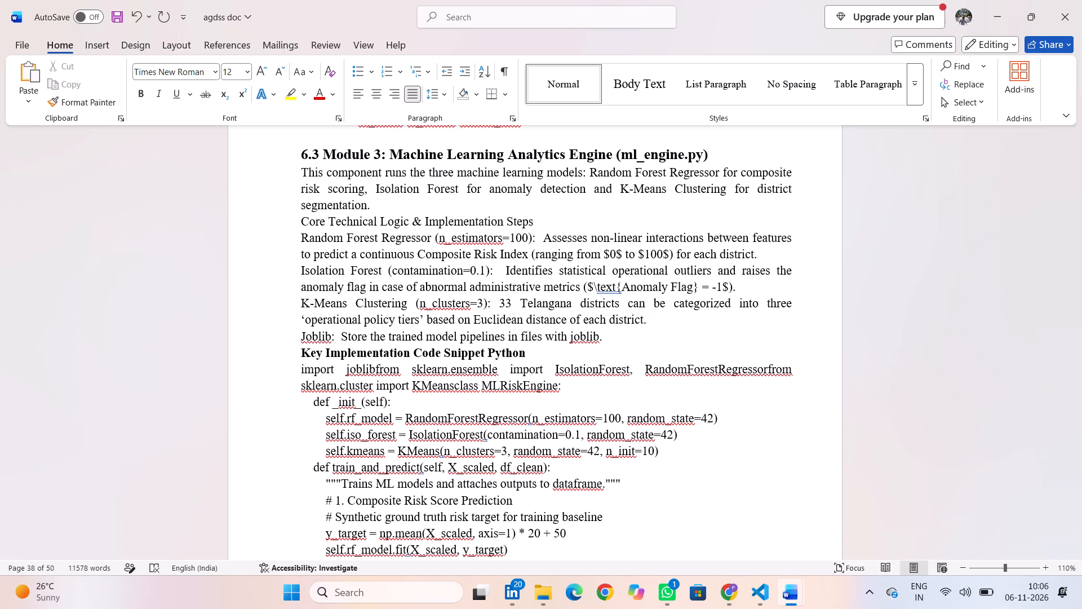
Delete the space before ‘operational policy tiers’ in the K-Means Clustering item of section 6.3.
key("Up")
key("BackSpace")
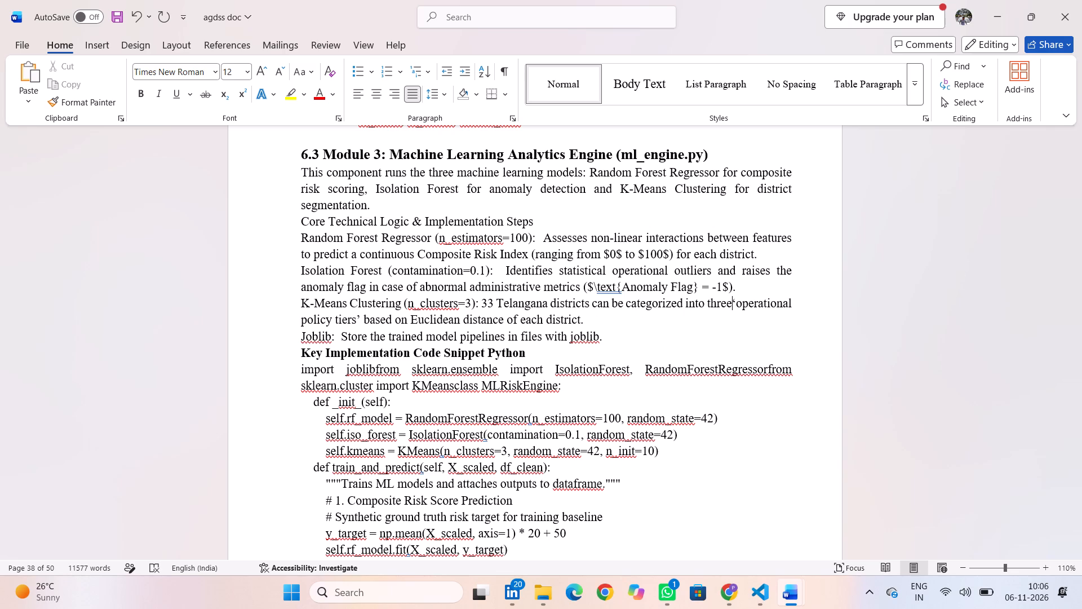
Set the "6.4 Module 4: Constrained Budget Optimization Engine (optimizer.py)" heading to font size 14.
scroll(438, 405, "down", 2)
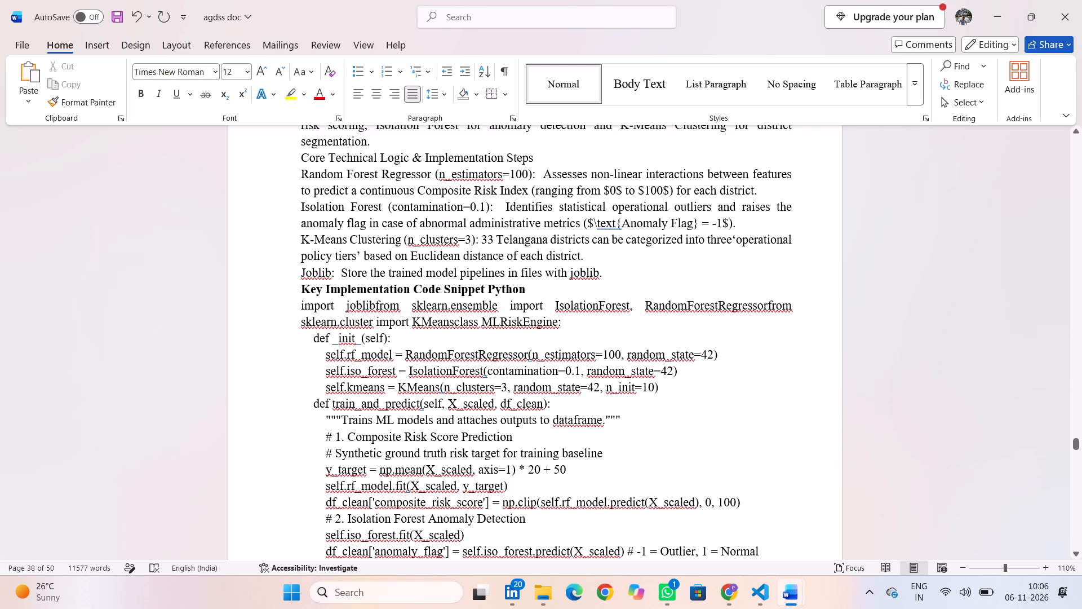
scroll(425, 393, "down", 1)
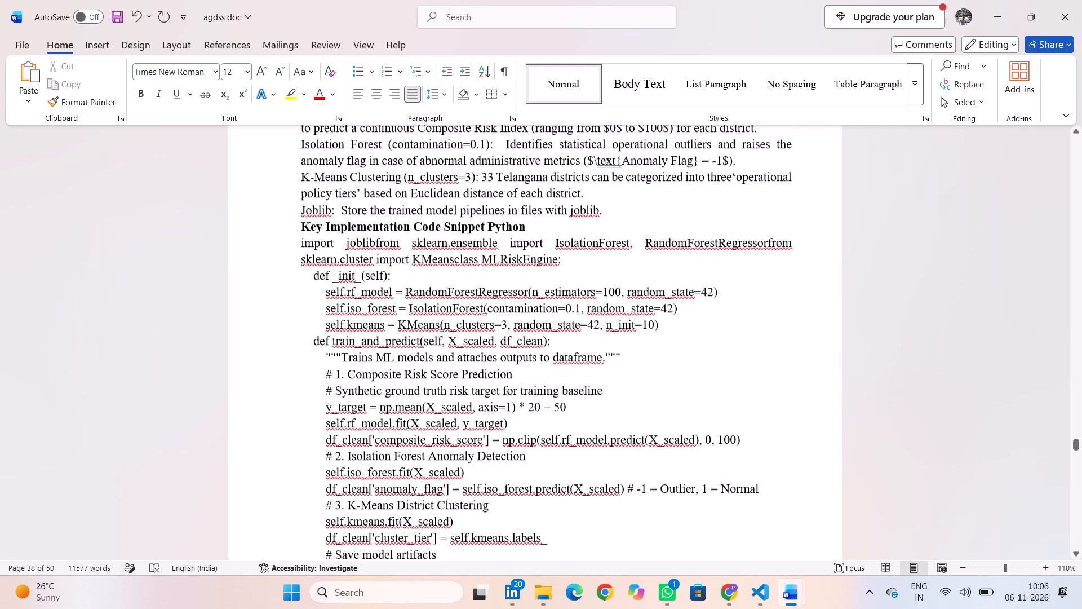
scroll(425, 393, "down", 2)
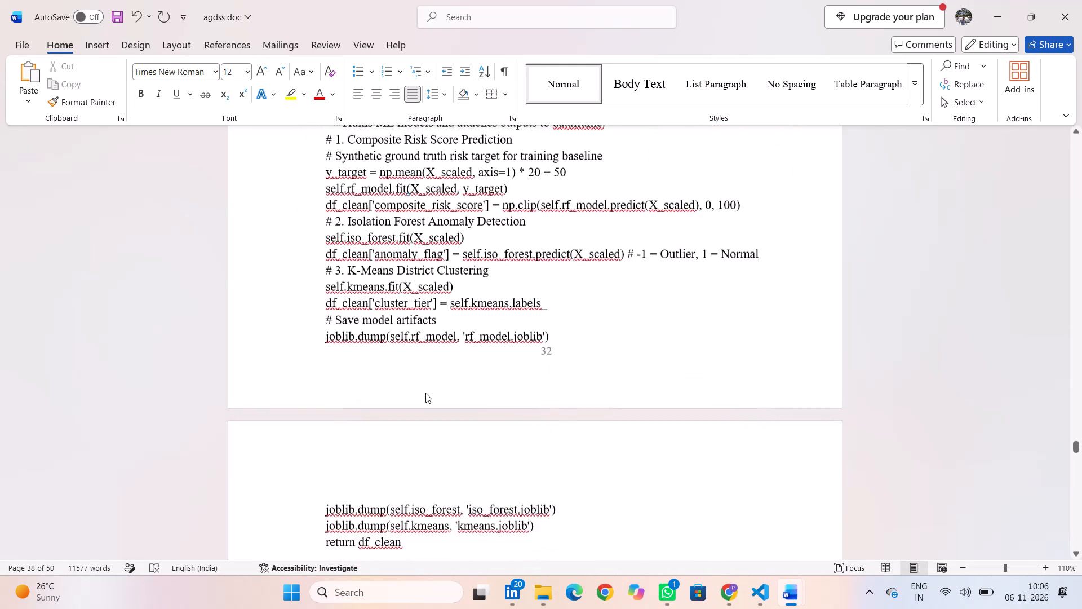
scroll(425, 393, "down", 3)
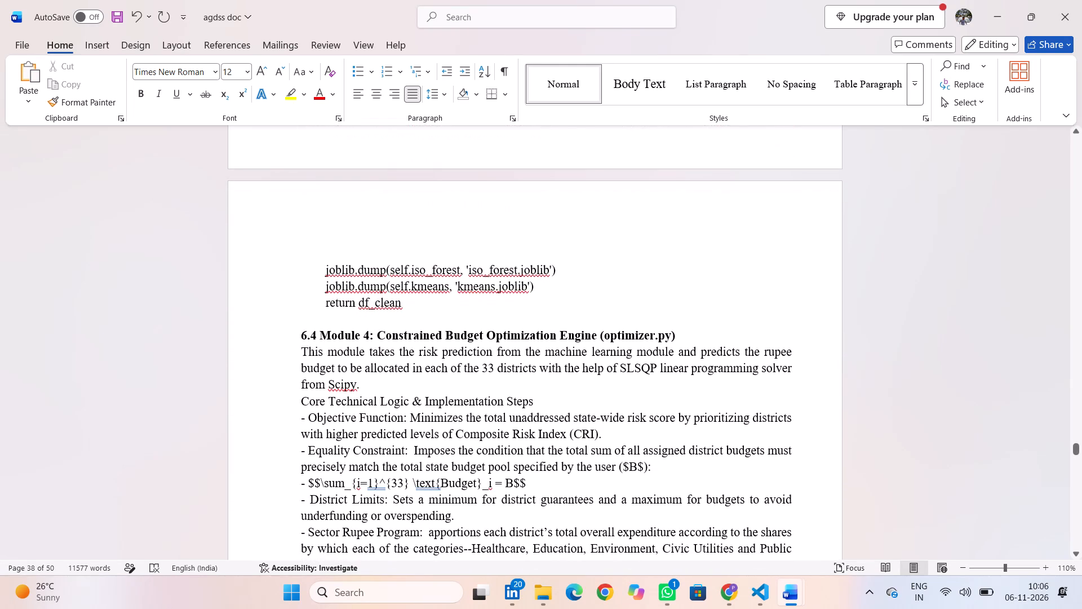
left_click_drag(690, 334, 286, 333)
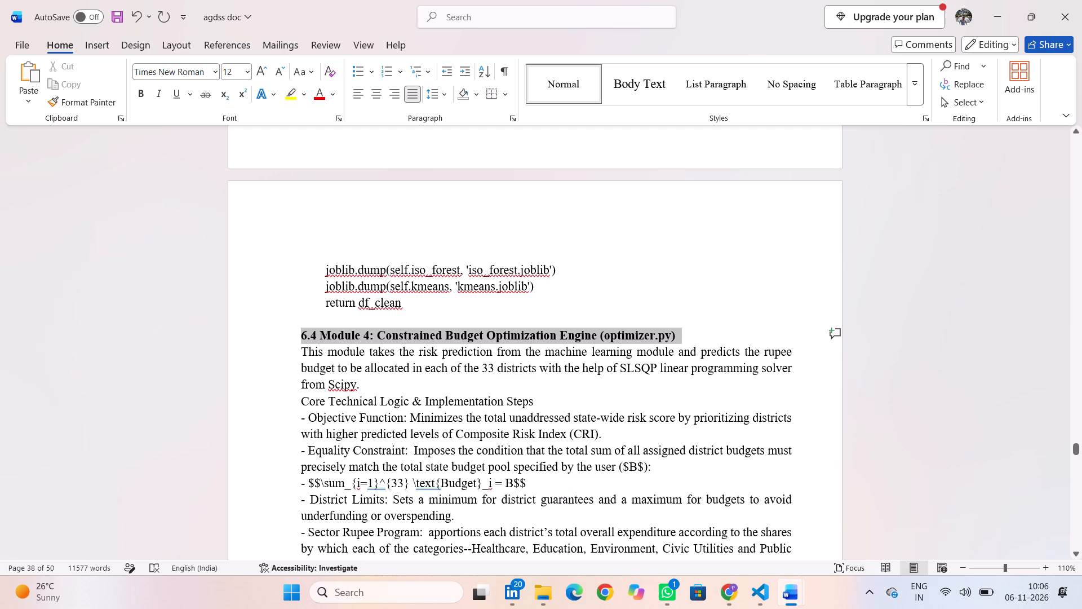
left_click_drag(286, 333, 289, 333)
left_click(397, 289)
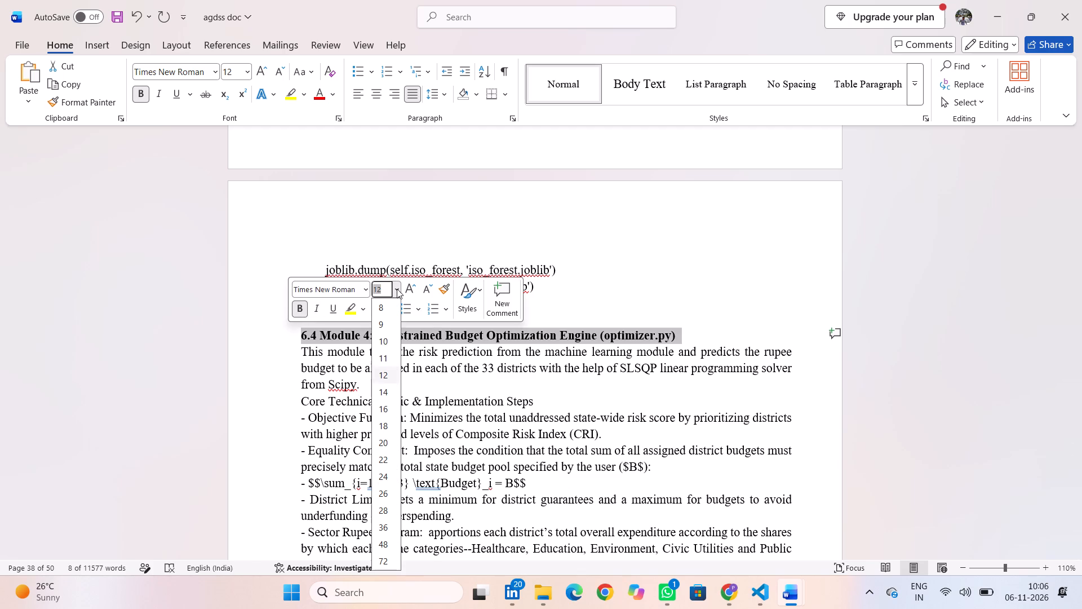
left_click(385, 384)
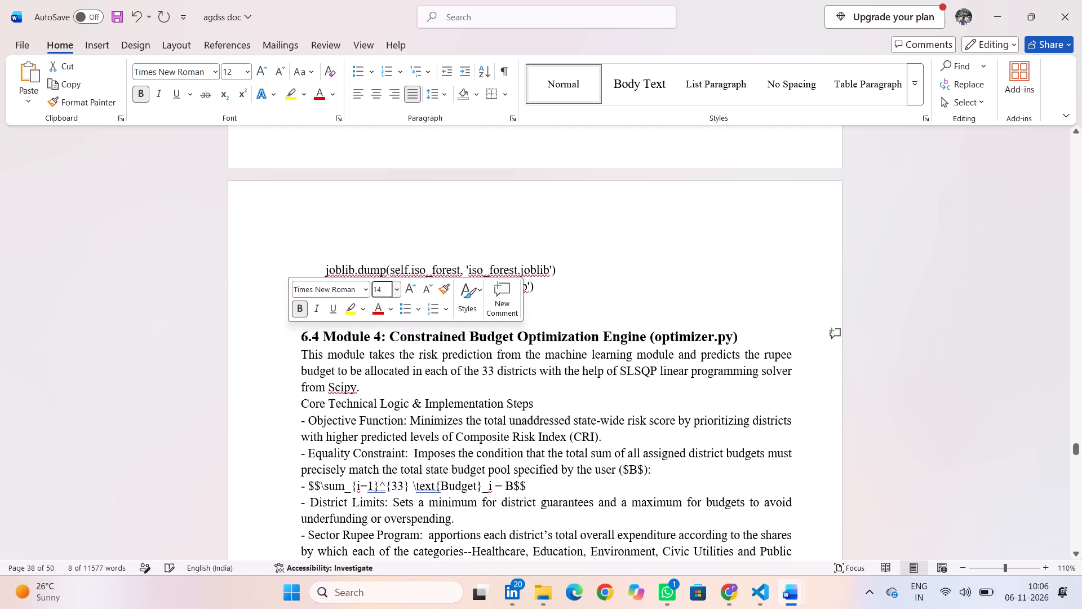
left_click(259, 315)
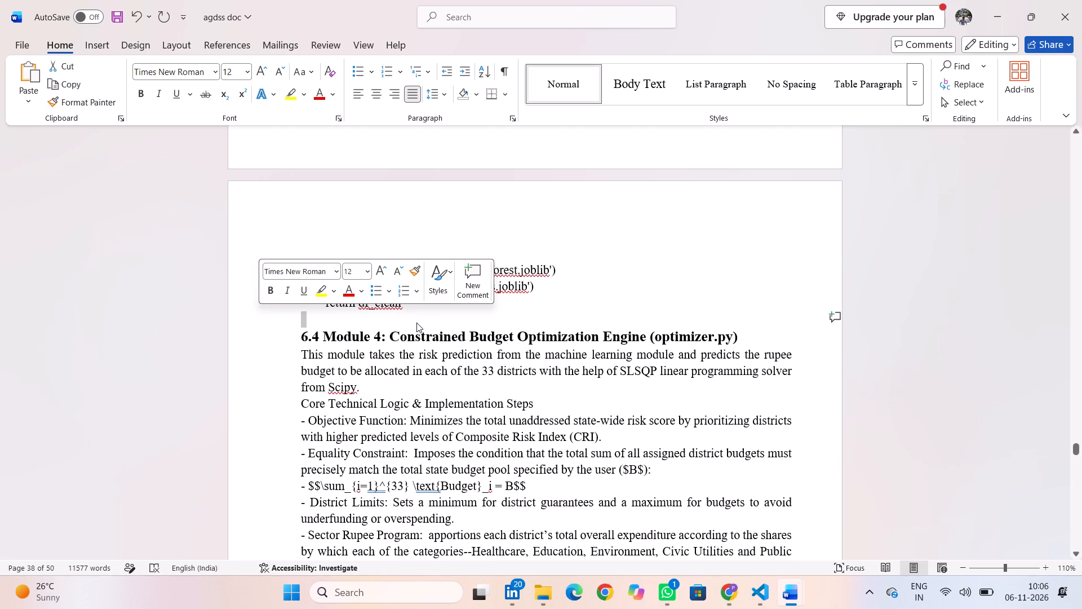
Apply 1.5 line spacing to the section 6.4 text, from the description through the Sector Rupee Program item.
scroll(405, 372, "down", 1)
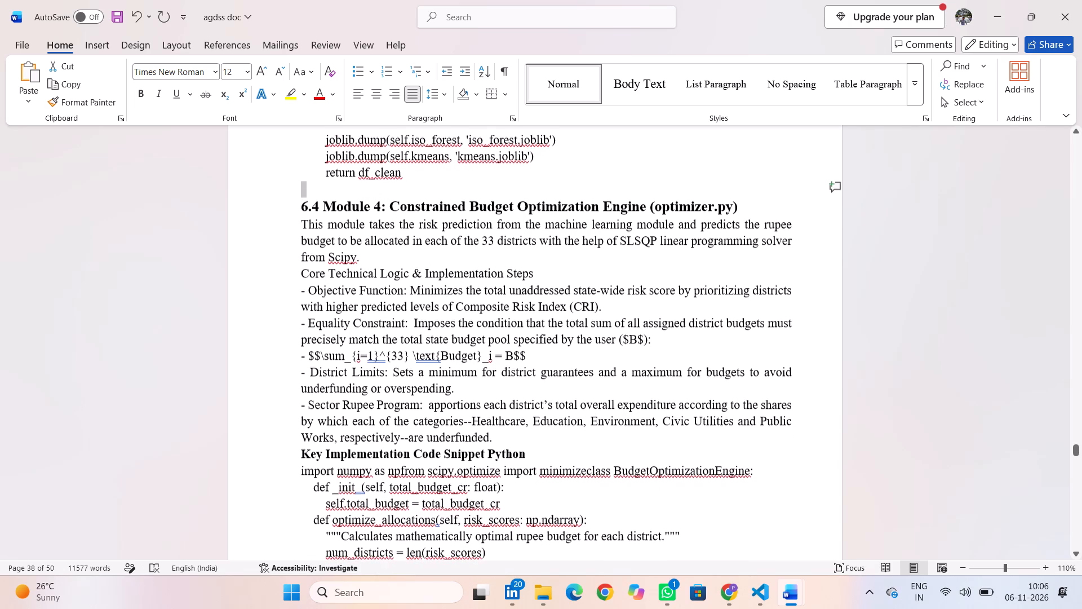
left_click_drag(296, 223, 502, 447)
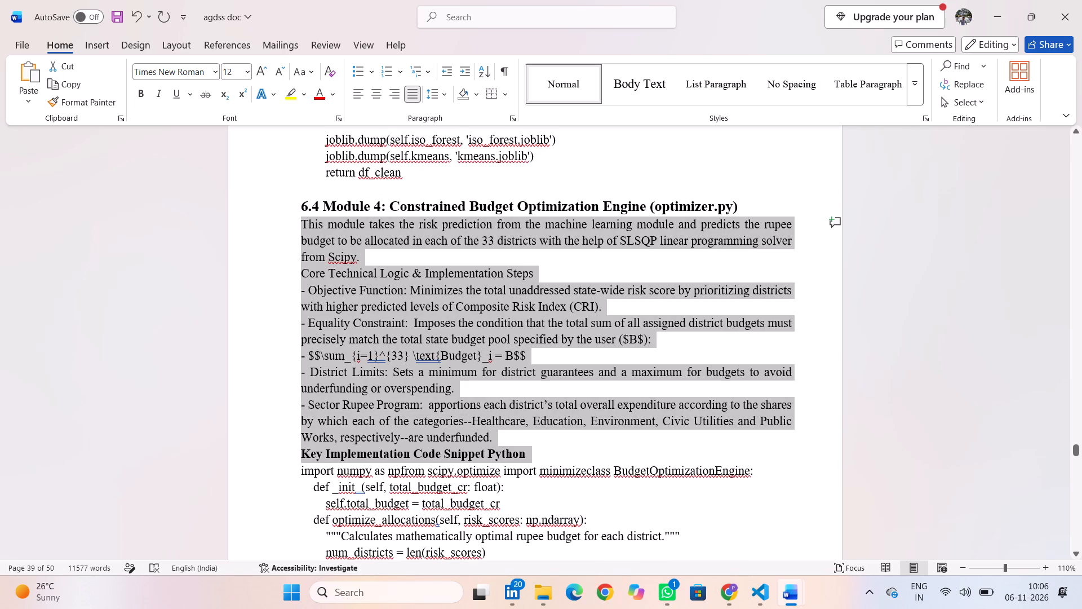
left_click_drag(502, 447, 507, 437)
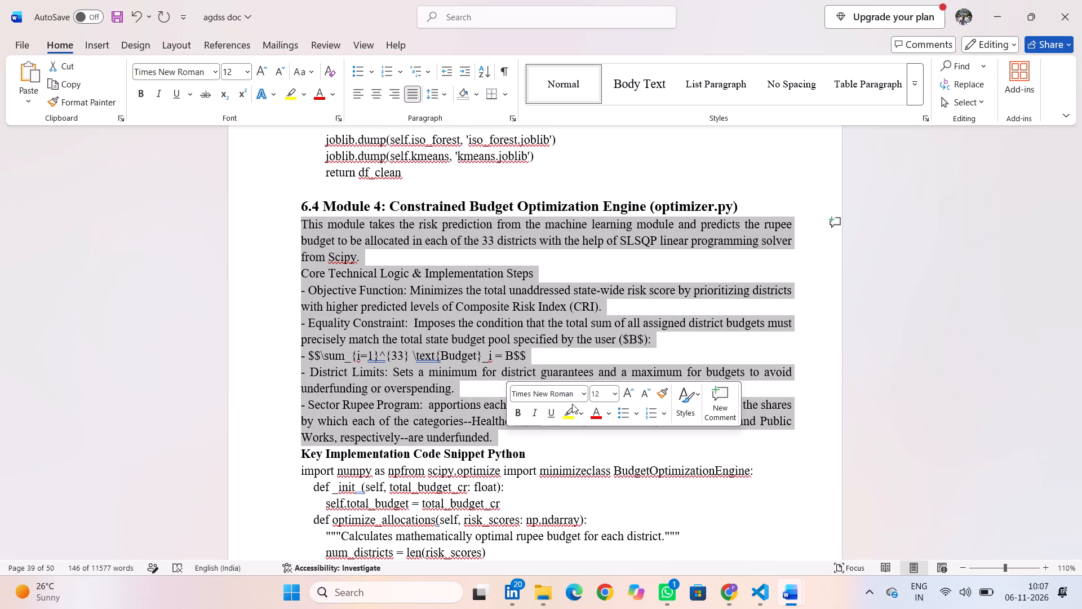
left_click(438, 92)
left_click(460, 150)
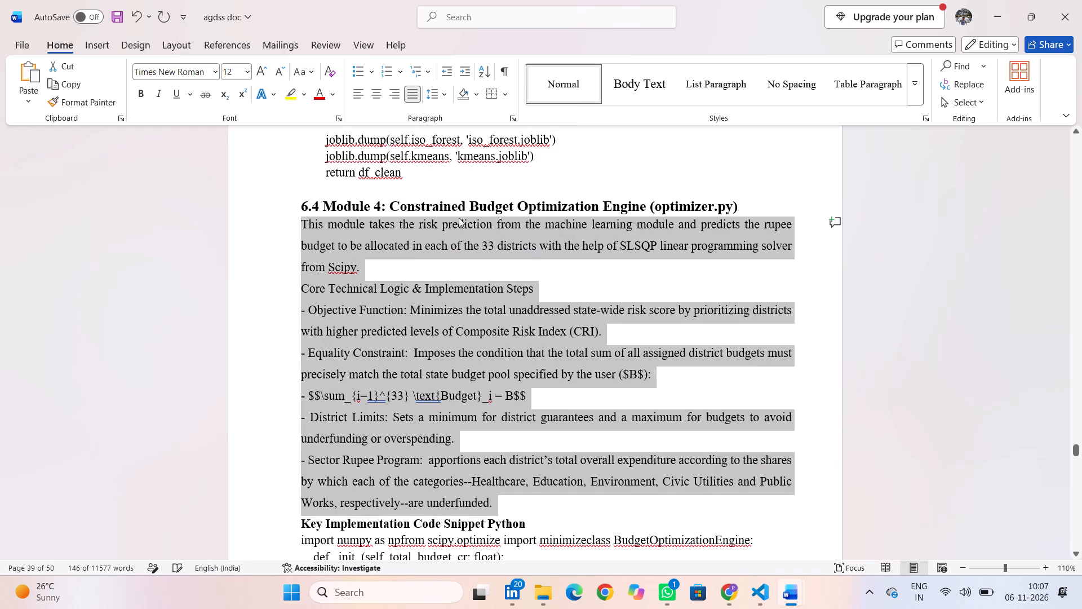
Remove the leading dashes from the Objective Function, Equality Constraint and budget-sum formula lines in section 6.4.
scroll(447, 336, "down", 1)
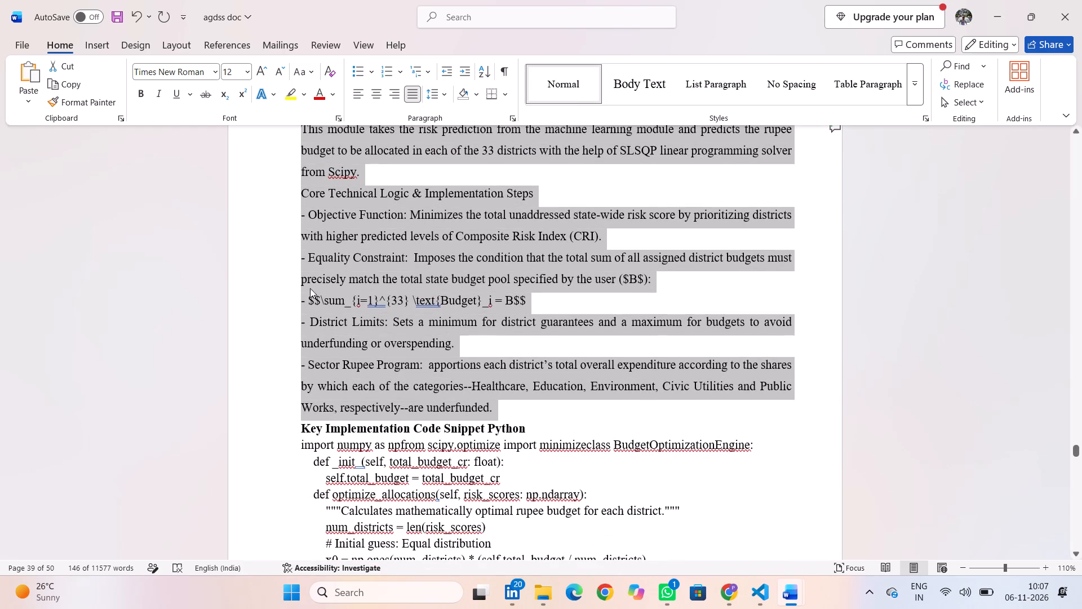
left_click(311, 214)
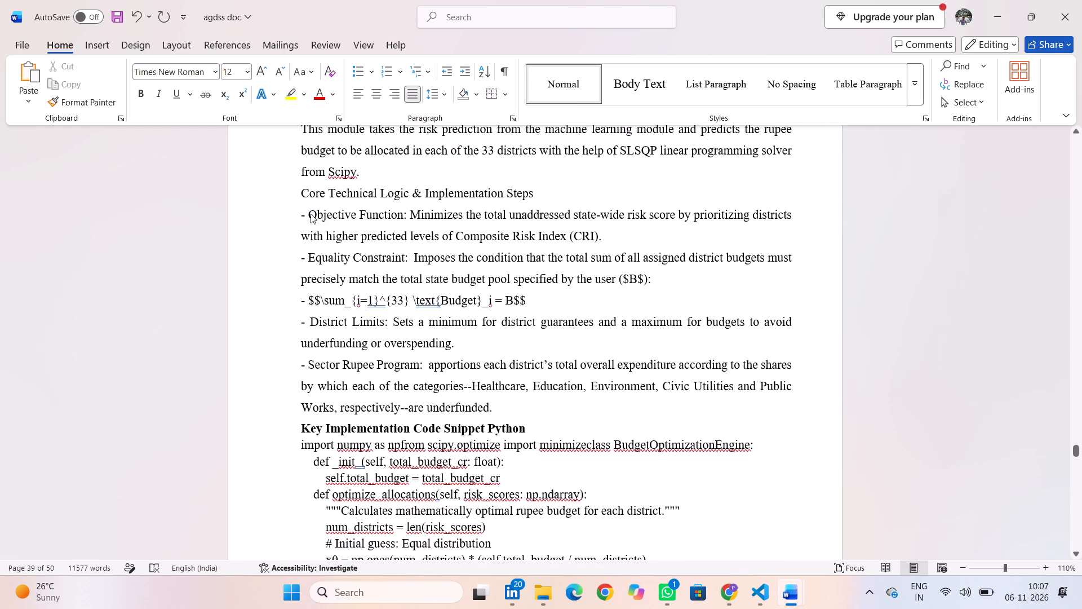
key("BackSpace")
key("BackSpace")
key("Down")
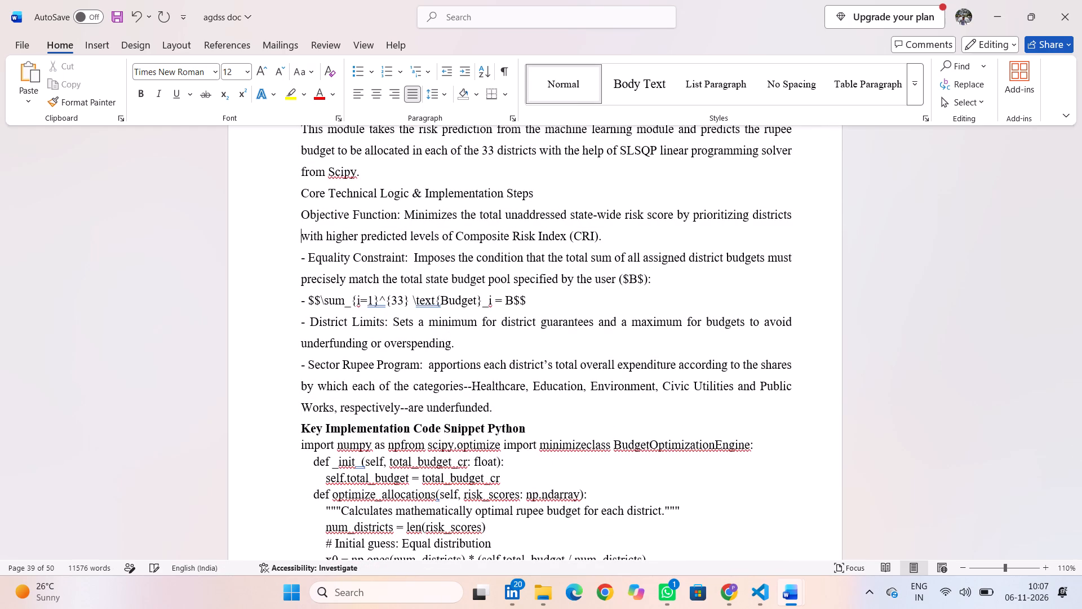
key("Down")
key("Right")
key("Right")
key("BackSpace")
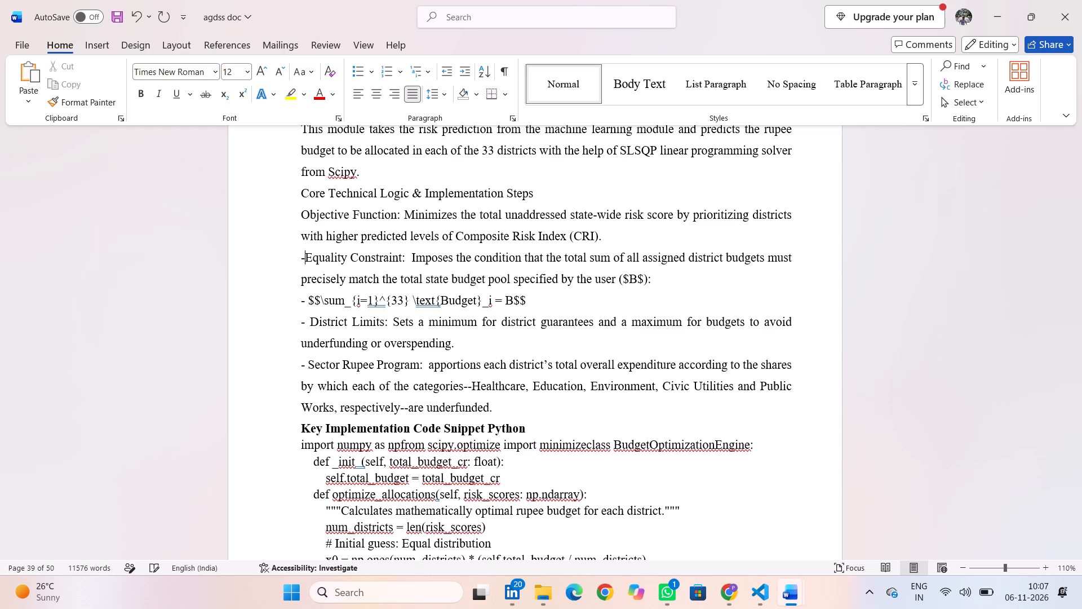
key("BackSpace")
key("Down")
key("Down")
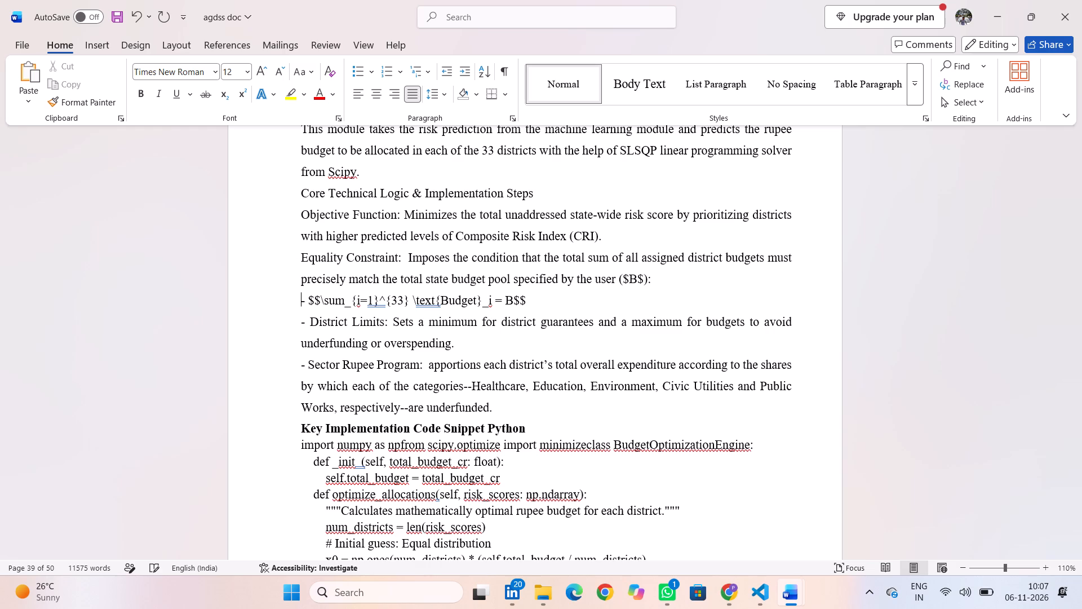
key("Right")
key("Right")
key("BackSpace")
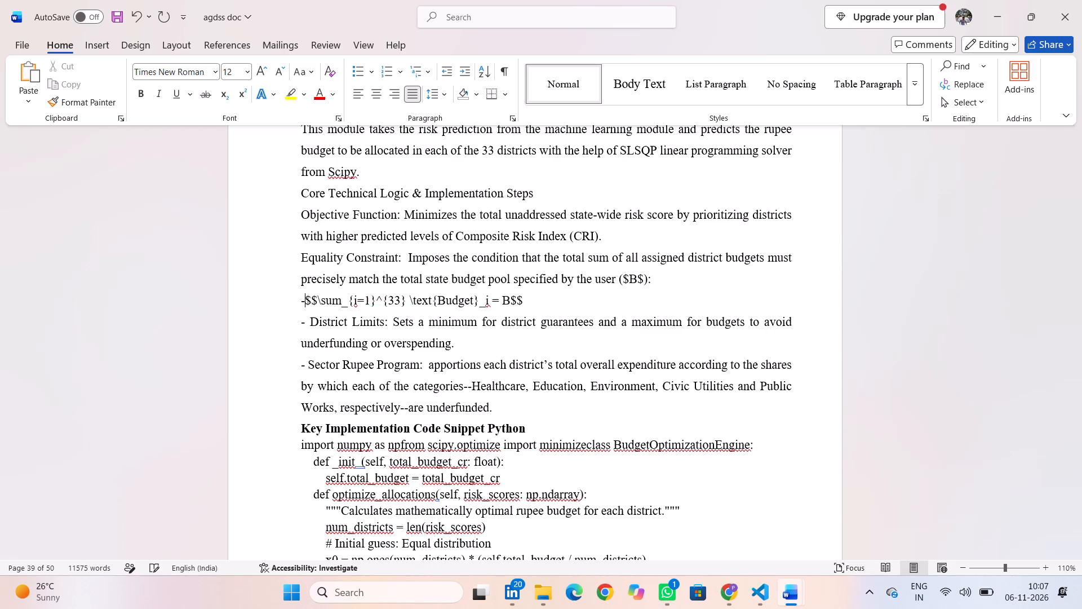
key("BackSpace")
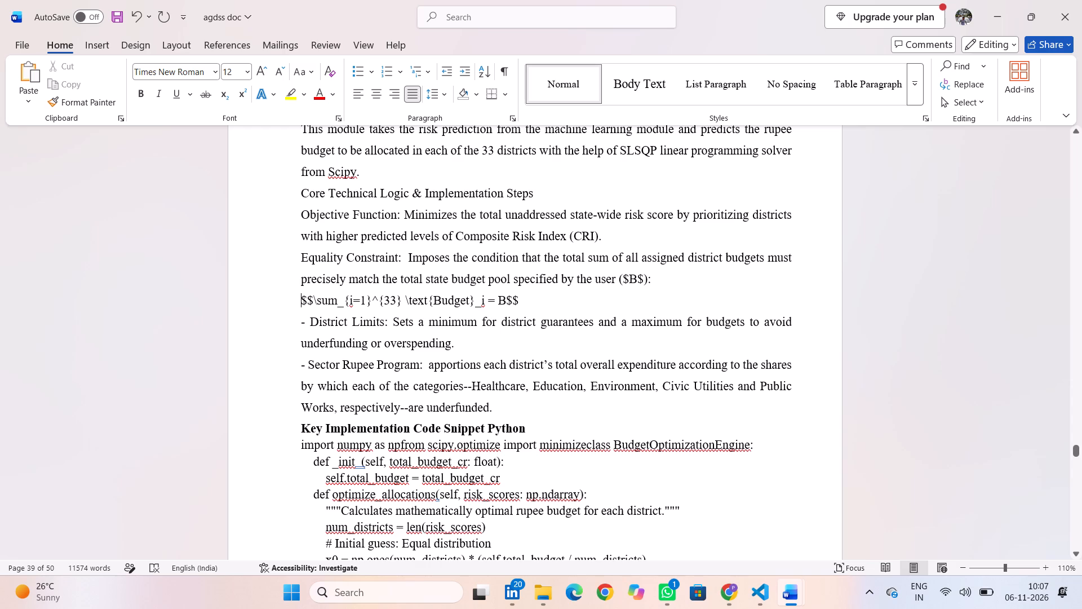
left_click_drag(300, 299, 531, 302)
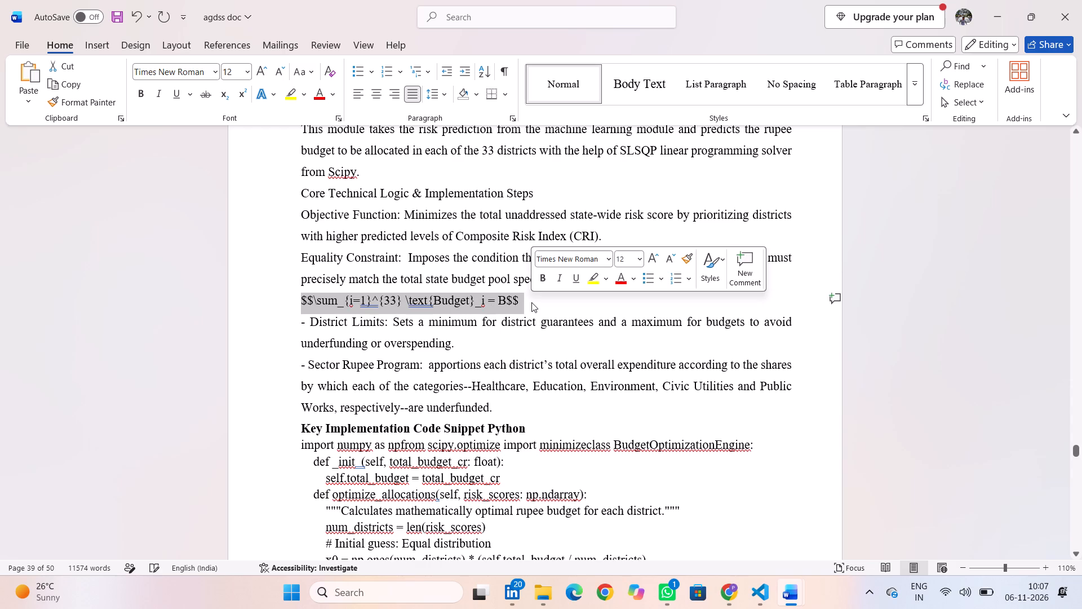
key("ctrl+c")
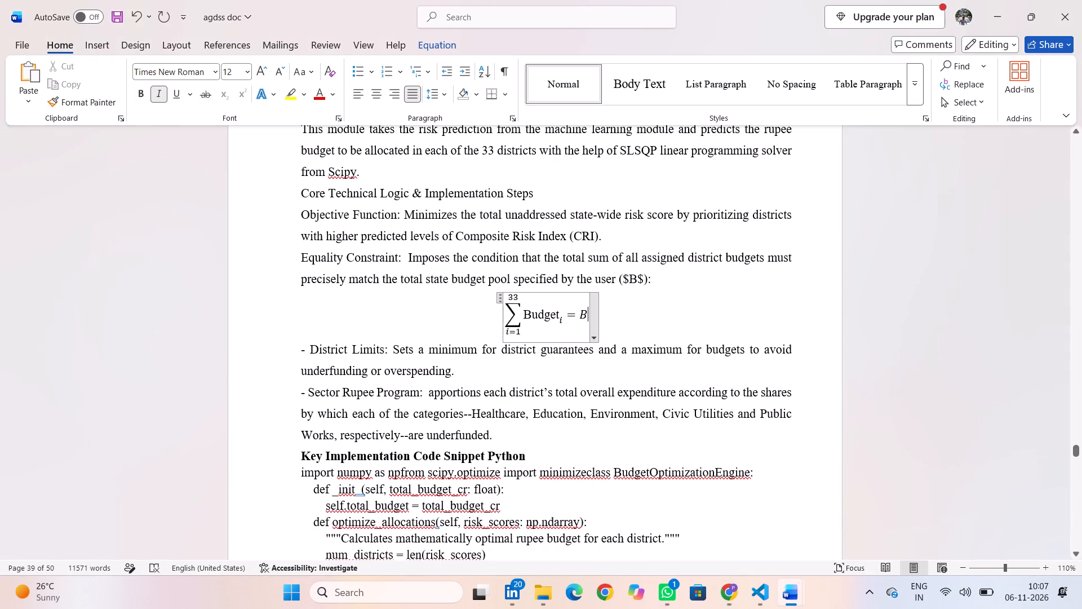
left_click(660, 314)
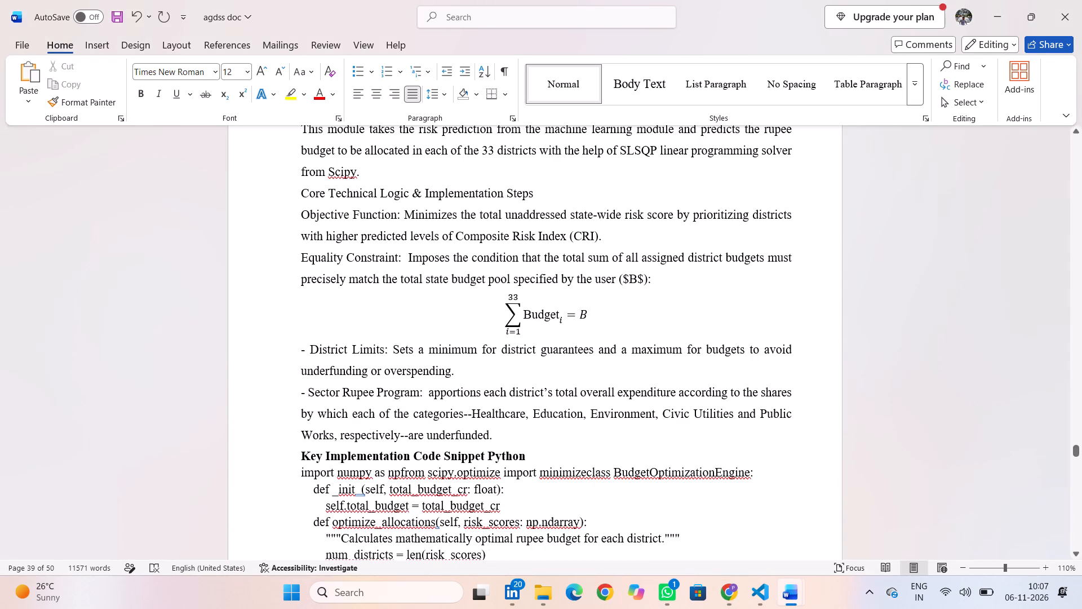
Remove the leading dashes from the District Limits and Sector Rupee Program items in section 6.4.
scroll(396, 369, "down", 2)
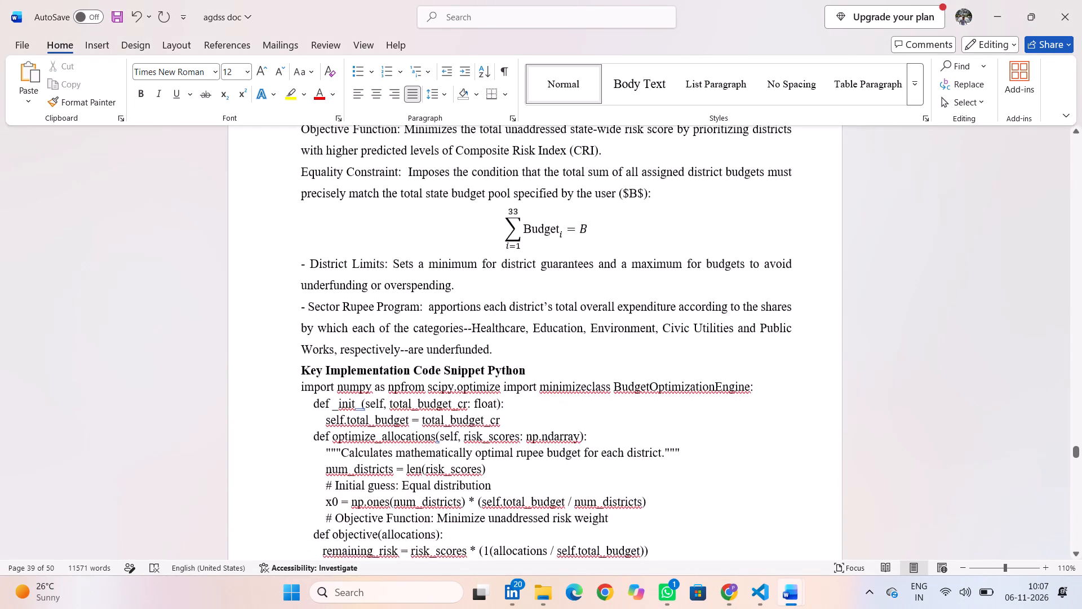
scroll(396, 369, "up", 1)
scroll(396, 369, "down", 1)
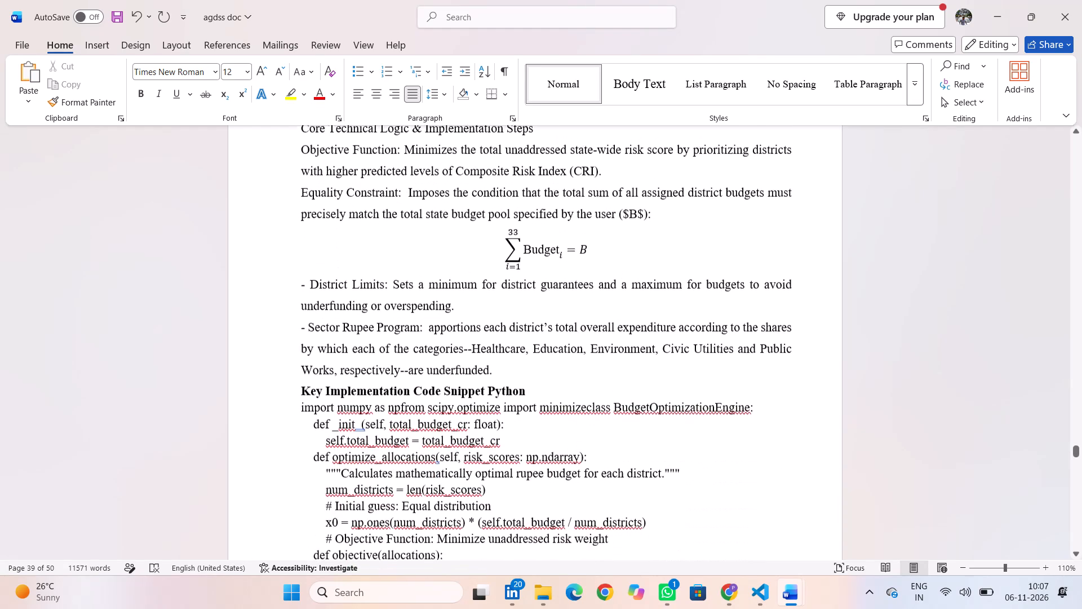
scroll(396, 369, "down", 2)
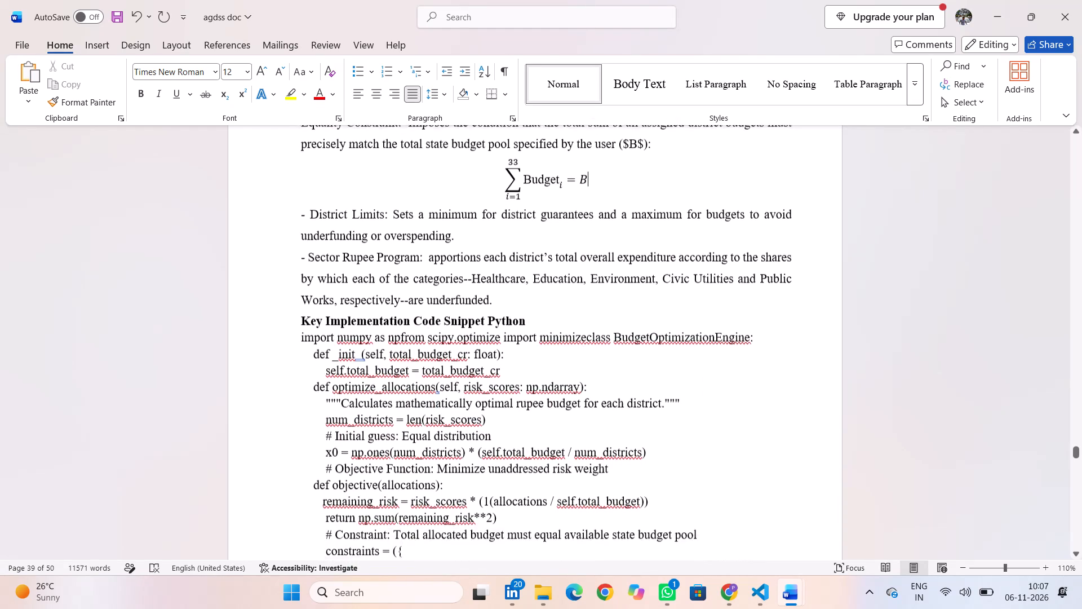
scroll(396, 369, "down", 1)
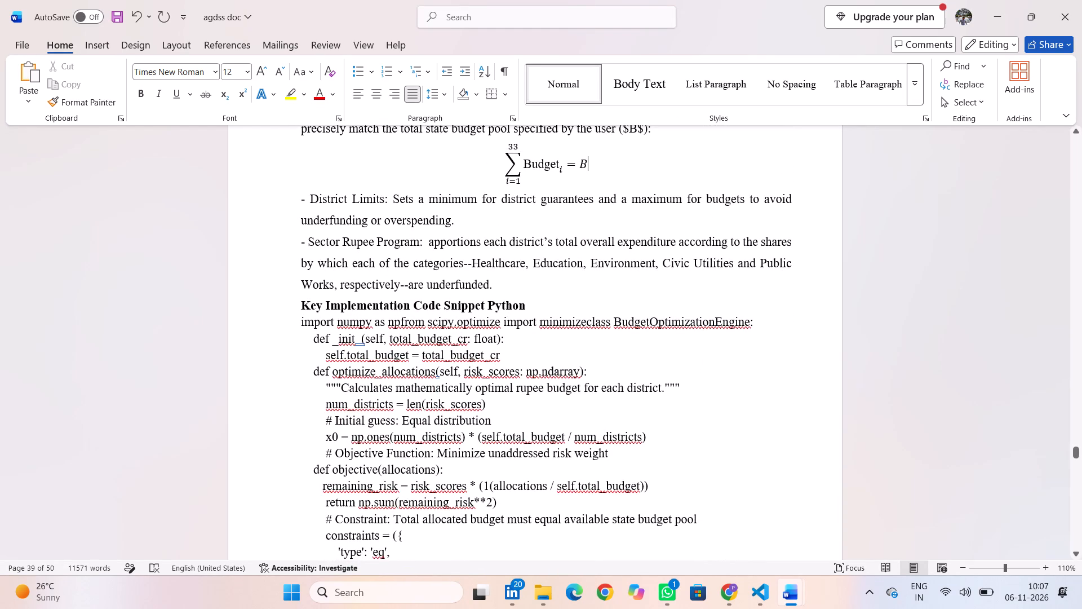
left_click(304, 196)
key("Right")
key("BackSpace")
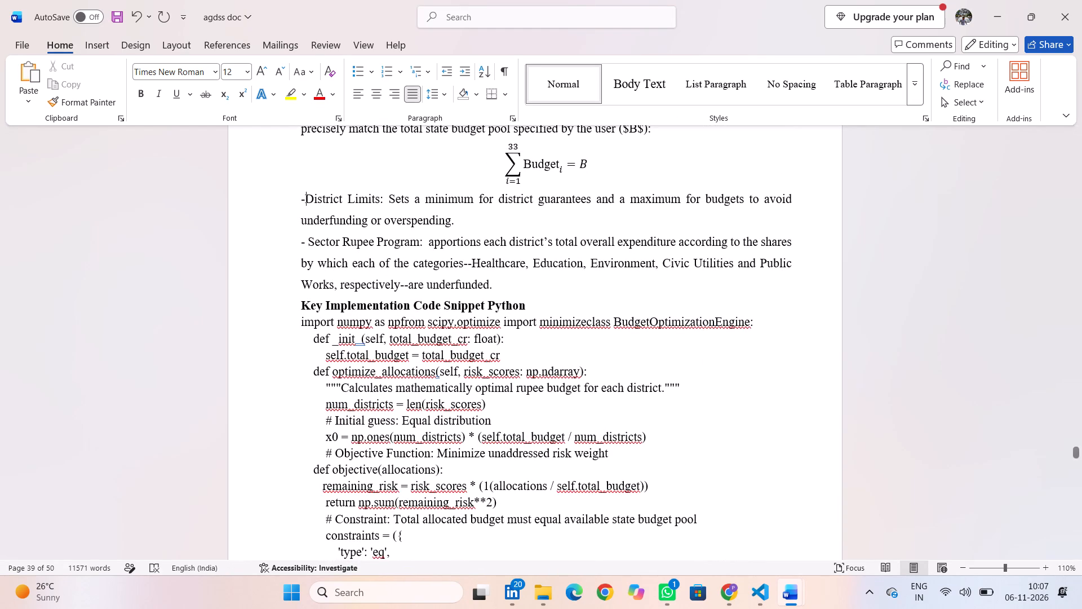
key("BackSpace")
key("Down")
key("Down")
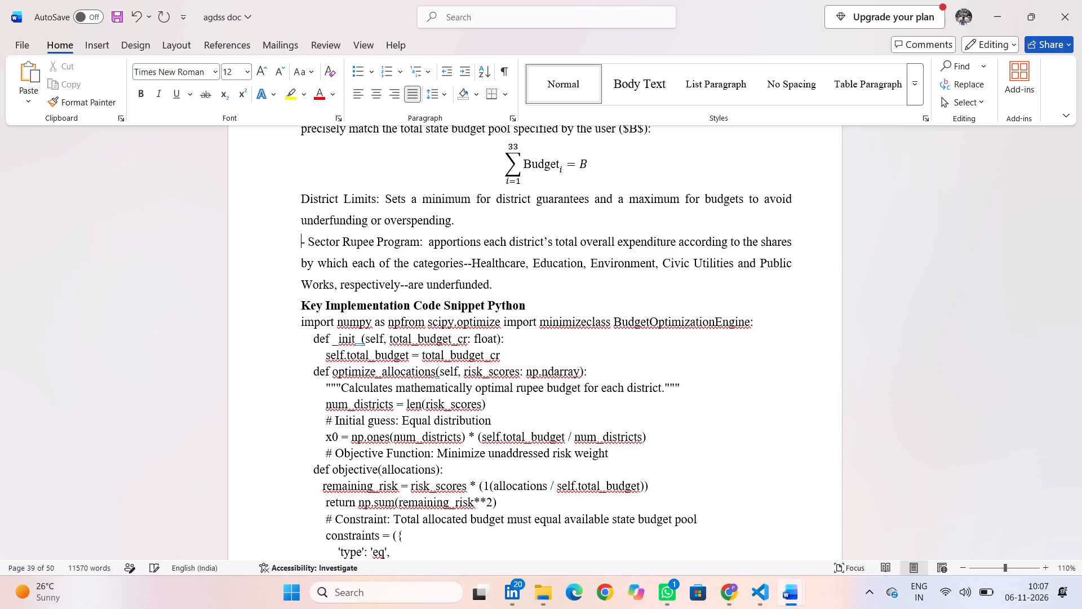
key("Right")
key("Right")
key("BackSpace")
key("BackSpace")
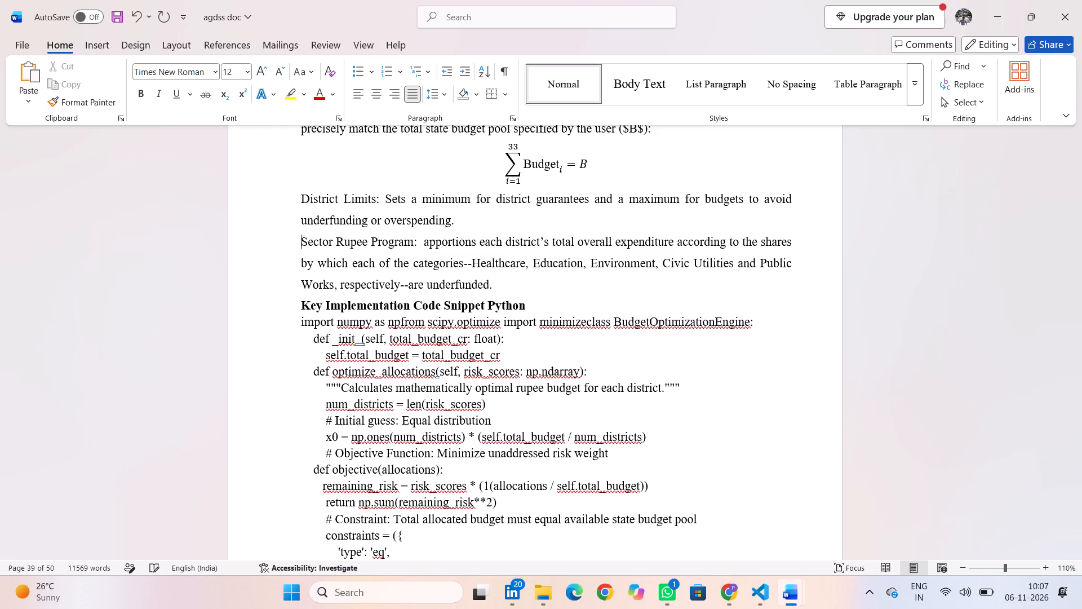
Set the "6.5 Module 5: Interactive Executive Dashboard & GIS Mapping (app.py)" heading to font size 14.
key("Down")
key("Down")
key("Down")
scroll(304, 196, "down", 3)
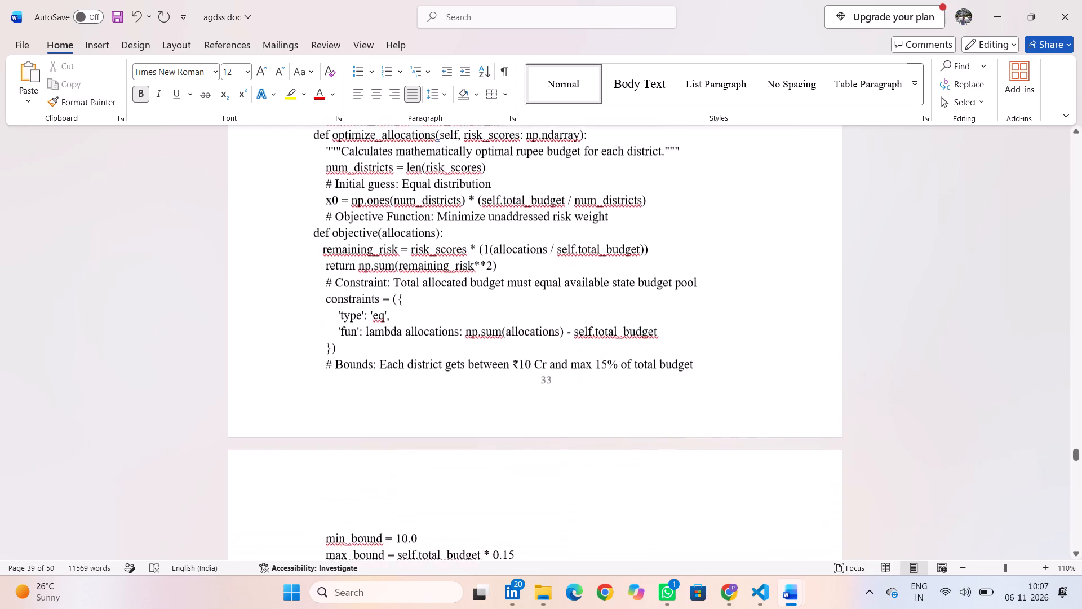
scroll(304, 196, "down", 3)
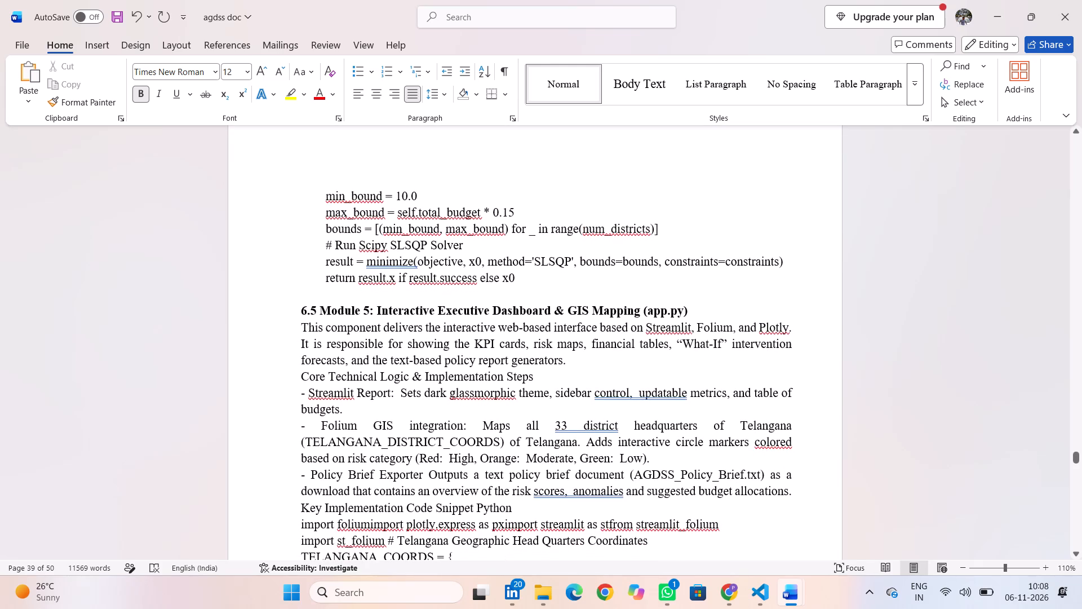
left_click_drag(301, 306, 696, 307)
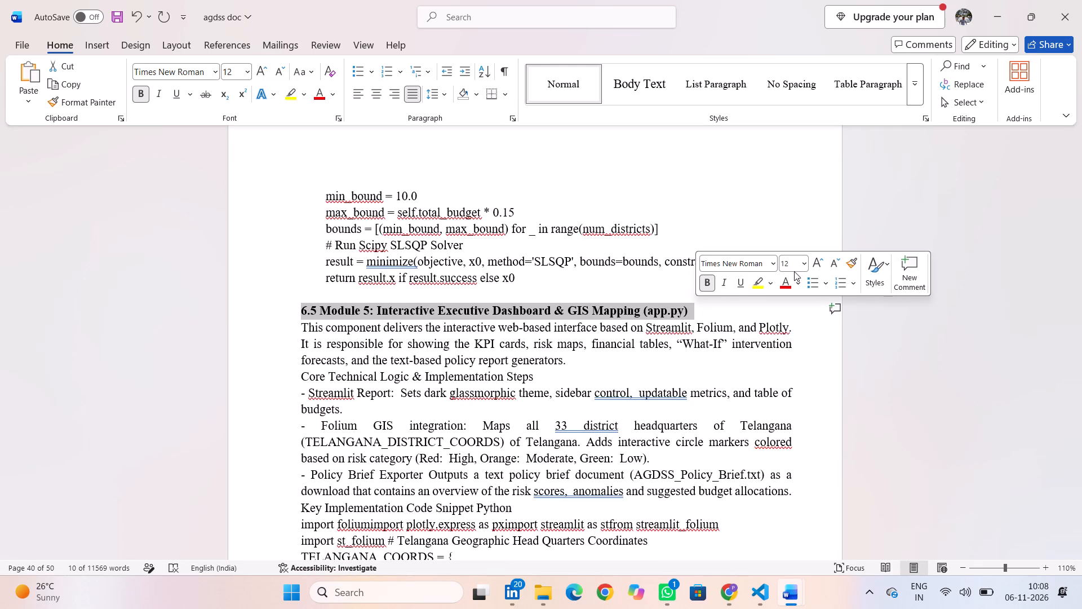
left_click(801, 265)
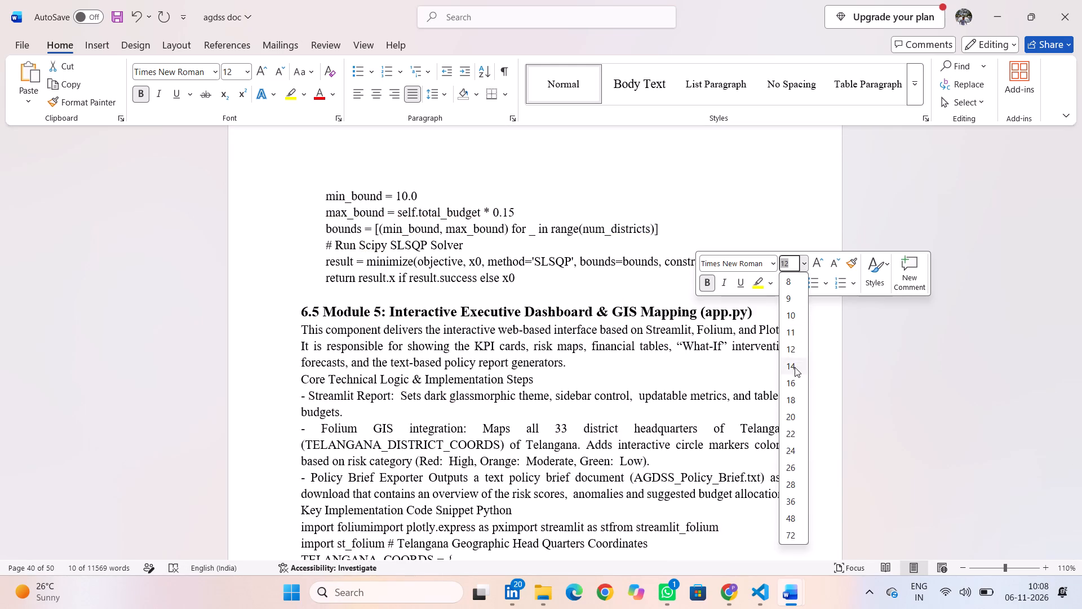
left_click(795, 367)
Remove the leading dashes from the Streamlit Report, Folium GIS integration and Policy Brief Exporter items in section 6.5.
scroll(460, 287, "down", 1)
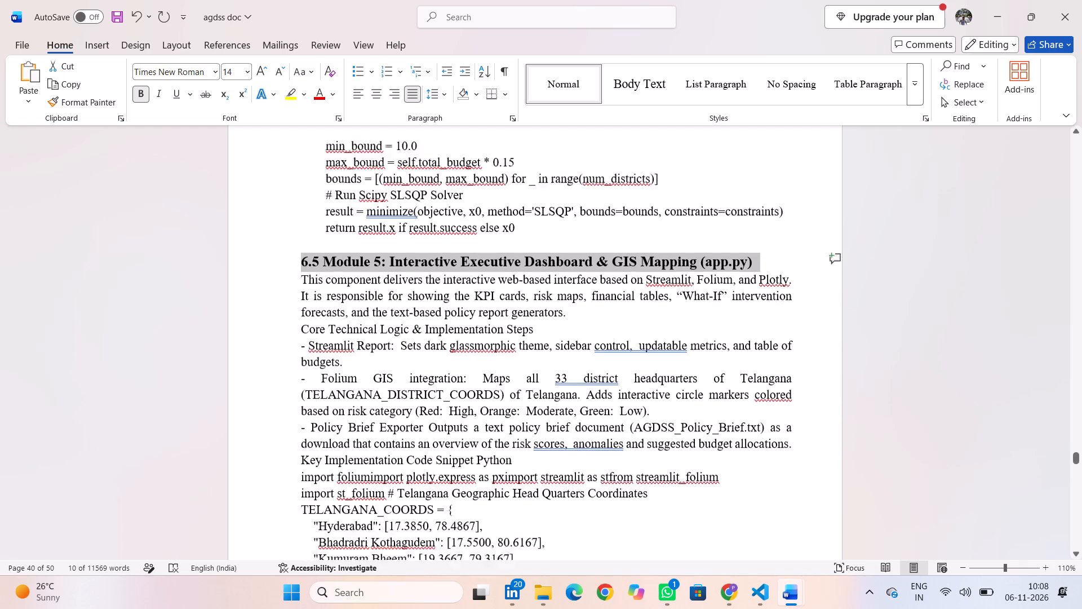
scroll(460, 287, "down", 1)
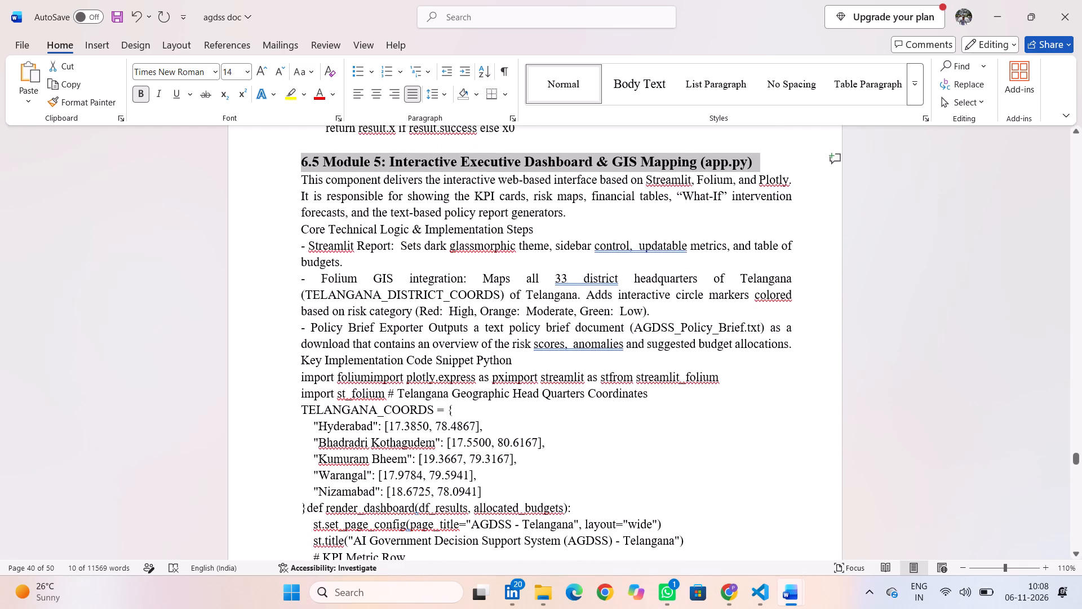
left_click(307, 248)
key("BackSpace")
key("BackSpace")
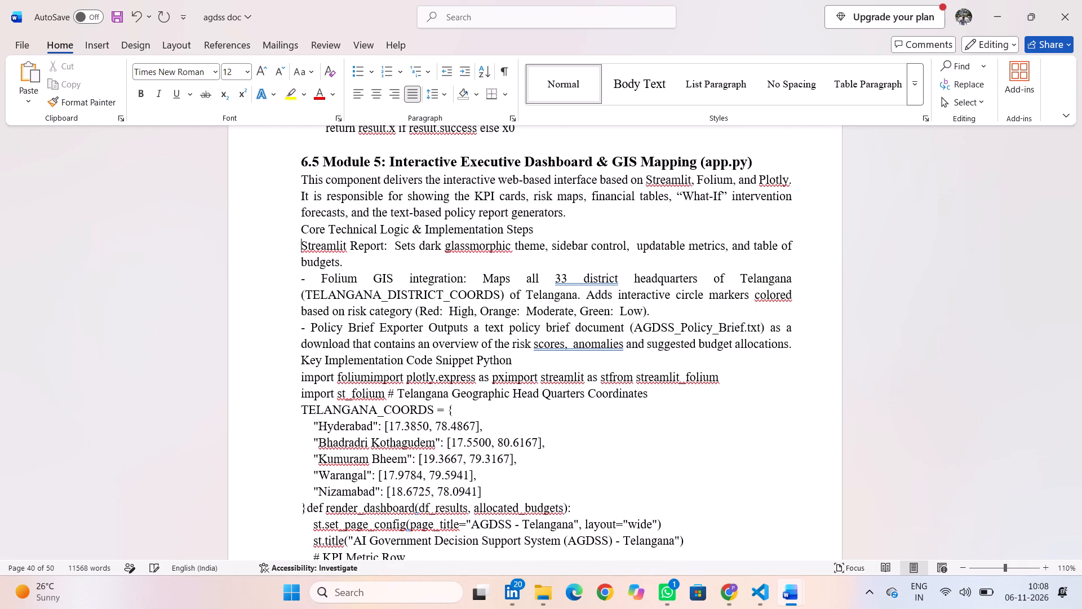
key("Down")
key("Down")
key("Right")
key("Right")
key("Right")
key("Left")
key("BackSpace")
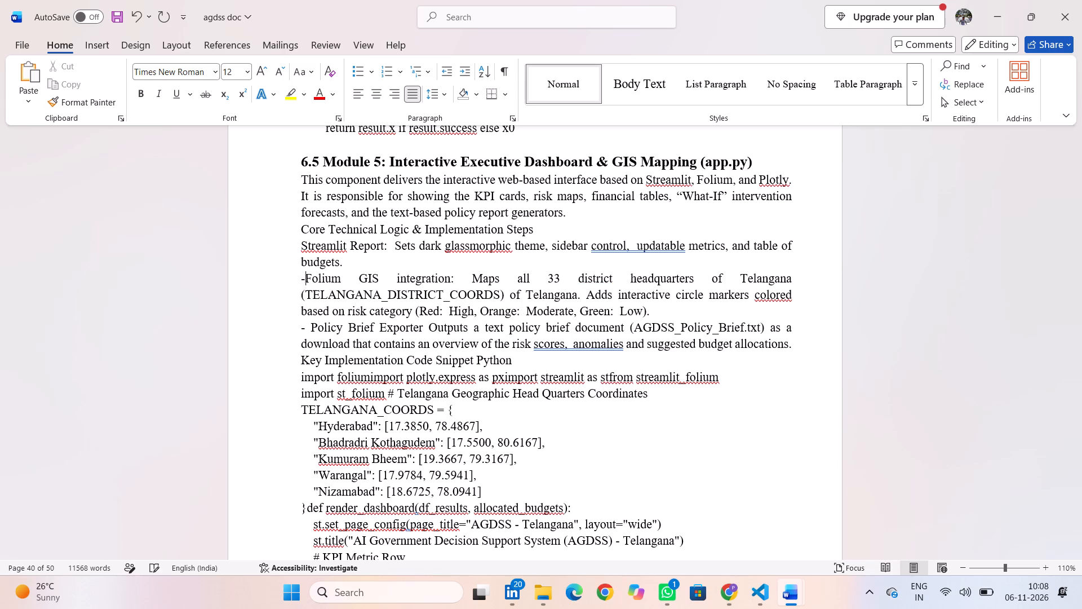
key("BackSpace")
key("Down")
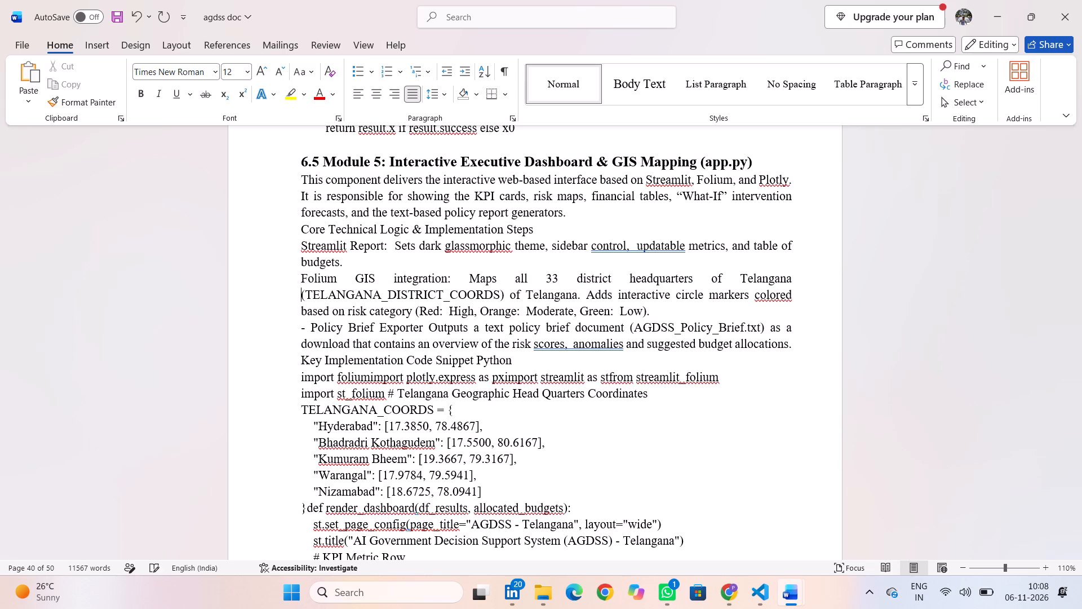
key("Right")
key("Down")
key("Down")
key("Right")
key("BackSpace")
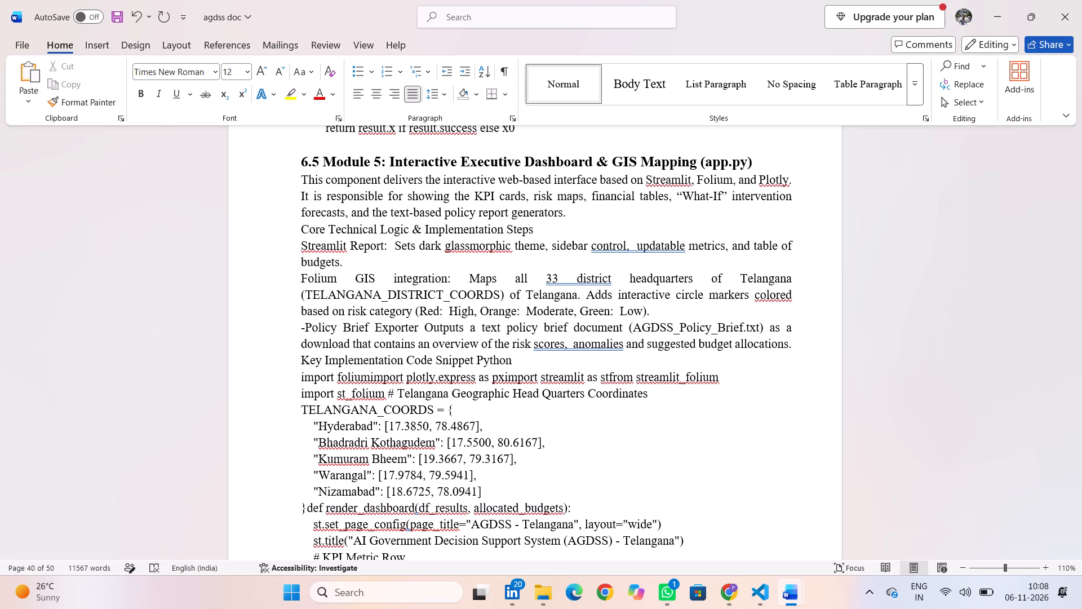
key("BackSpace")
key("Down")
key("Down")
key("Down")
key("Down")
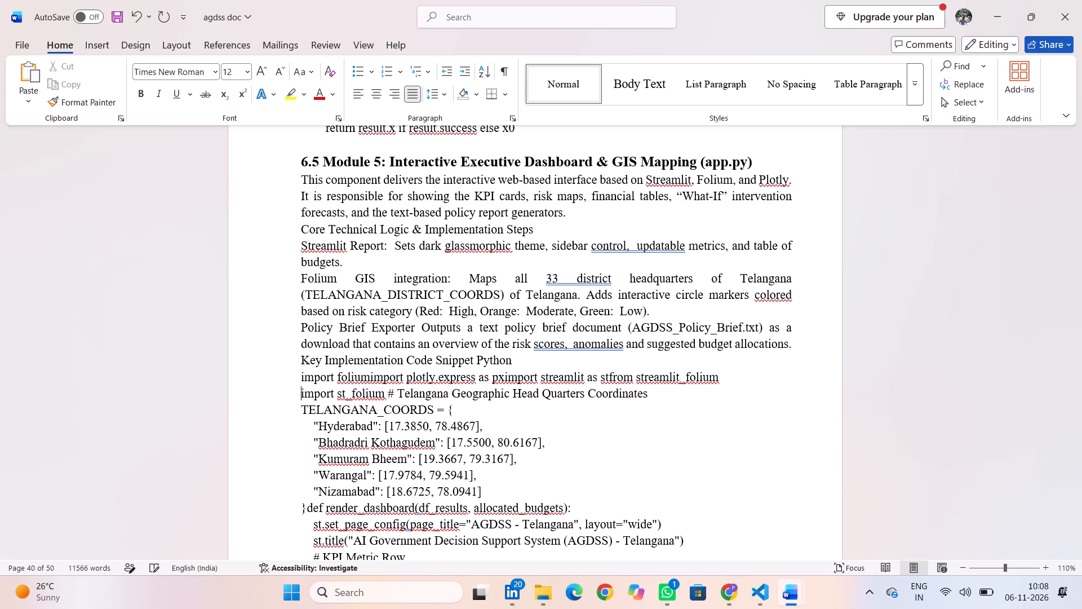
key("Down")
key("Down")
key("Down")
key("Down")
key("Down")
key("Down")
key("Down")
Add an empty line below the "Key Implementation Code Snippet Python" subheading in section 6.5 and make the subheading bold.
left_click(539, 358)
key("Return")
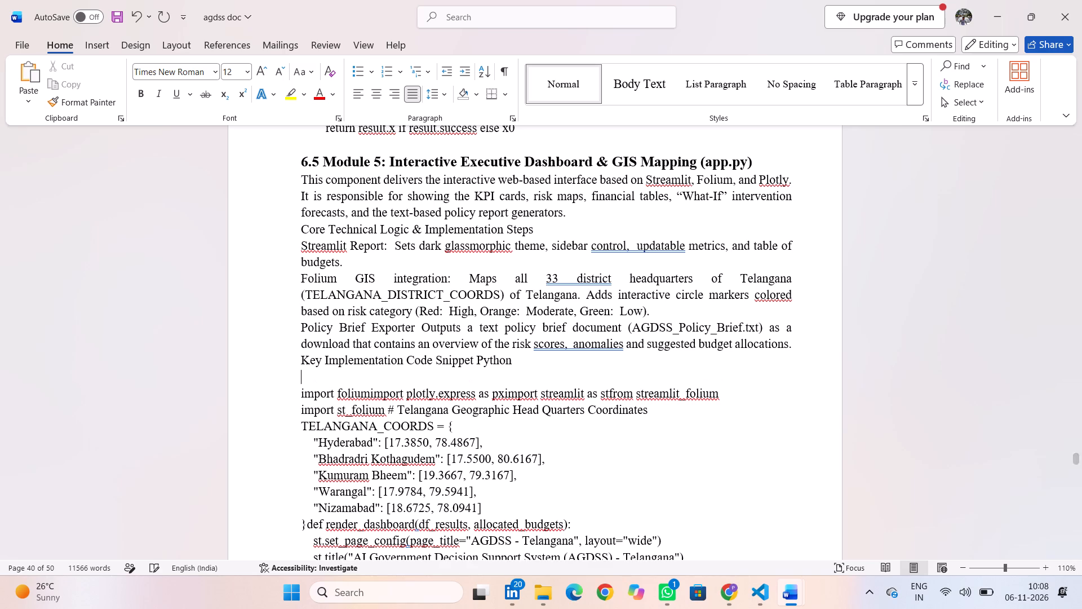
left_click_drag(300, 360, 516, 376)
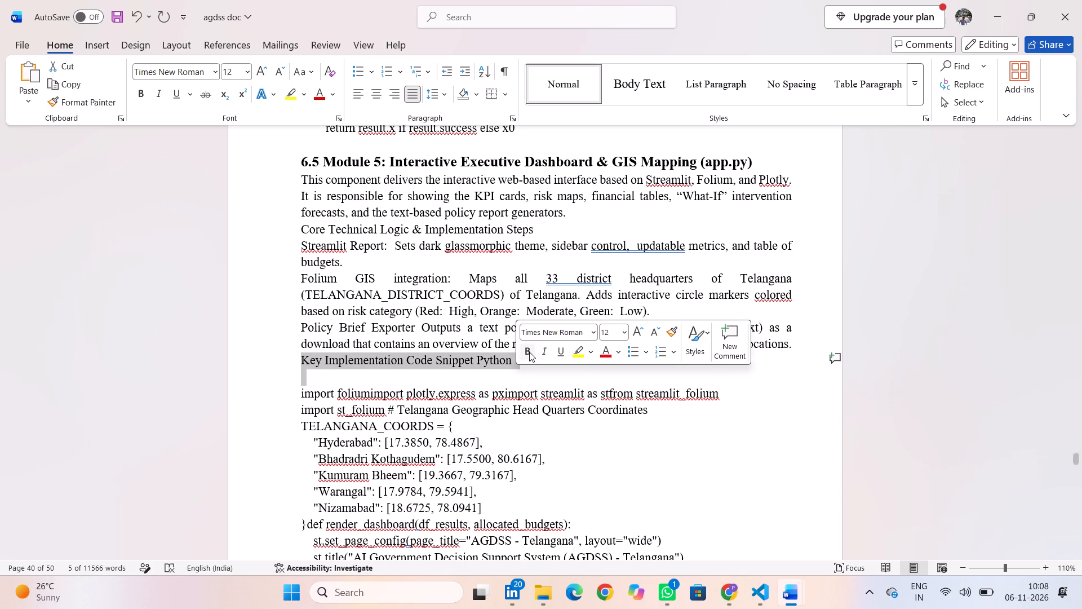
left_click(529, 352)
left_click(311, 377)
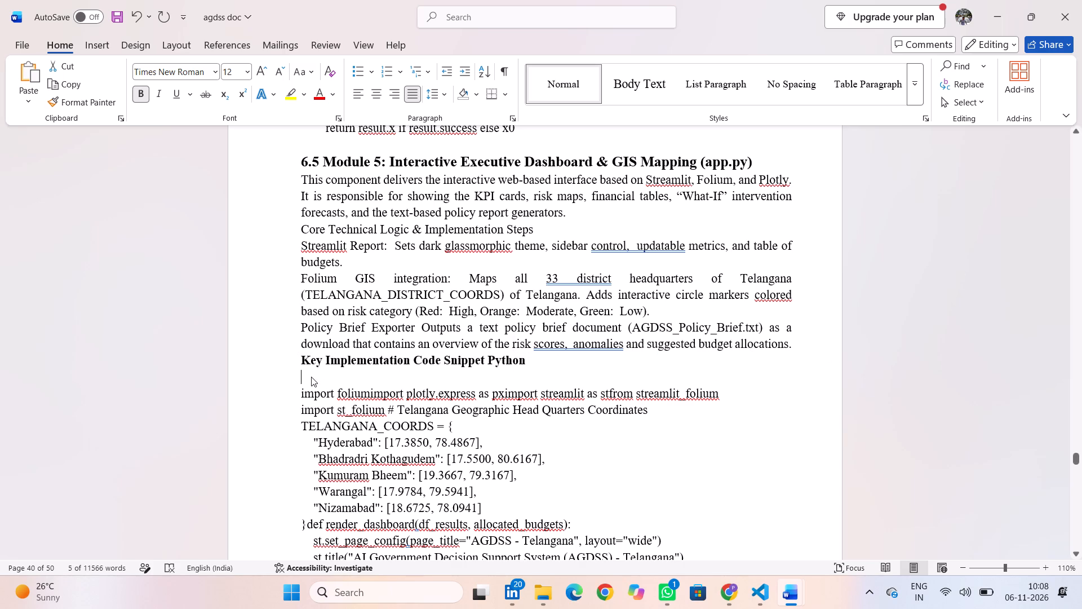
Apply 1.5 line spacing to section 6.5, from its heading through the "Key Implementation Code Snippet Python" subheading.
left_click_drag(299, 154, 307, 160)
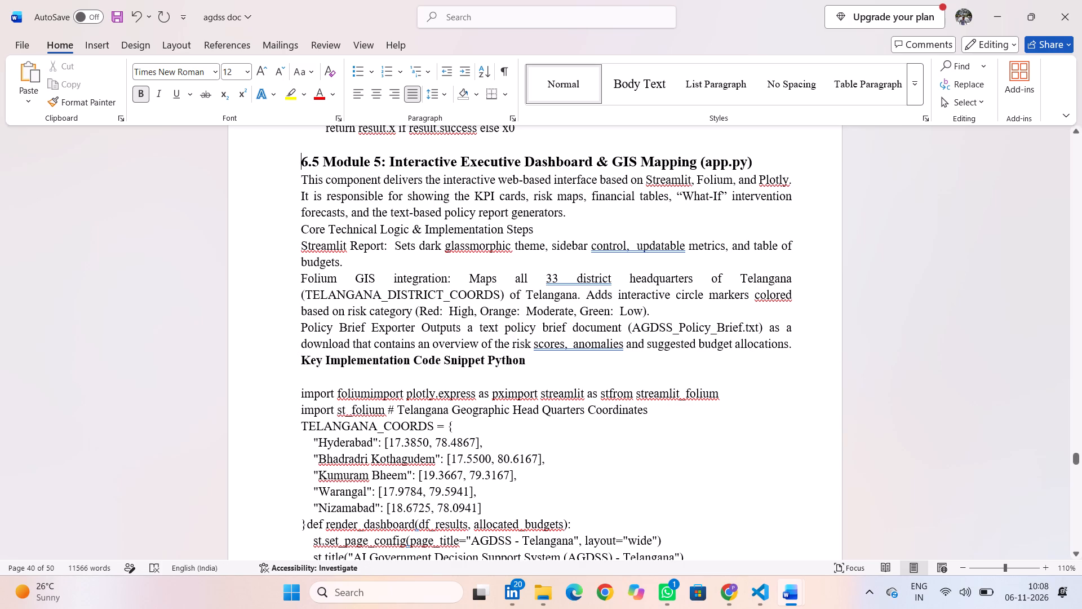
left_click_drag(307, 160, 538, 361)
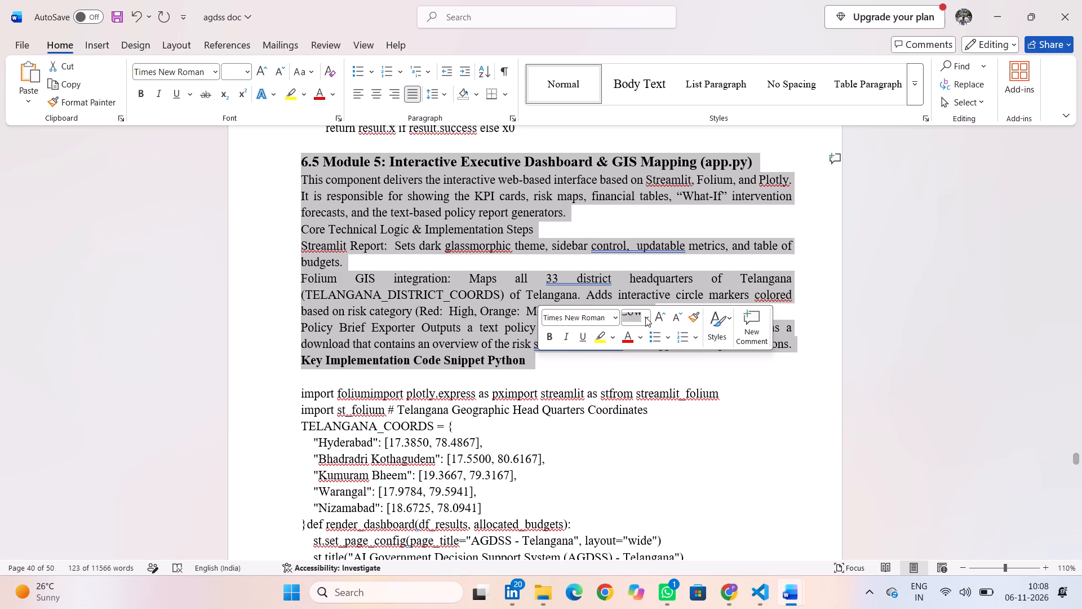
left_click(444, 95)
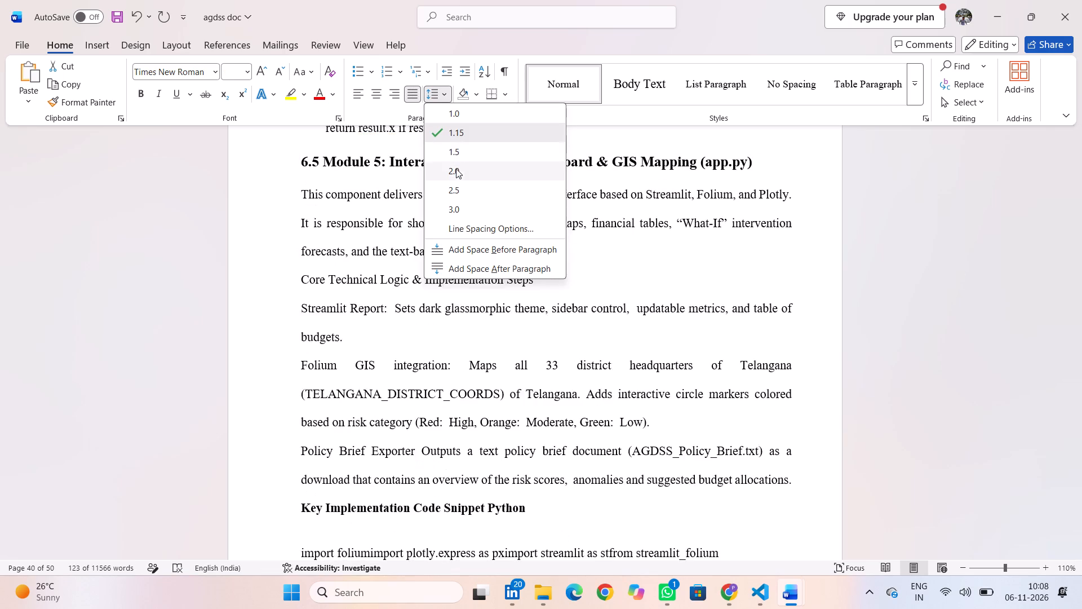
left_click(456, 152)
Delete the empty line between the "Key Implementation Code Snippet Python" subheading and the import code in section 6.5.
scroll(418, 295, "down", 1)
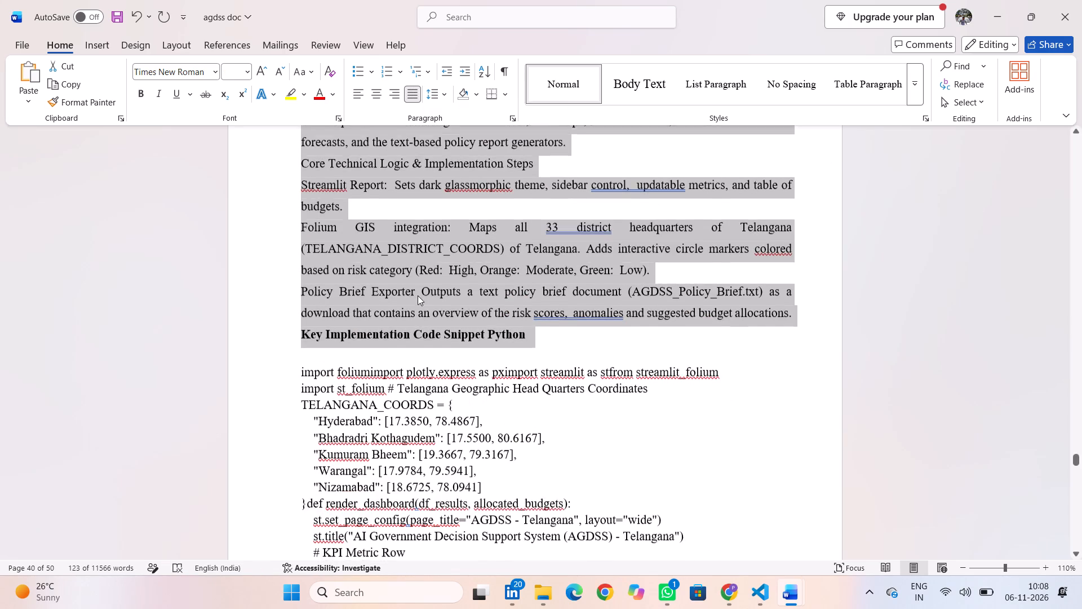
scroll(418, 295, "down", 1)
left_click(336, 308)
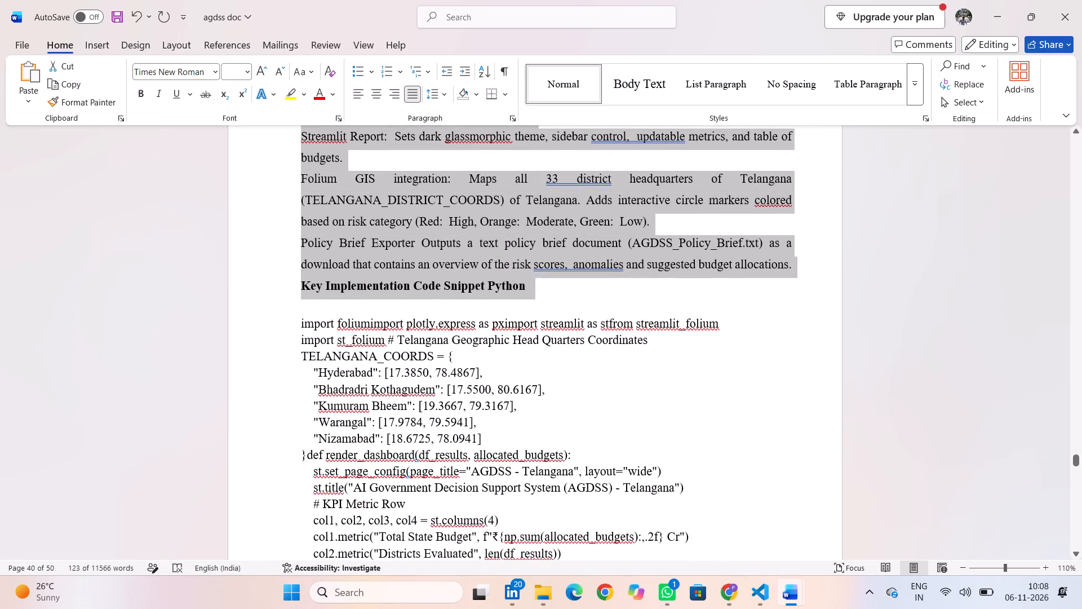
key("BackSpace")
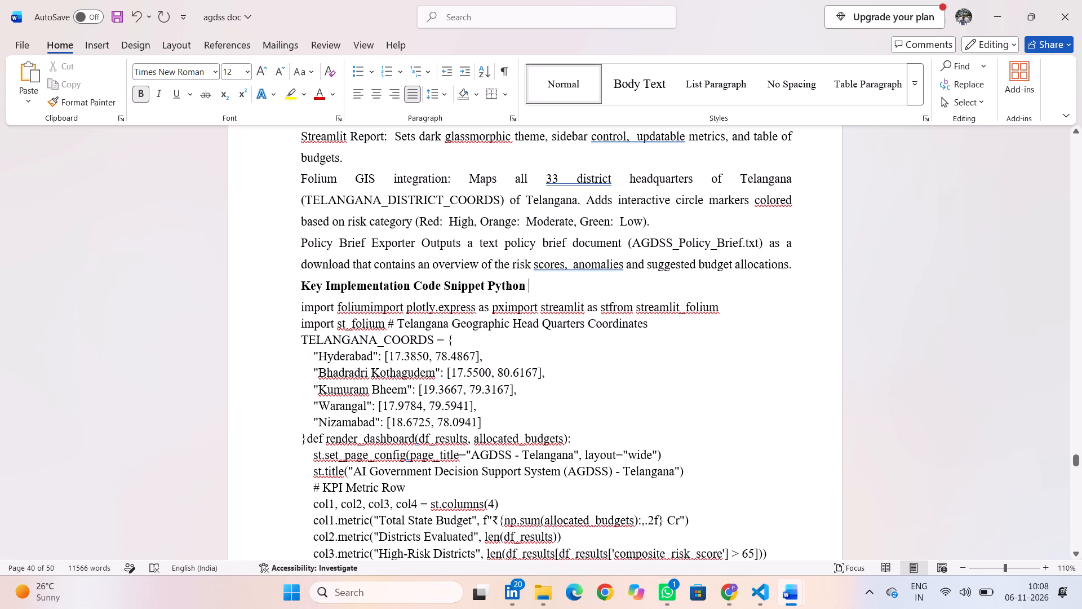
scroll(416, 355, "down", 2)
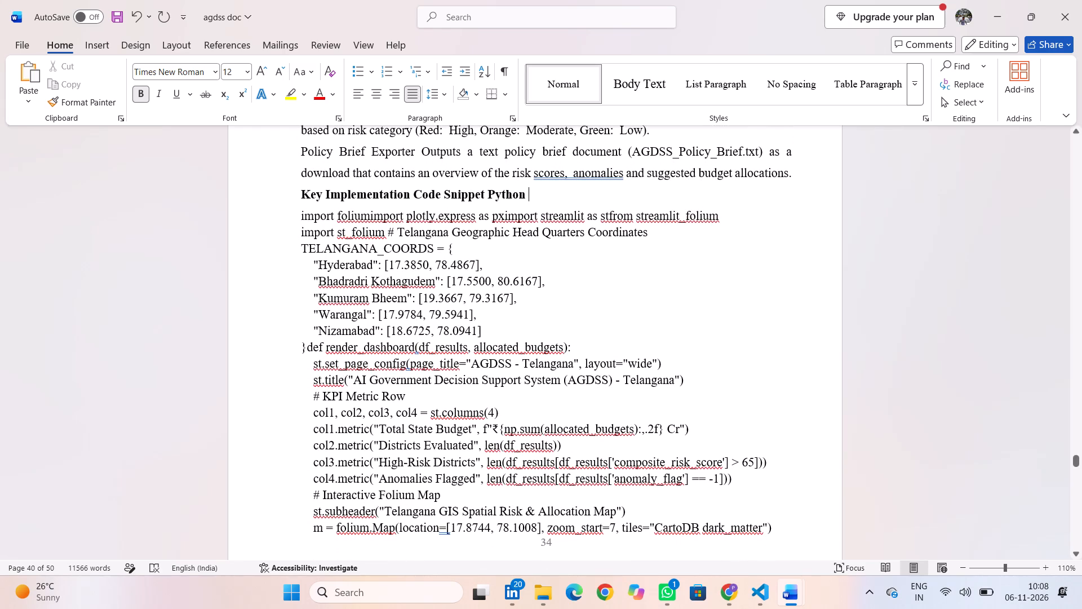
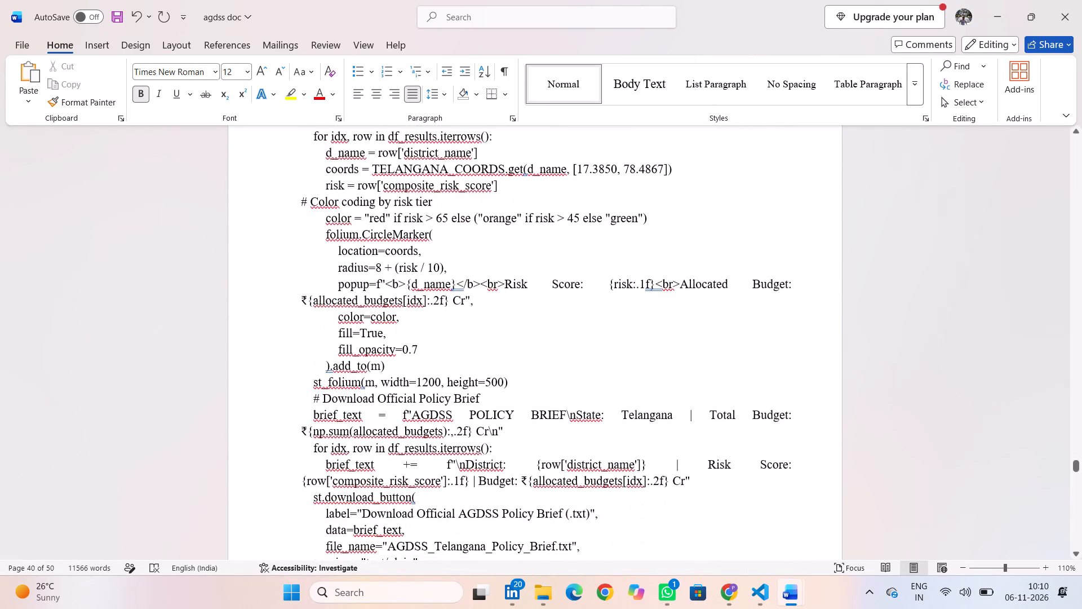
Delete the blank lines above the Chapter 7 heading so that it starts at the top of its page.
scroll(439, 396, "down", 5)
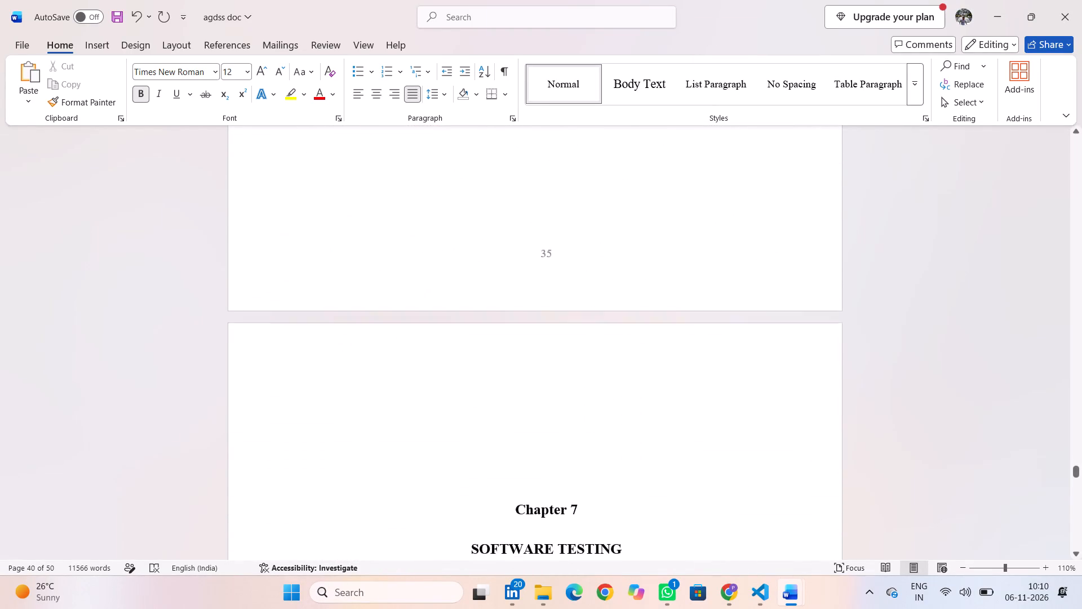
scroll(439, 396, "down", 1)
left_click(425, 267)
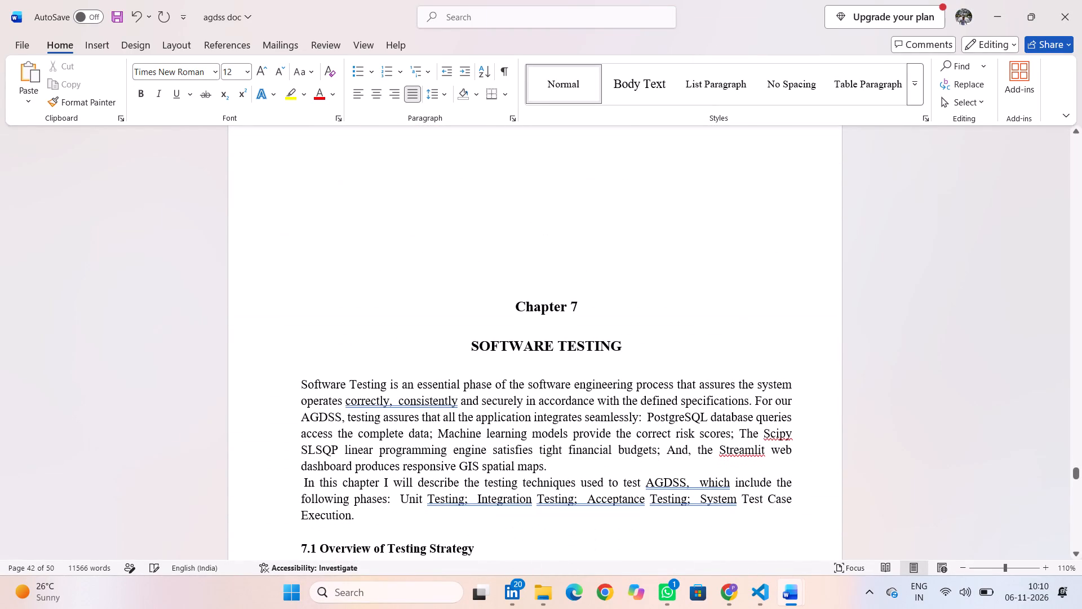
key("BackSpace")
key("BackSpace")
key("BackSpace")
key("BackSpace")
key("BackSpace")
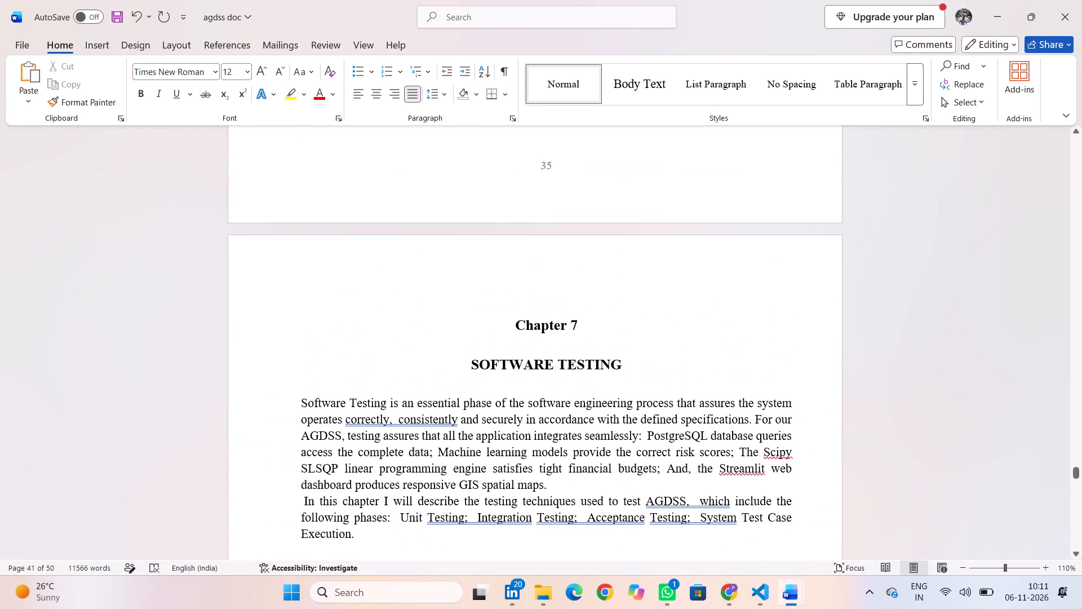
left_click(411, 305)
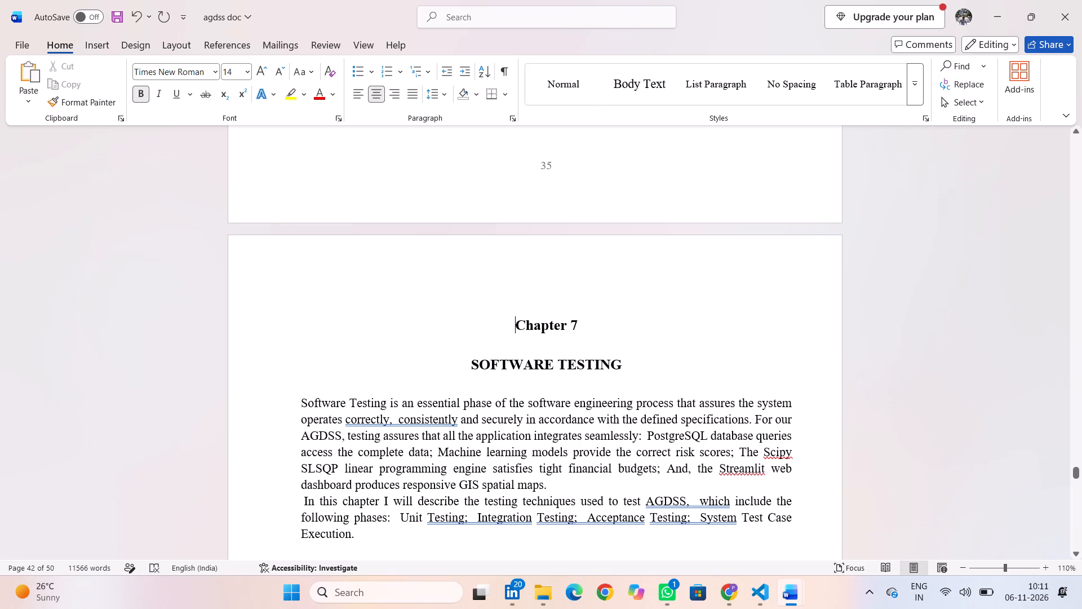
key("Up")
scroll(411, 305, "up", 1)
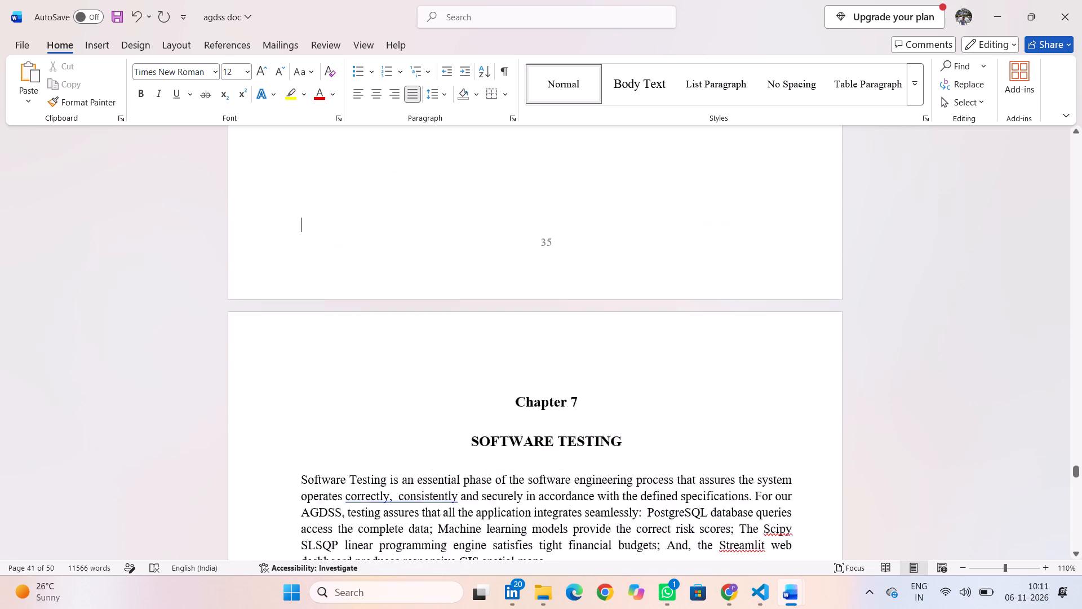
scroll(411, 305, "up", 1)
Set the font size of the heading "7.1 Overview of Testing Strategy" to 14.
scroll(411, 305, "down", 4)
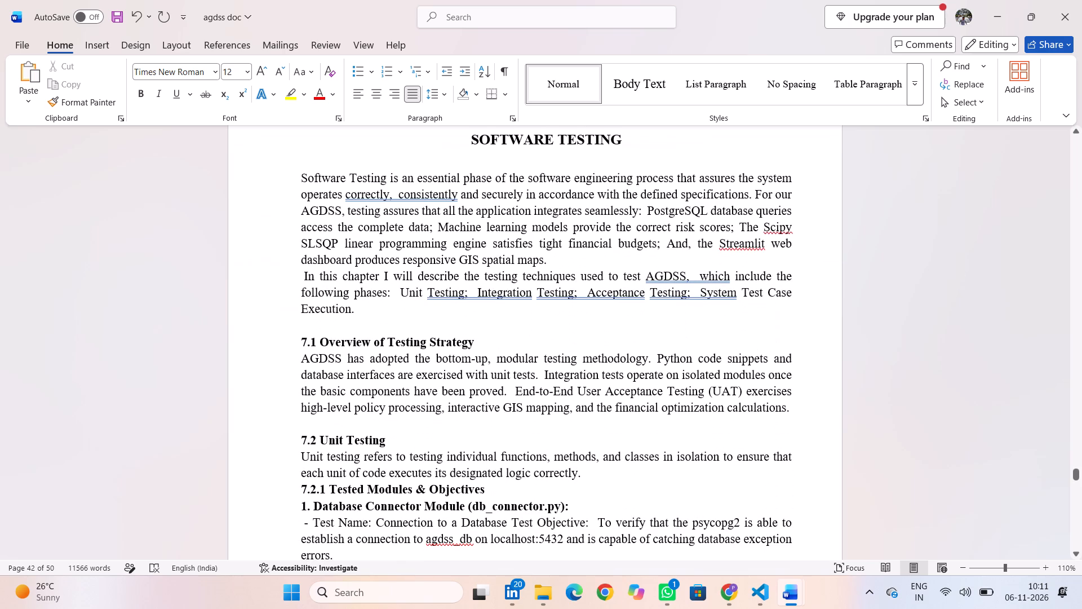
left_click_drag(298, 338, 520, 347)
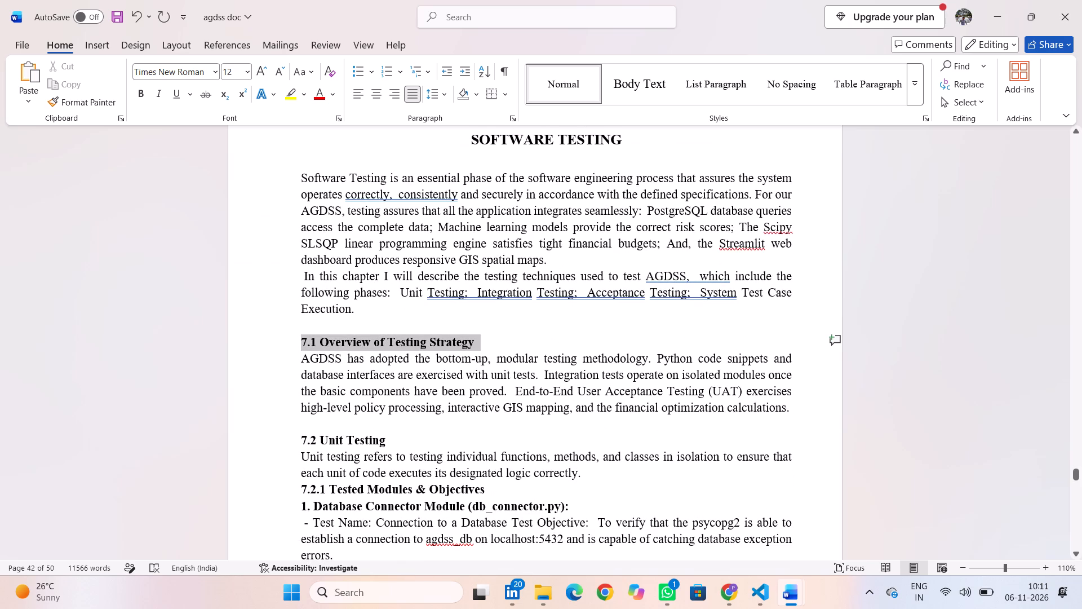
left_click_drag(520, 347, 524, 346)
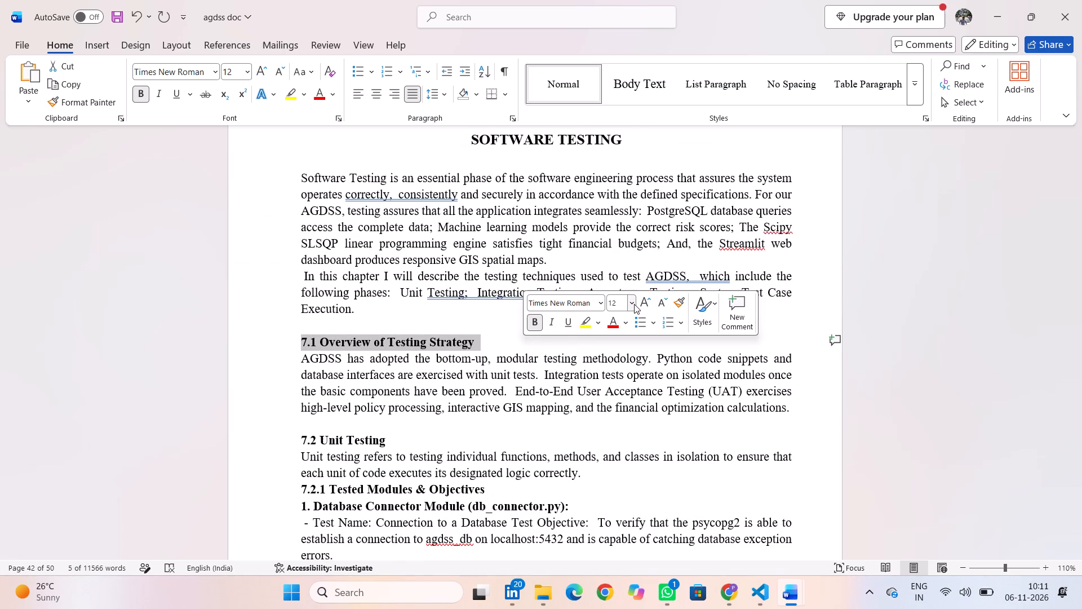
left_click(634, 304)
left_click(622, 119)
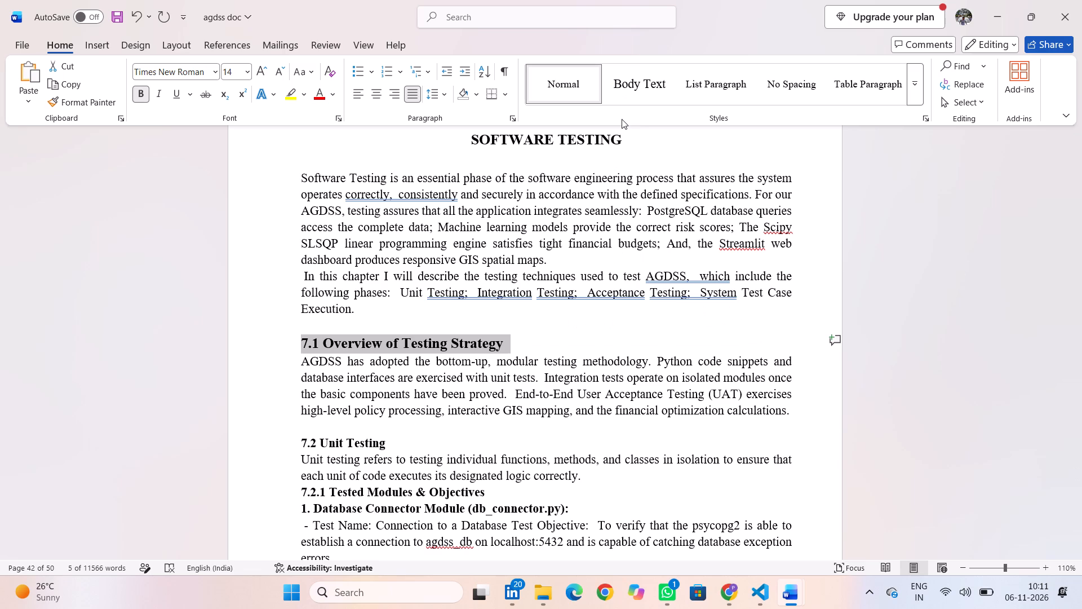
Set the font size of the heading "7.2 Unit Testing" to 14.
left_click_drag(392, 444, 354, 443)
left_click_drag(354, 443, 280, 444)
left_click(388, 403)
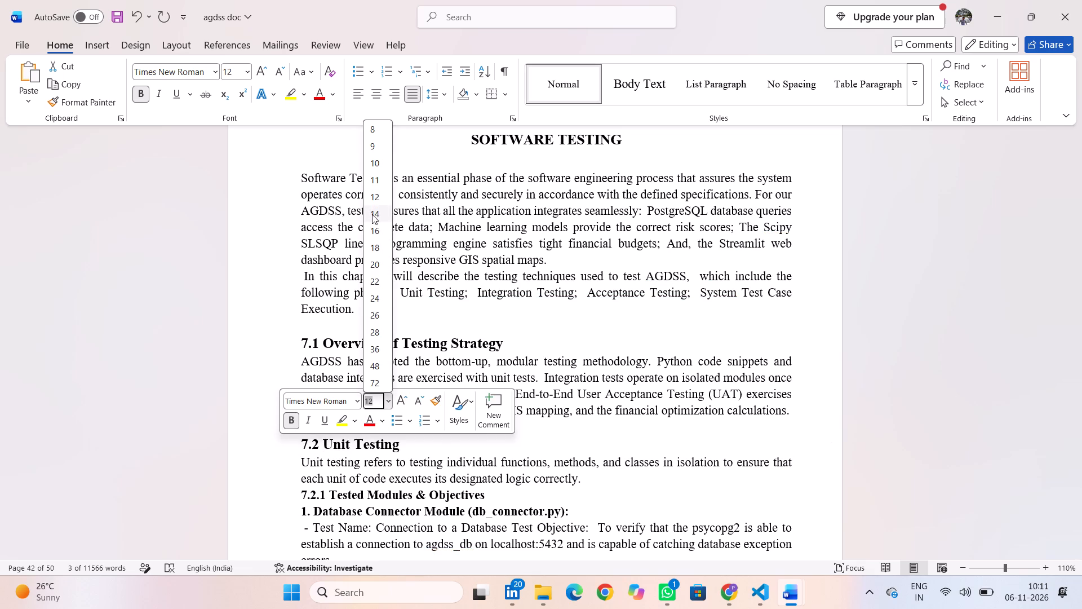
left_click(372, 214)
Set the font size of the subheading "7.2.1 Tested Modules & Objectives" to 13.
scroll(521, 506, "down", 1)
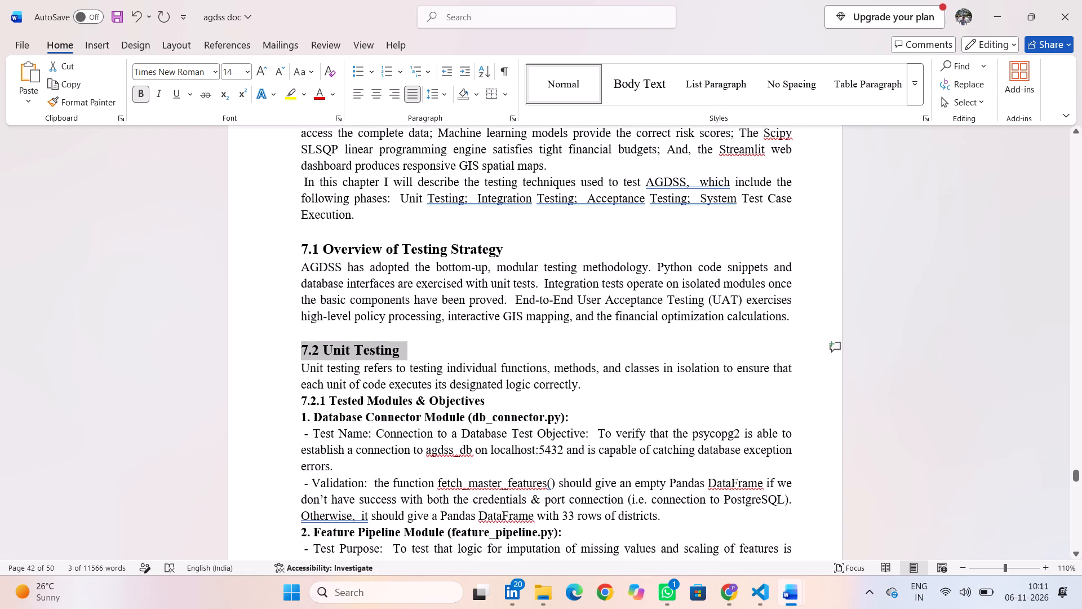
left_click(294, 400)
left_click_drag(294, 400, 373, 399)
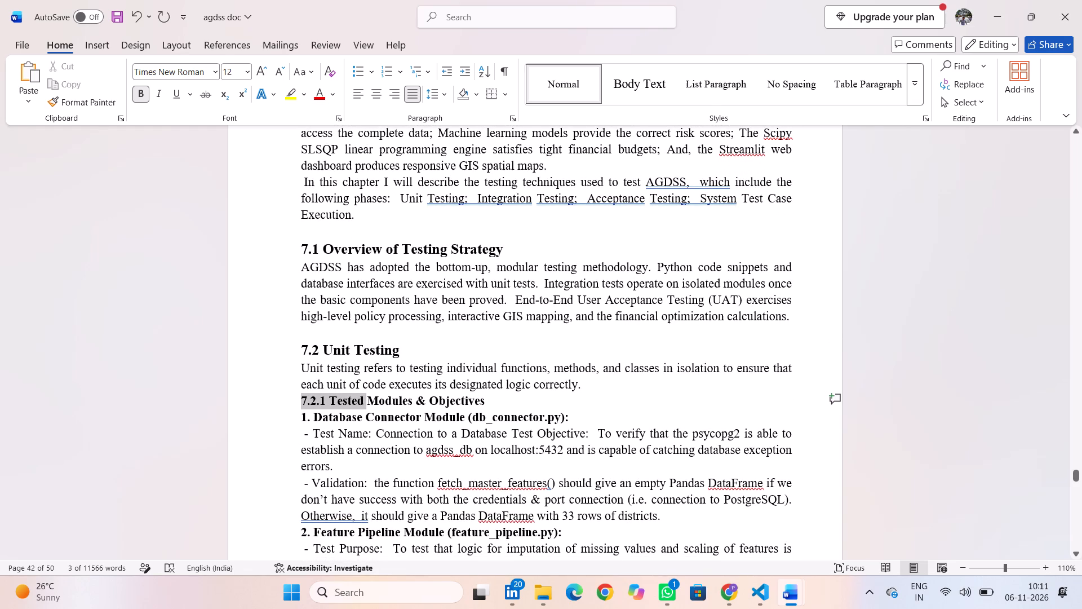
left_click_drag(373, 399, 512, 400)
left_click(619, 357)
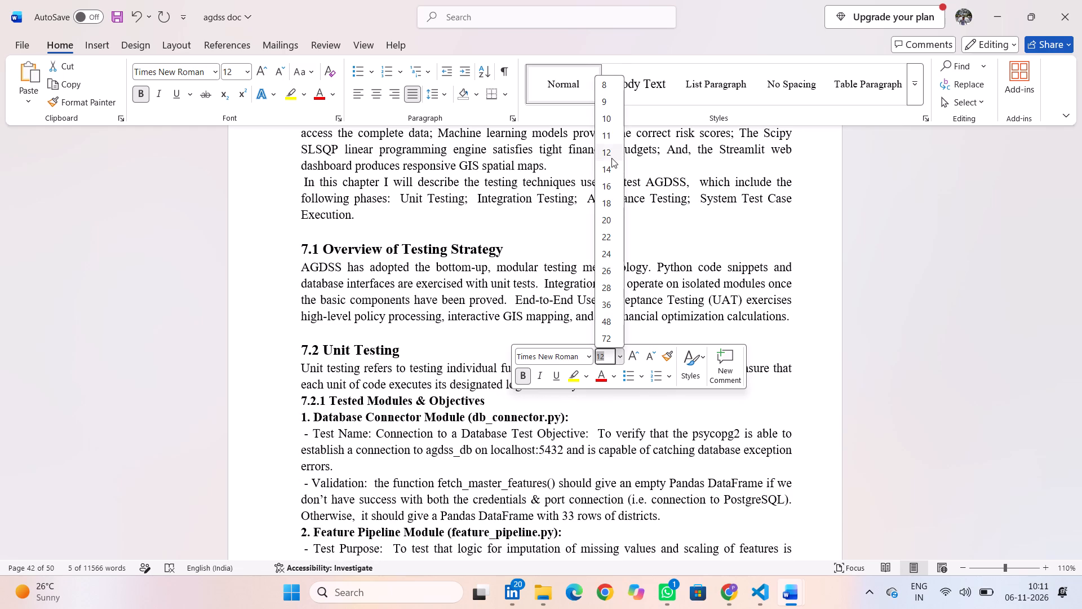
left_click(607, 359)
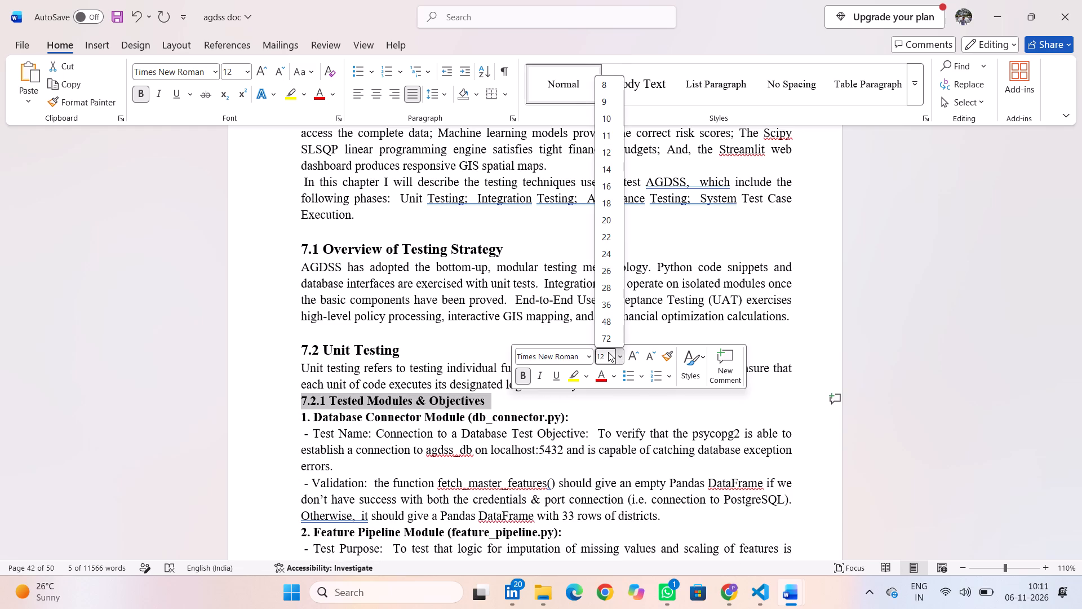
left_click(608, 352)
key("BackSpace")
key("3")
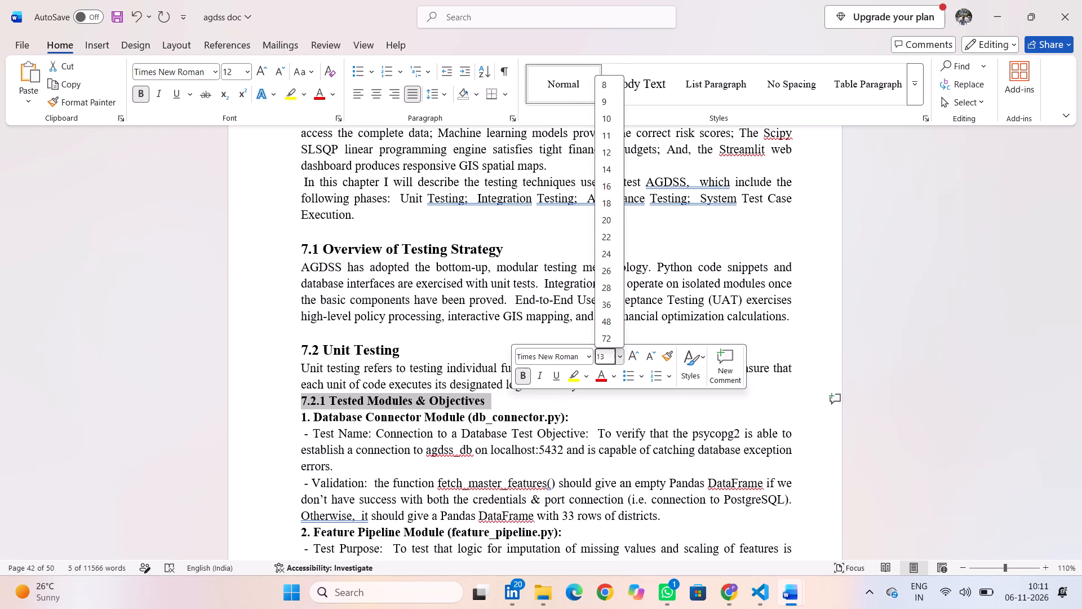
left_click(532, 407)
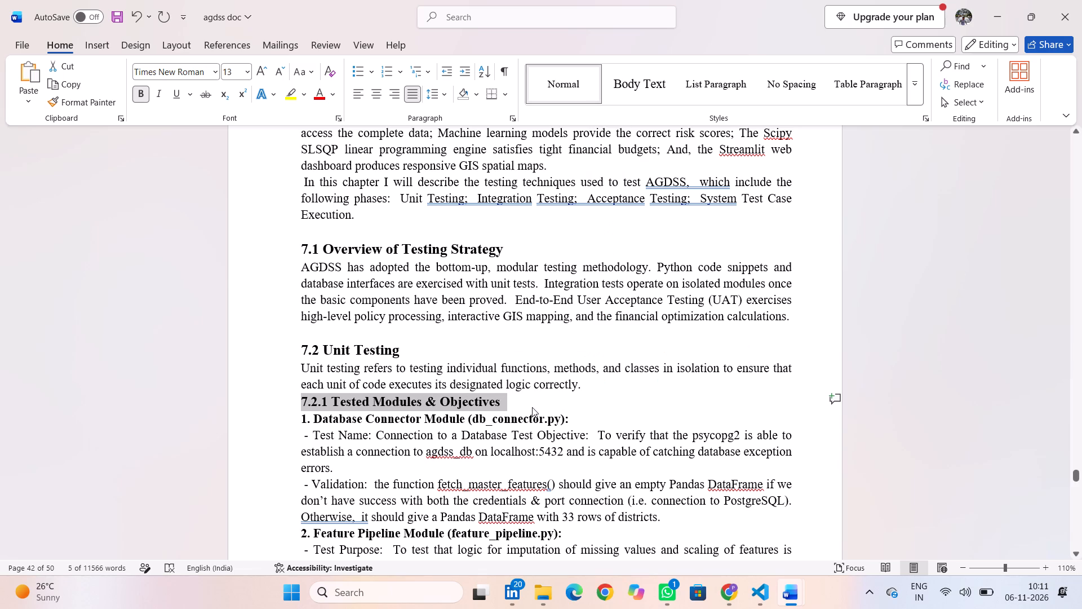
Remove the dashes in front of the Validation and Test Name paragraphs under Database Connector Module.
scroll(532, 407, "down", 1)
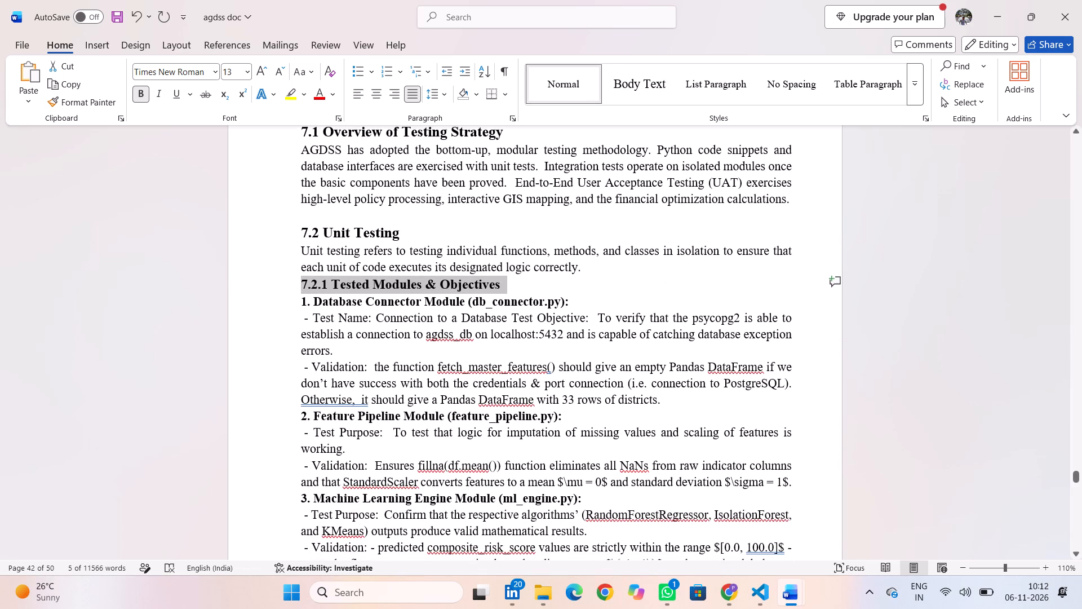
scroll(308, 442, "down", 2)
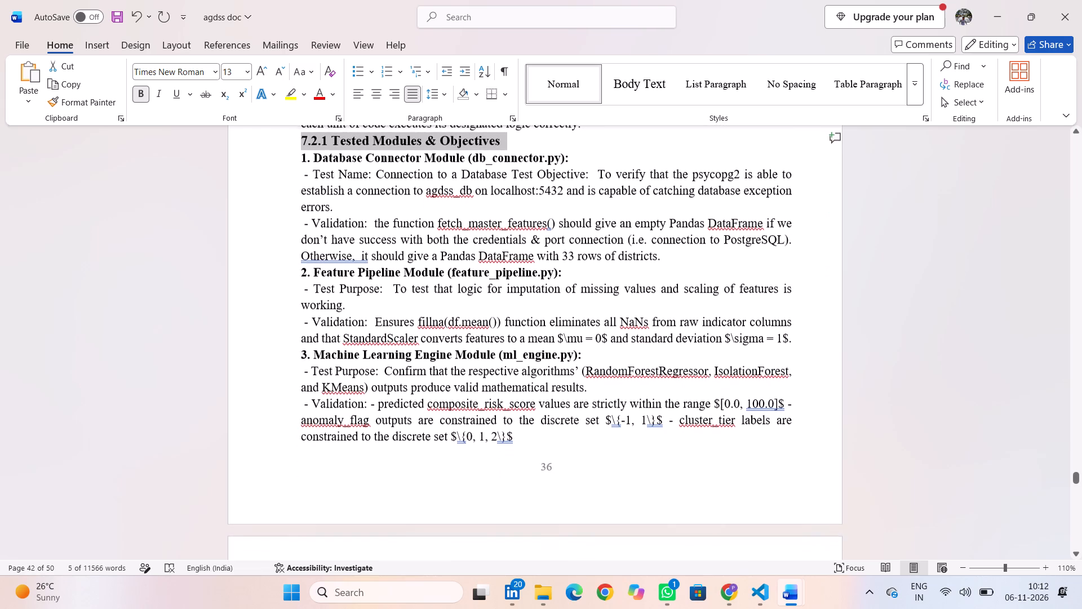
left_click(311, 224)
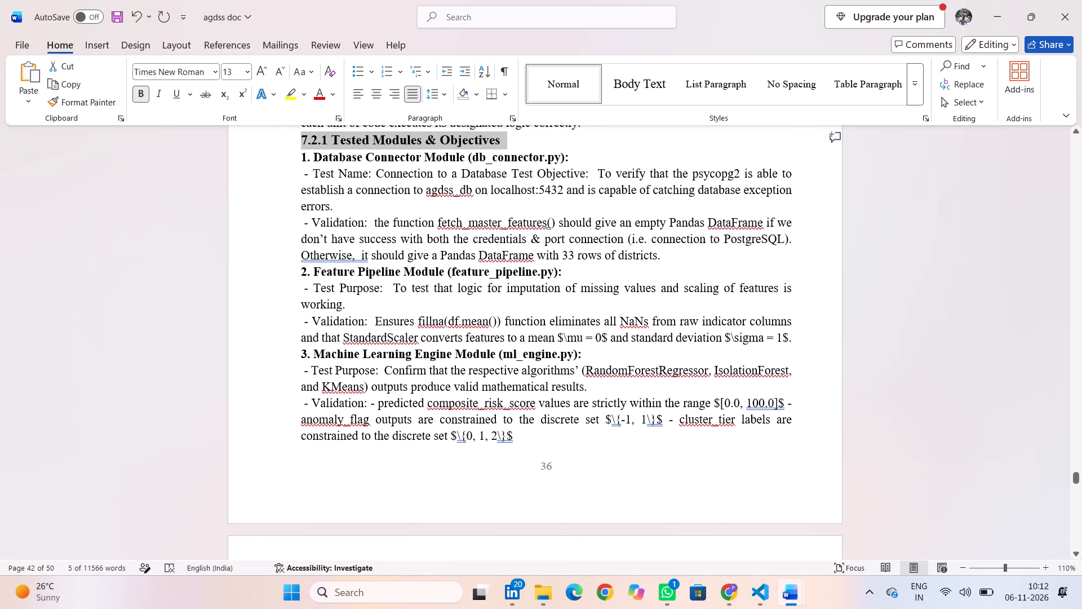
key("BackSpace")
key("BackSpace")
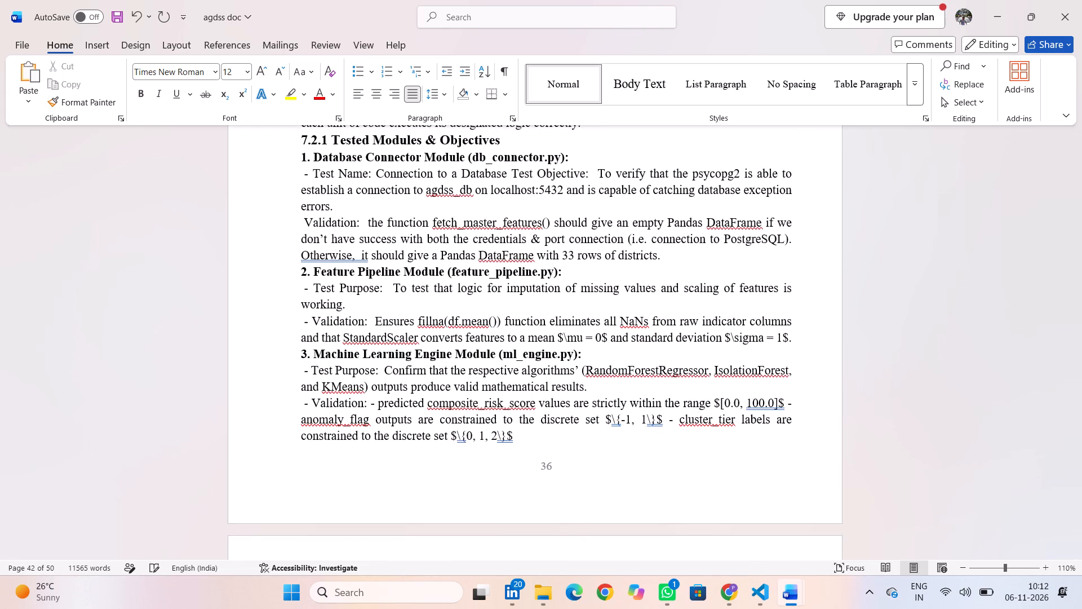
key("Up")
key("Up")
key("Up")
key("Right")
key("Right")
key("BackSpace")
key("BackSpace")
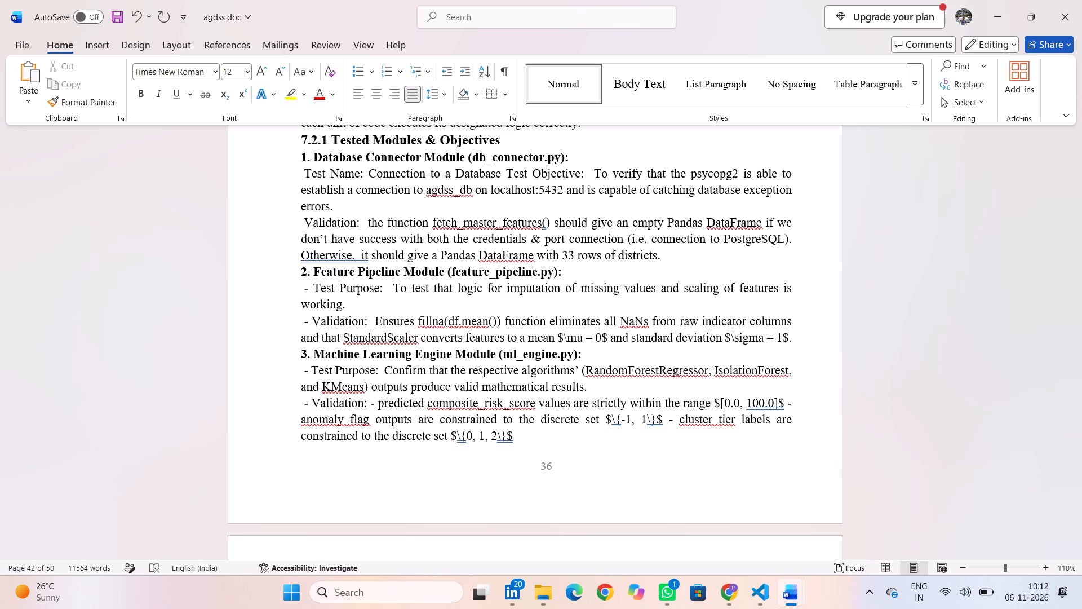
Remove the leading spaces from the Validation and Test Name paragraphs under Database Connector Module.
key("Down")
key("Down")
key("Down")
key("Down")
key("Up")
key("BackSpace")
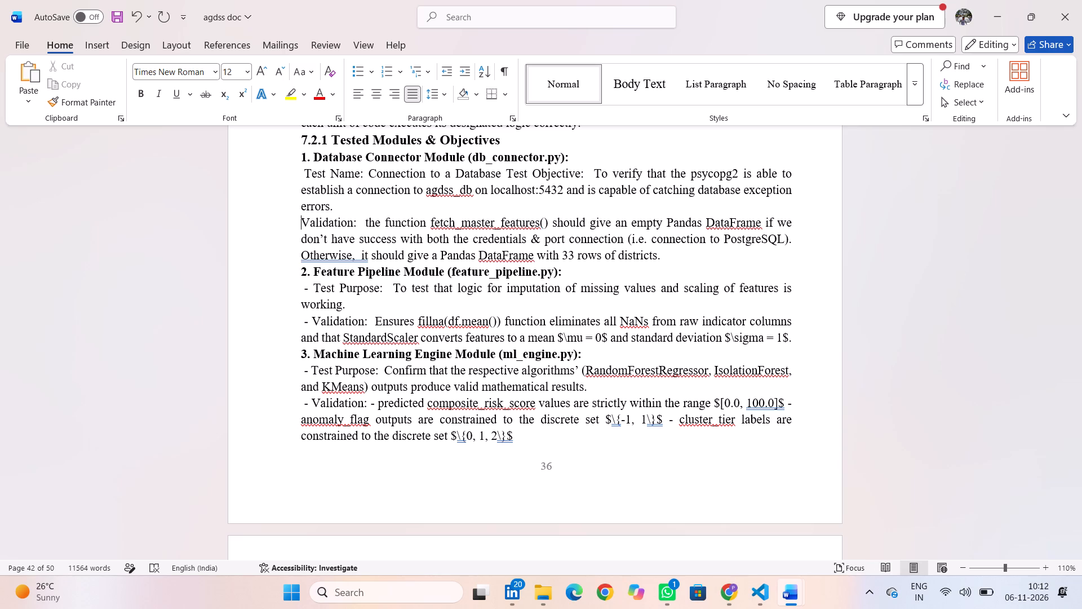
key("Up")
key("Up")
key("Up")
key("Right")
key("BackSpace")
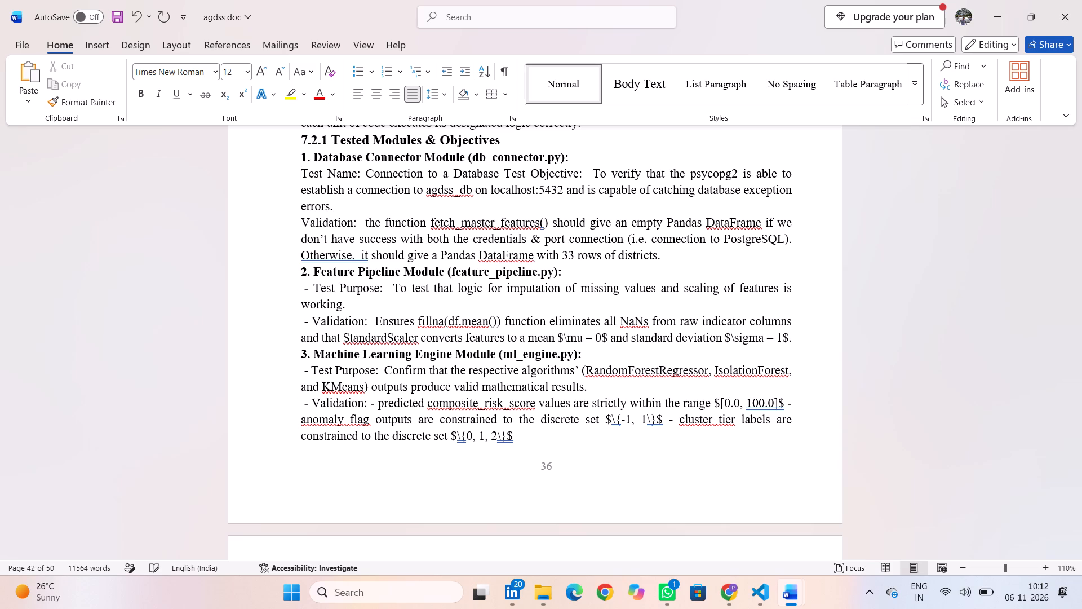
Remove the dash and leading spaces before "Test Purpose" under Feature Pipeline Module.
key("Down")
key("Down")
key("Down")
key("Down")
key("Down")
key("Down")
key("Down")
key("Right")
key("Right")
key("Right")
key("BackSpace")
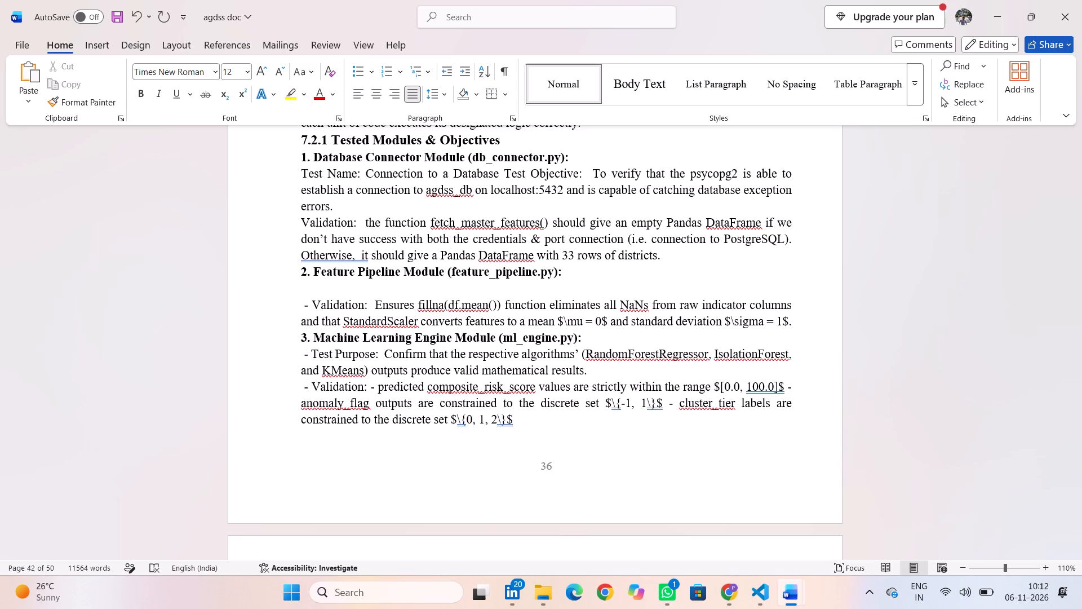
key("BackSpace")
key("BackSpace")
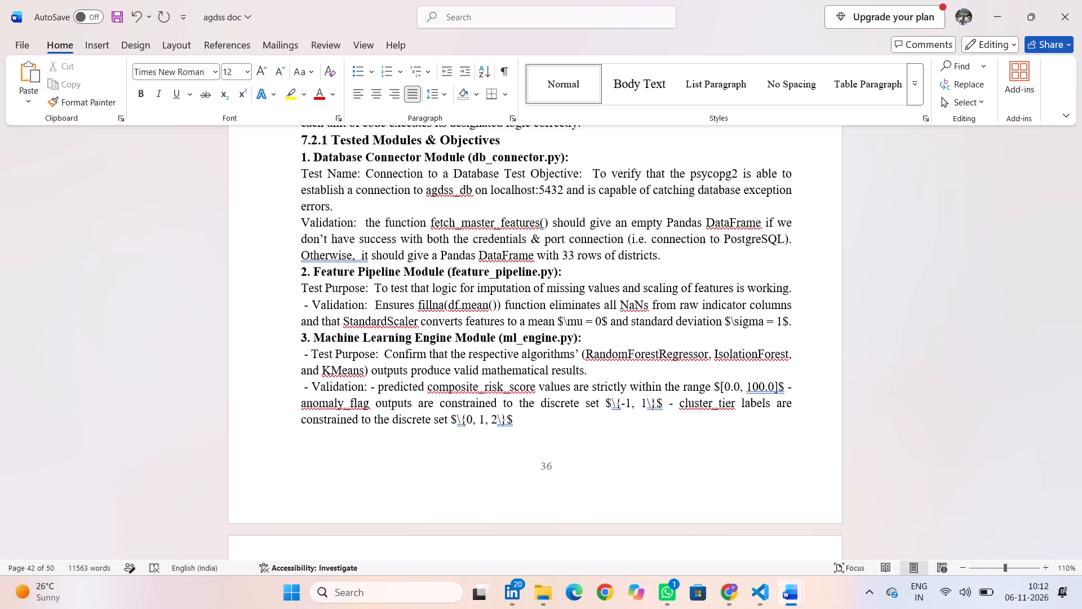
Remove the dash before "Validation" under Feature Pipeline Module.
key("Down")
key("Right")
key("Right")
key("BackSpace")
key("BackSpace")
Remove the dash before "Test Purpose" under Machine Learning Engine Module.
key("Down")
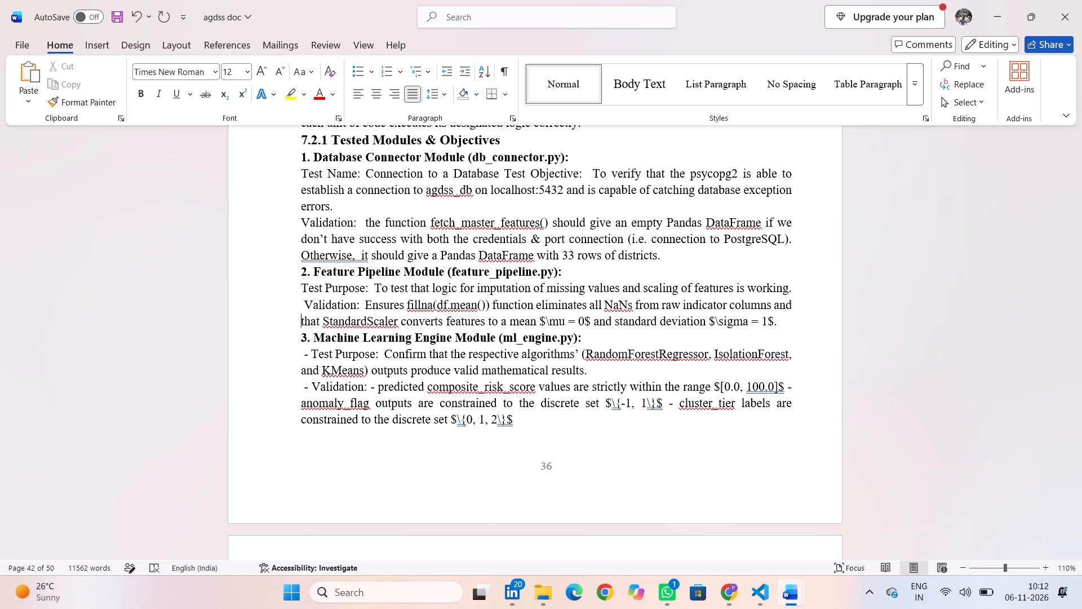
key("Down")
key("Down")
key("Right")
key("Right")
key("Right")
key("BackSpace")
key("BackSpace")
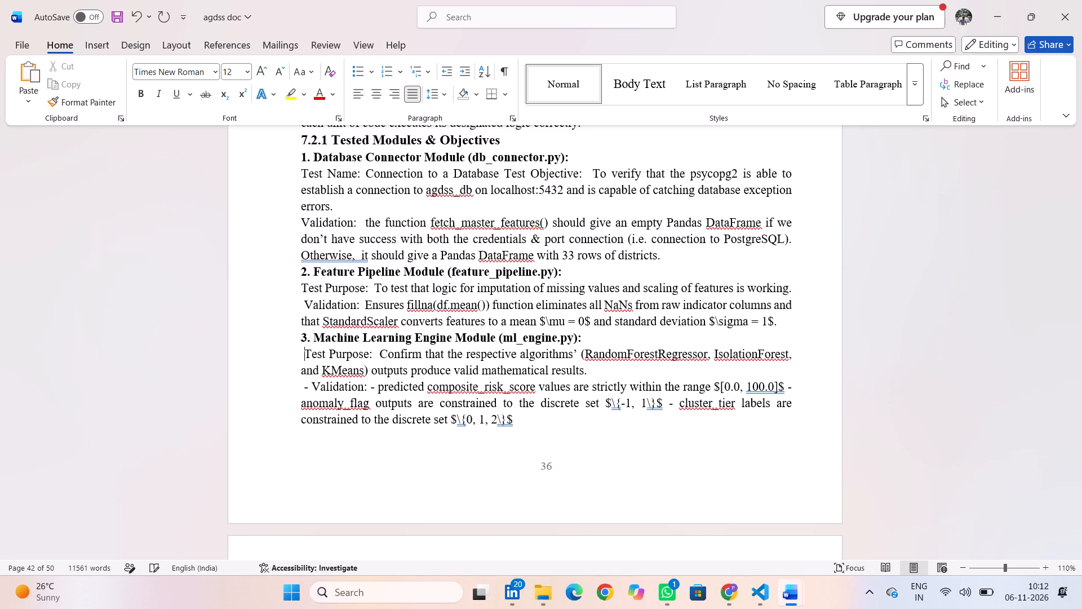
Remove the leading space before "Test Purpose" under Machine Learning Engine Module and before "Validation" under Feature Pipeline Module.
key("BackSpace")
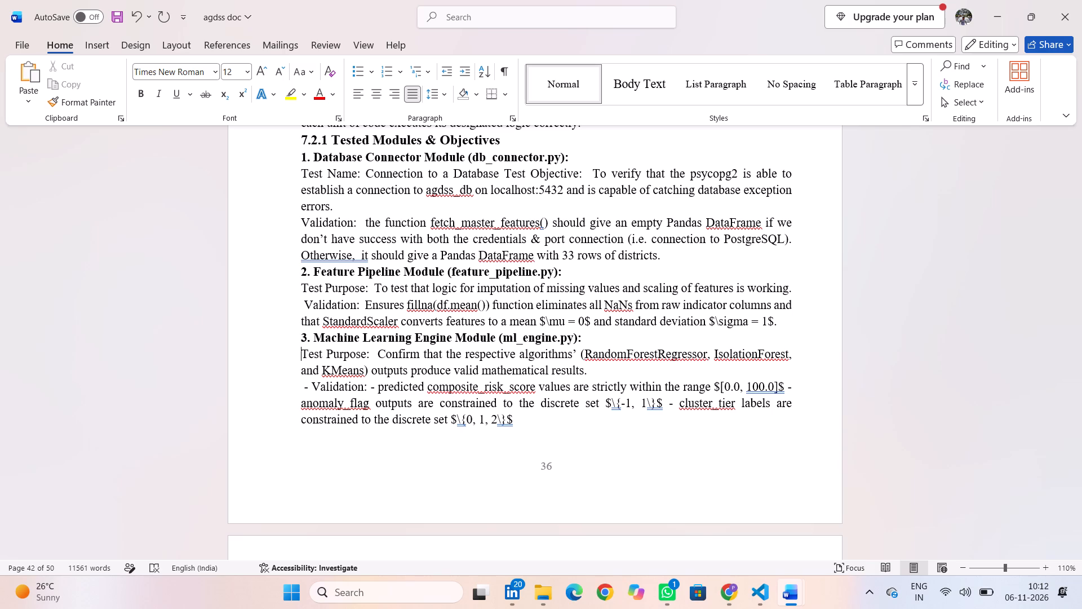
key("Up")
key("Up")
key("Up")
key("Right")
key("BackSpace")
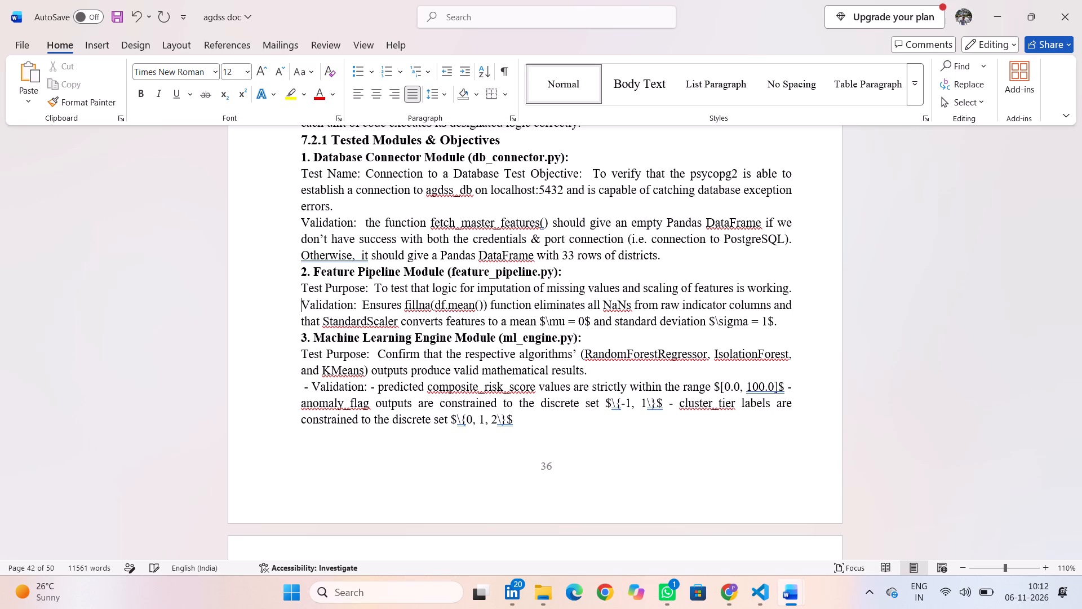
Remove the dash and leading spaces before "Validation" under Machine Learning Engine Module.
key("Down")
key("Down")
key("Down")
key("Down")
key("Down")
key("Right")
key("Right")
key("Right")
key("BackSpace")
key("BackSpace")
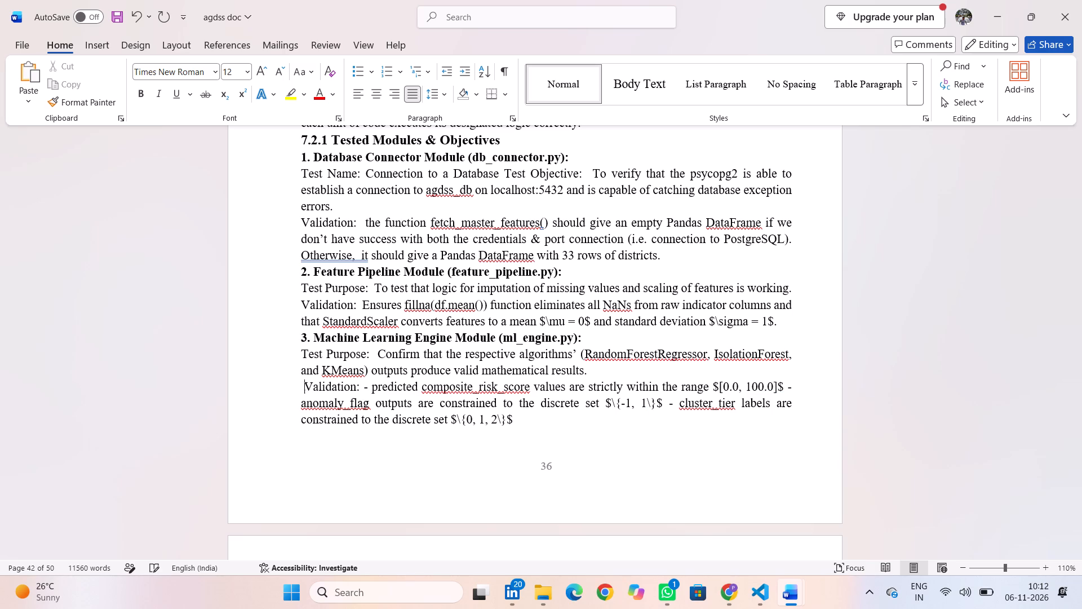
key("BackSpace")
Split the Machine Learning Engine validation paragraph so "- cluster_tier labels" starts on its own line.
key("Down")
key("Down")
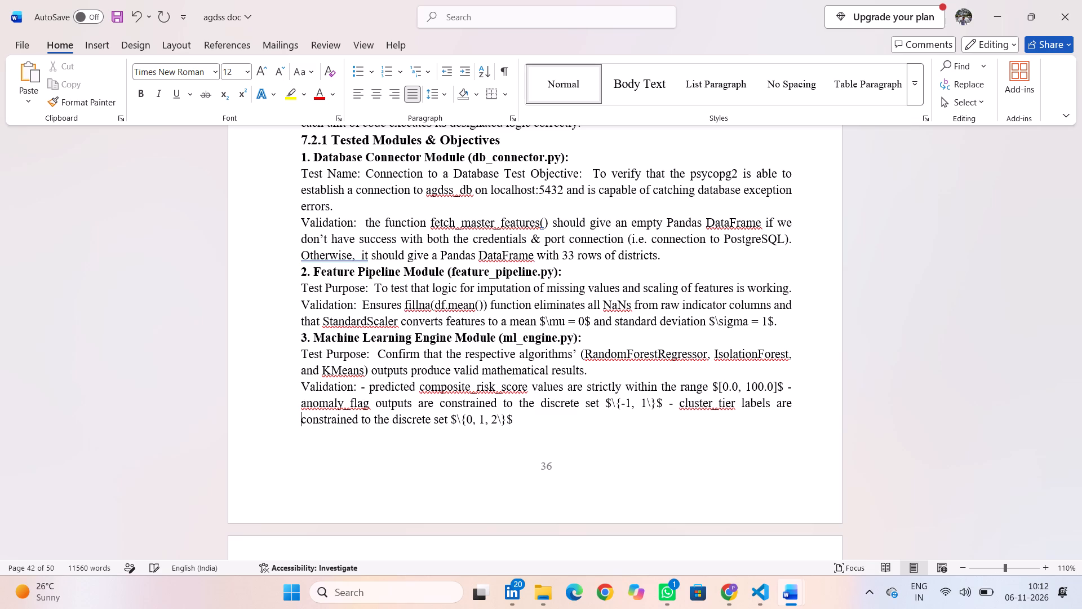
key("Down")
left_click_drag(598, 405, 661, 405)
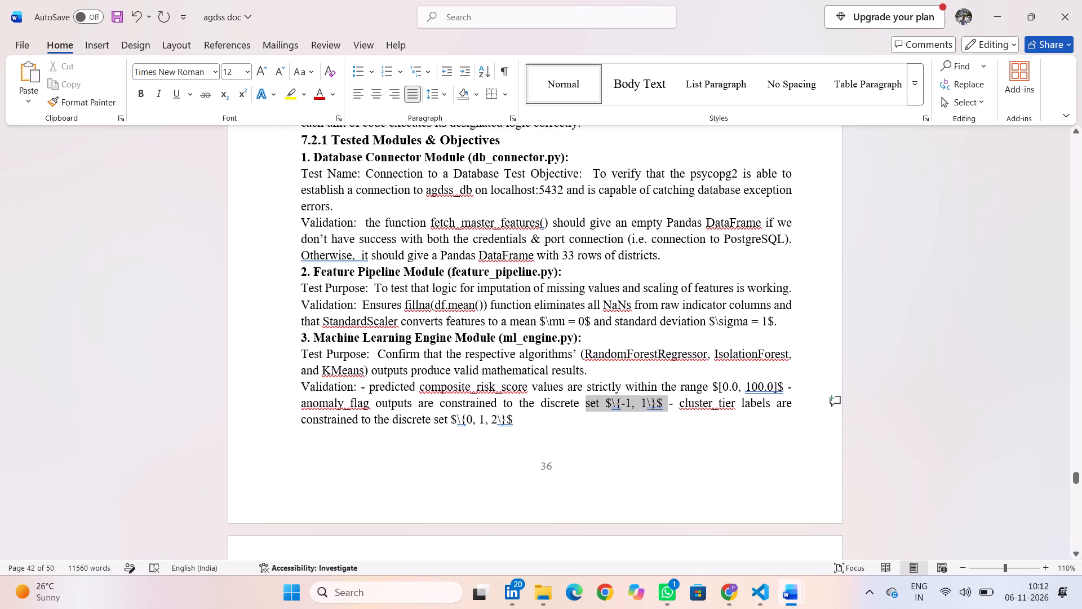
left_click_drag(661, 405, 666, 405)
left_click(666, 405)
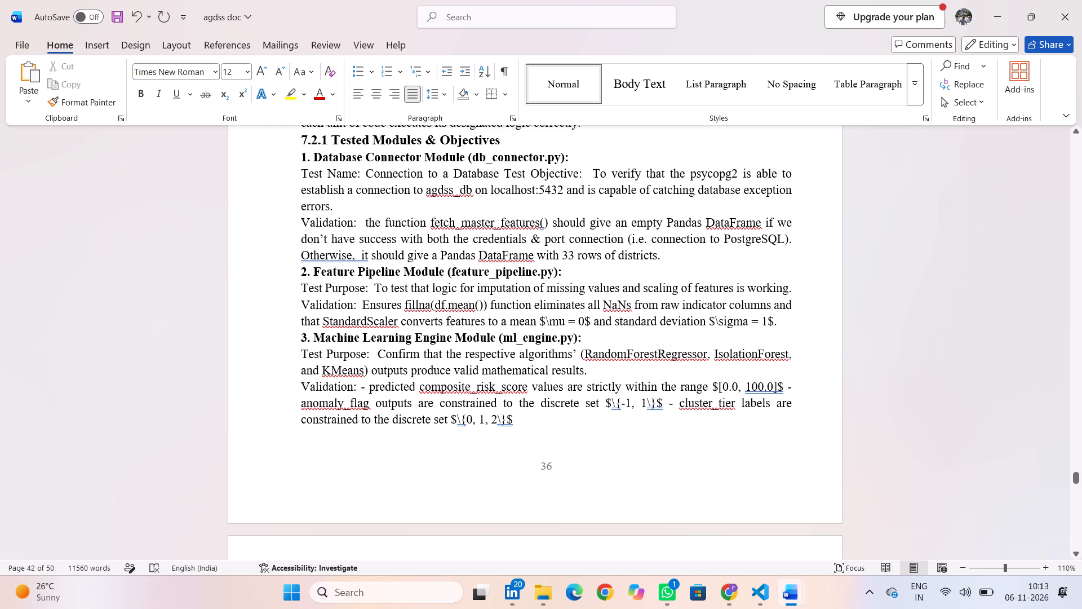
key("Return")
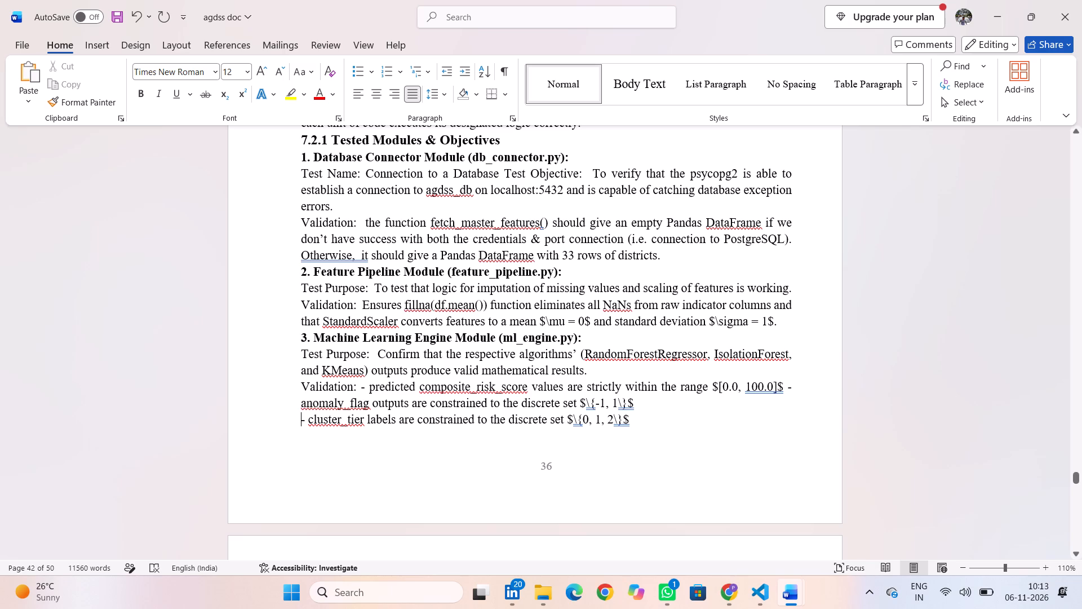
left_click_drag(580, 401, 650, 403)
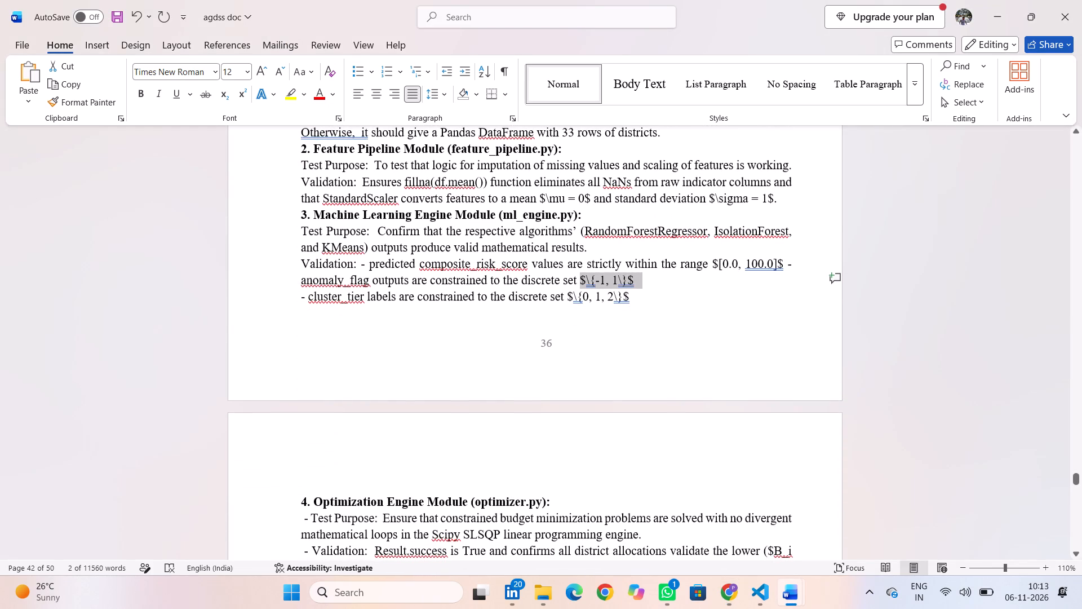
left_click(310, 301)
key("BackSpace")
key("BackSpace")
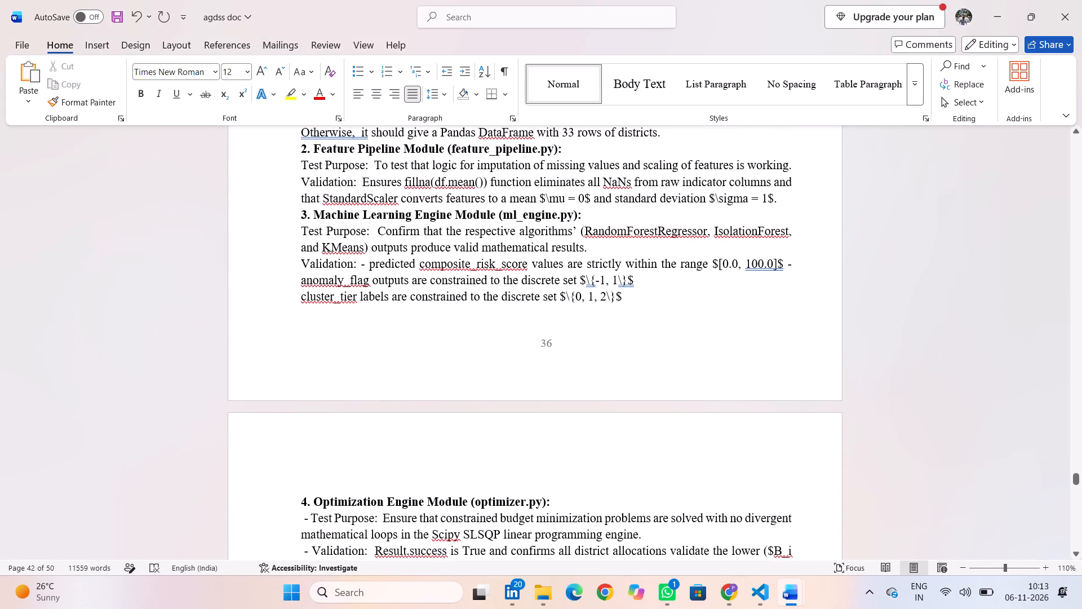
Review the module testing and integration testing text in Chapter 7 and the implementation code pages preceding it.
left_click_drag(299, 211, 329, 302)
scroll(395, 319, "down", 1)
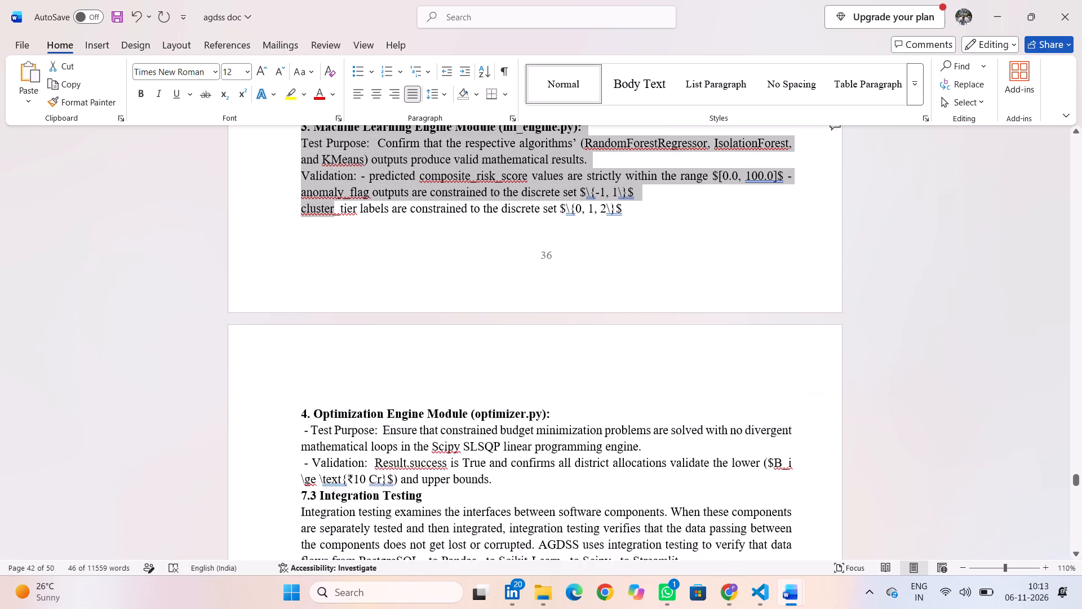
scroll(395, 319, "down", 2)
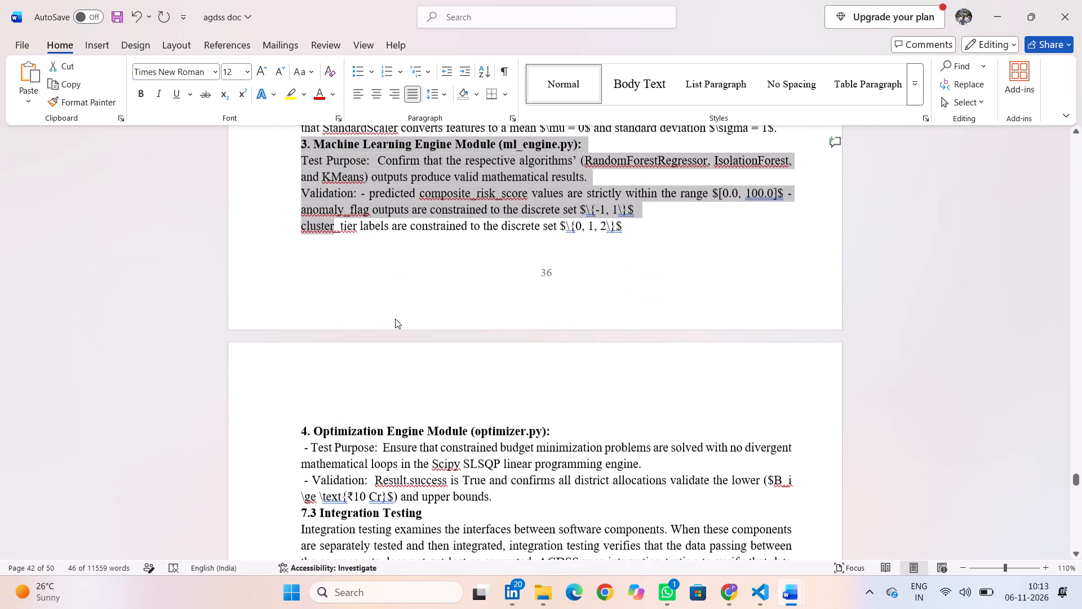
scroll(395, 319, "down", 2)
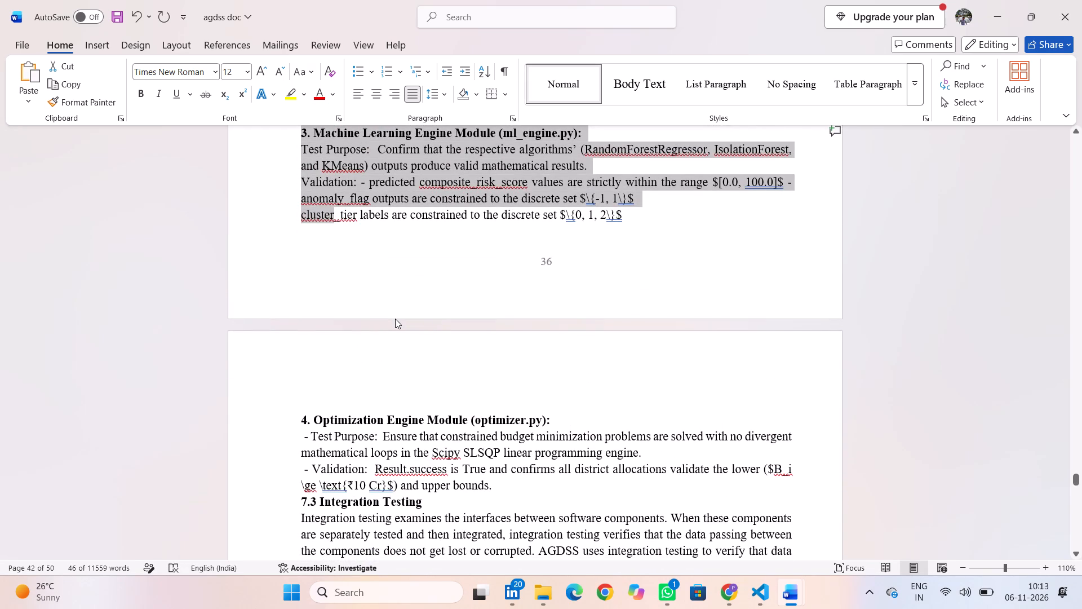
scroll(395, 319, "down", 1)
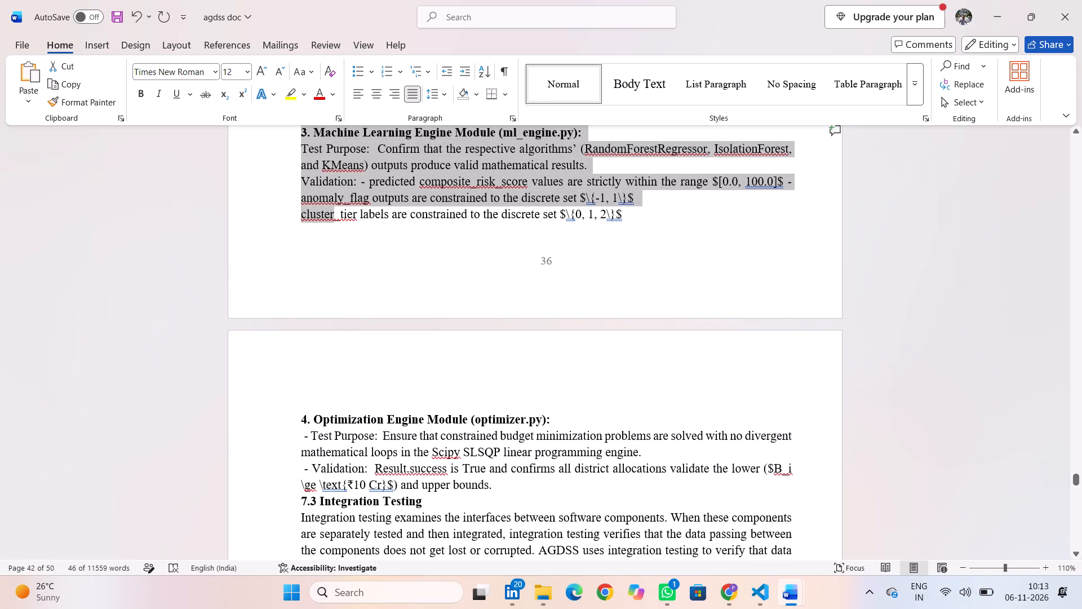
scroll(395, 319, "down", 3)
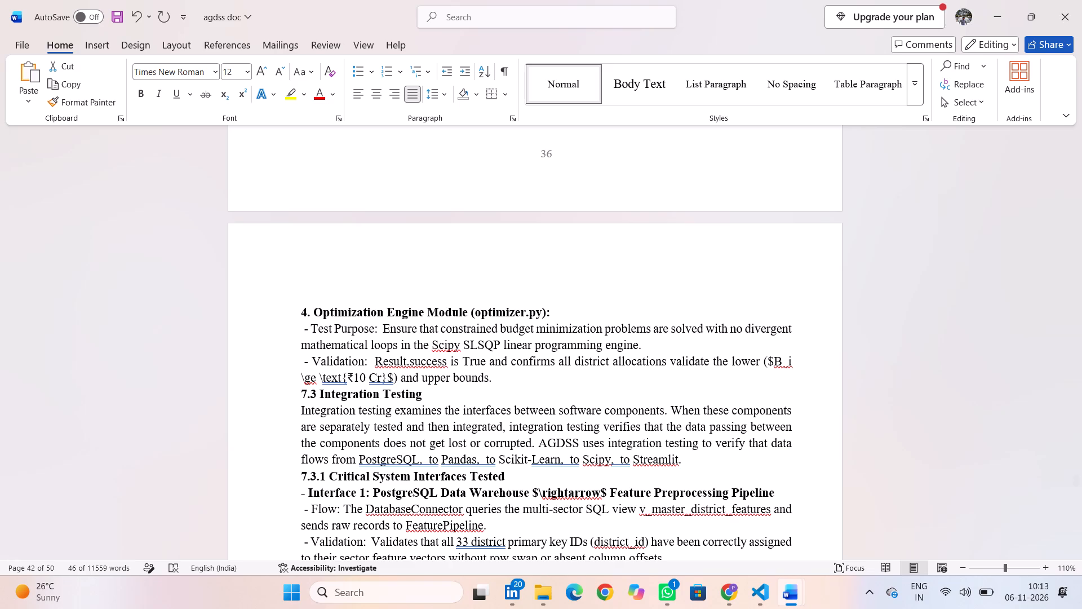
scroll(393, 314, "up", 1)
scroll(393, 314, "down", 1)
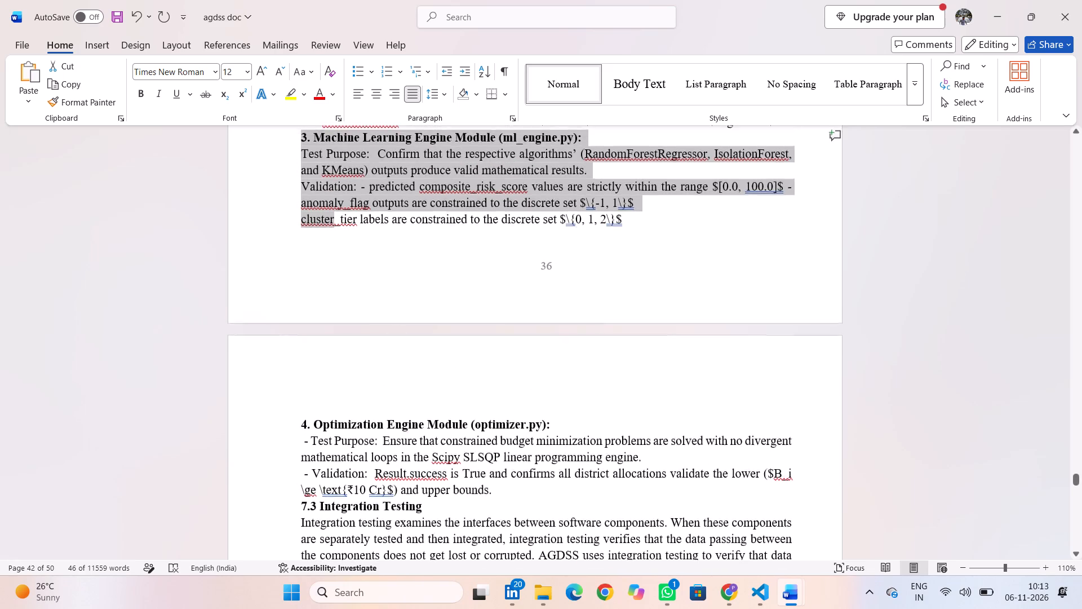
scroll(393, 314, "down", 1)
left_click(373, 273)
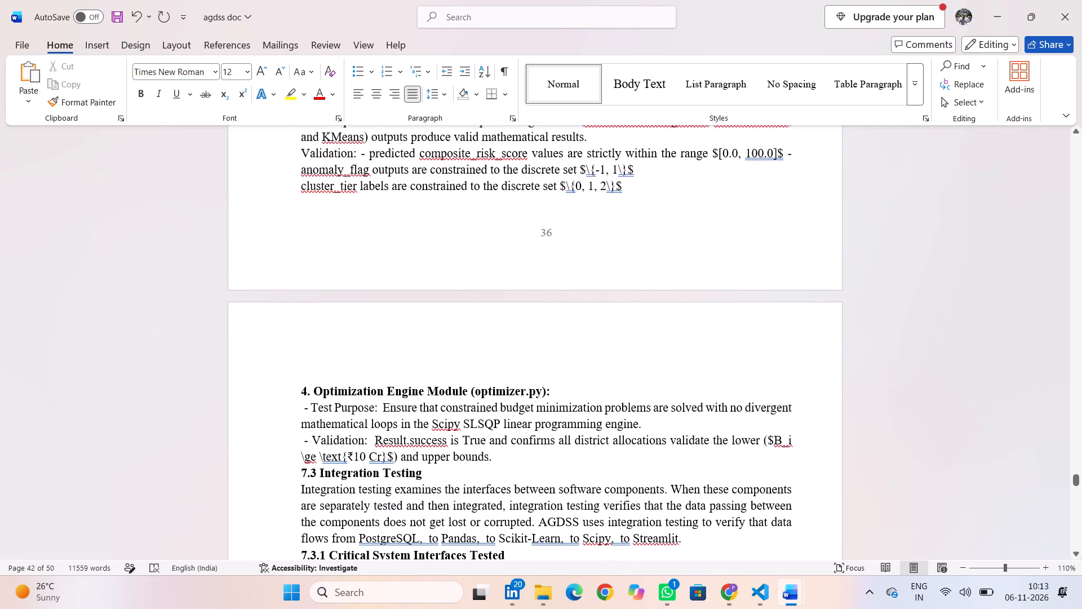
scroll(408, 212, "up", 1)
scroll(315, 218, "up", 1)
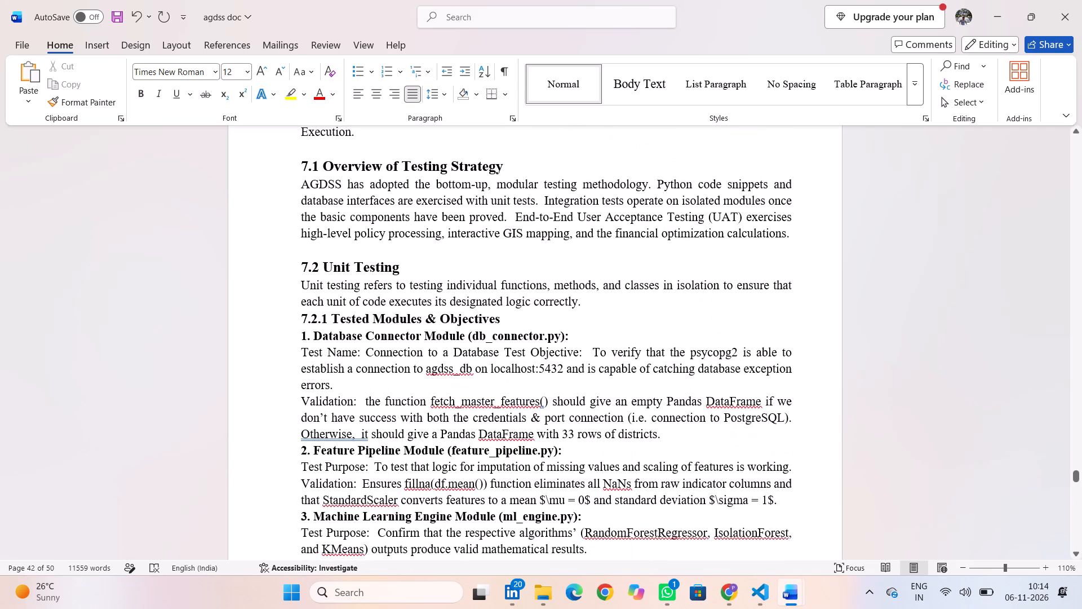
scroll(315, 218, "up", 5)
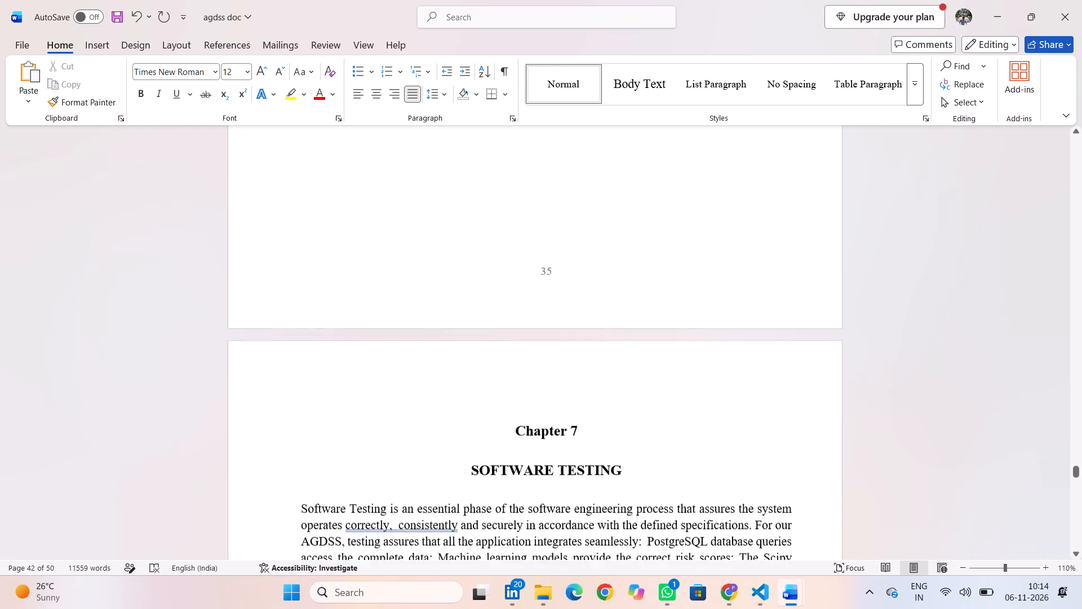
scroll(315, 218, "up", 7)
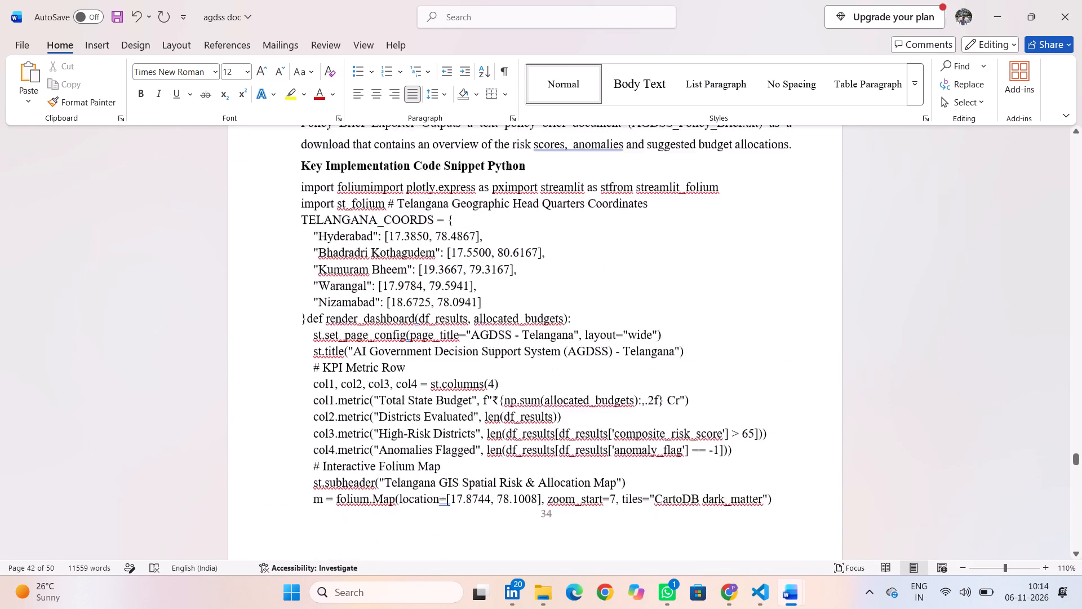
scroll(315, 218, "up", 3)
scroll(315, 218, "down", 6)
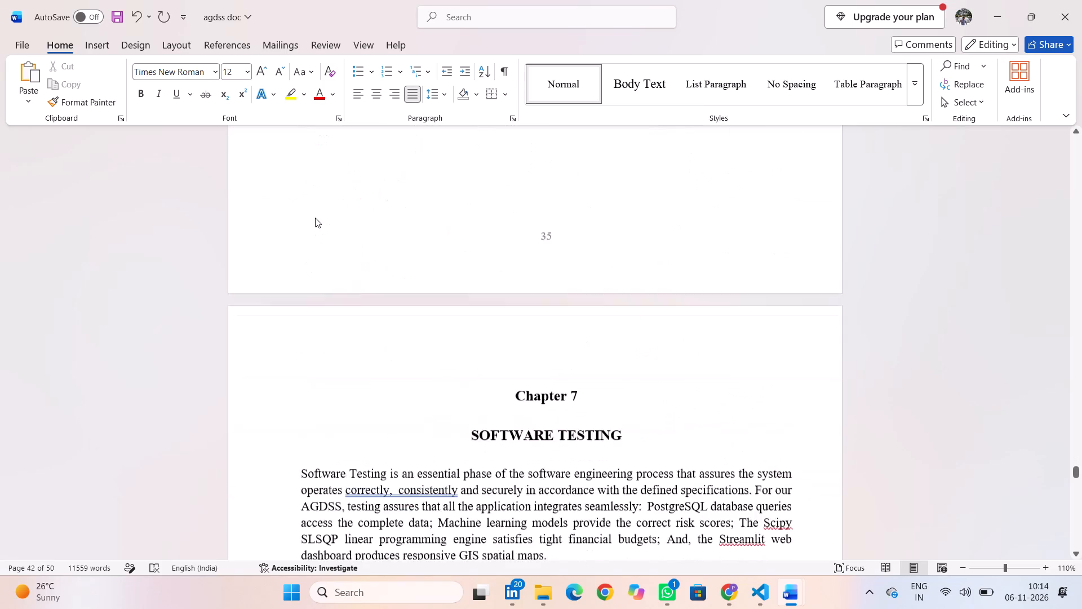
scroll(315, 218, "down", 2)
Select the entire report and look through its pages, from the bibliography back to the certificate, checking the line spacing choices.
left_click_drag(294, 256, 408, 338)
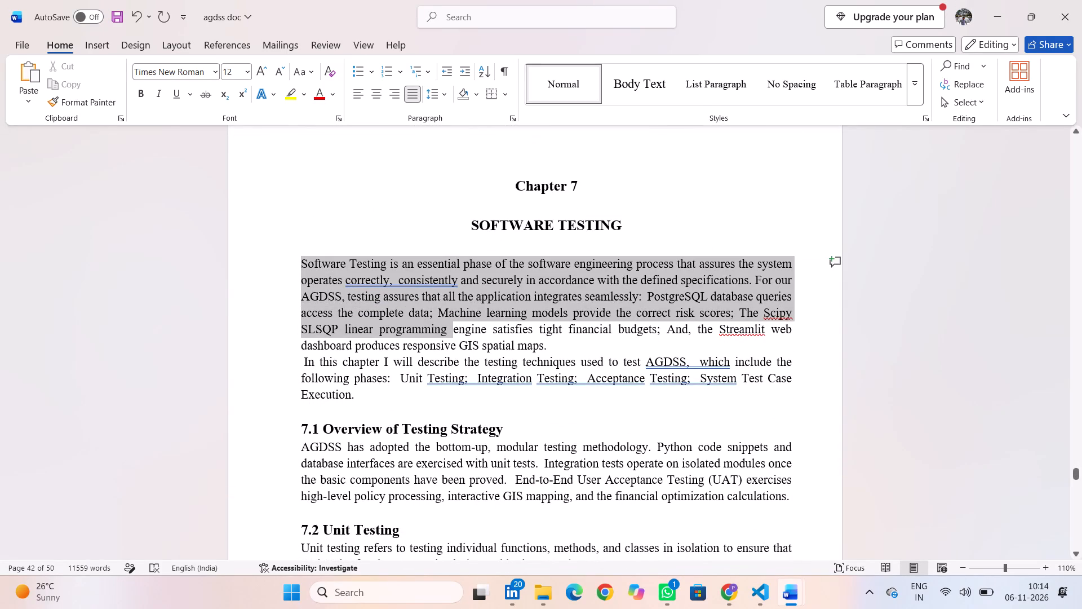
left_click_drag(408, 338, 408, 339)
key("ctrl+a")
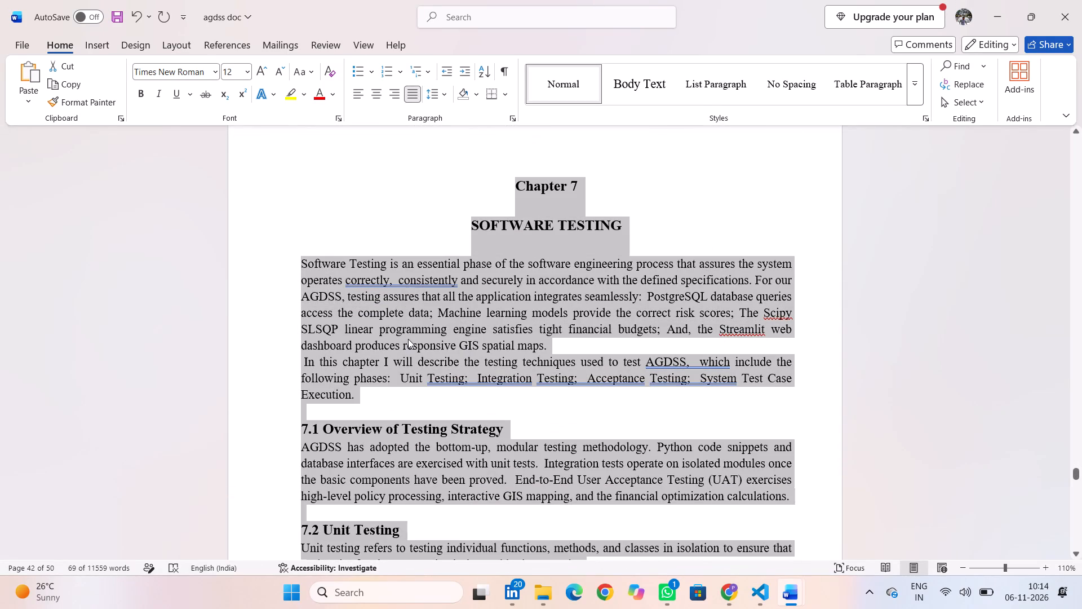
scroll(408, 339, "up", 9)
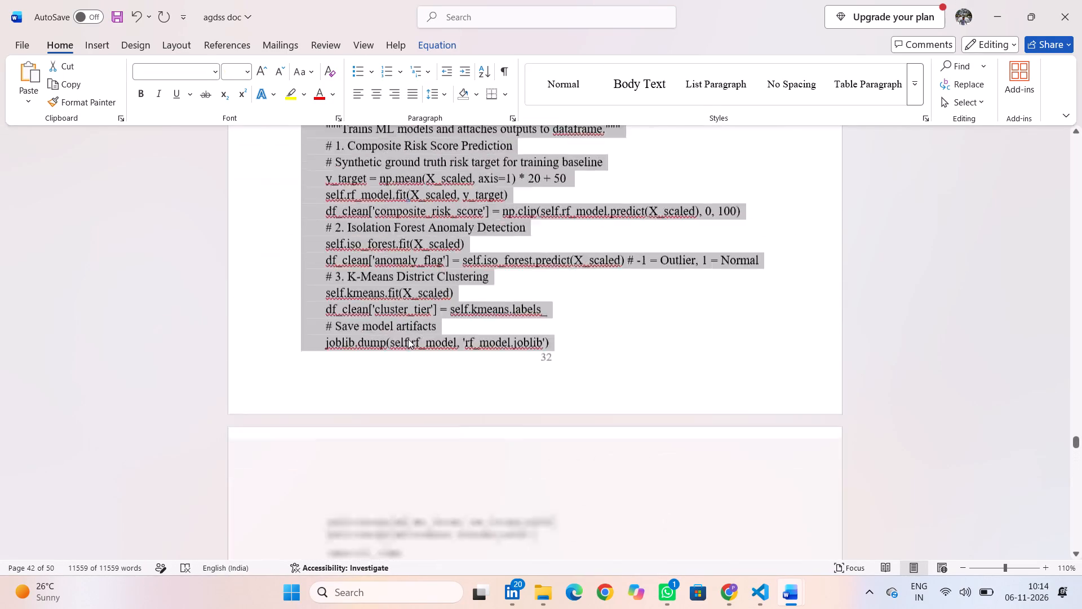
scroll(408, 339, "up", 5)
scroll(408, 339, "down", 8)
scroll(408, 339, "down", 16)
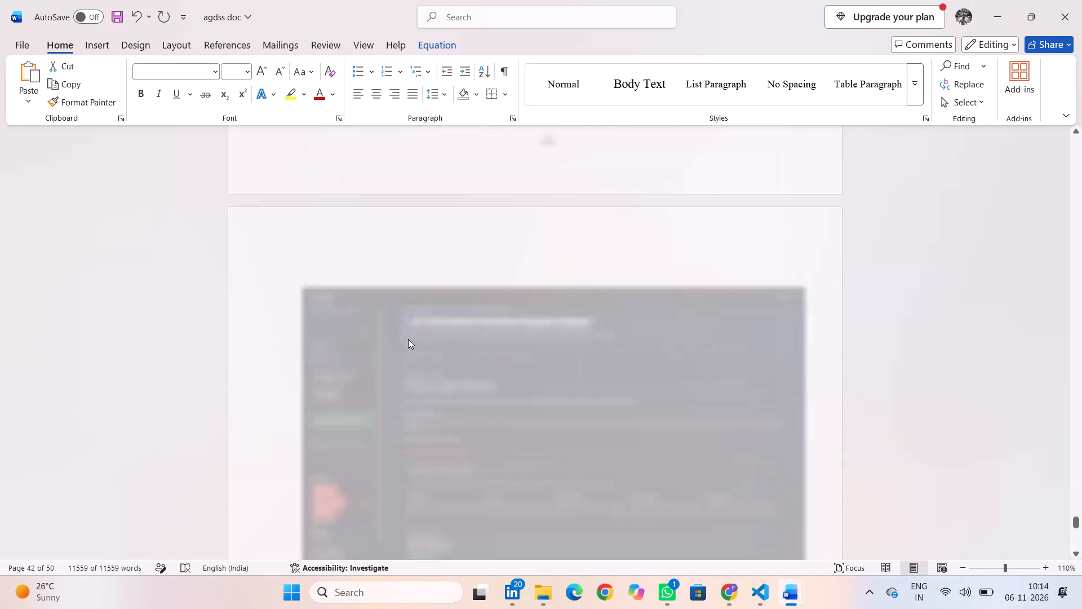
scroll(408, 339, "down", 18)
scroll(408, 339, "down", 10)
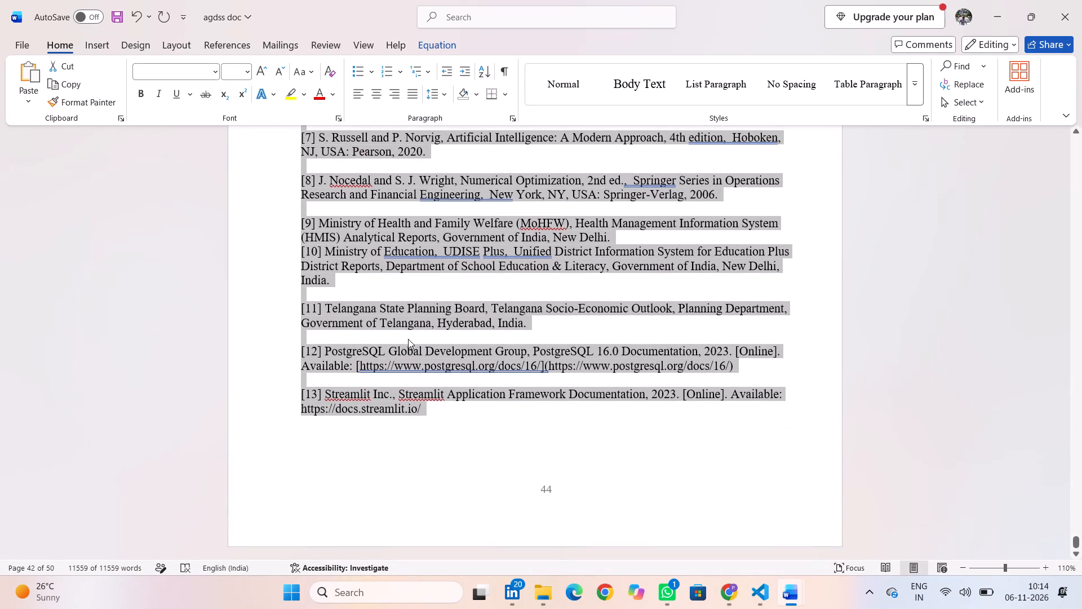
scroll(408, 339, "down", 3)
scroll(408, 339, "up", 20)
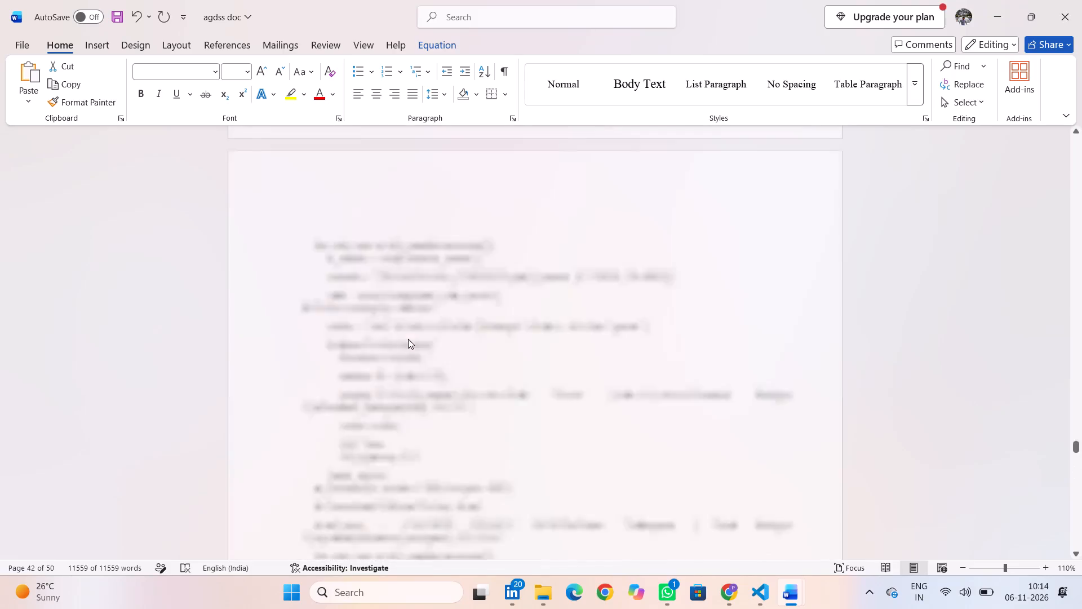
scroll(408, 339, "up", 12)
scroll(408, 339, "up", 10)
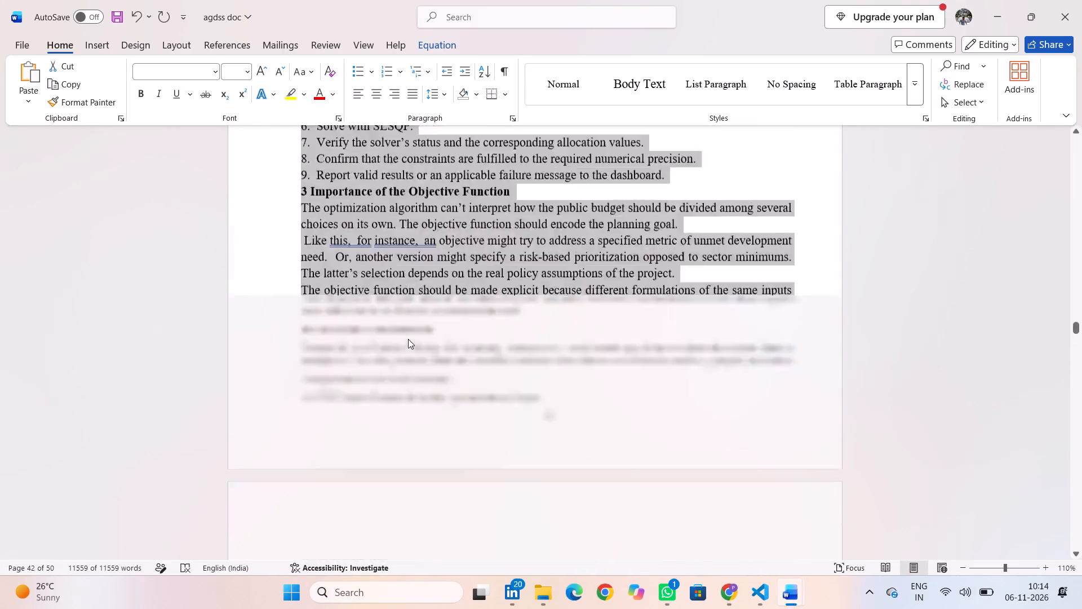
scroll(408, 339, "up", 16)
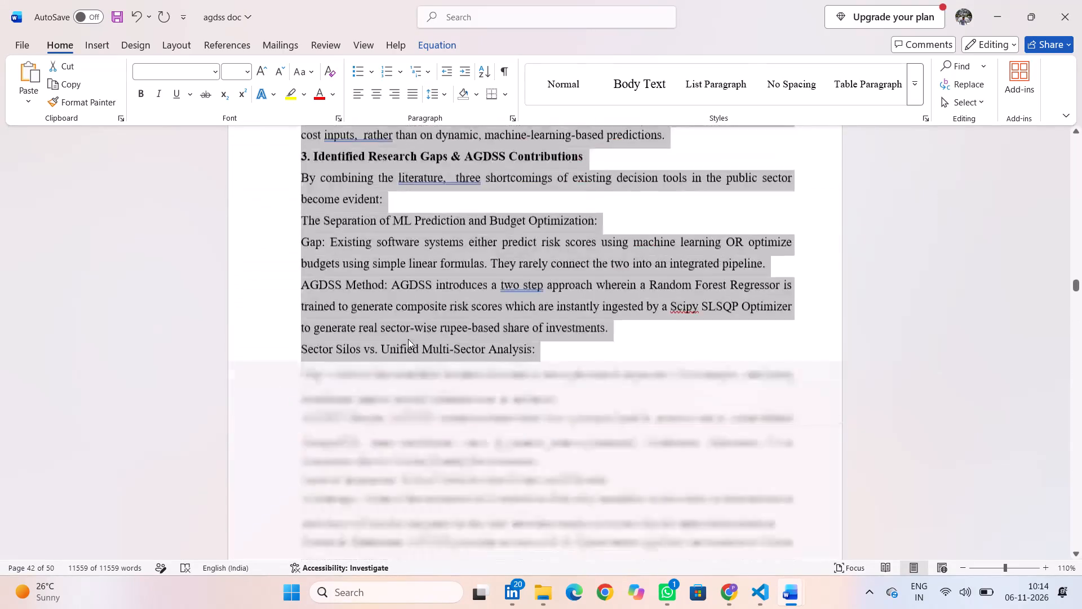
scroll(408, 339, "up", 16)
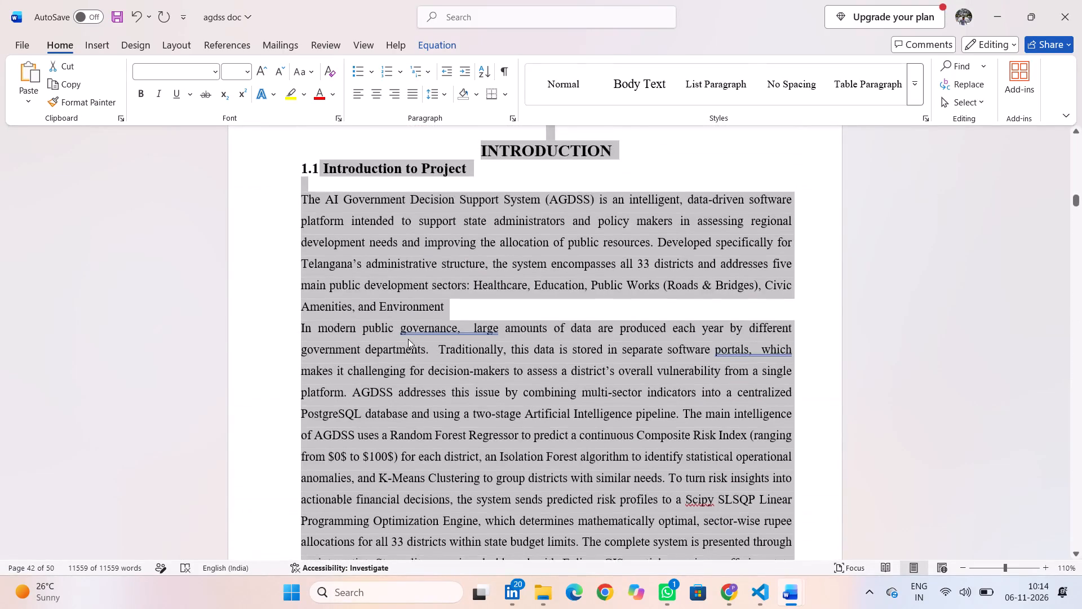
scroll(408, 339, "up", 3)
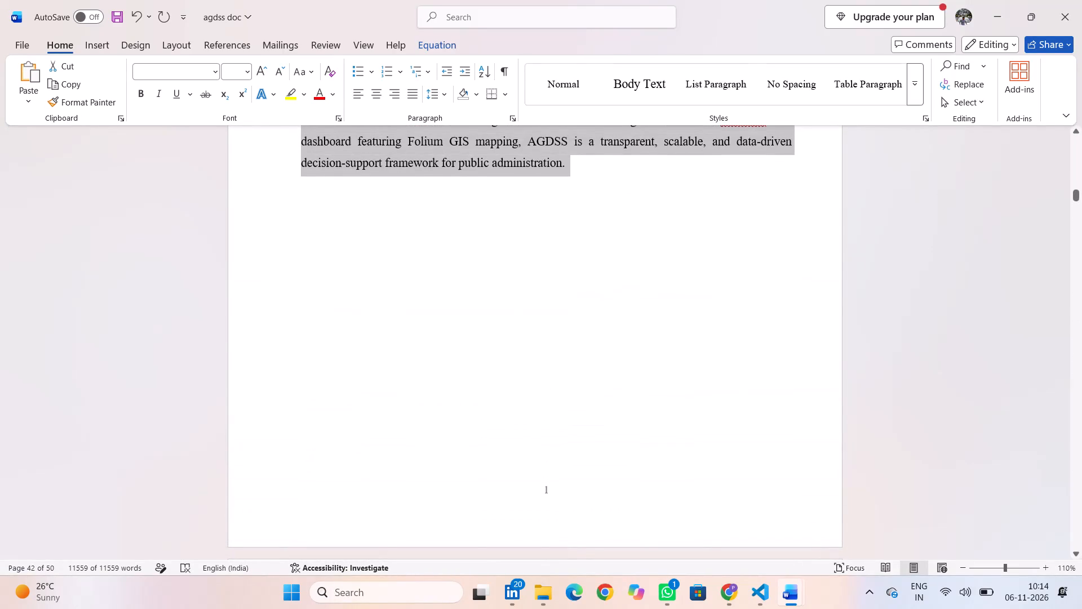
scroll(408, 339, "up", 8)
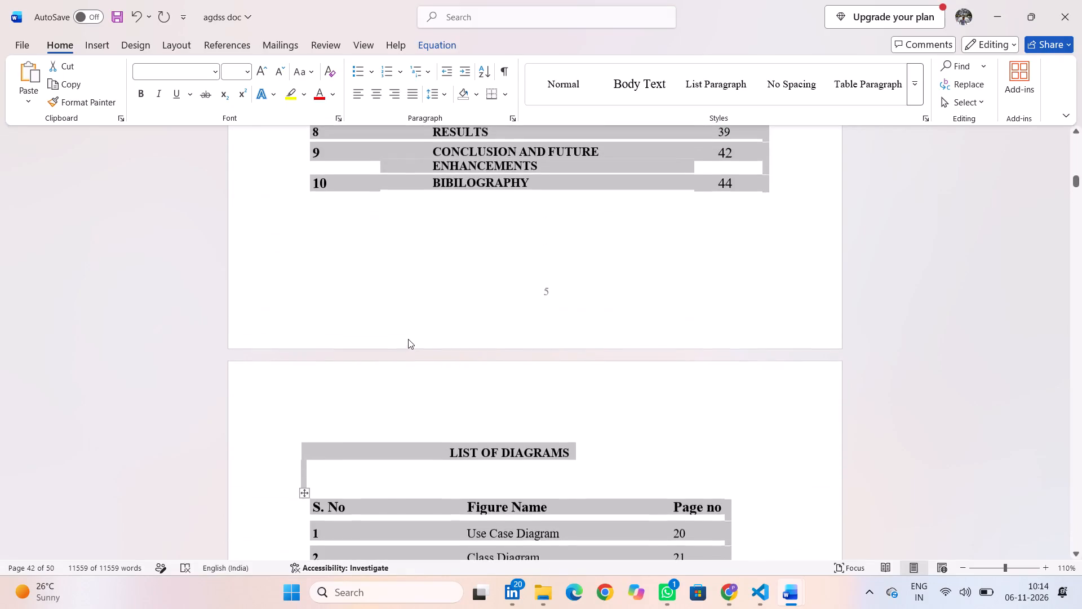
scroll(408, 339, "up", 7)
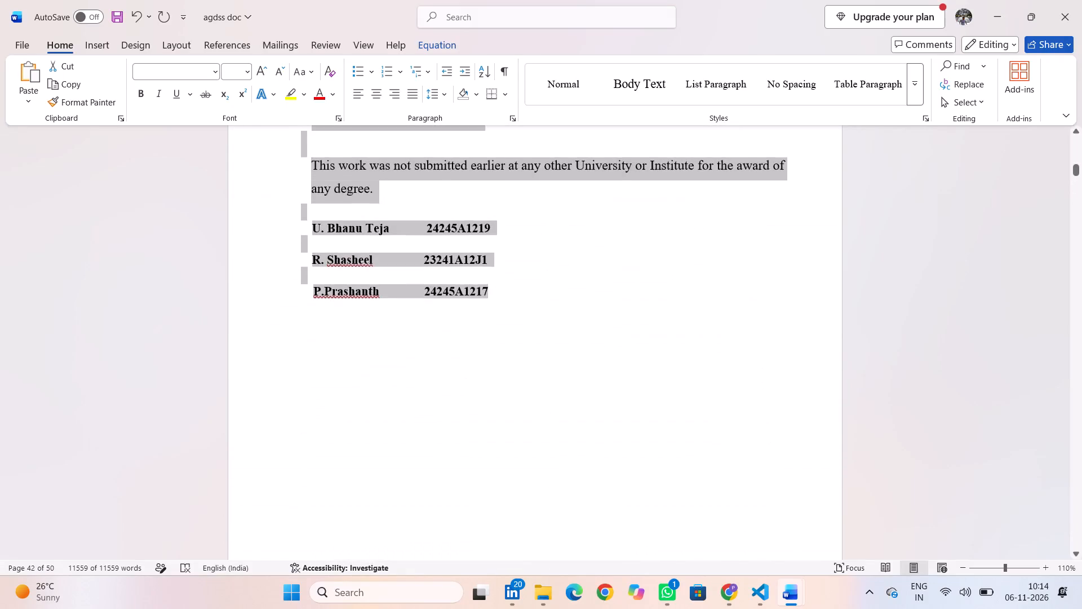
scroll(408, 339, "up", 9)
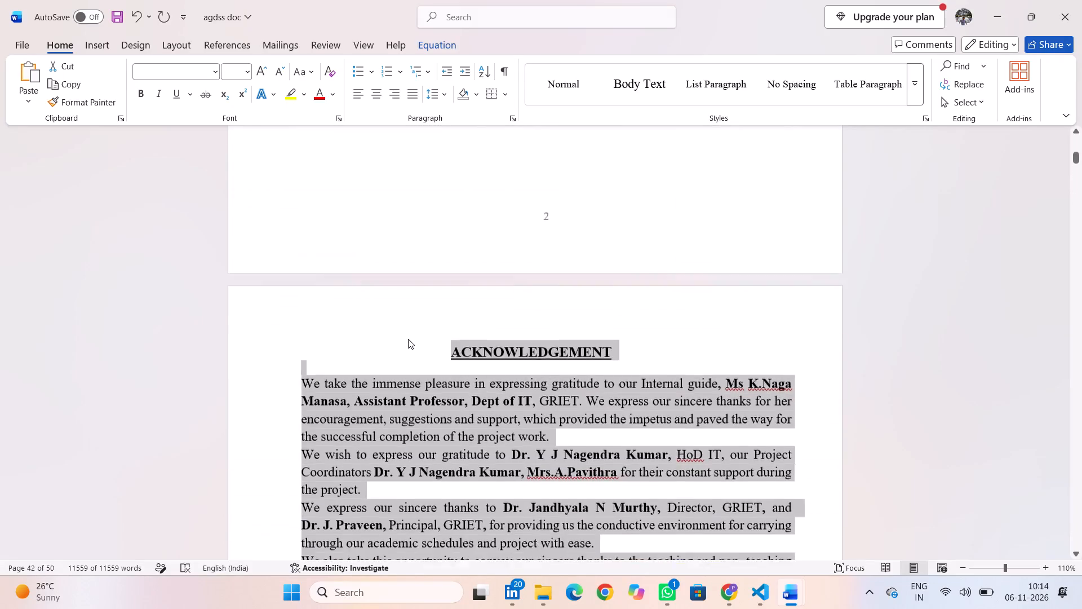
scroll(408, 339, "up", 5)
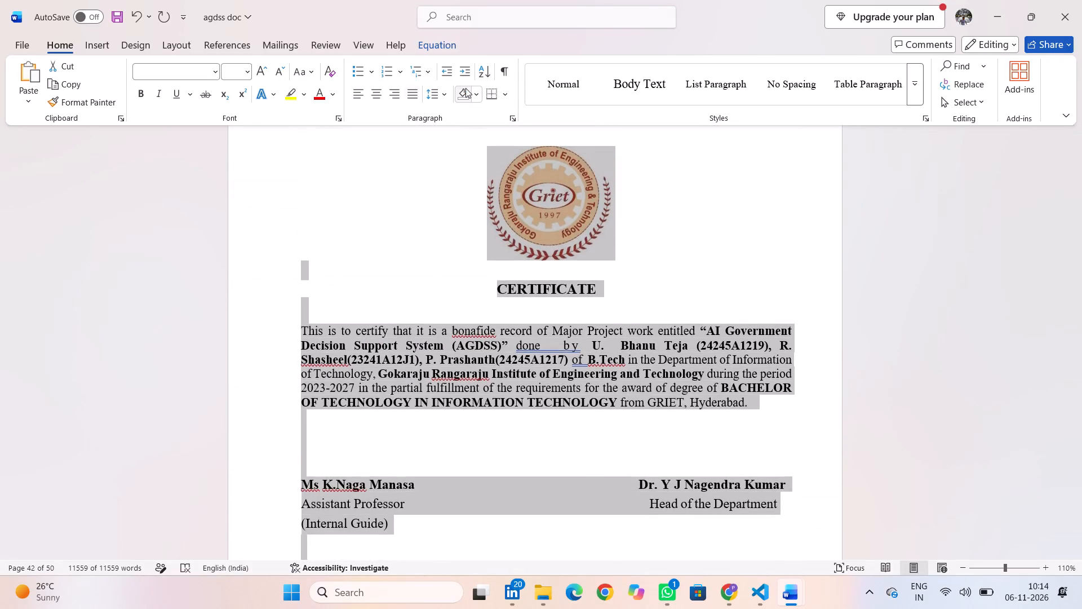
left_click(447, 90)
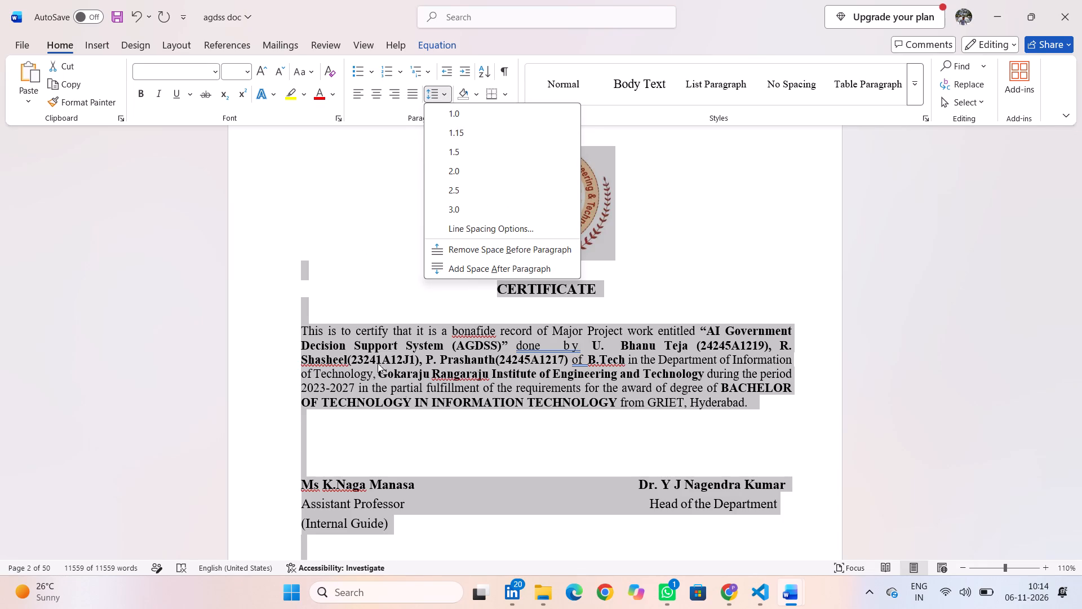
scroll(403, 394, "right", 1)
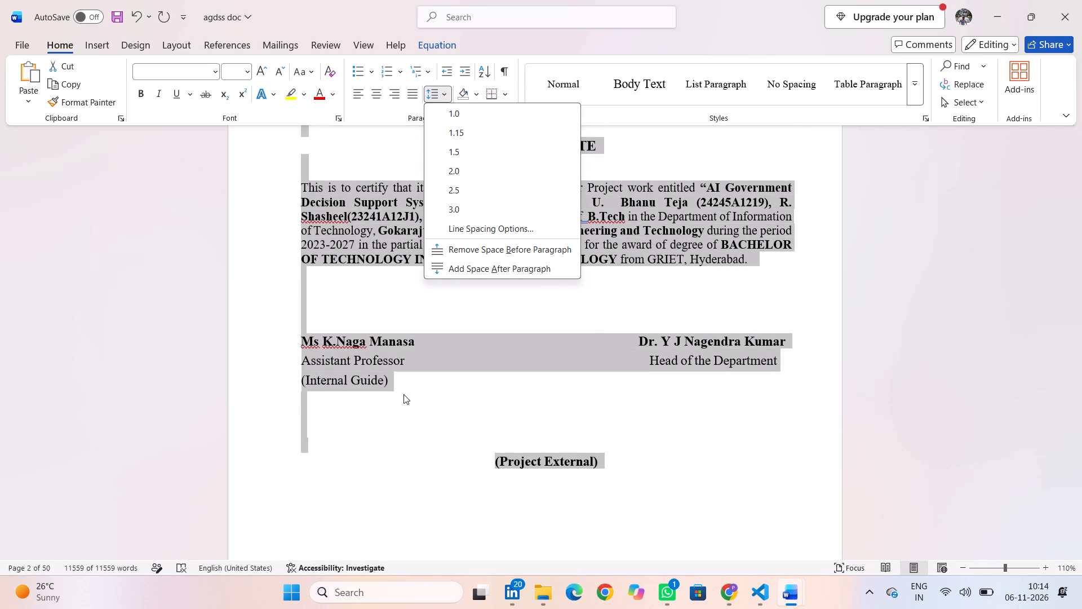
left_click(403, 394, "shift")
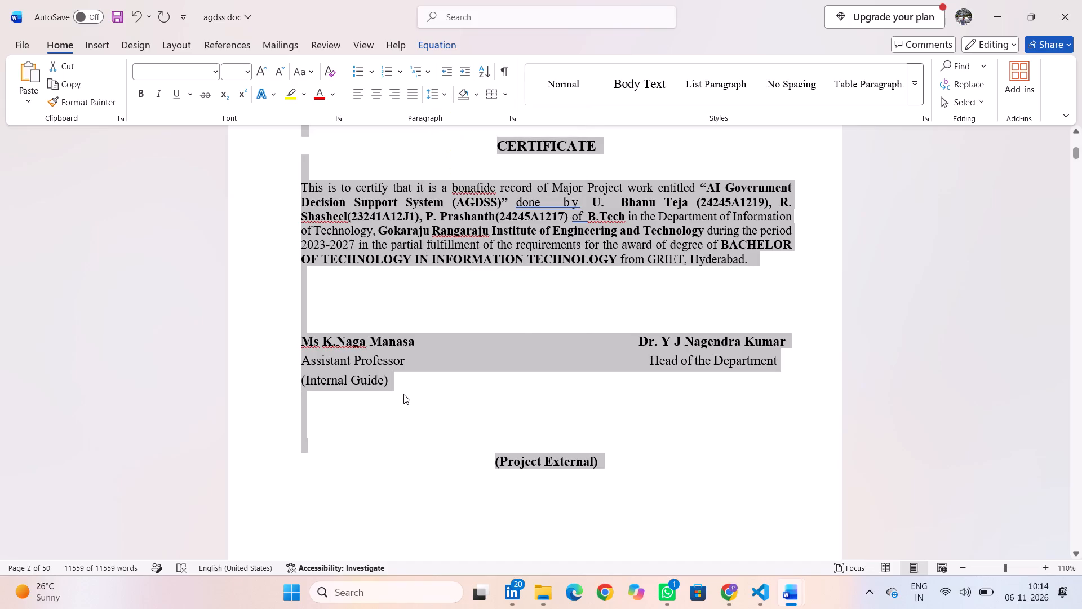
scroll(477, 433, "down", 1, "shift")
left_click(418, 289, "shift")
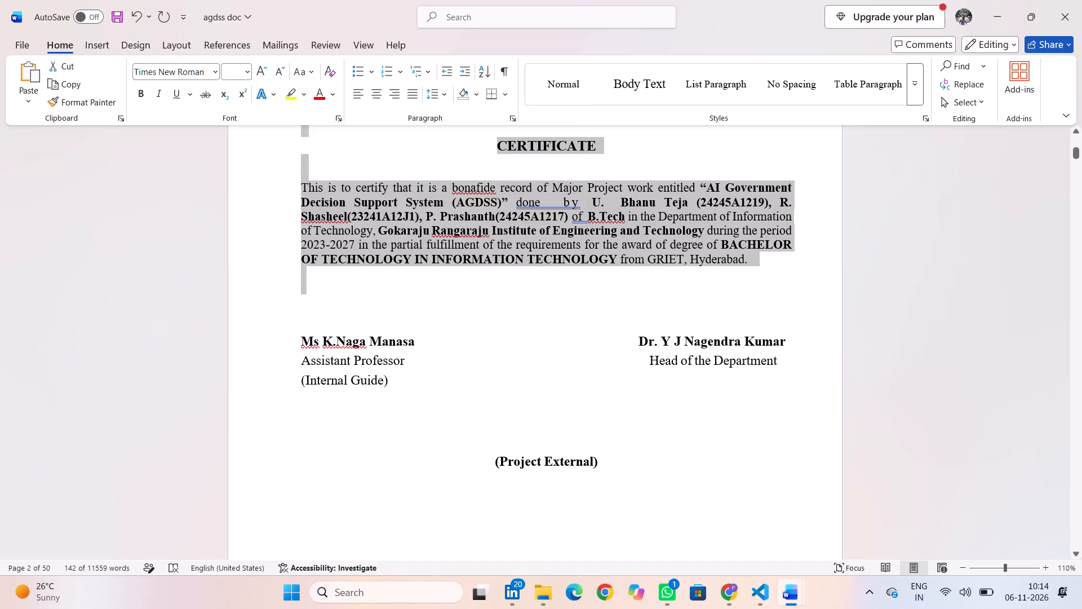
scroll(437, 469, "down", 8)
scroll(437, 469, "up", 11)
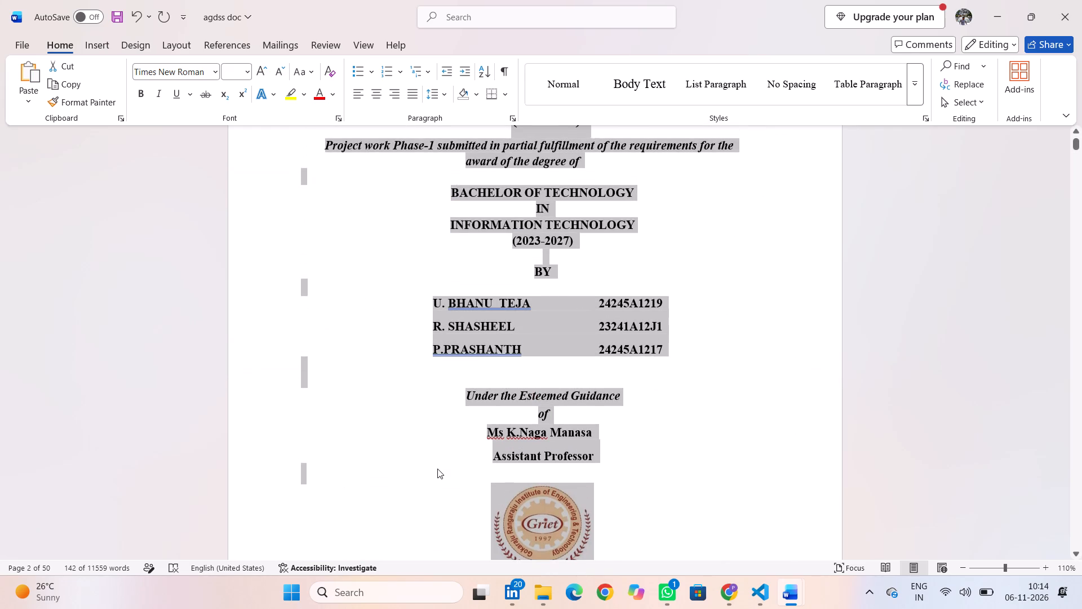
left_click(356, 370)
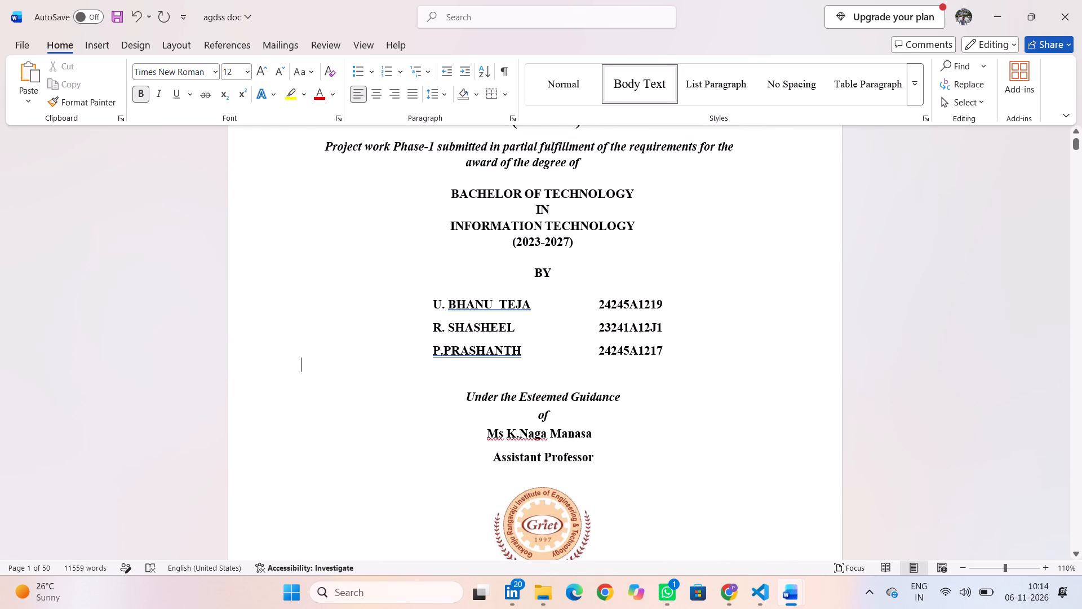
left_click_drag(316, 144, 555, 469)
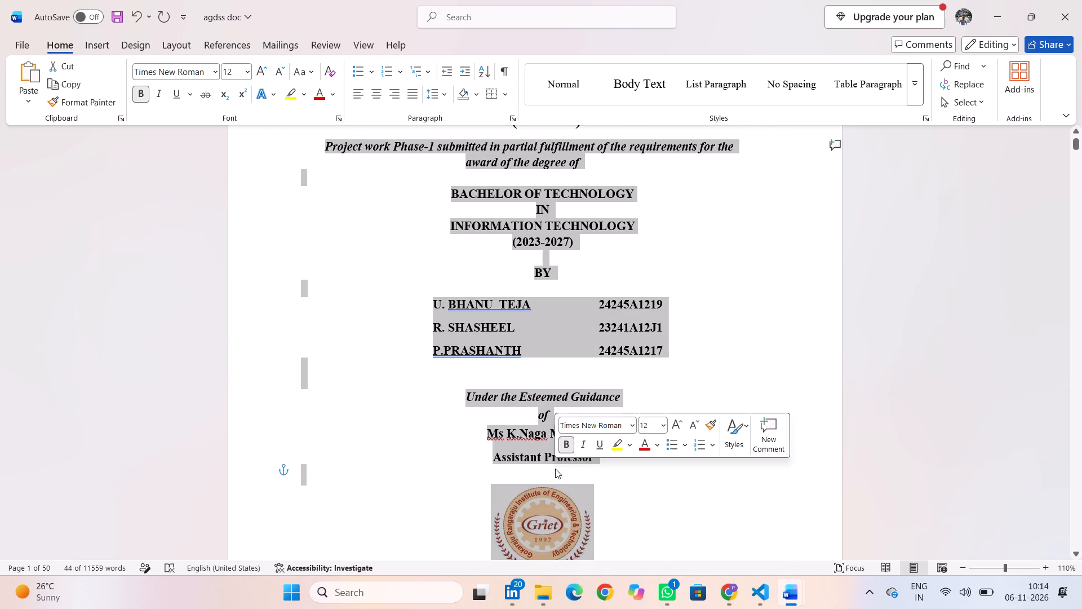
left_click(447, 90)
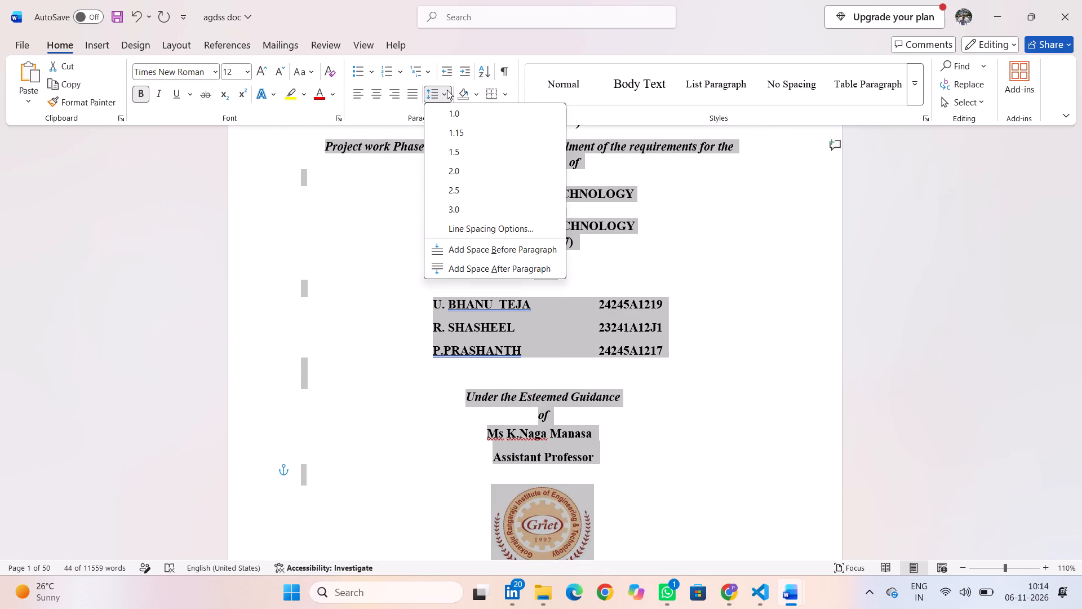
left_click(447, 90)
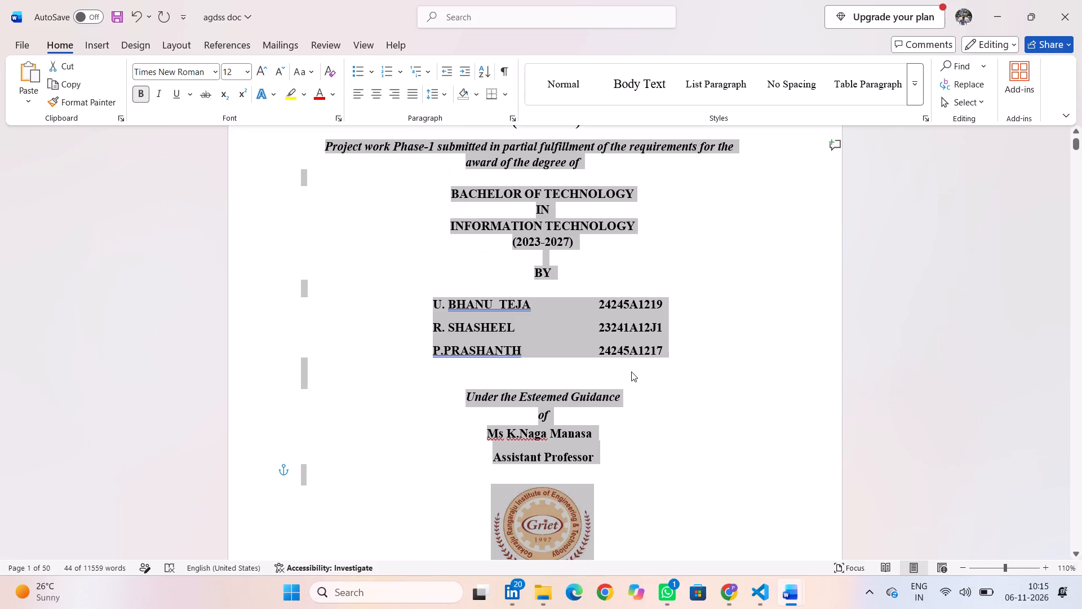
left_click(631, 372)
Look over the spacing of the title, certificate, acknowledgement and declaration pages.
scroll(518, 343, "down", 9)
scroll(518, 343, "up", 1)
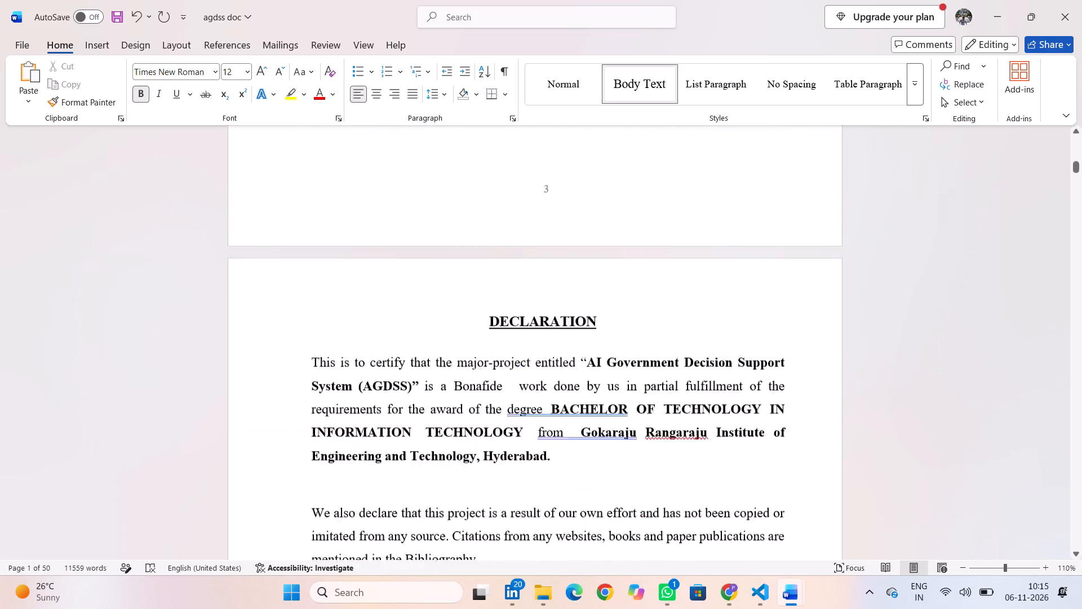
scroll(518, 343, "up", 2)
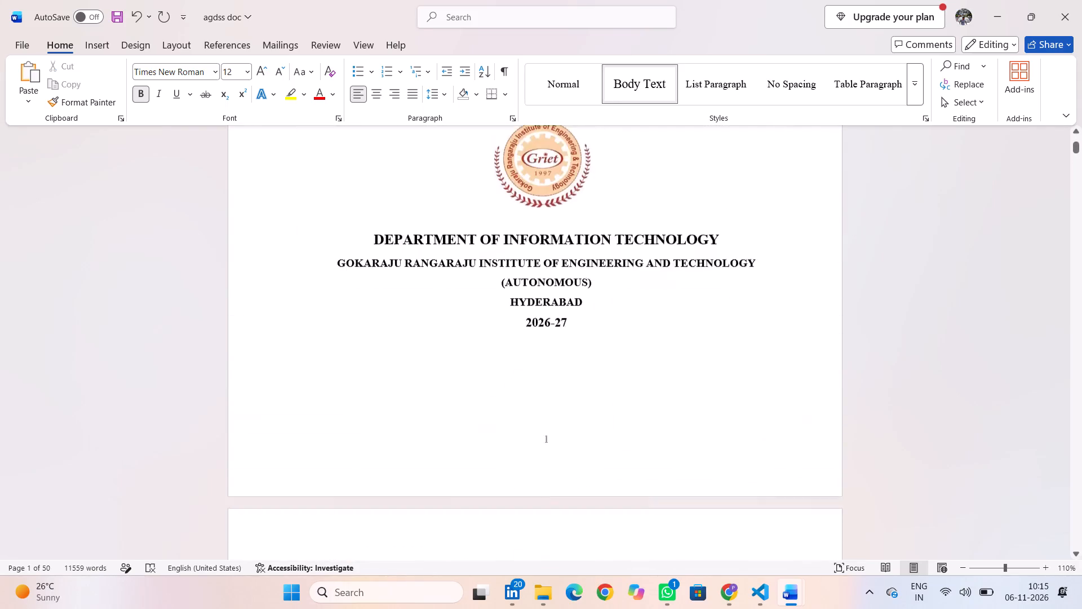
scroll(518, 343, "down", 4)
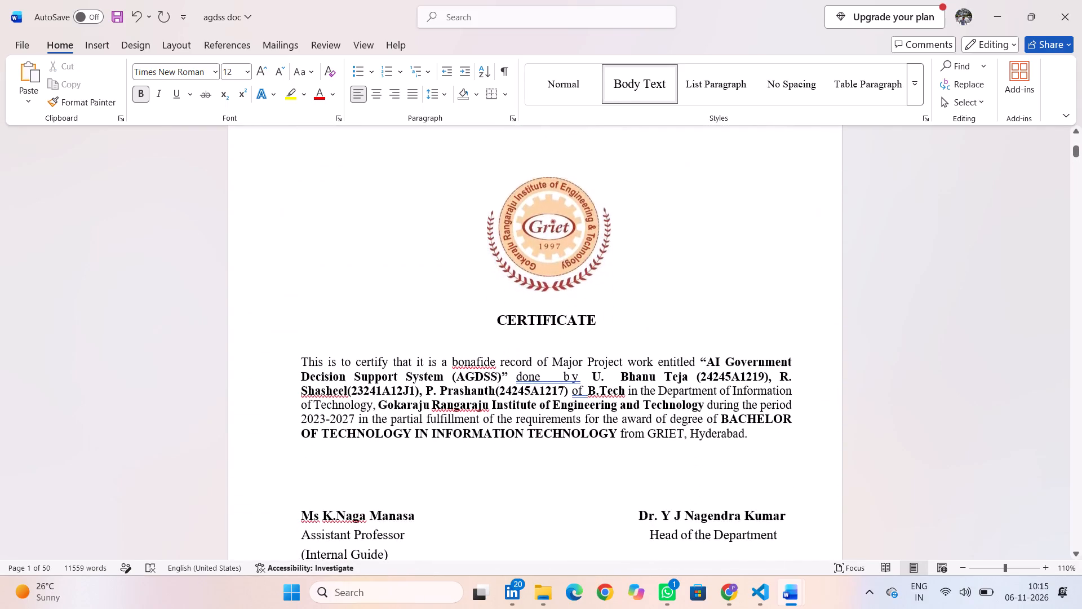
scroll(518, 343, "down", 5)
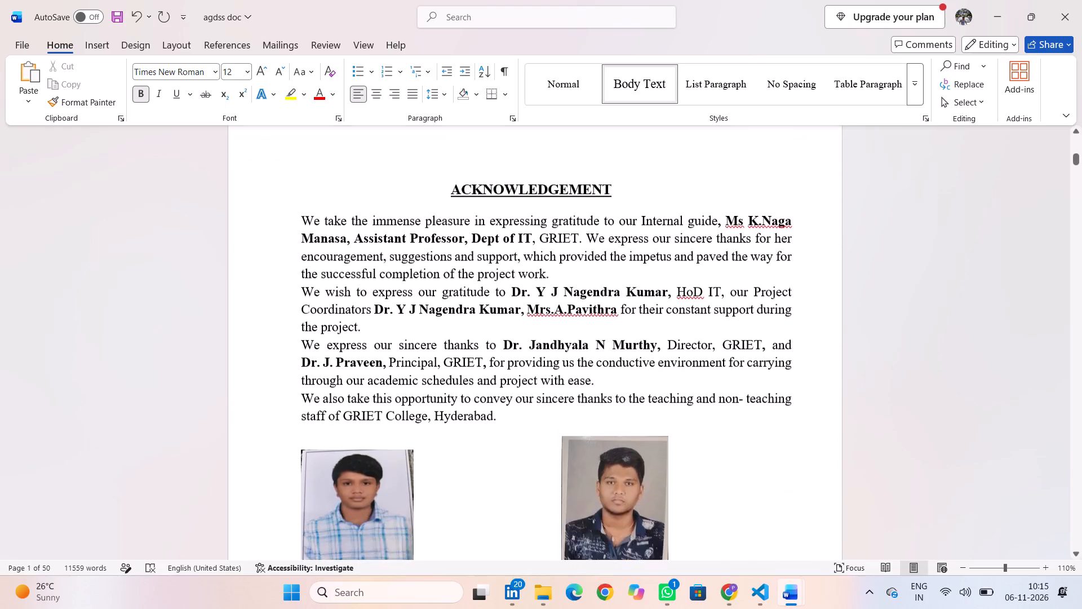
scroll(518, 343, "down", 4)
scroll(518, 343, "up", 1)
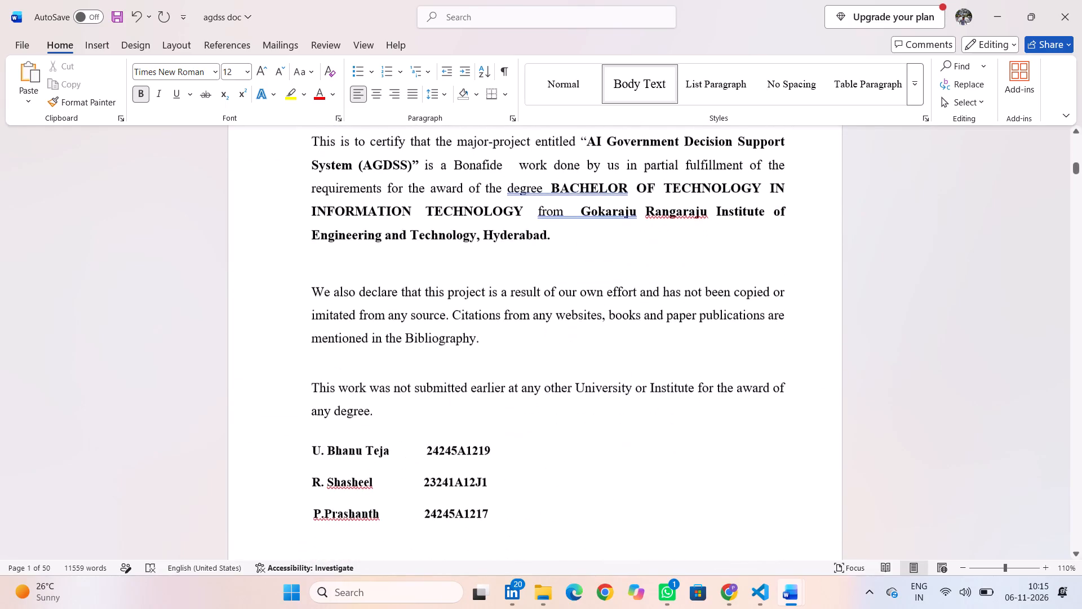
Set the line spacing of the first Declaration paragraph, "This is to certify that the major-project entitled…", to 1.15.
scroll(518, 343, "up", 1)
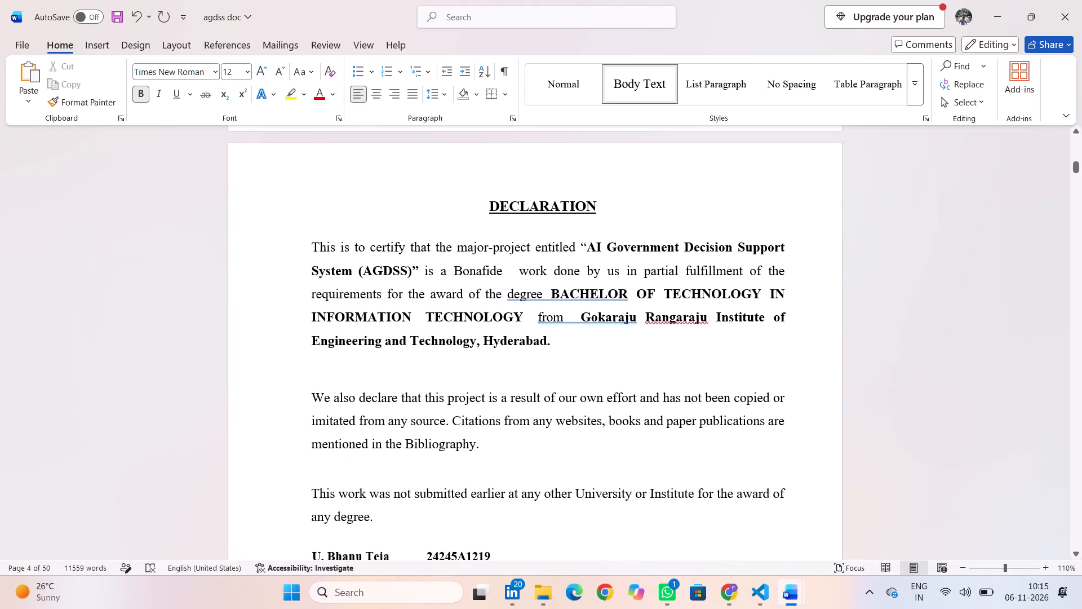
left_click_drag(303, 245, 435, 271)
left_click_drag(435, 271, 579, 343)
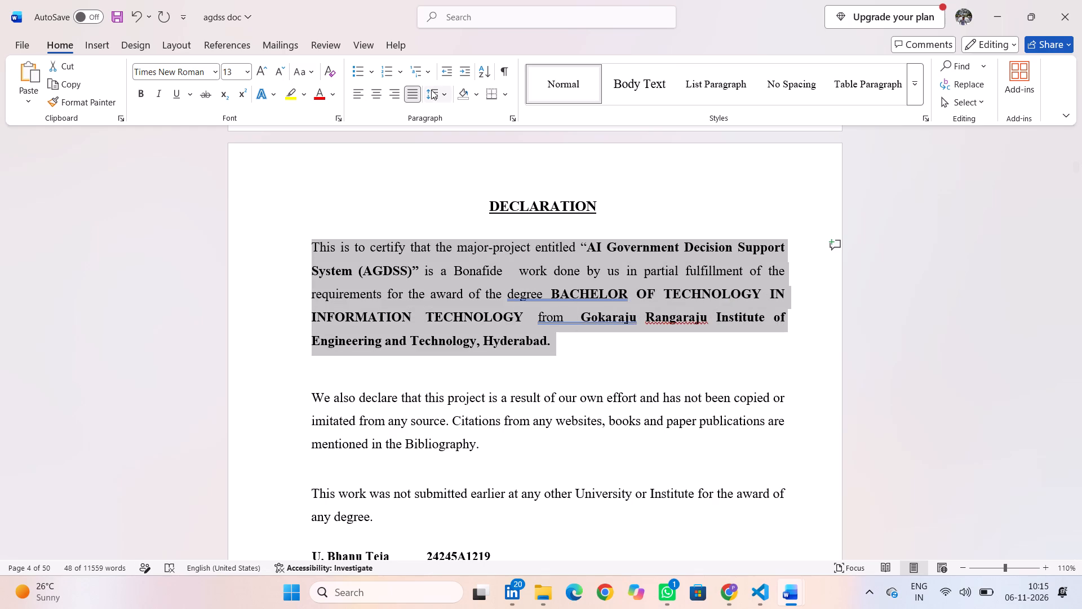
left_click(445, 90)
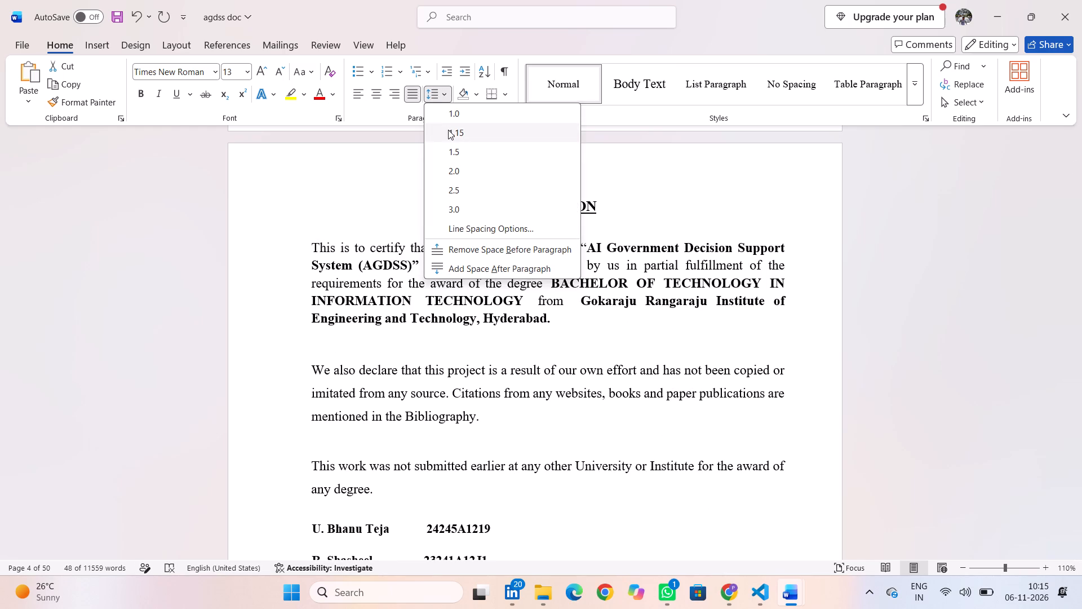
left_click(448, 130)
Reduce the gap between the first Declaration paragraph and "We also declare that this project…" to a single blank line.
left_click(313, 350)
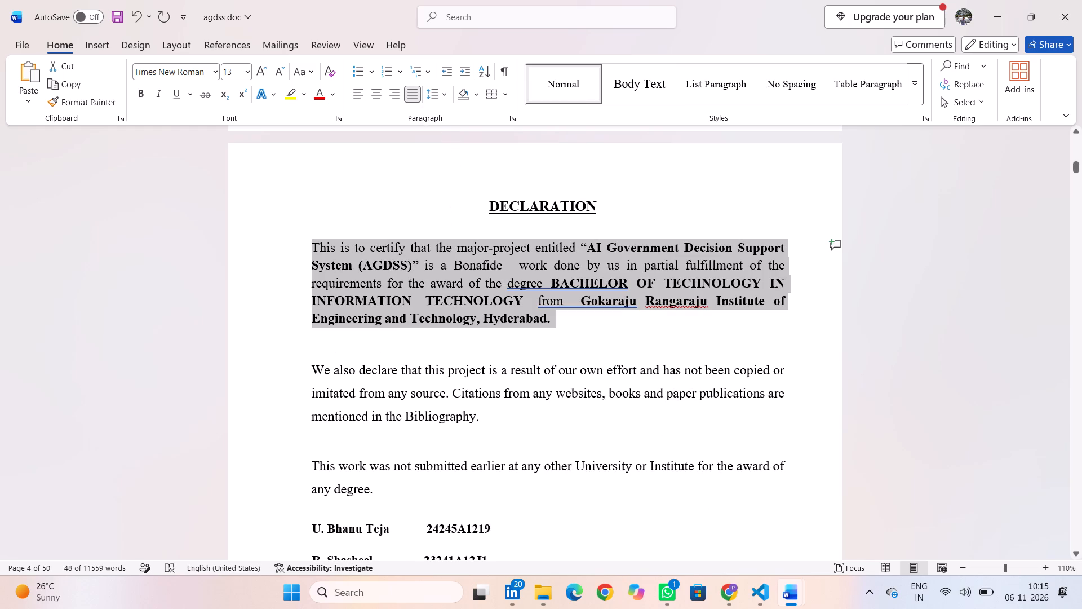
key("BackSpace")
key("BackSpace")
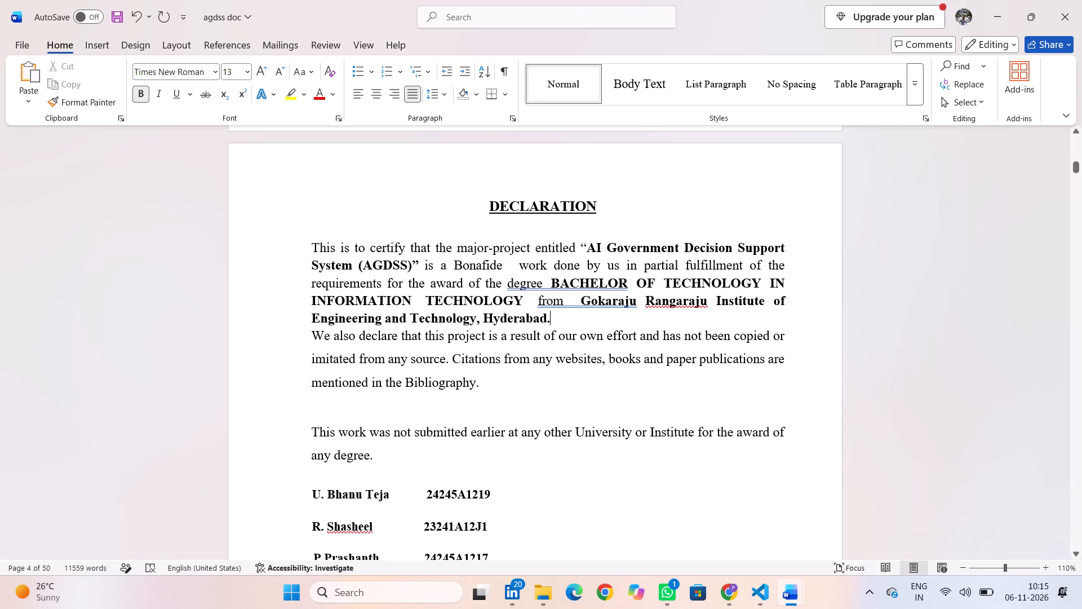
key("Return")
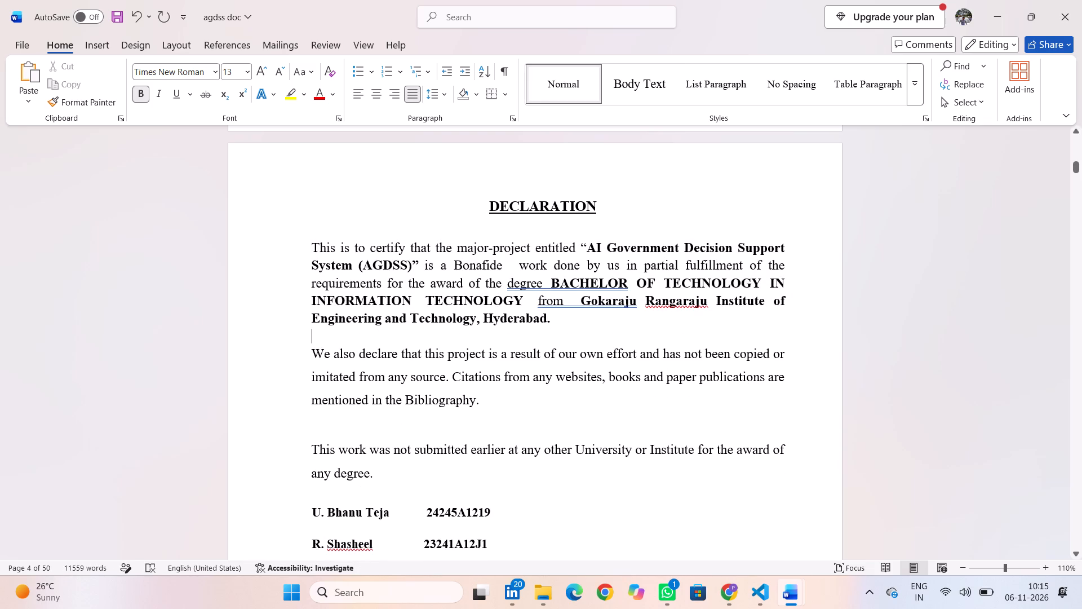
Replace the blank line between "We also declare that this project…" and "This work was not submitted earlier…" on the Declaration page.
left_click_drag(306, 348, 487, 411)
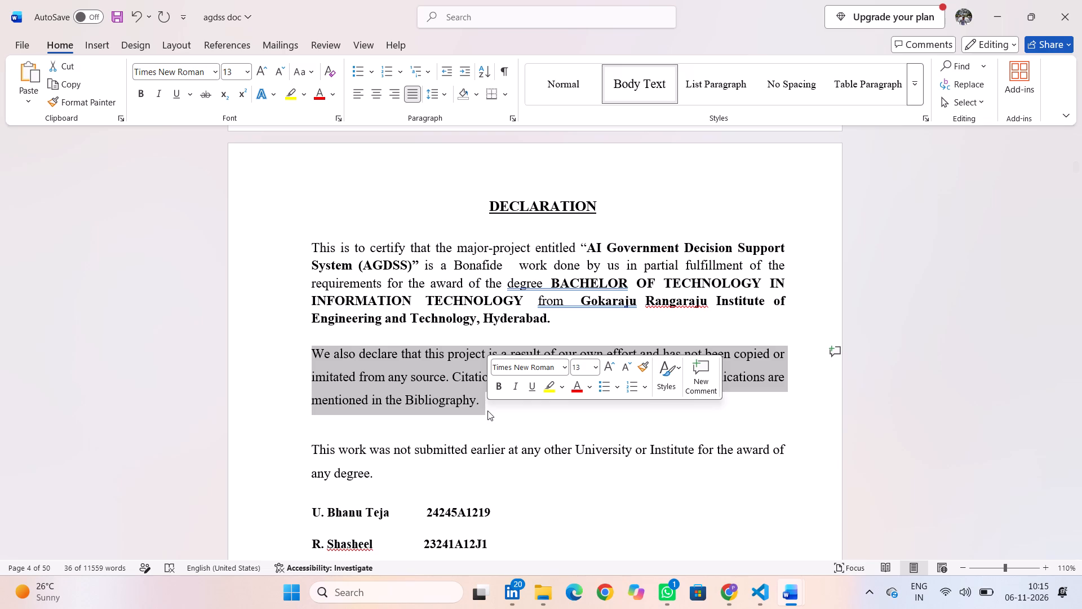
scroll(487, 411, "down", 1)
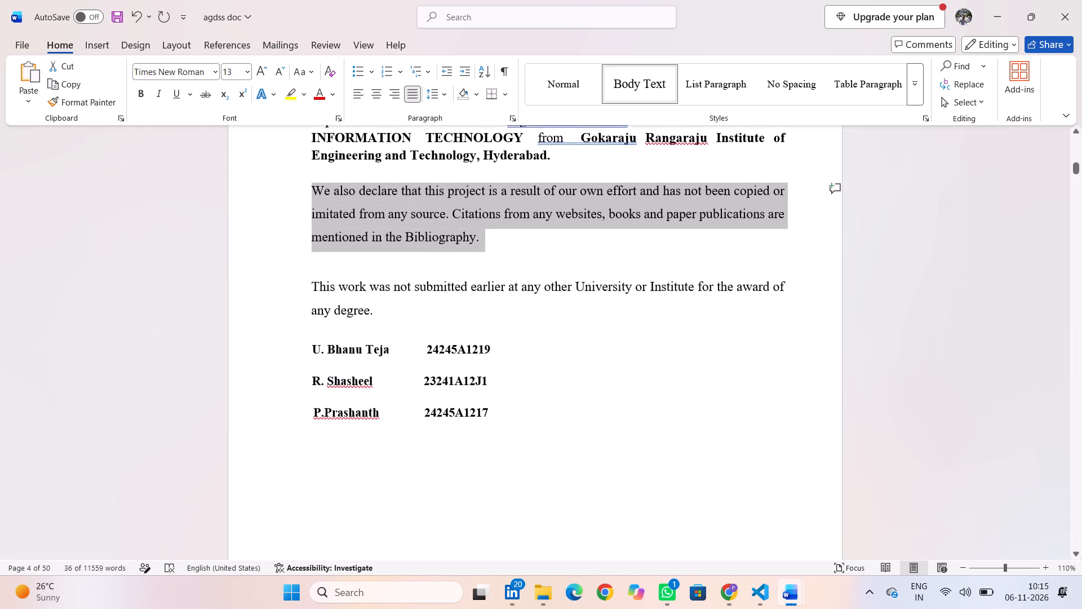
left_click(329, 265)
key("BackSpace")
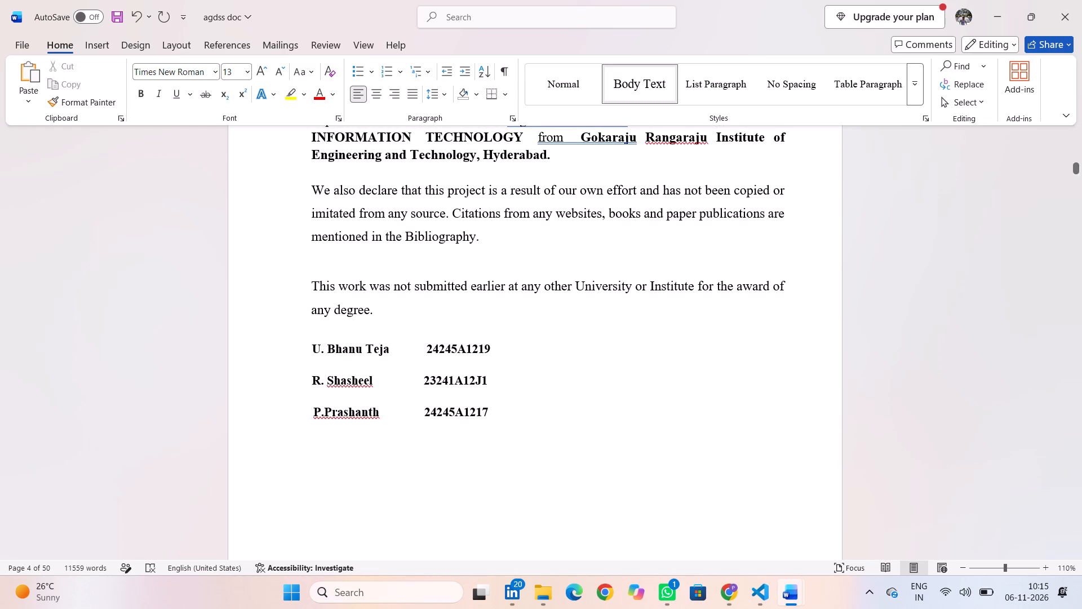
key("Return")
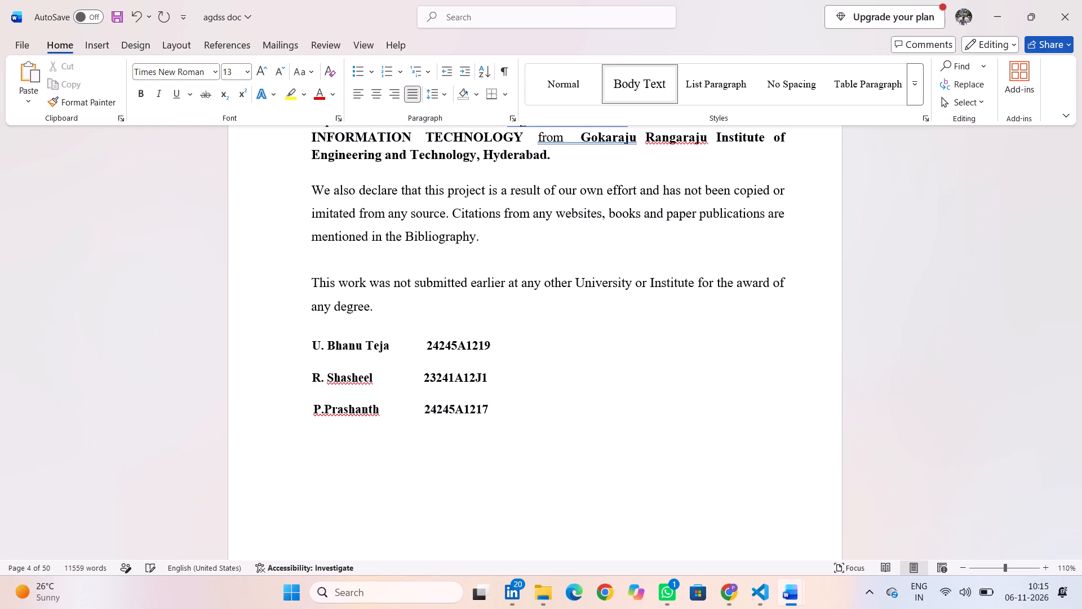
Set the line spacing to 1.5 from the Abstract heading through the "Data Retrieval" paragraph of section 6.1, just before "Program".
scroll(375, 346, "down", 4)
scroll(491, 389, "down", 1)
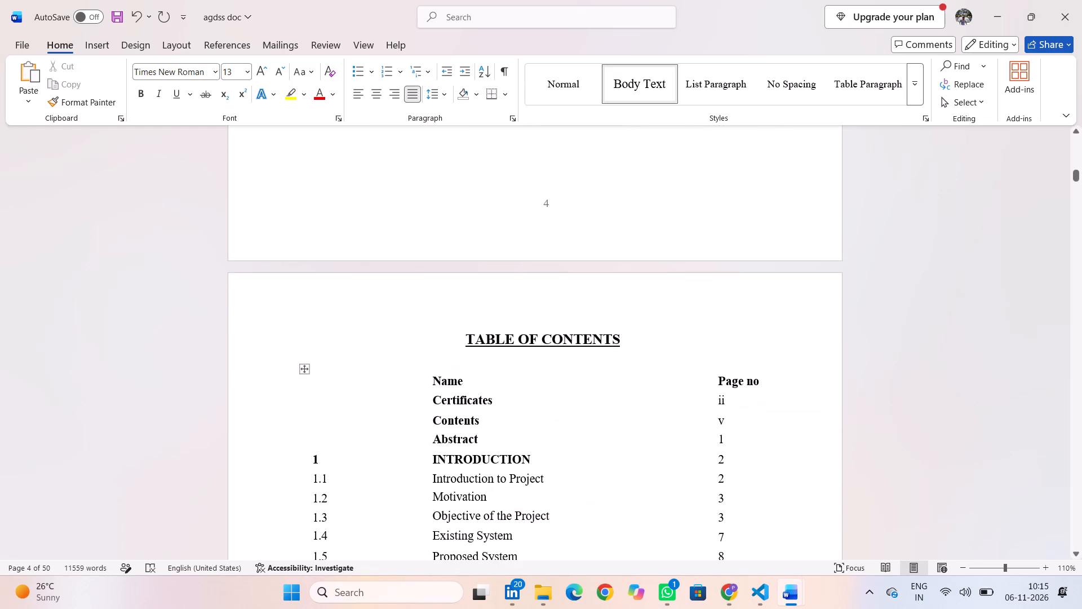
scroll(491, 389, "down", 8)
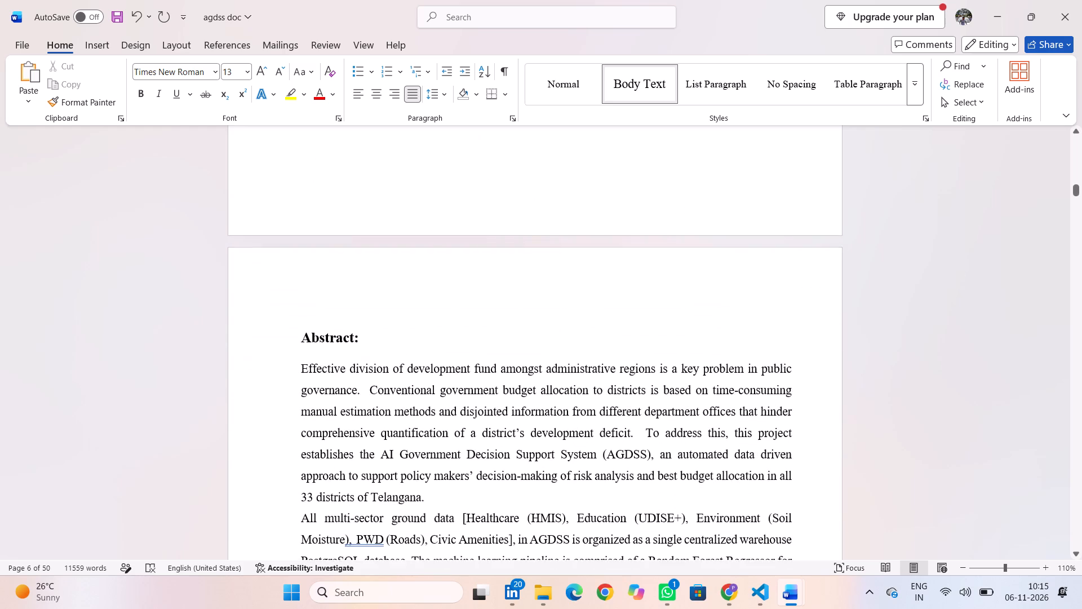
scroll(491, 389, "down", 1)
left_click_drag(292, 302, 584, 540)
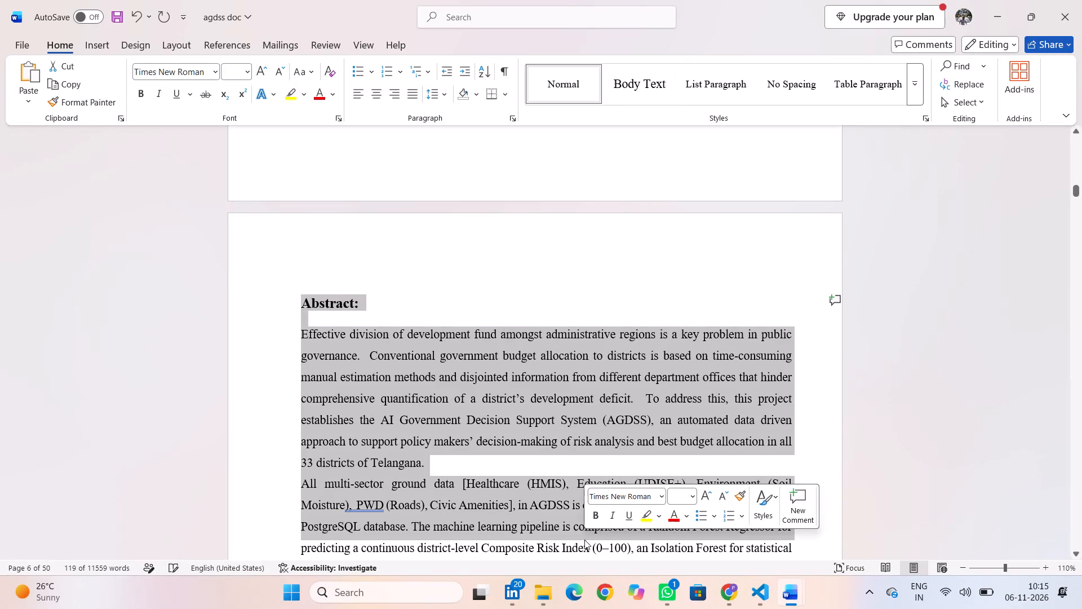
key("shift+Down")
key("shift+Down")
key("shift+Down")
key("shift+Down")
key("shift+Down")
key("shift+Down")
key("shift+Down")
key("shift+Down")
key("shift+Down")
key("shift+Down")
key("shift+Down")
key("shift+Down")
key("shift+Down")
key("shift+Down")
key("shift+Down")
key("shift+Down")
key("shift+Down")
key("shift+Down")
key("shift+Down")
key("shift+Down")
key("shift+Down")
key("shift+Down")
key("shift+Down")
key("shift+Down")
key("shift+Down")
key("shift+Down")
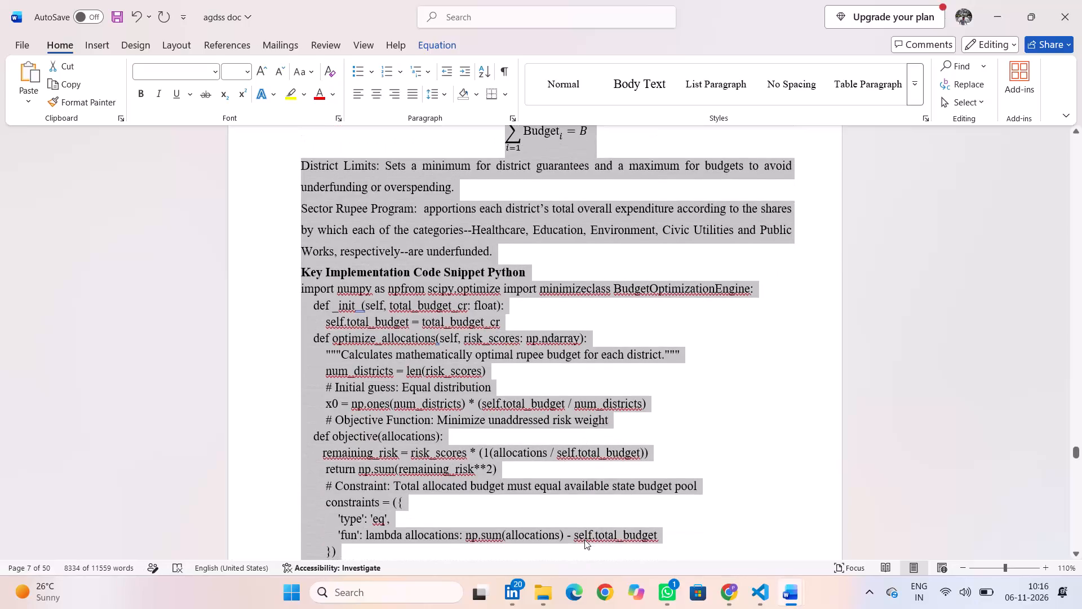
key("shift+Up")
key("shift+Up")
key("shift+Up")
key("shift+Up")
key("shift+Up")
key("shift+Up")
key("shift+Up")
key("shift+Up")
key("shift+Up")
key("shift+Up")
key("shift+Up")
key("shift+Up")
key("shift+Up")
key("shift+Up")
key("shift+Up")
key("shift+Up")
key("shift+Up")
key("shift+Up")
key("shift+Up")
key("shift+Up")
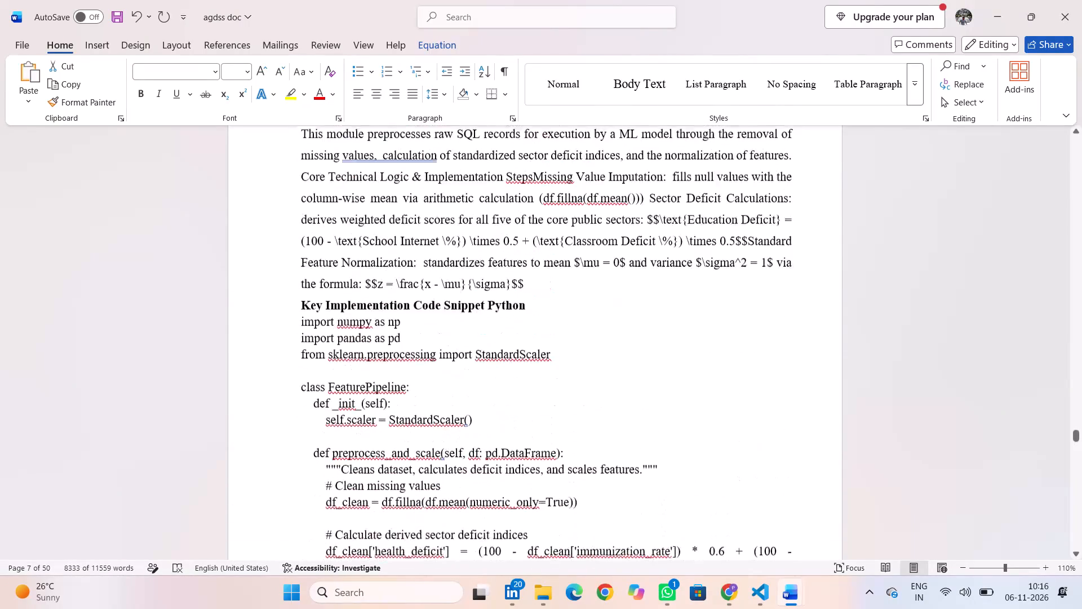
key("shift+Up")
key("shift+Up")
key("shift+Up")
key("shift+Up")
key("shift+Up")
key("shift+Up")
key("shift+Up")
key("shift+Up")
key("shift+Up")
key("shift+Up")
key("shift+Up")
key("shift+Up")
key("shift+Up")
key("shift+Up")
key("shift+Up")
key("shift+Up")
key("shift+Up")
key("shift+Up")
key("shift+Up")
key("shift+Up")
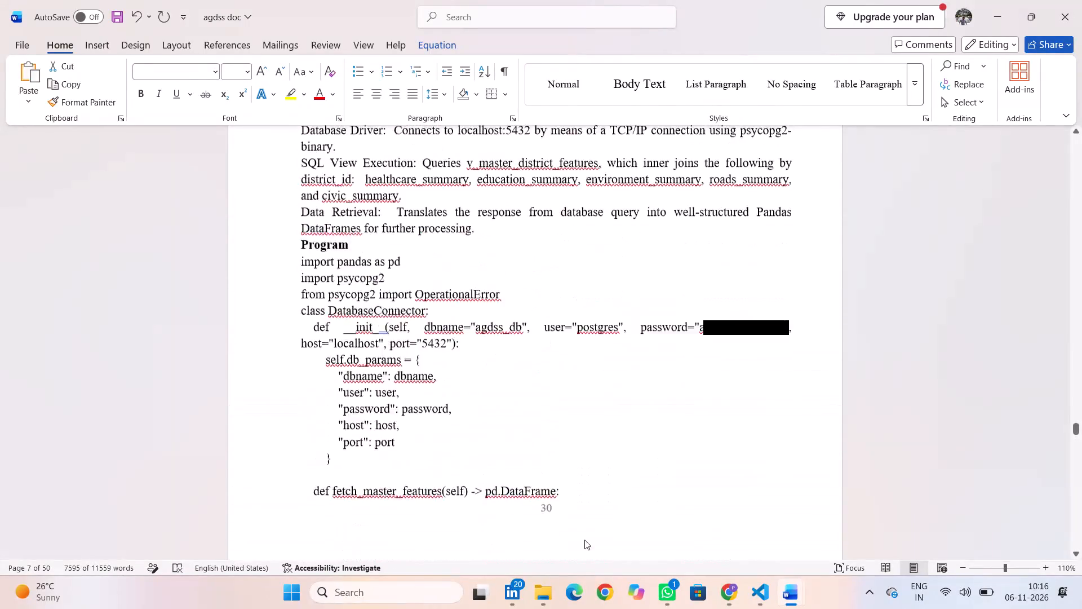
key("shift+Down")
key("shift+Down")
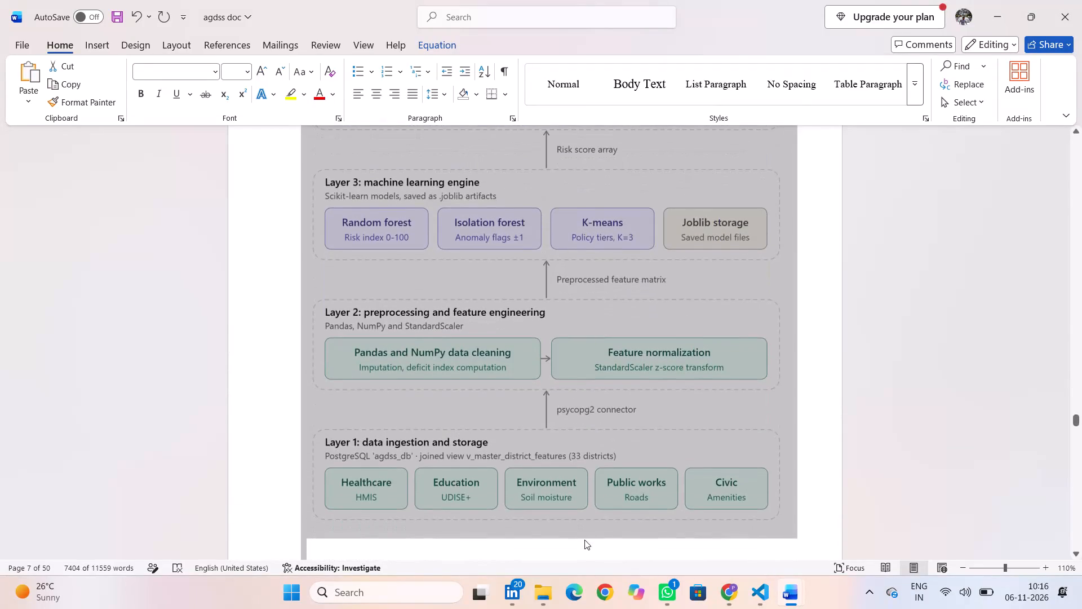
key("shift+Down")
key("shift+Down")
key("shift+Down")
key("shift+Down")
key("shift+Down")
key("shift+Down")
key("shift+Down")
key("shift+Down")
key("shift+Down")
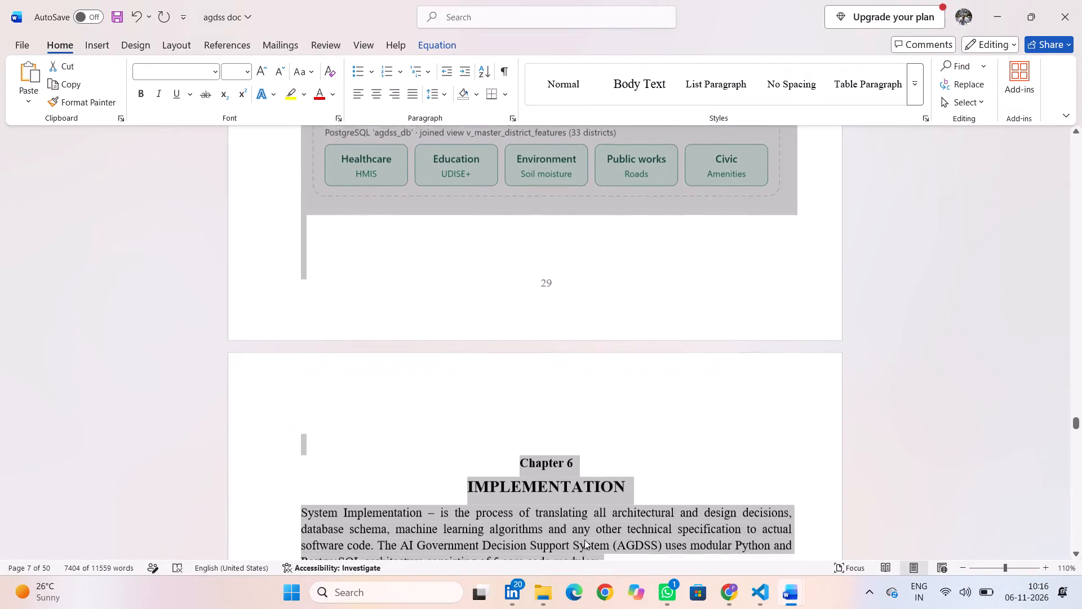
key("shift+Down")
key("shift+Down")
key("shift+Down")
key("shift+Down")
key("shift+Down")
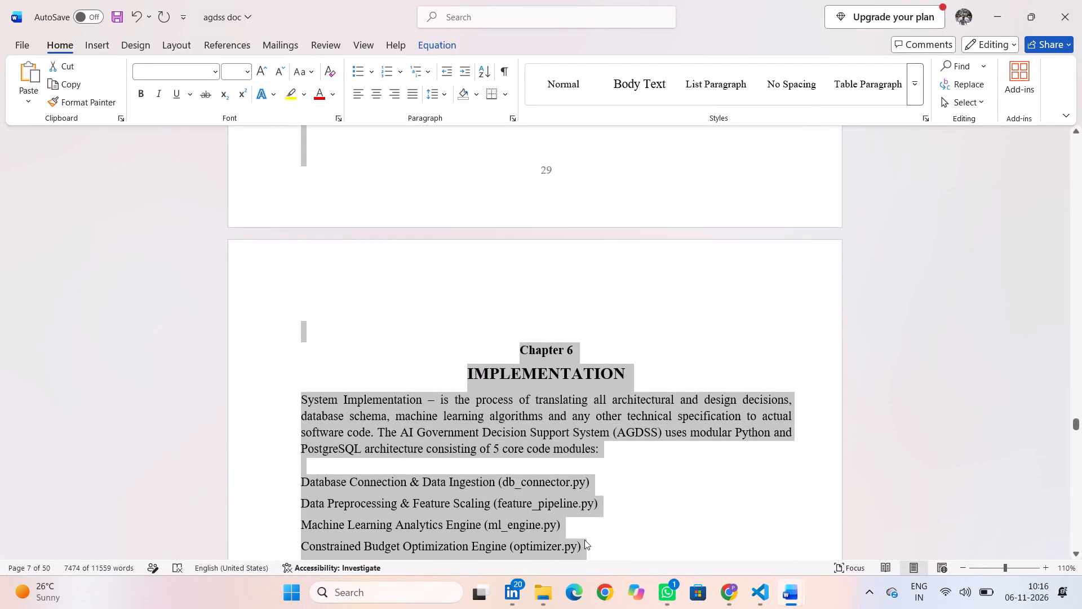
key("shift+Down")
key("shift+Down")
key("shift+Down")
key("shift+Down")
key("shift+Down")
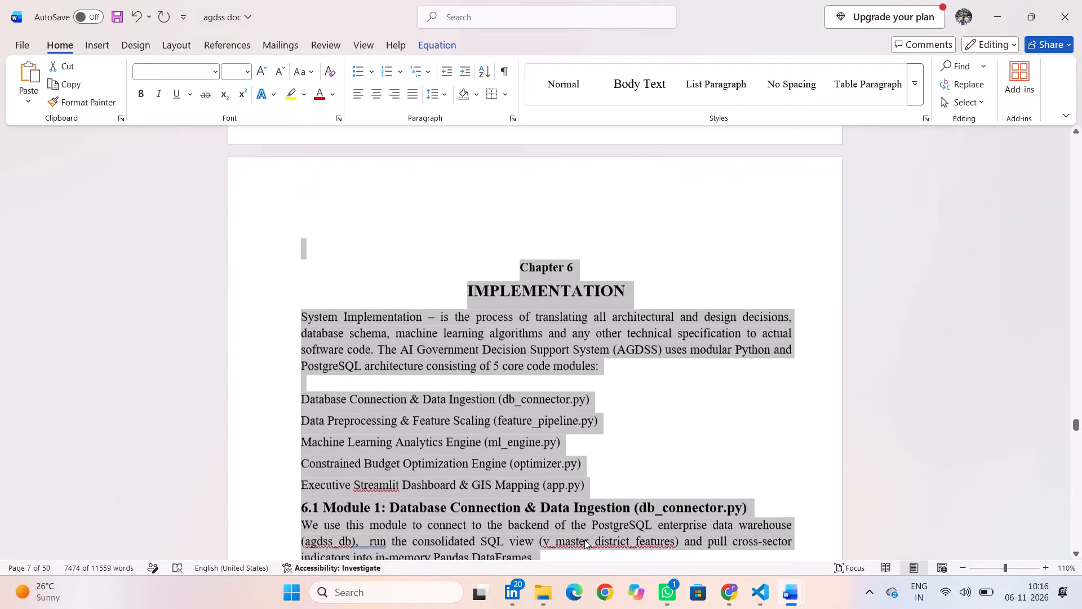
key("shift+Down")
key("shift+Down")
key("shift+Down")
key("shift+Down")
key("shift+Down")
key("shift+Down")
key("shift+Down")
key("shift+Down")
key("shift+Down")
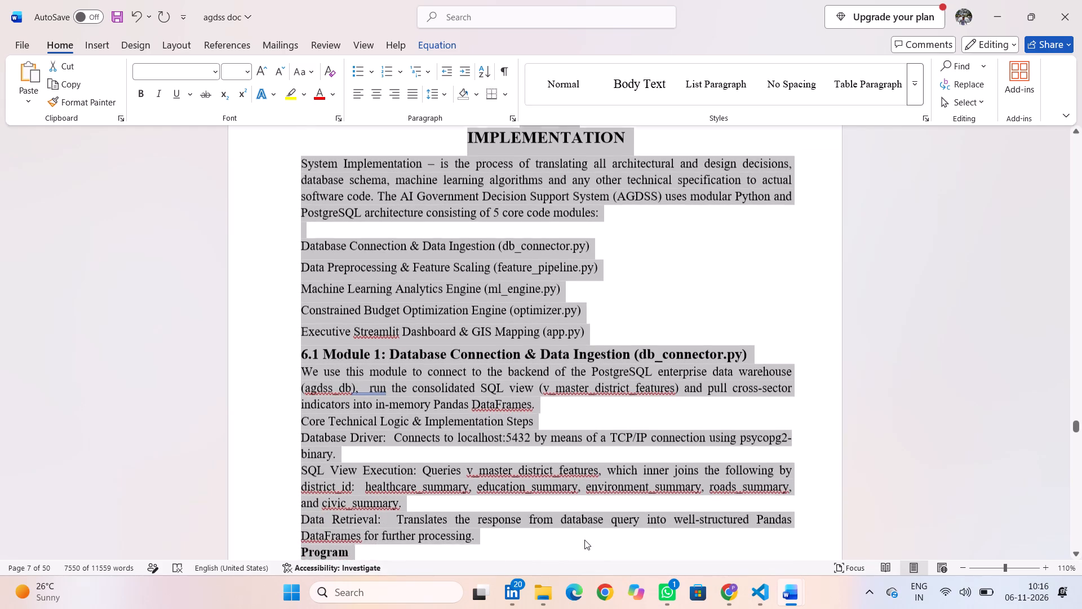
key("shift+Down")
key("shift+Down")
key("shift+Down")
key("shift+Up")
key("shift+Up")
key("shift+Up")
key("shift+Up")
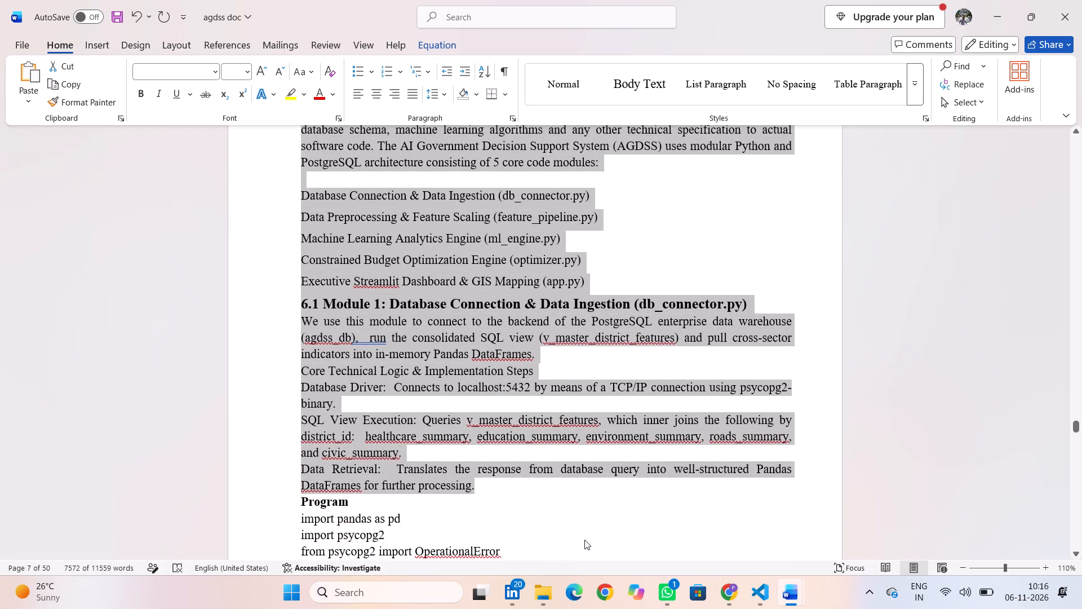
left_click(447, 99)
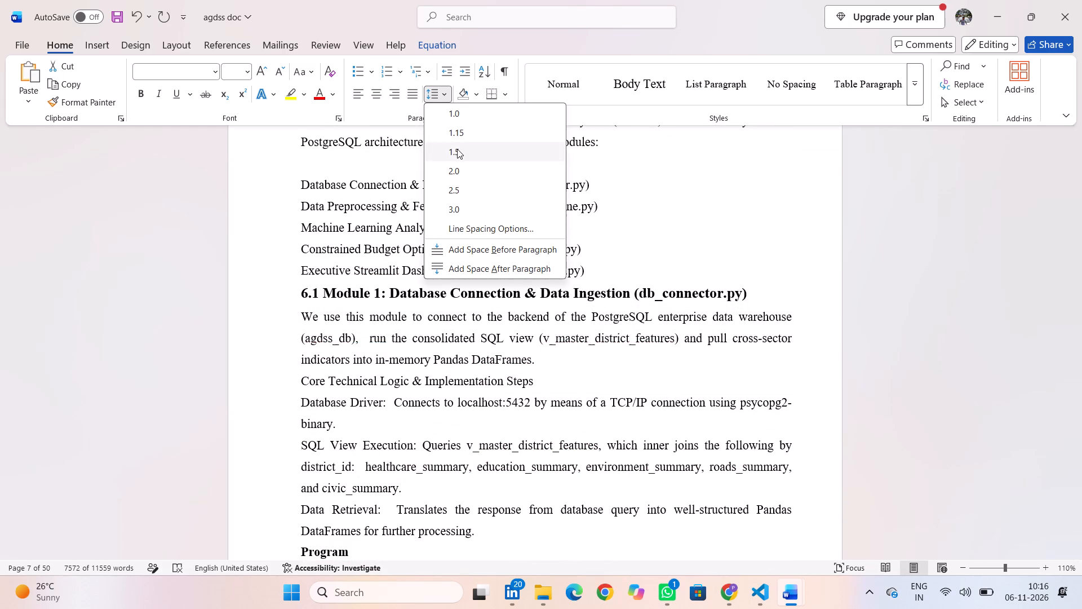
left_click(457, 149)
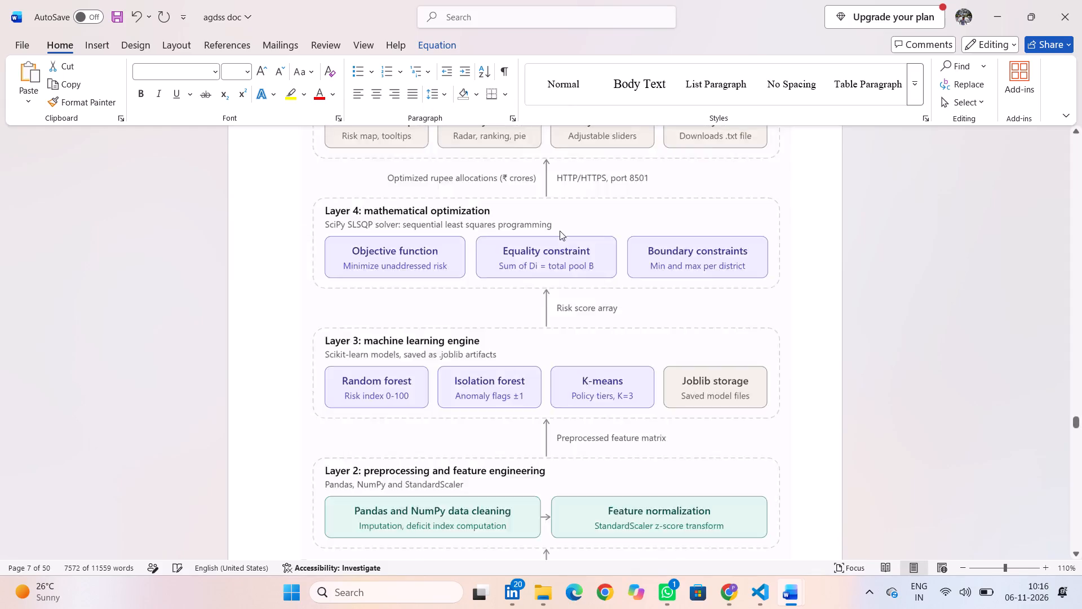
scroll(636, 265, "up", 7)
scroll(636, 265, "down", 2)
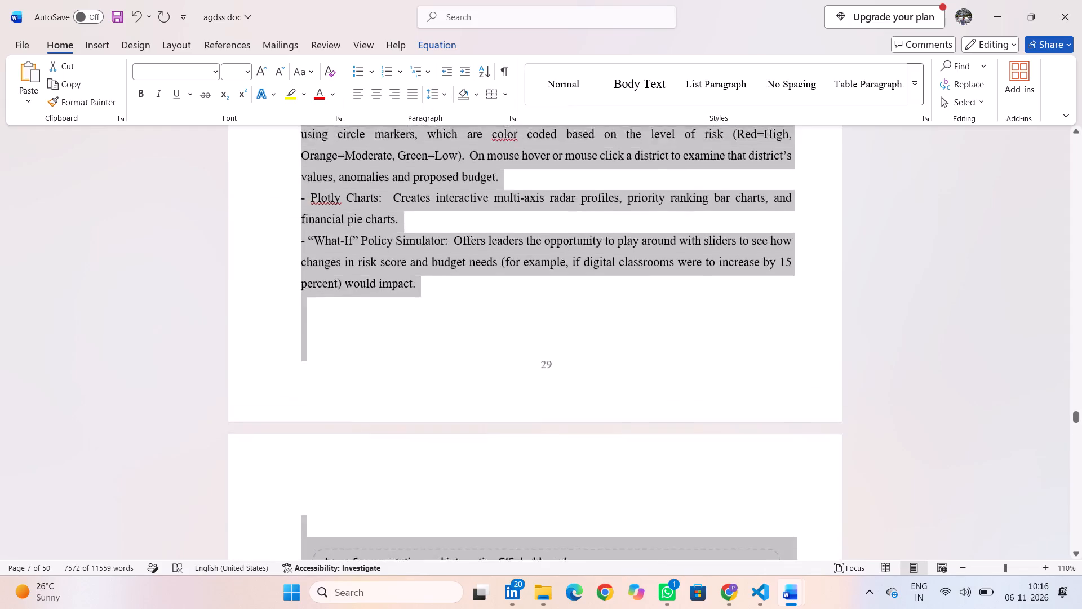
scroll(636, 265, "down", 8)
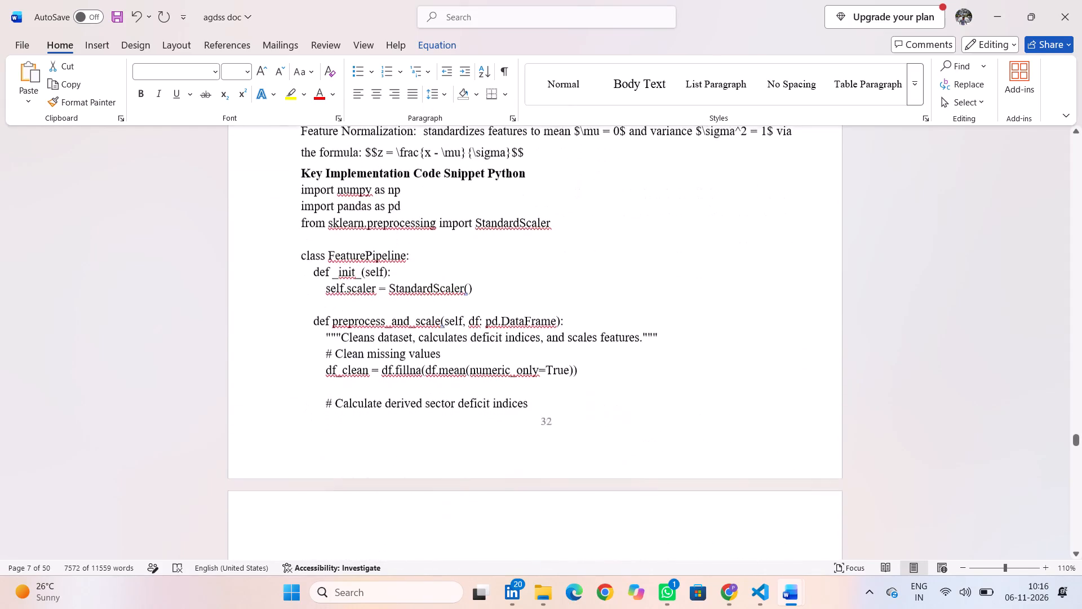
left_click(636, 265)
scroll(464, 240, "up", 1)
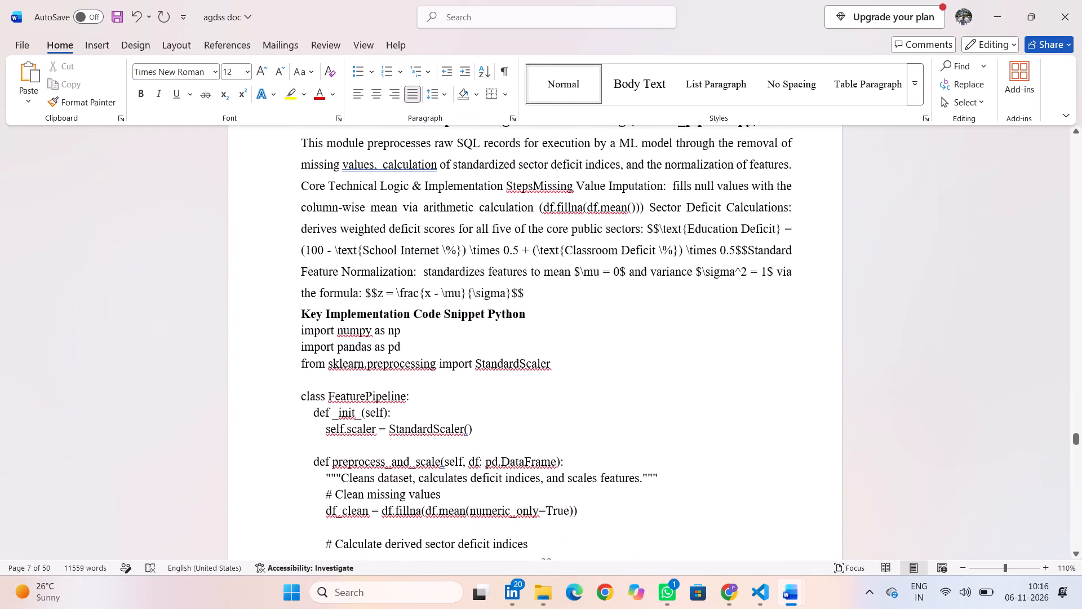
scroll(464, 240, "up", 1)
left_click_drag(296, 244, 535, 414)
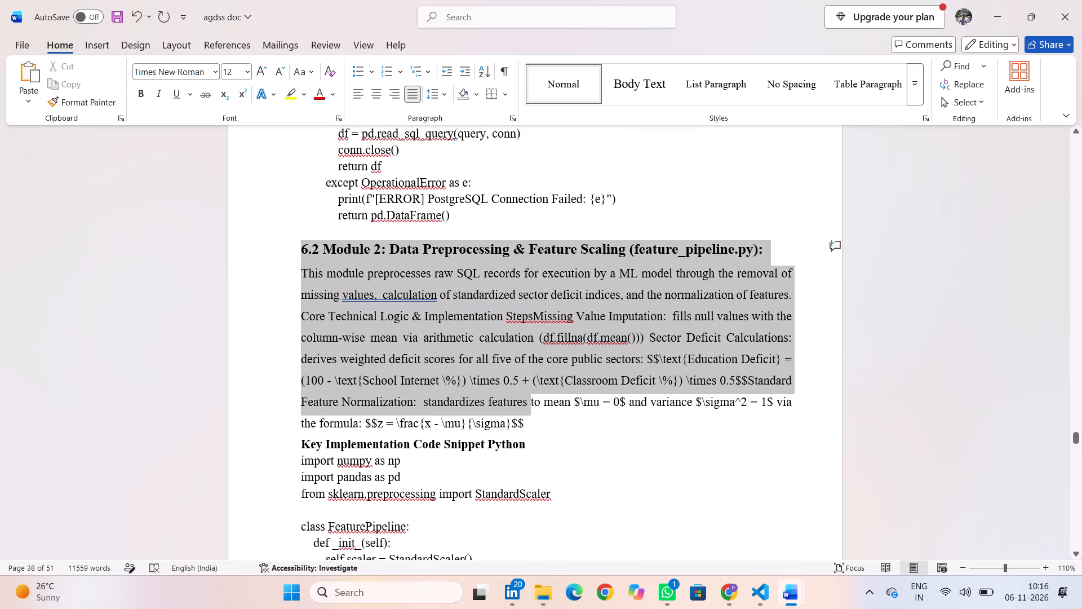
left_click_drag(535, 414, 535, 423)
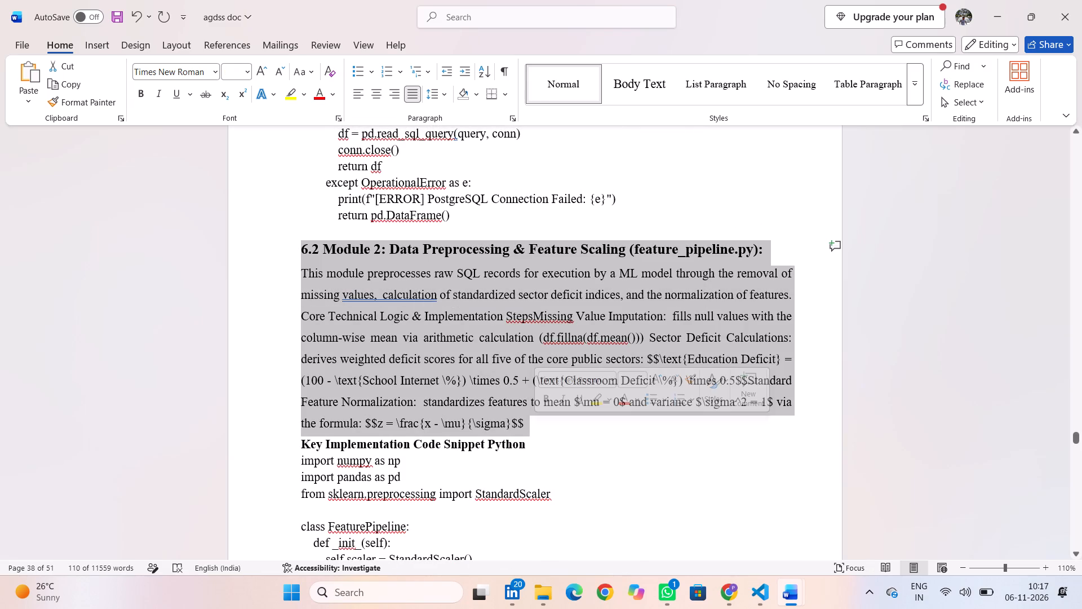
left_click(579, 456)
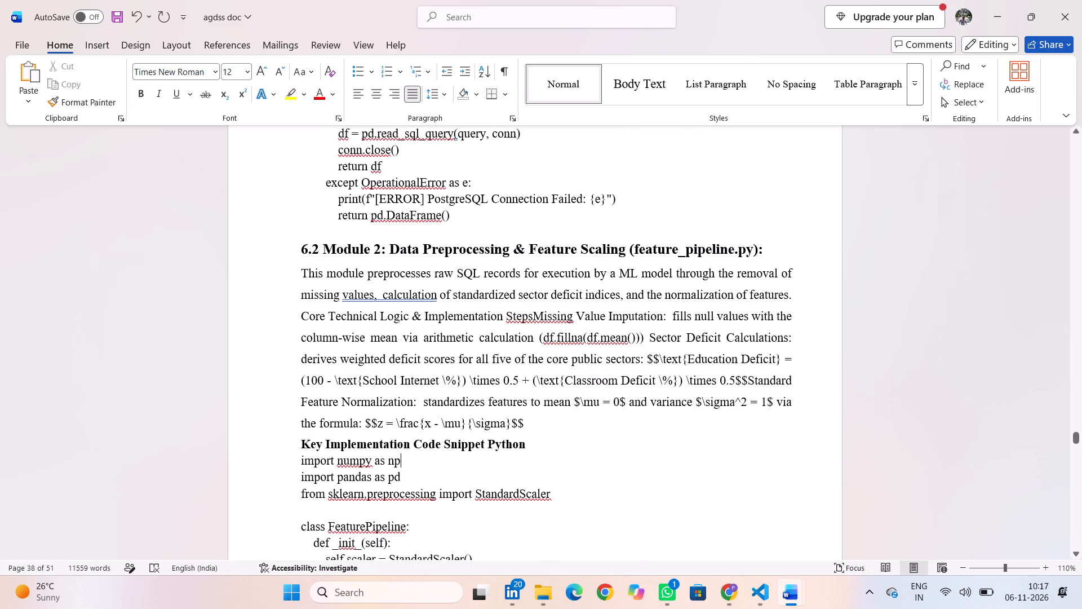
left_click_drag(644, 357, 654, 359)
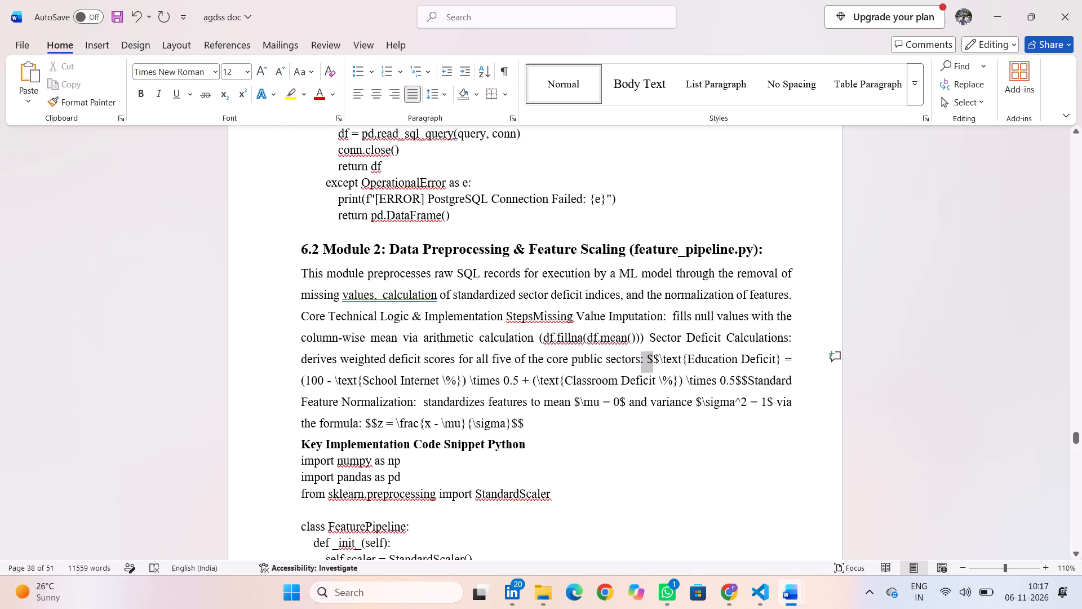
left_click_drag(654, 359, 691, 373)
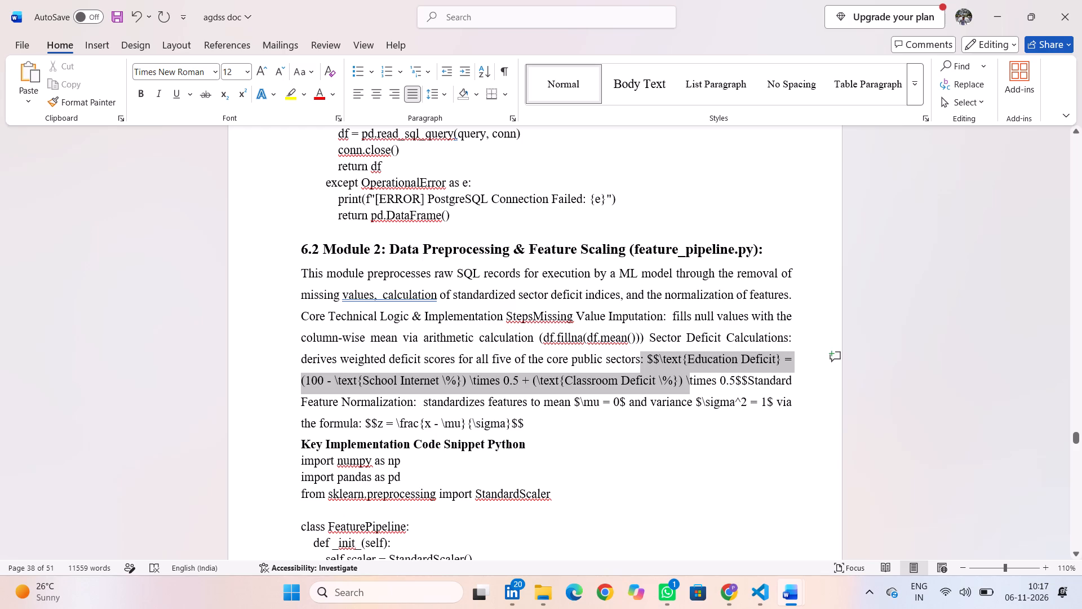
left_click_drag(691, 373, 741, 369)
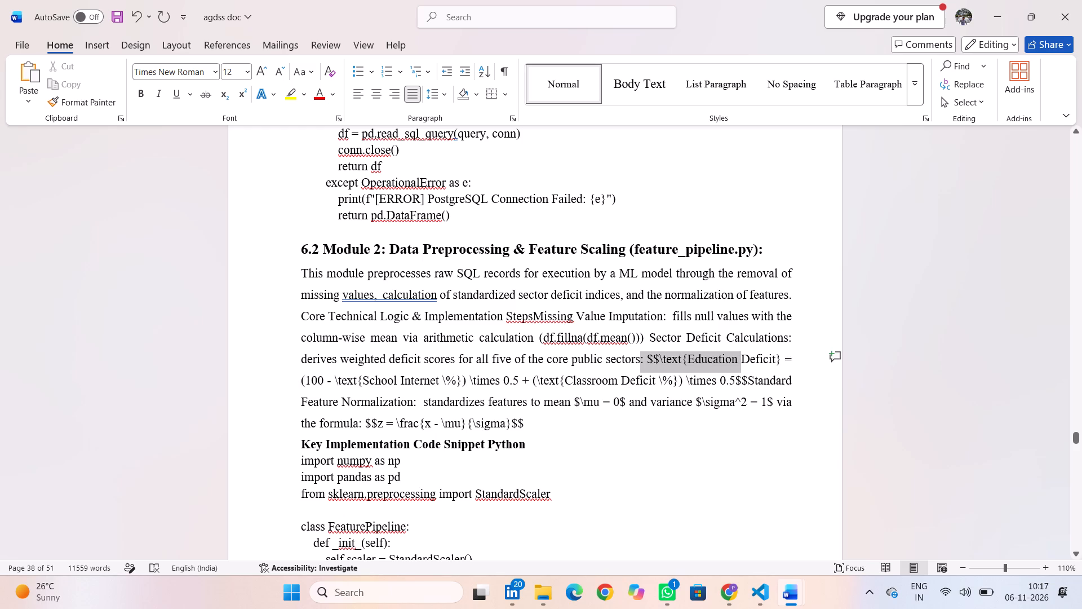
left_click_drag(741, 369, 810, 376)
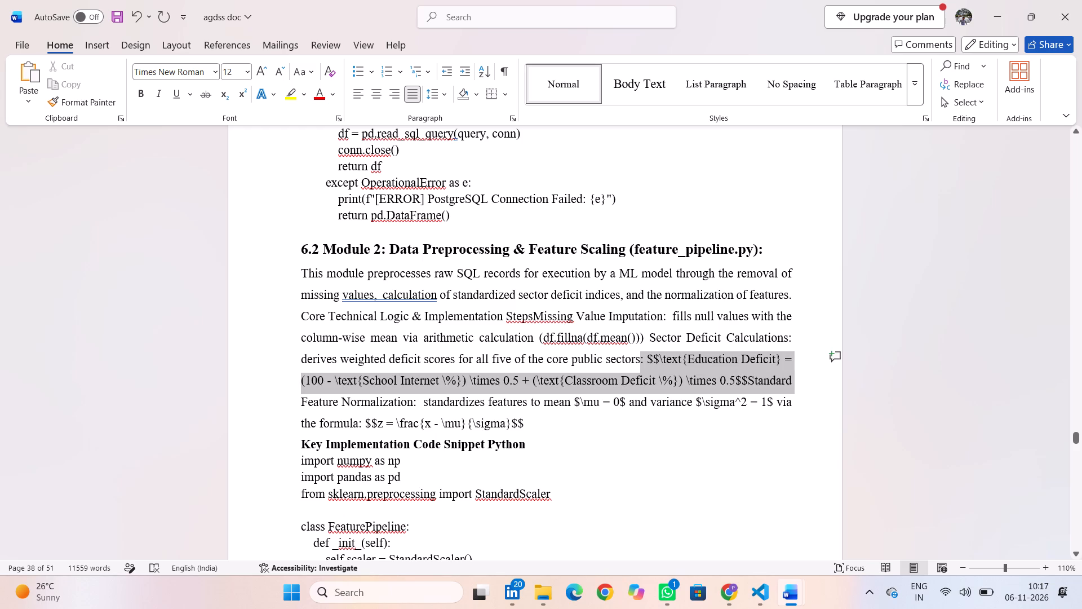
left_click_drag(810, 376, 810, 375)
key("ctrl+c")
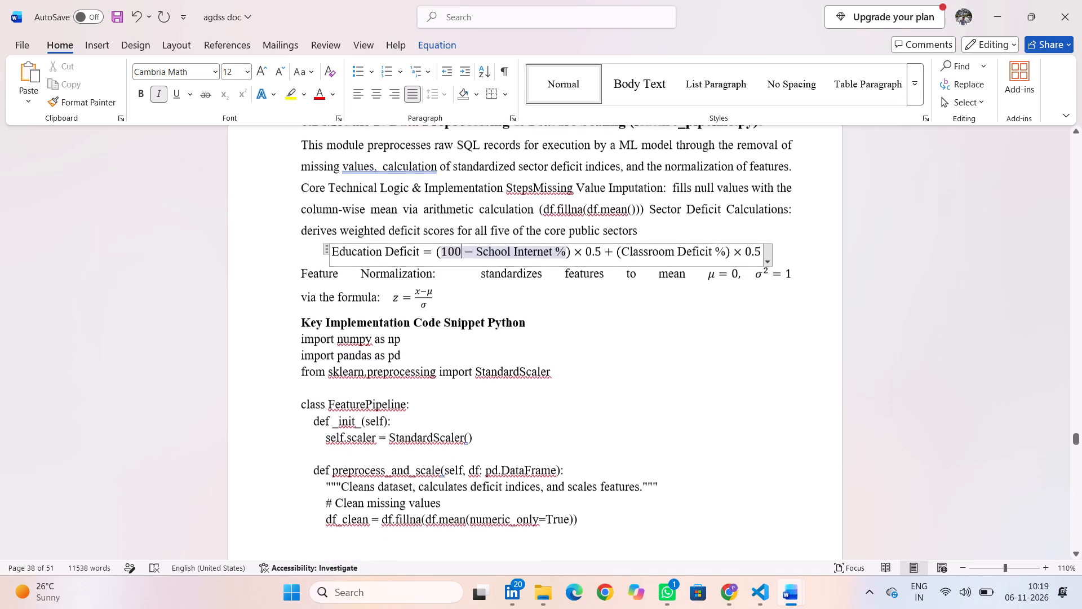
scroll(515, 421, "up", 2)
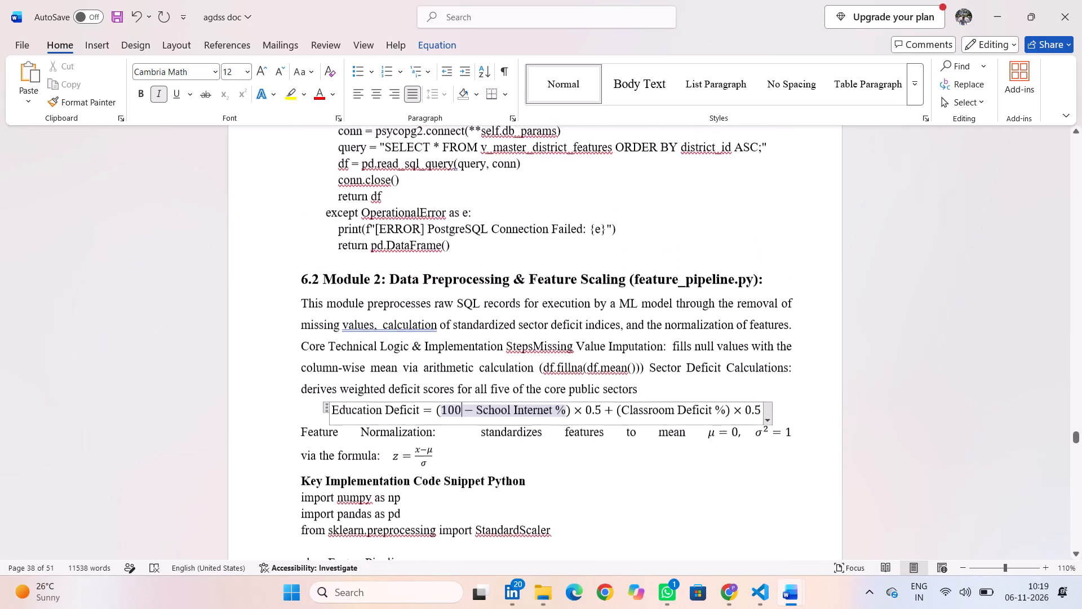
scroll(515, 421, "up", 4)
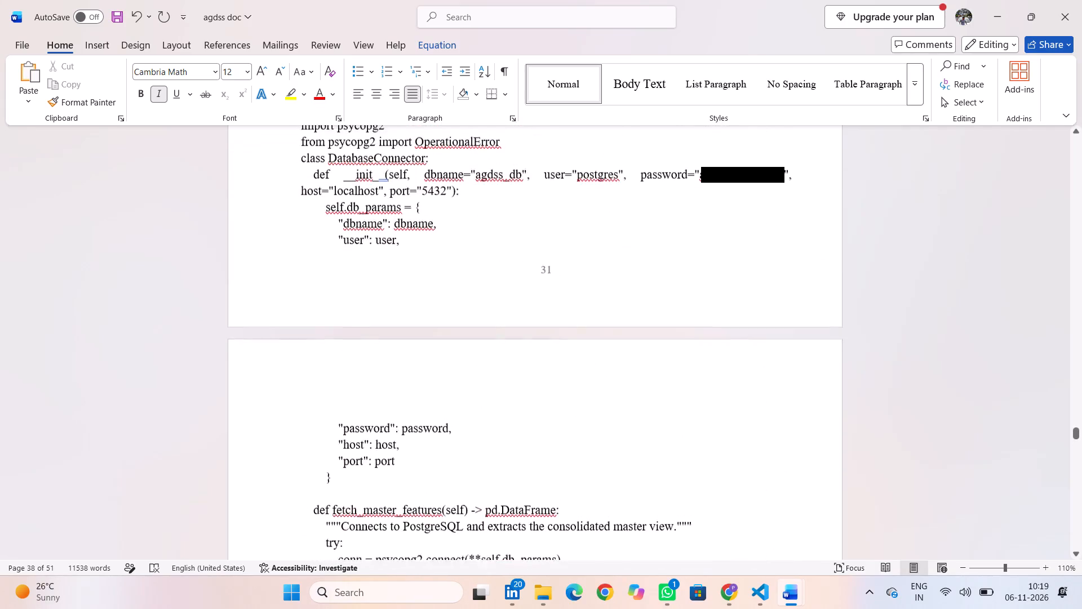
scroll(515, 421, "up", 4)
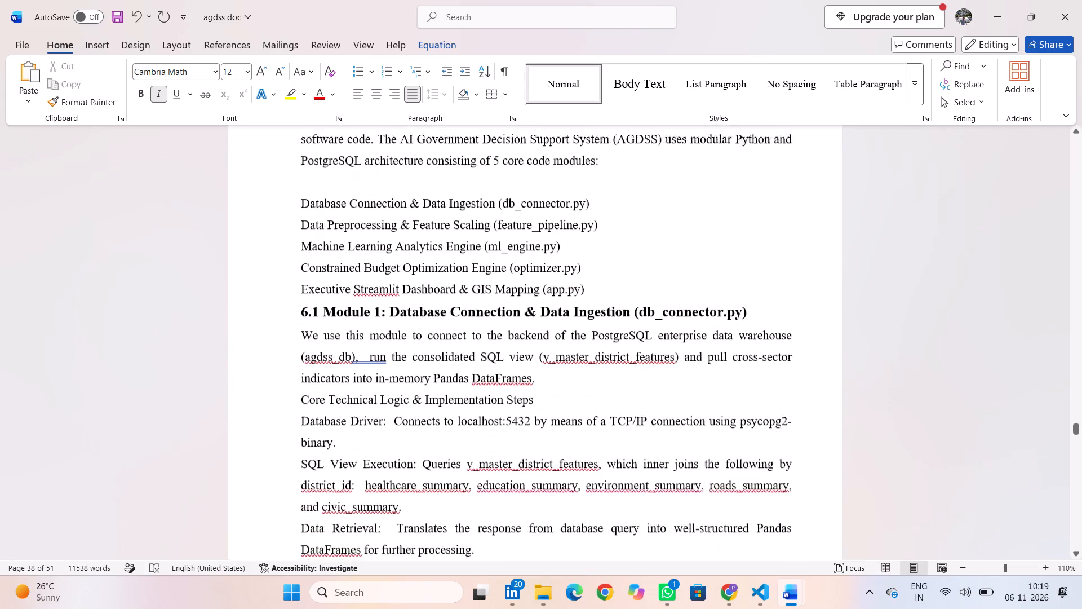
scroll(515, 421, "up", 3)
scroll(515, 421, "down", 2)
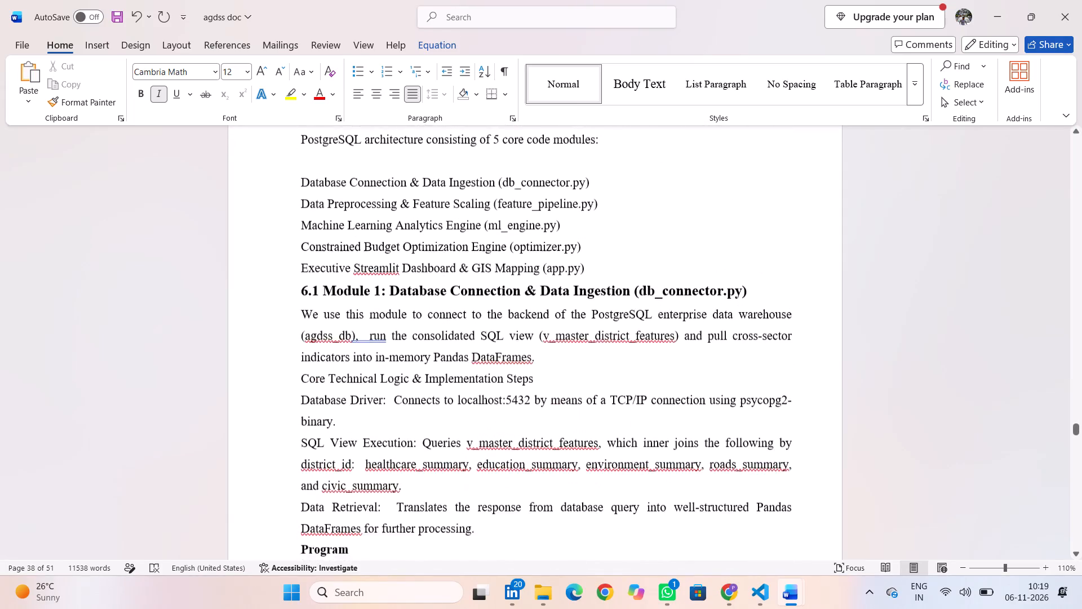
scroll(515, 421, "down", 2)
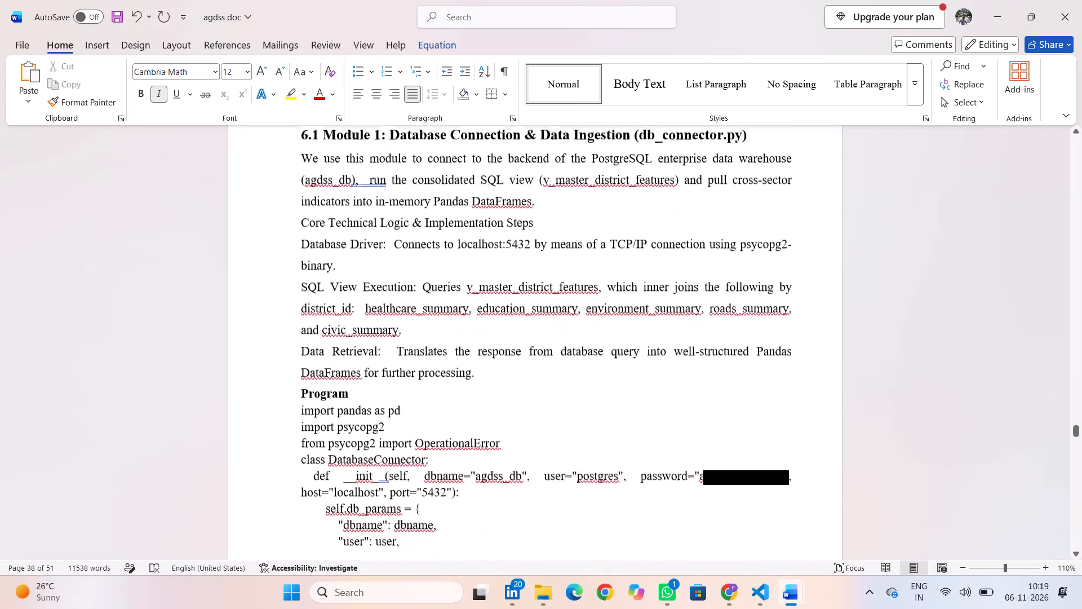
scroll(515, 421, "down", 3)
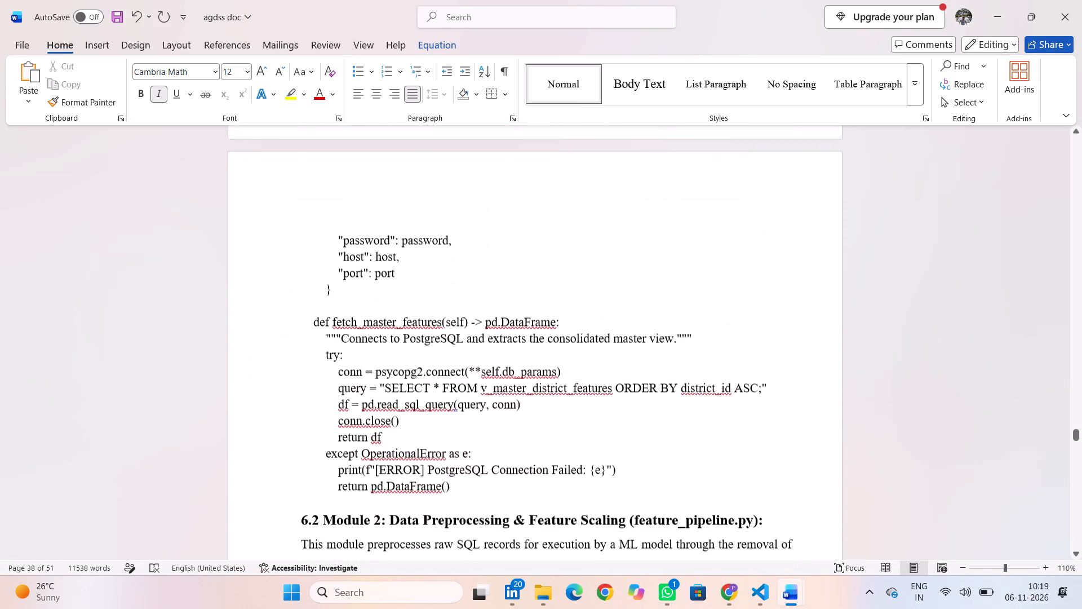
scroll(515, 421, "down", 4)
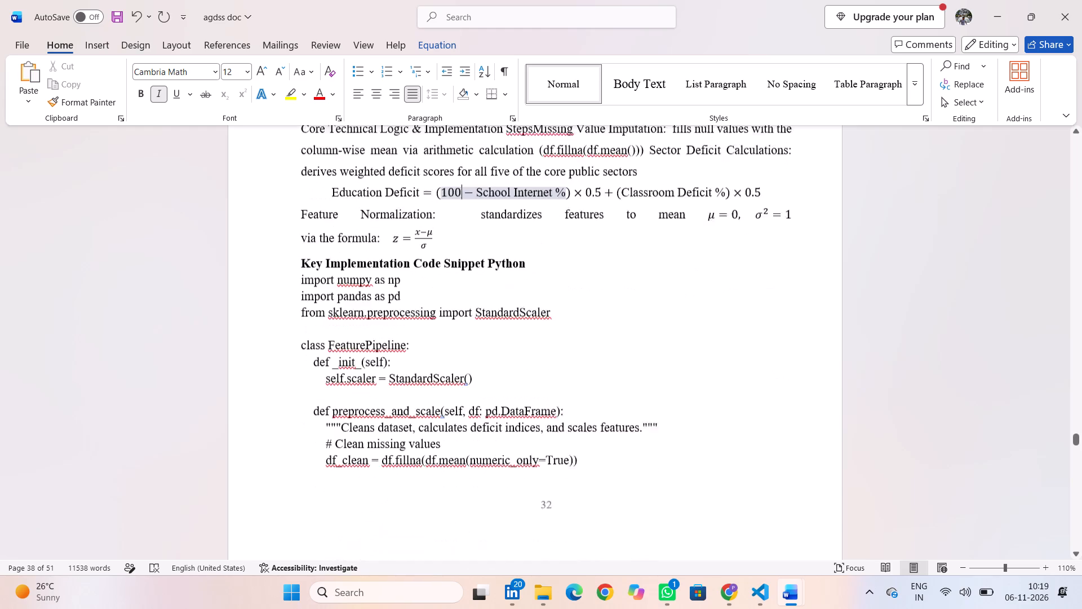
Set the line spacing to 1.5 from the 6.3 Module 3 heading through the Joblib line.
scroll(515, 421, "down", 3)
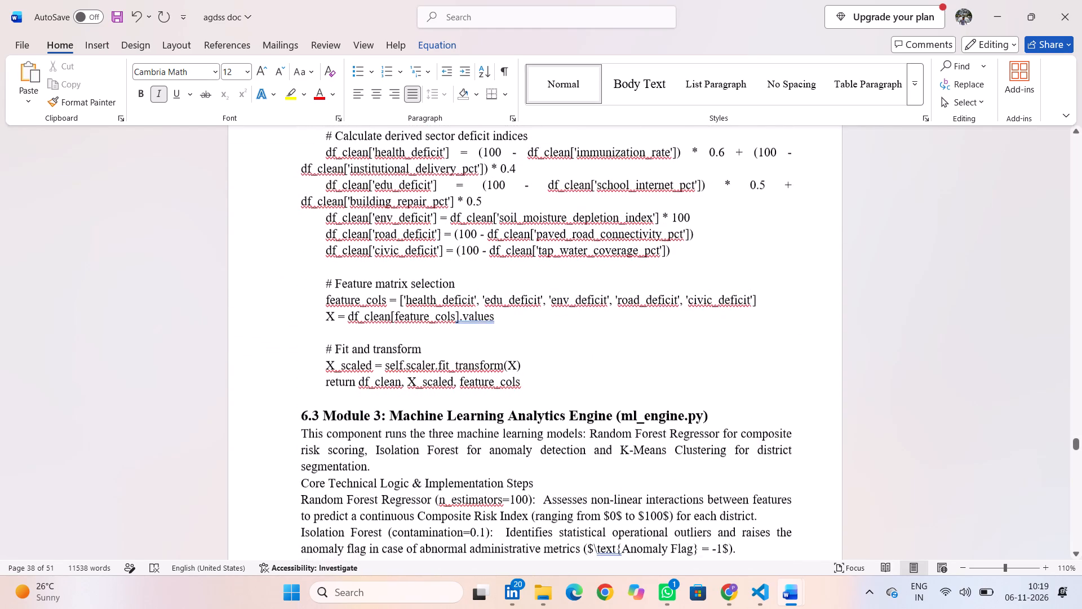
scroll(515, 421, "down", 2)
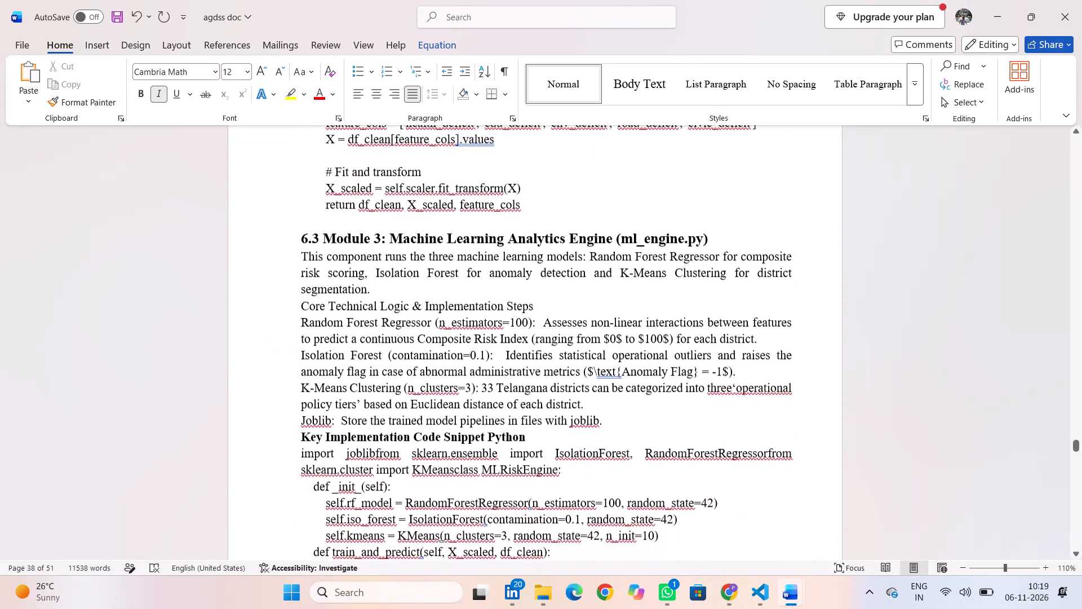
scroll(515, 421, "down", 1)
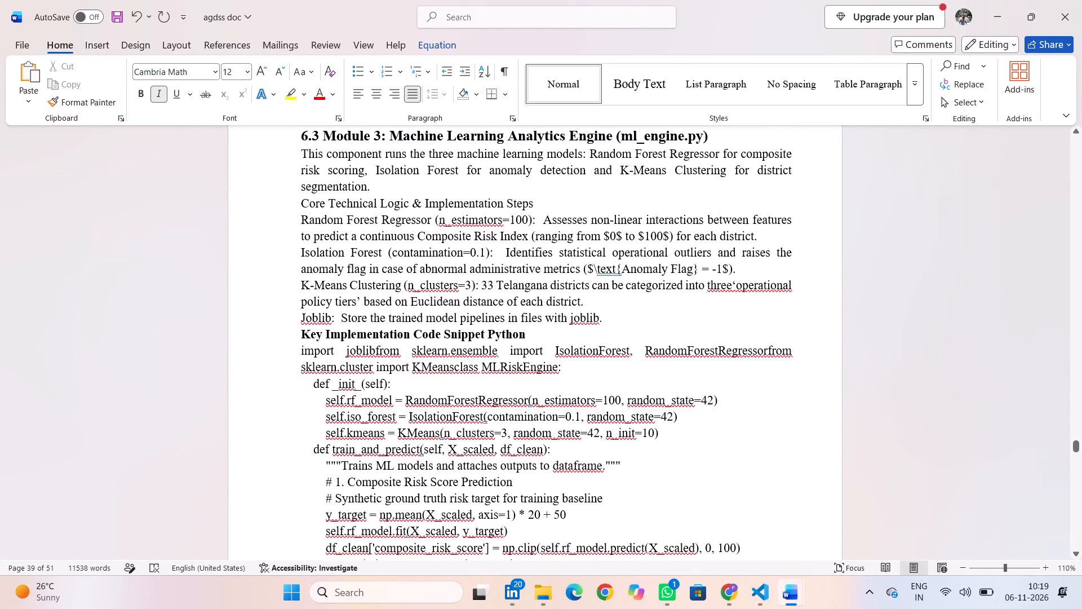
left_click(299, 152)
left_click_drag(298, 134, 677, 328)
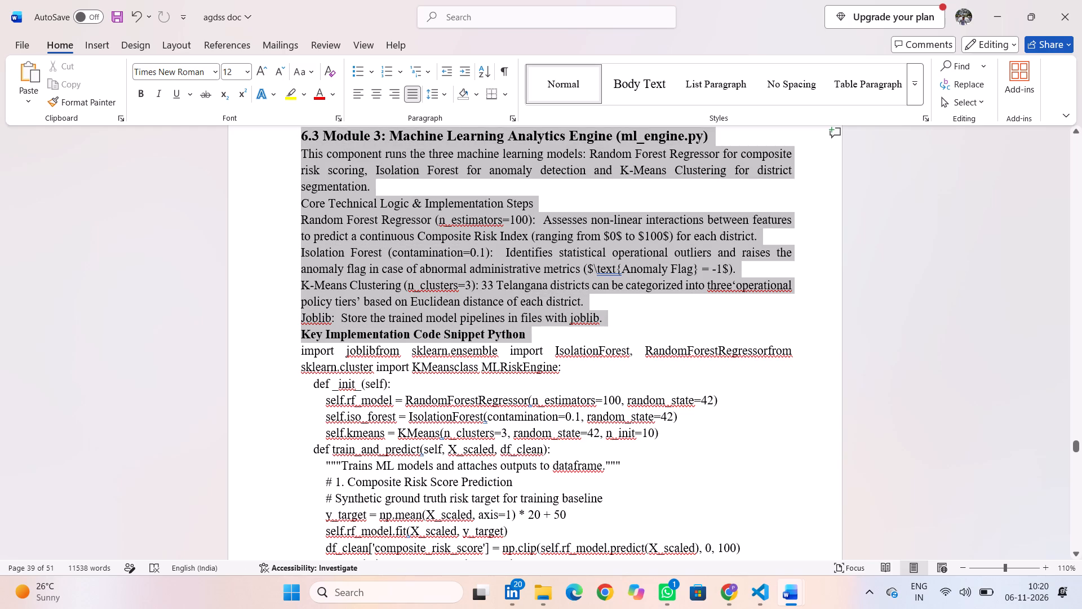
left_click_drag(677, 328, 669, 320)
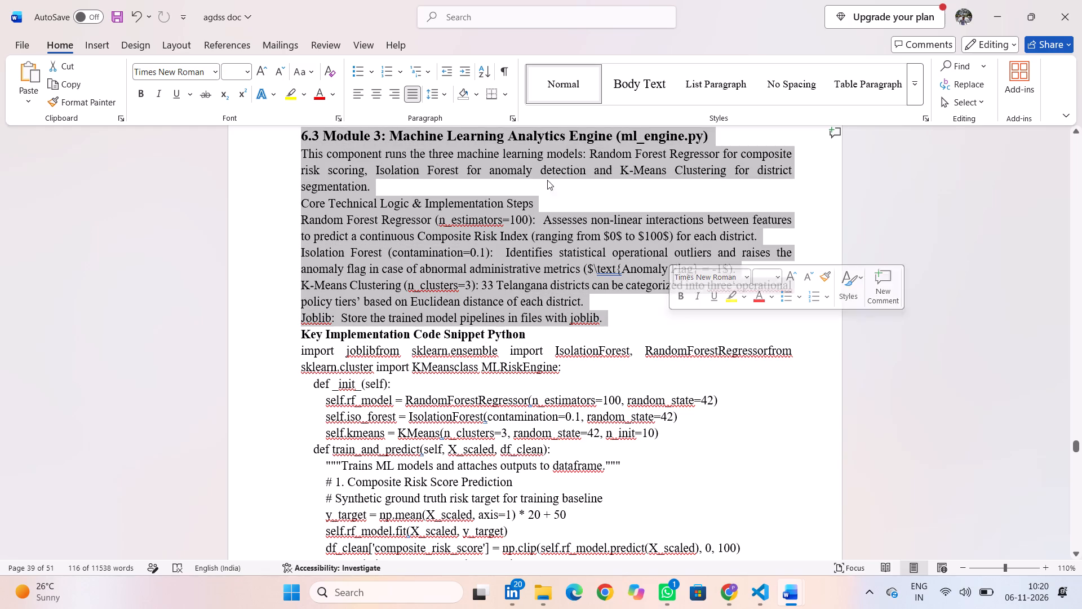
left_click(445, 90)
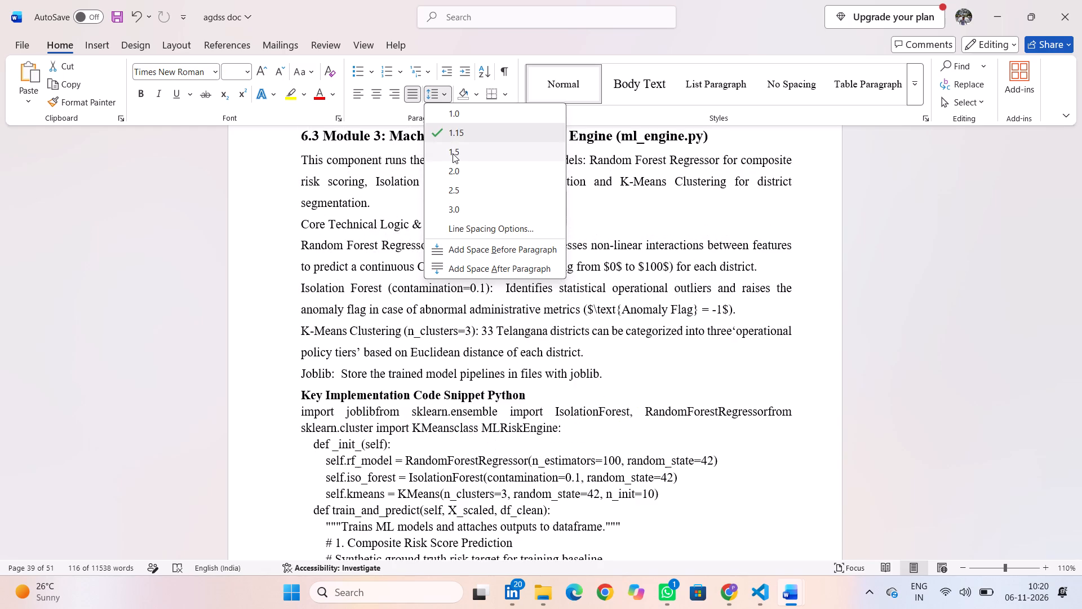
left_click(453, 153)
left_click(579, 210)
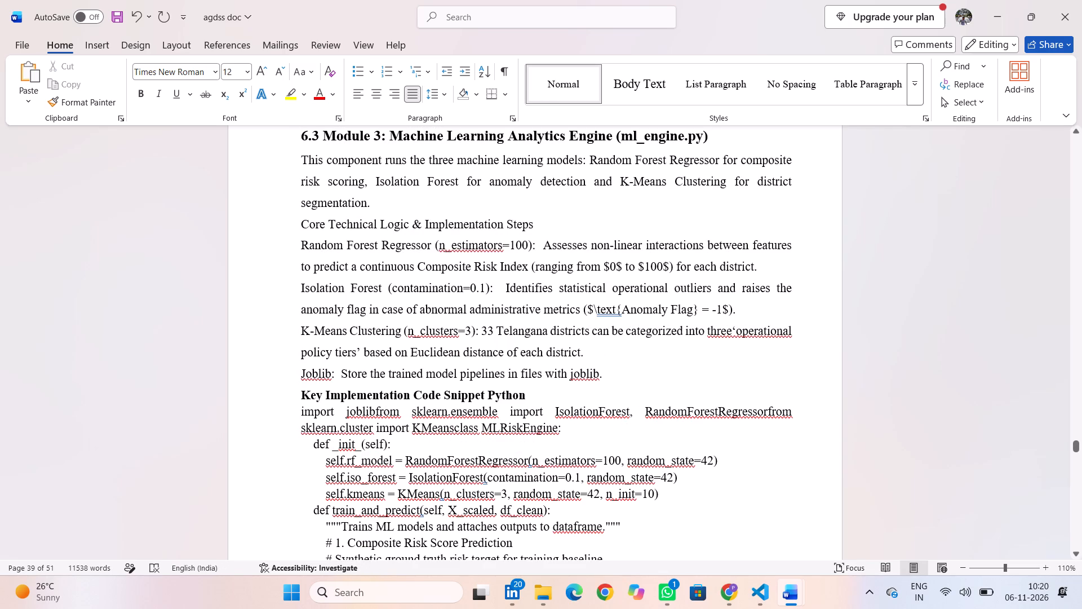
Check the spacing and layout of the text, equation and code from section 6.3 through 6.5, up to Chapter 7.
scroll(606, 354, "down", 2)
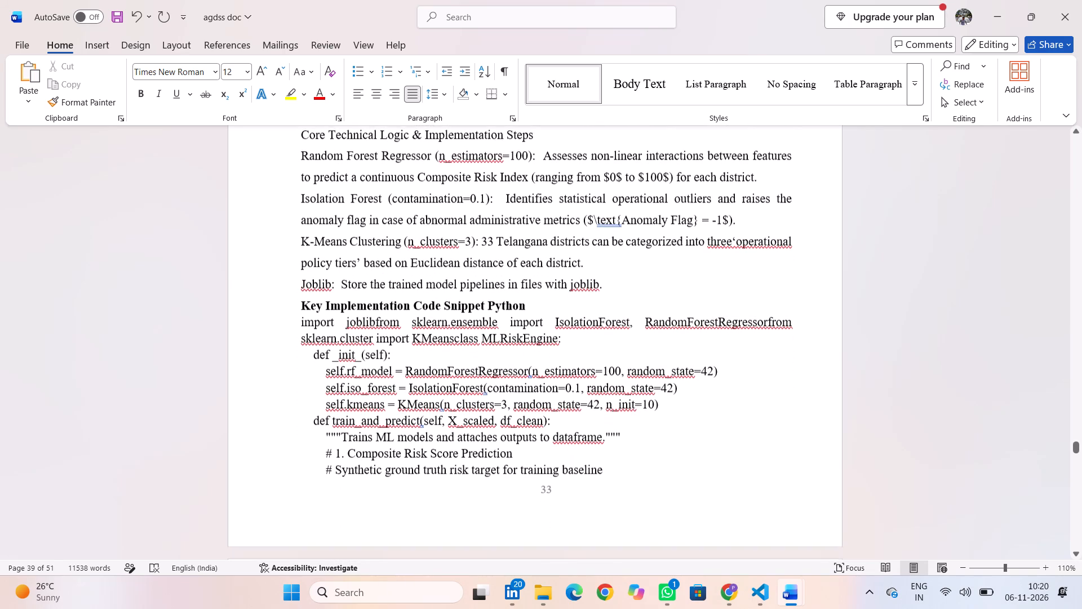
scroll(606, 354, "down", 3)
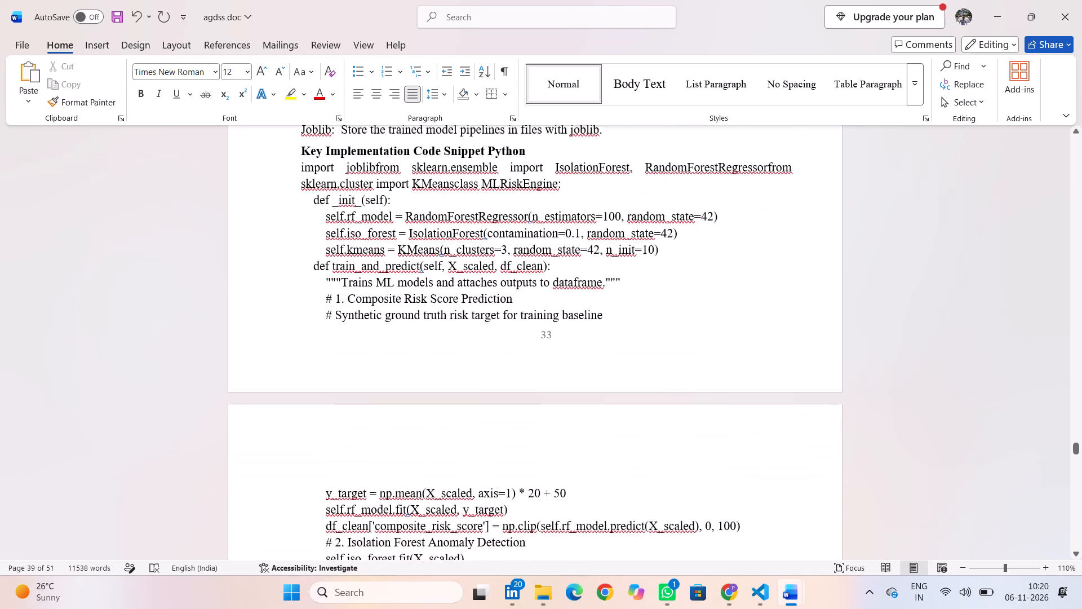
scroll(606, 354, "down", 2)
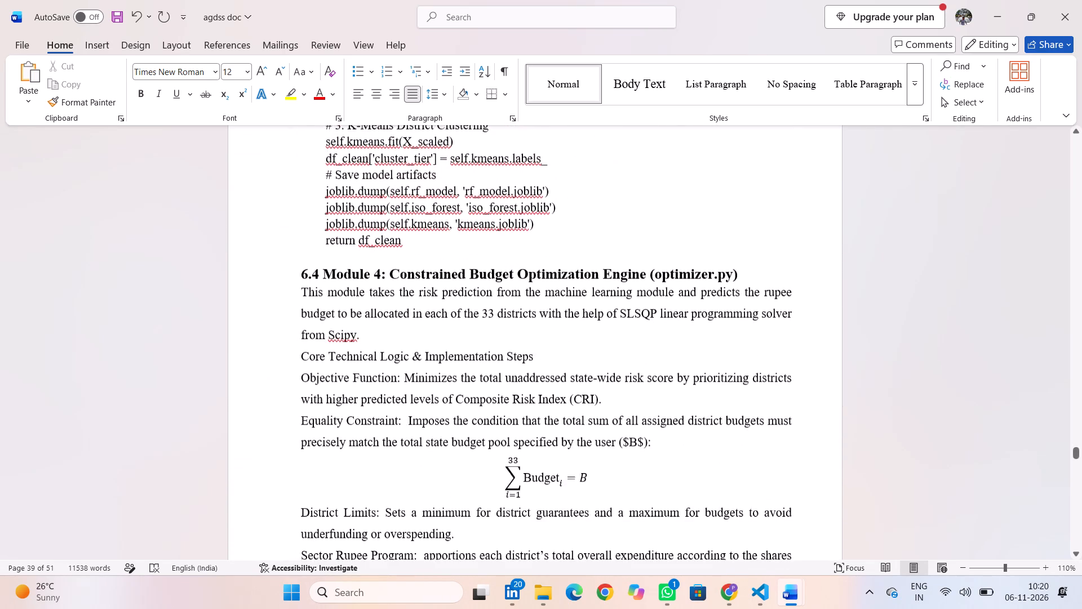
scroll(606, 354, "down", 2)
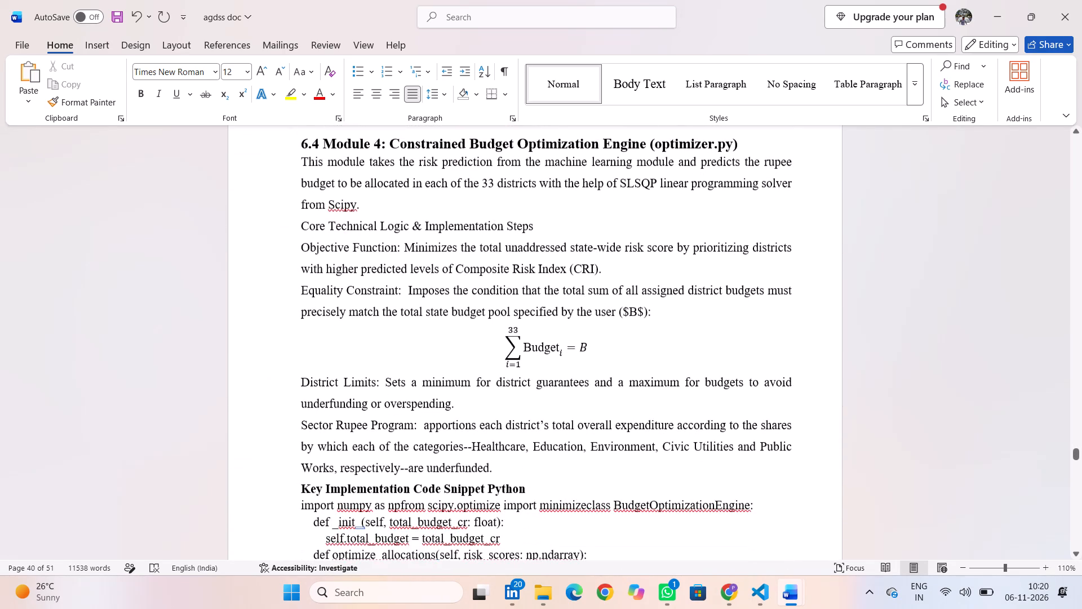
scroll(606, 354, "down", 2)
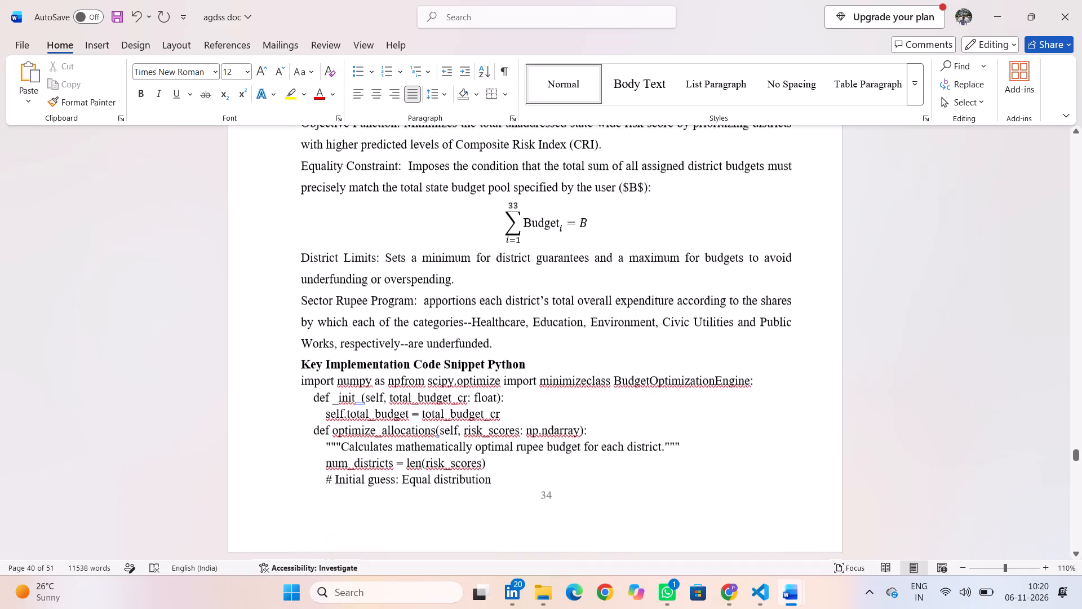
scroll(606, 354, "down", 3)
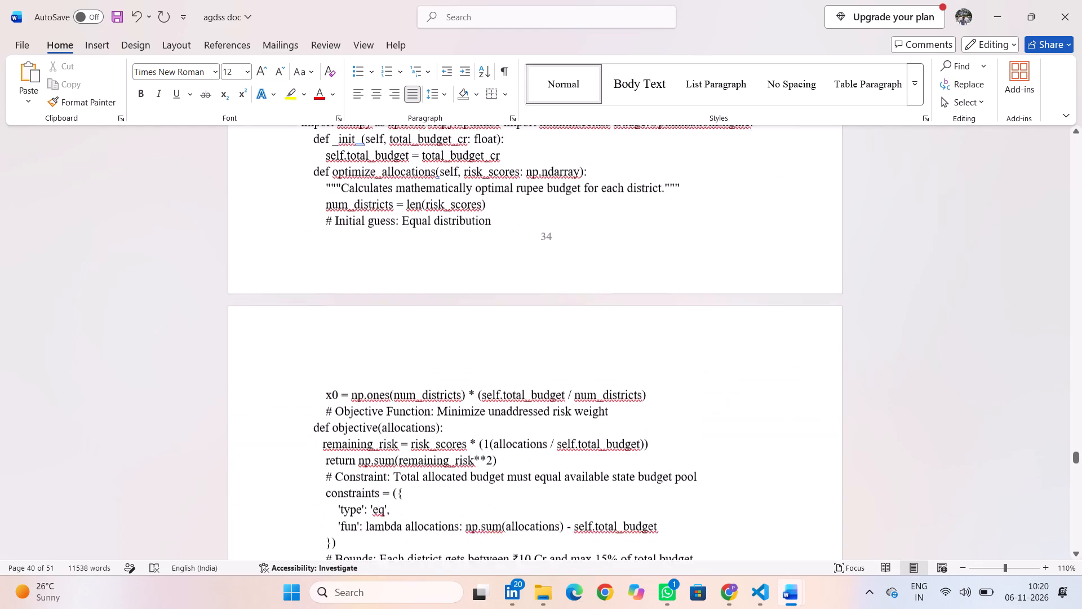
scroll(606, 354, "down", 1)
scroll(606, 354, "up", 3)
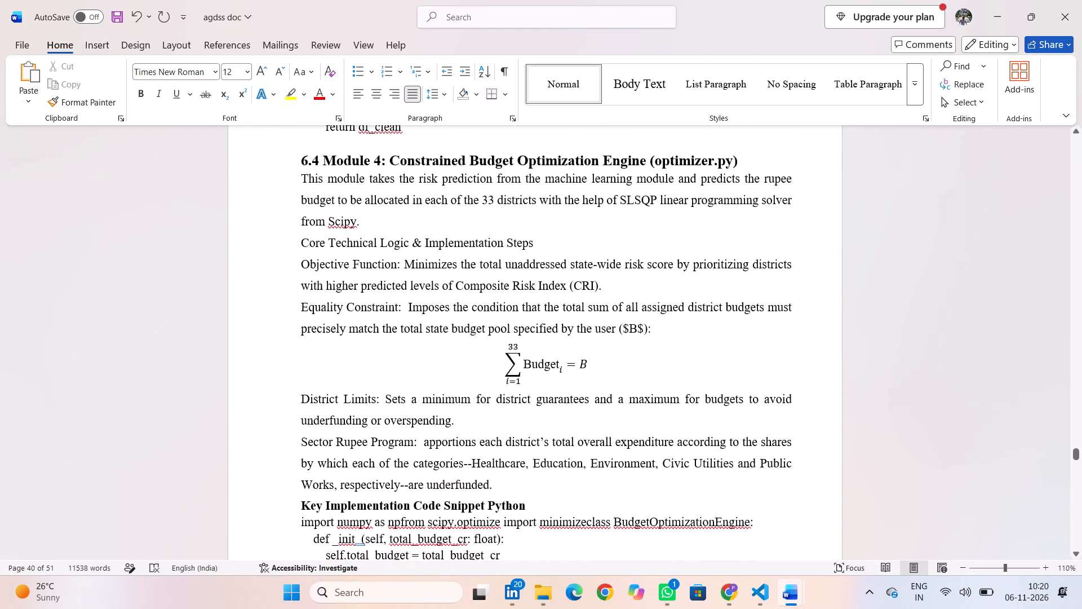
scroll(606, 354, "down", 4)
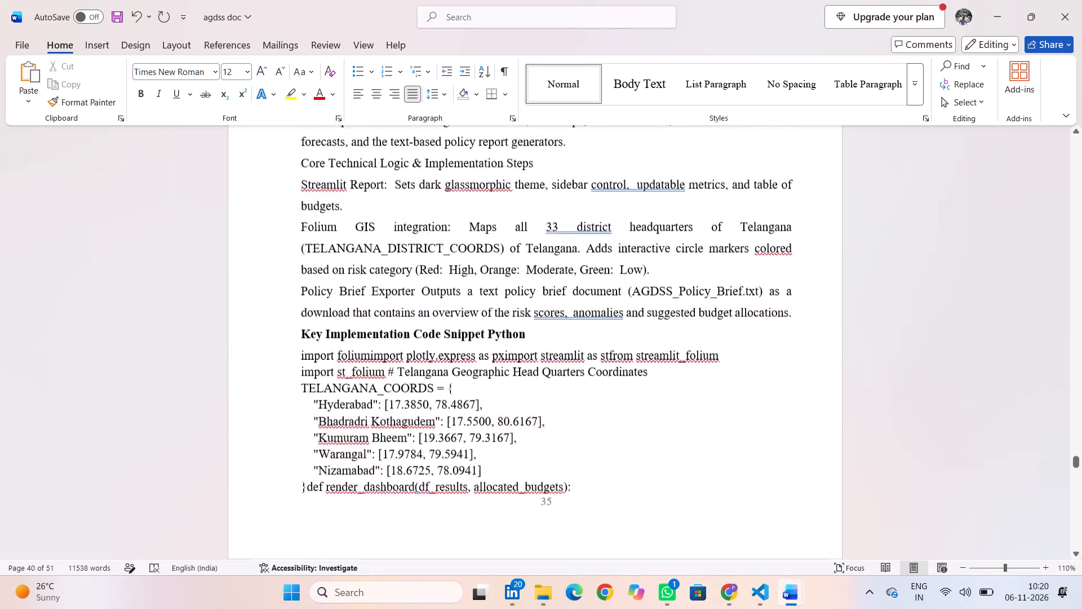
scroll(606, 354, "down", 2)
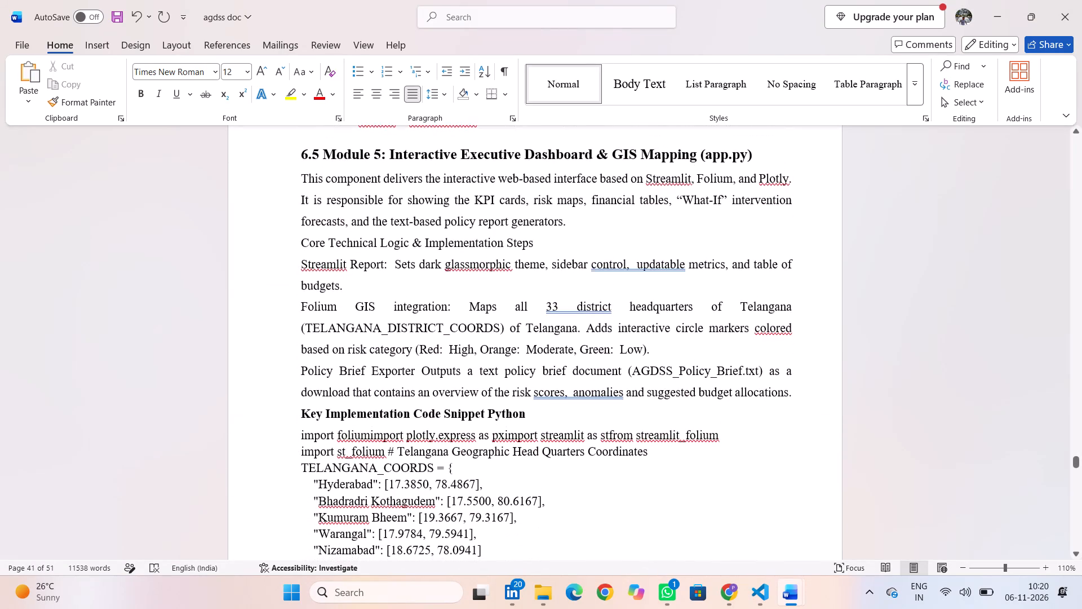
scroll(606, 354, "down", 3)
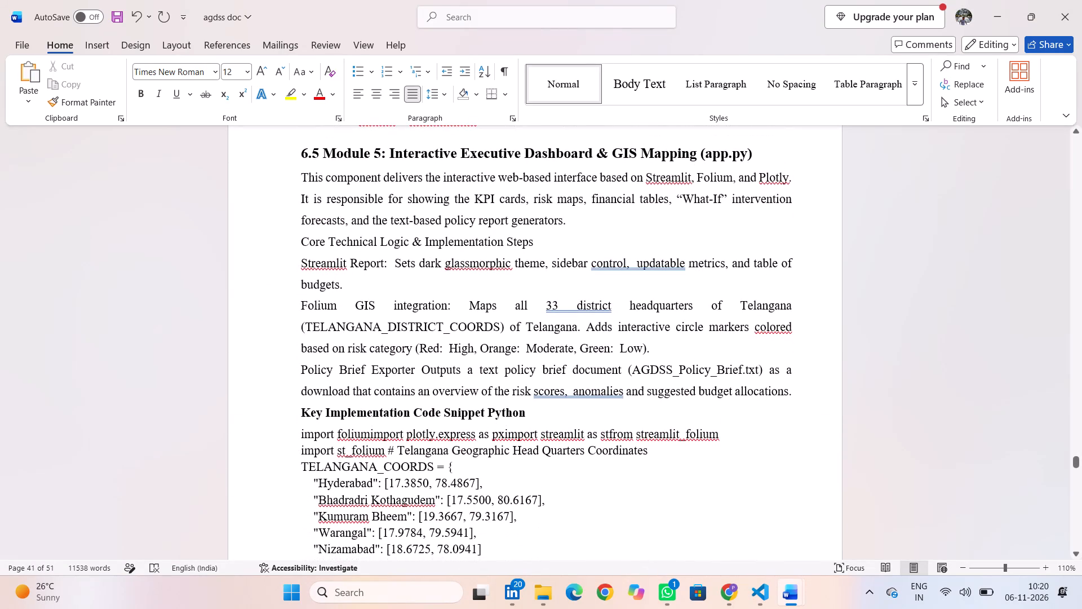
scroll(606, 354, "down", 3)
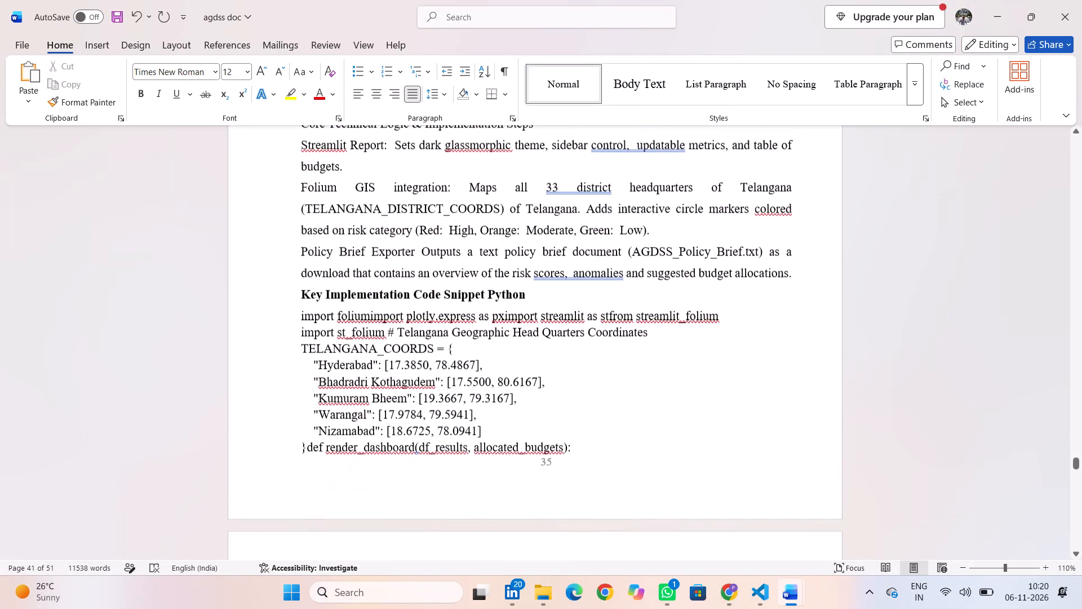
scroll(606, 354, "down", 2)
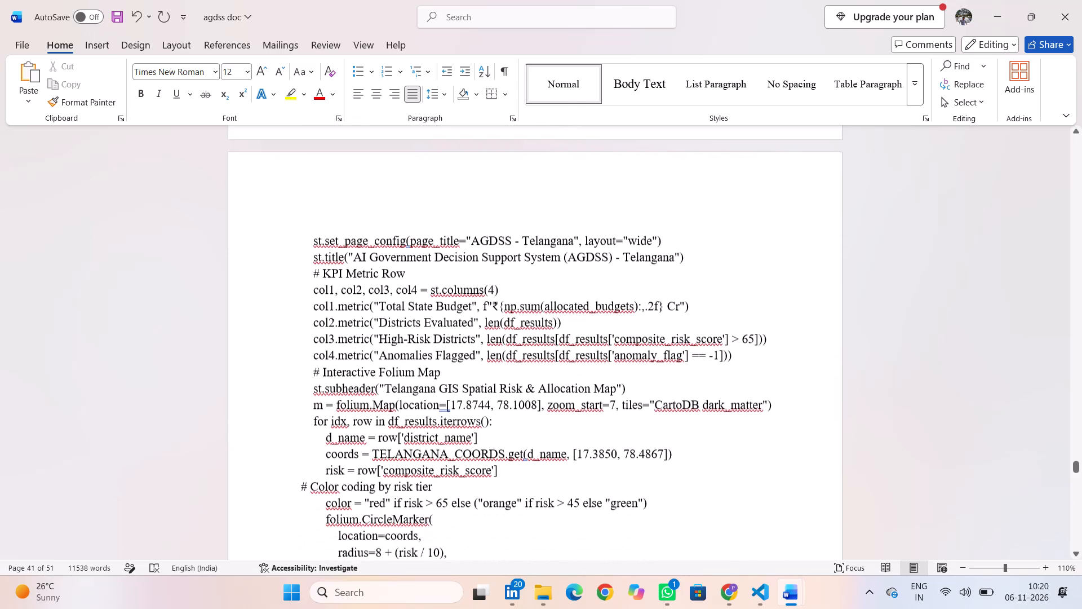
scroll(606, 354, "down", 3)
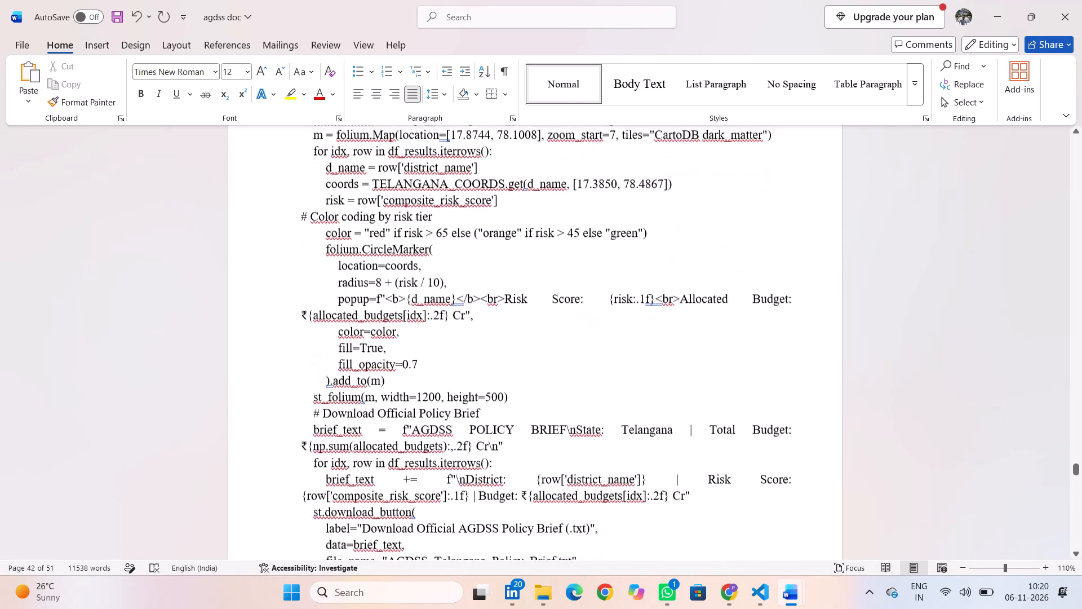
scroll(606, 354, "down", 3)
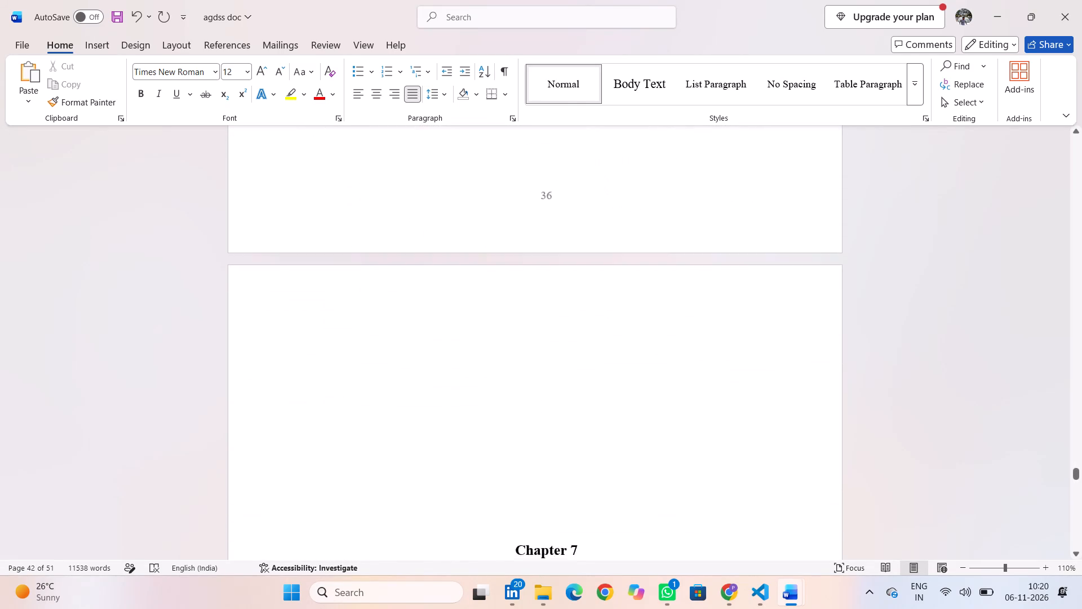
Delete the blank lines above the Chapter 7 heading, keeping the heading at the start of its own page.
scroll(606, 354, "down", 1)
left_click(519, 334)
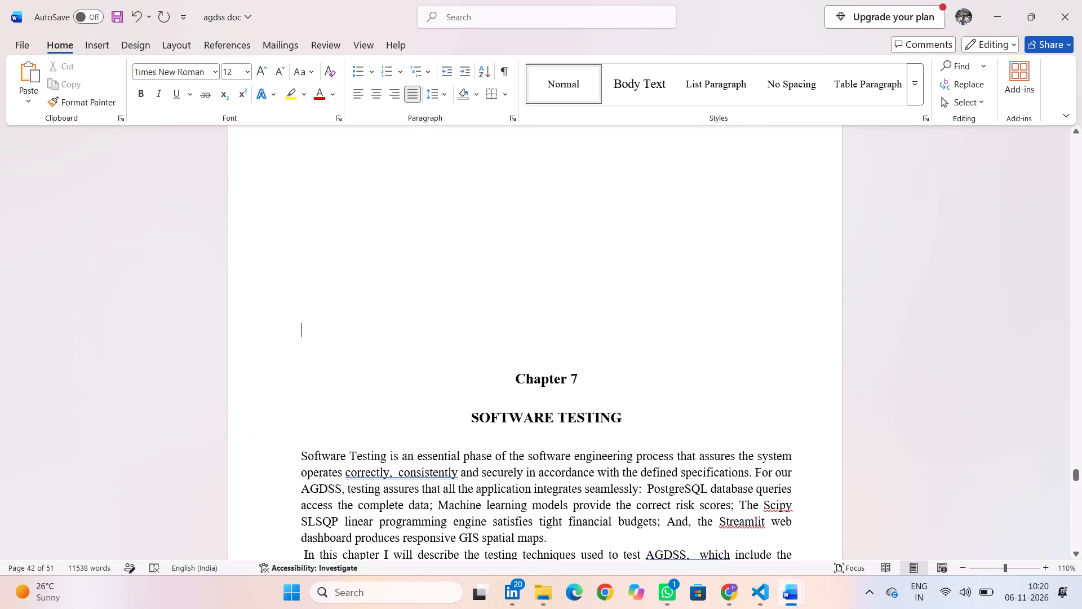
key("BackSpace")
key("BackSpace")
key("BackSpace")
key("BackSpace")
key("BackSpace")
scroll(519, 334, "up", 1)
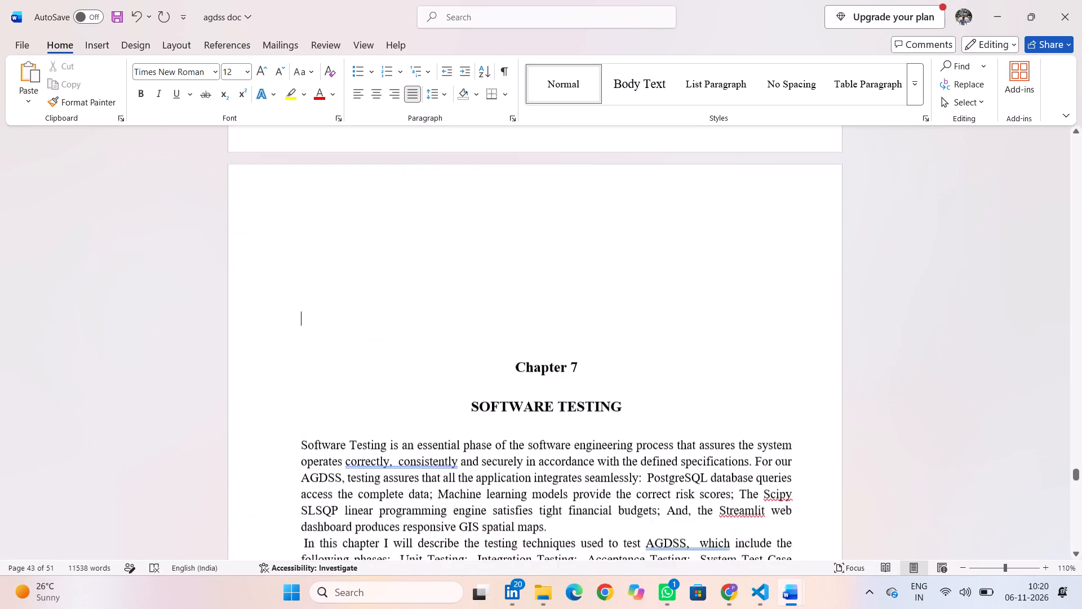
scroll(519, 334, "up", 1)
key("BackSpace")
key("BackSpace")
key("BackSpace")
key("BackSpace")
key("BackSpace")
key("BackSpace")
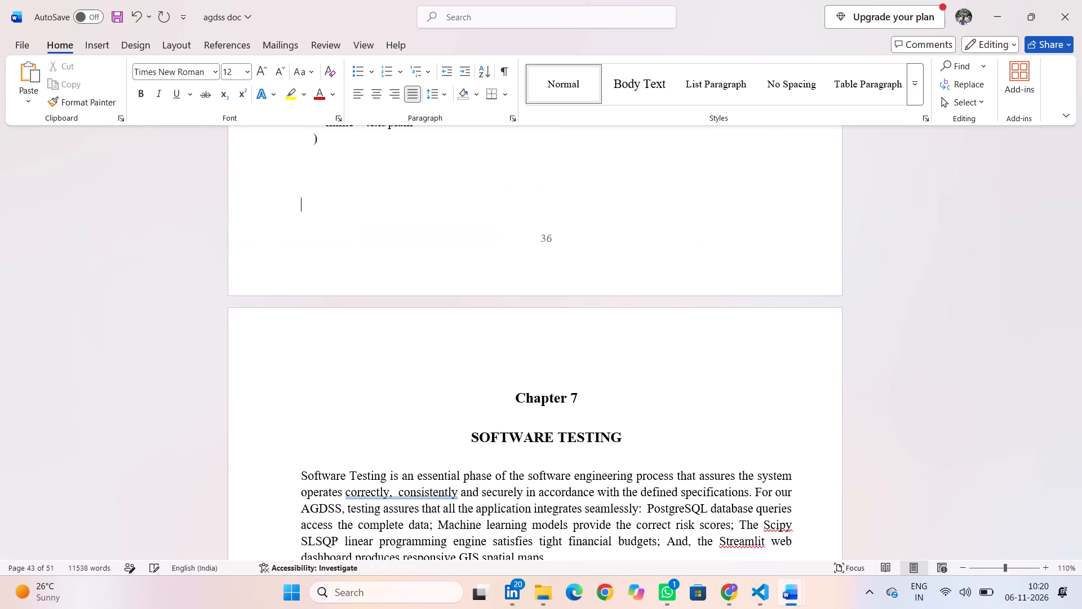
key("BackSpace")
key("Down")
key("BackSpace")
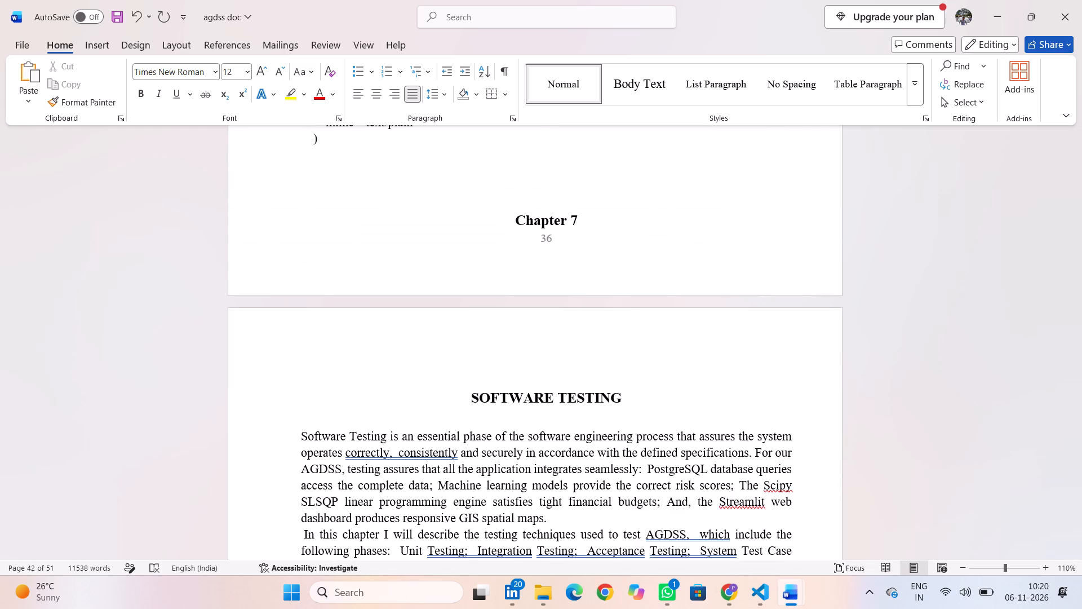
key("Return")
Set the font size of the "Chapter 7" heading to 14.
left_click_drag(578, 395, 560, 396)
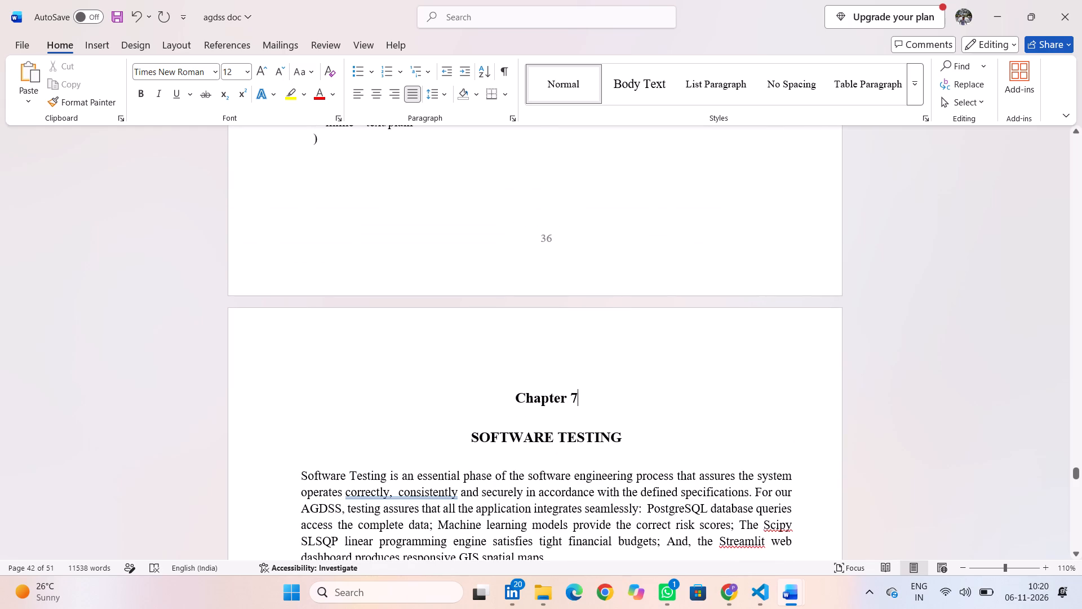
left_click_drag(560, 396, 510, 397)
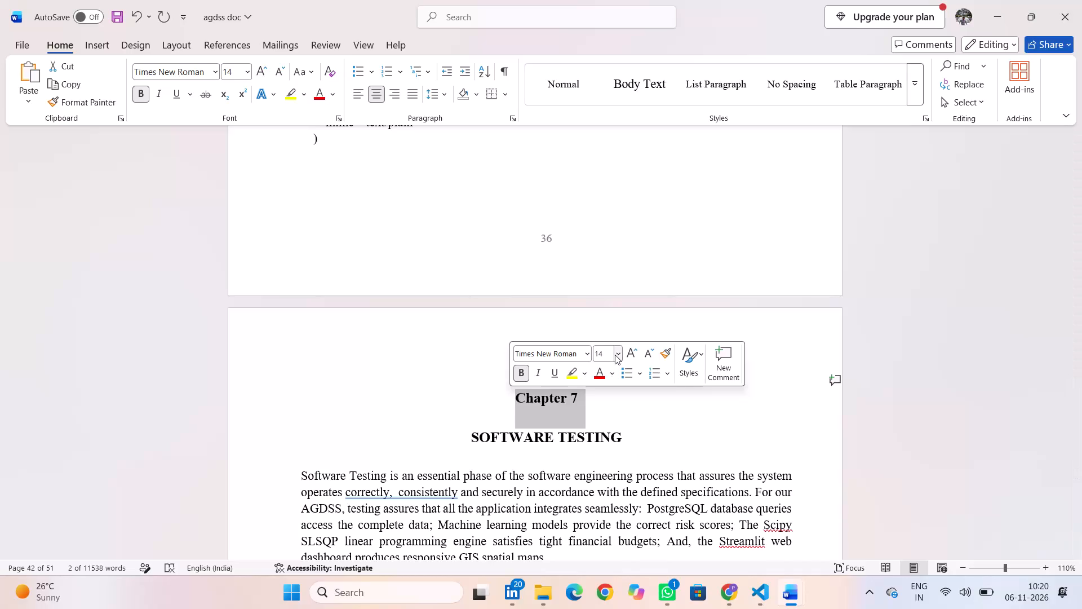
left_click(615, 355)
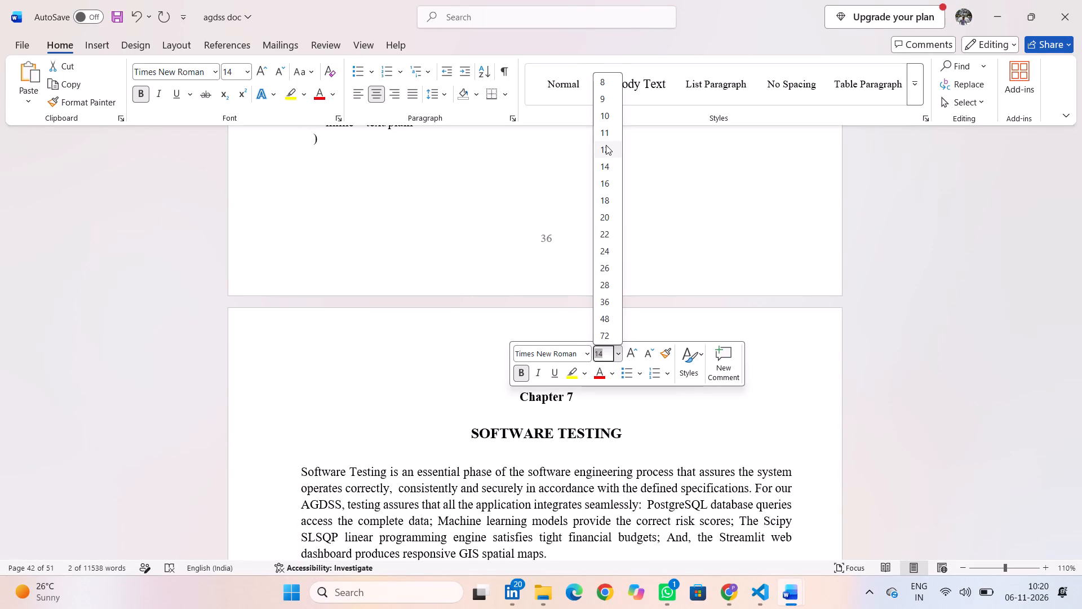
left_click(610, 161)
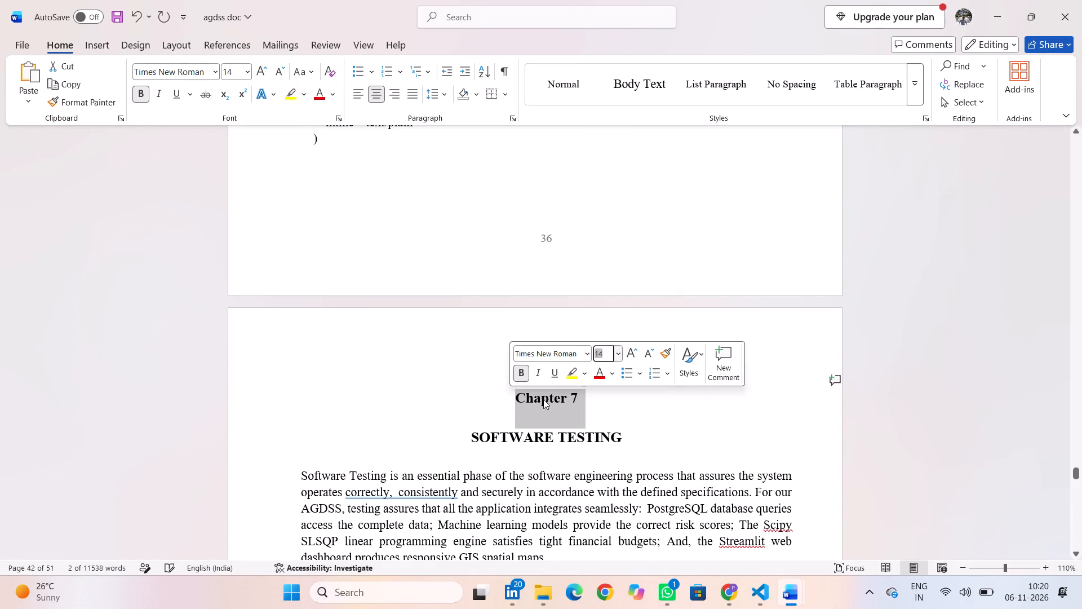
Set the font size of the "SOFTWARE TESTING" chapter title to 16.
left_click(633, 425)
left_click_drag(630, 435, 477, 434)
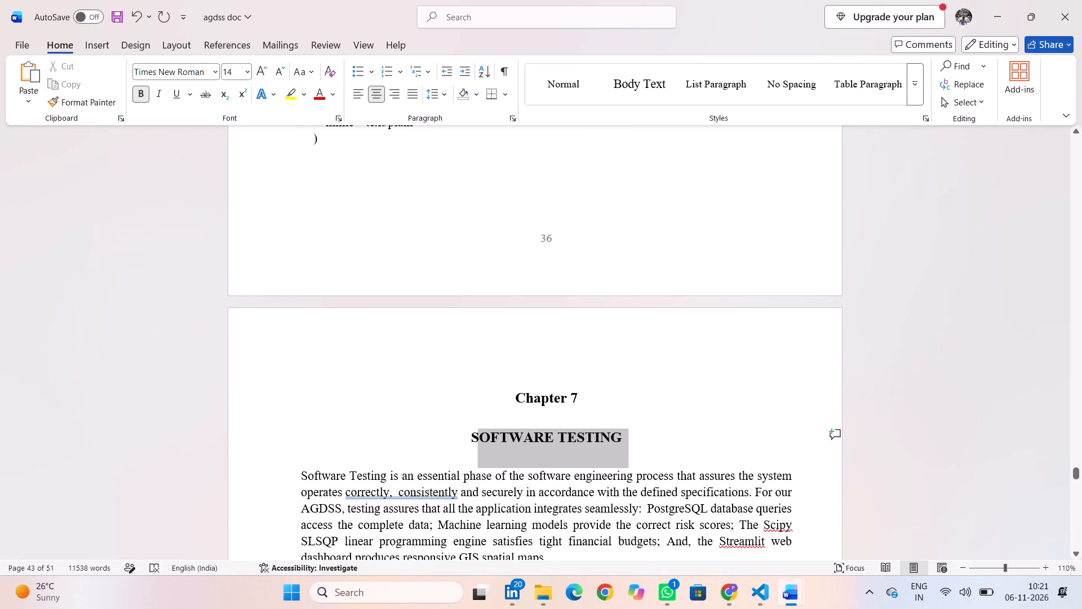
left_click_drag(477, 434, 441, 434)
left_click(551, 391)
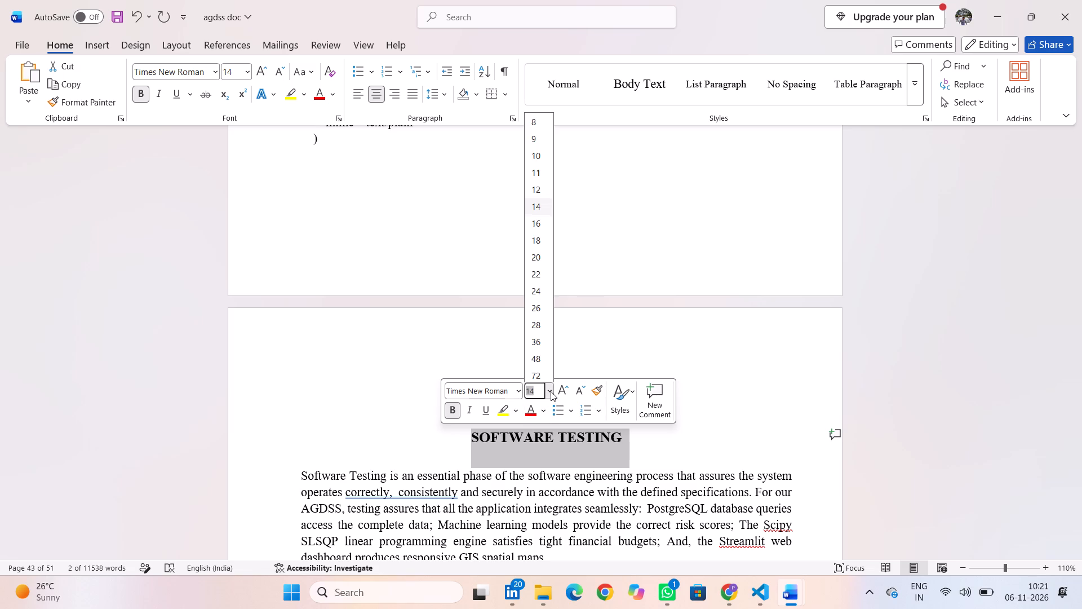
left_click(536, 215)
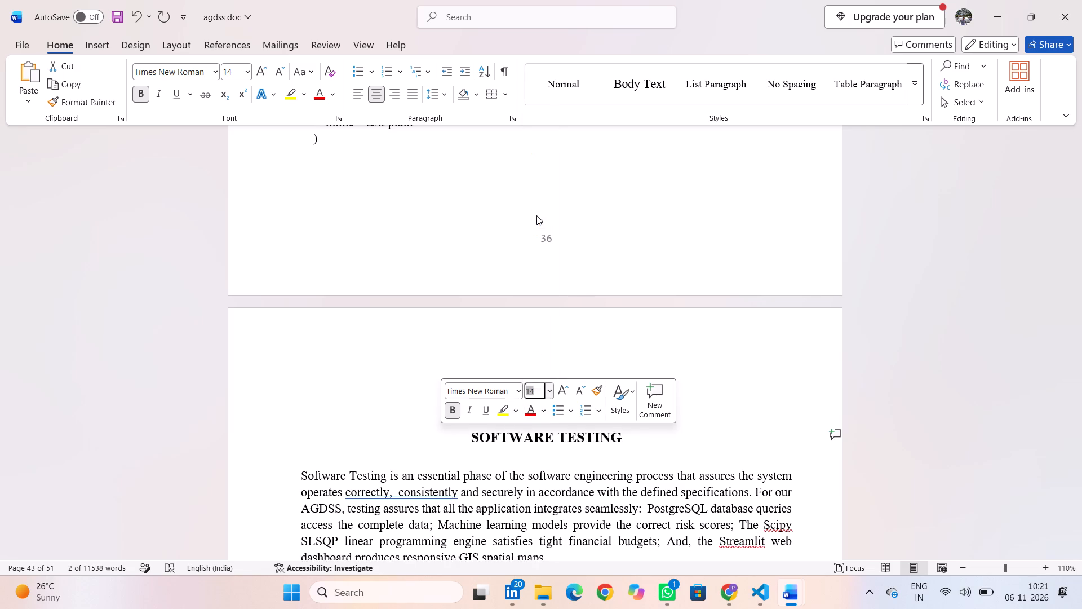
left_click(580, 293)
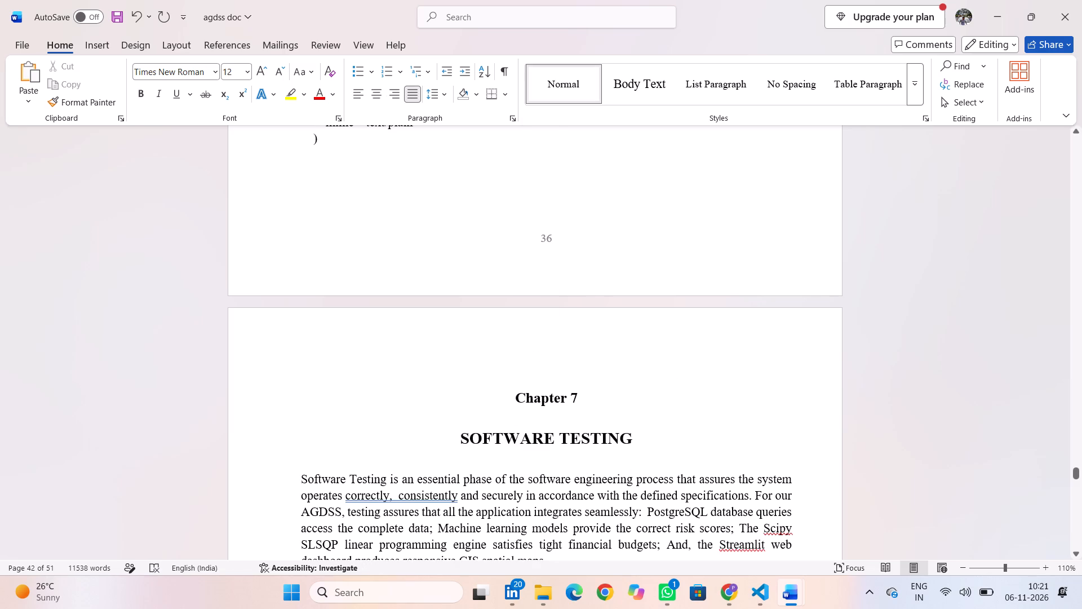
Set the line spacing of the two introductory paragraphs under the SOFTWARE TESTING title to 1.5.
scroll(482, 420, "down", 1)
scroll(460, 378, "down", 1)
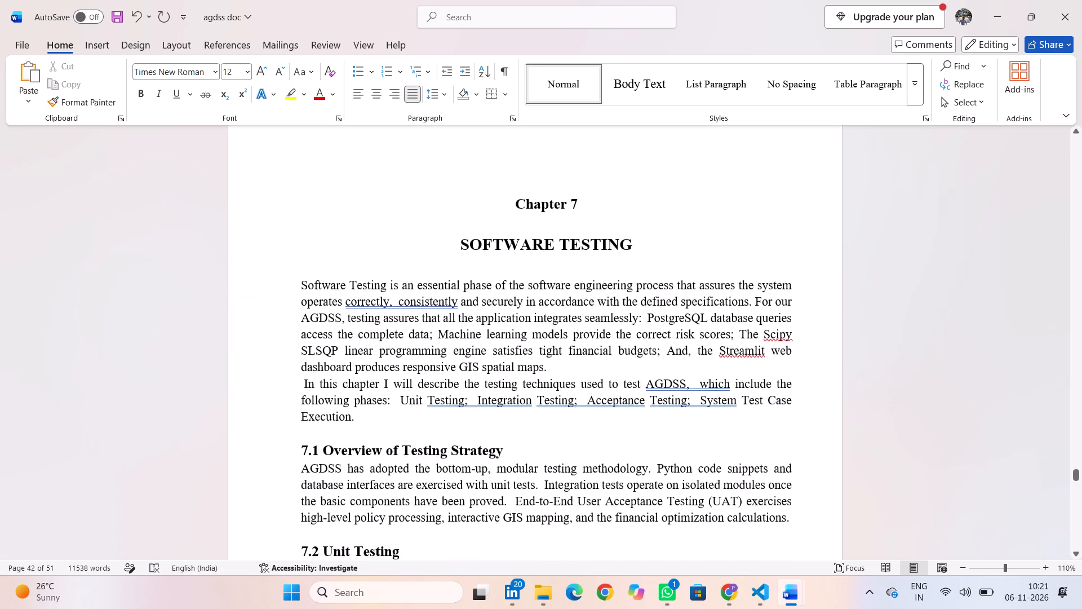
left_click_drag(298, 278, 376, 414)
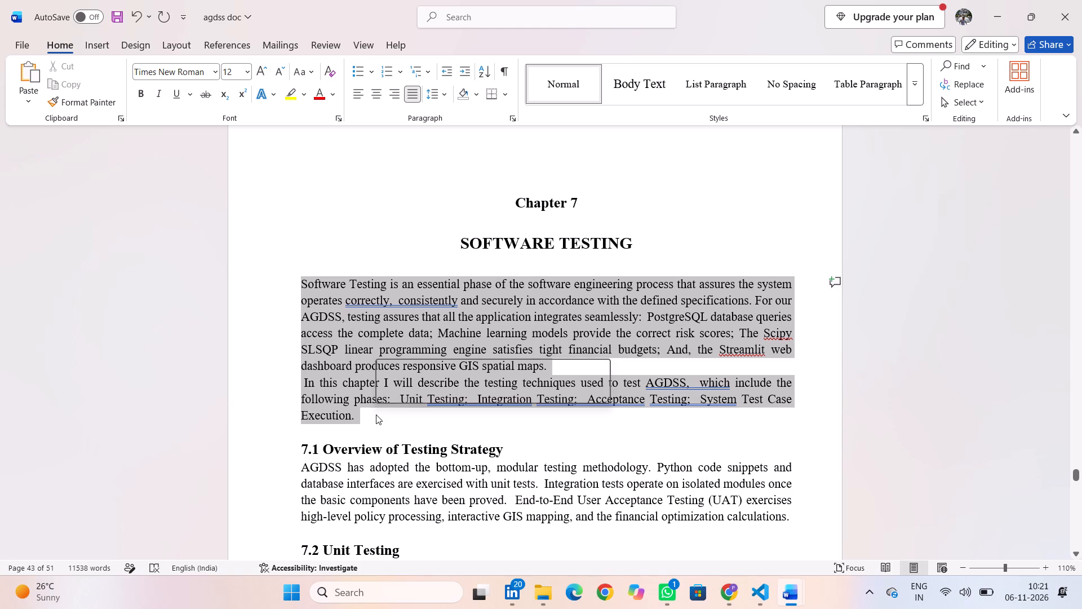
left_click(447, 95)
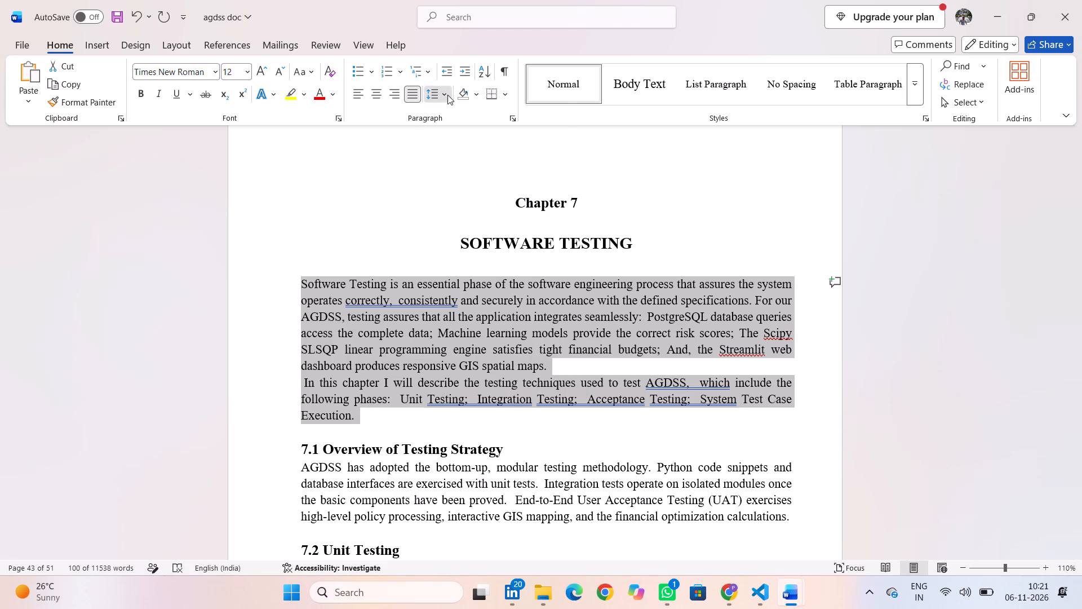
left_click(470, 152)
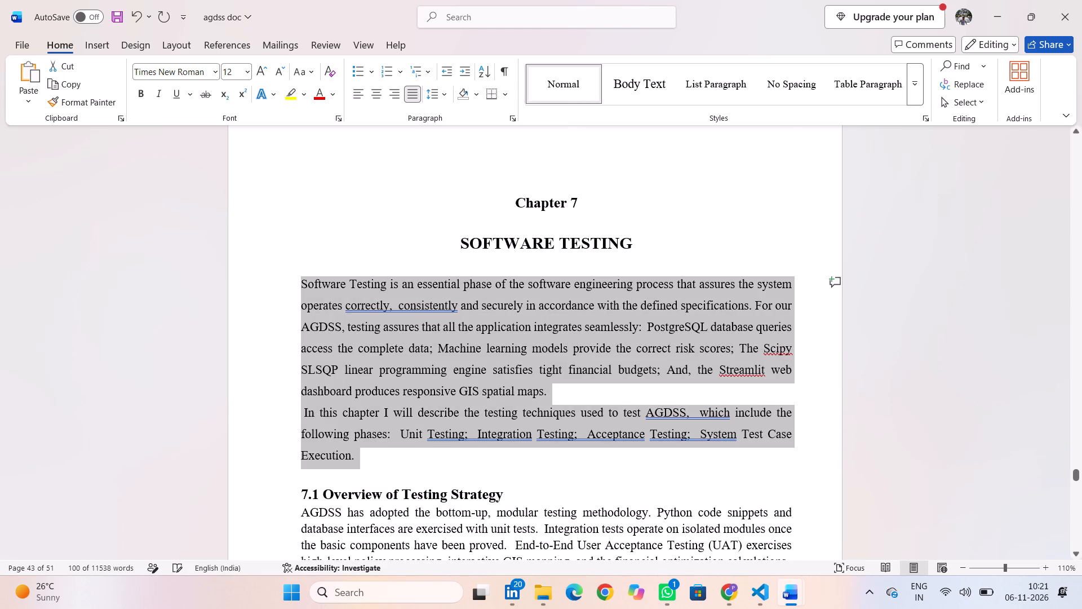
Set the line spacing of all Chapter 7 text from the 7.1 heading through the end of section 7.5 to 1.5.
scroll(470, 267, "down", 2)
scroll(469, 267, "up", 2)
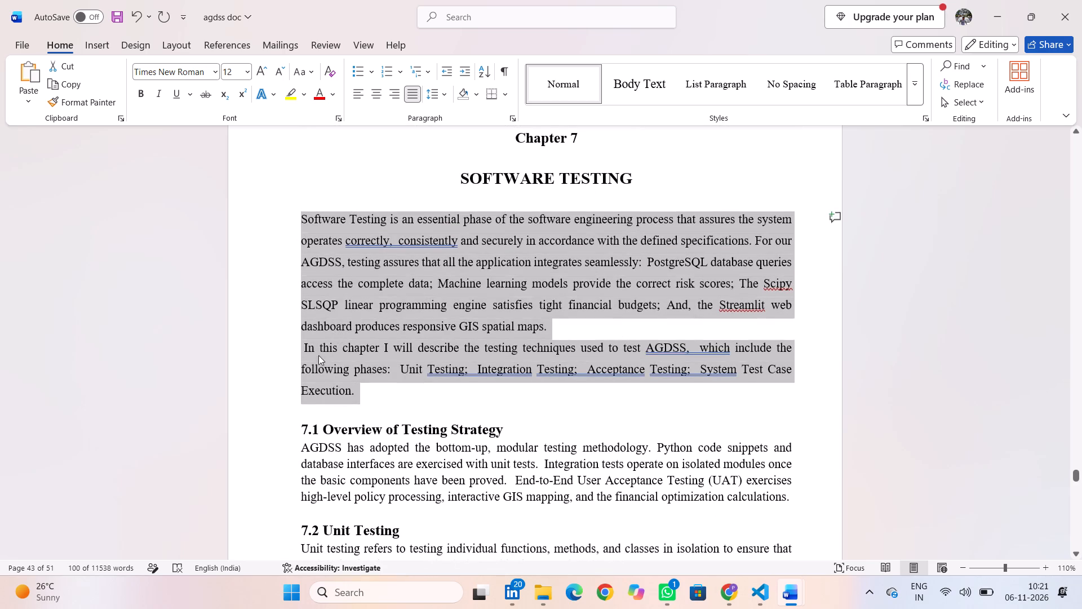
left_click_drag(296, 433, 524, 439)
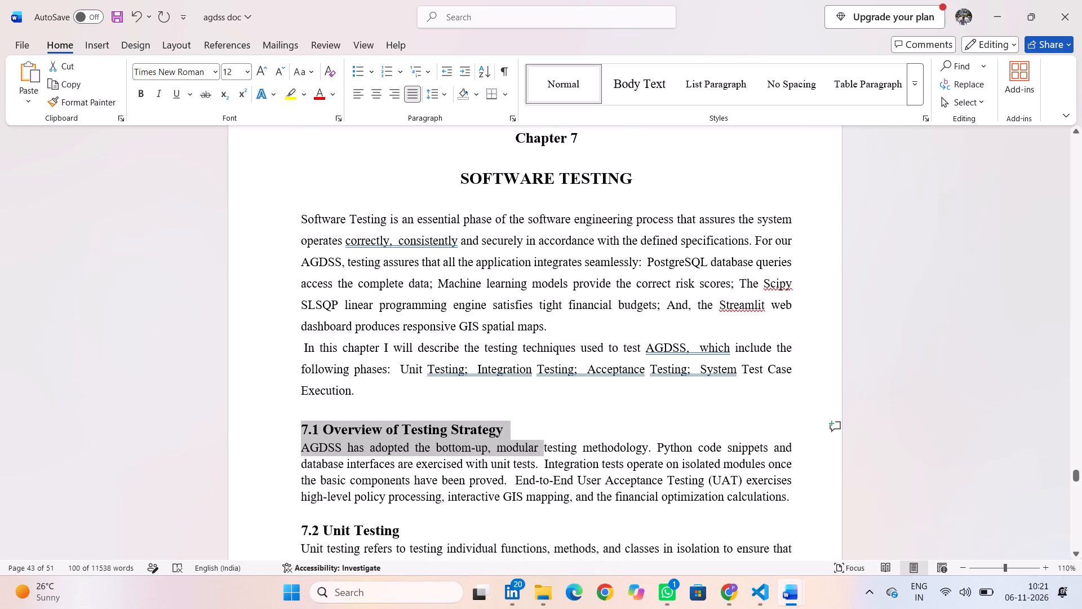
left_click_drag(524, 439, 524, 438)
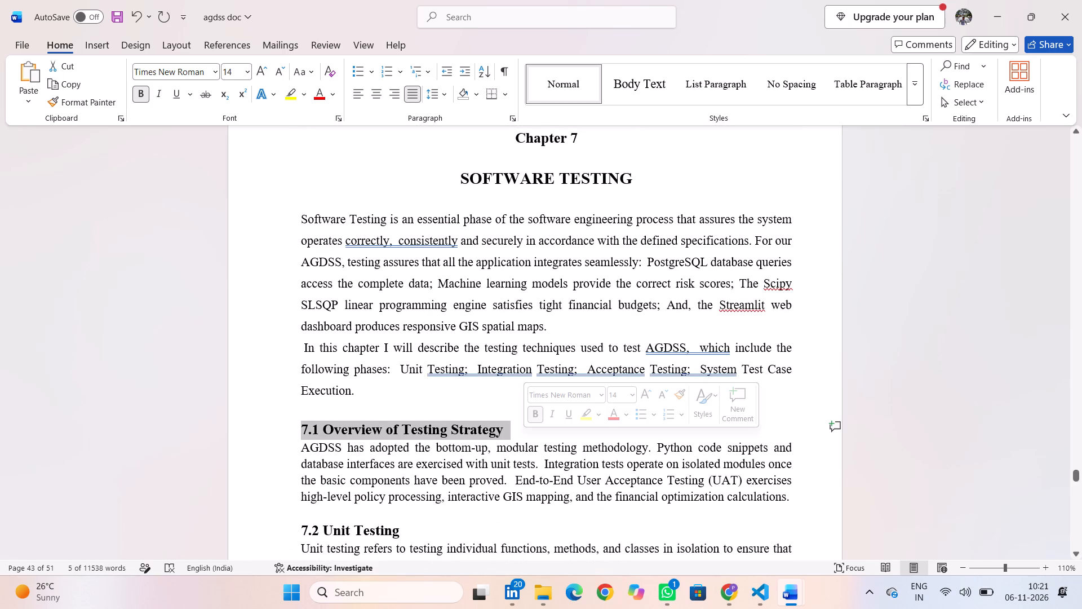
left_click(279, 412)
key("shift+Down")
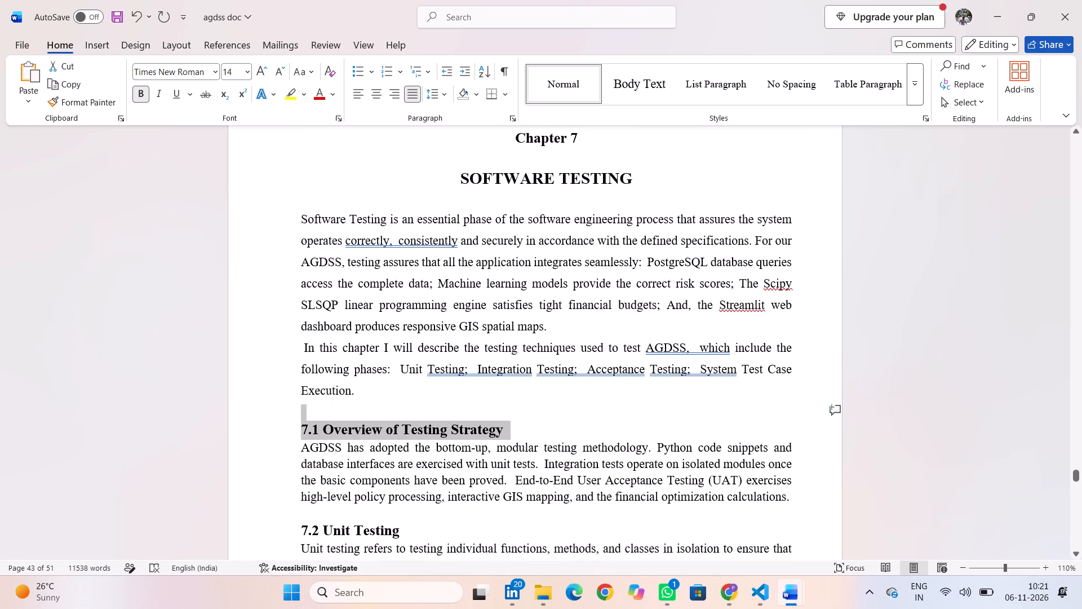
key("shift+Down")
key("shift+Down")
key("shift+Down")
key("shift+Down")
key("shift+Down")
key("shift+Down")
key("shift+Down")
key("shift+Down")
key("shift+Down")
scroll(279, 412, "down", 1)
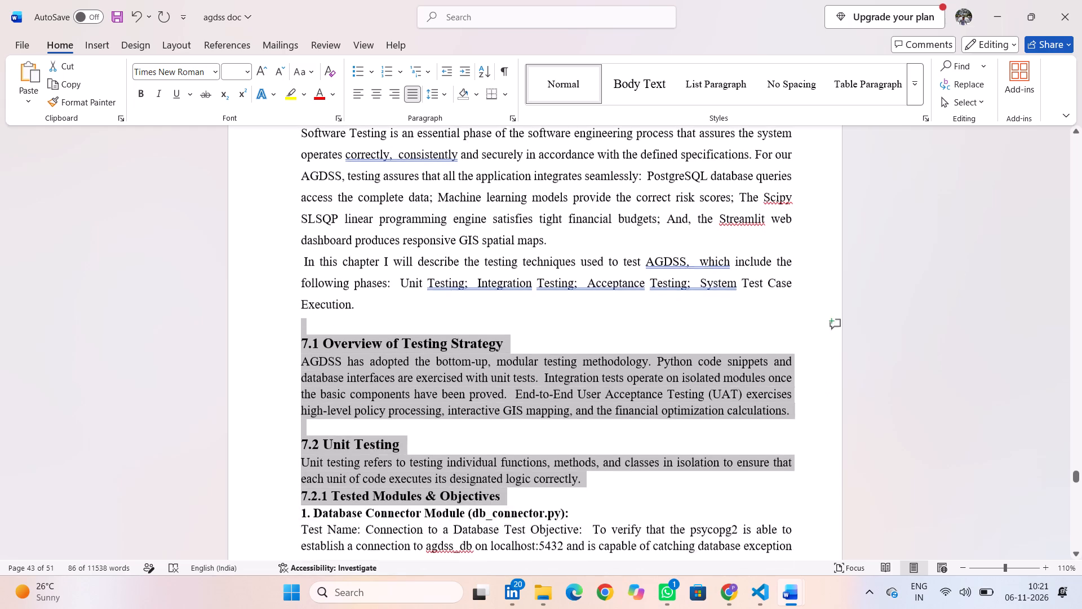
scroll(279, 412, "down", 2)
key("shift+Down")
key("shift+Down")
key("shift+Down")
key("shift+Down")
key("shift+Down")
key("shift+Down")
key("shift+Down")
key("shift+Down")
key("shift+Down")
key("shift+Down")
key("shift+Down")
key("shift+Down")
key("shift+Down")
key("shift+Down")
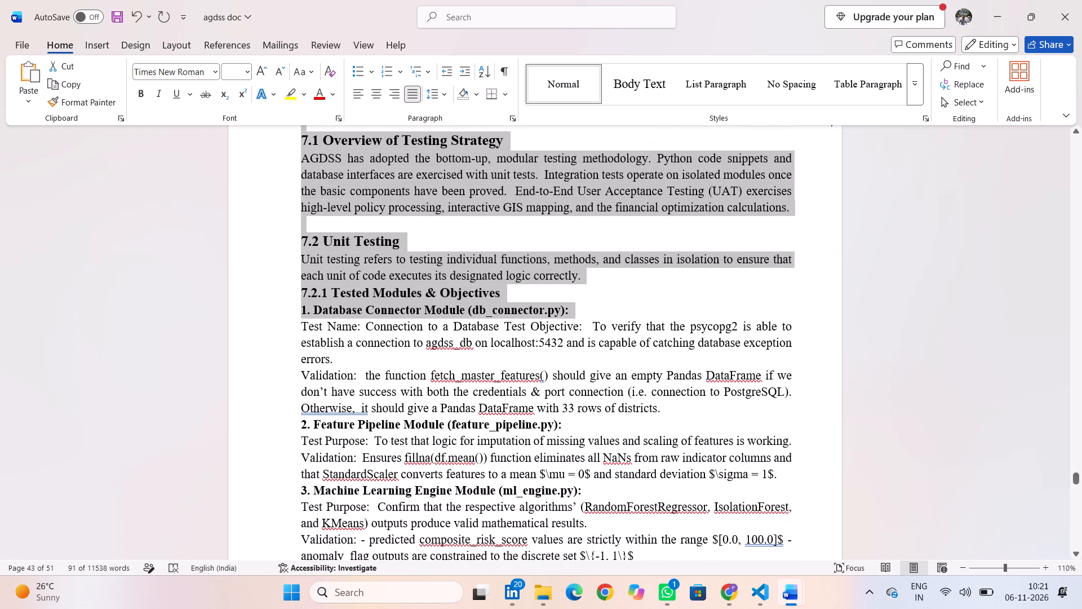
scroll(279, 412, "down", 2)
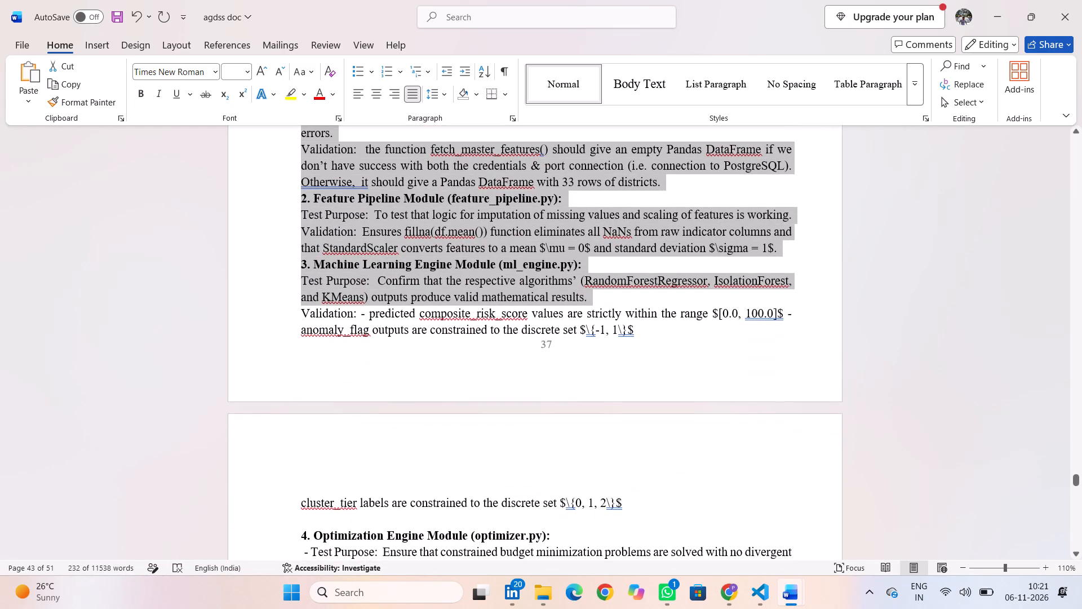
key("shift+Down")
key("shift+Down")
key("shift+Down")
key("shift+Down")
key("shift+Down")
key("shift+Down")
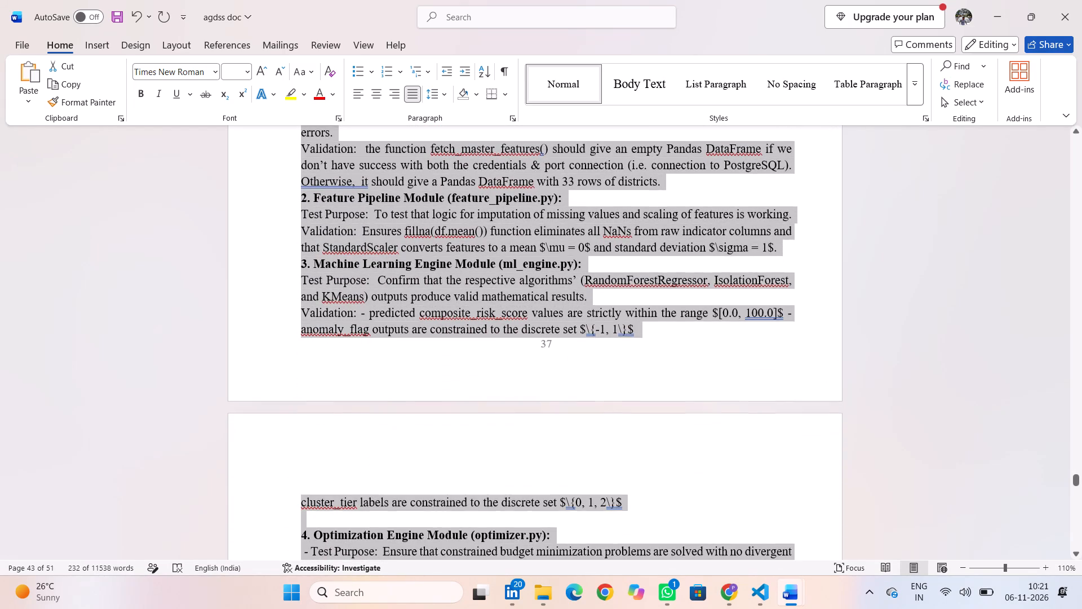
scroll(279, 412, "down", 3)
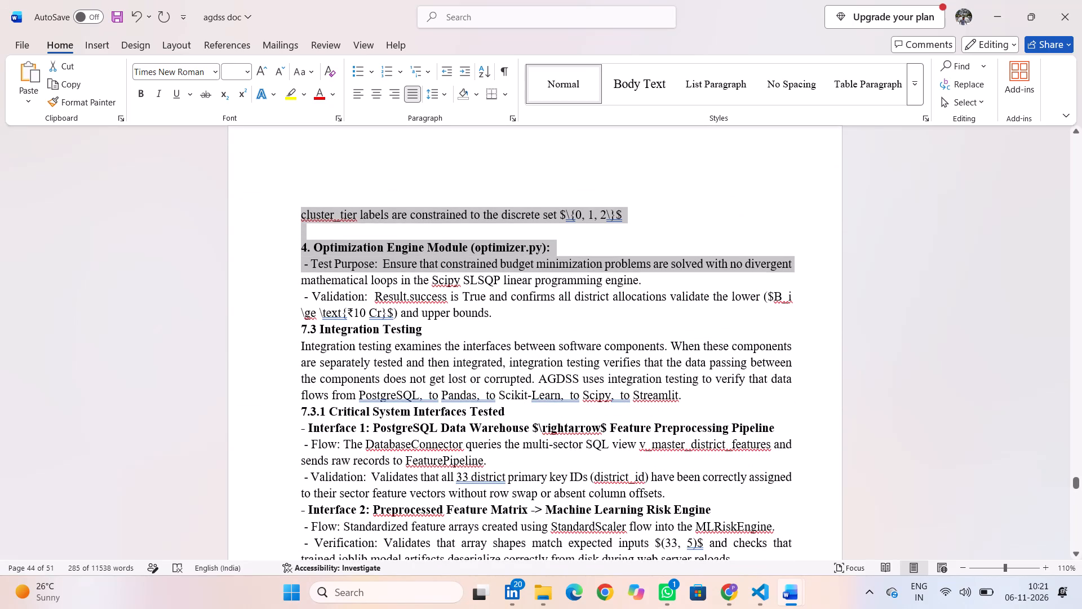
scroll(279, 412, "down", 1)
key("shift+Down")
key("shift+Down")
key("shift+Down")
key("shift+Down")
key("shift+Down")
key("shift+Down")
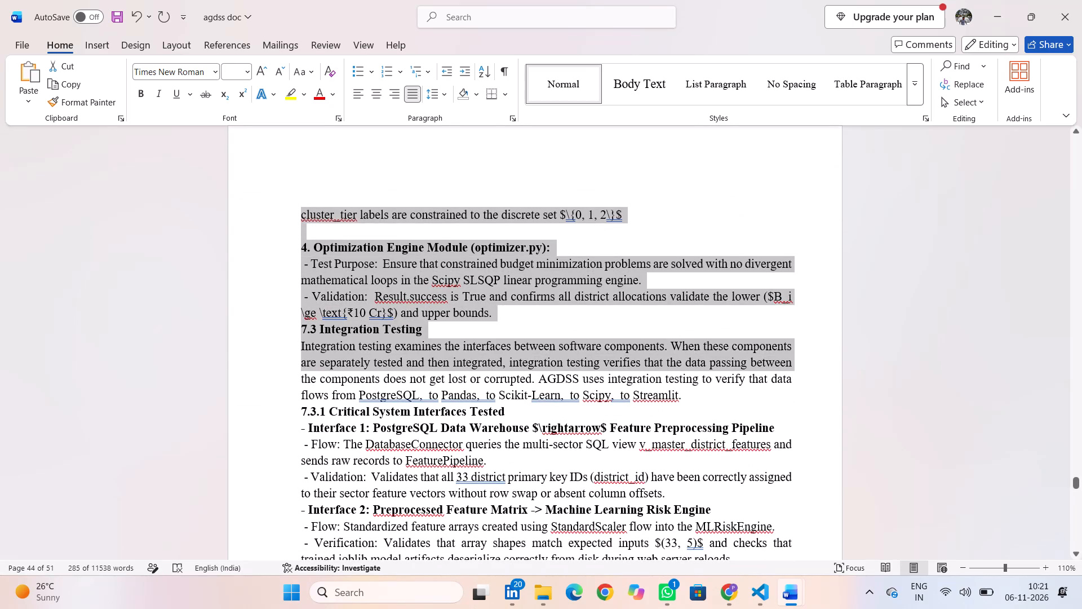
scroll(279, 412, "down", 2)
key("shift+Down")
key("shift+Down")
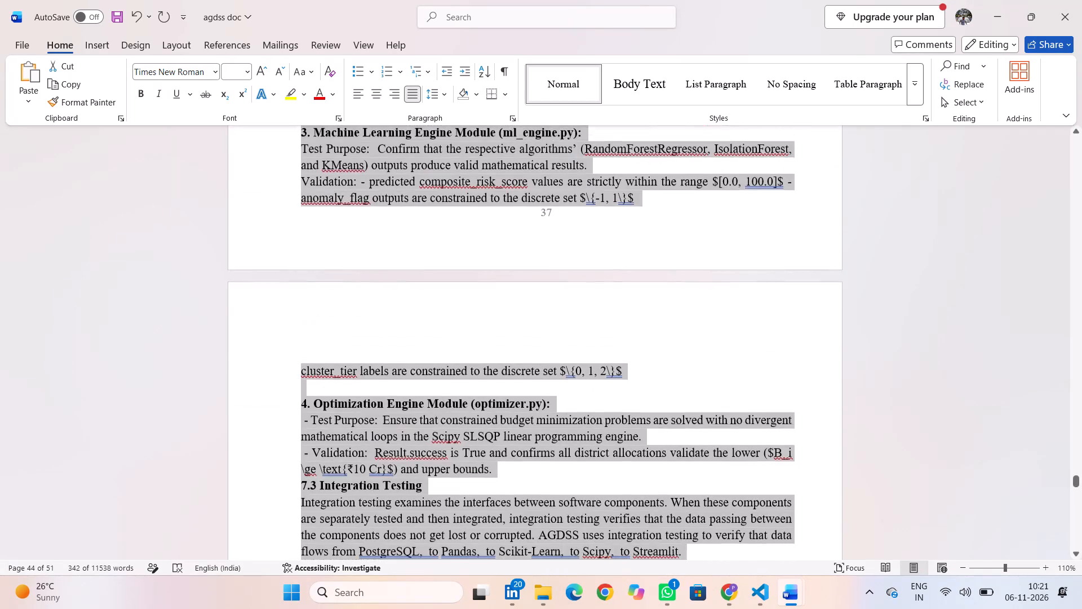
key("shift+Down")
key("shift+Down")
key("shift+Down")
key("shift+Down")
key("shift+Down")
key("shift+Down")
key("shift+Down")
key("shift+Down")
key("shift+Down")
key("shift+Down")
key("shift+Down")
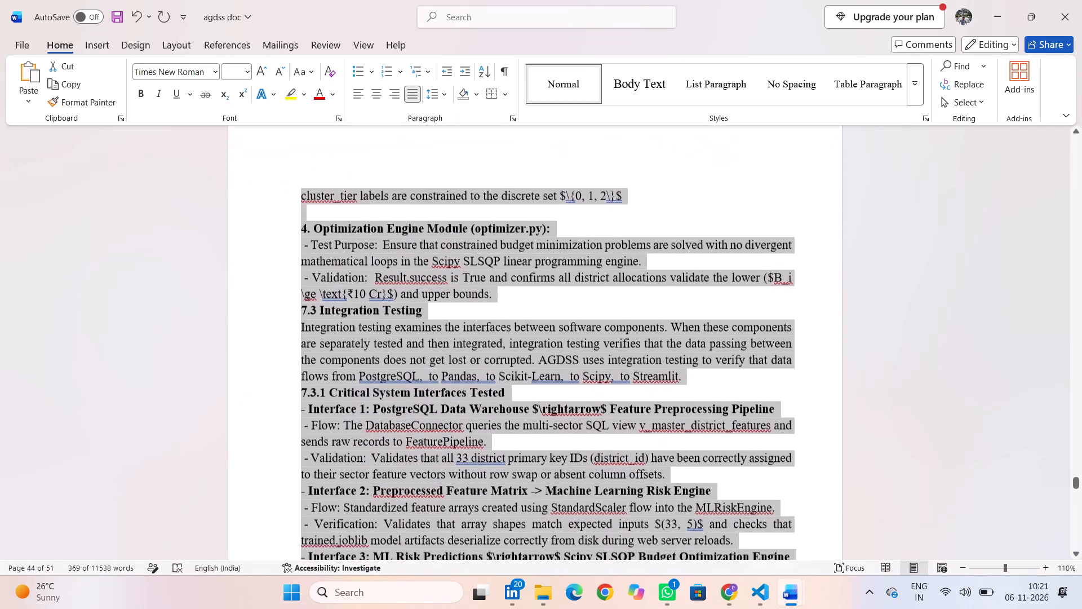
key("shift+Down")
key("shift+Down")
key("shift+Down")
key("shift+Down")
key("shift+Down")
key("shift+Down")
key("shift+Down")
key("shift+Down")
key("shift+Down")
key("shift+Down")
key("shift+Down")
key("shift+Down")
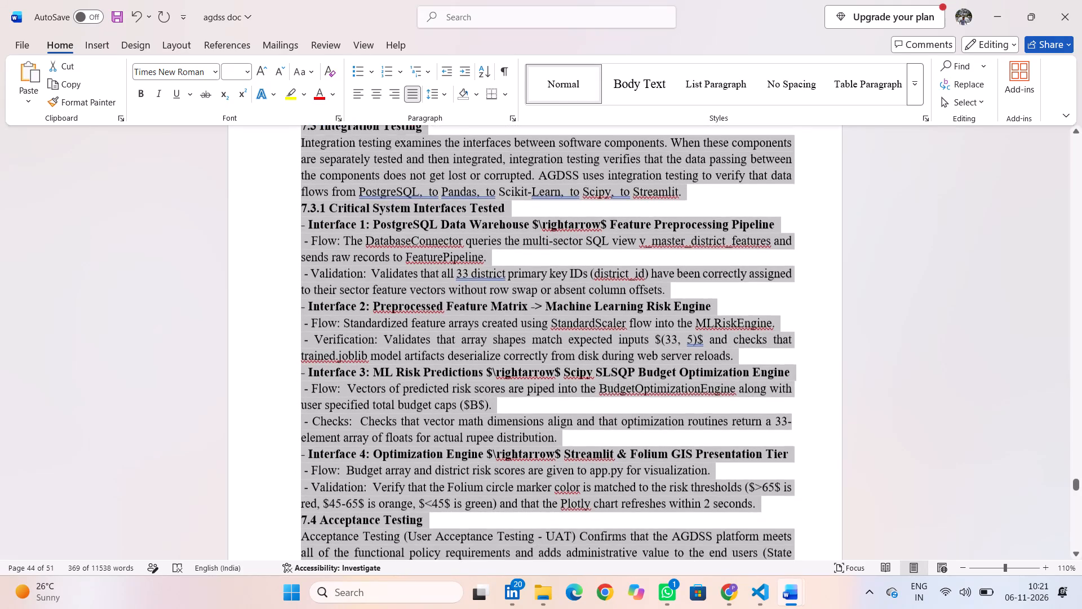
key("shift+Down")
key("shift+Down")
key("shift+Down")
key("shift+Down")
key("shift+Down")
key("shift+Down")
key("shift+Down")
key("shift+Down")
key("shift+Down")
key("shift+Down")
key("shift+Down")
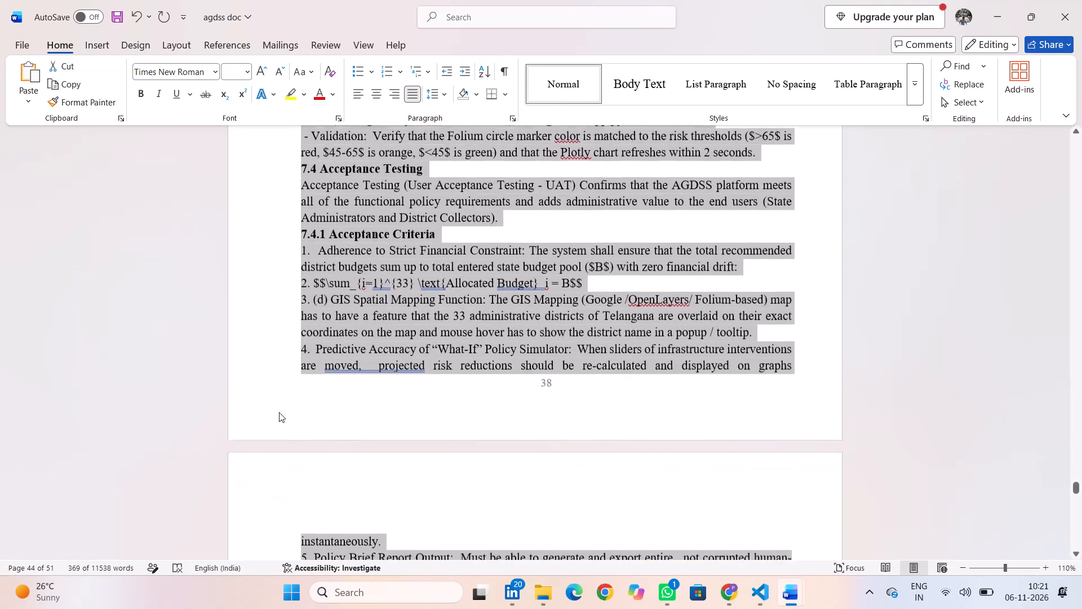
key("shift+Down")
key("shift+Down")
key("shift+Down")
key("shift+Down")
scroll(279, 412, "down", 2)
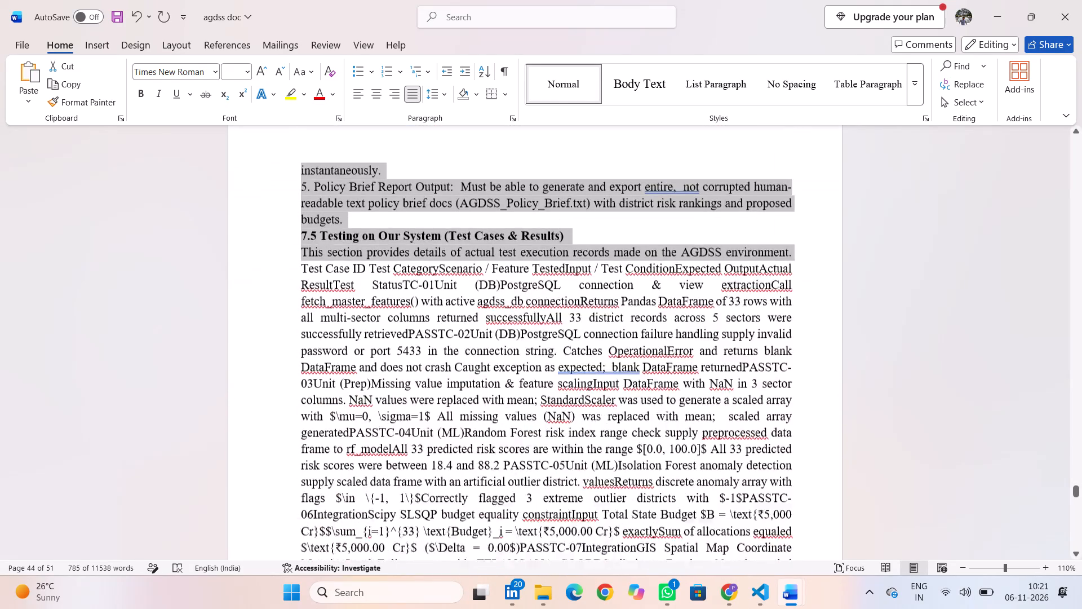
scroll(279, 412, "down", 1)
key("shift+Down")
key("shift+Down")
key("shift+Down")
key("shift+Down")
key("shift+Down")
key("shift+Down")
key("shift+Down")
key("shift+Down")
key("shift+Down")
key("shift+Down")
key("shift+Down")
key("shift+Down")
key("shift+Down")
key("shift+Down")
key("shift+Down")
key("shift+Down")
key("shift+Down")
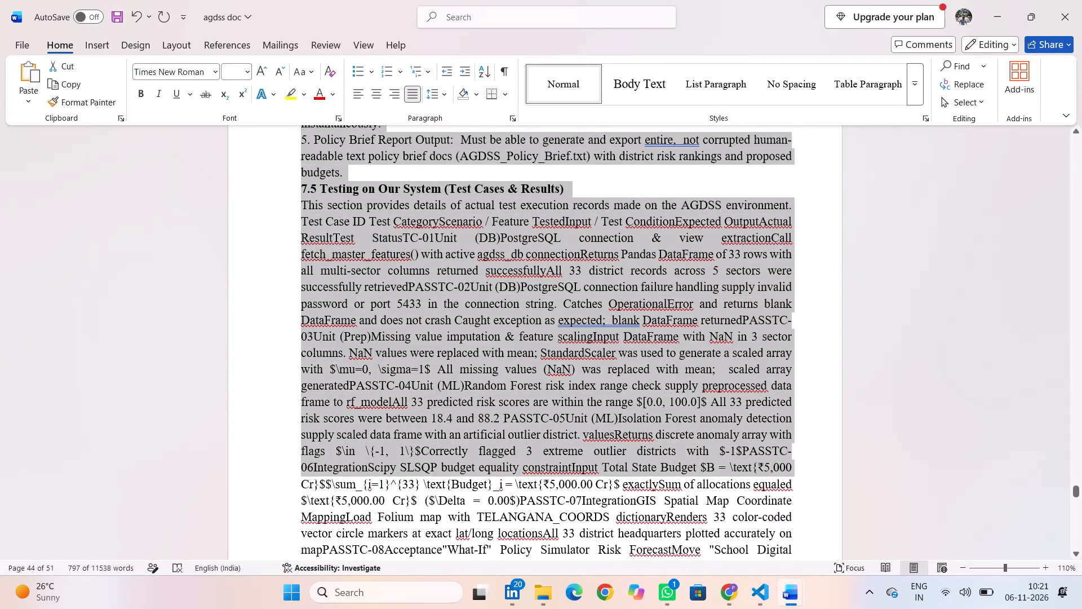
scroll(279, 412, "down", 3)
key("shift+Down")
key("shift+Down")
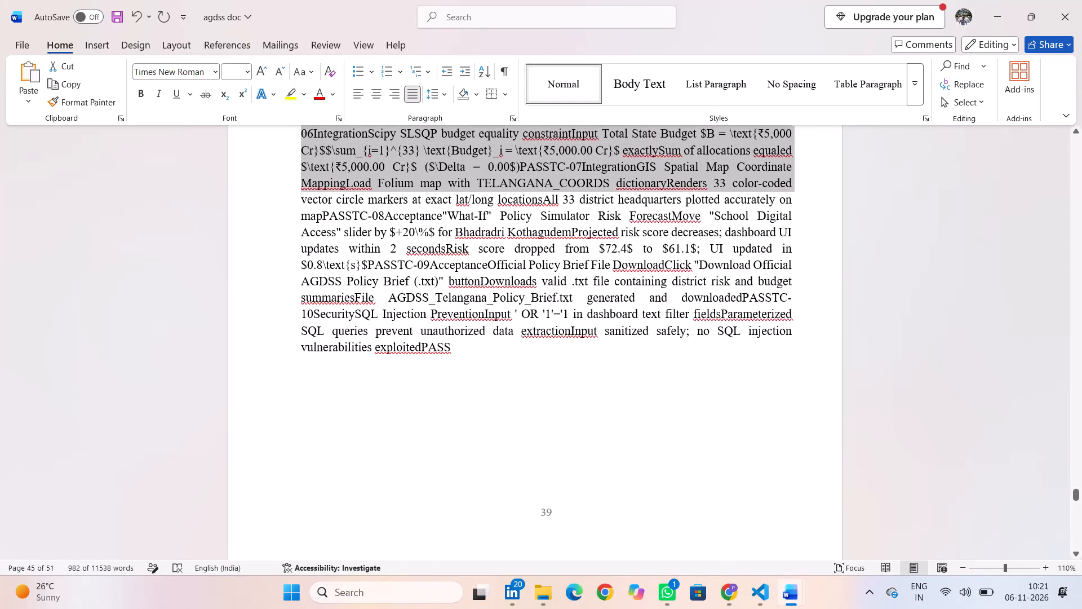
key("shift+Down")
key("shift+Down")
key("shift+Down")
key("shift+Down")
key("shift+Down")
key("shift+Down")
key("shift+Down")
key("shift+Down")
key("shift+Down")
key("shift+Down")
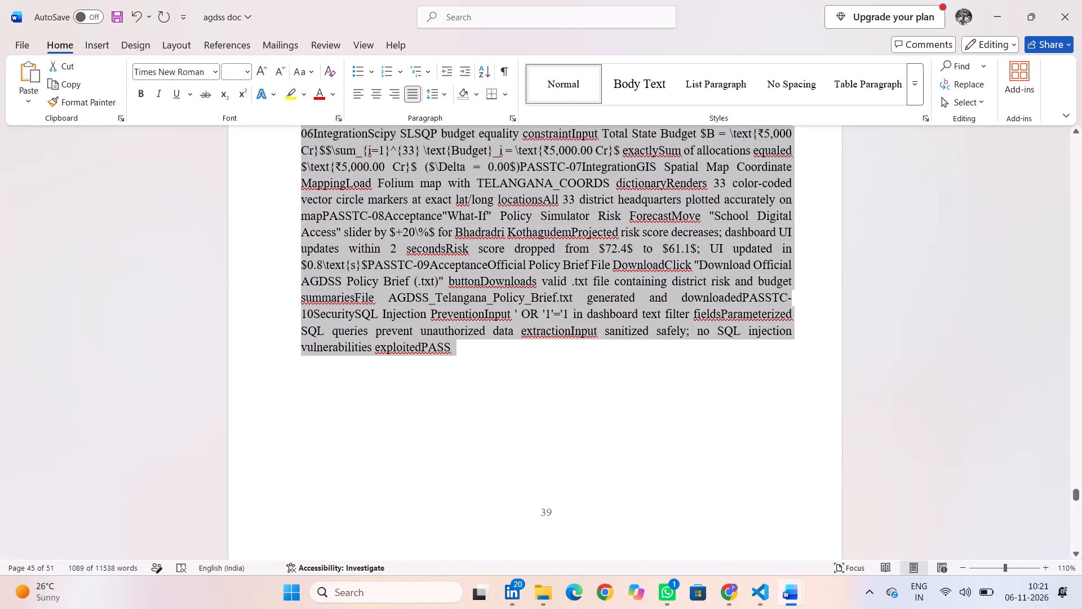
scroll(279, 412, "down", 3)
scroll(279, 412, "up", 1)
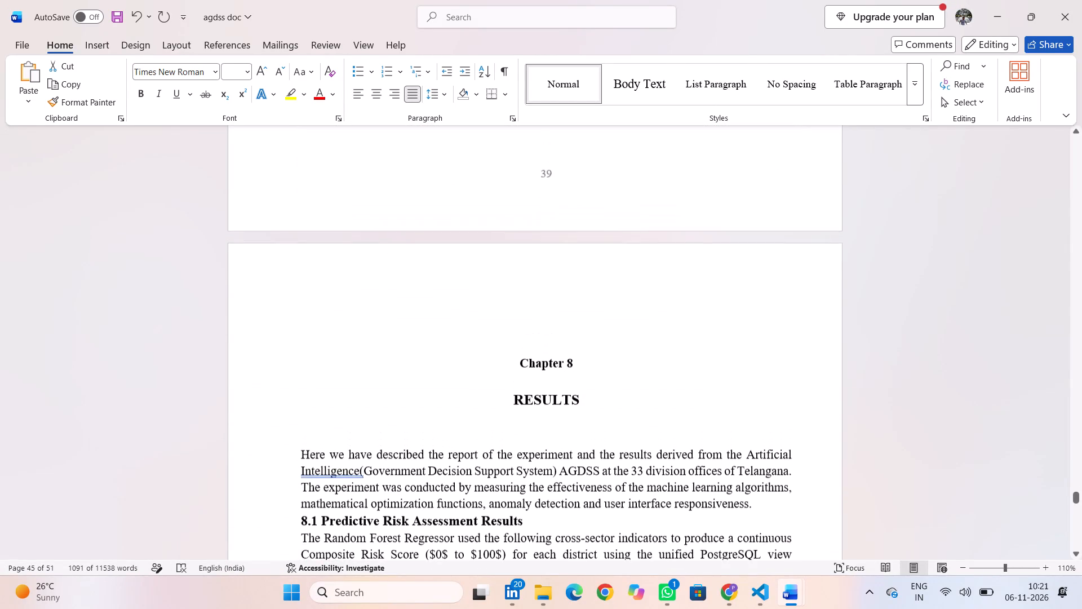
scroll(279, 412, "up", 1)
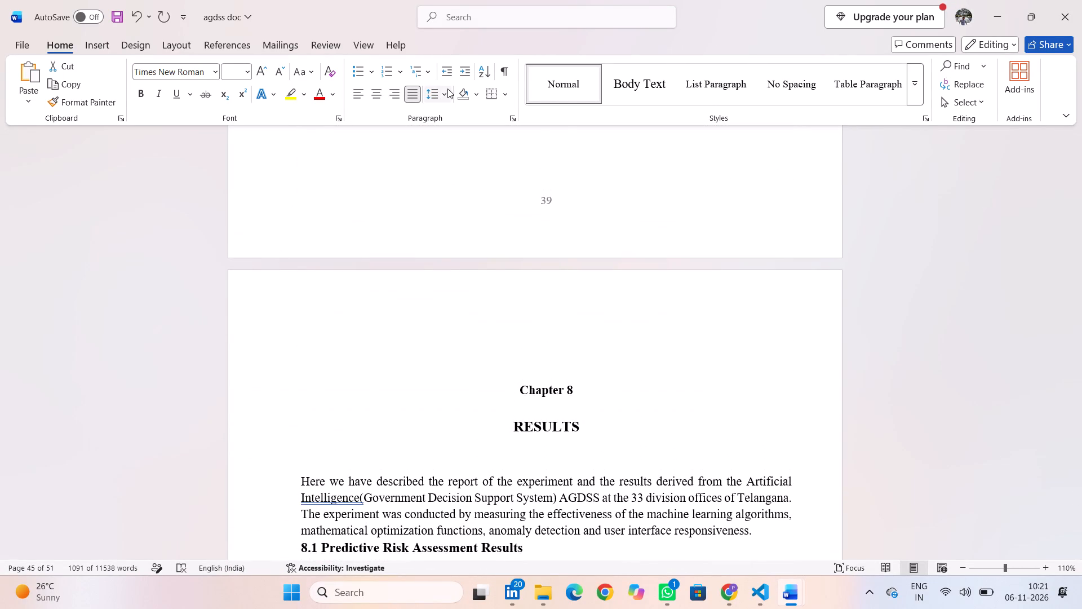
left_click(447, 89)
left_click(460, 154)
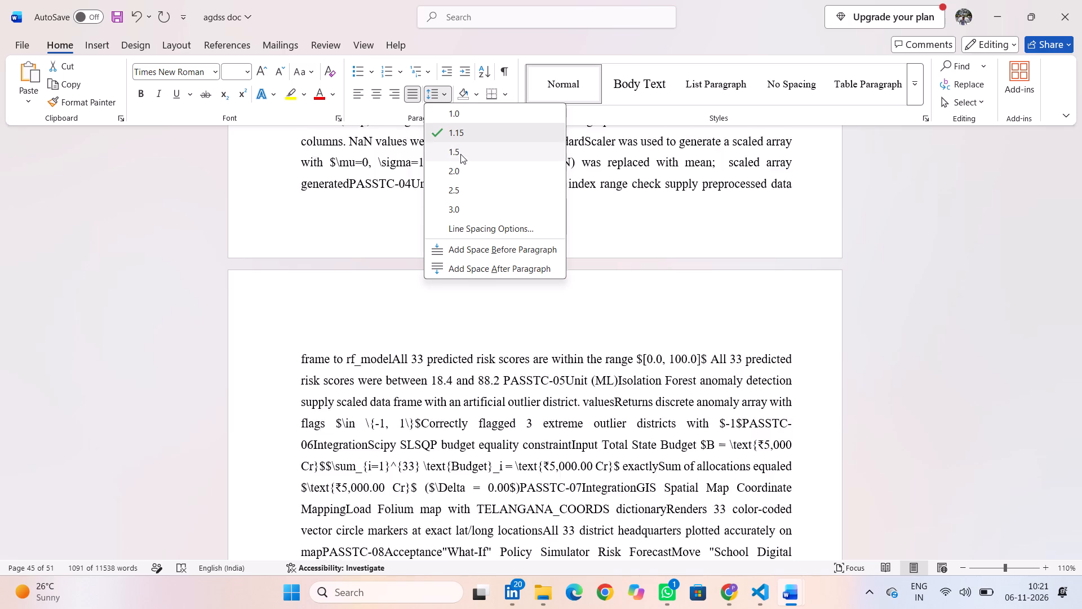
Set the font size of the "7.5 Testing on Our System (Test Cases & Results)" heading to 14.
scroll(445, 343, "down", 2)
scroll(445, 343, "up", 1)
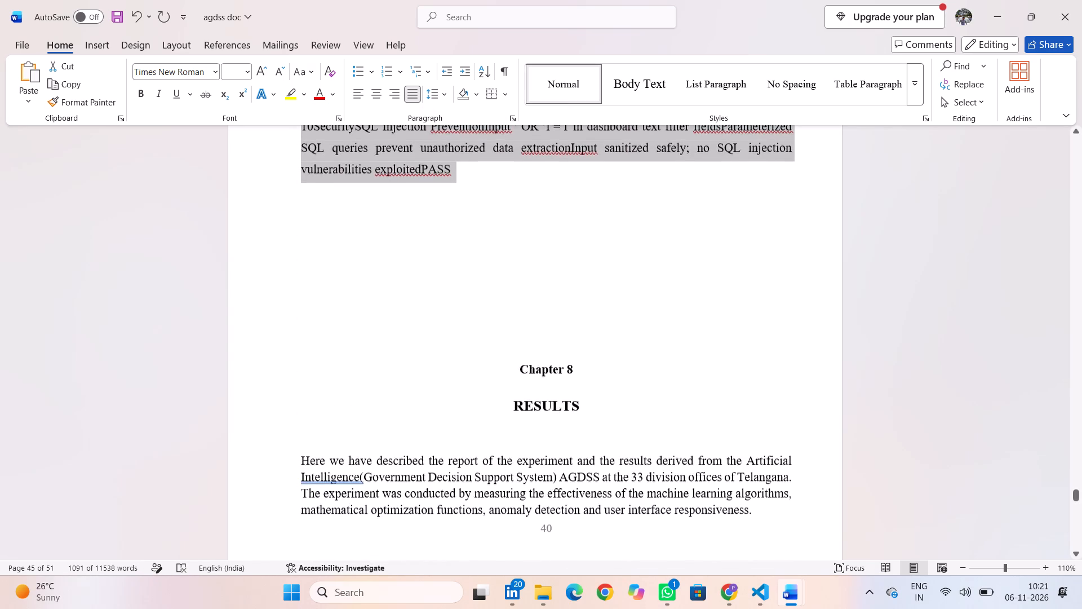
scroll(445, 343, "up", 4)
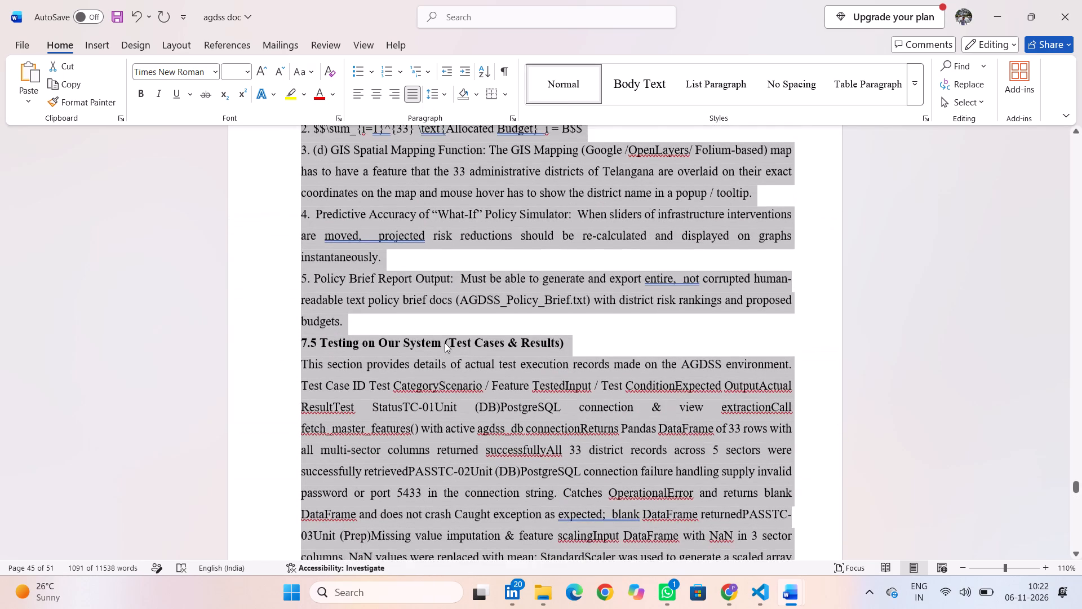
scroll(445, 343, "up", 1)
left_click(295, 358)
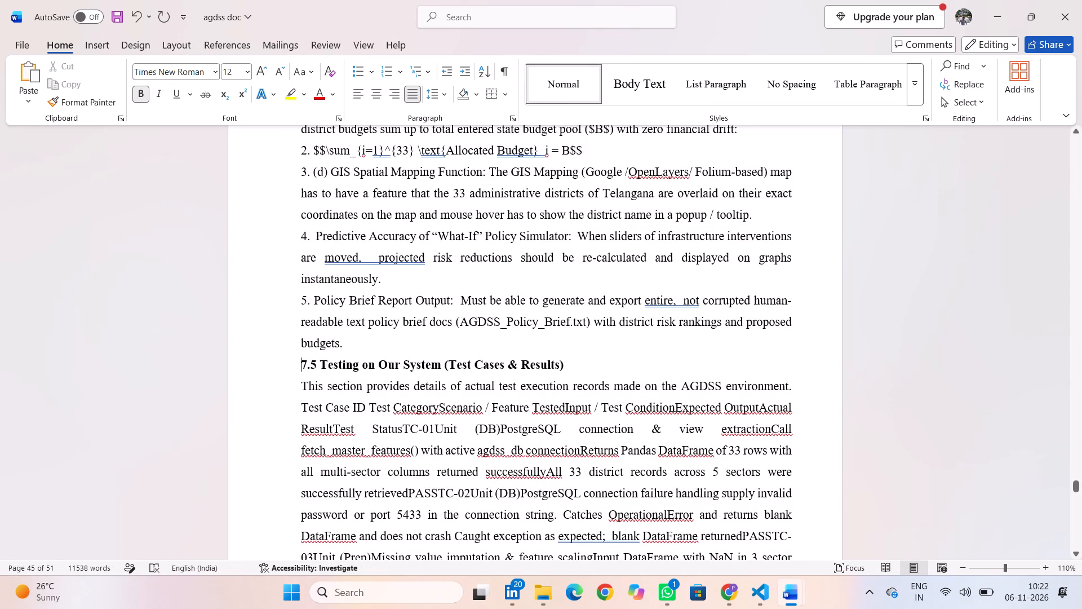
left_click_drag(295, 358, 582, 355)
left_click_drag(574, 365, 290, 364)
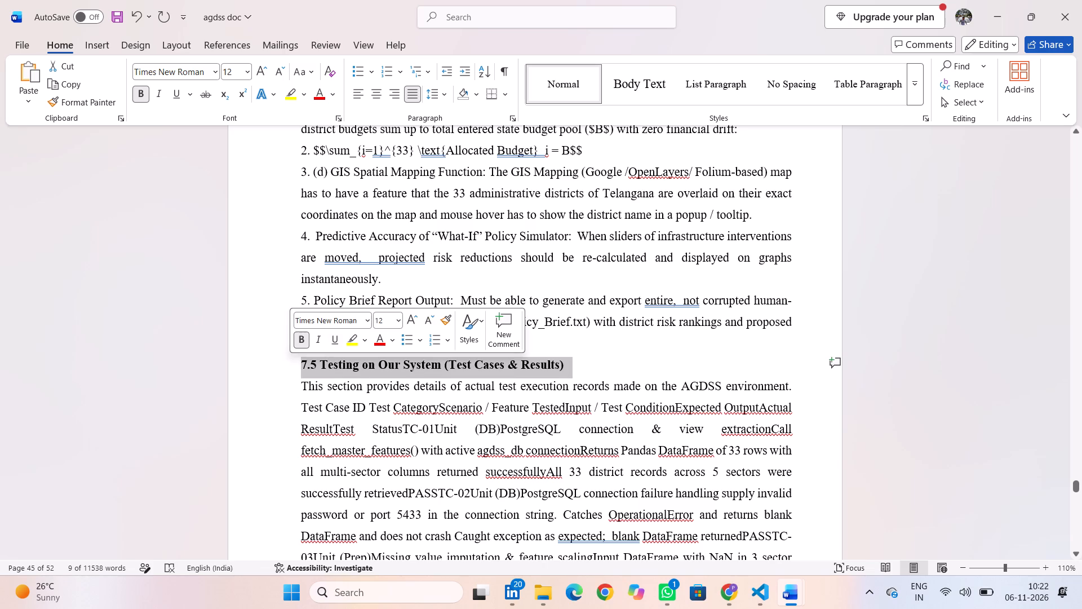
left_click(401, 317)
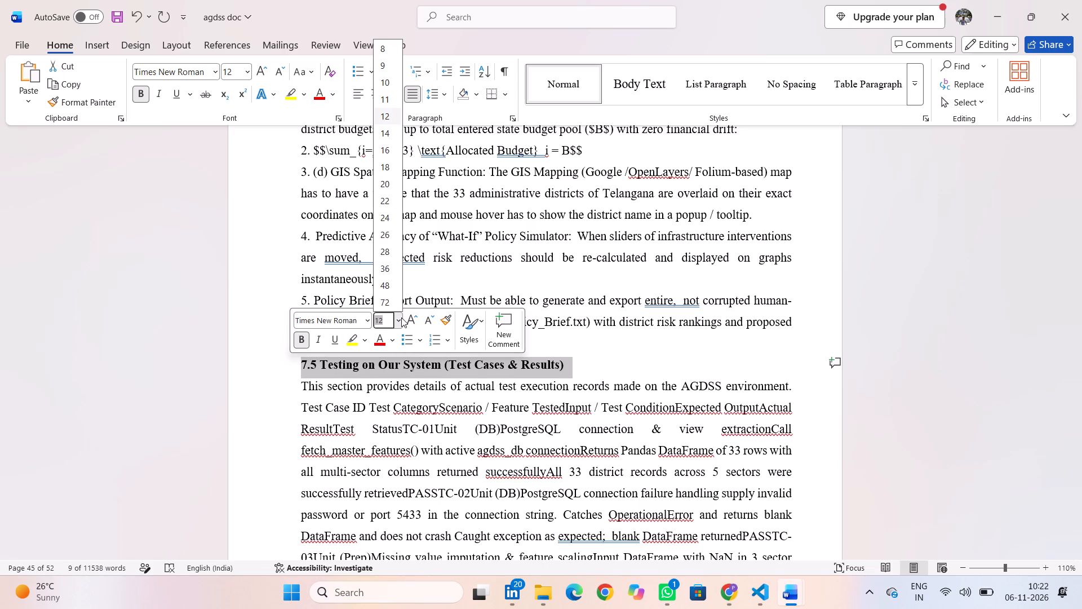
left_click(390, 135)
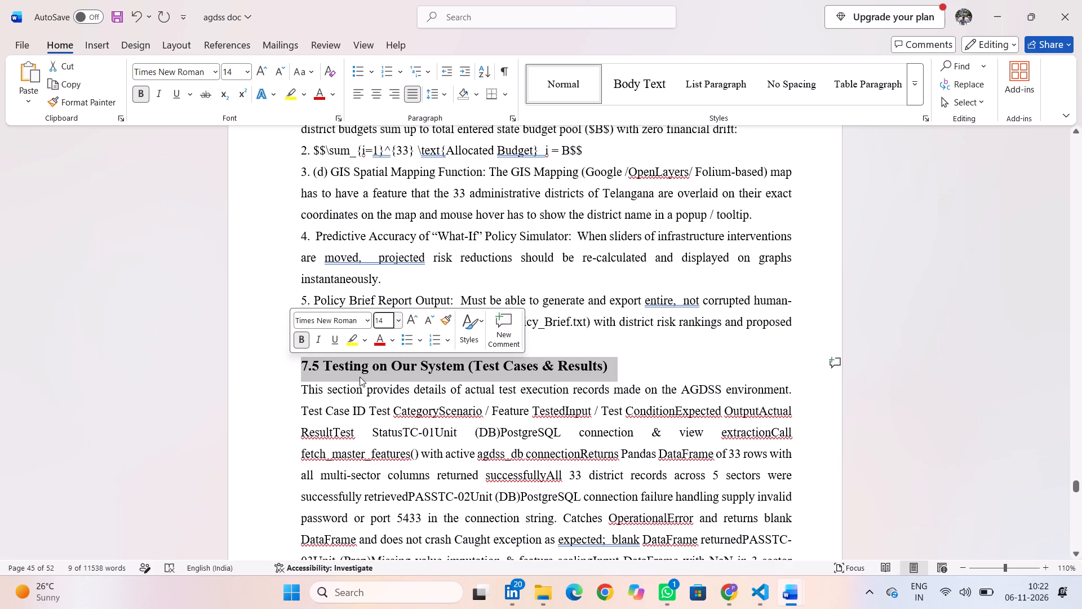
left_click(292, 358)
Set the font size of the "7.4 Acceptance Testing" heading to 14.
scroll(463, 314, "up", 1)
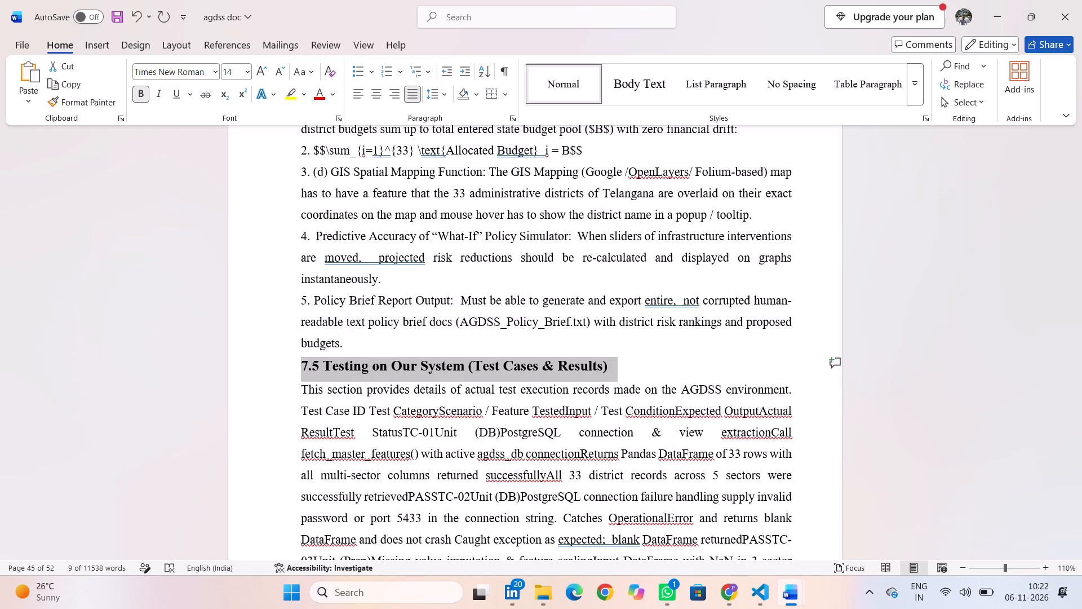
scroll(463, 314, "up", 1)
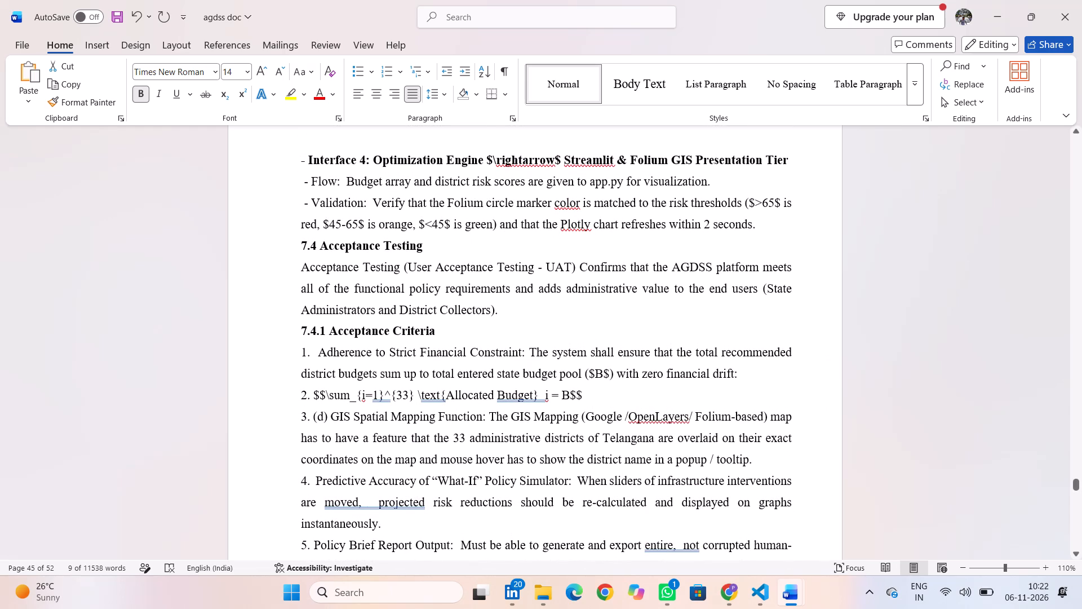
left_click_drag(429, 246, 327, 245)
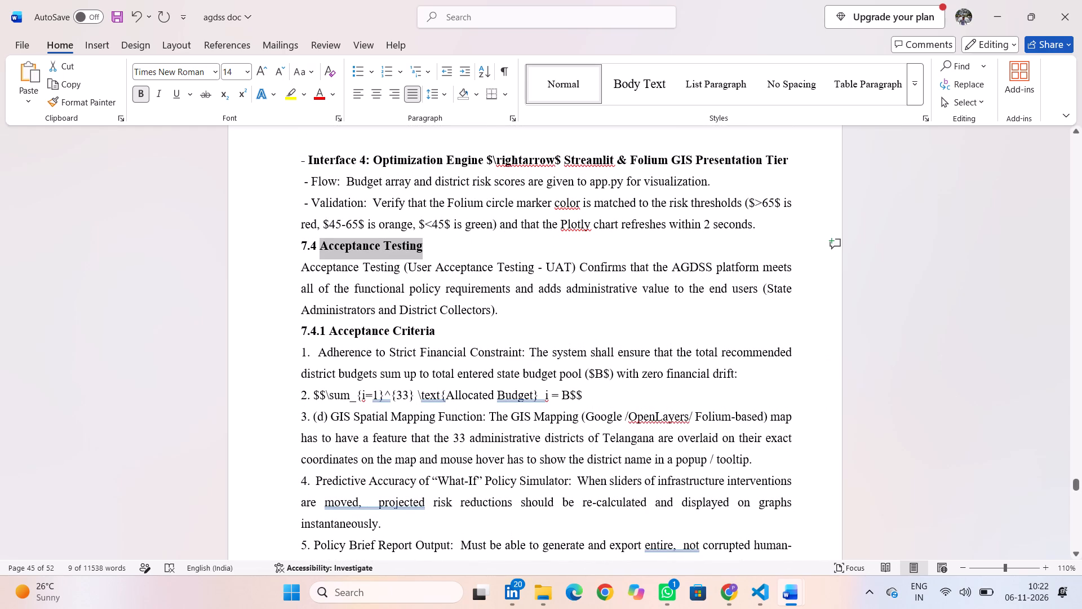
left_click_drag(327, 245, 295, 242)
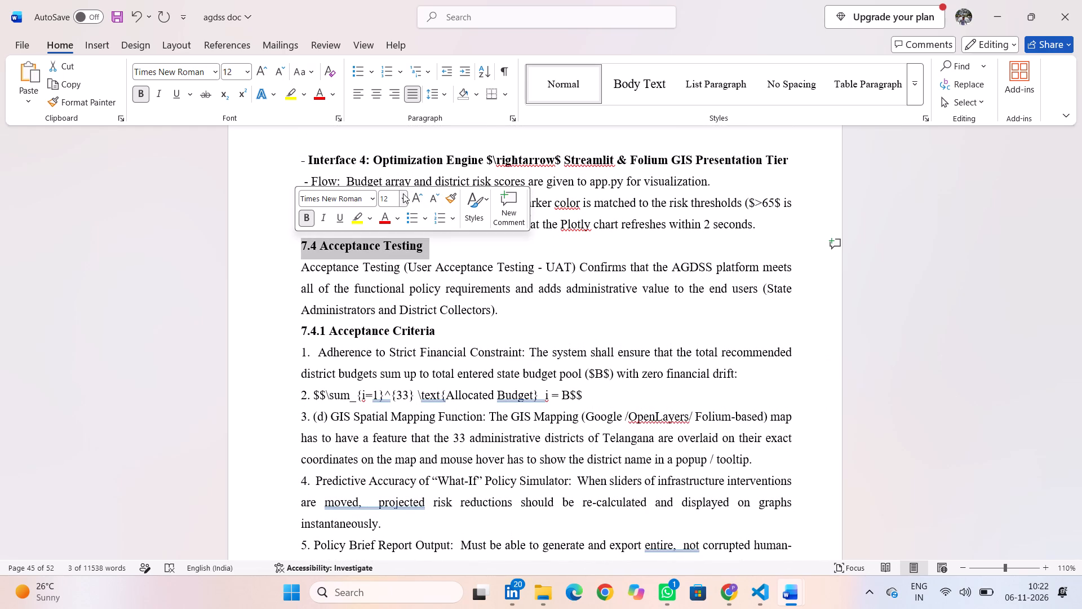
left_click(402, 193)
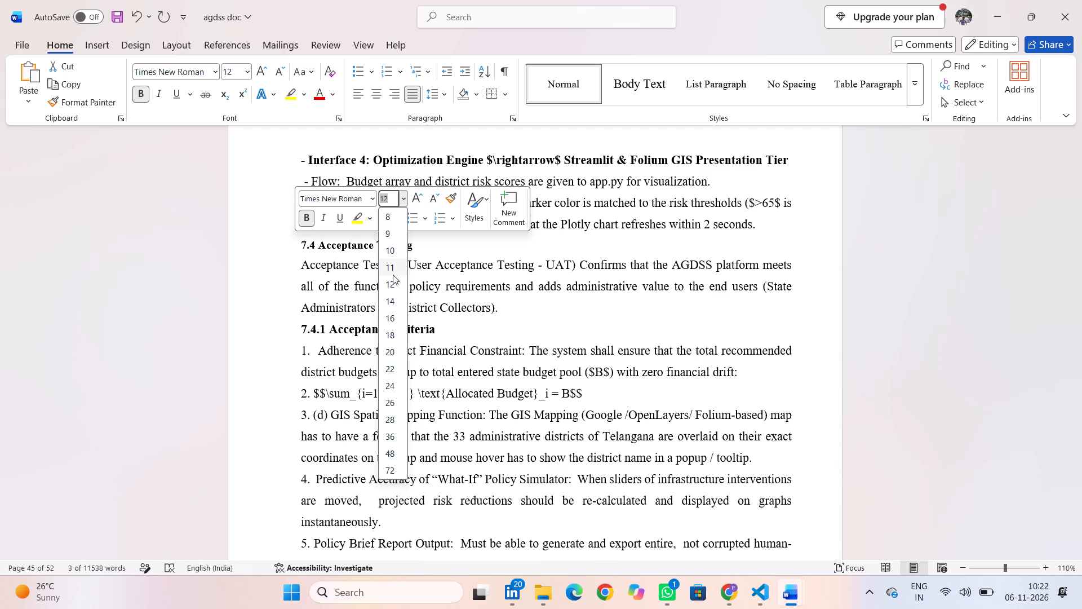
left_click(387, 301)
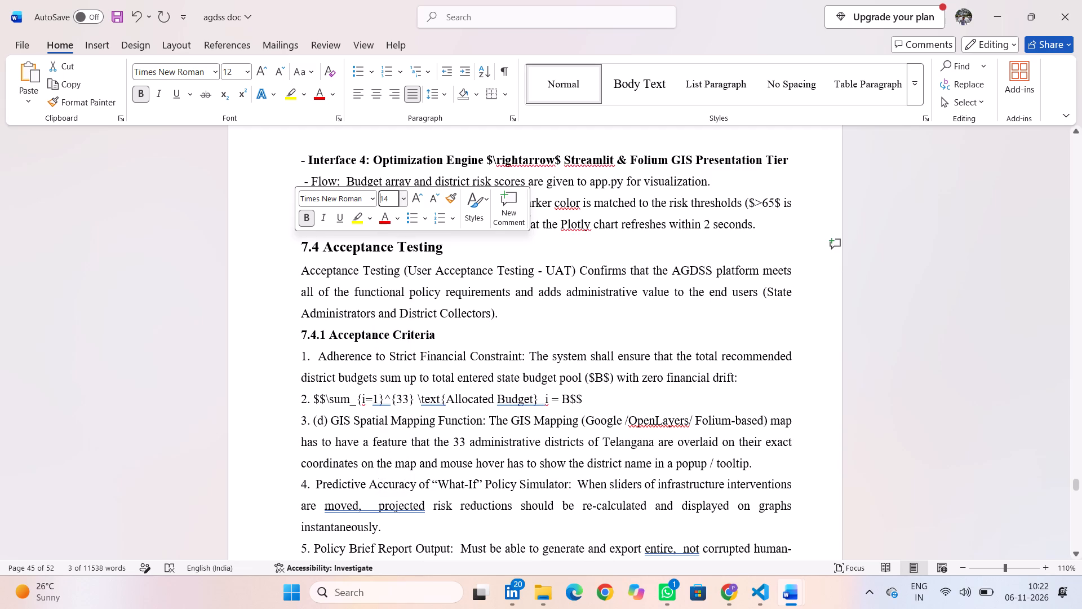
left_click(640, 242)
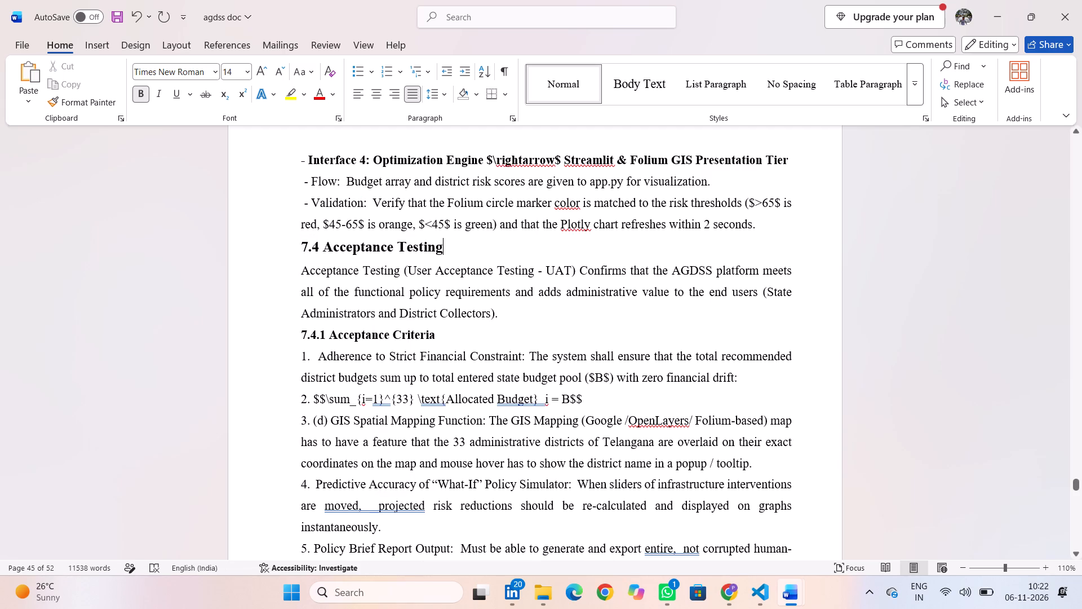
left_click_drag(743, 202, 549, 246)
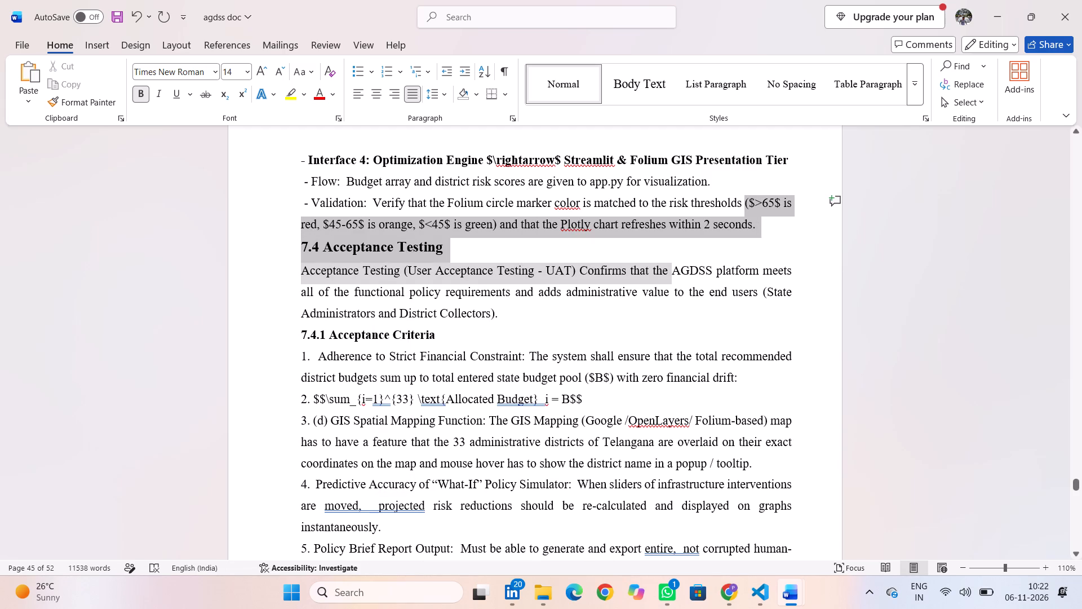
left_click_drag(549, 246, 499, 226)
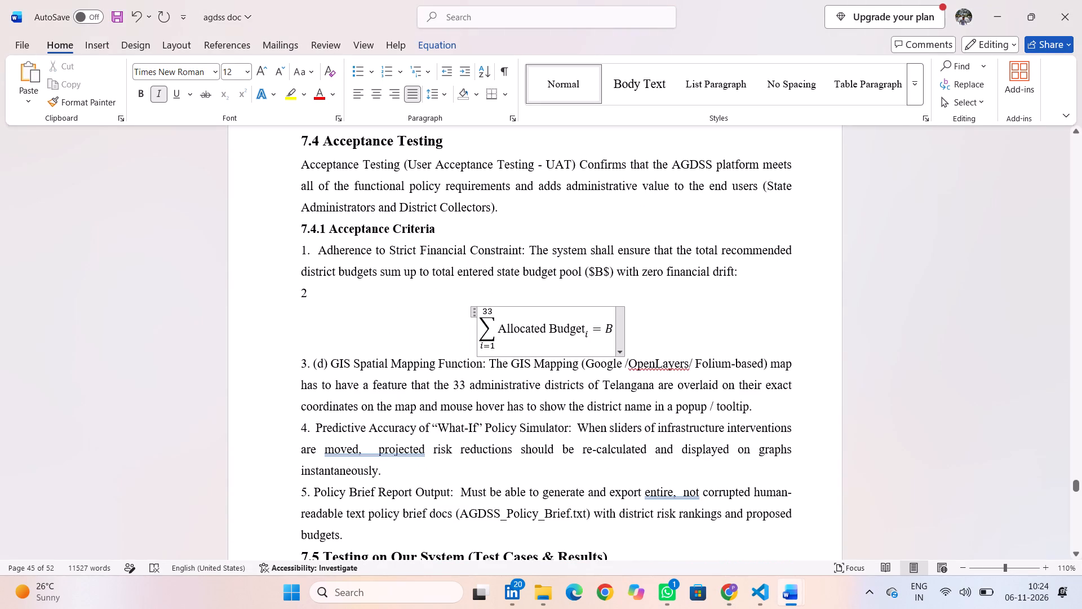
left_click(441, 303)
left_click(455, 316)
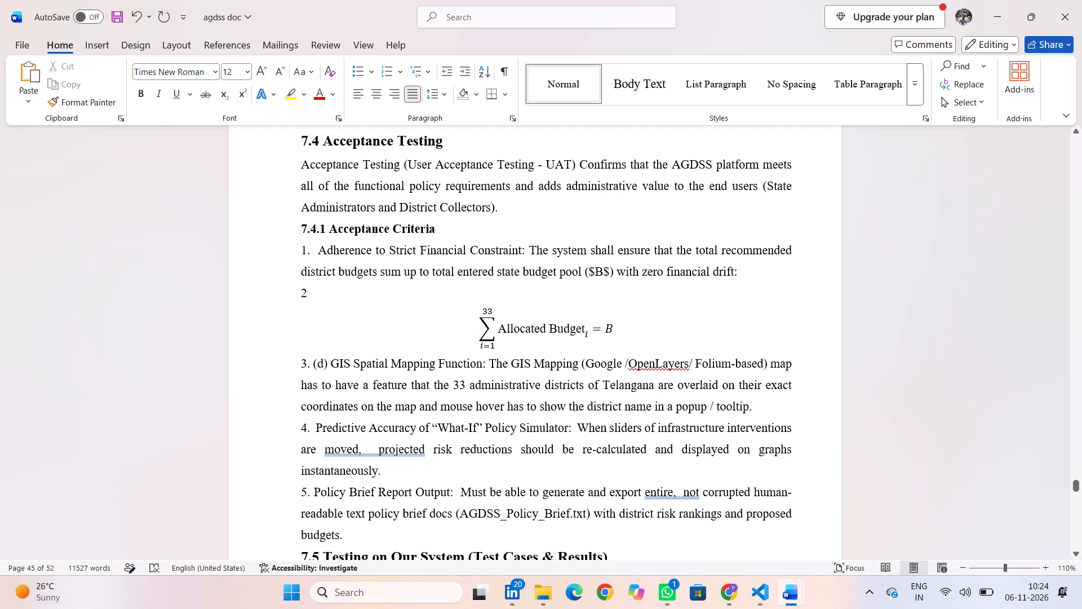
left_click(436, 300)
Remove the leading dash and space from the Interface 3 heading in section 7.3.1, keeping it on its own line.
scroll(436, 300, "down", 1)
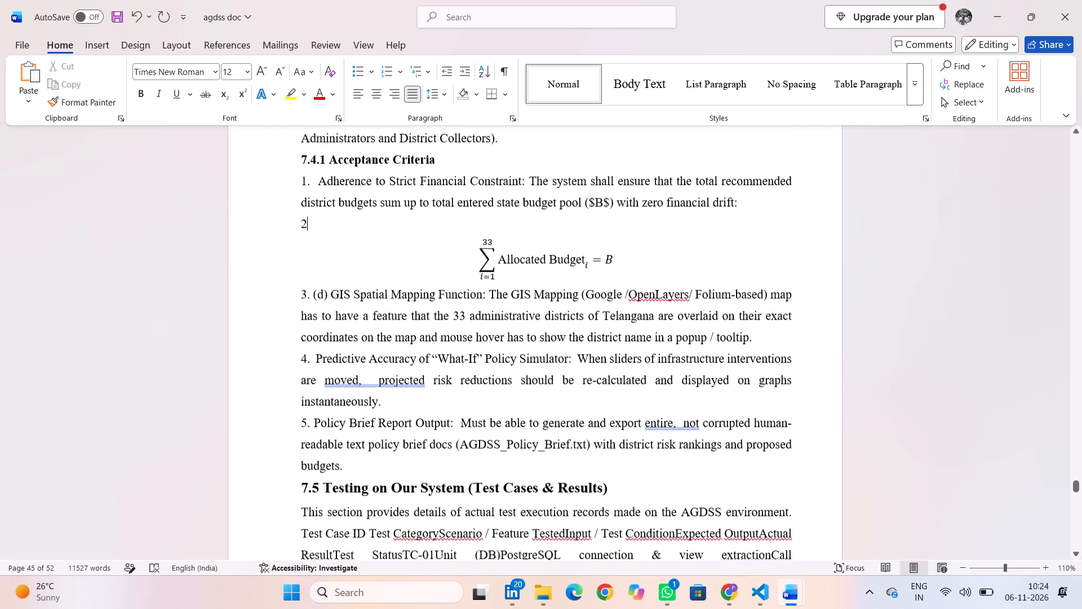
scroll(436, 300, "down", 1)
scroll(436, 300, "up", 4)
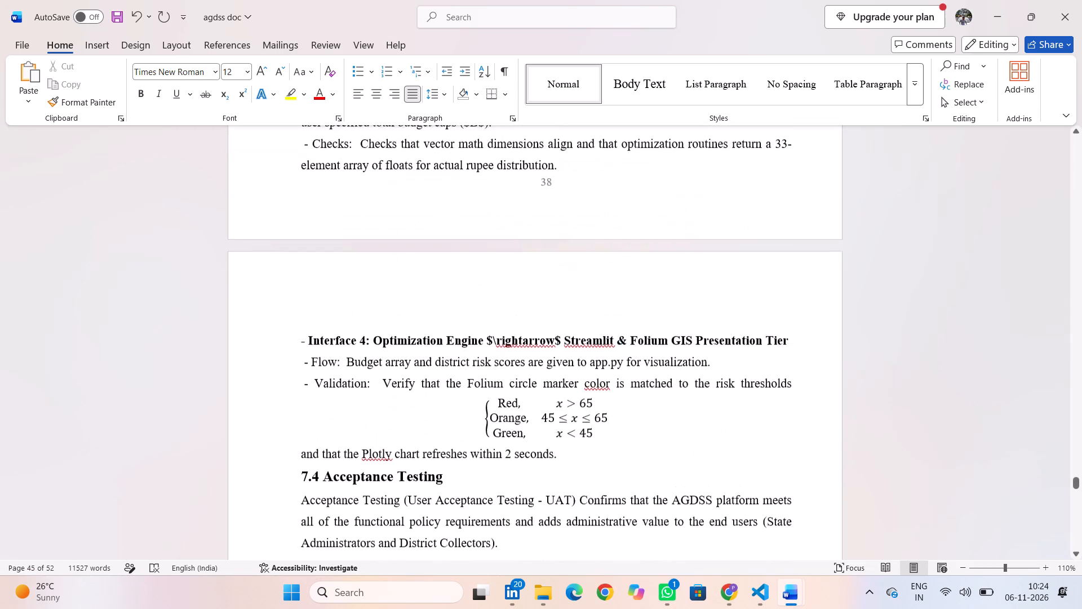
scroll(436, 300, "up", 2)
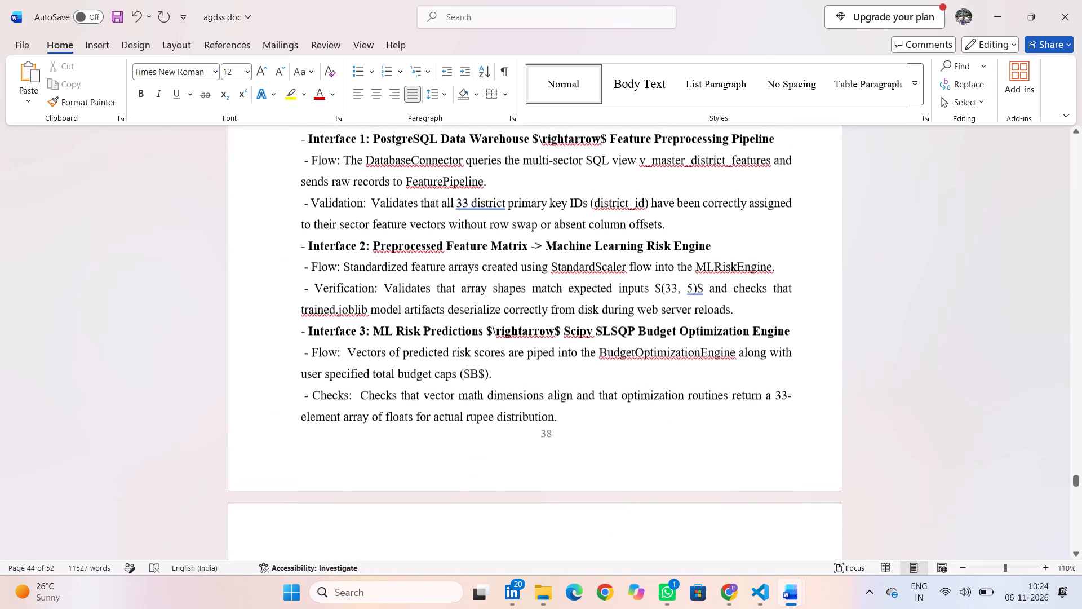
scroll(436, 300, "up", 2)
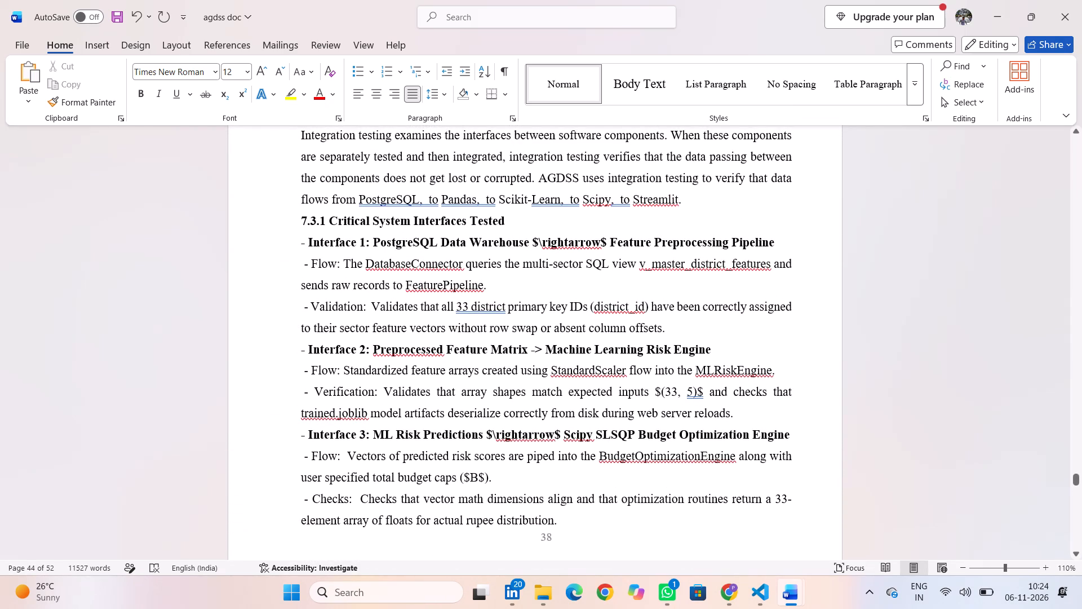
left_click(308, 438)
key("BackSpace")
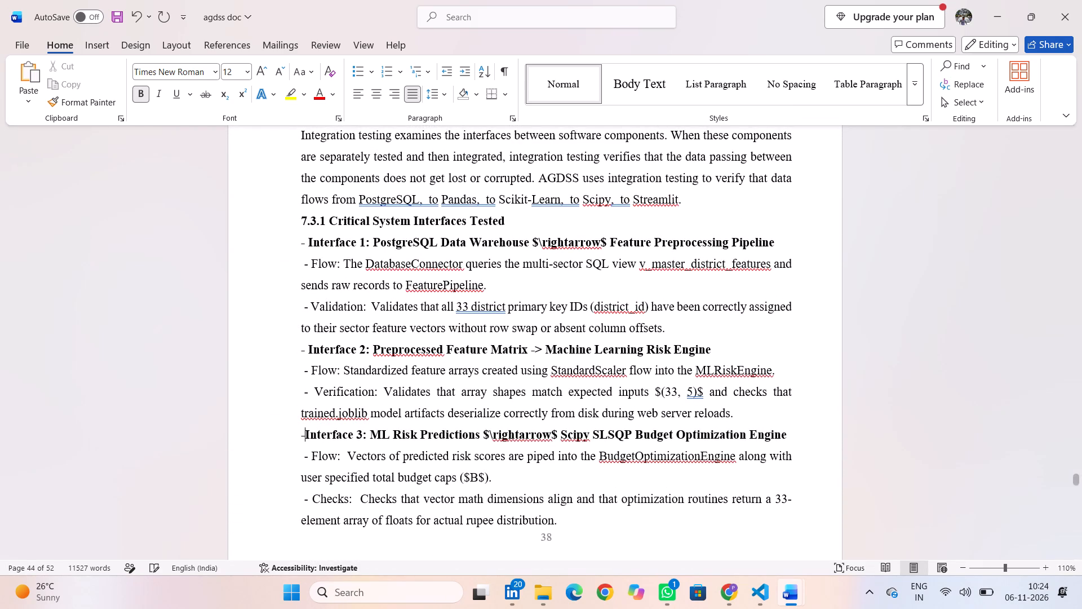
key("BackSpace")
key("BackSpace")
key("Return")
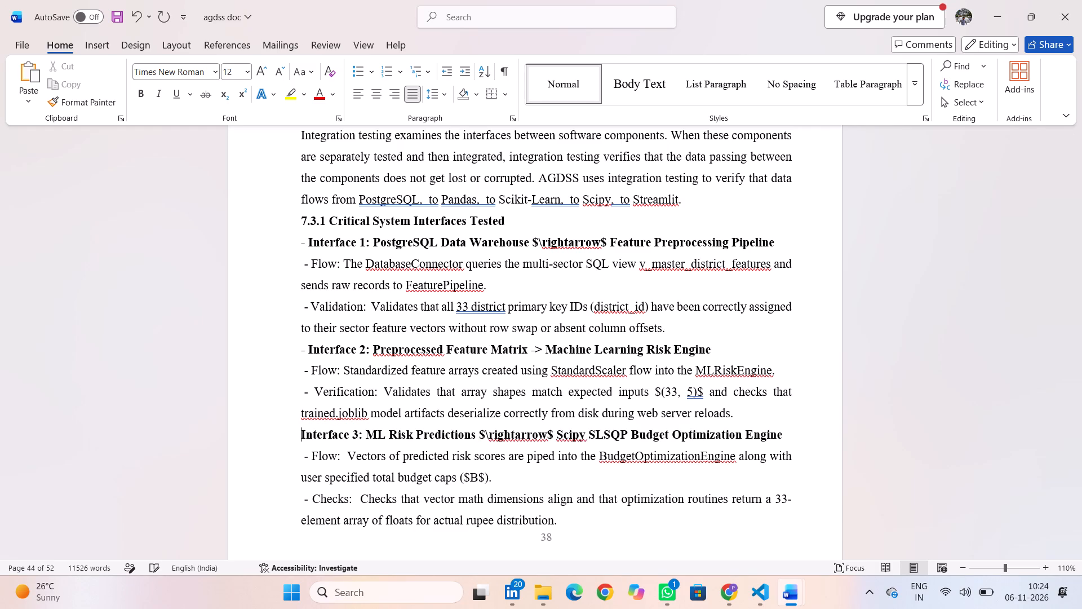
Remove the leading dash and spaces from the Flow line under Interface 3, keeping it as a separate paragraph.
key("Down")
key("Right")
key("Right")
key("Right")
key("BackSpace")
key("BackSpace")
key("BackSpace")
key("BackSpace")
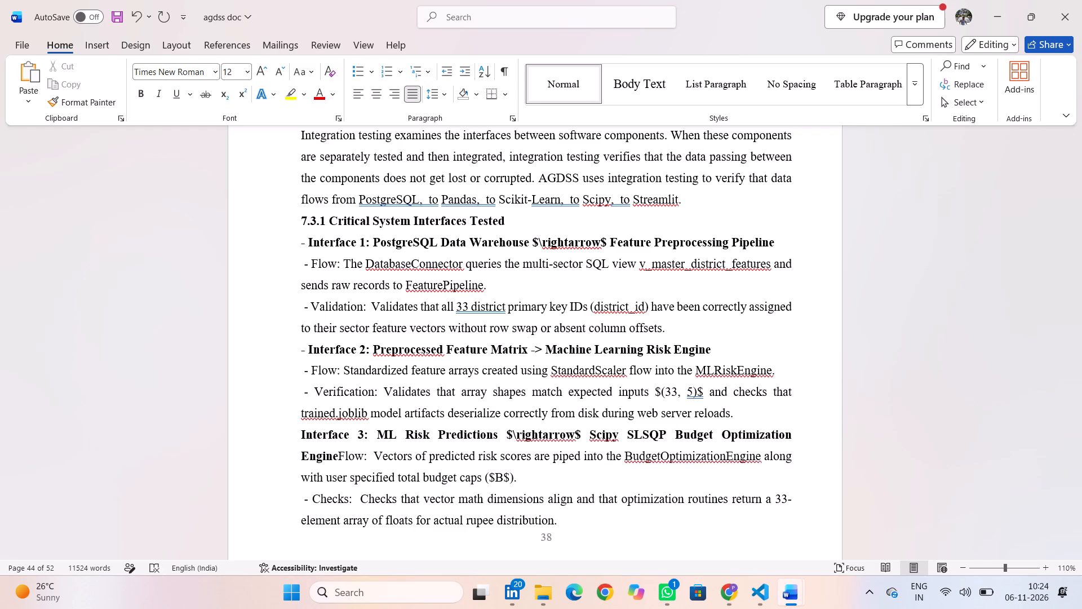
key("Return")
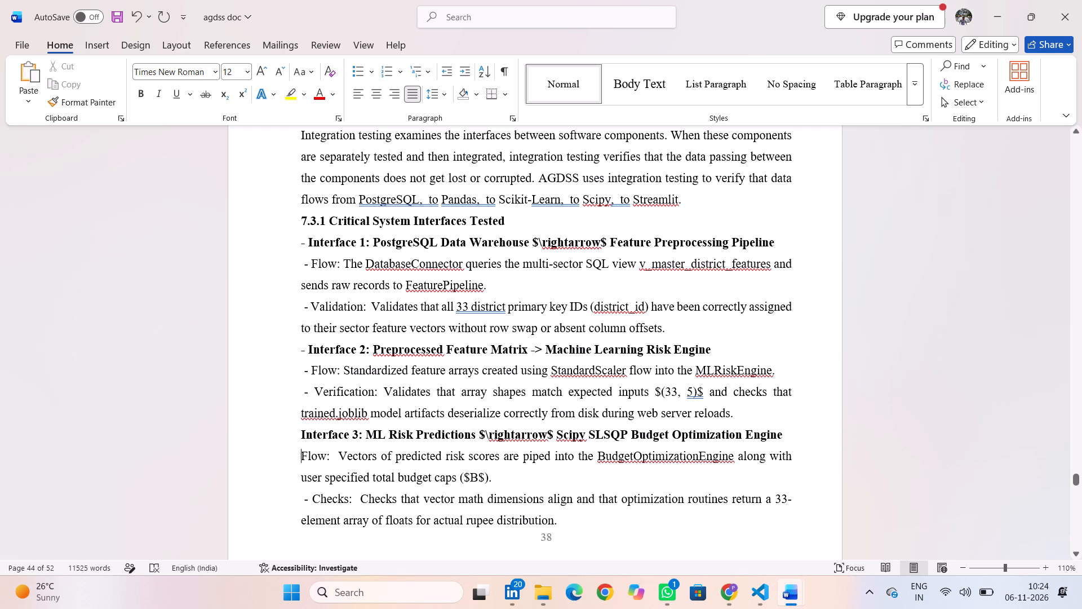
Remove the leading dash and spaces from the Verification line under Interface 2, keeping it as a separate paragraph.
left_click(313, 391)
key("BackSpace")
key("BackSpace")
key("BackSpace")
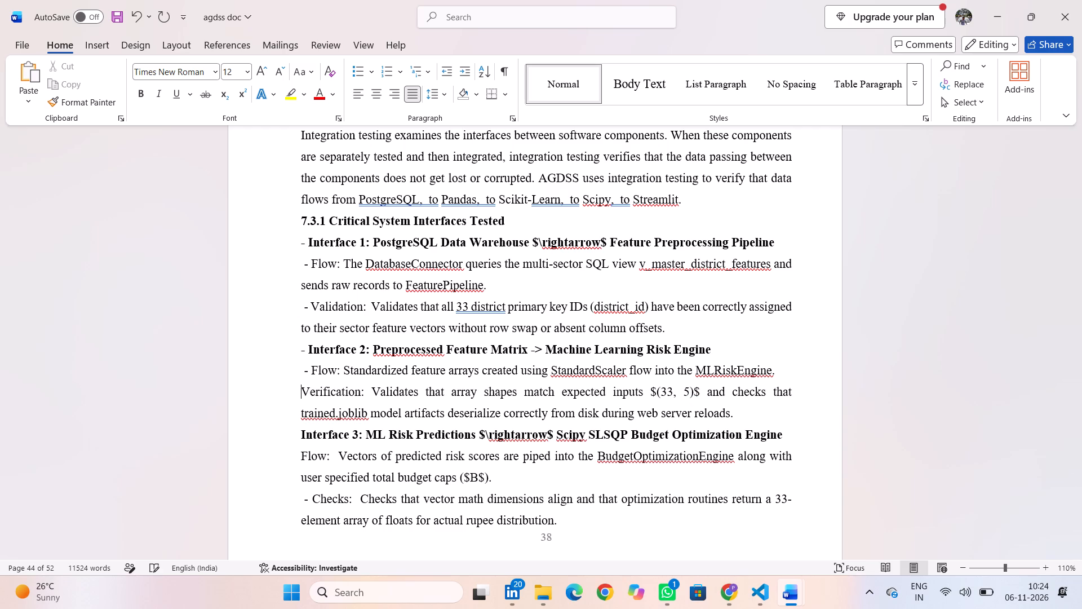
key("BackSpace")
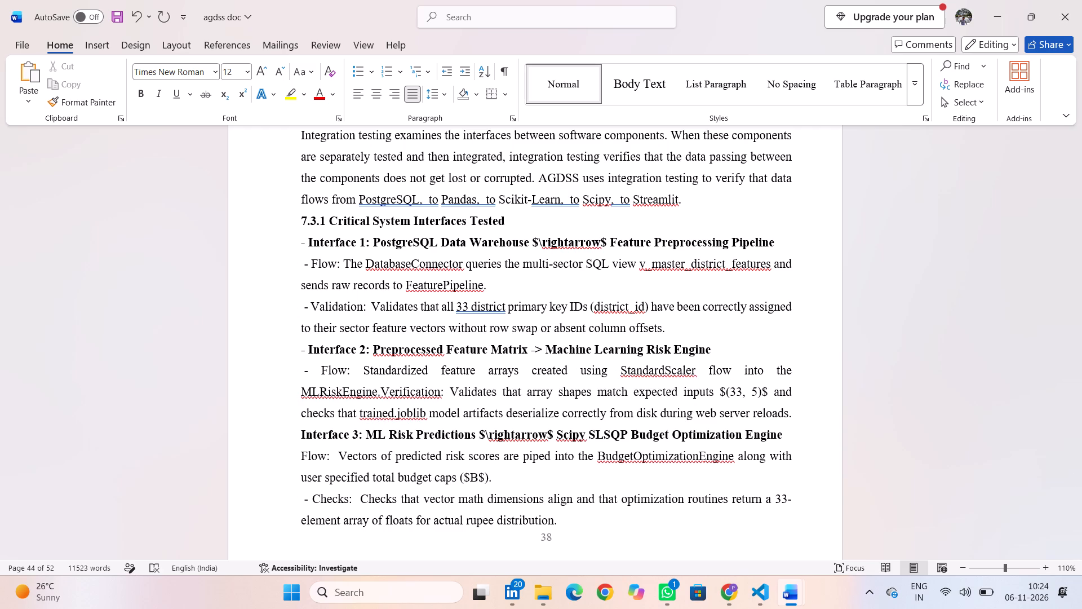
key("Return")
Remove the leading dash and space from the Interface 2 heading, keeping it on its own line.
key("Up")
key("Up")
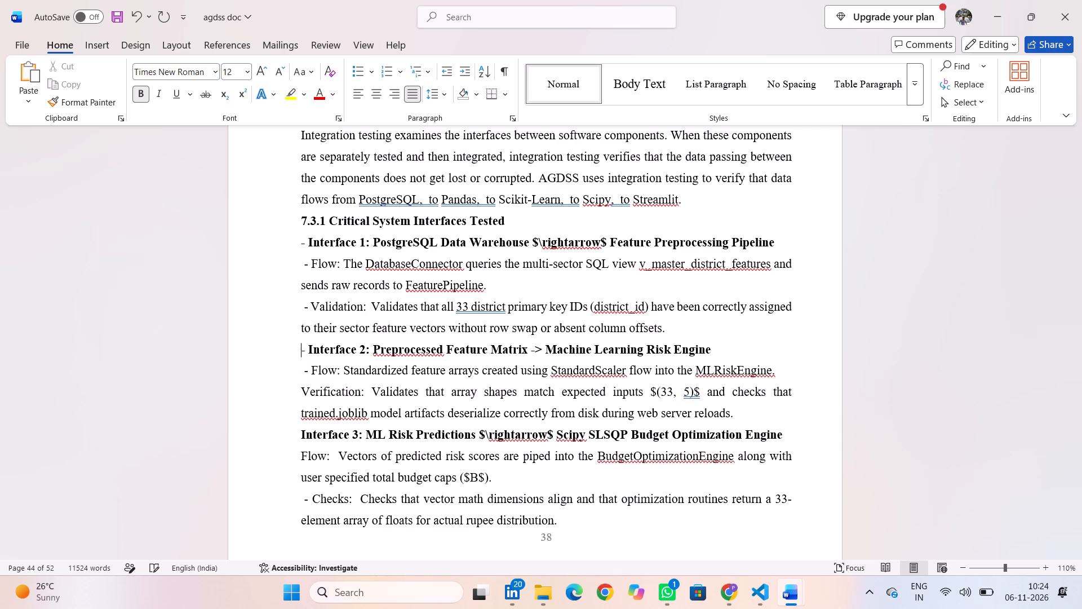
key("Right")
key("Right")
key("BackSpace")
key("BackSpace")
key("BackSpace")
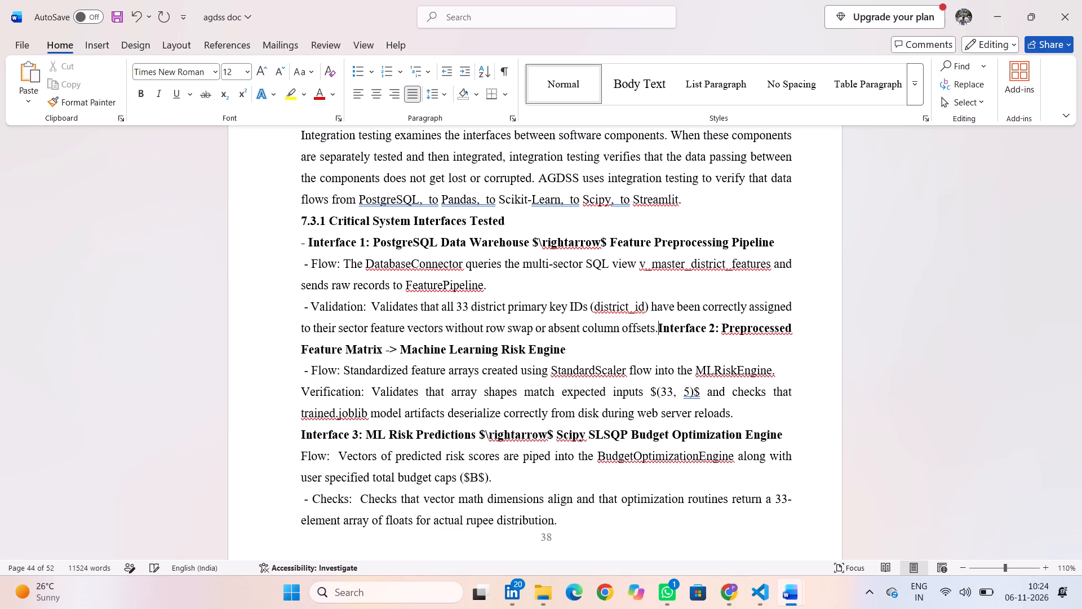
key("Return")
Remove the leading dash and spaces from the Flow line under Interface 2, keeping it as a separate paragraph.
key("Down")
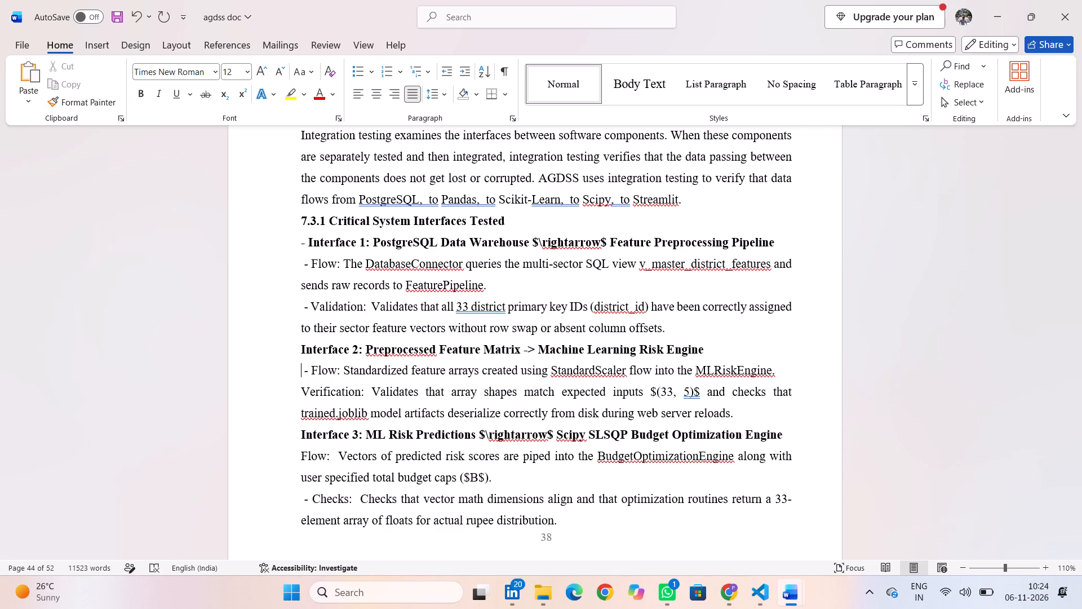
key("Right")
key("Right")
key("Right")
key("BackSpace")
key("BackSpace")
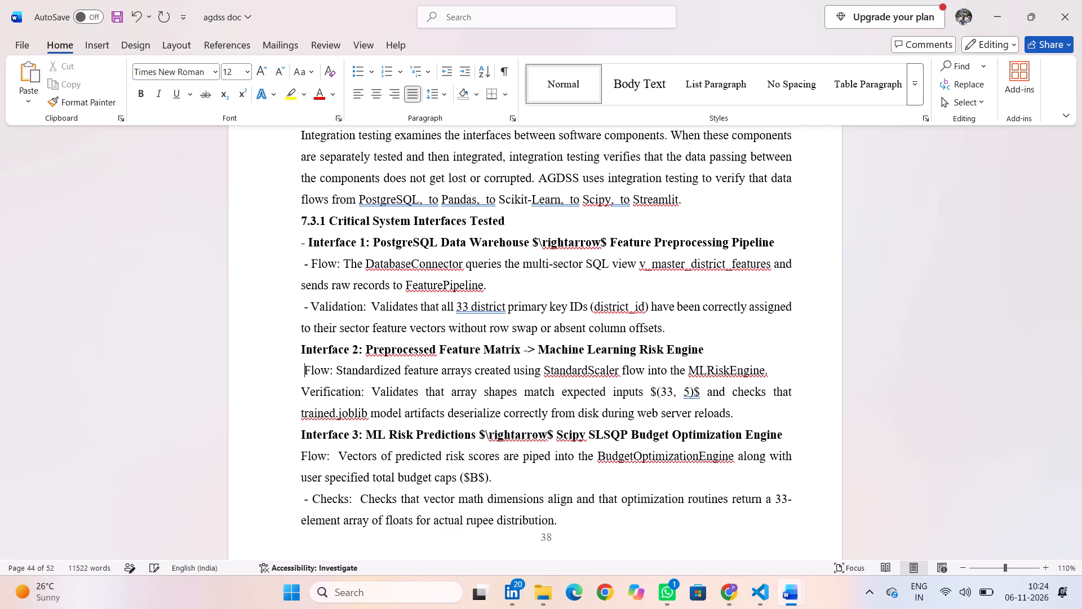
key("BackSpace")
key("BackSpace")
key("Return")
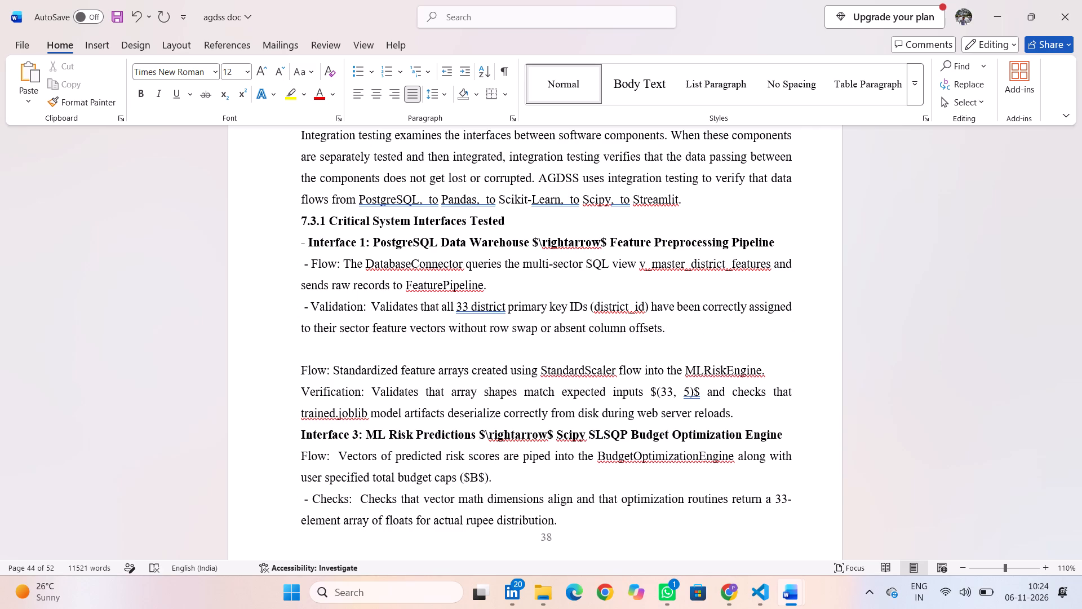
Remove the leading dash and spaces from the Validation line under Interface 1, keeping it as a separate paragraph.
key("Up")
key("Up")
key("Up")
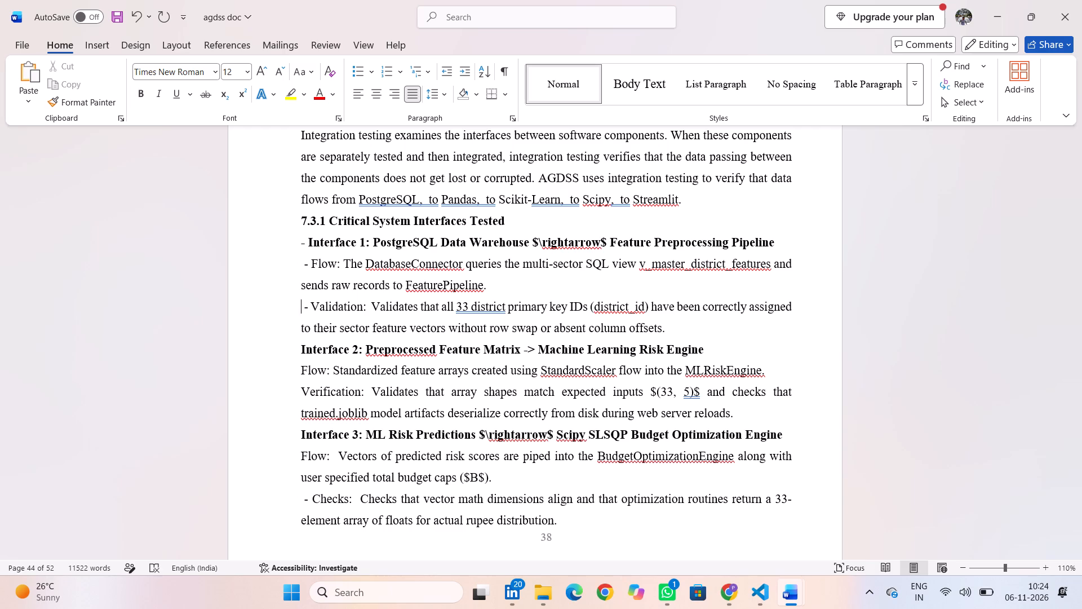
key("Right")
key("Right")
key("Right")
key("BackSpace")
key("BackSpace")
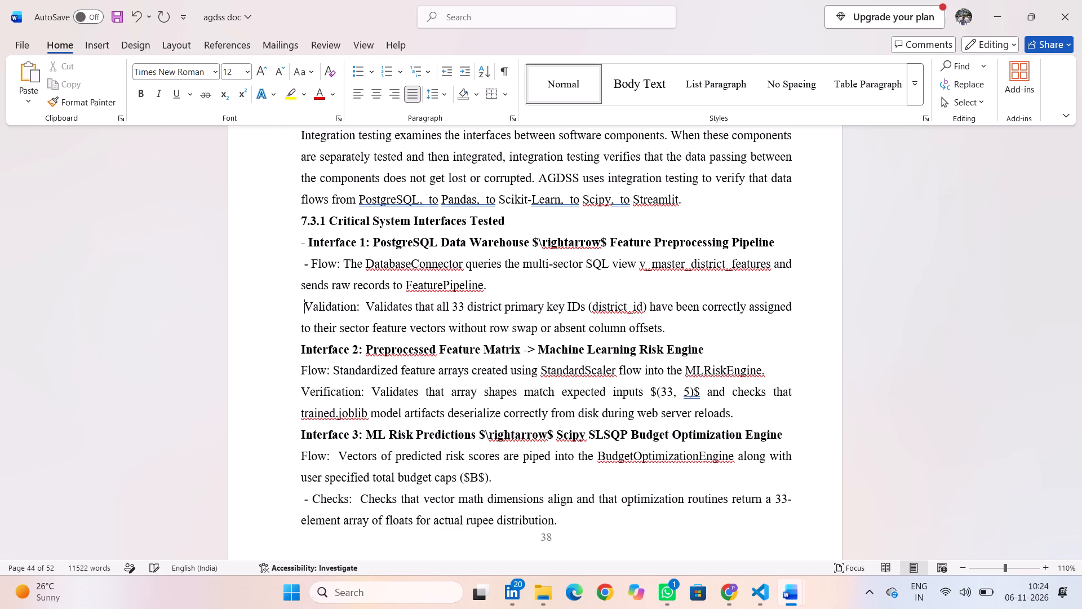
key("BackSpace")
key("BackSpace")
key("Return")
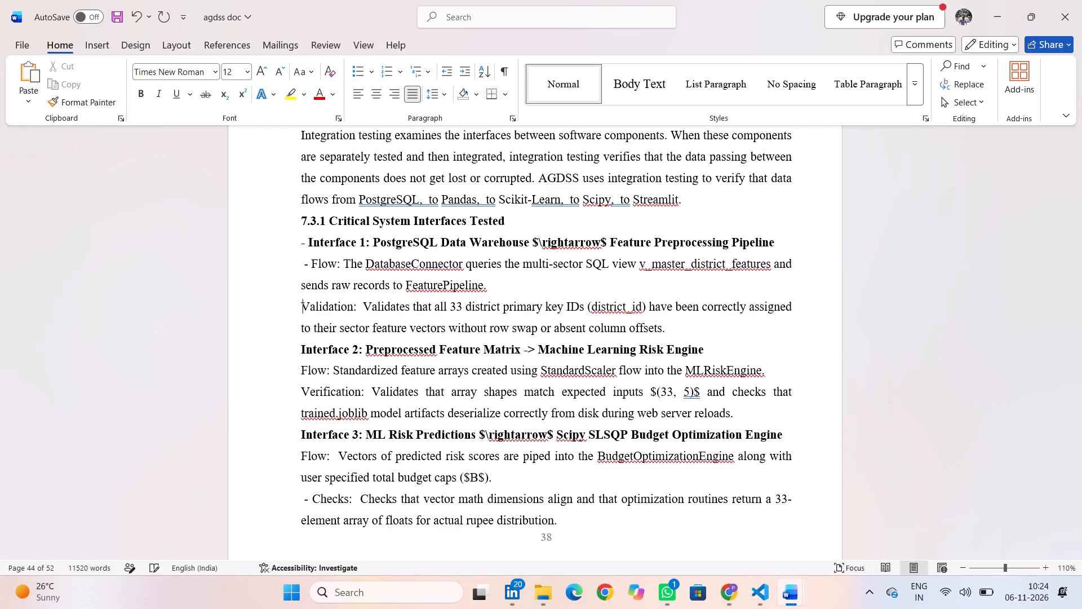
Remove the leading dash and space from the Interface 1 heading, keeping it on its own line.
key("Up")
key("Up")
key("Up")
key("Right")
key("Right")
key("BackSpace")
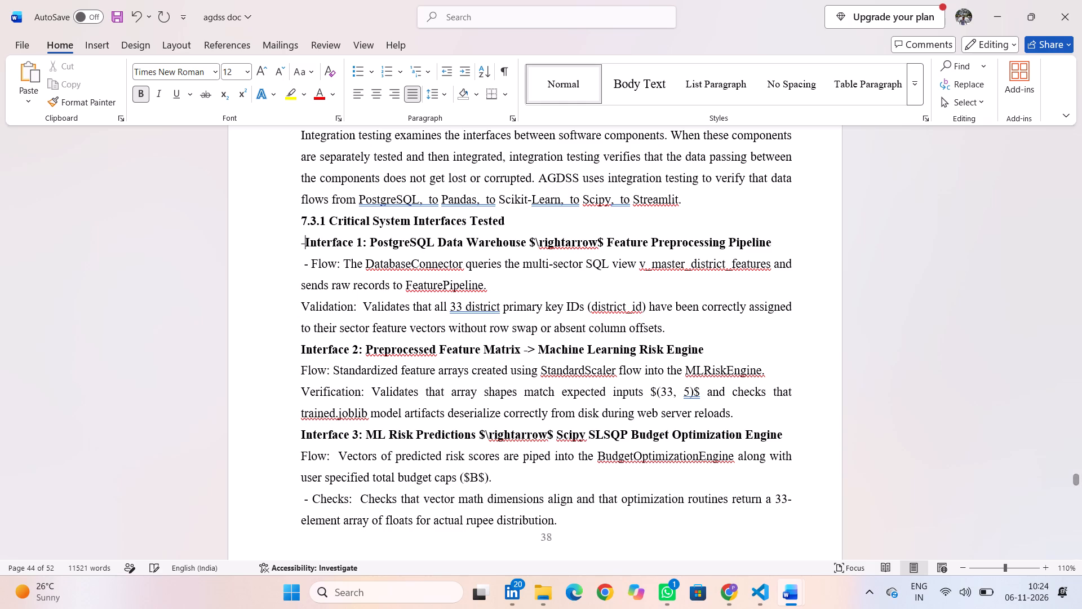
key("BackSpace")
key("BackSpace")
key("Return")
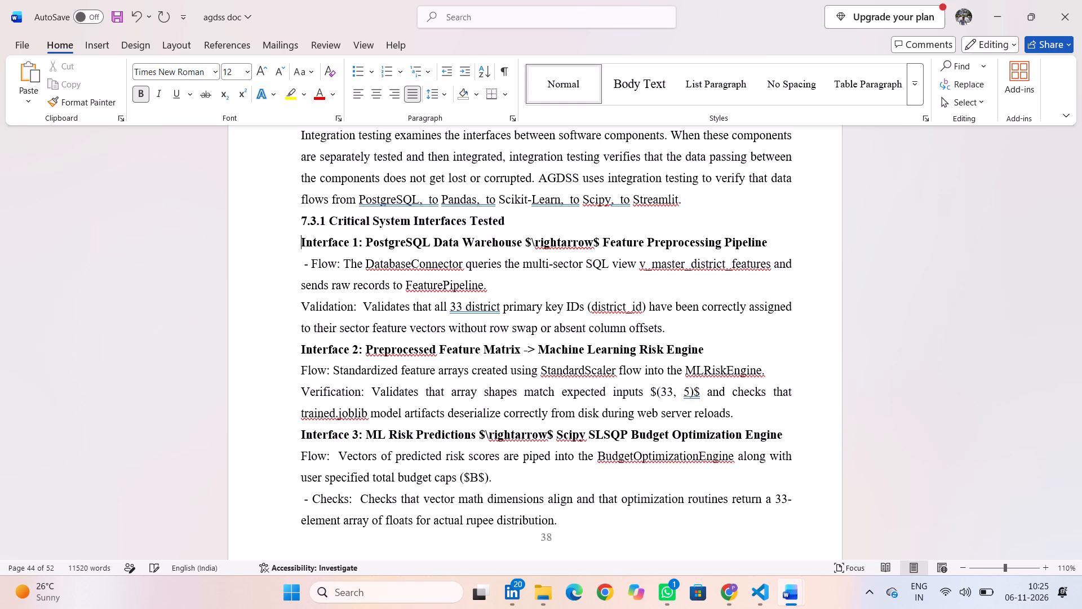
Remove the leading dash and spaces from the Flow line under Interface 1, keeping it as a separate paragraph.
key("Down")
key("Down")
key("Up")
key("Right")
key("Right")
key("Right")
key("BackSpace")
key("BackSpace")
key("BackSpace")
key("BackSpace")
key("Return")
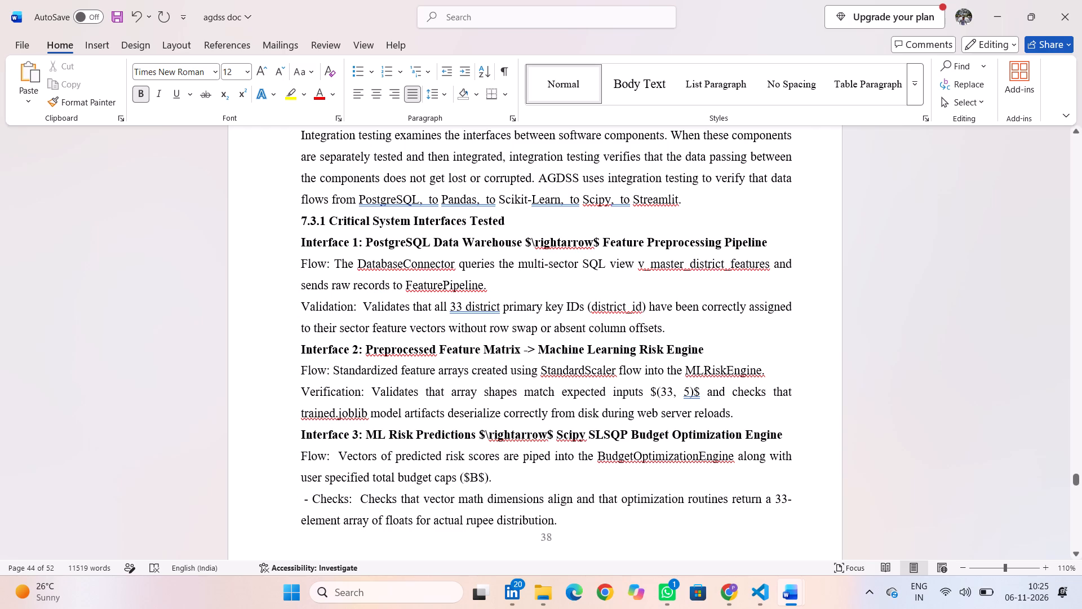
scroll(467, 357, "up", 2)
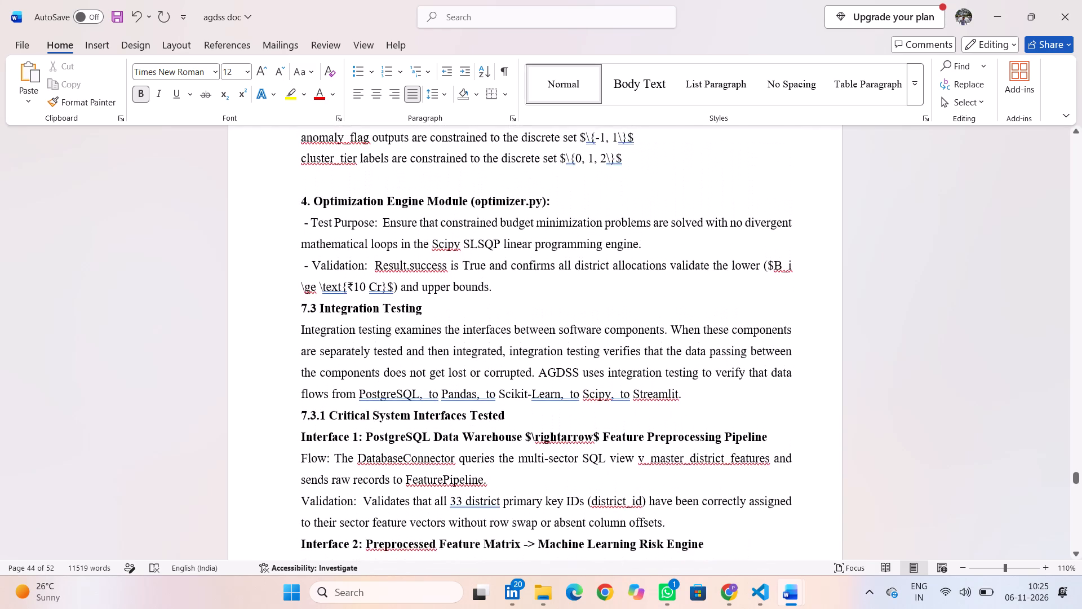
scroll(467, 357, "up", 2)
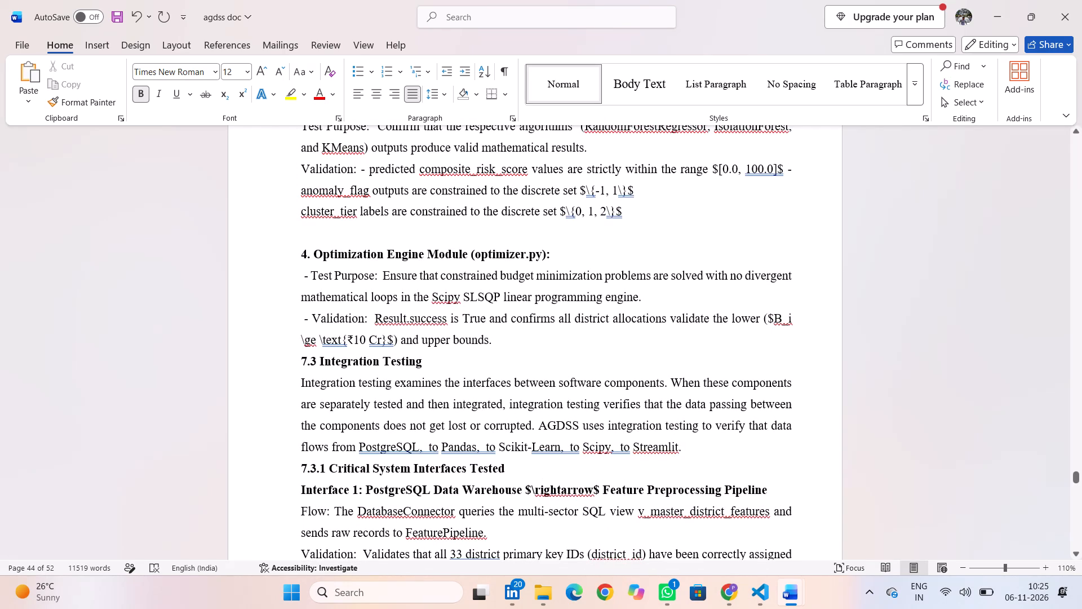
left_click_drag(761, 319, 399, 340)
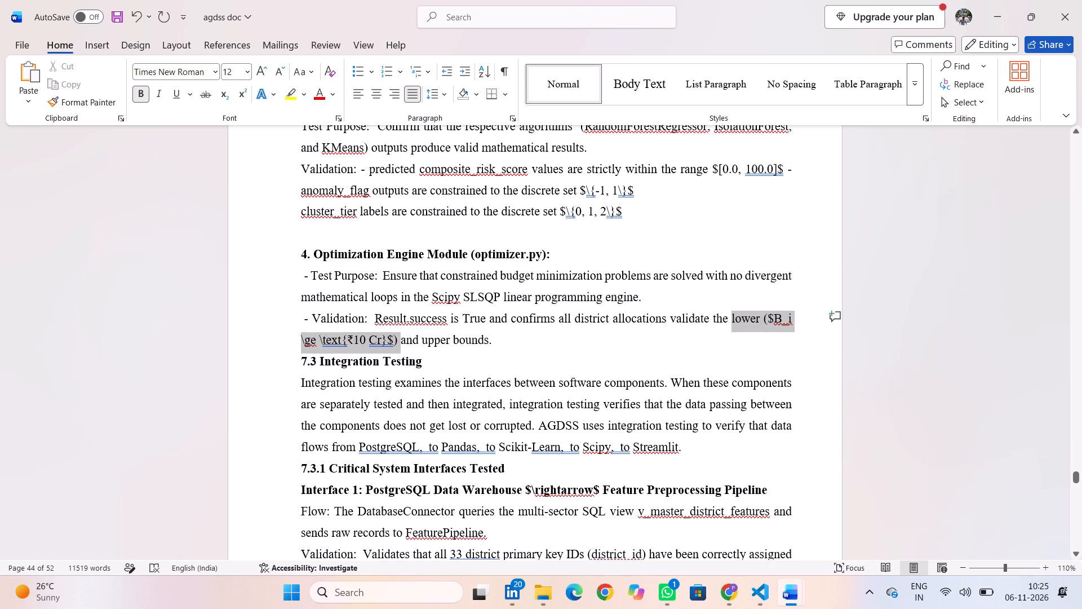
left_click_drag(399, 340, 397, 338)
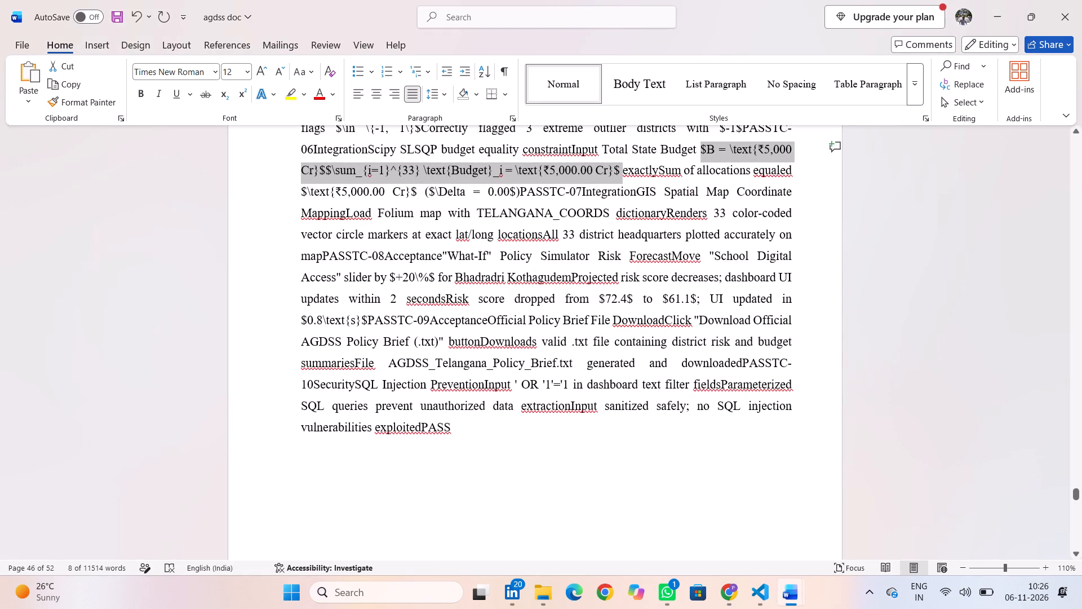
scroll(637, 345, "down", 2)
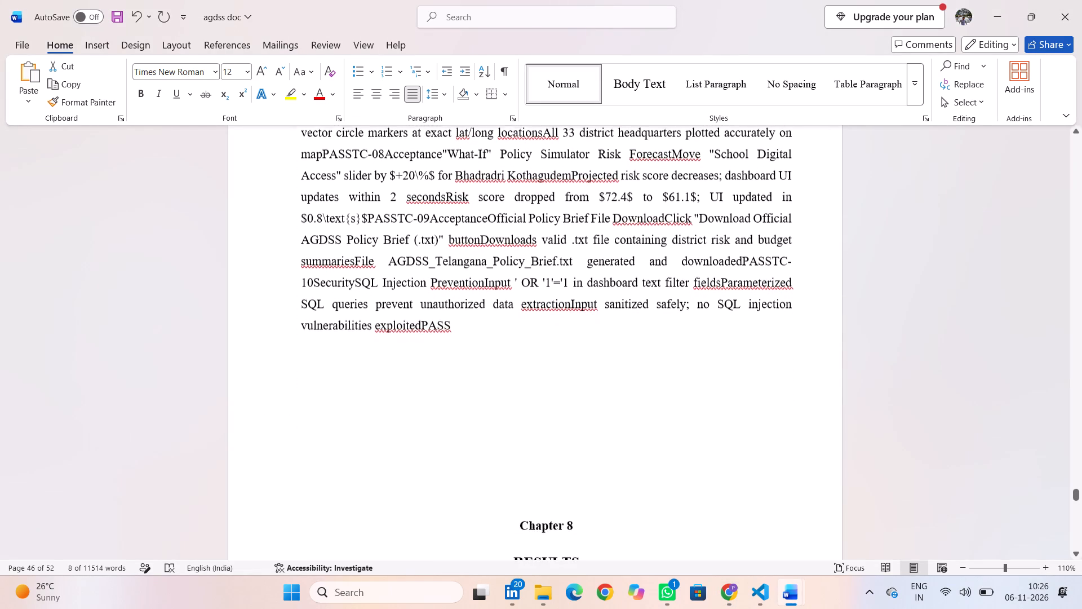
scroll(637, 345, "down", 2)
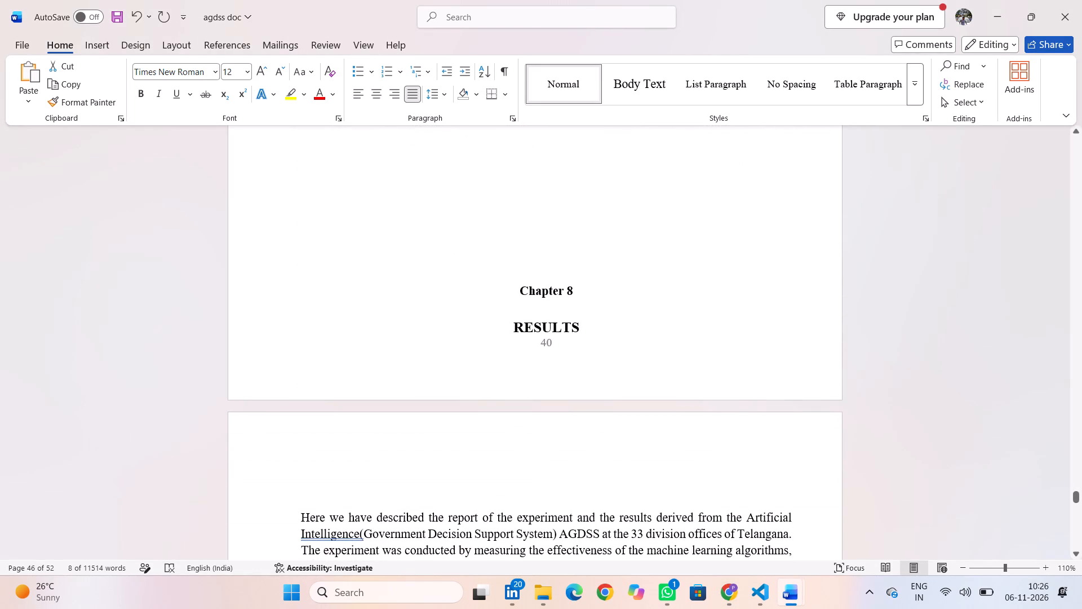
left_click(521, 255)
key("Return")
key("Return")
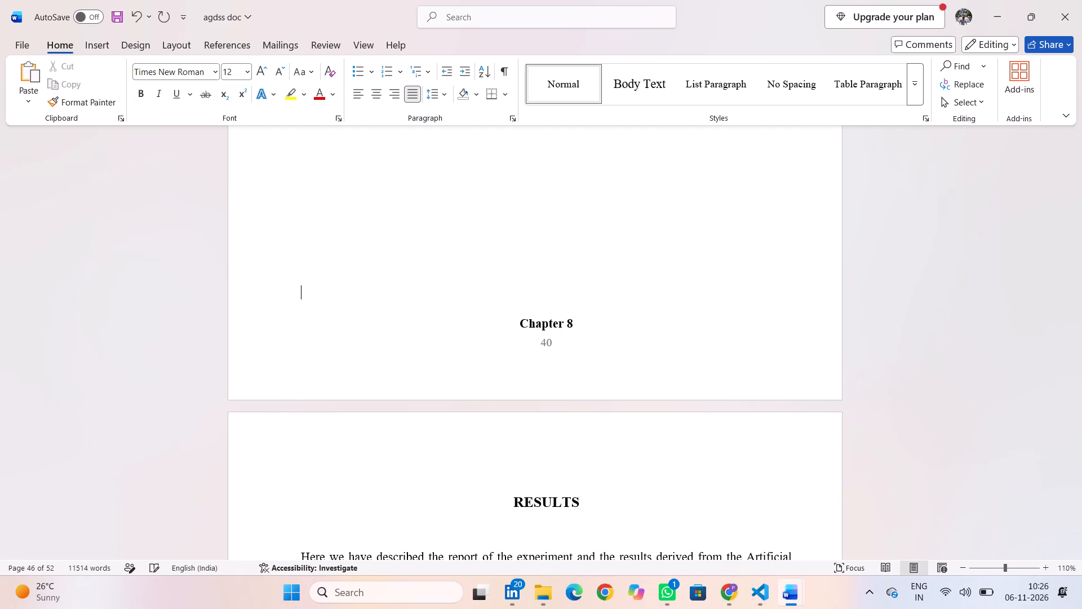
key("Return")
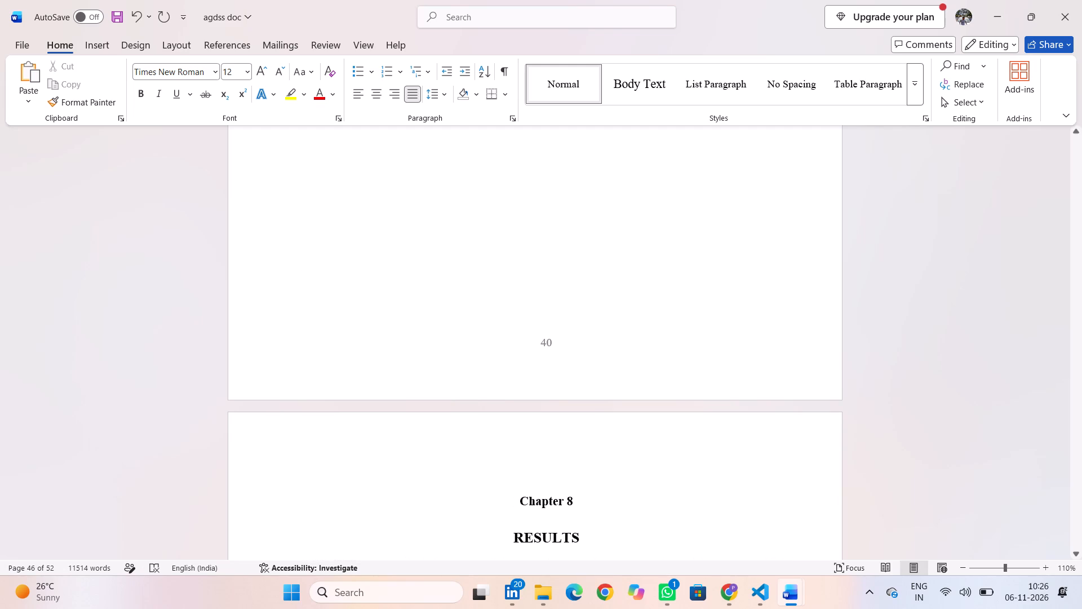
Set 1.5 line spacing from the Chapter 8 introduction through the Coefficient of Determination line in section 8.1.1.
scroll(640, 295, "down", 2)
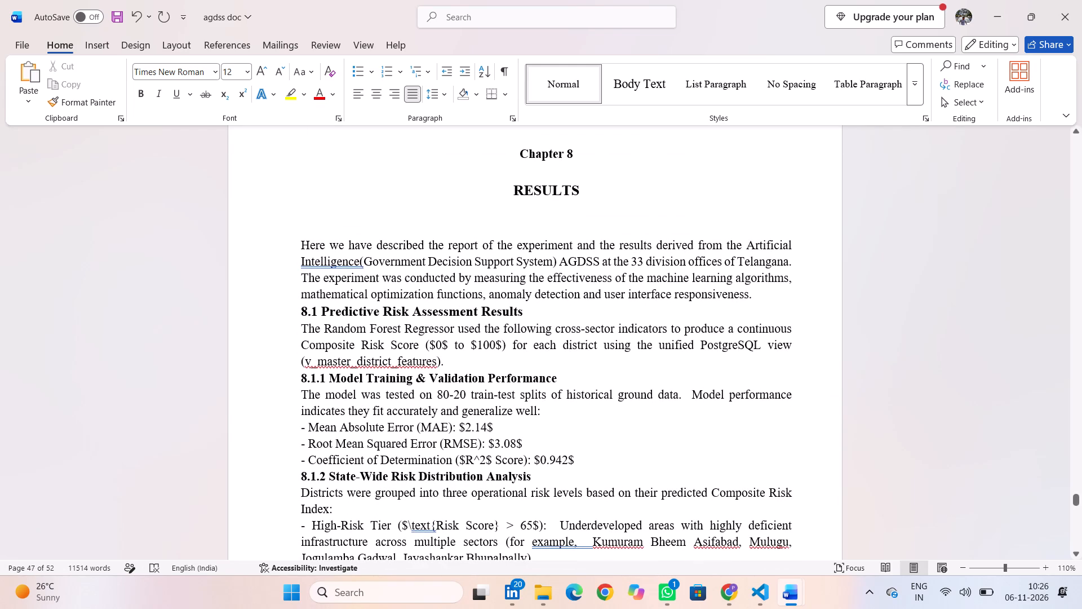
left_click_drag(296, 244, 468, 374)
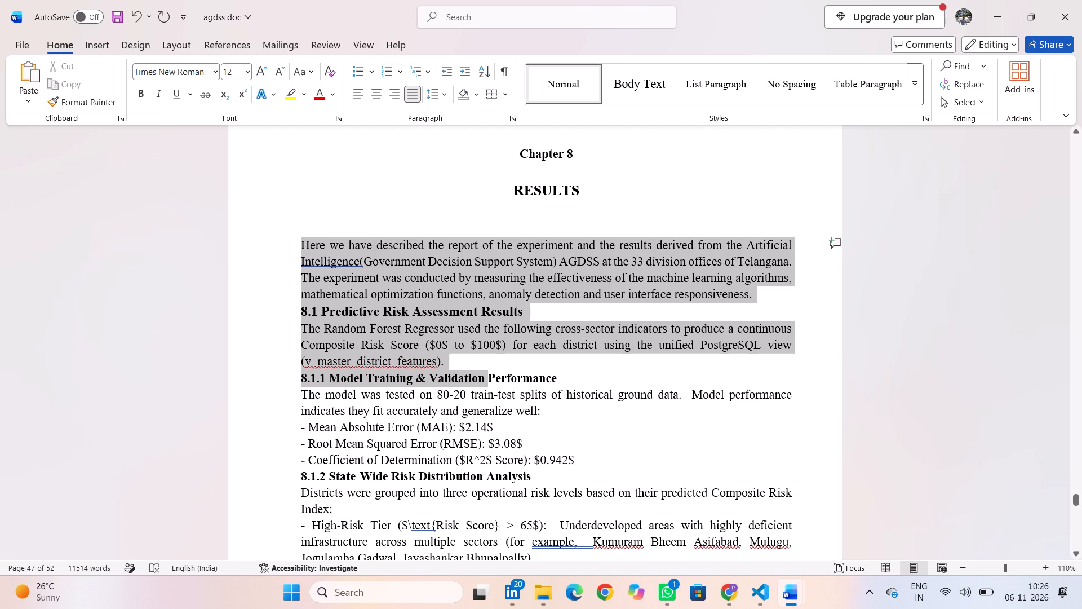
left_click_drag(468, 374, 651, 457)
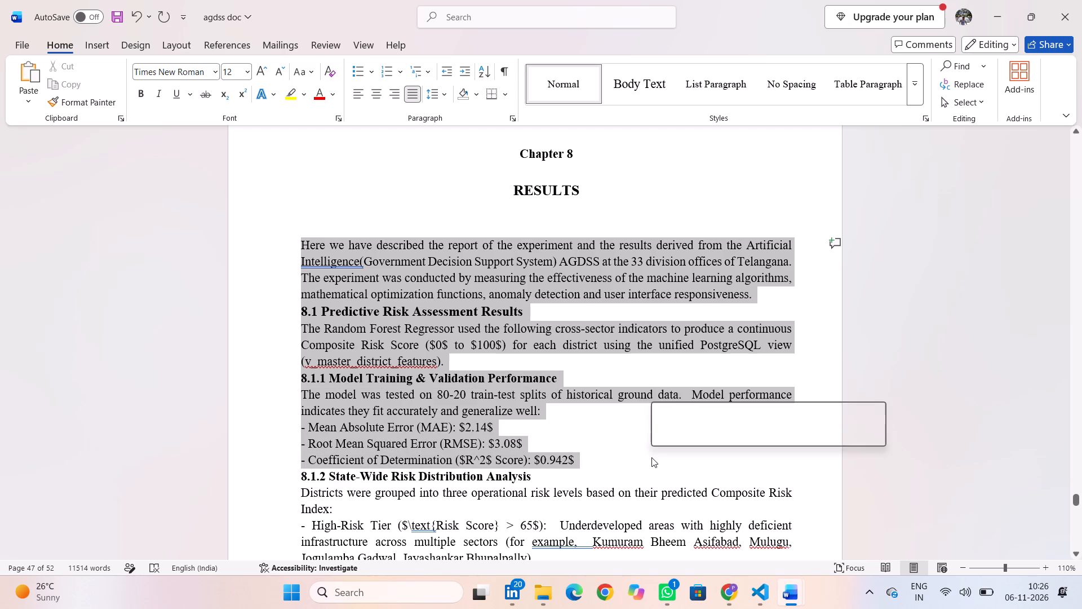
left_click(443, 98)
left_click(460, 153)
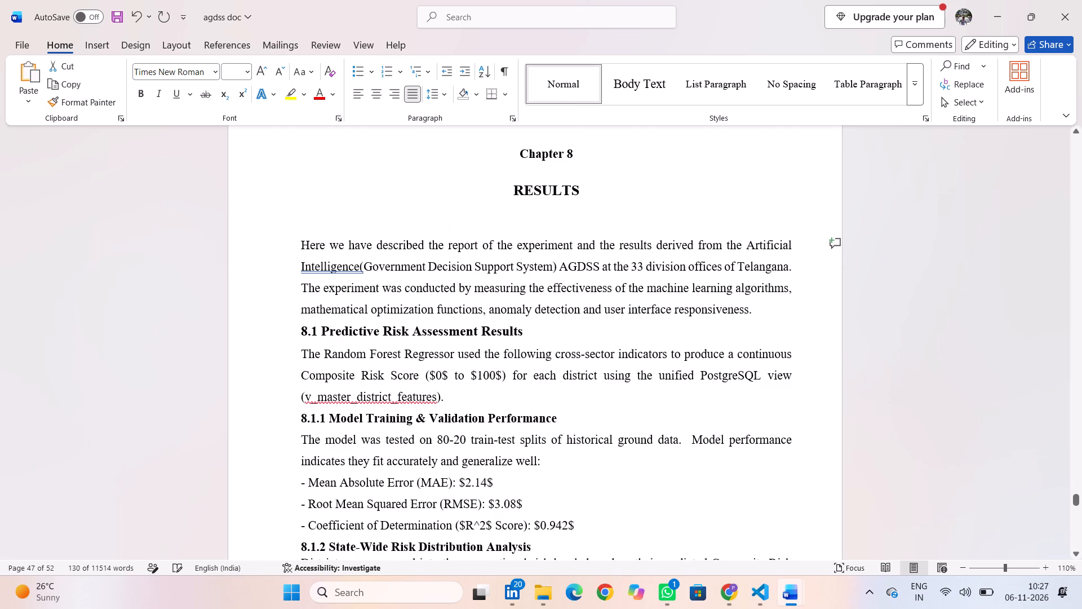
Set the heading 8.1 Predictive Risk Assessment Results to font size 14.
left_click(323, 220)
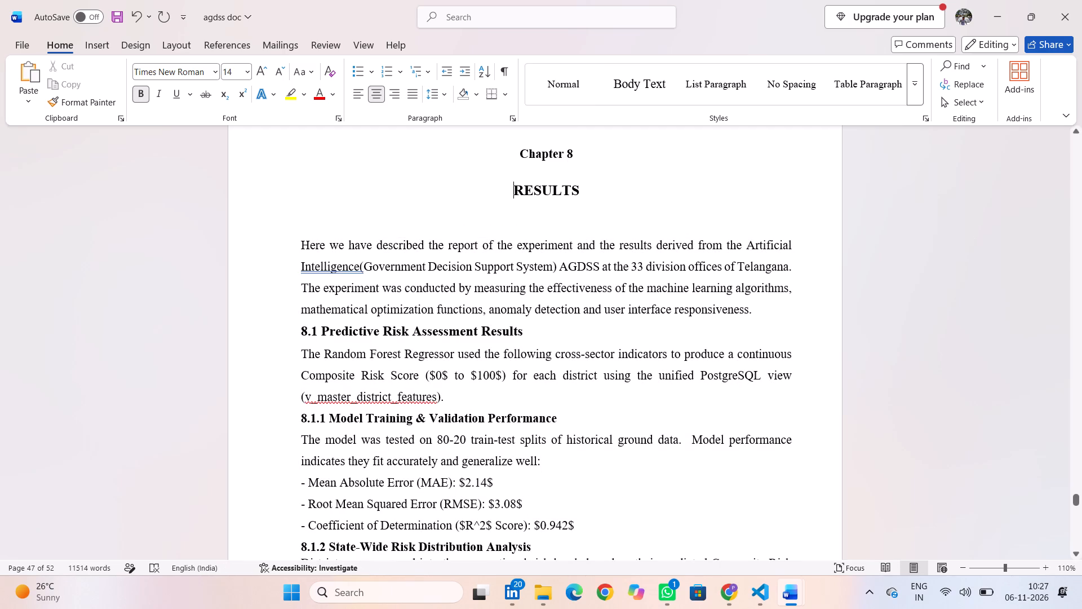
left_click_drag(296, 328, 531, 333)
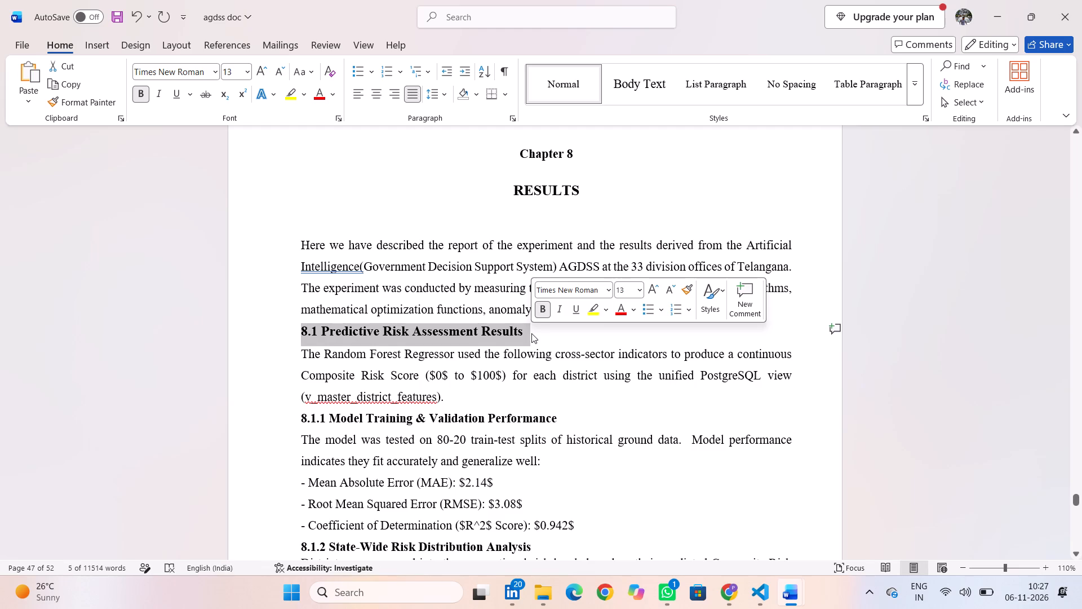
left_click(641, 289)
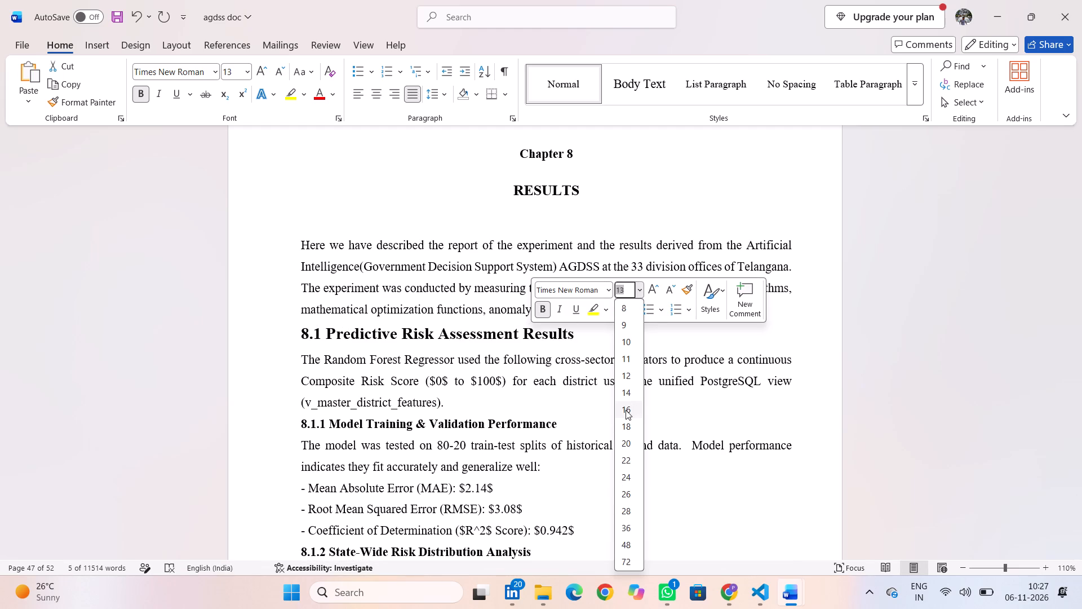
left_click(633, 390)
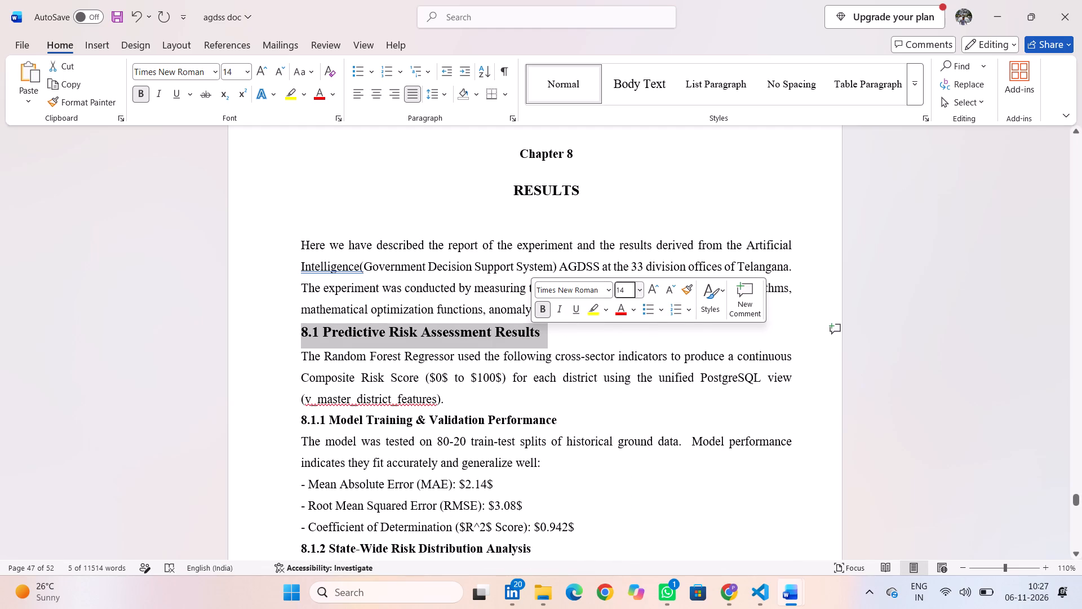
Set the Chapter 8 title RESULTS to font size 16.
left_click_drag(505, 187, 621, 179)
left_click_drag(606, 184, 503, 186)
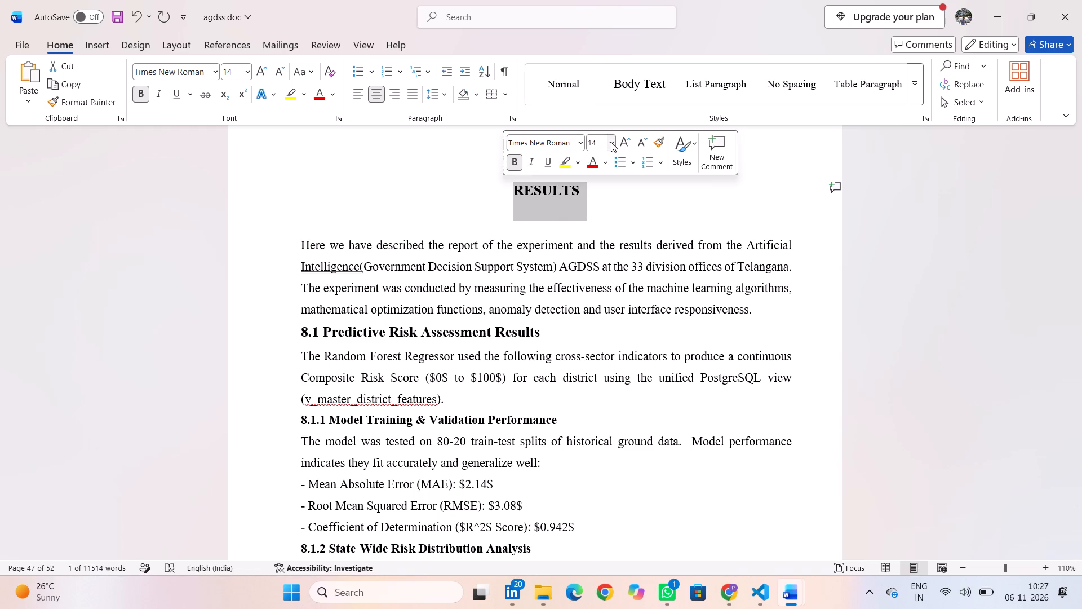
left_click(611, 142)
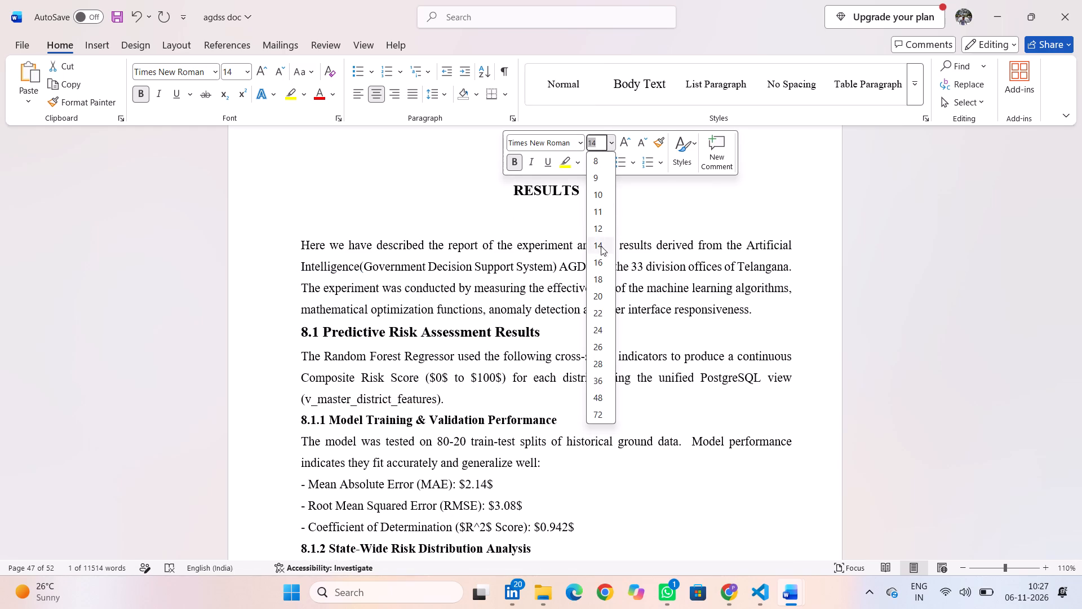
left_click(598, 261)
left_click(437, 191)
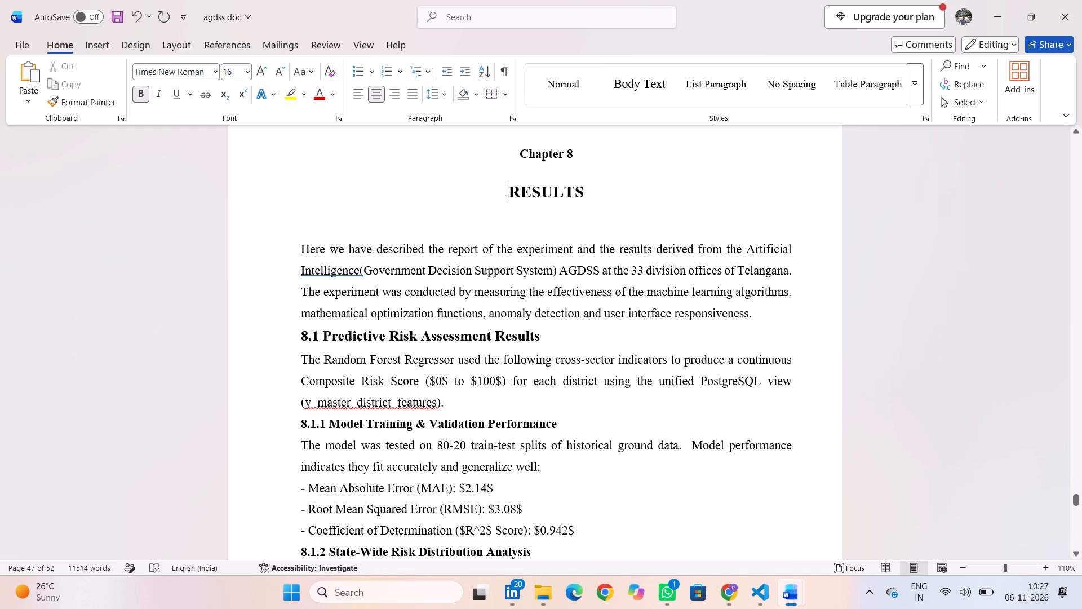
Delete the blank line between the RESULTS title and the chapter's introductory paragraph.
left_click(361, 227)
key("BackSpace")
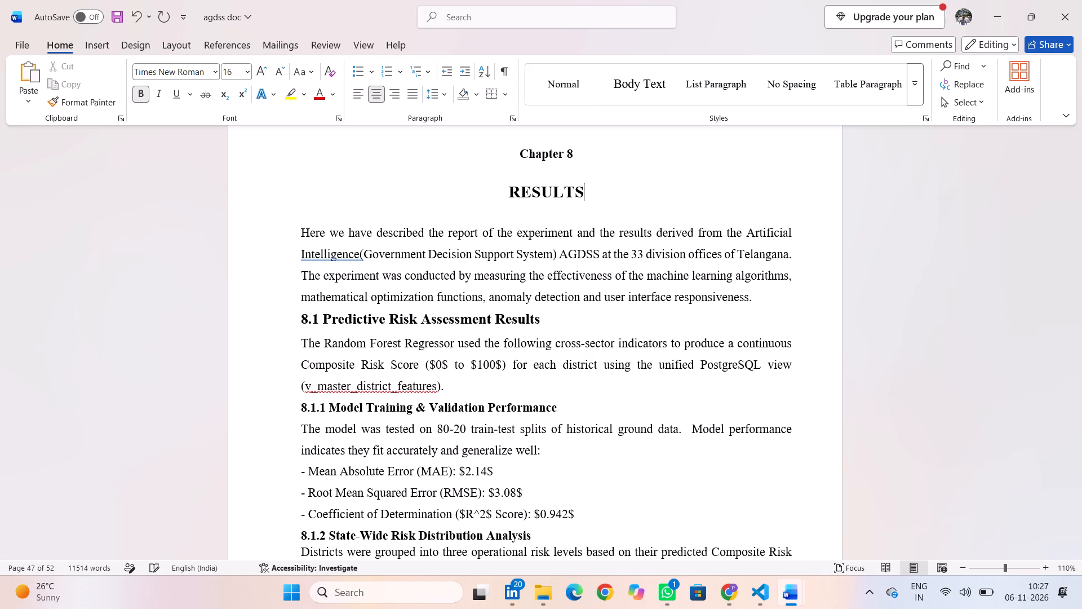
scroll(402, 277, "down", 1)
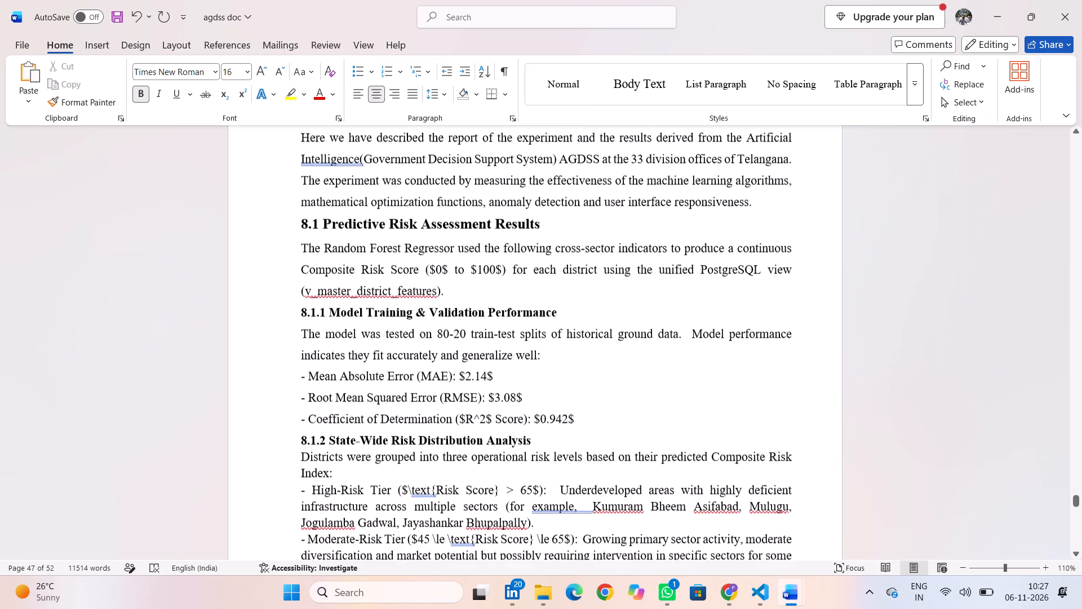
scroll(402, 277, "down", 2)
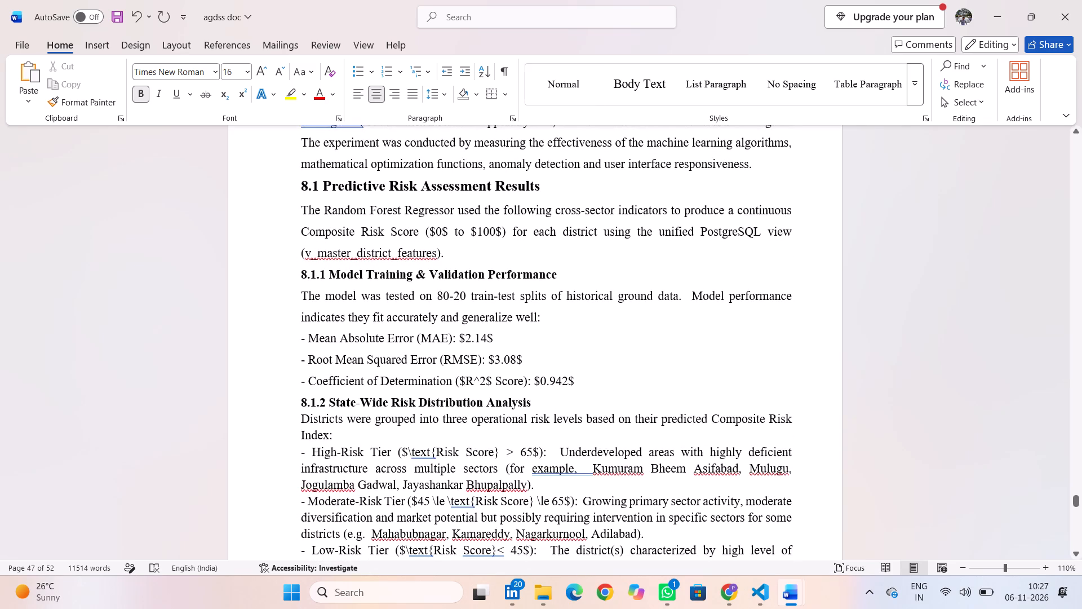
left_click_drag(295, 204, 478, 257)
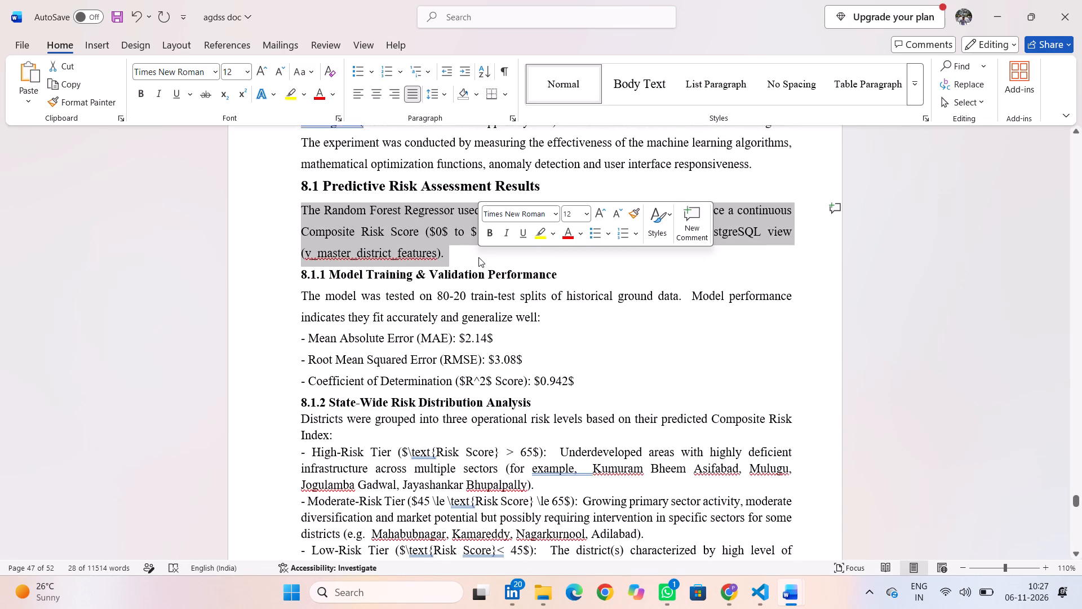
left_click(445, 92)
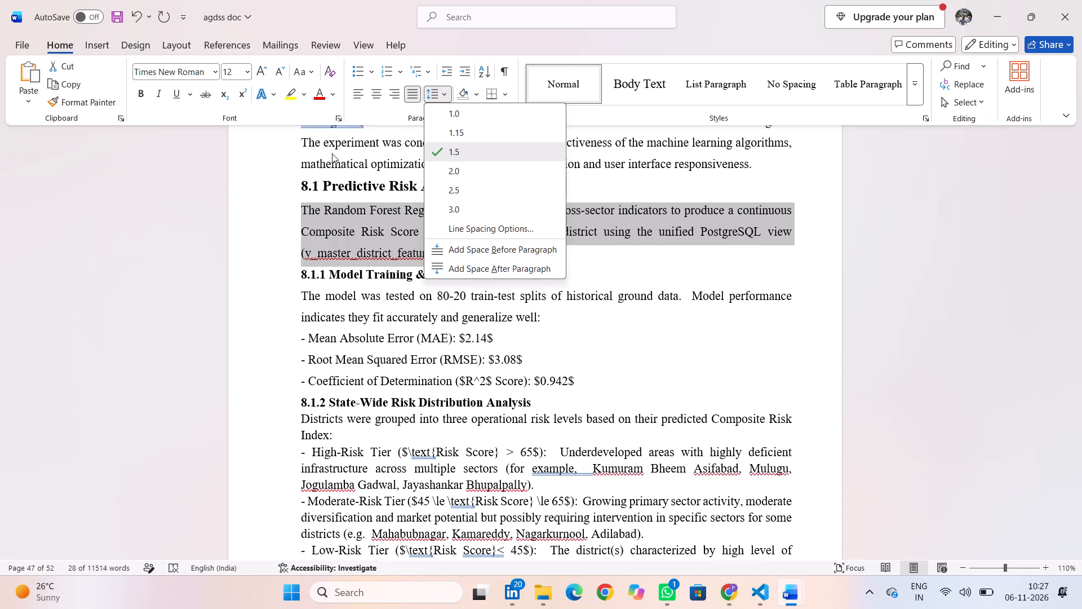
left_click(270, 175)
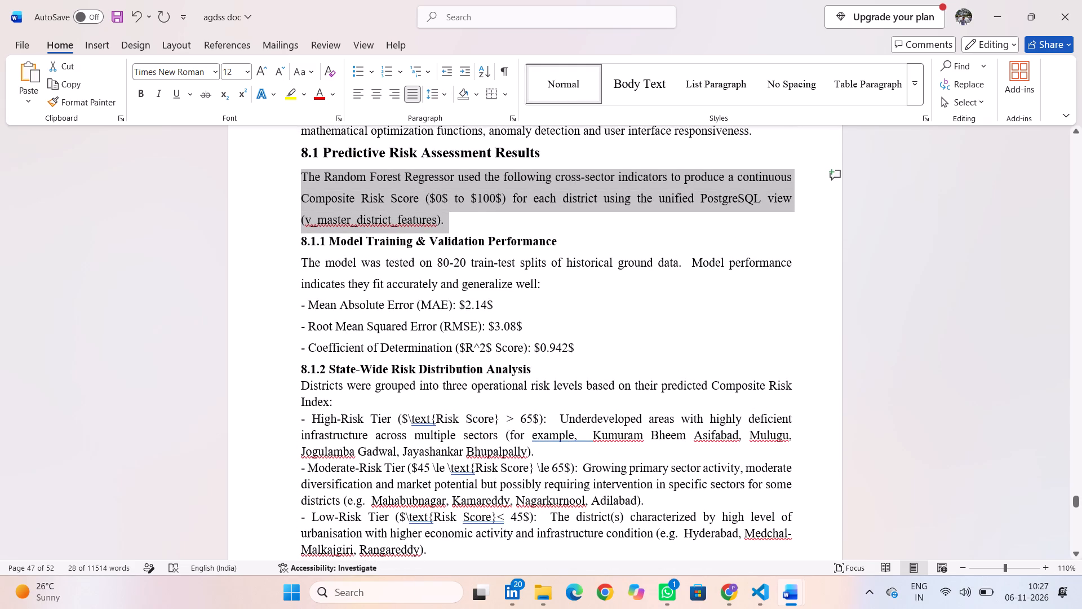
Remove the leading dashes from the Mean Absolute Error, Root Mean Squared Error and Coefficient of Determination lines in section 8.1.1.
left_click(309, 305)
key("BackSpace")
key("BackSpace")
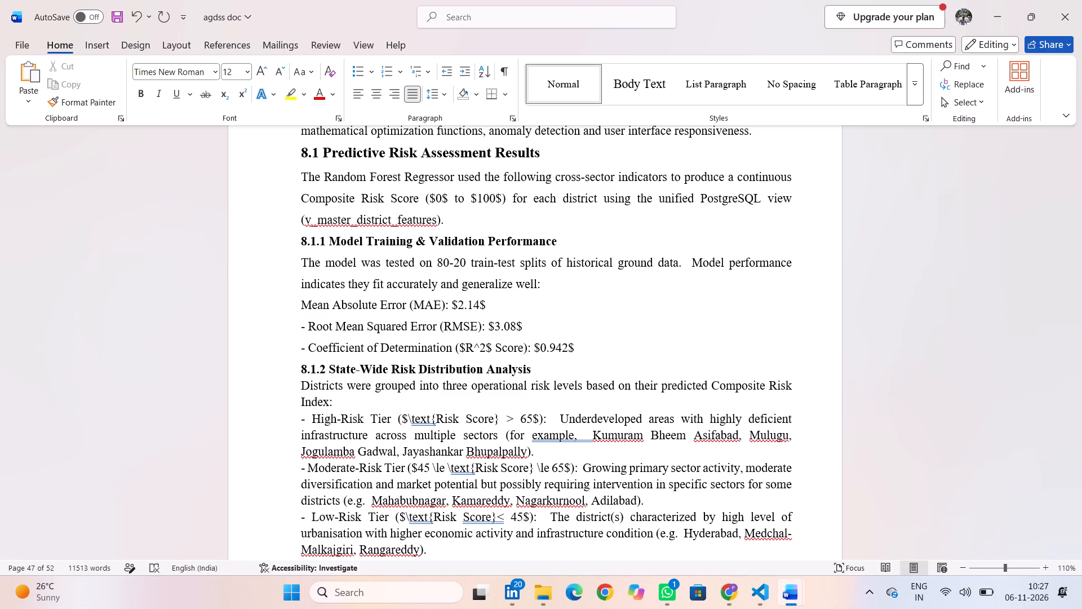
key("Down")
key("Down")
key("Right")
key("Right")
key("BackSpace")
key("BackSpace")
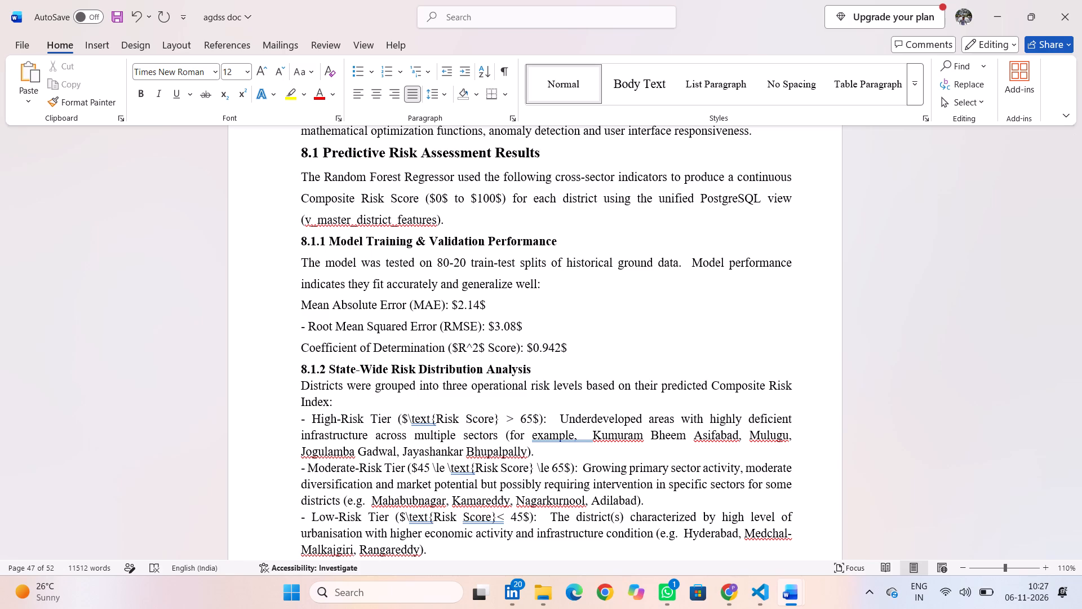
key("Up")
key("Right")
key("Right")
key("BackSpace")
key("BackSpace")
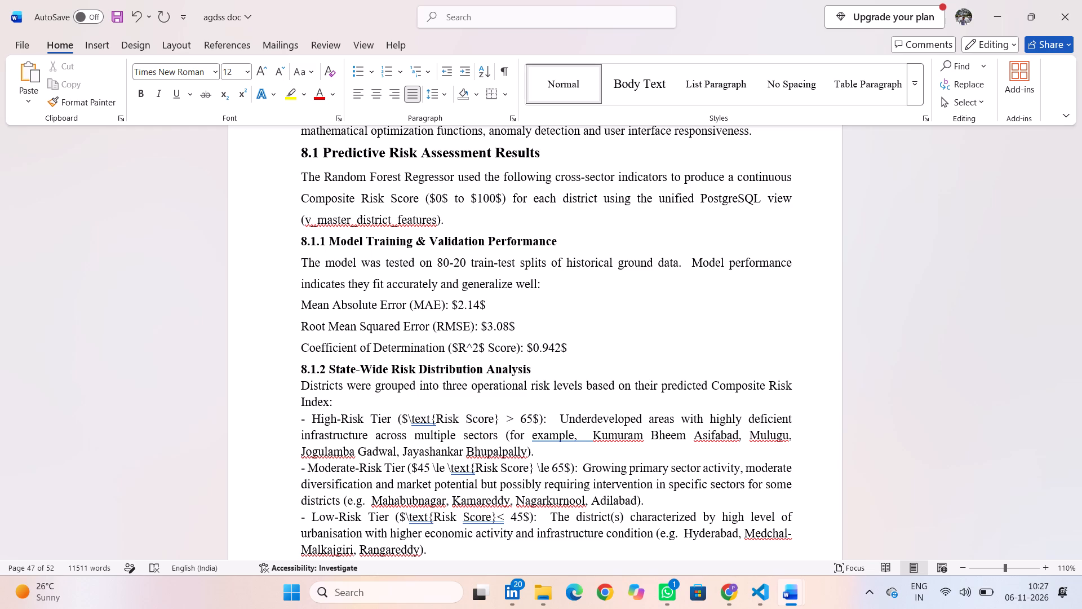
Set 1.5 line spacing for section 8.1.2 State-Wide Risk Distribution Analysis, from its heading through the Low-Risk Tier paragraph.
scroll(436, 352, "down", 1)
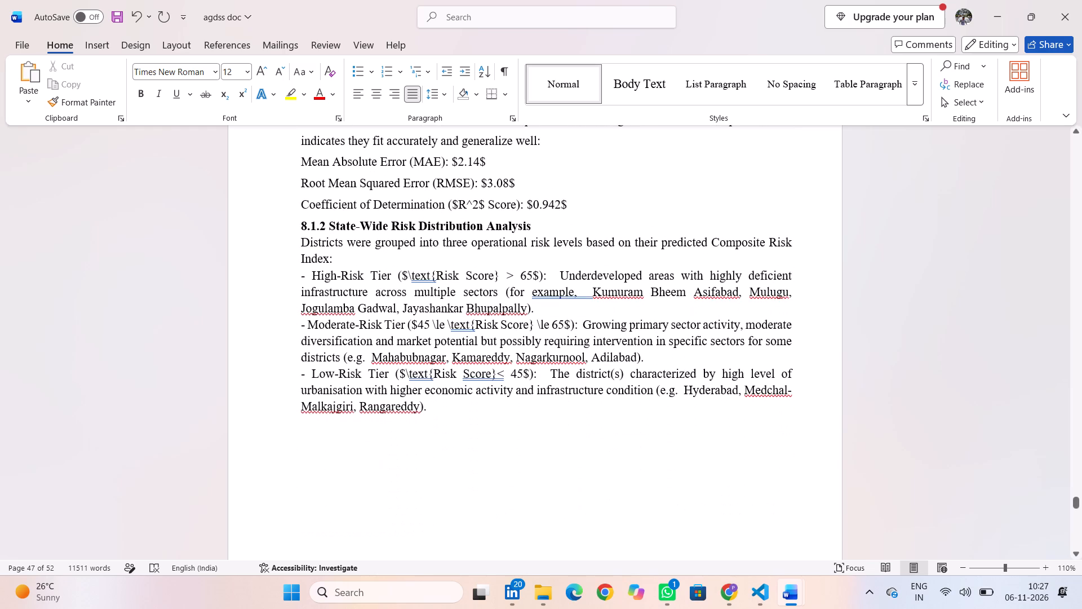
scroll(436, 352, "down", 1)
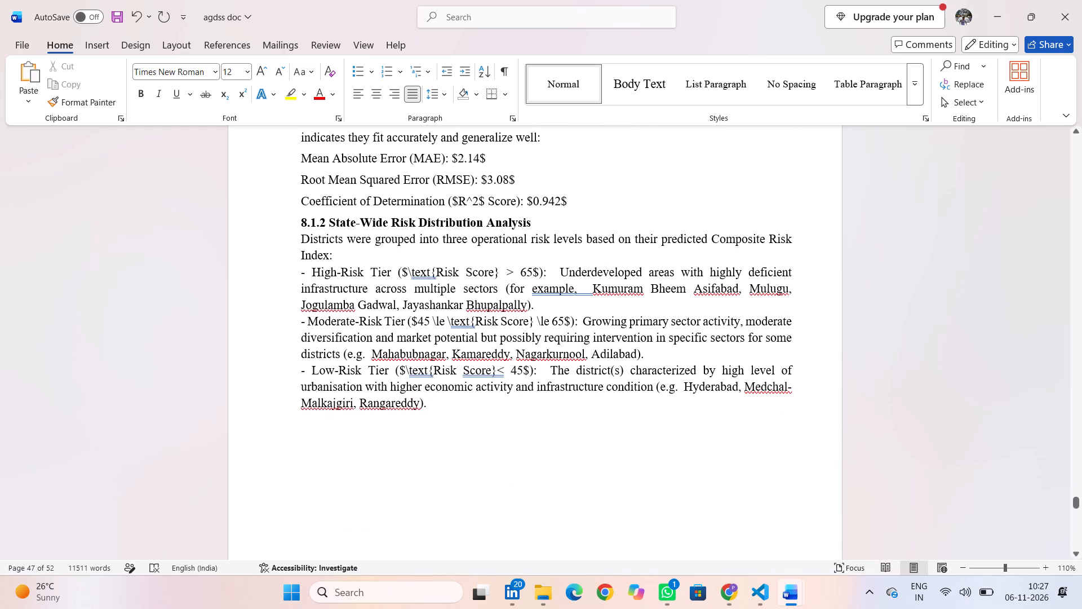
left_click_drag(295, 231, 469, 409)
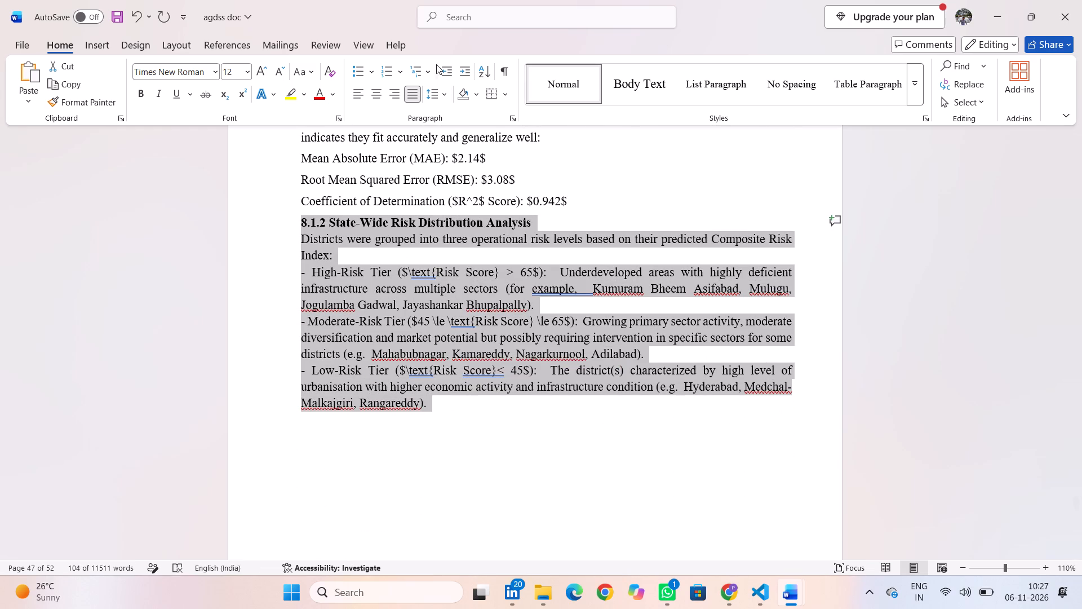
left_click(447, 93)
left_click(455, 155)
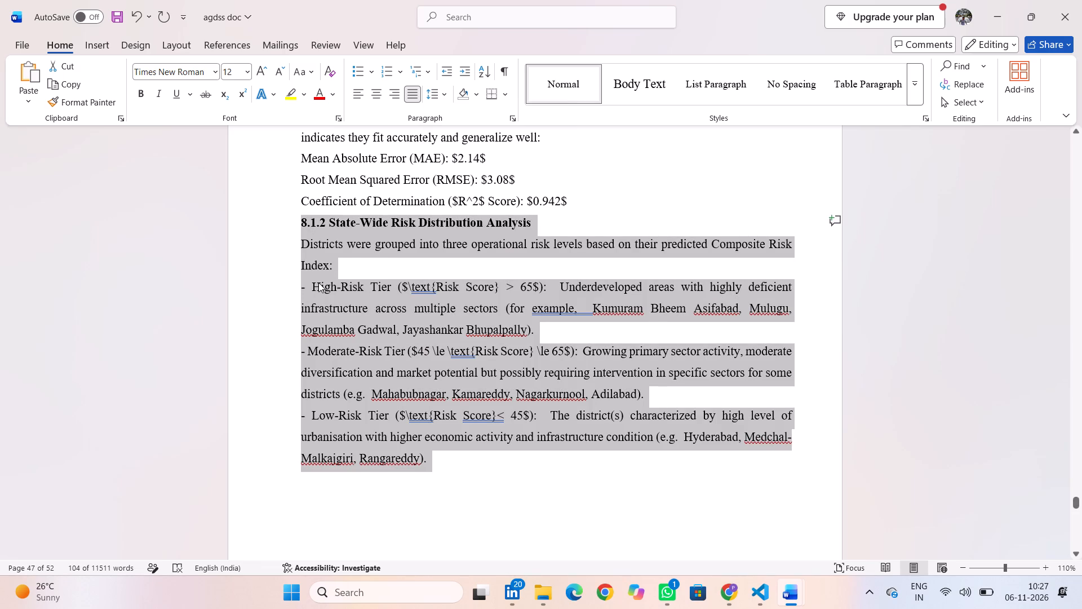
Remove the leading dashes from the High-Risk, Moderate-Risk and Low-Risk Tier paragraphs in section 8.1.2.
left_click(318, 283)
key("Left")
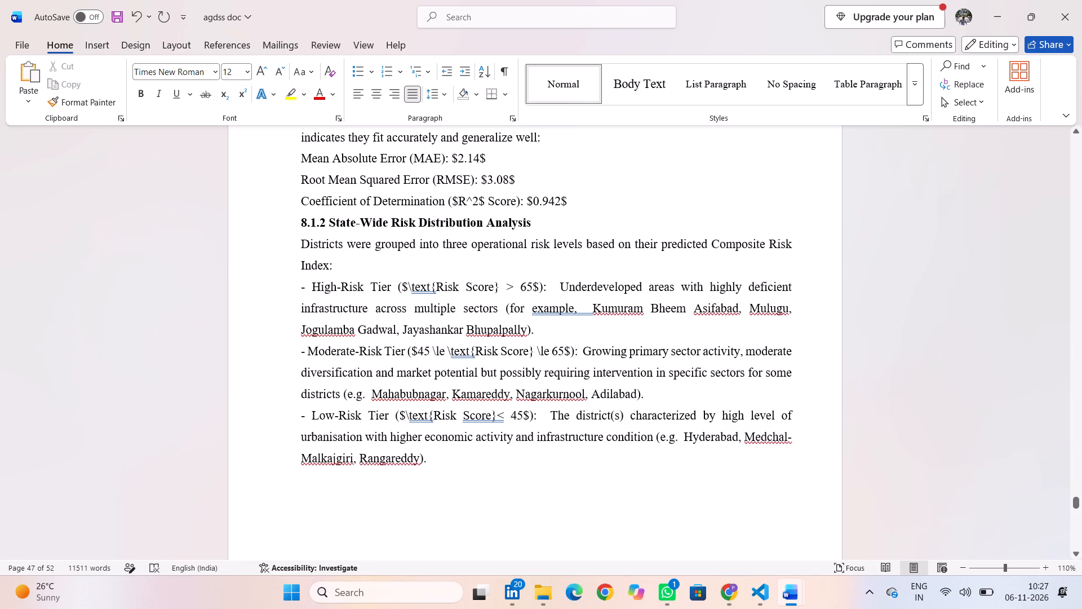
key("BackSpace")
key("BackSpace")
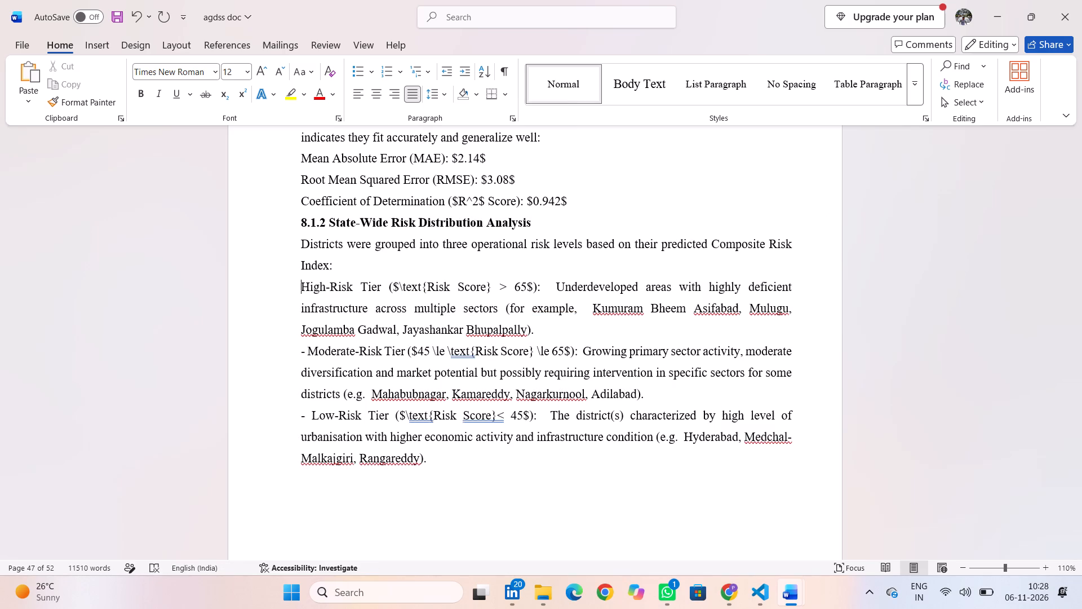
key("Down")
key("Down")
key("Down")
key("Right")
key("Right")
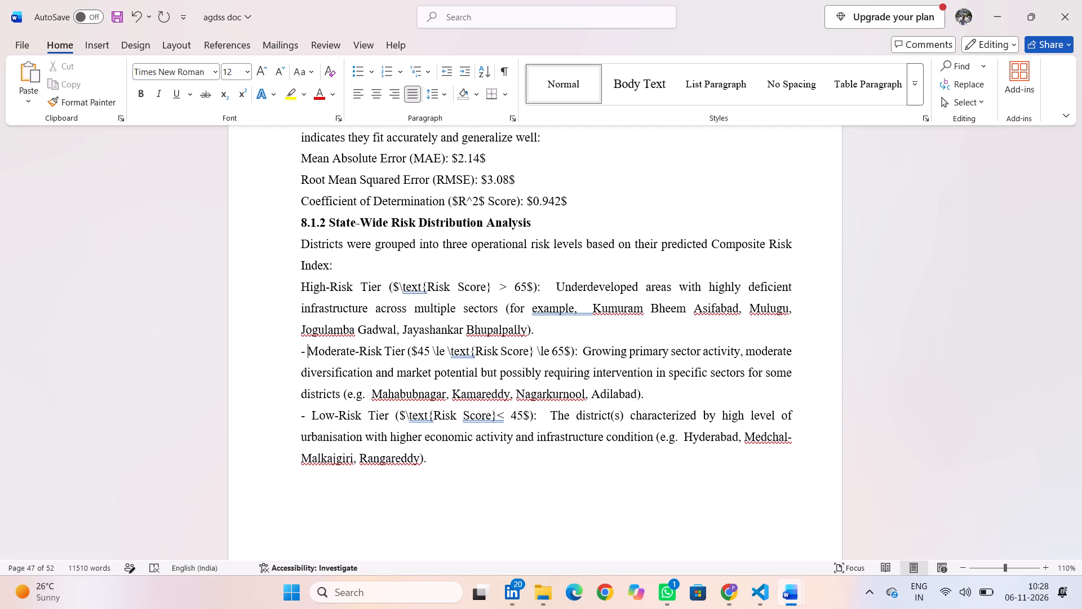
key("BackSpace")
key("BackSpace")
key("Down")
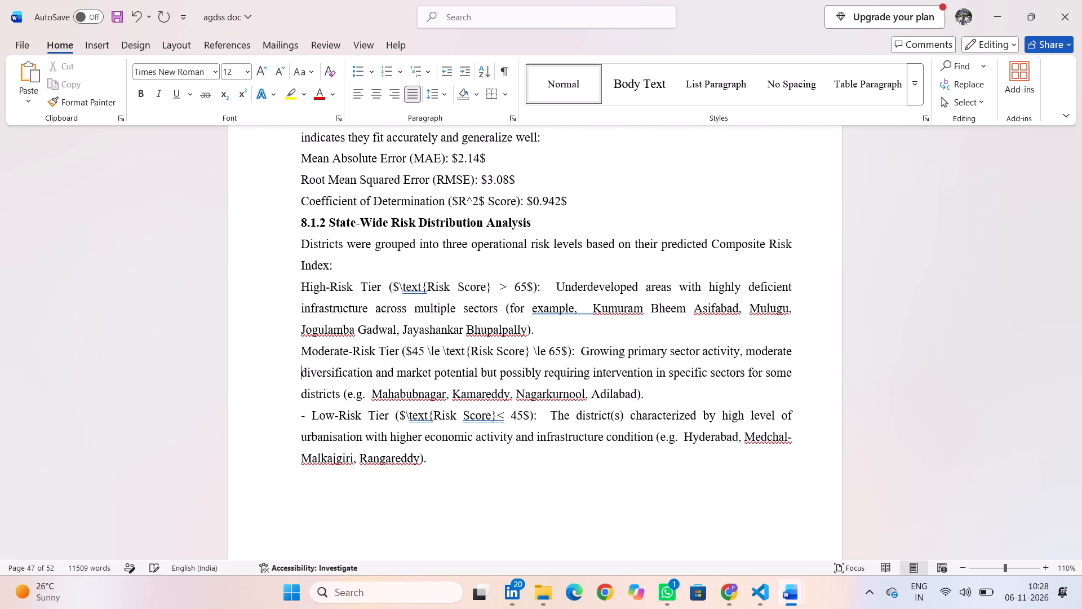
key("Down")
key("Down")
key("Right")
key("Right")
key("BackSpace")
key("BackSpace")
key("Down")
key("Down")
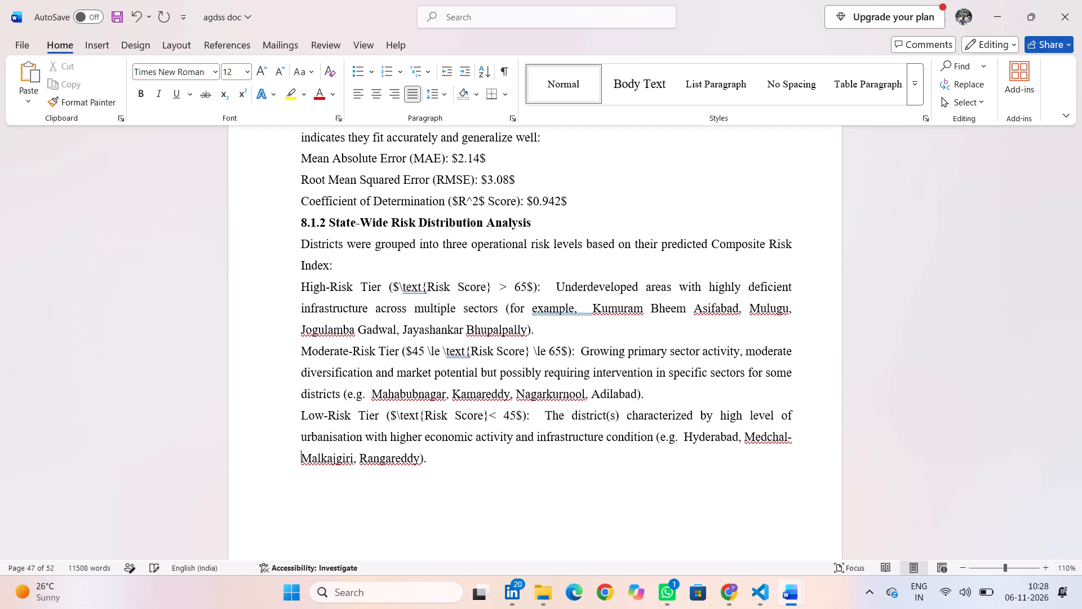
key("Down")
Review the layout from the end of Chapter 7 through the Chapter 8 text and dashboard screenshots.
scroll(362, 219, "up", 1)
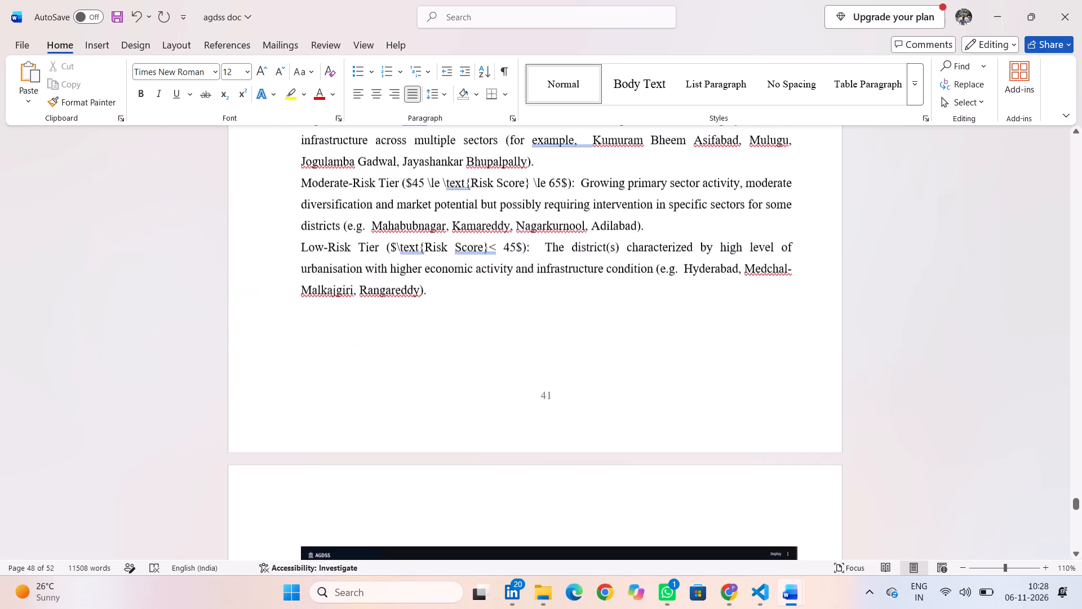
scroll(362, 219, "up", 4)
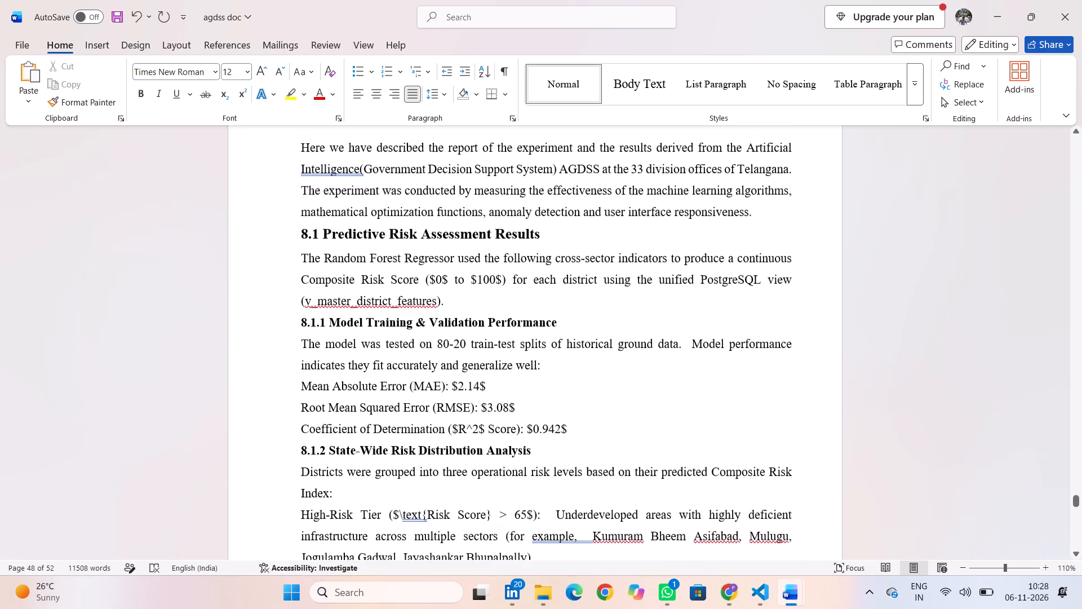
scroll(362, 219, "up", 4)
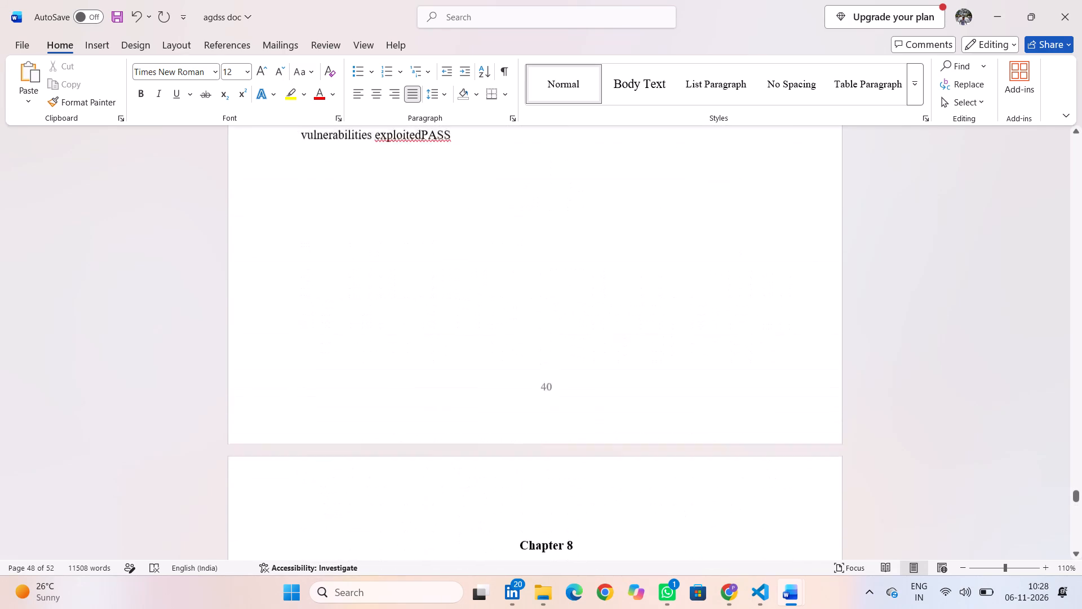
scroll(362, 219, "up", 1)
scroll(362, 219, "down", 3)
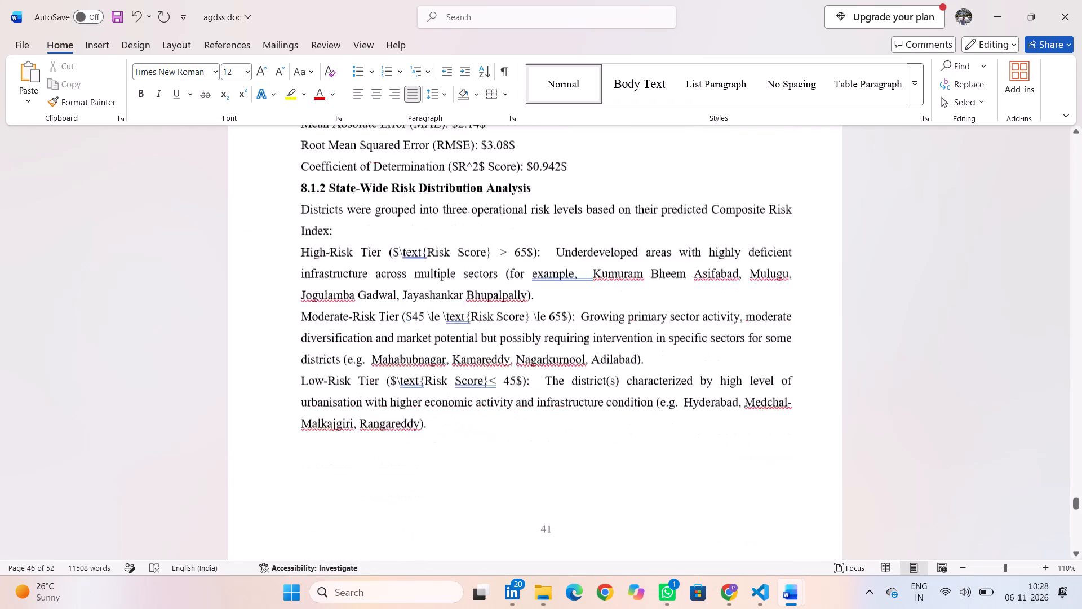
scroll(362, 219, "down", 5)
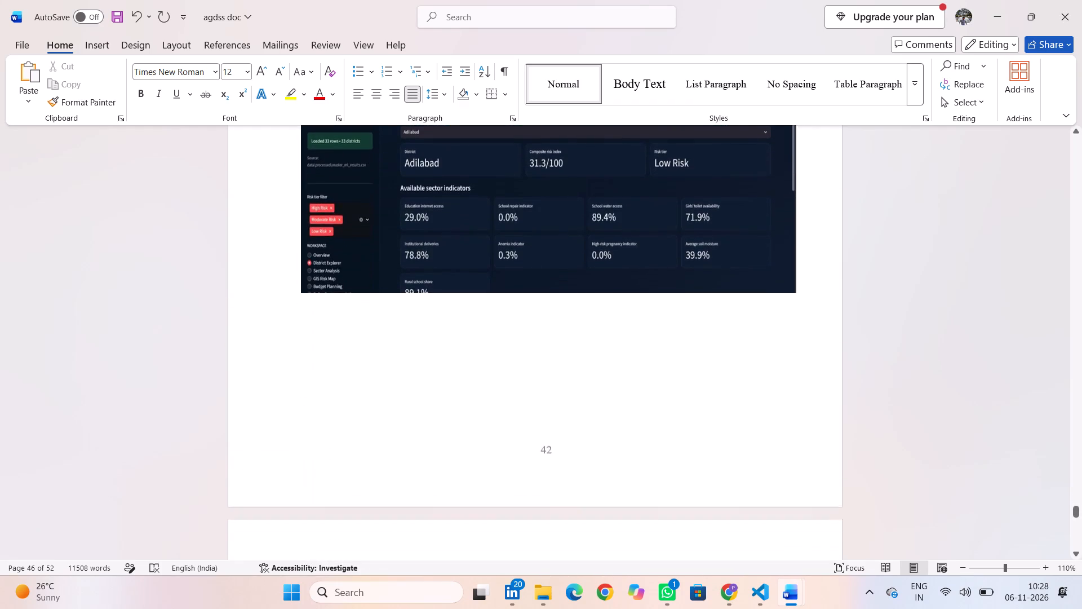
scroll(362, 219, "down", 4)
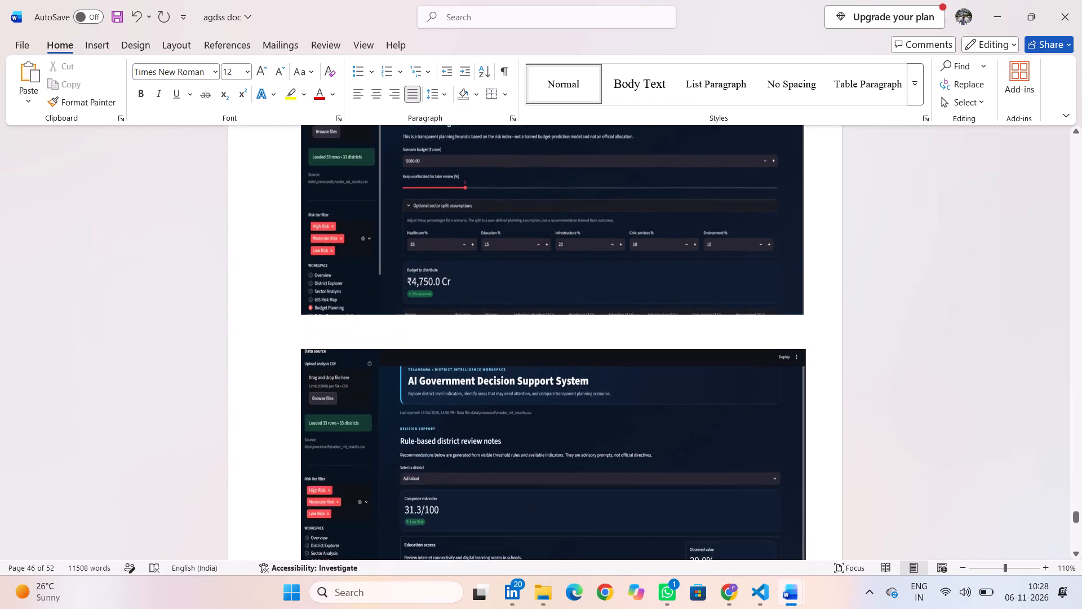
Set the 9.1 Conclusion heading in Chapter 9 to font size 14.
scroll(362, 219, "down", 4)
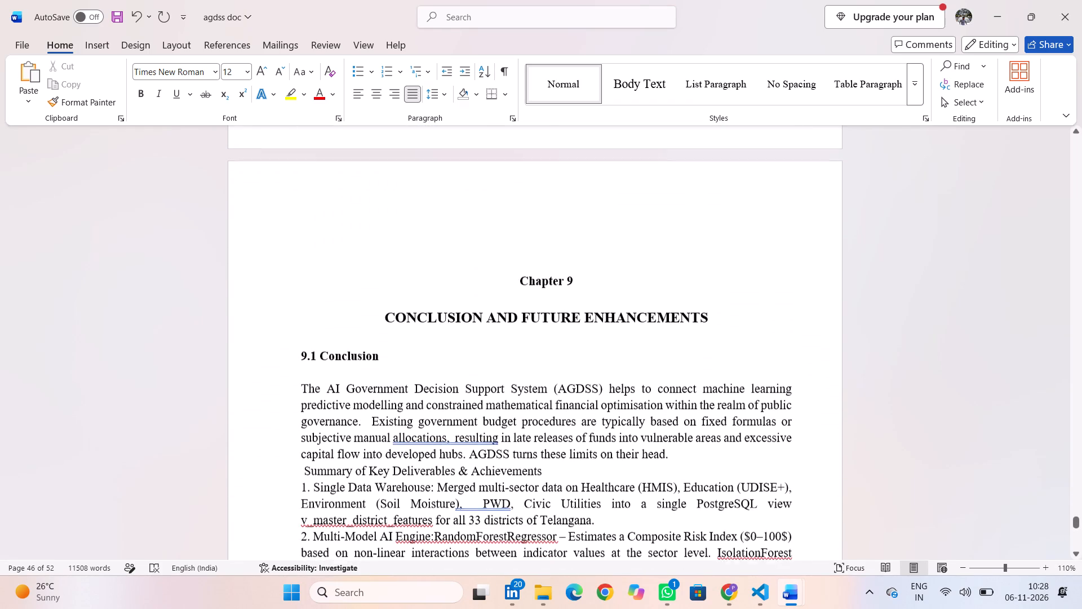
scroll(362, 219, "down", 2)
left_click_drag(385, 235, 300, 232)
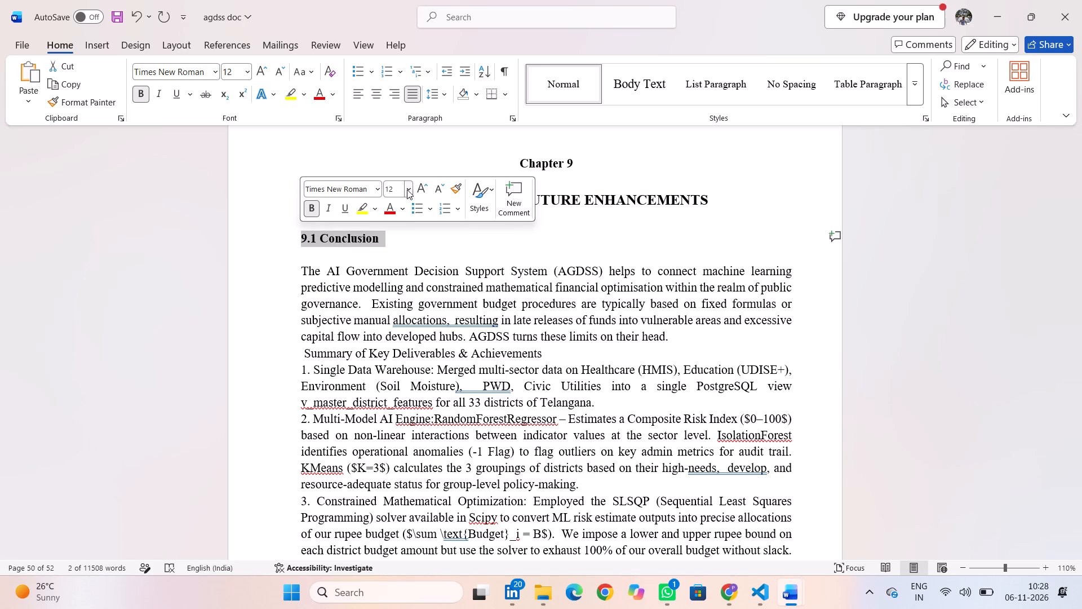
left_click(408, 186)
left_click(402, 288)
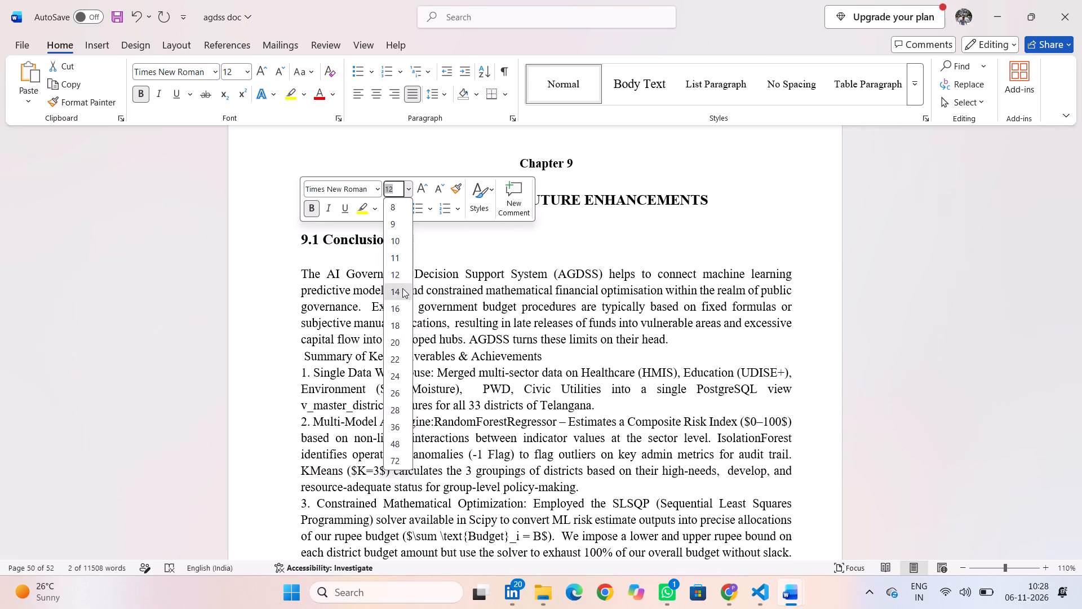
left_click(591, 237)
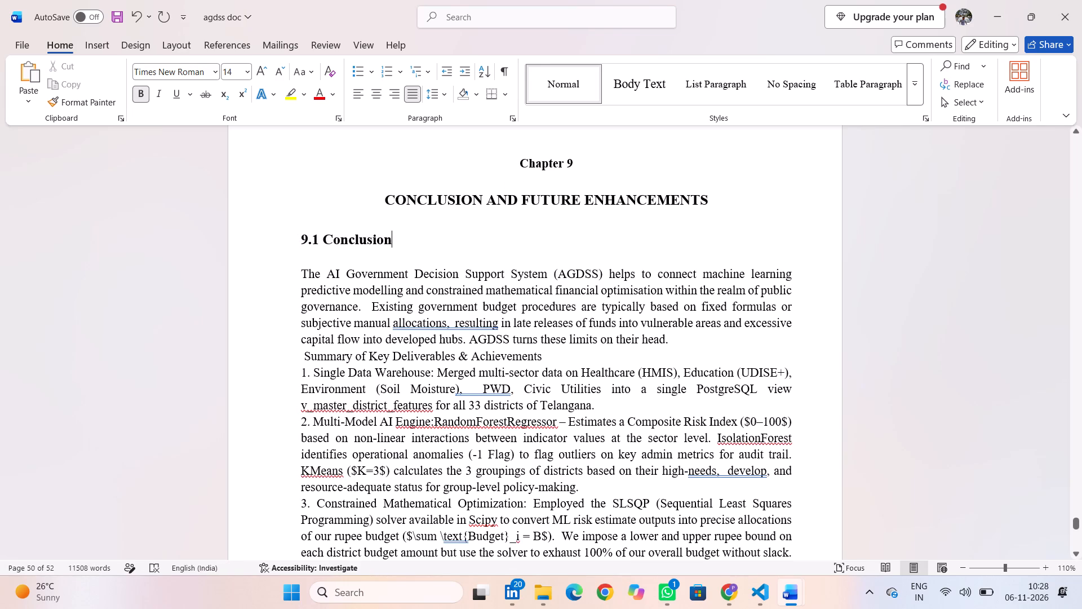
Set the Chapter 9 title CONCLUSION AND FUTURE ENHANCEMENTS to font size 16.
left_click_drag(713, 198, 414, 216)
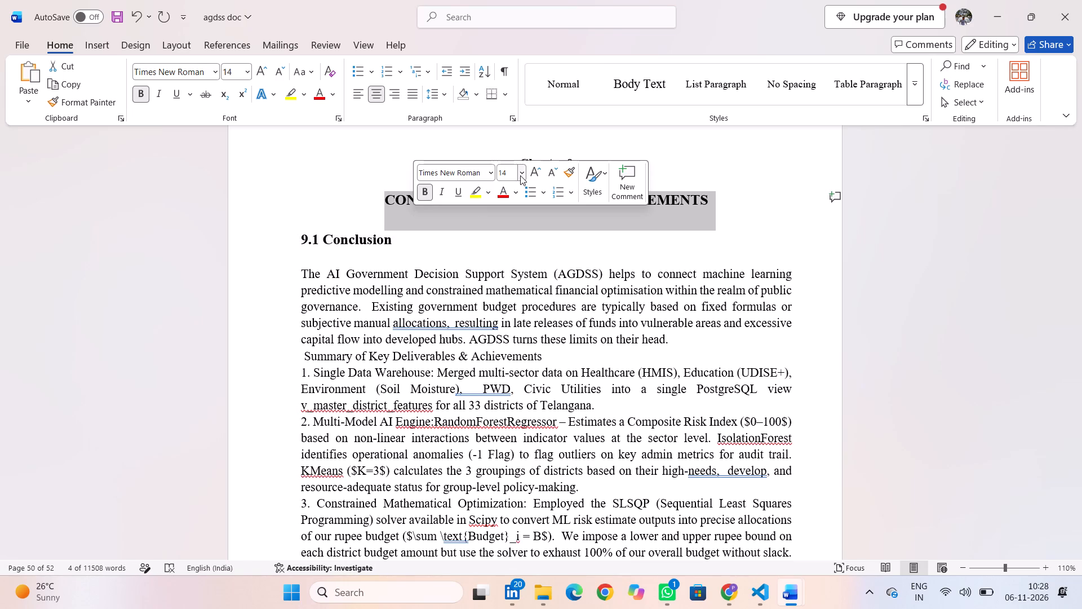
left_click(520, 175)
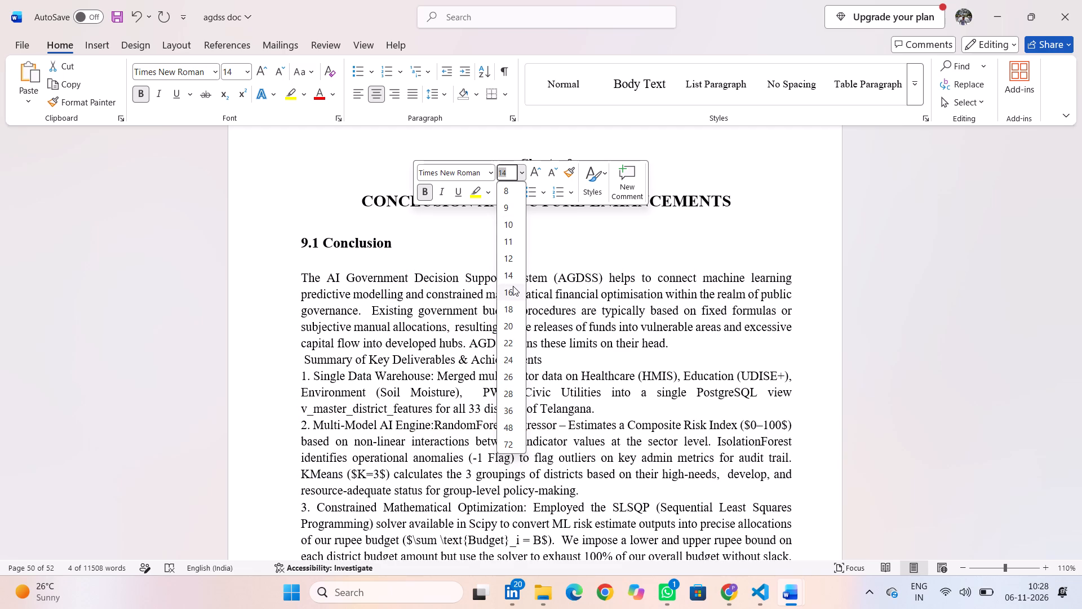
left_click(513, 286)
left_click(591, 253)
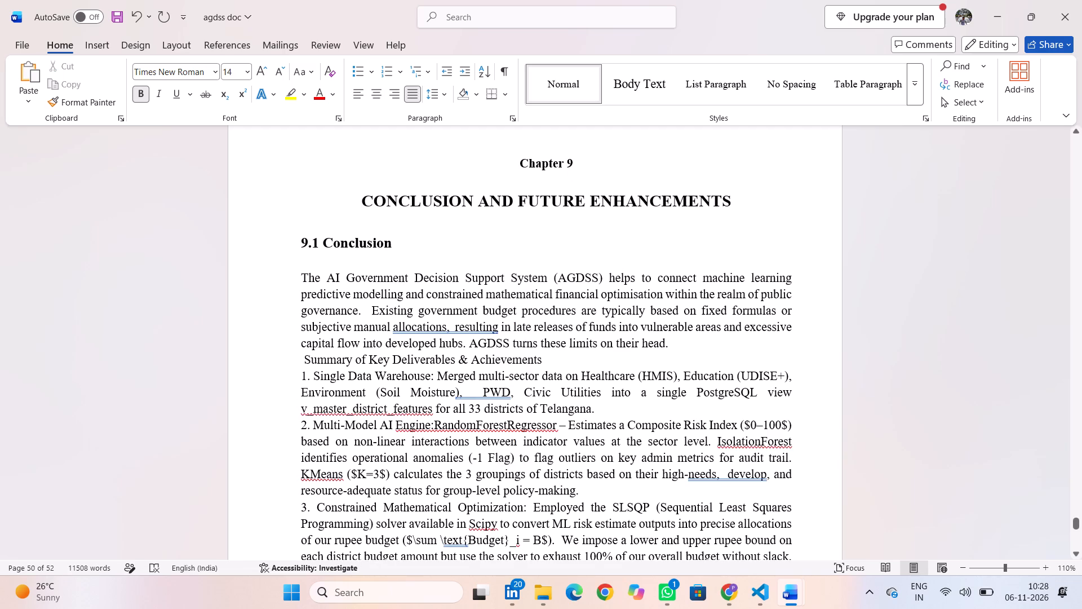
Delete the blank line between the 9.1 Conclusion heading and its first paragraph.
left_click(331, 259)
key("BackSpace")
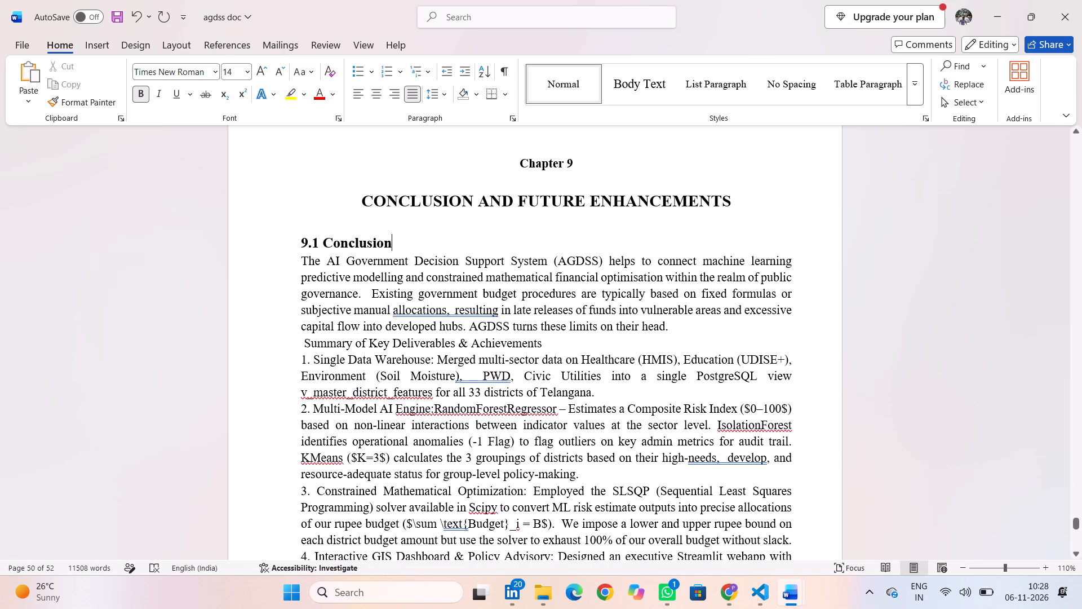
Apply 1.5 line spacing from the first paragraph of 9.1 Conclusion through the Time-Series Forecasting using Deep Learning heading in 9.2.
left_click_drag(298, 257, 630, 599)
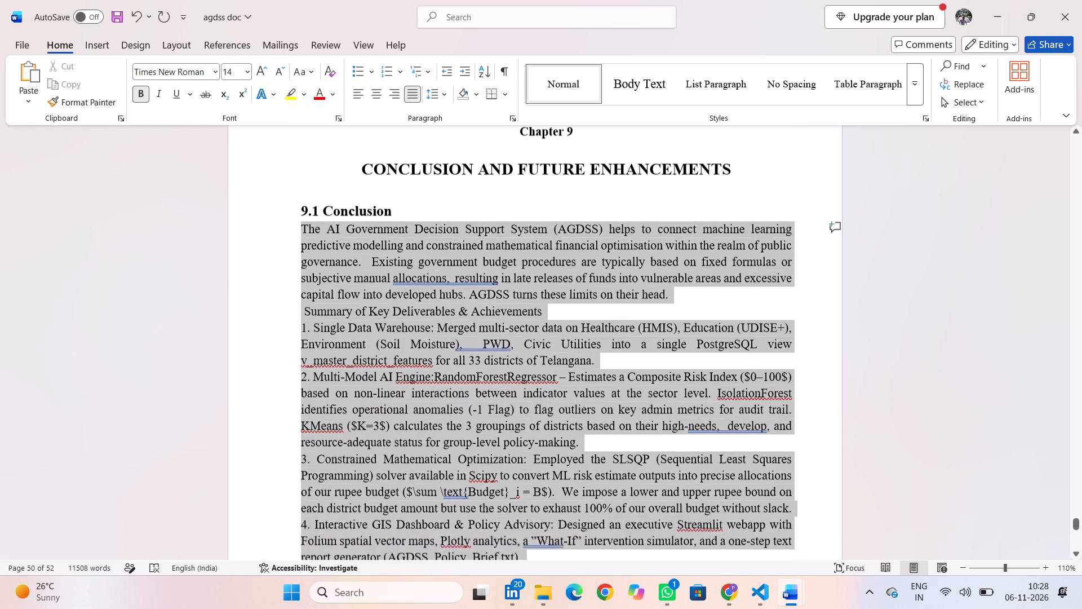
left_click_drag(630, 599, 590, 242)
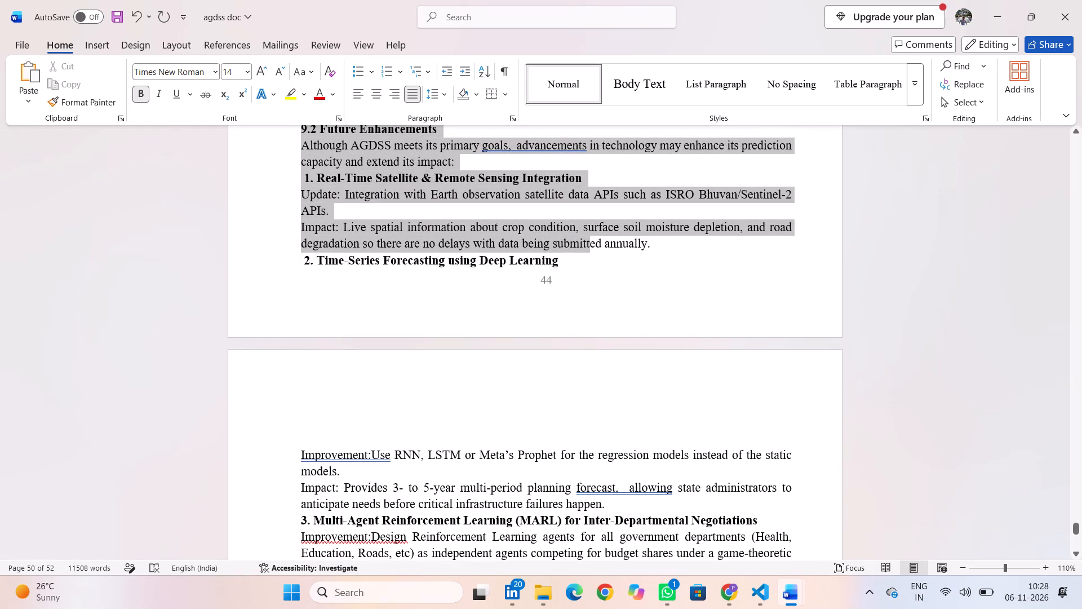
left_click_drag(590, 242, 584, 267)
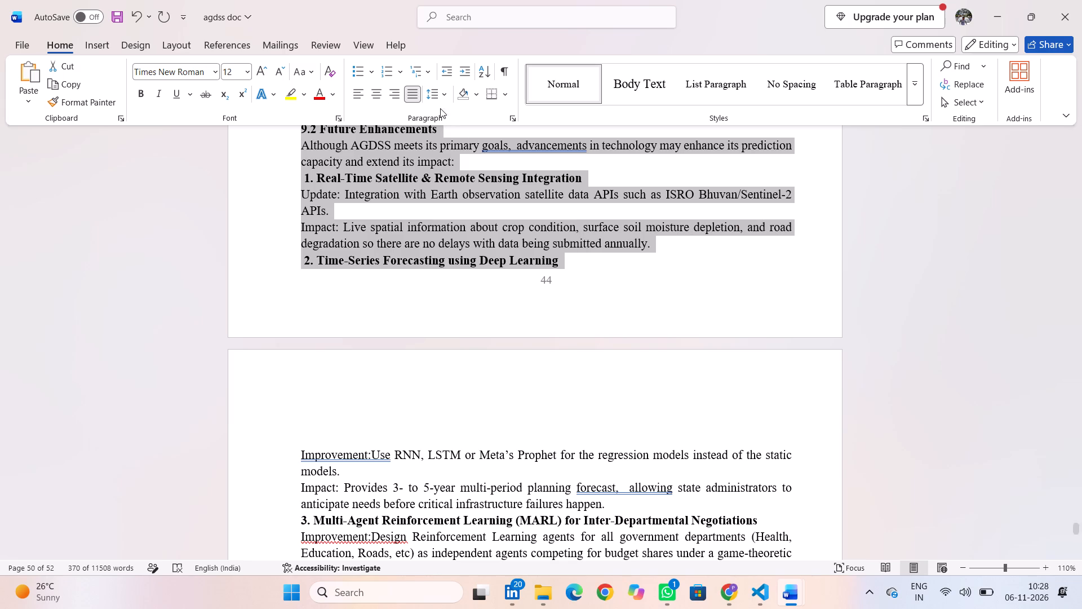
left_click(445, 92)
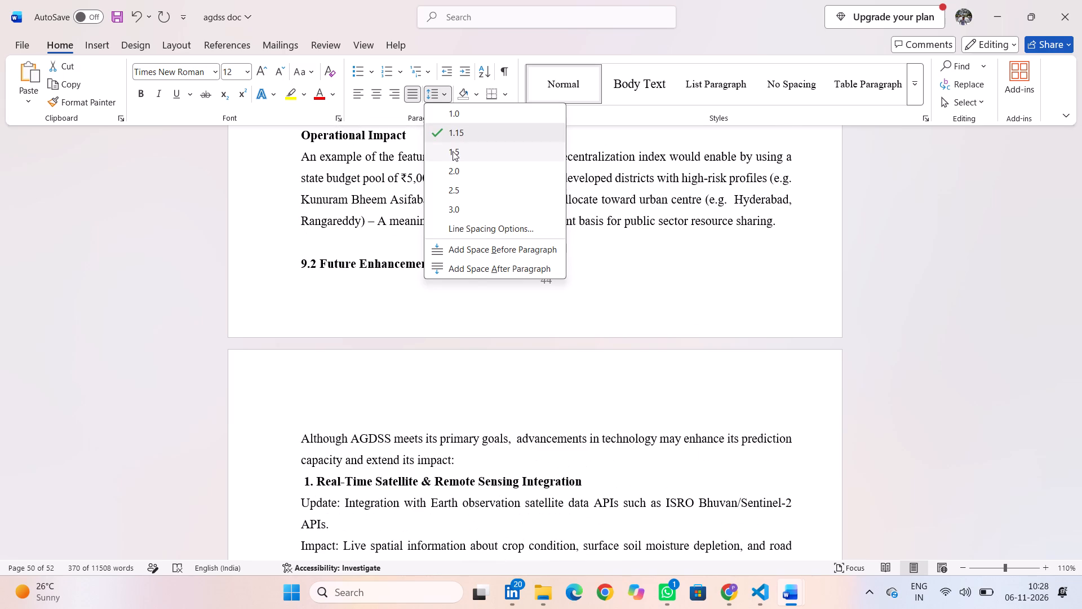
left_click(453, 151)
scroll(402, 219, "up", 3)
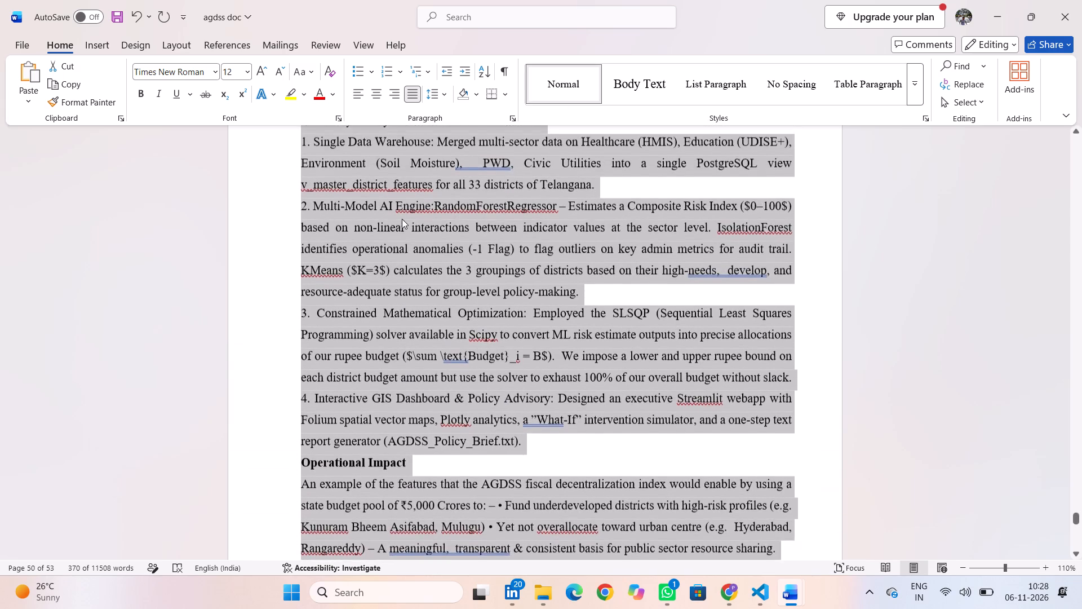
scroll(402, 219, "up", 1)
left_click(268, 226)
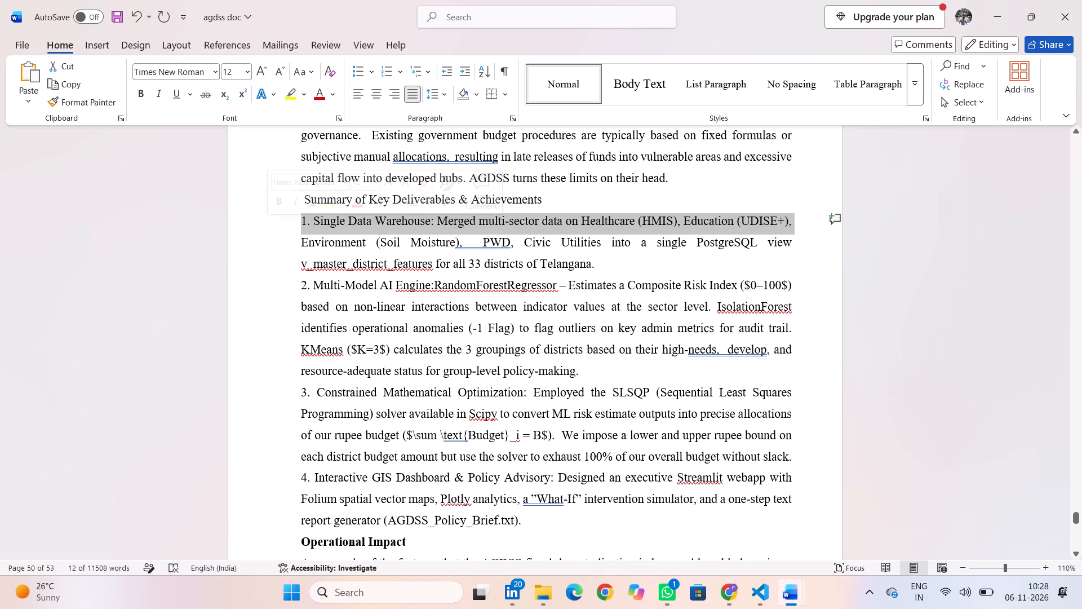
left_click(658, 263)
Set the 9.2 Future Enhancements heading to font size 14.
scroll(591, 257, "up", 2)
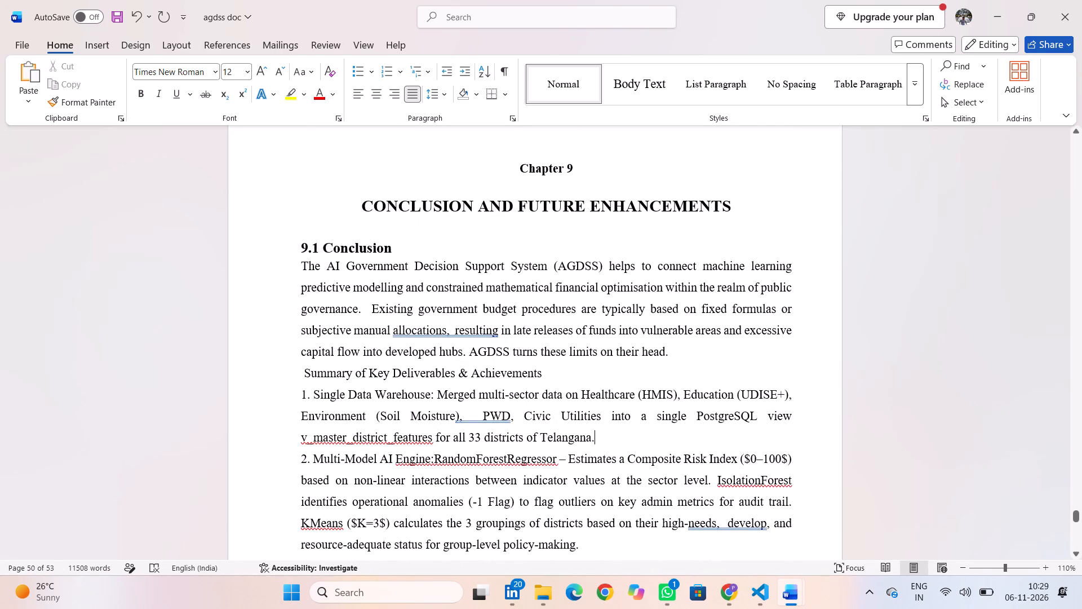
scroll(544, 368, "down", 1)
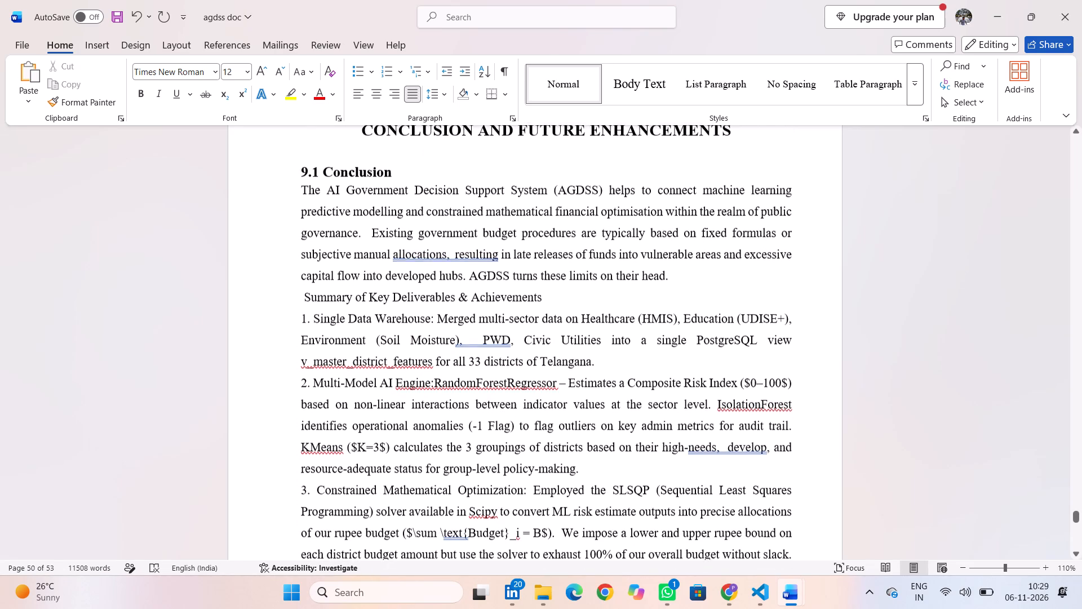
scroll(544, 368, "down", 2)
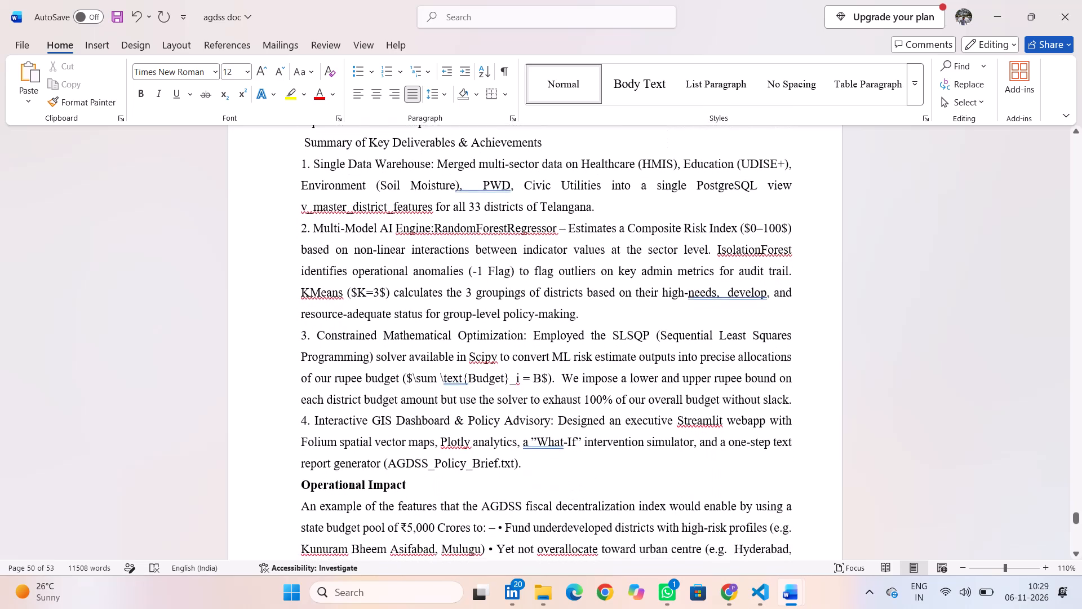
scroll(544, 368, "down", 2)
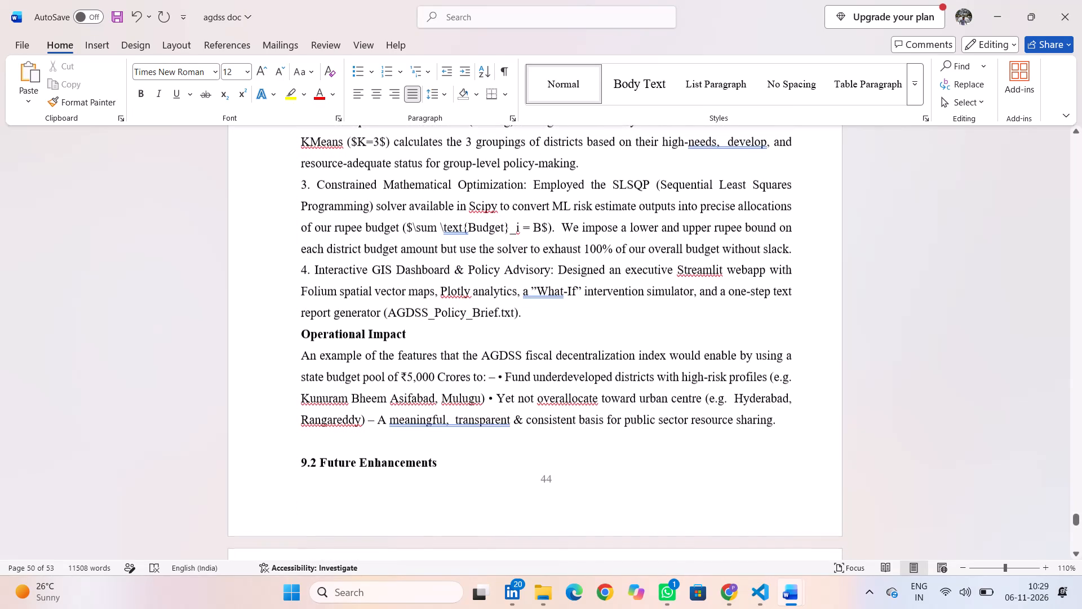
scroll(544, 368, "down", 1)
left_click_drag(298, 396, 475, 390)
left_click_drag(450, 396, 388, 396)
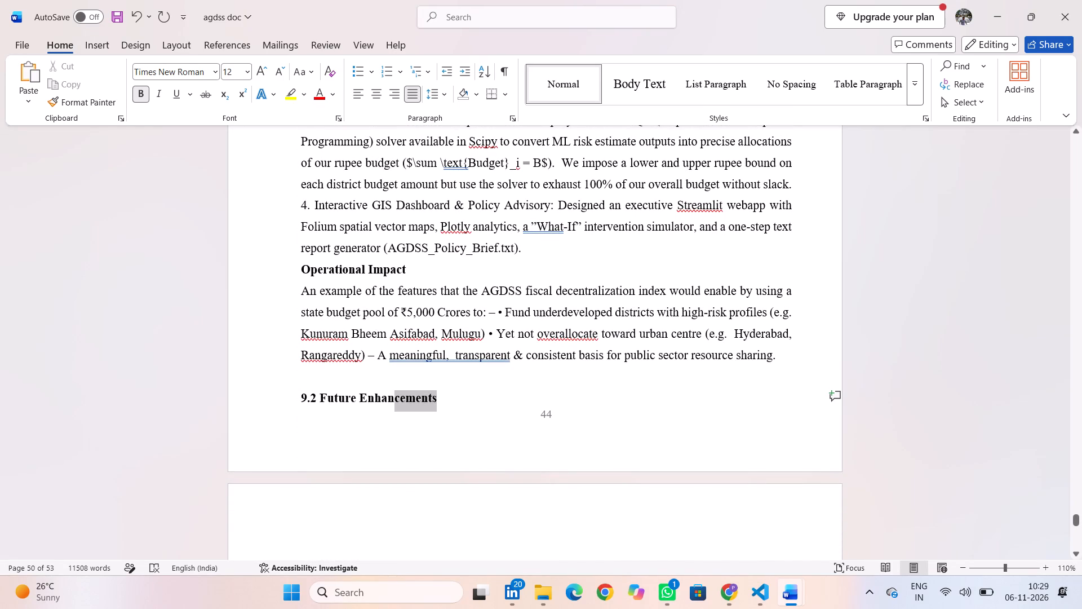
left_click_drag(388, 396, 282, 394)
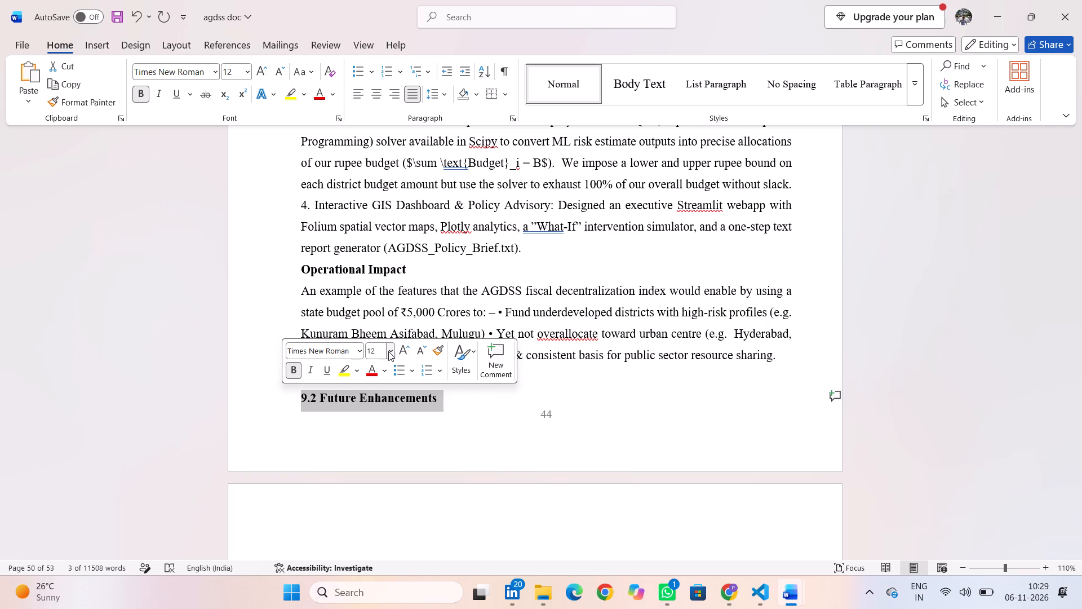
left_click(388, 351)
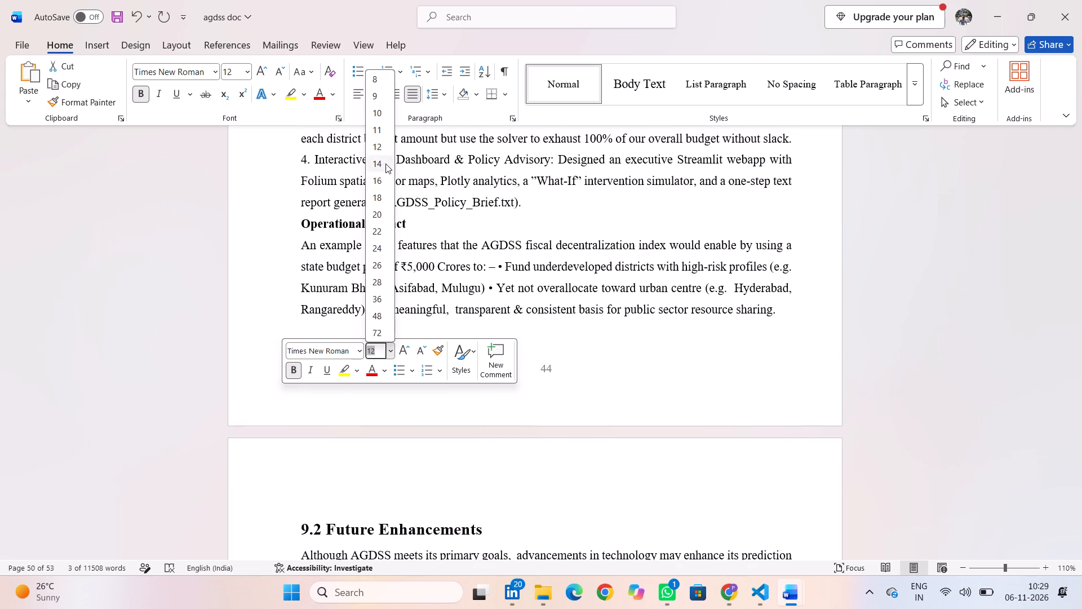
left_click(385, 164)
left_click(429, 275)
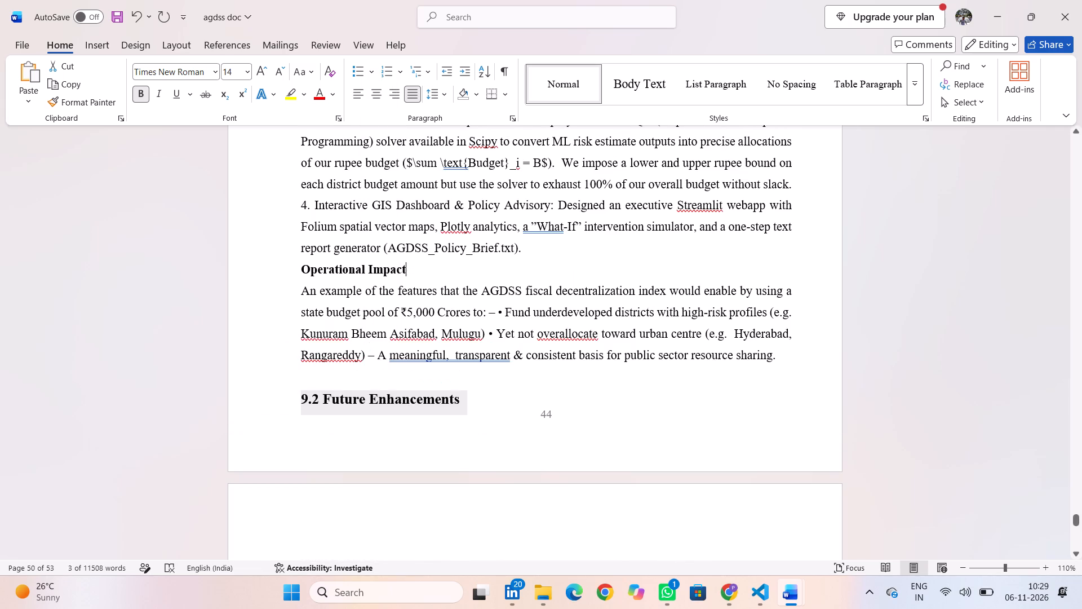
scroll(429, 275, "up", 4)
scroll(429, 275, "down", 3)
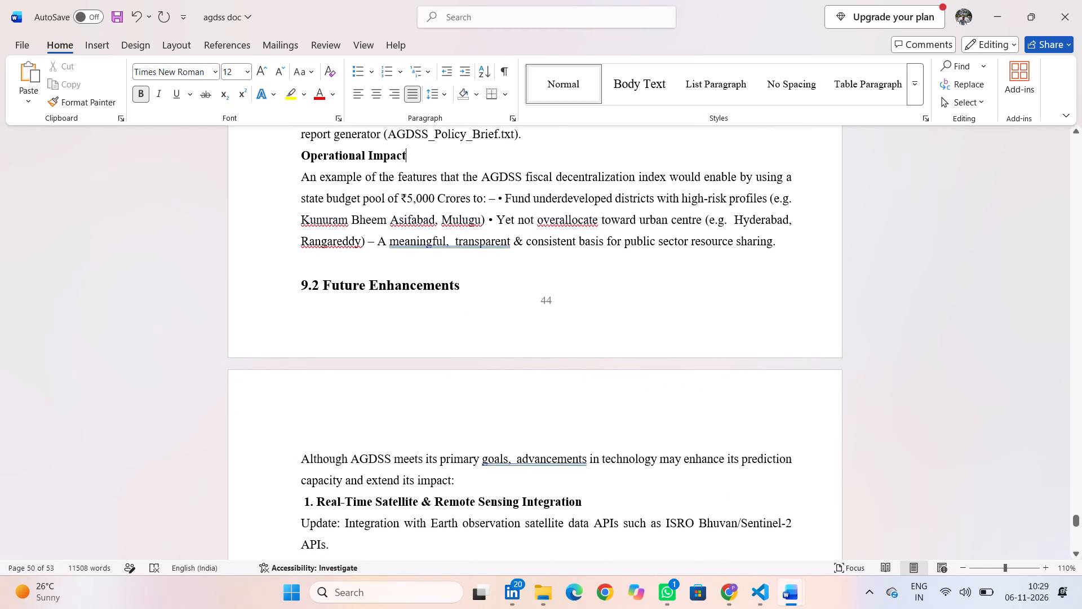
Push the 9.2 Future Enhancements heading onto the following page so it starts above its introductory paragraph.
left_click(292, 285)
key("Return")
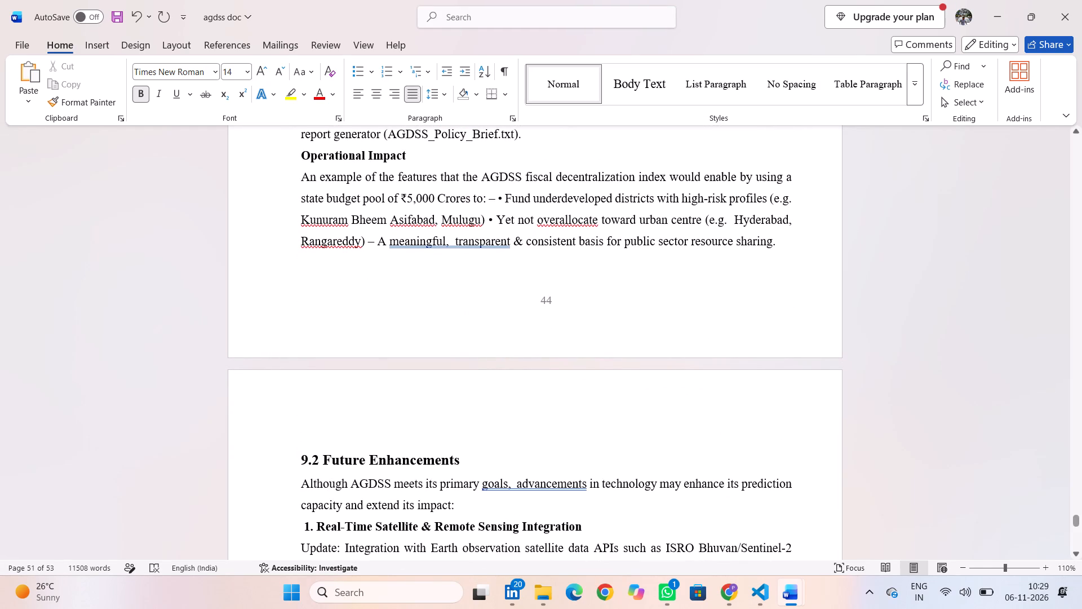
Remove the leading space before the heading 2. Time-Series Forecasting using Deep Learning and the blank line beneath it.
scroll(375, 355, "down", 1)
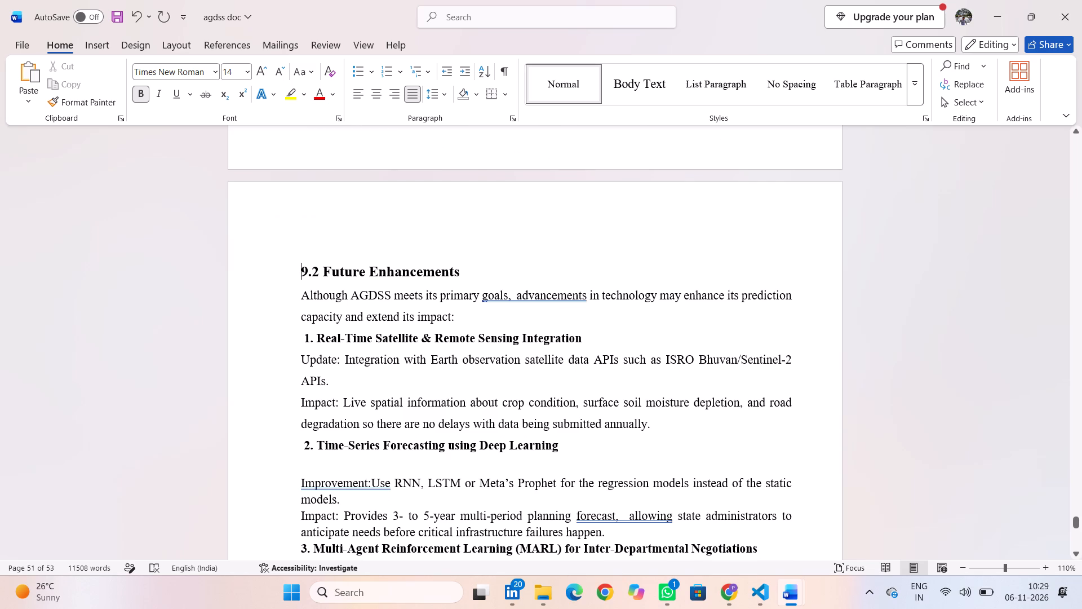
scroll(311, 354, "down", 1)
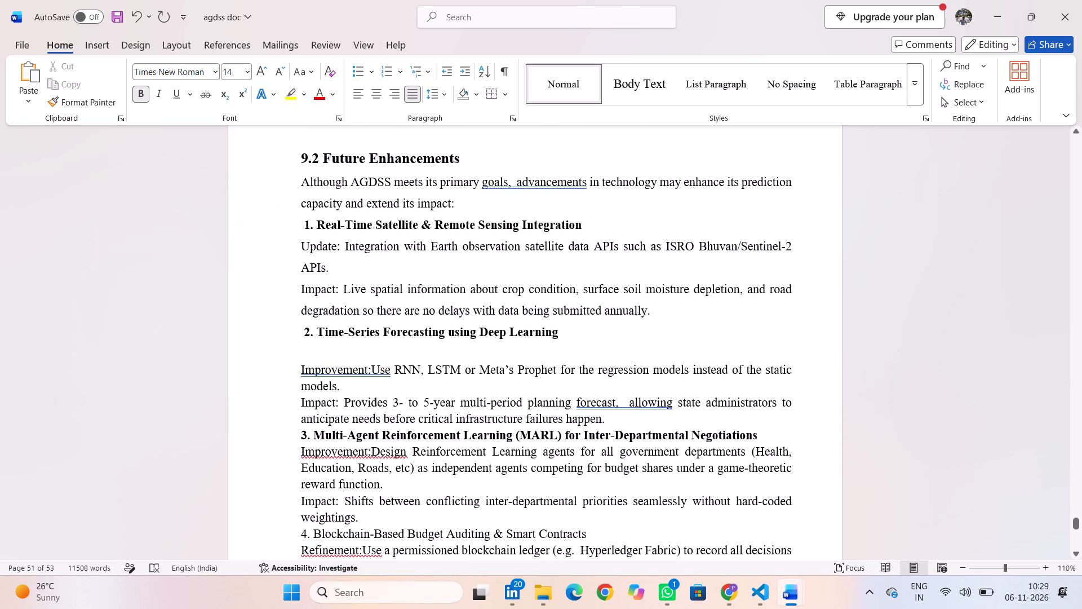
left_click(299, 330)
key("Right")
key("BackSpace")
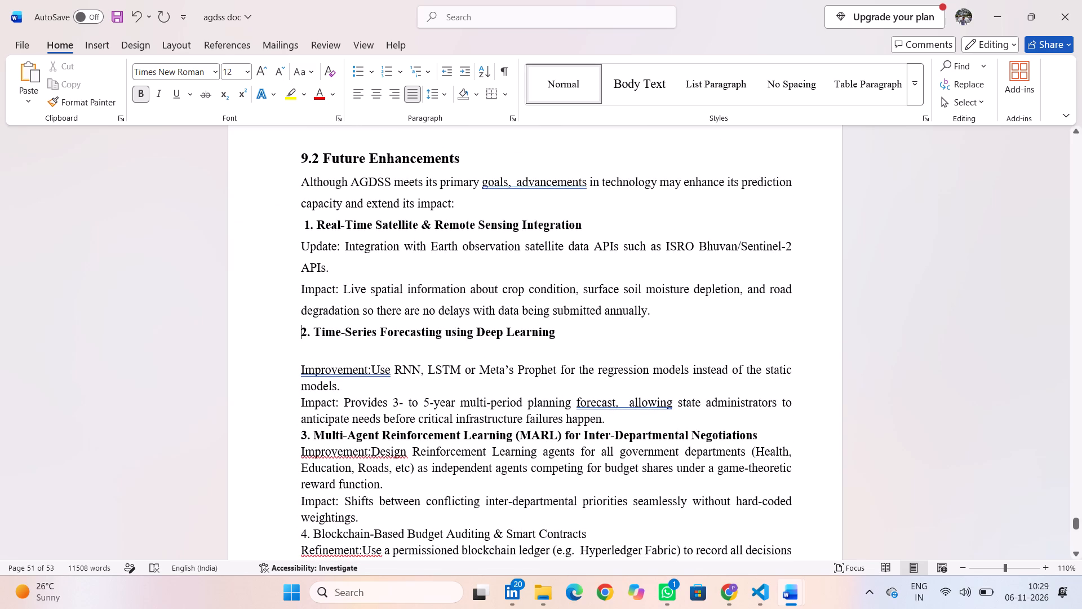
left_click(311, 352)
key("BackSpace")
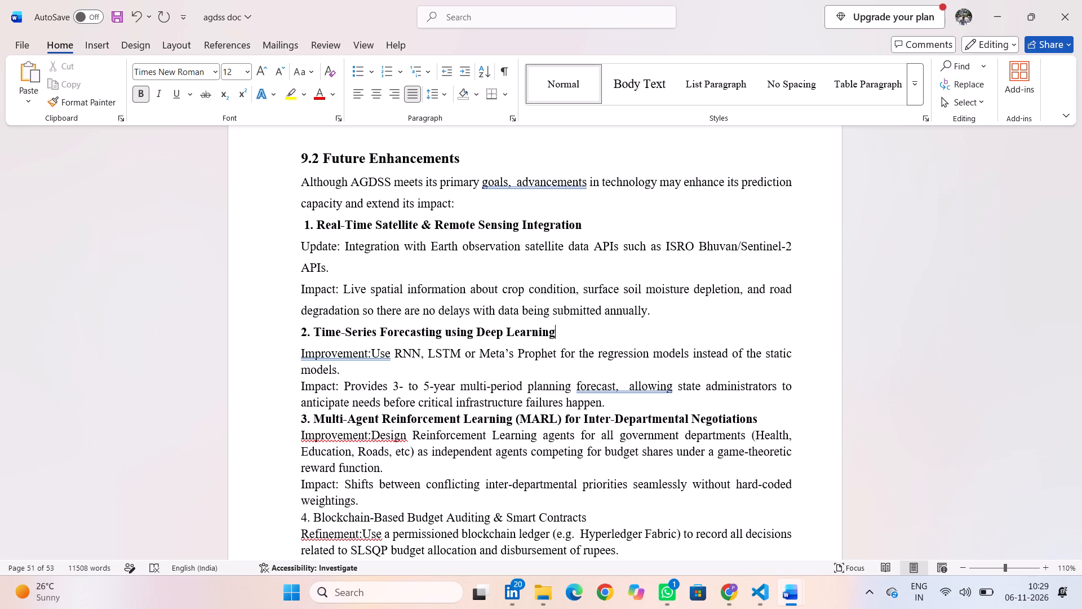
Bold the headings 4. Blockchain-Based Budget Auditing & Smart Contracts and 5. Vernacular Voice Assistant & Native Mobile Integration.
scroll(368, 399, "down", 1)
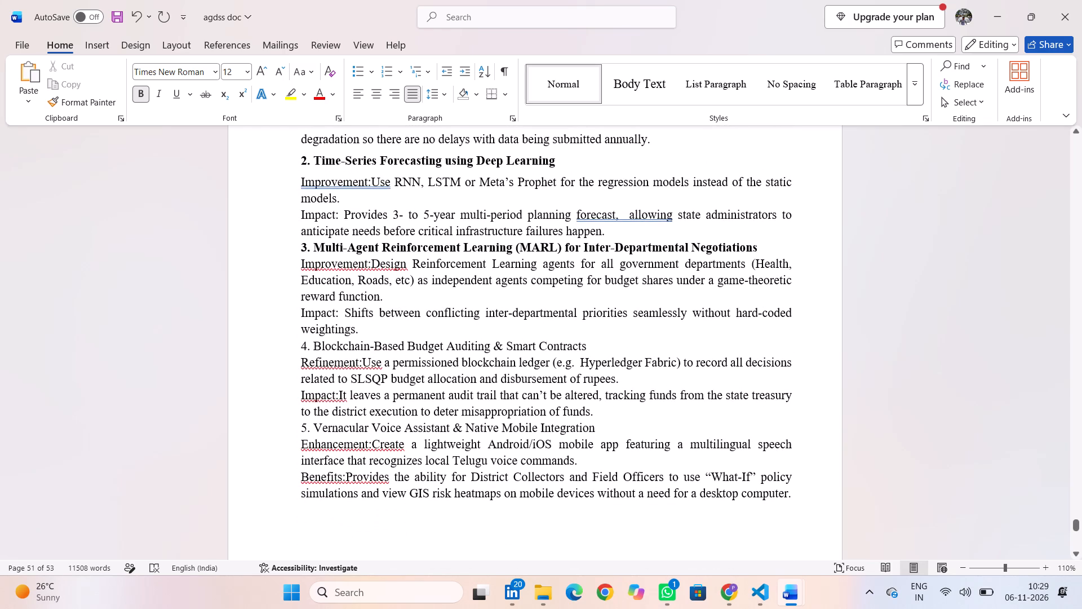
left_click_drag(588, 337, 292, 342)
left_click(302, 321)
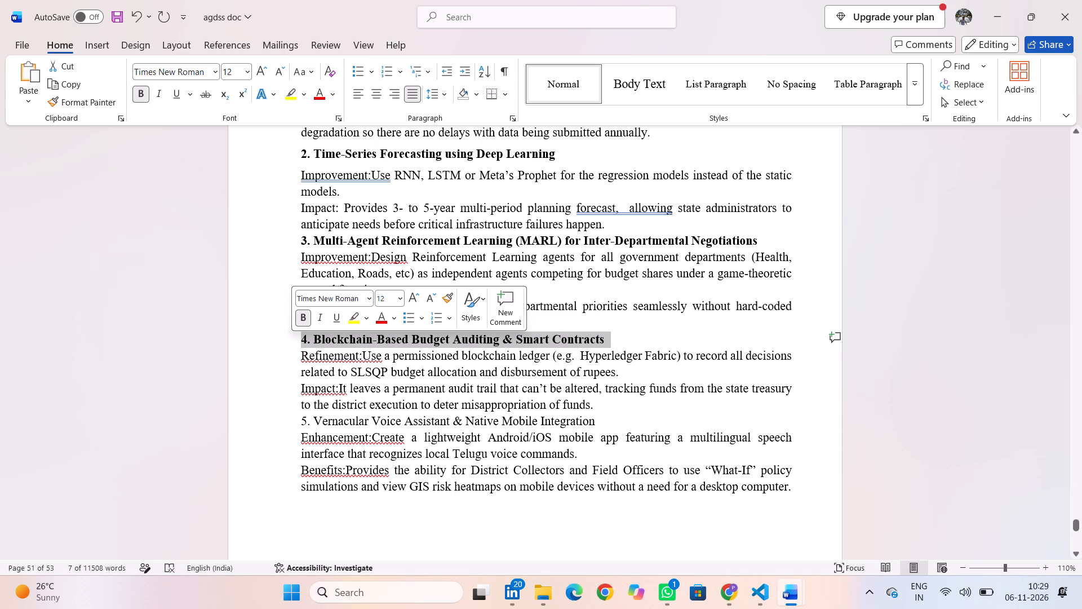
left_click_drag(598, 418, 278, 426)
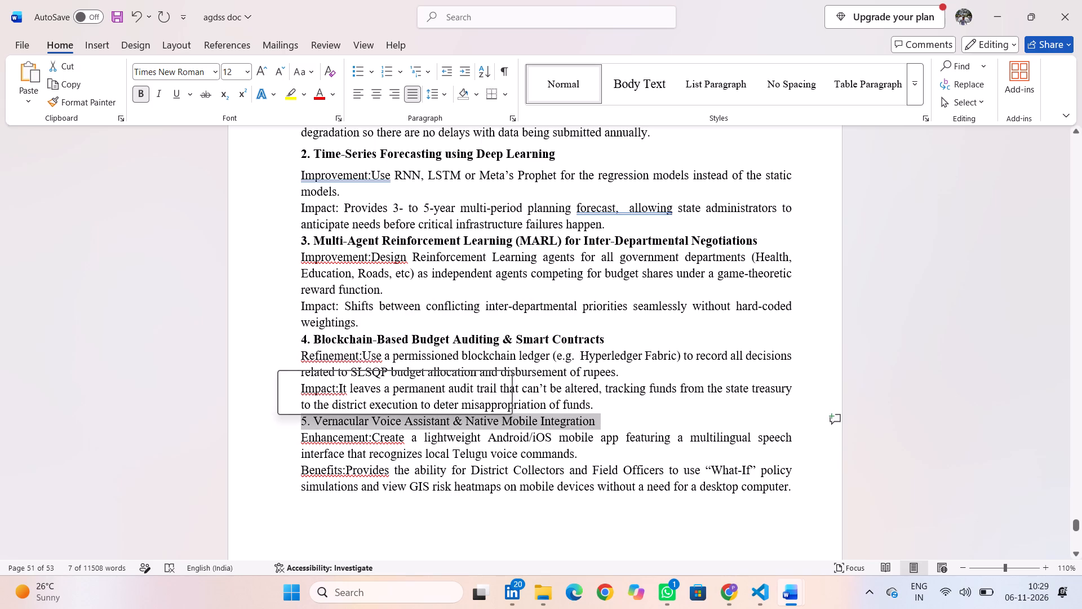
left_click(289, 403)
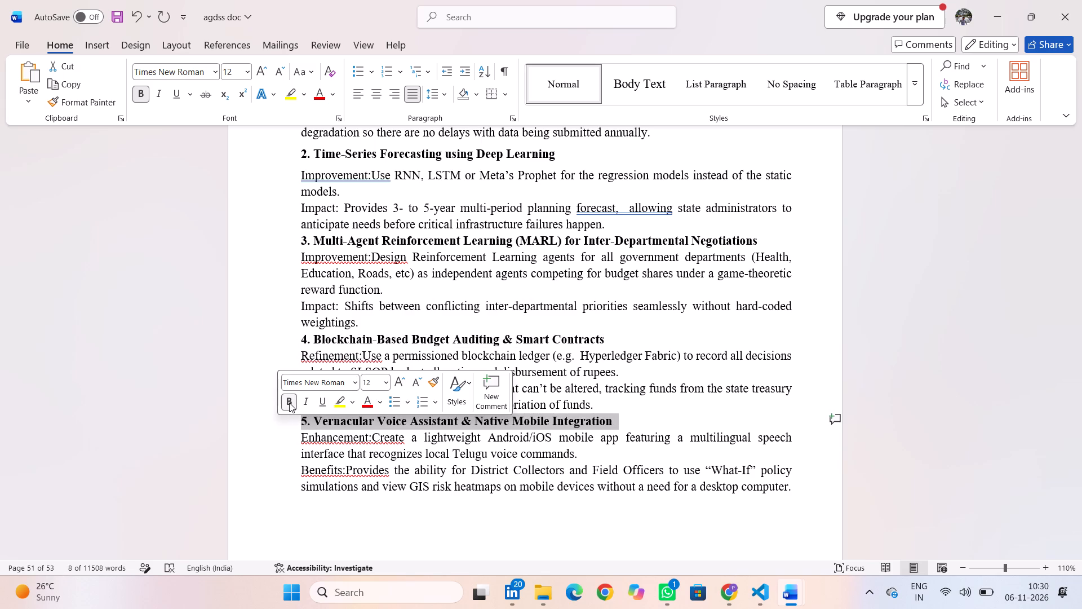
left_click(460, 510)
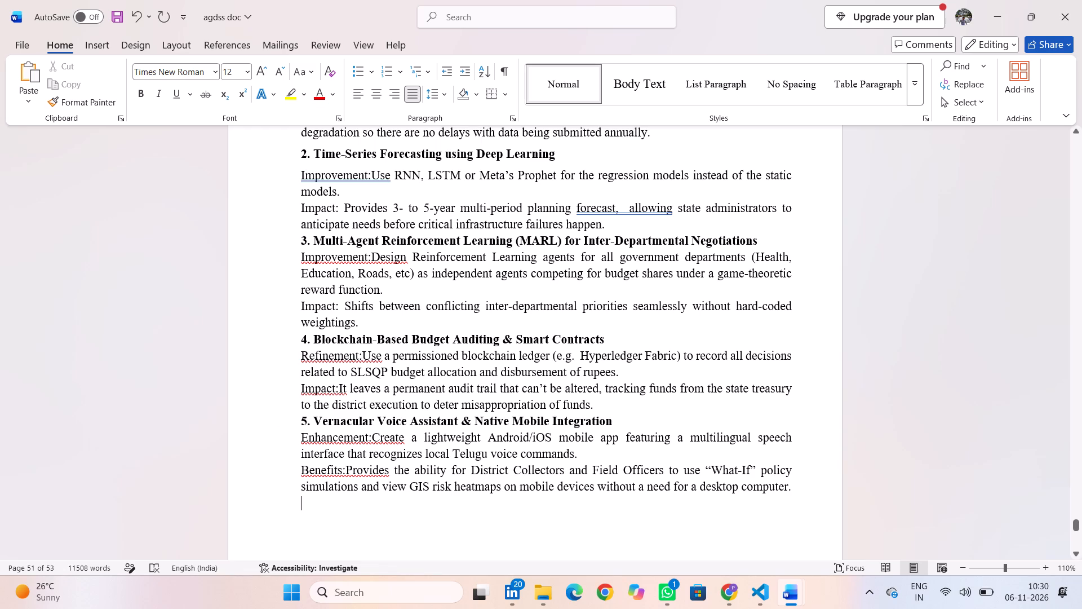
Bold the Improvement: and Impact: labels under item 2, Improvement: under item 3, and Refinement: and Impact: under item 4.
left_click_drag(371, 177, 313, 176)
left_click(320, 150)
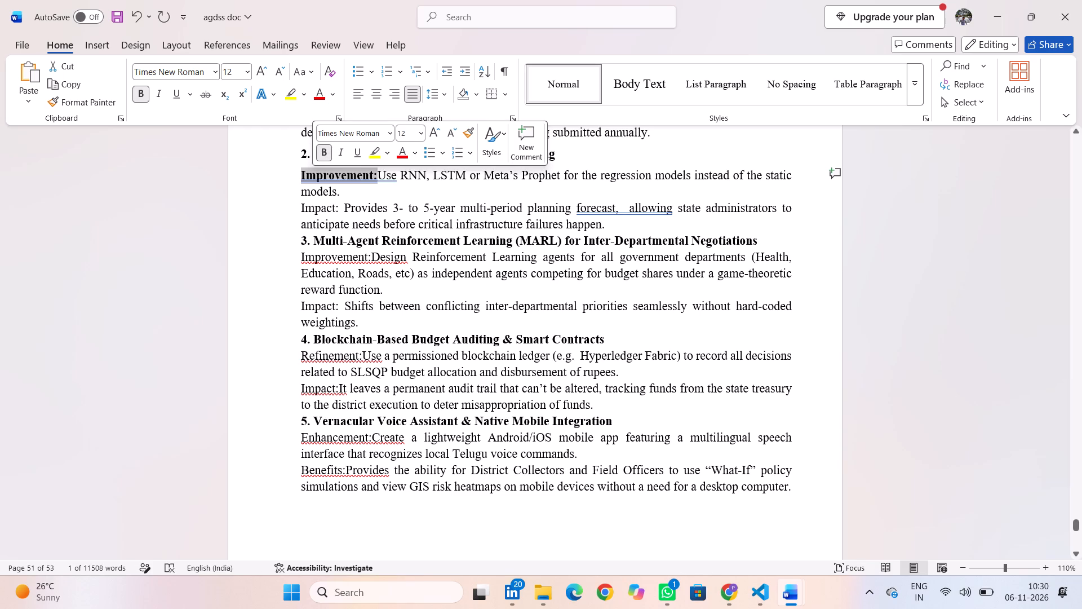
left_click_drag(340, 210, 299, 202)
left_click(312, 170)
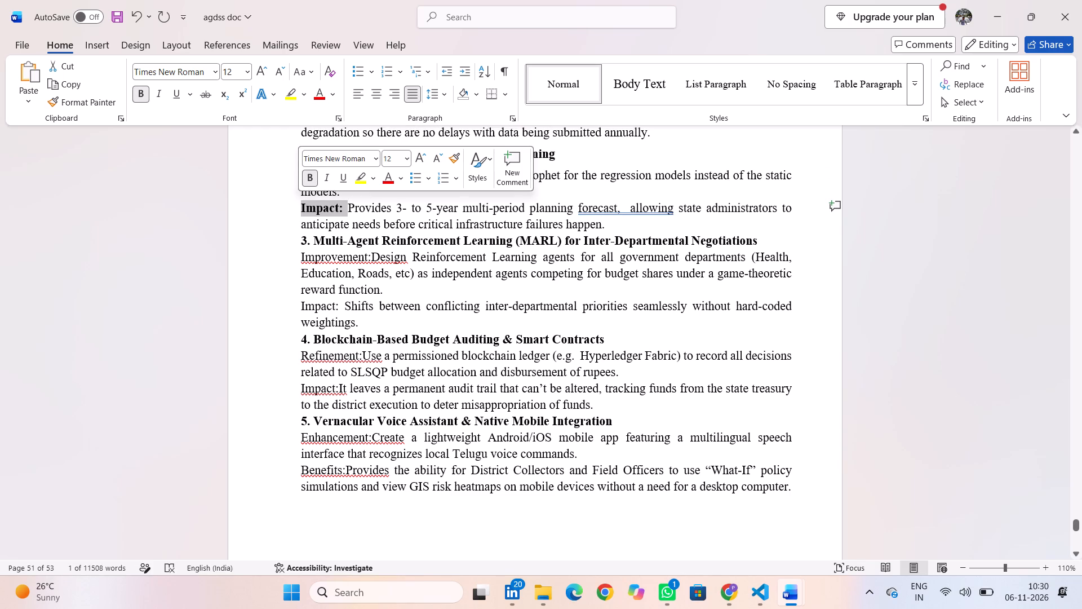
left_click_drag(370, 258, 307, 259)
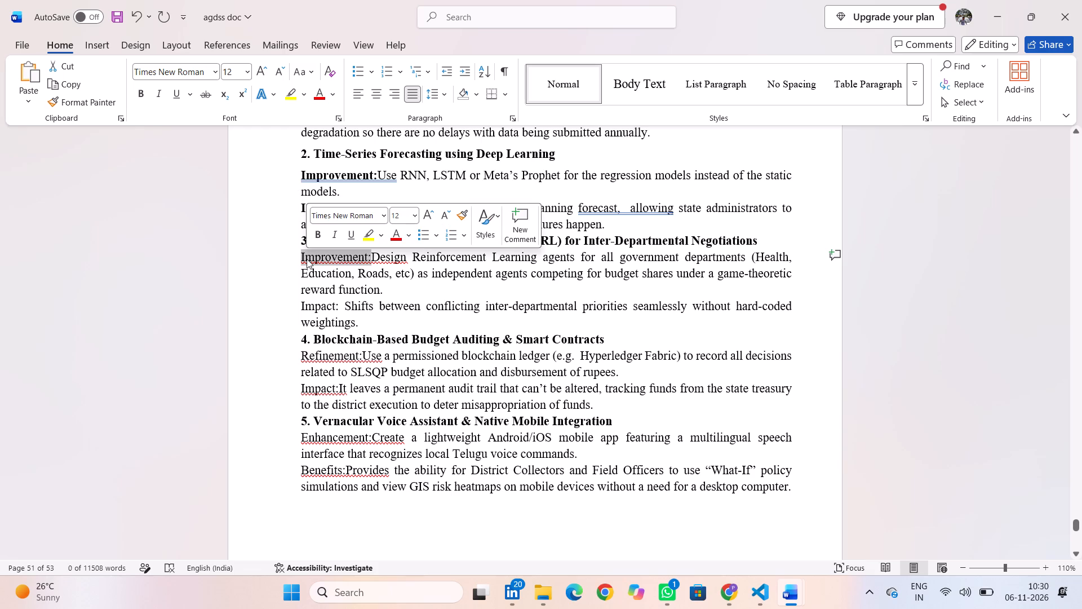
left_click(313, 240)
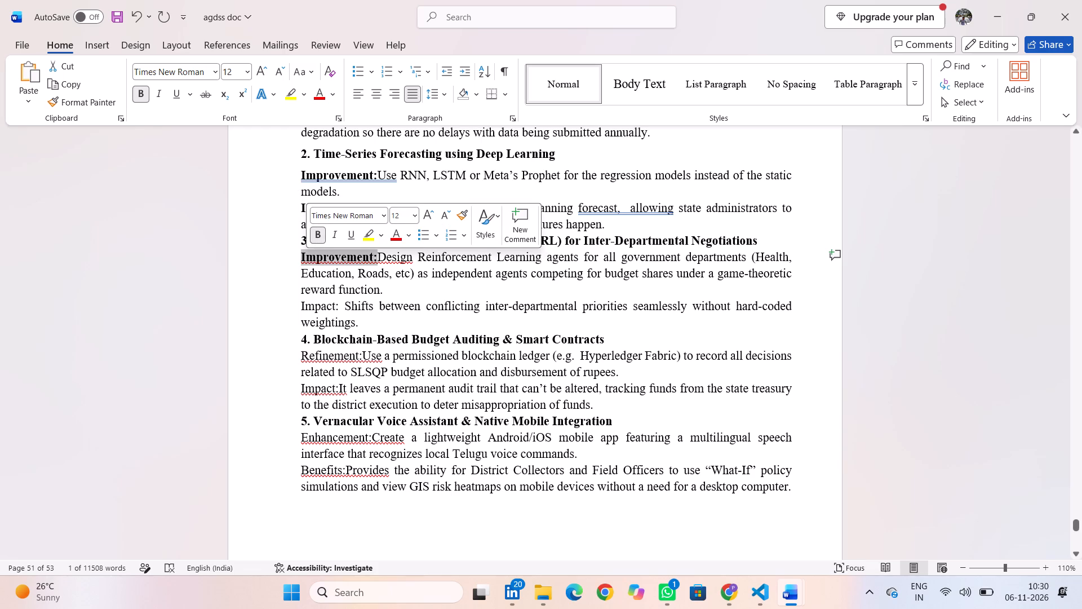
left_click_drag(361, 356, 302, 352)
left_click(309, 333)
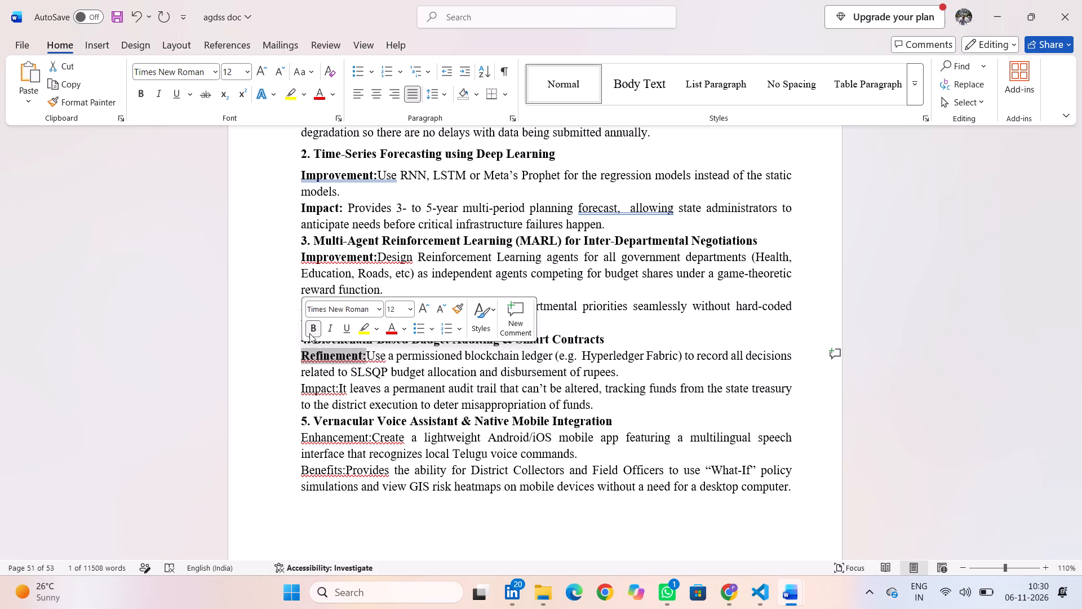
left_click_drag(339, 390, 303, 389)
left_click(316, 370)
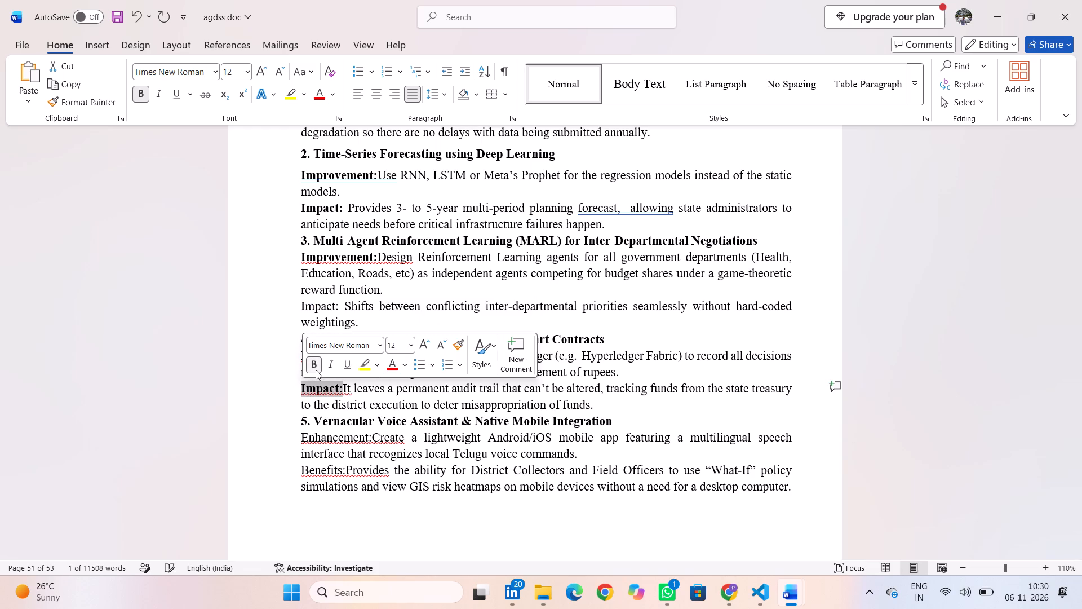
Apply 1.5 line spacing to the whole 9.2 Future Enhancements section, from its heading through the end of item 5.
scroll(402, 457, "up", 1)
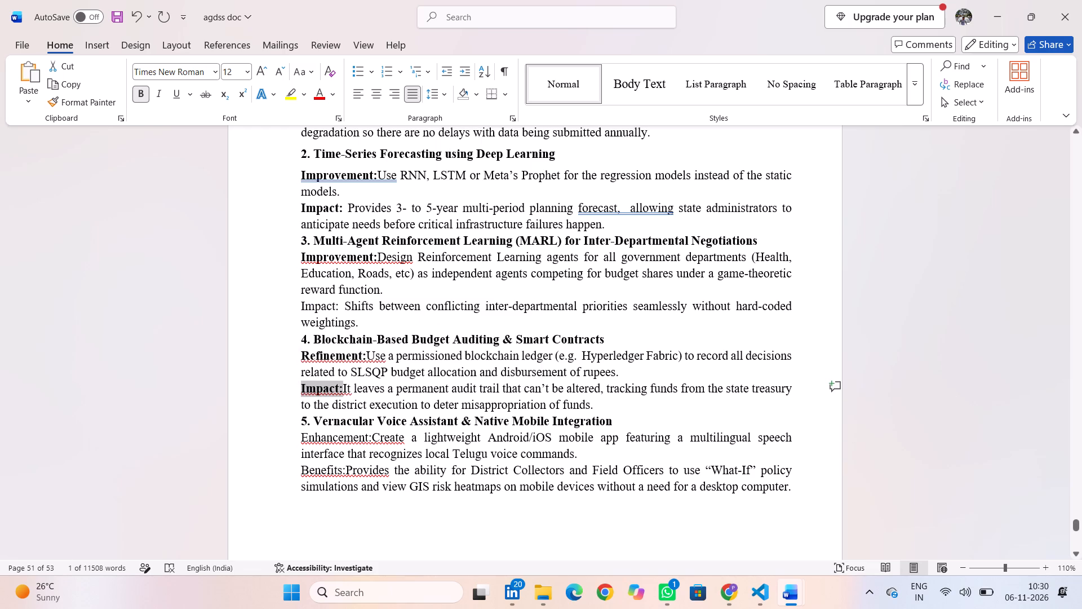
scroll(402, 457, "up", 2)
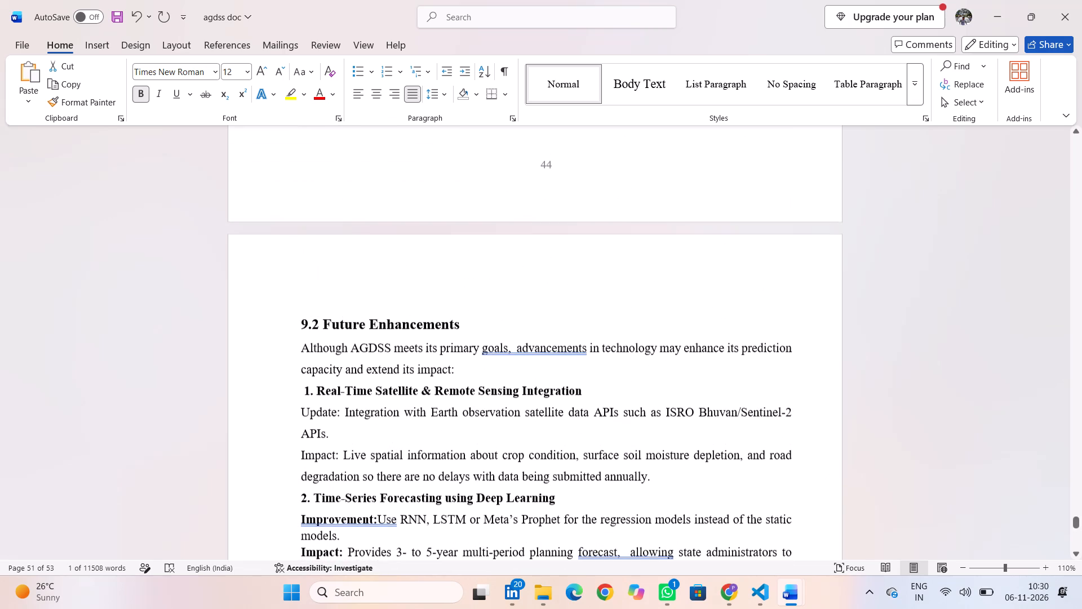
scroll(402, 457, "up", 3)
scroll(402, 457, "down", 1)
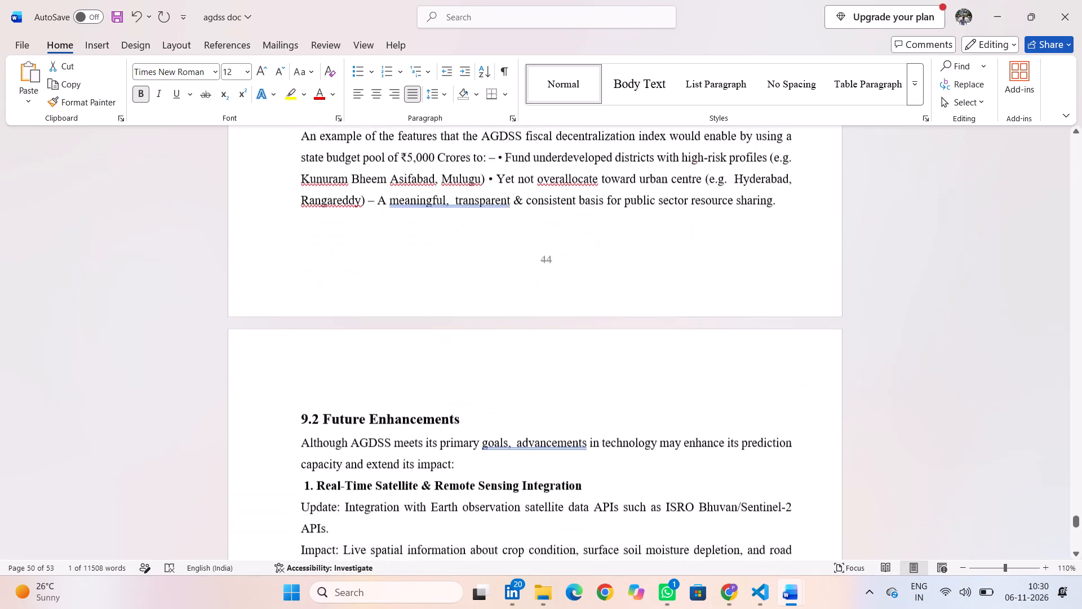
scroll(402, 457, "down", 1)
left_click_drag(301, 359, 518, 484)
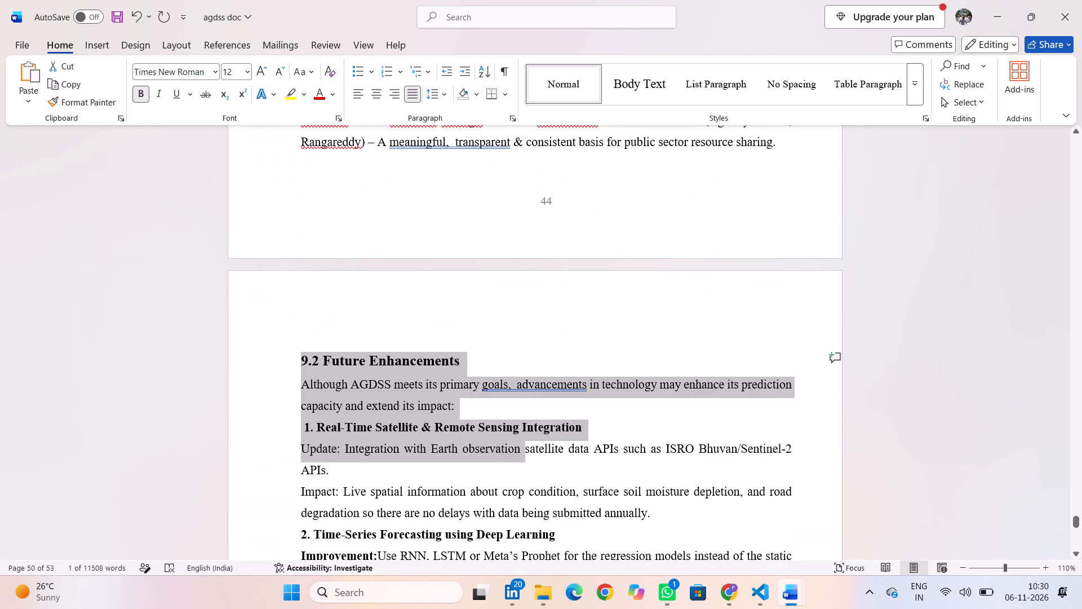
left_click_drag(518, 484, 512, 564)
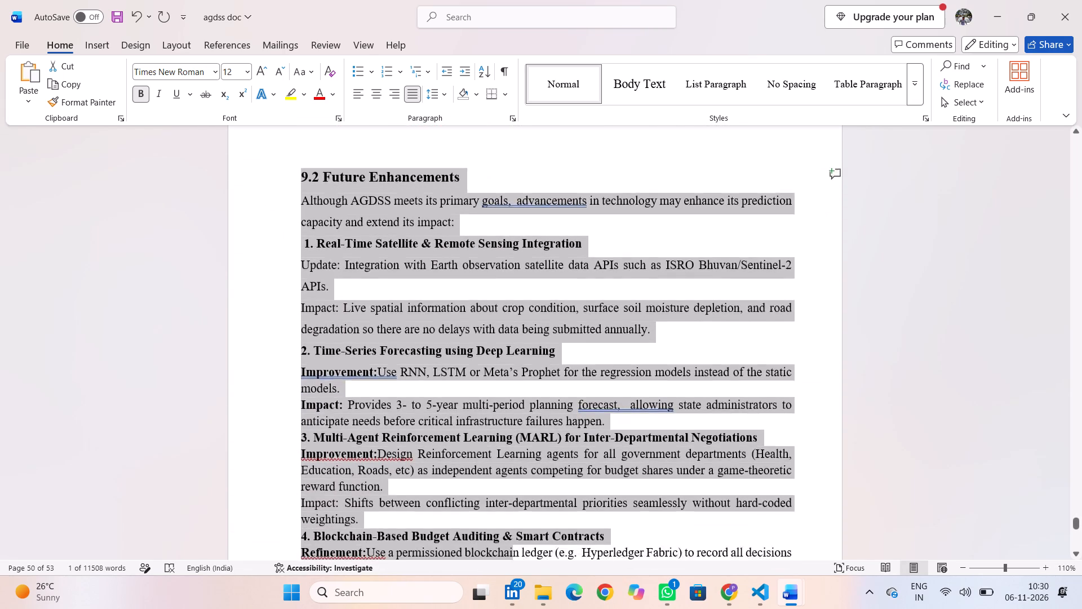
left_click_drag(512, 564, 509, 430)
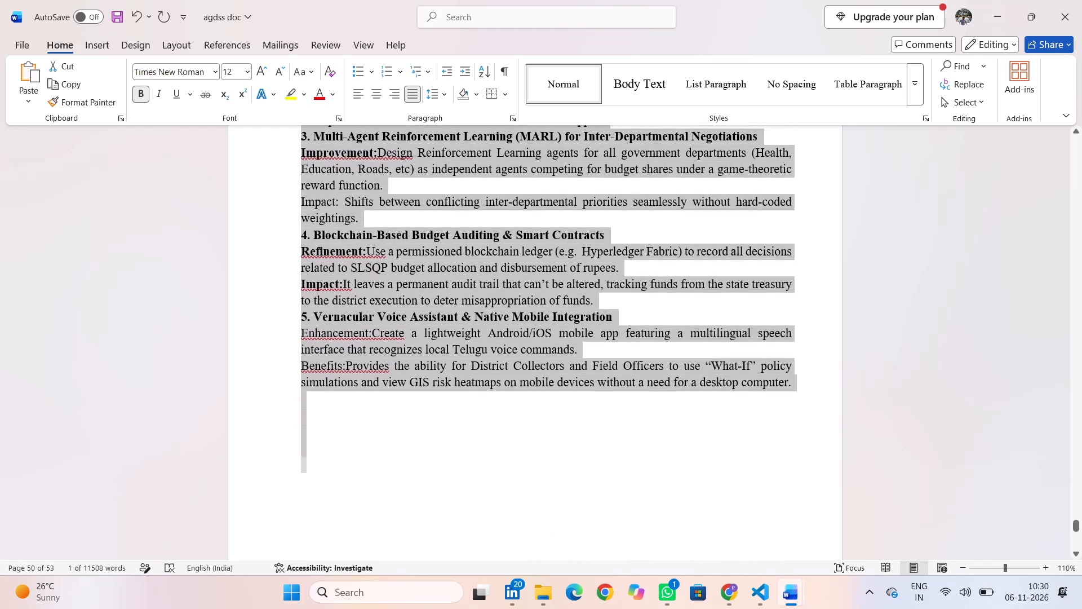
left_click_drag(509, 430, 508, 420)
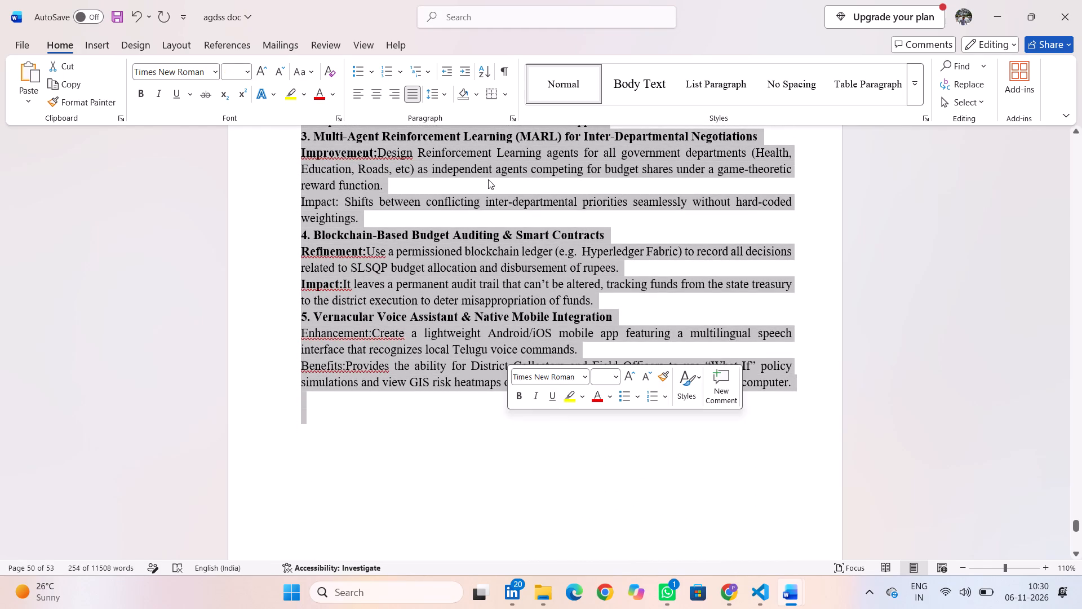
left_click(442, 91)
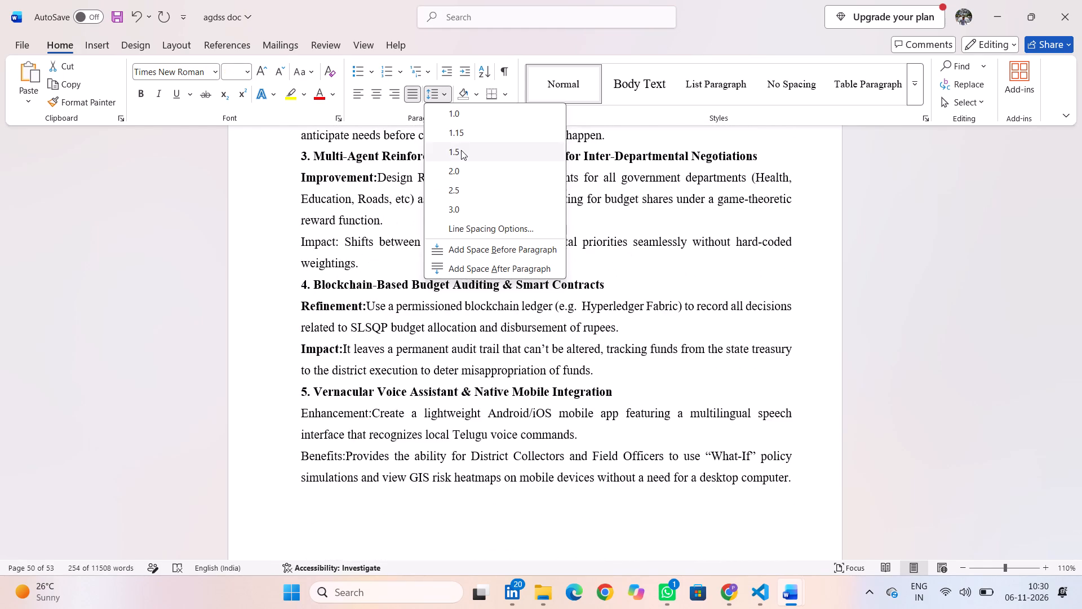
left_click(461, 150)
Bold the Enhancement: and Benefits: labels under 5. Vernacular Voice Assistant & Native Mobile Integration.
scroll(439, 319, "up", 1)
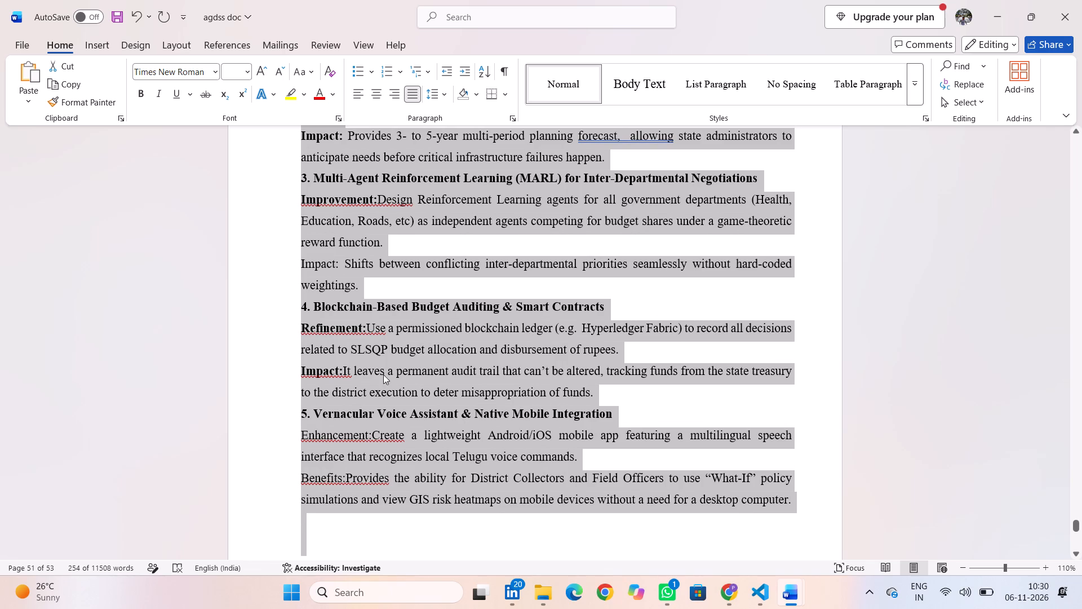
left_click(370, 435)
left_click_drag(370, 435, 315, 440)
left_click(325, 416)
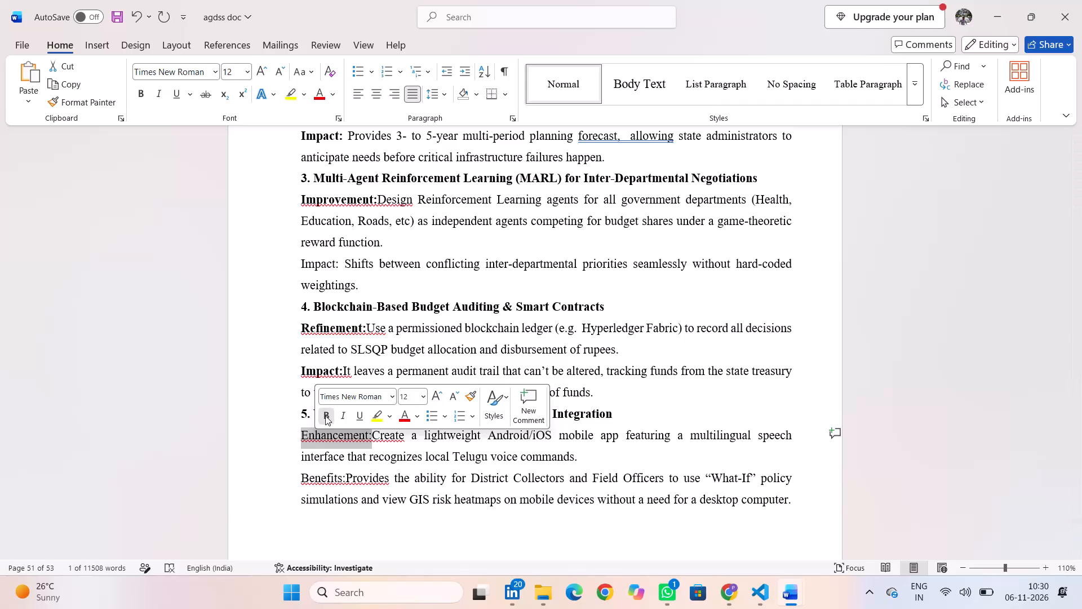
left_click_drag(345, 477, 301, 476)
left_click(318, 445)
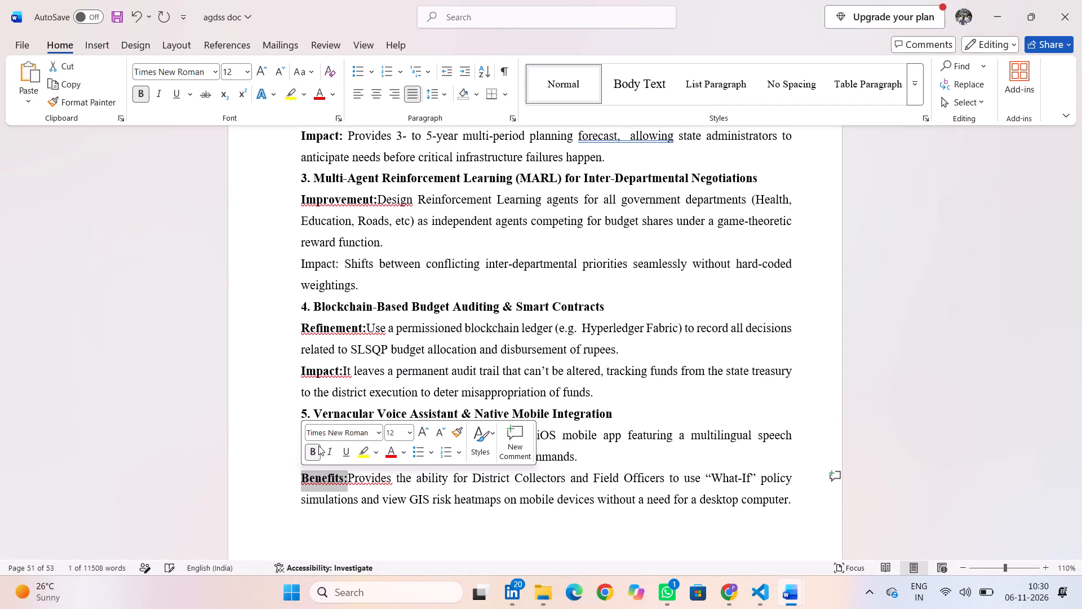
Bold the Impact: label under 3. Multi-Agent Reinforcement Learning (MARL) for Inter-Departmental Negotiations.
scroll(379, 442, "up", 2)
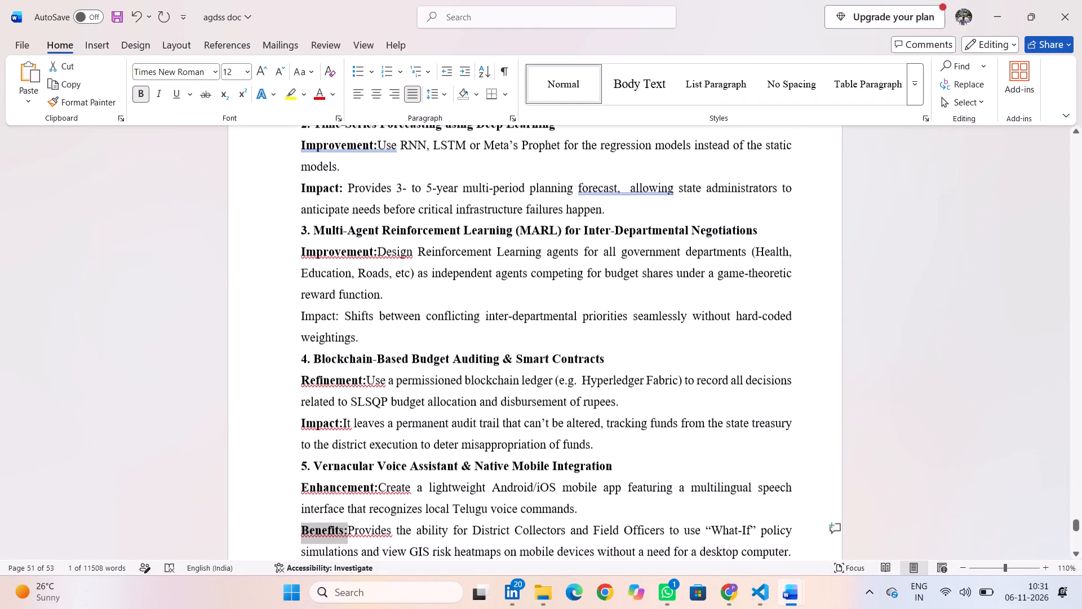
scroll(379, 442, "up", 1)
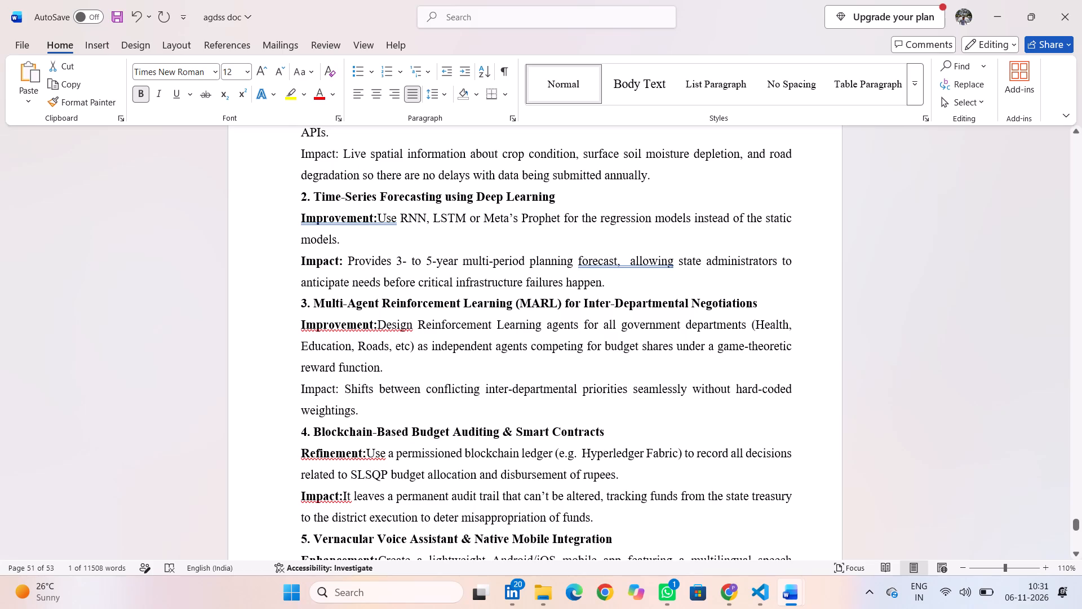
left_click_drag(339, 390, 290, 376)
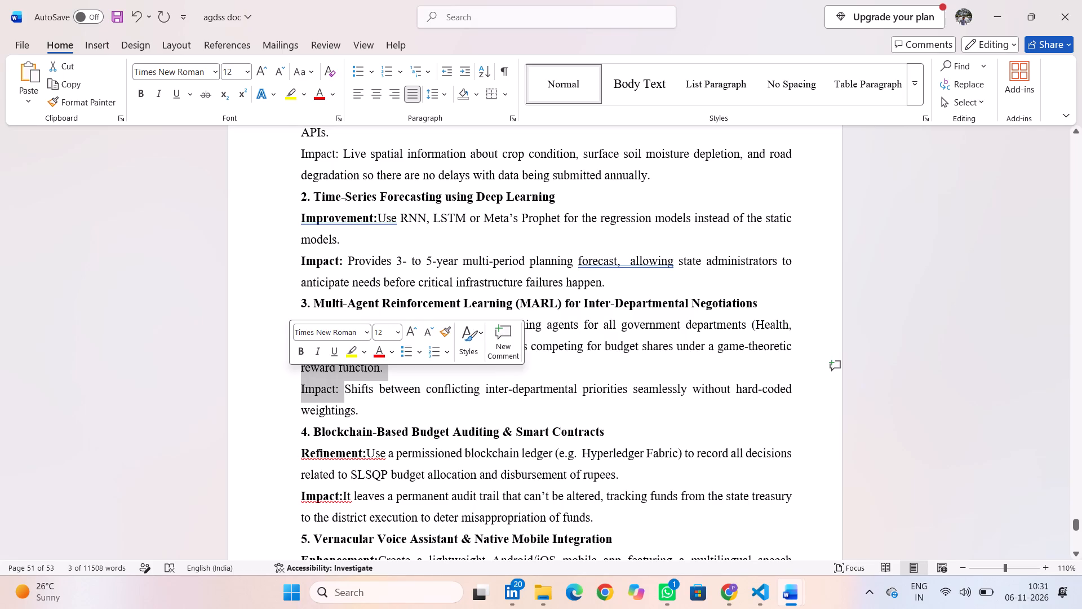
left_click(290, 376)
left_click(338, 388)
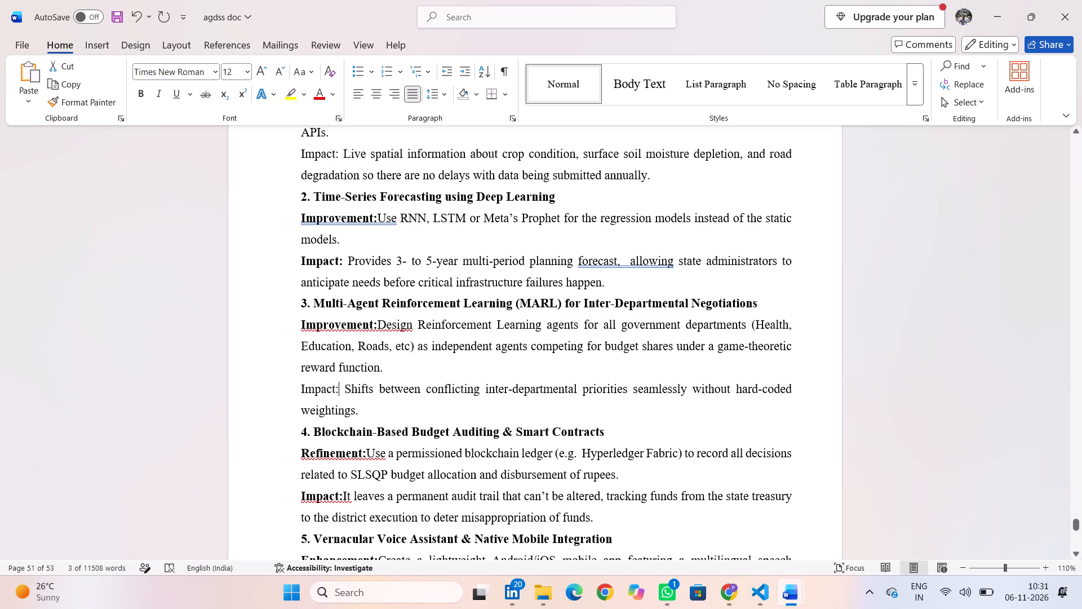
left_click_drag(338, 388, 292, 386)
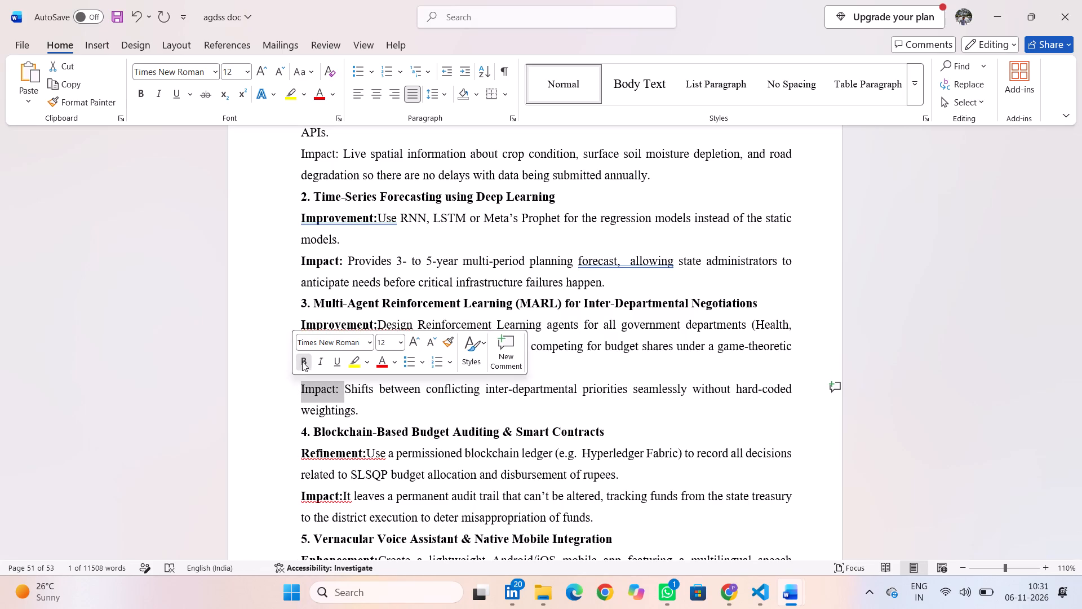
left_click(302, 361)
left_click(271, 374)
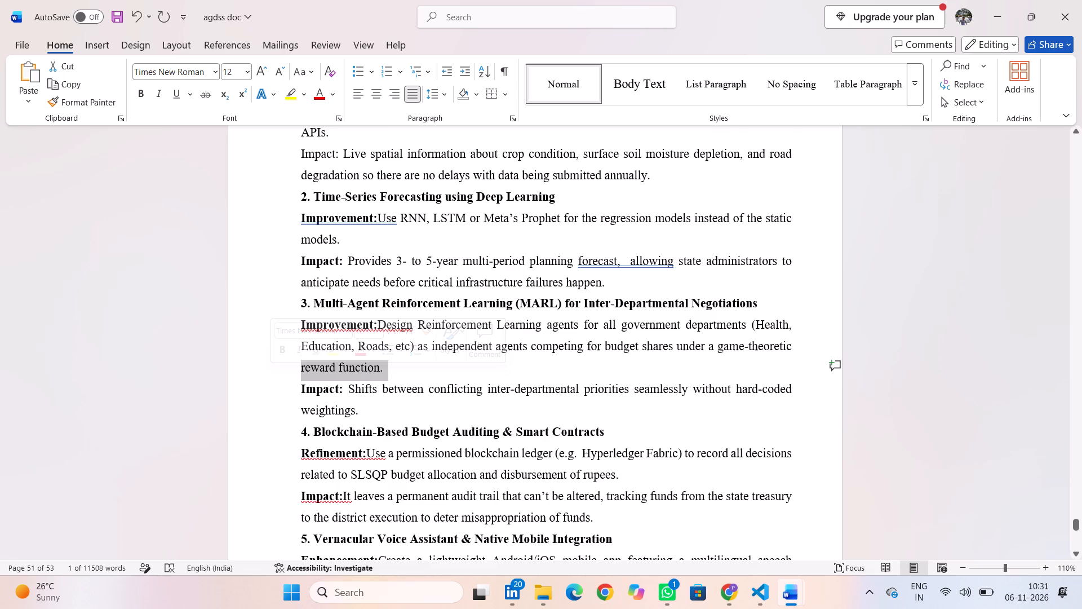
scroll(405, 418, "up", 3)
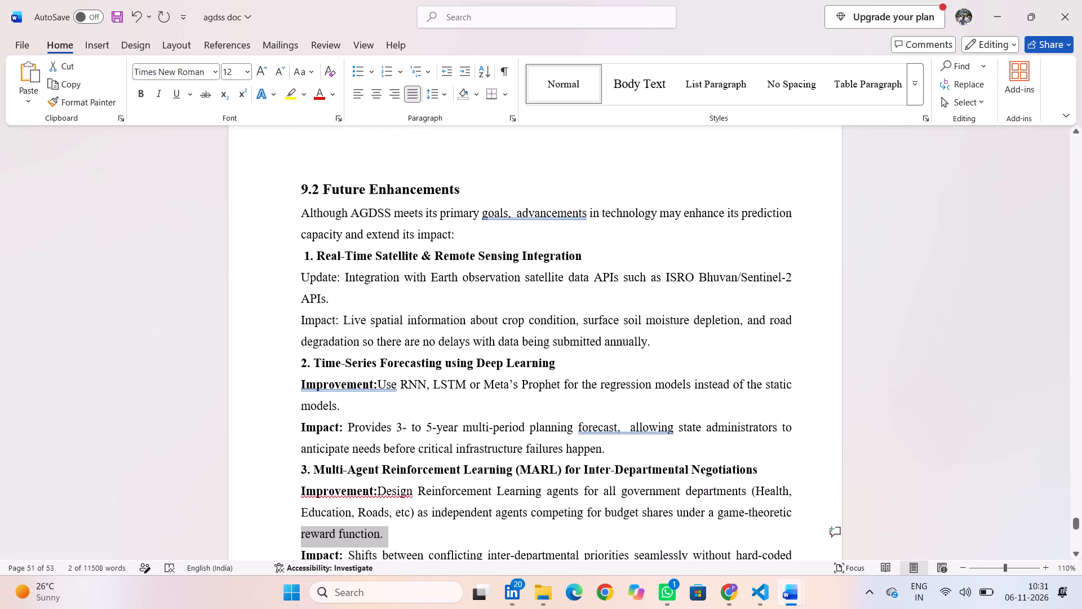
Bold the Impact: and Update: labels under 1. Real-Time Satellite & Remote Sensing Integration.
scroll(405, 418, "up", 1)
left_click_drag(338, 330, 289, 325)
left_click(297, 299)
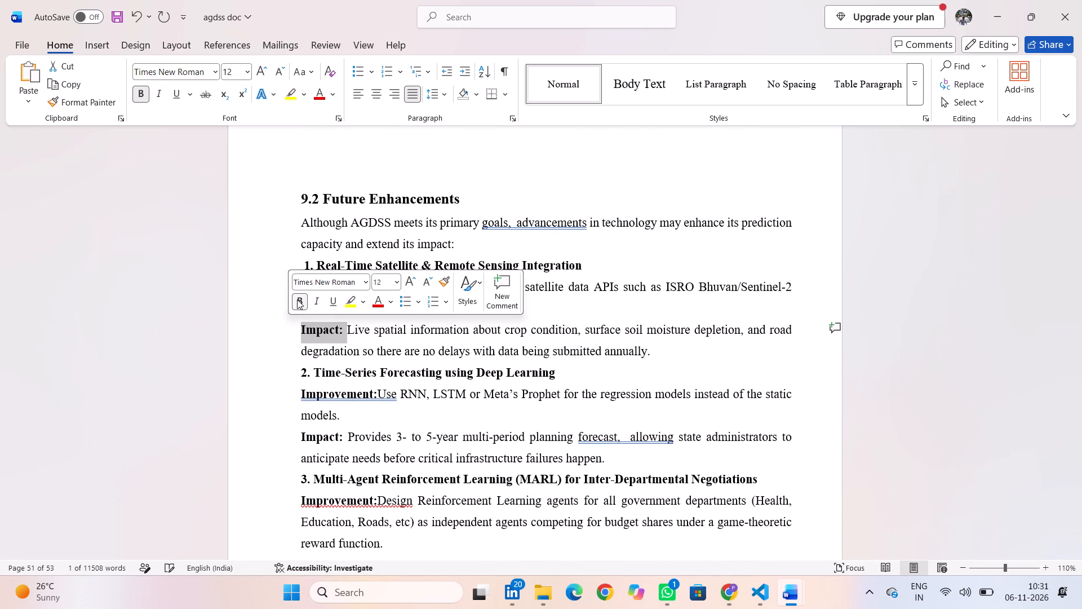
left_click(279, 341)
left_click(340, 277)
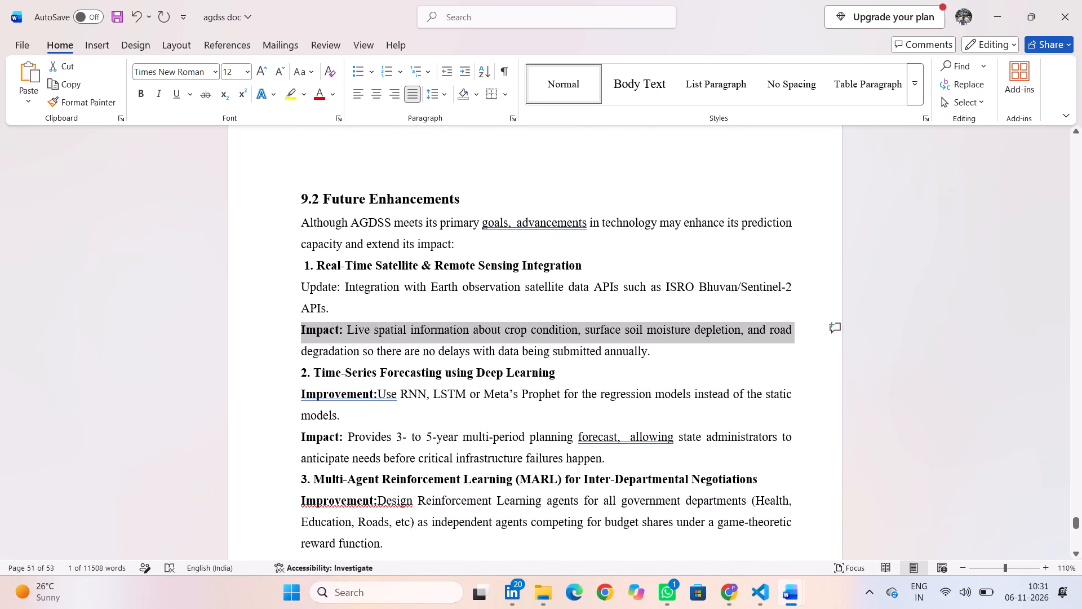
left_click_drag(339, 288, 290, 285)
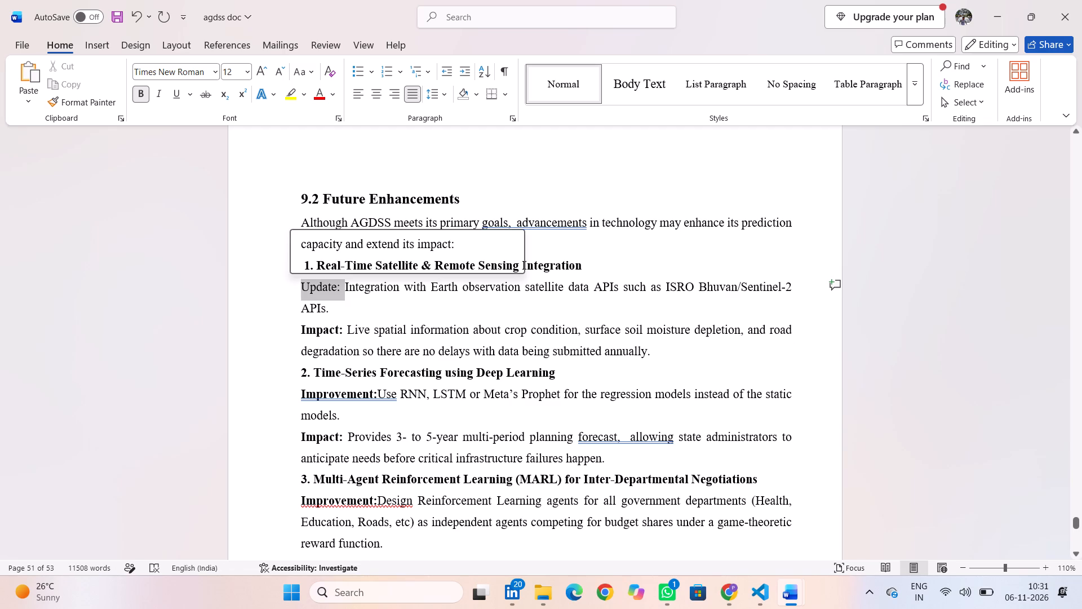
left_click(297, 264)
Delete the surplus blank lines above the Chapter 10 heading so the chapter starts at the top of its own page.
scroll(296, 315, "up", 1)
scroll(296, 315, "down", 1)
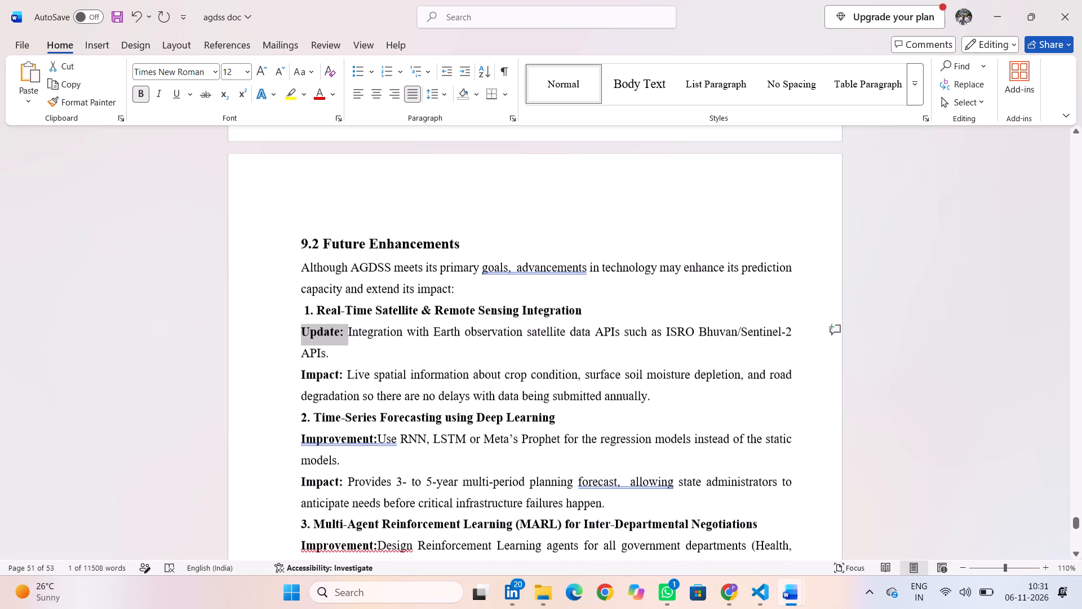
scroll(296, 315, "down", 1)
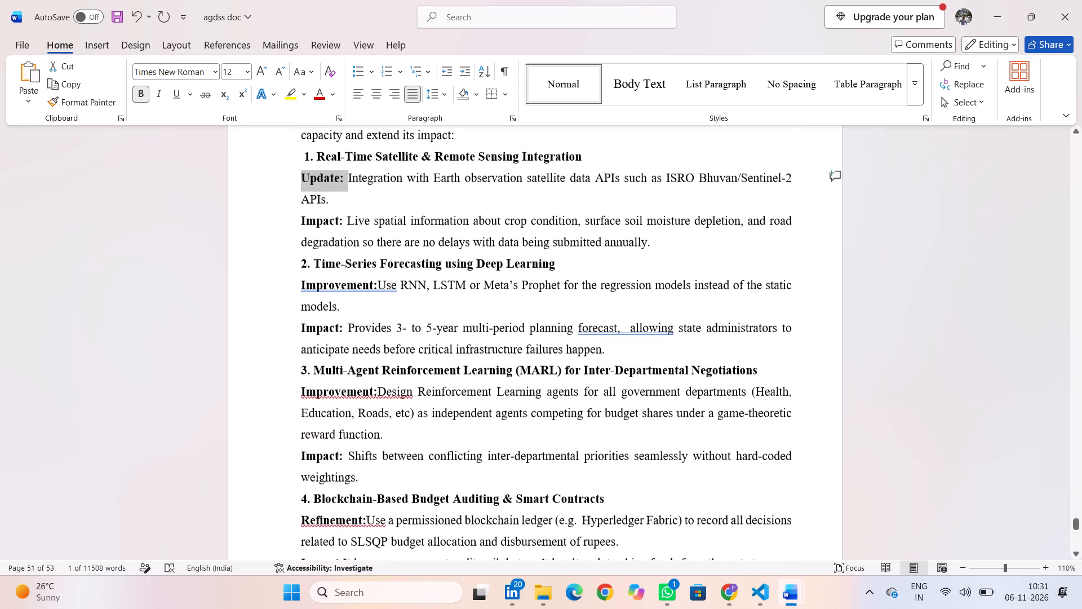
scroll(296, 315, "down", 3)
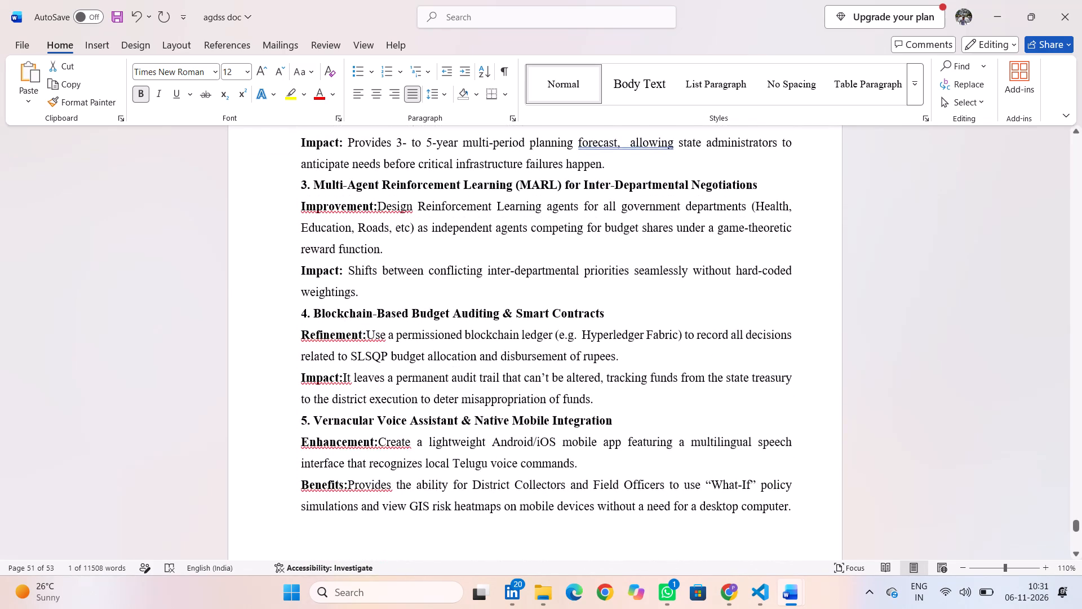
scroll(296, 315, "down", 1)
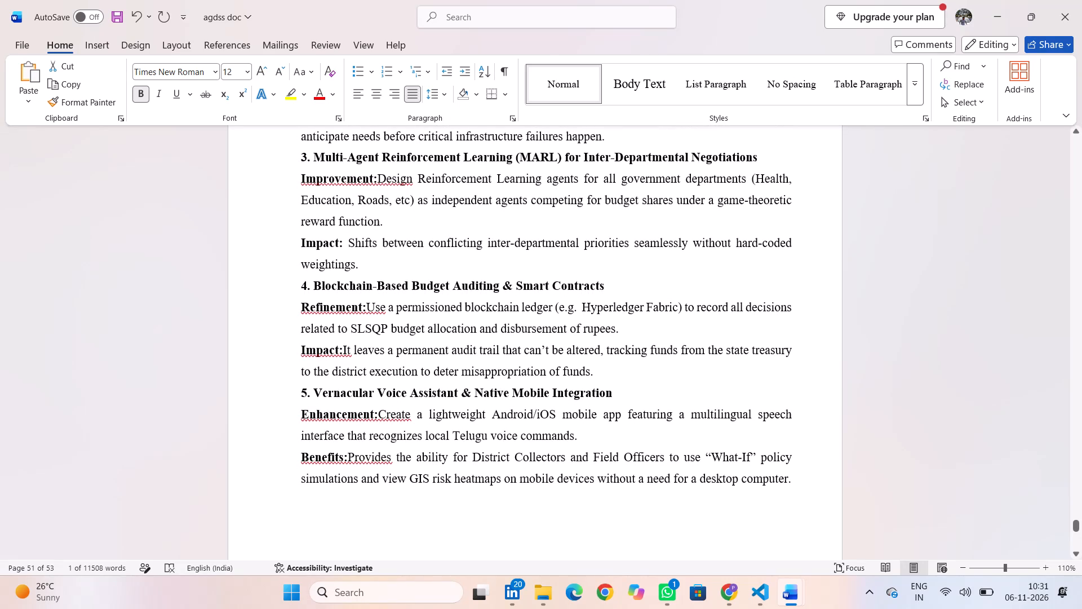
scroll(336, 275, "down", 1)
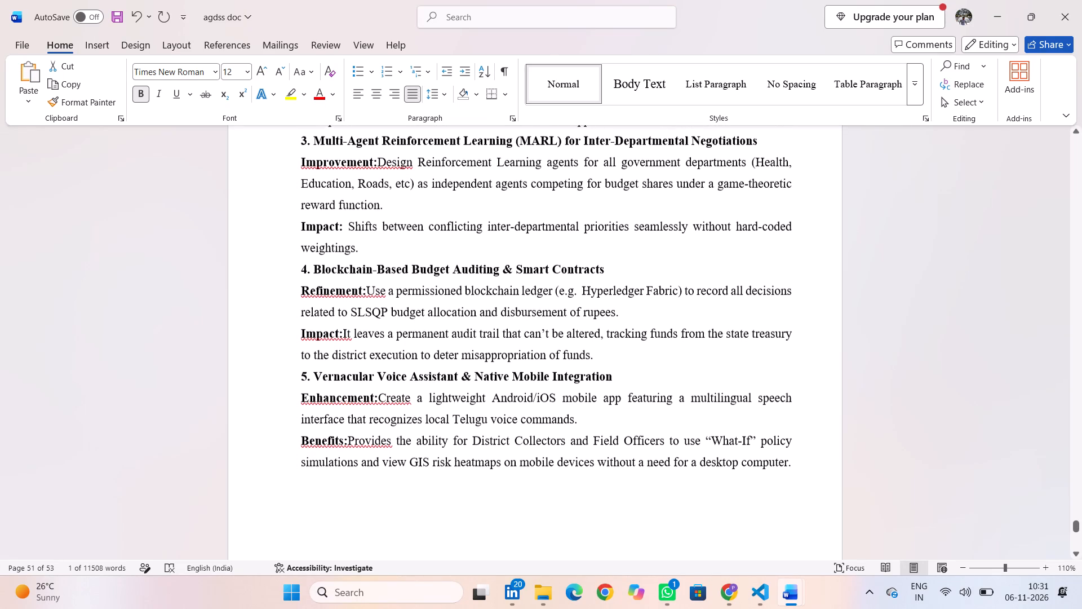
scroll(337, 339, "down", 1)
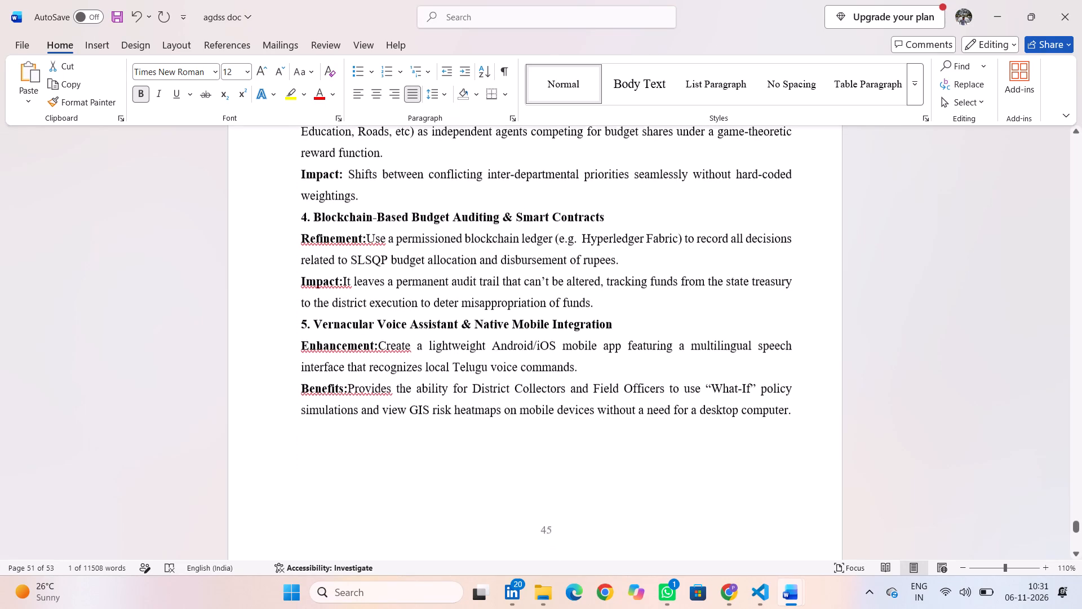
scroll(337, 339, "down", 3)
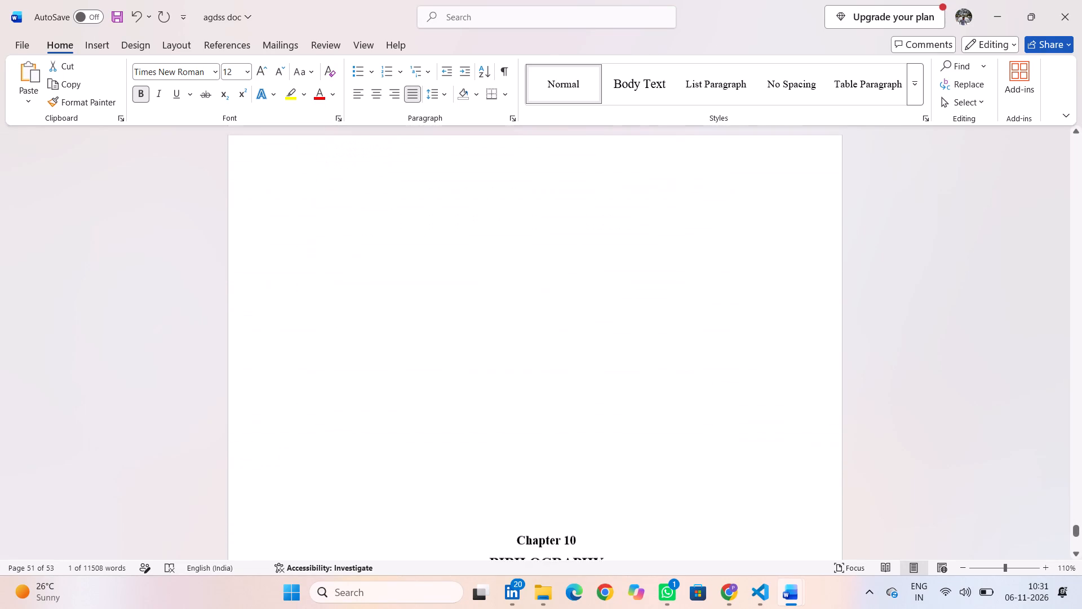
scroll(337, 339, "down", 1)
left_click(414, 303)
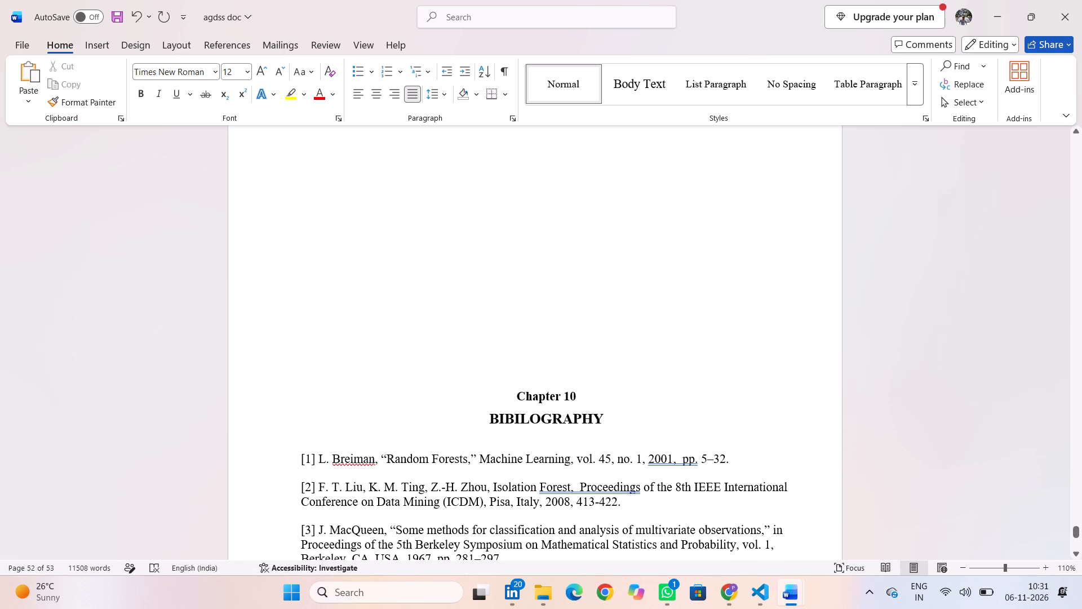
key("Down")
key("Down")
key("Down")
key("Down")
key("Down")
key("Up")
key("BackSpace")
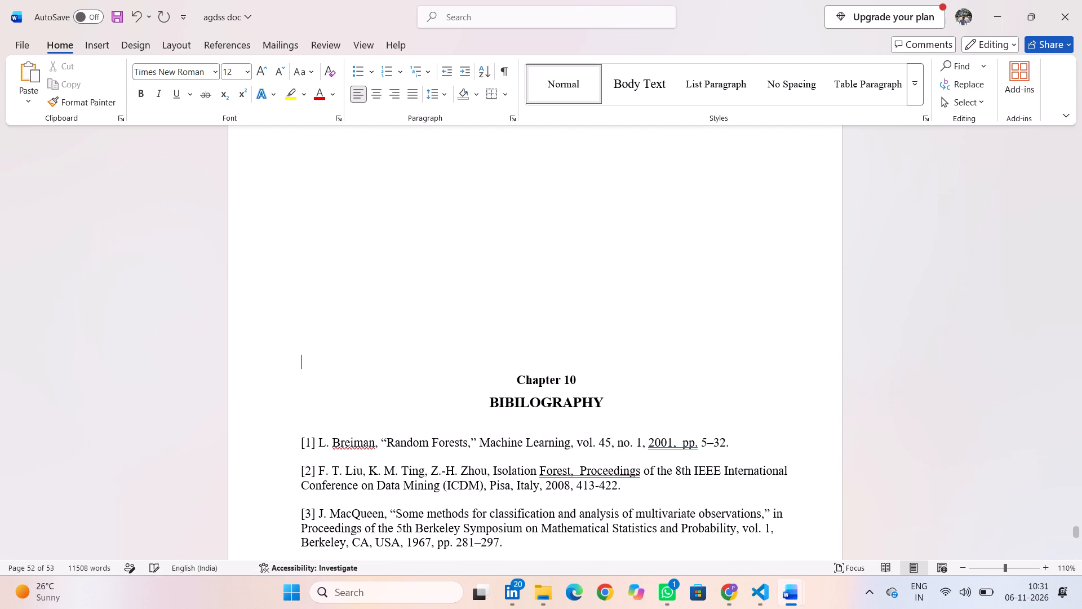
key("BackSpace")
key("BackSpace")
key("BackSpace")
key("BackSpace")
key("BackSpace")
key("BackSpace")
key("BackSpace")
key("BackSpace")
key("BackSpace")
key("BackSpace")
key("BackSpace")
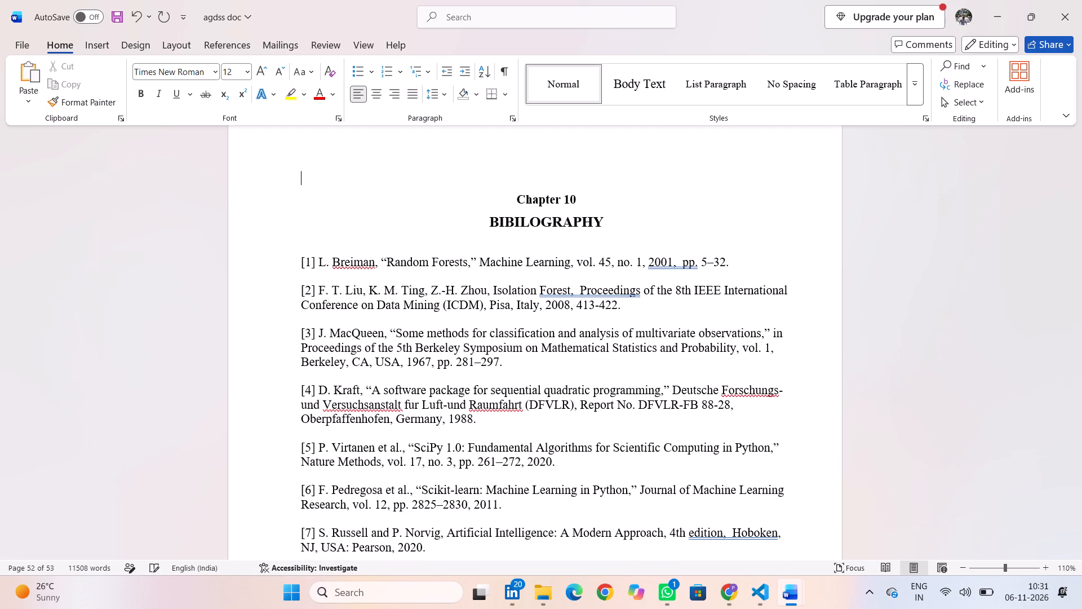
scroll(414, 303, "up", 3)
key("BackSpace")
key("BackSpace")
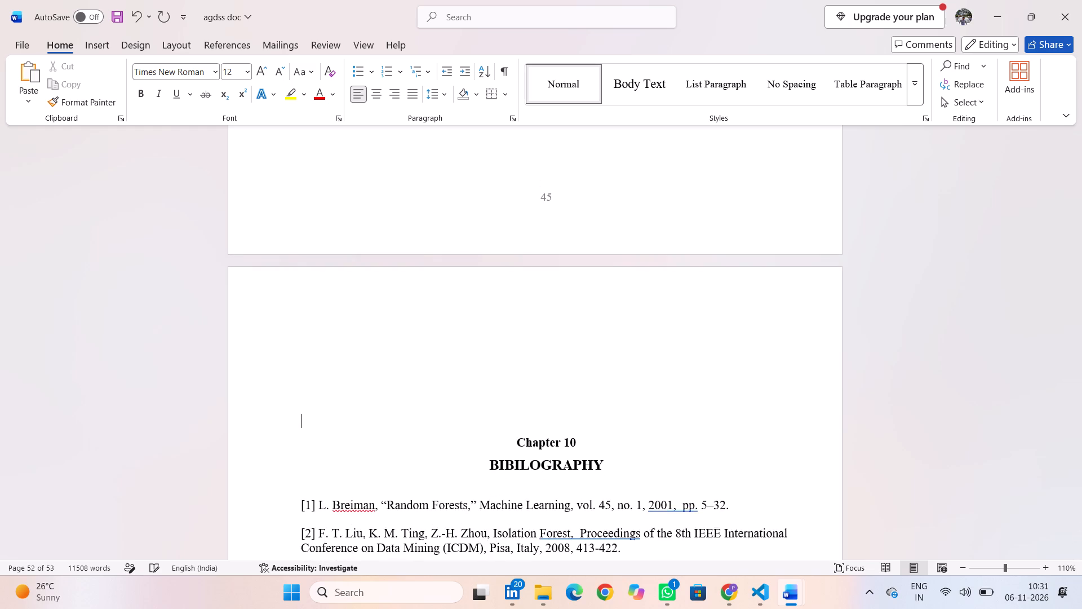
key("BackSpace")
key("BackSpace")
key("BackSpace")
key("BackSpace")
key("BackSpace")
key("BackSpace")
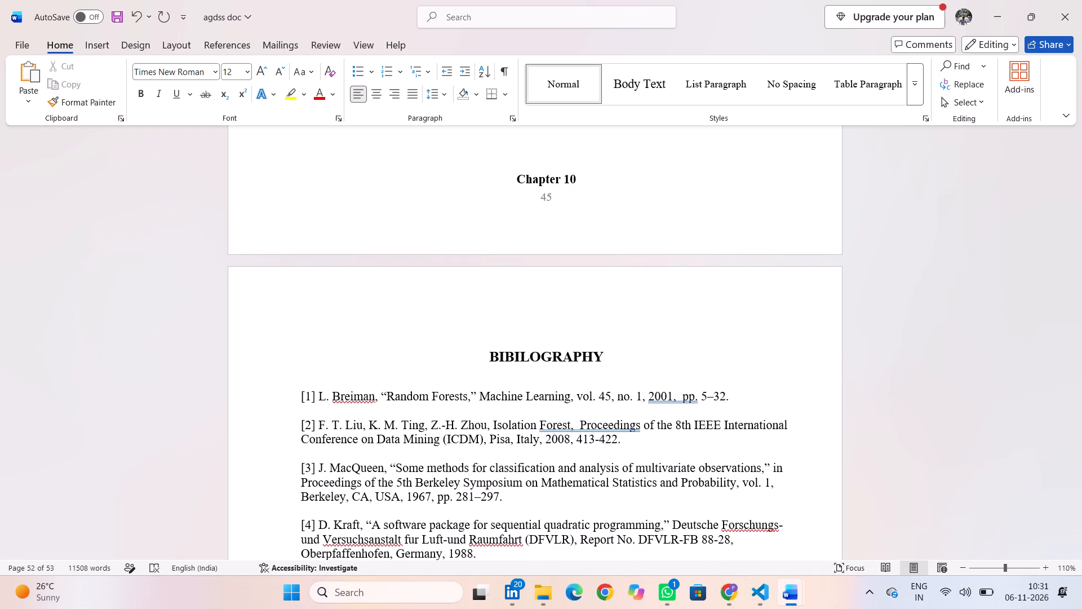
key("Return")
key("Down")
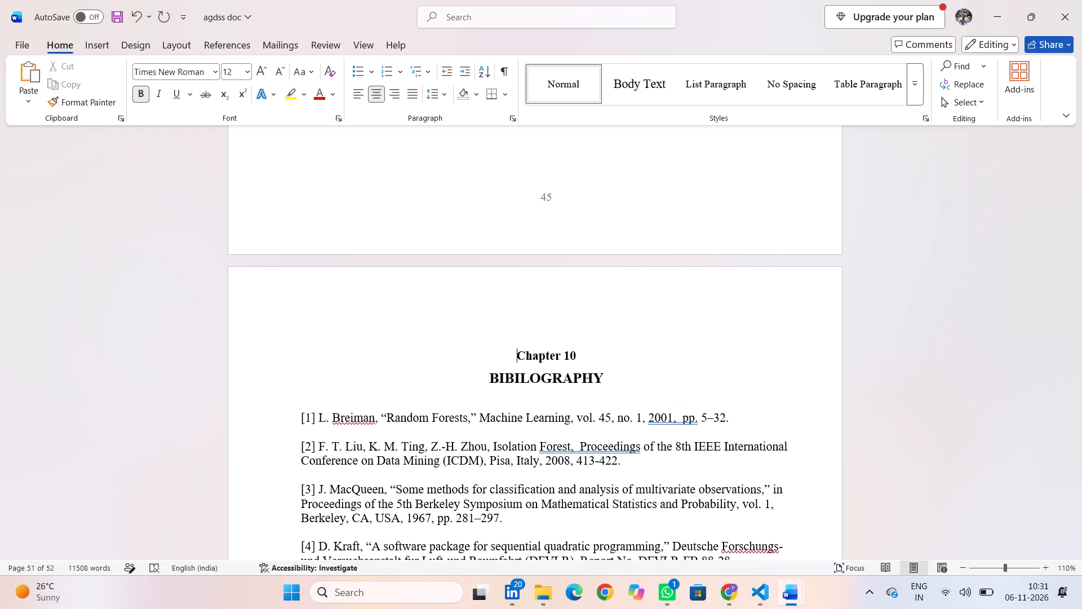
key("Up")
Set the font size of the BIBILOGRAPHY title under Chapter 10 to 16.
scroll(477, 411, "down", 1)
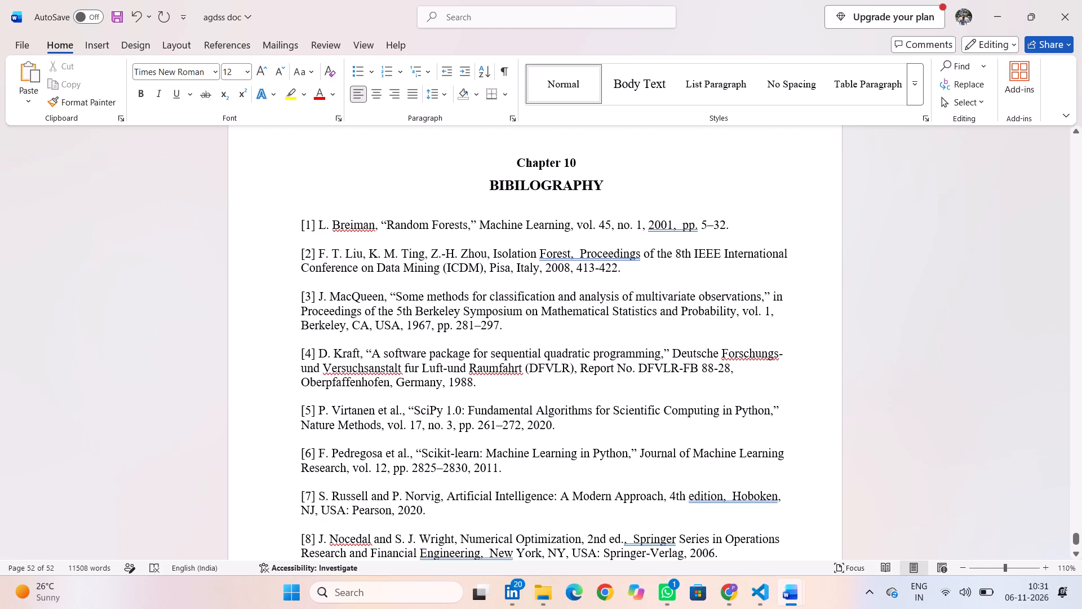
left_click_drag(482, 188, 641, 197)
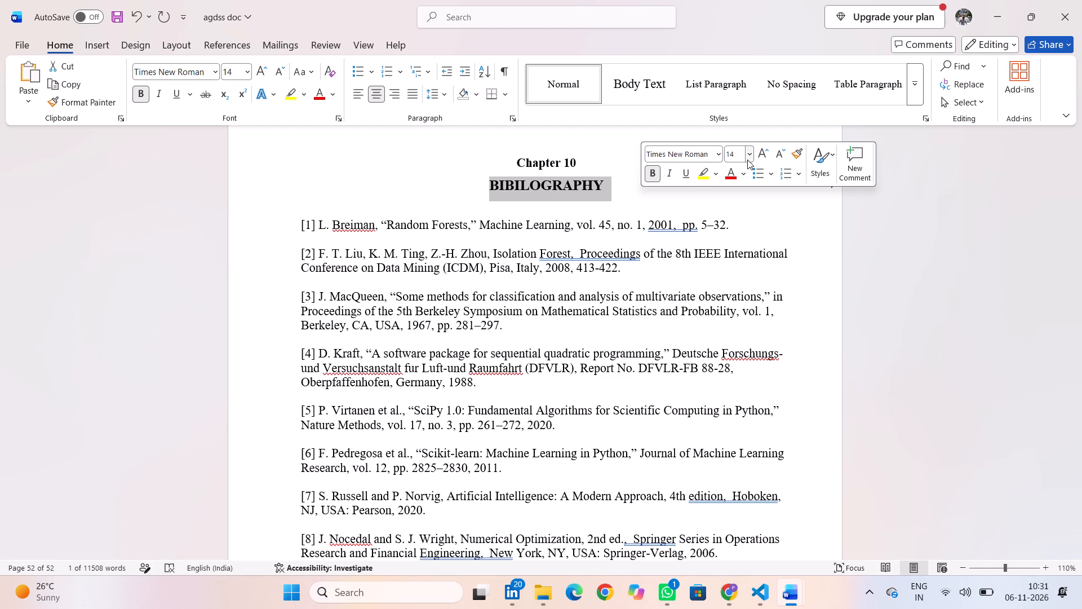
left_click(751, 160)
left_click(736, 272)
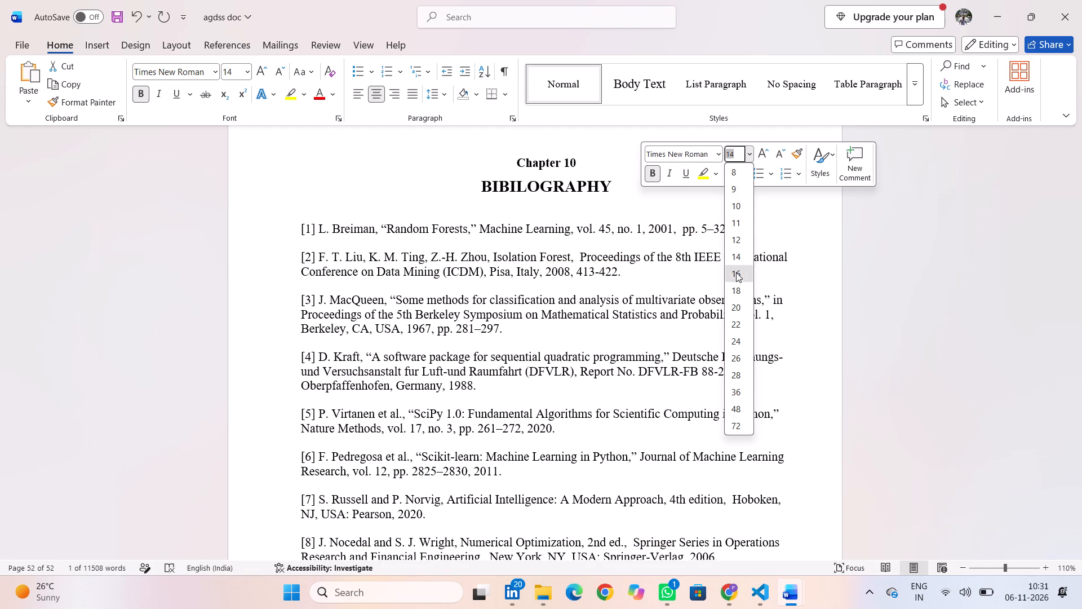
Review the bibliography entries and the formatting of sections 9.2 Future Enhancements and Operational Impact.
scroll(447, 218, "down", 2)
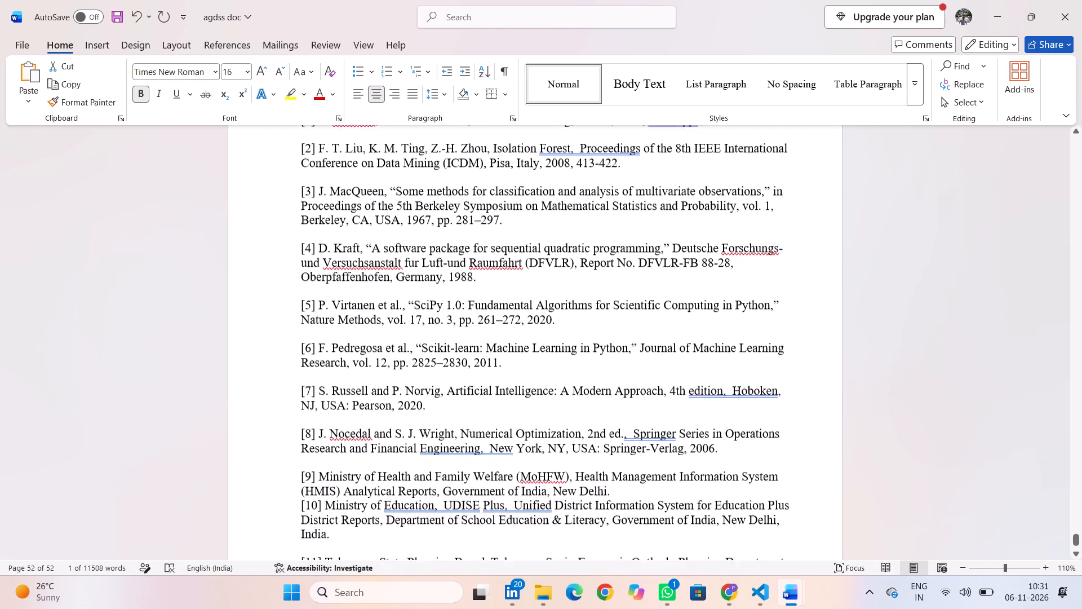
scroll(447, 218, "down", 3)
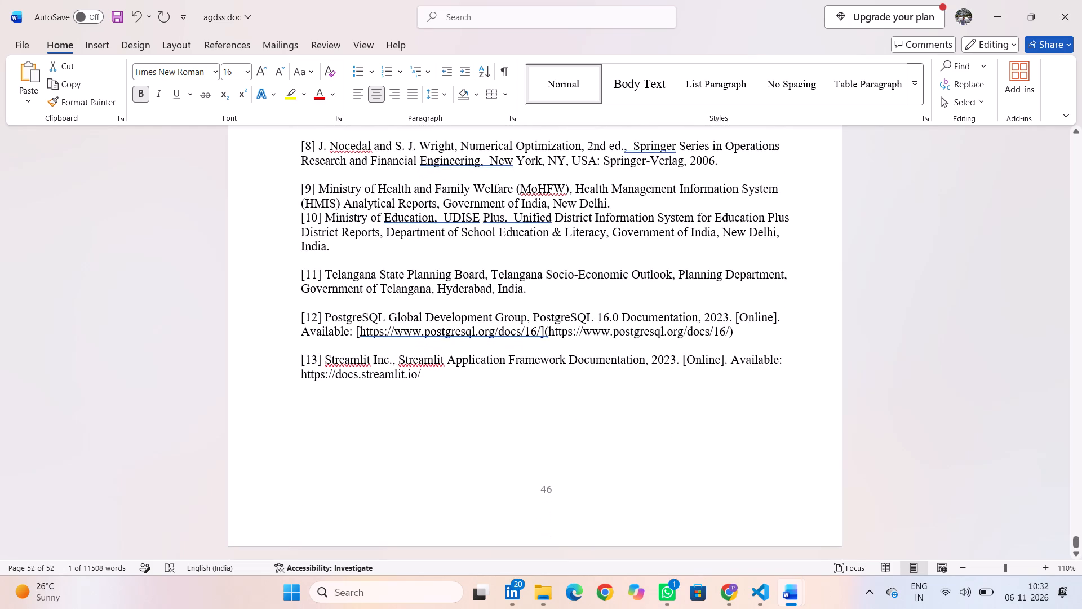
scroll(447, 218, "down", 2)
scroll(447, 218, "up", 4)
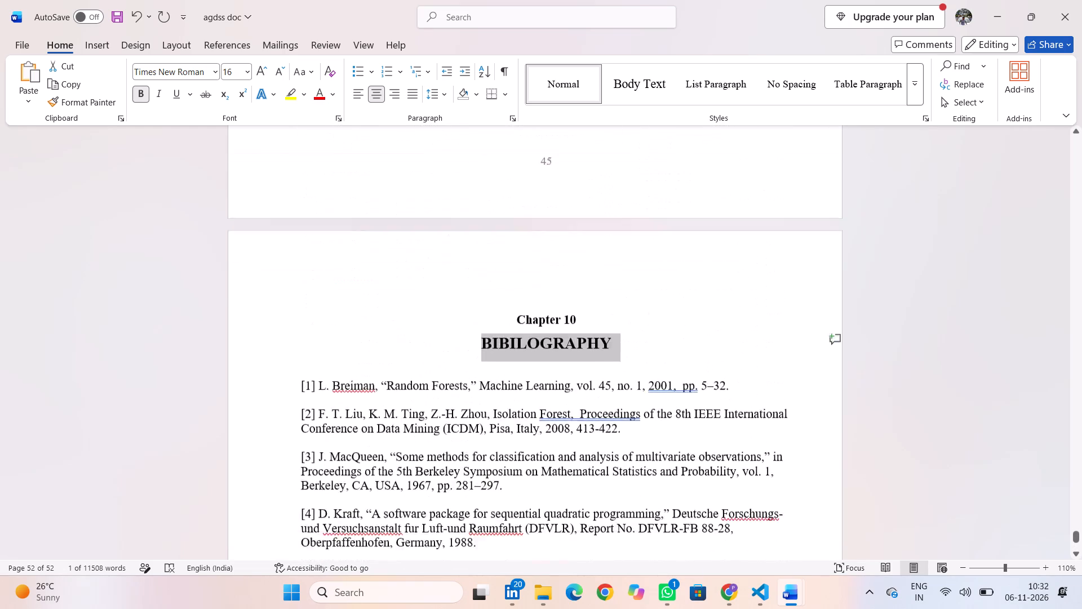
scroll(447, 218, "up", 4)
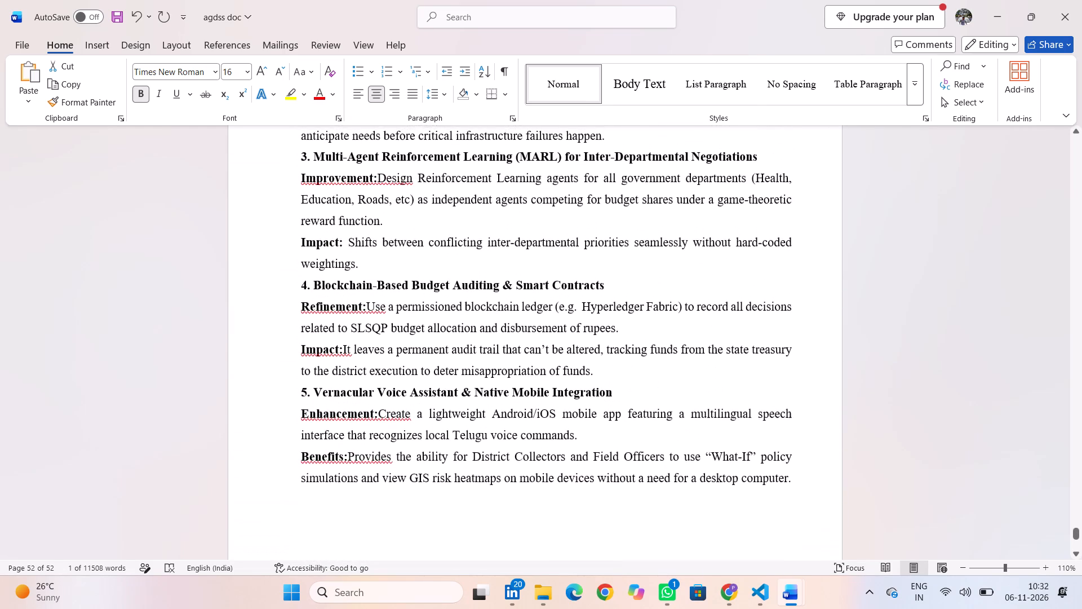
scroll(447, 218, "up", 3)
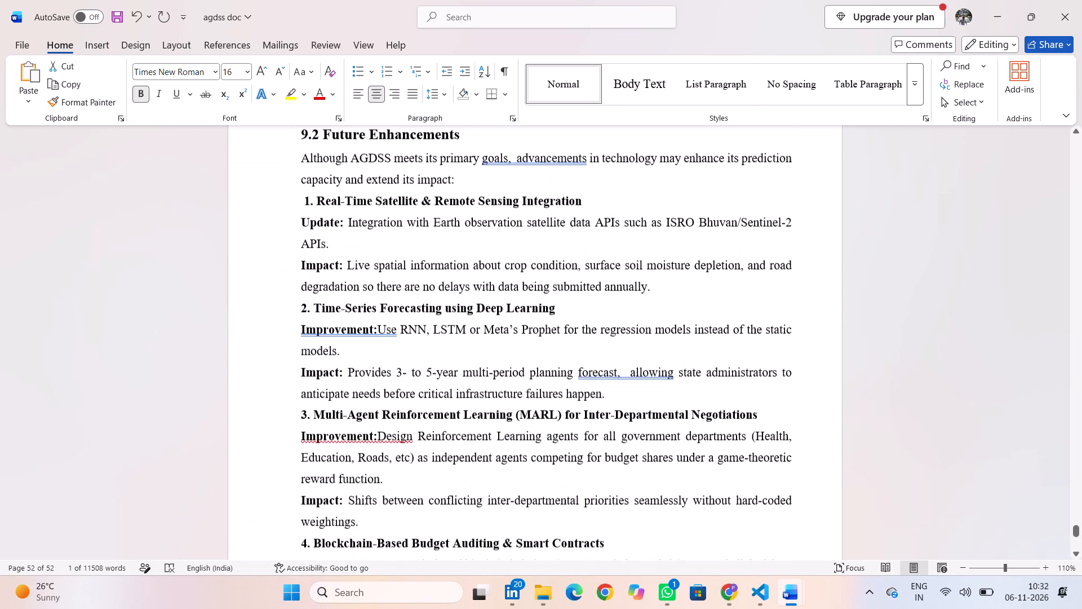
scroll(447, 218, "up", 2)
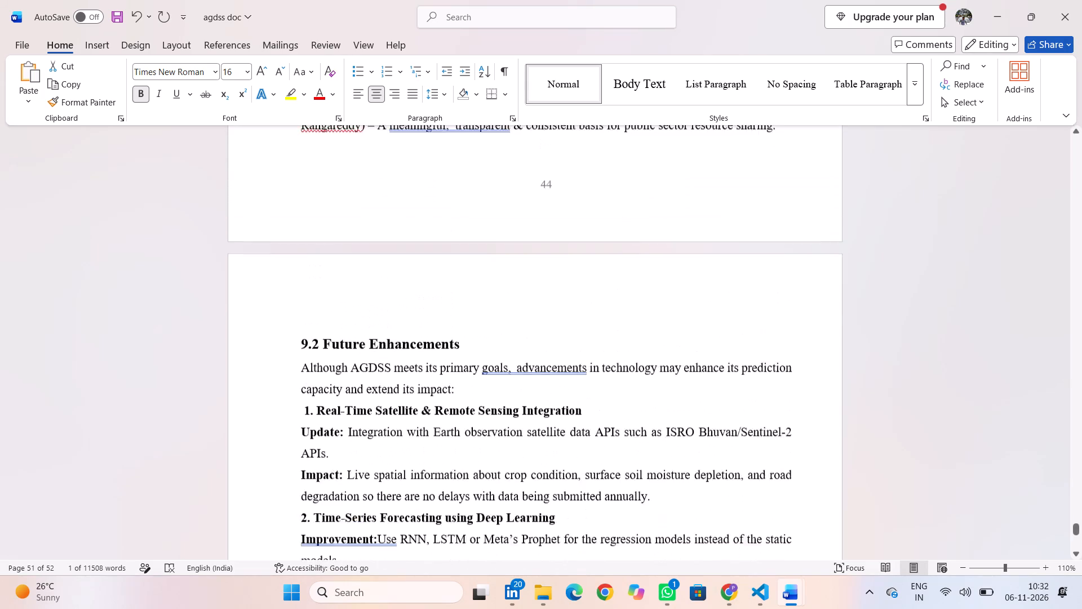
scroll(447, 218, "up", 4)
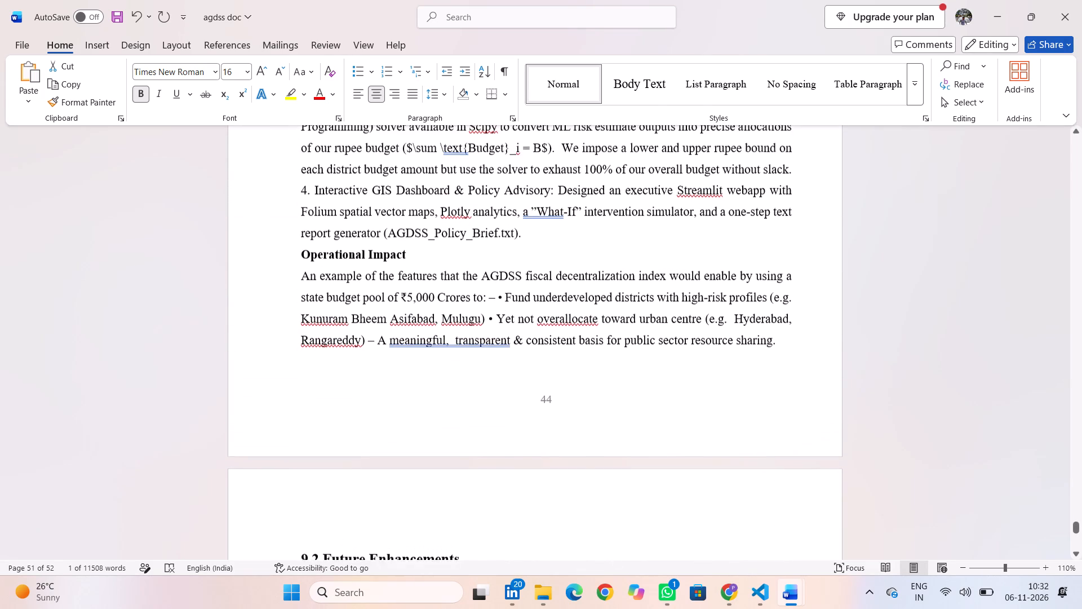
scroll(447, 218, "up", 1)
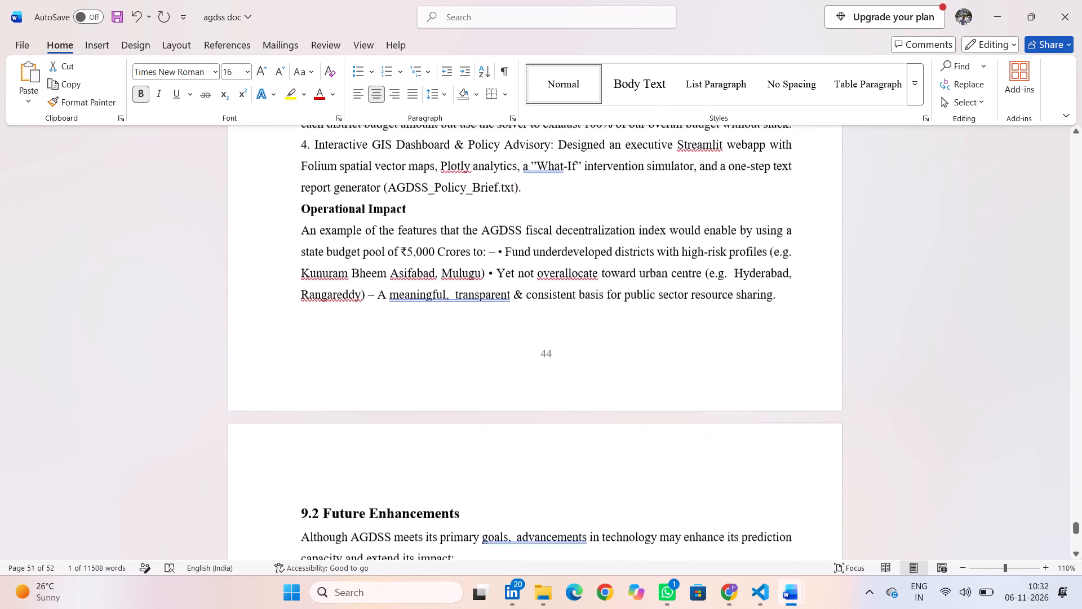
scroll(447, 218, "up", 2)
scroll(447, 218, "down", 10)
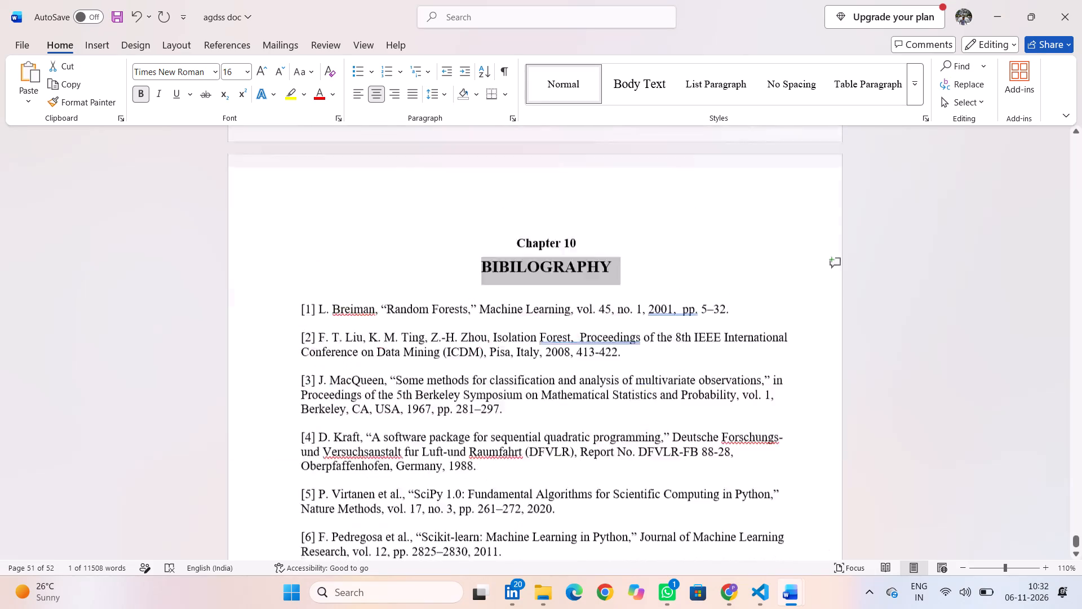
scroll(447, 218, "down", 5)
scroll(447, 218, "up", 1)
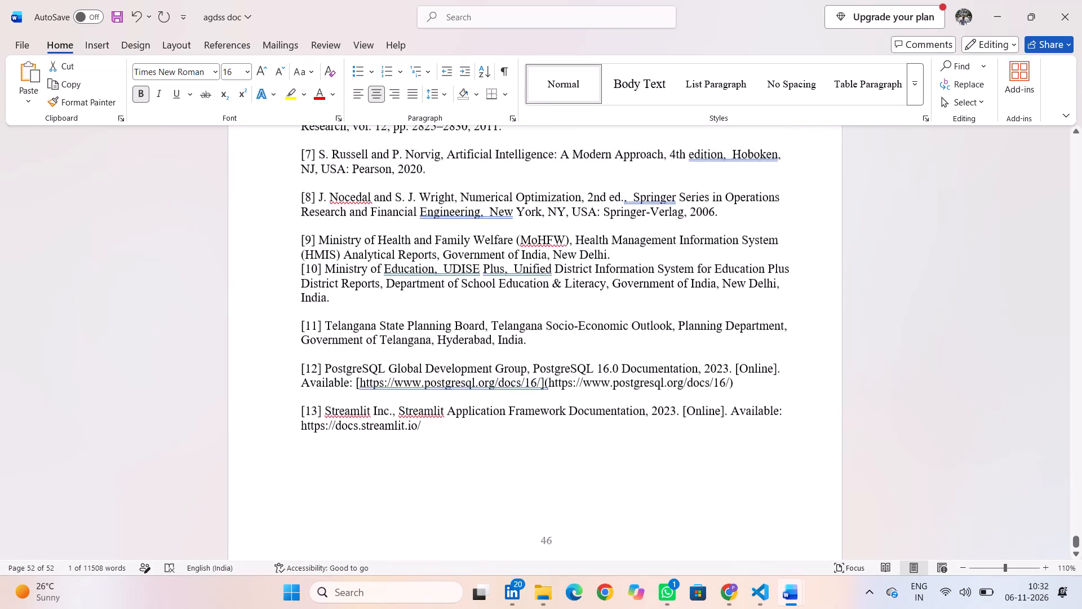
scroll(447, 218, "up", 6)
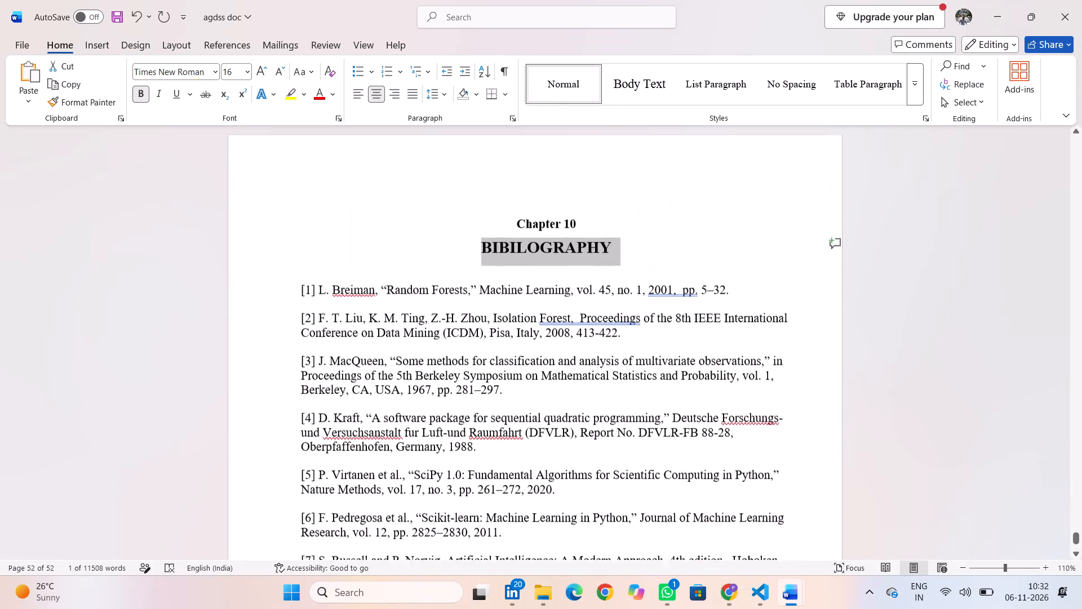
scroll(447, 218, "up", 4)
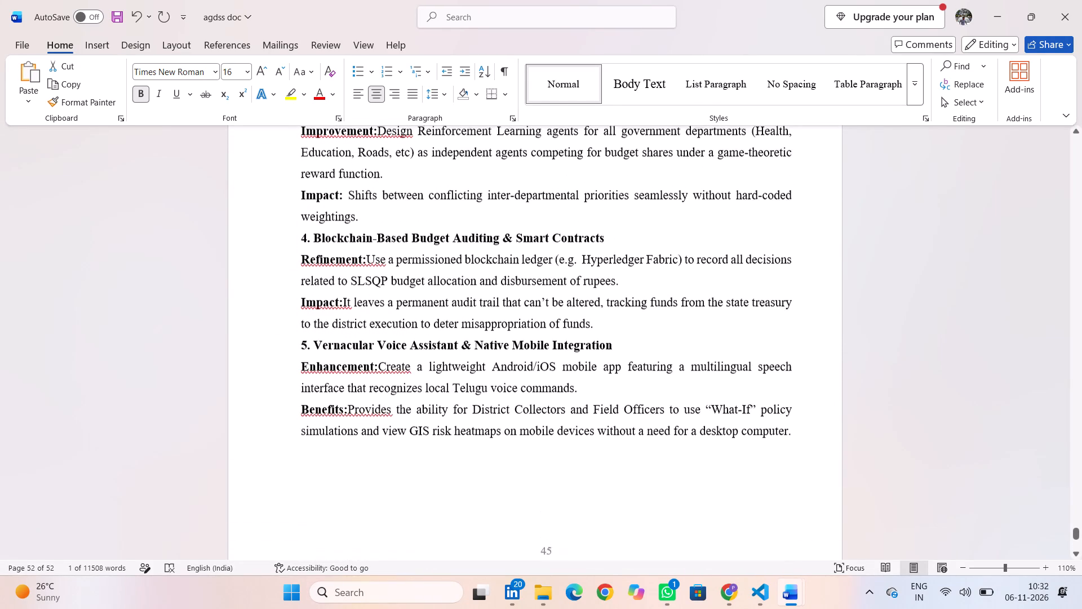
scroll(447, 218, "up", 2)
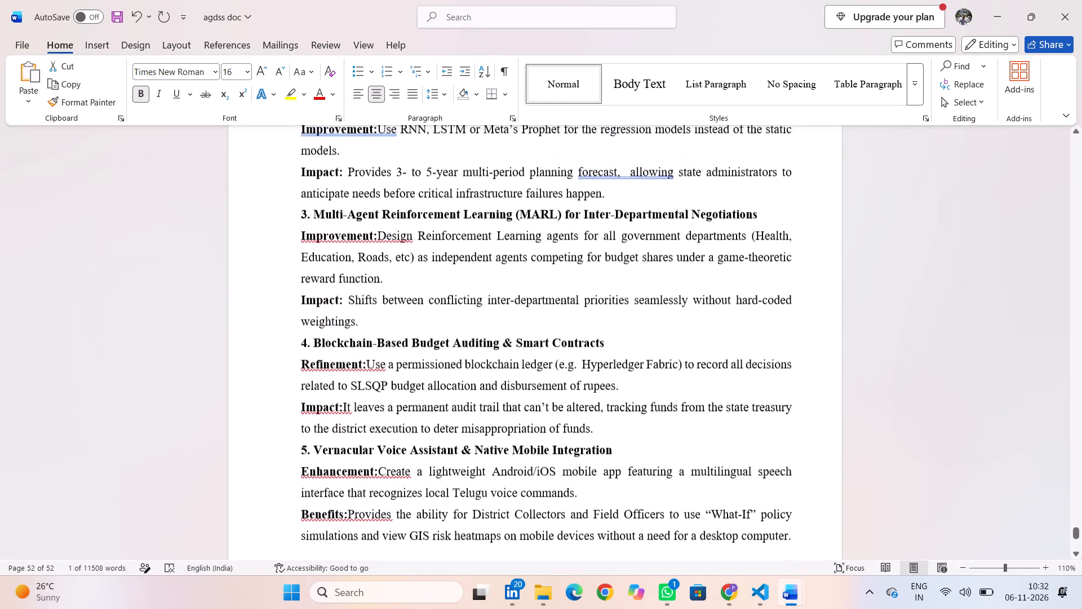
scroll(447, 218, "up", 1)
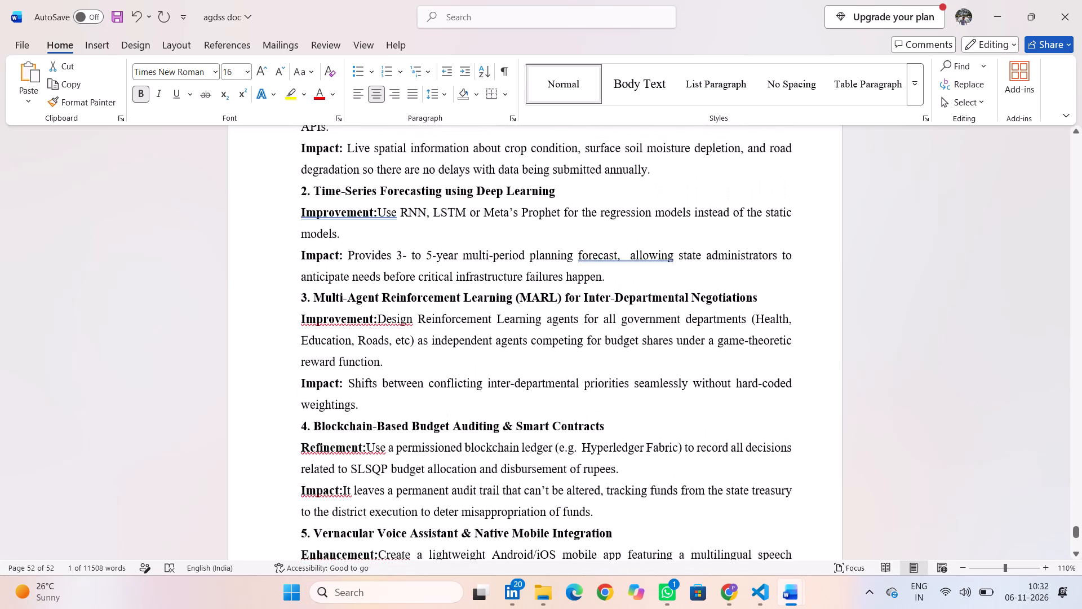
Review sections 9.2 Future Enhancements, Operational Impact and 9.1 Conclusion for leftover raw LaTeX and formatting issues.
scroll(447, 218, "up", 2)
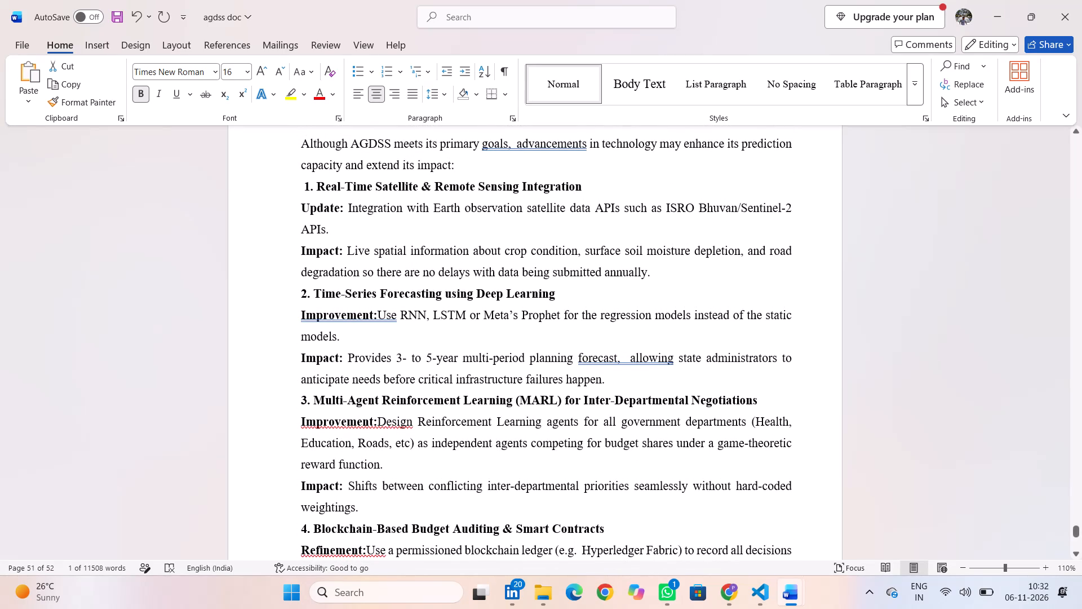
scroll(447, 218, "up", 1)
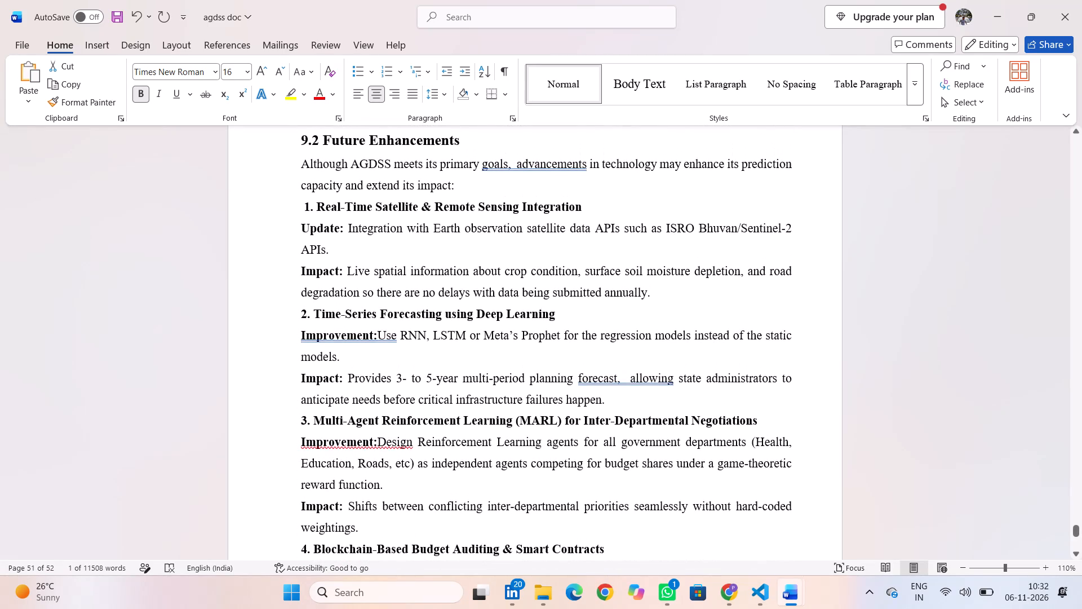
scroll(447, 218, "up", 2)
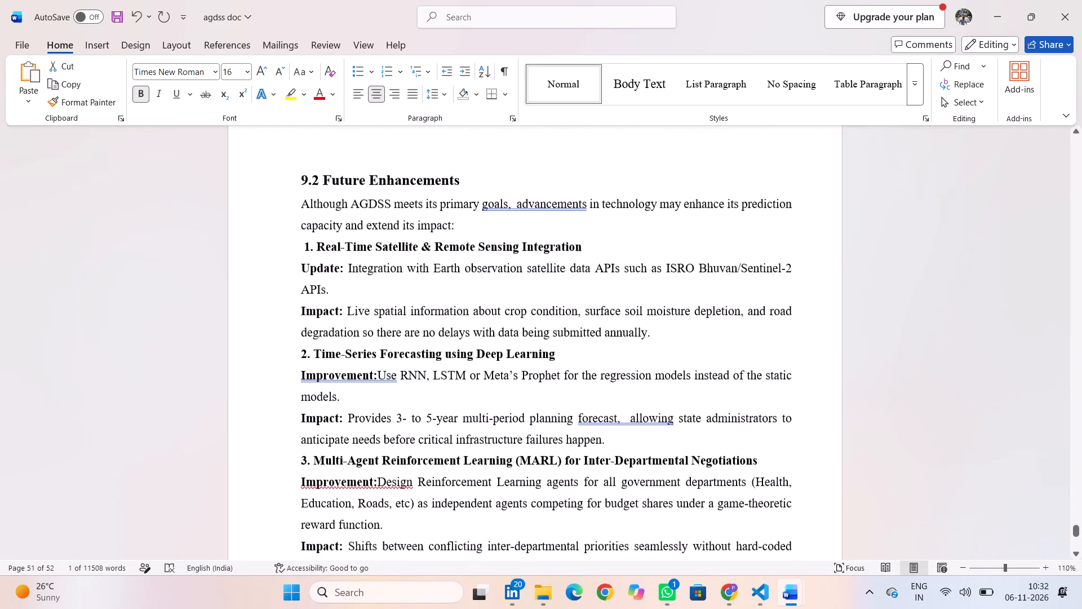
scroll(447, 218, "up", 1)
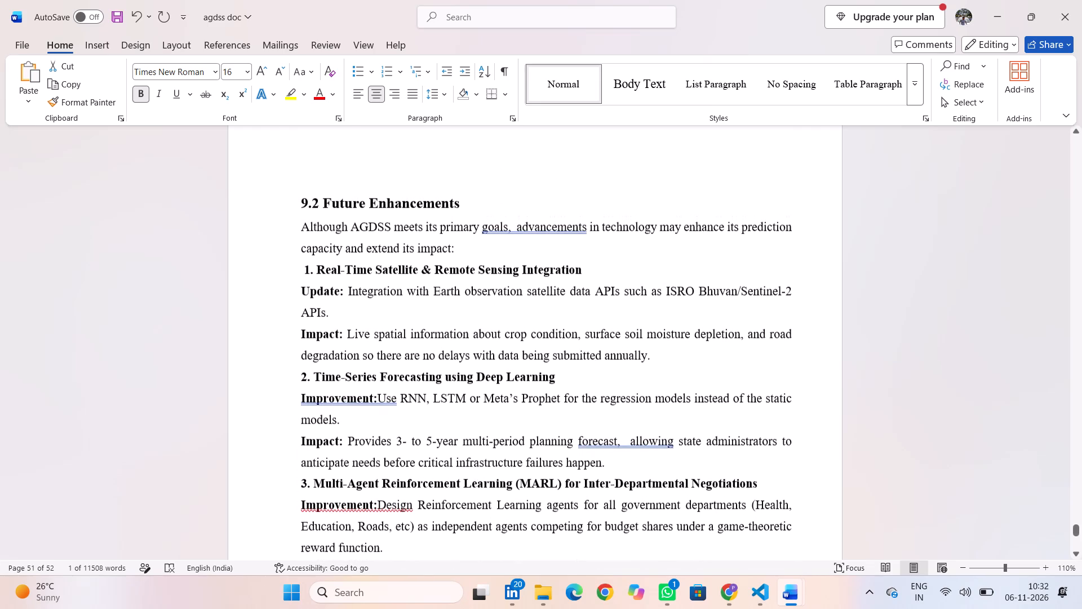
scroll(447, 218, "up", 2)
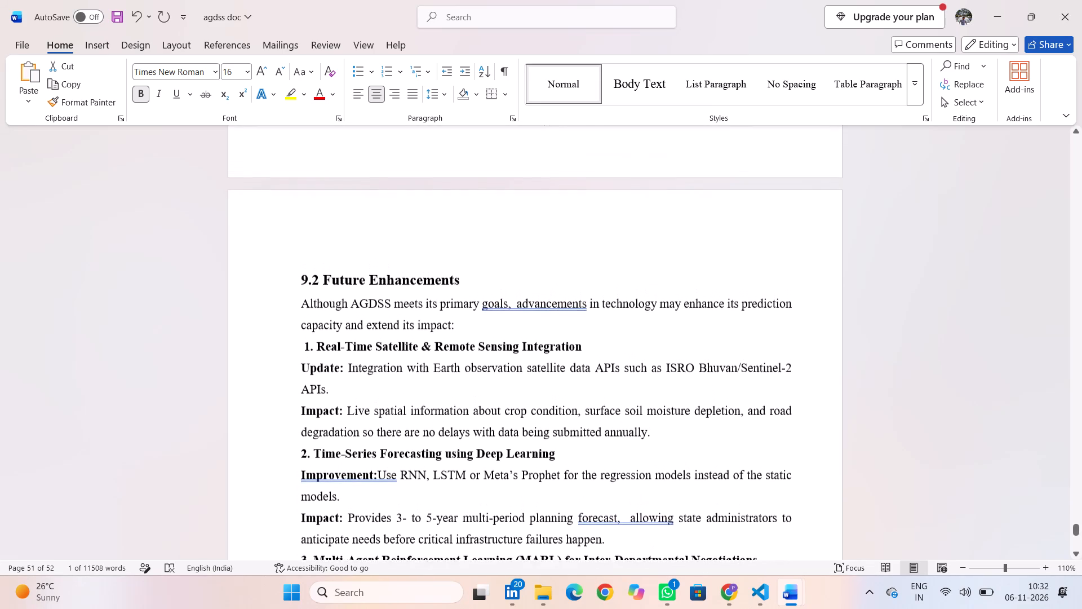
scroll(447, 218, "up", 2)
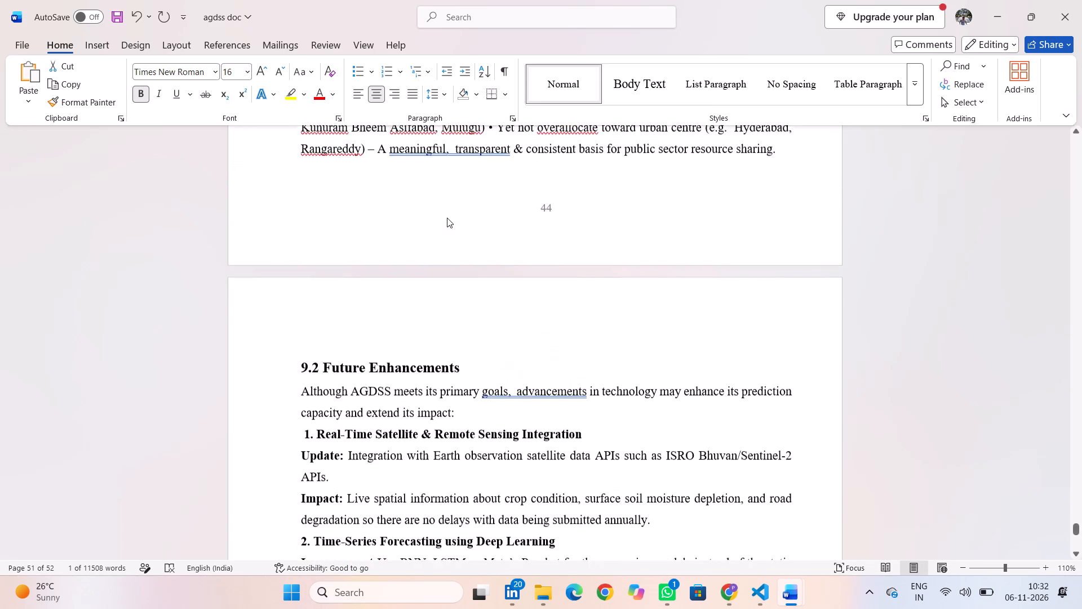
scroll(447, 218, "up", 3)
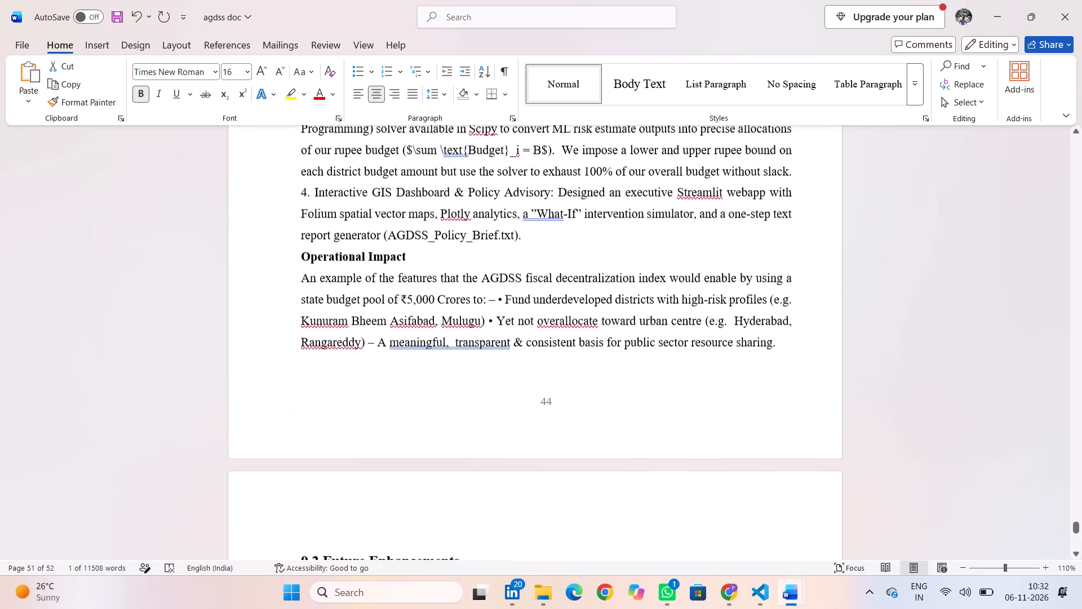
scroll(447, 218, "up", 3)
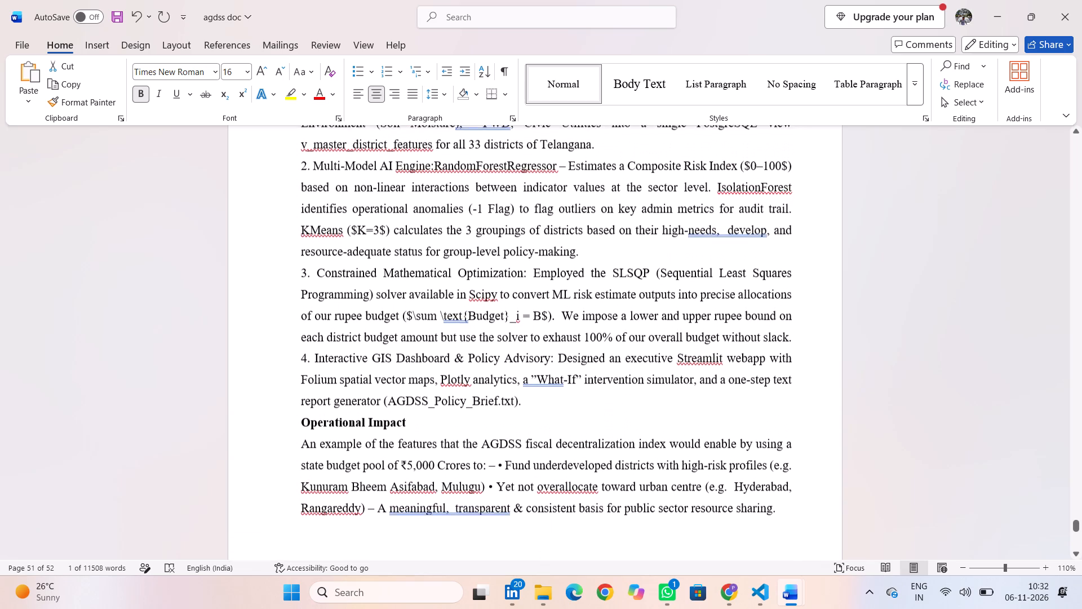
scroll(447, 218, "up", 2)
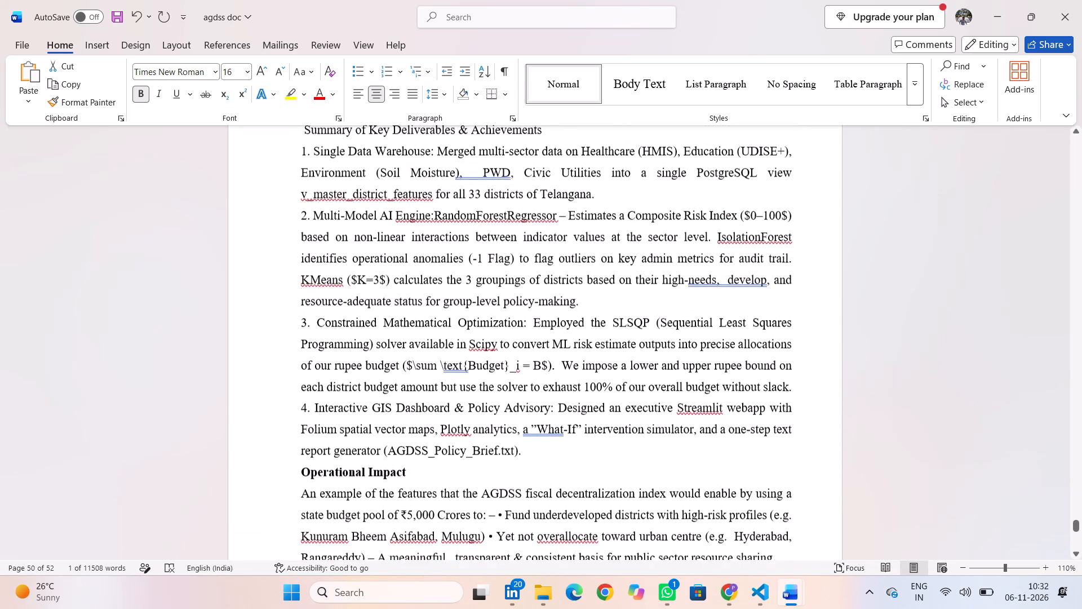
scroll(447, 218, "up", 2)
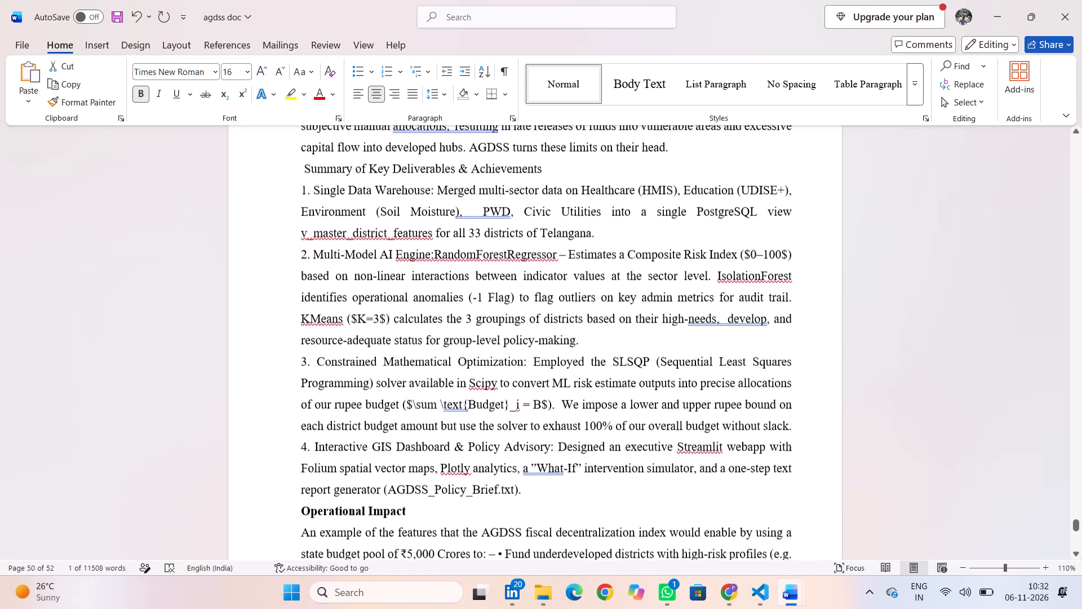
scroll(447, 218, "up", 1)
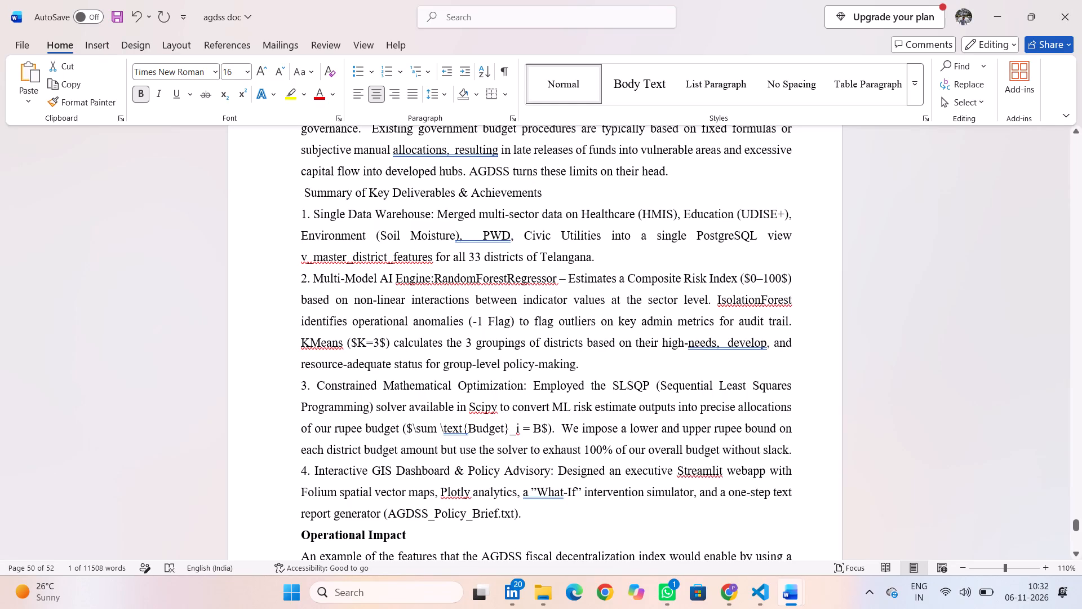
left_click_drag(553, 429, 447, 419)
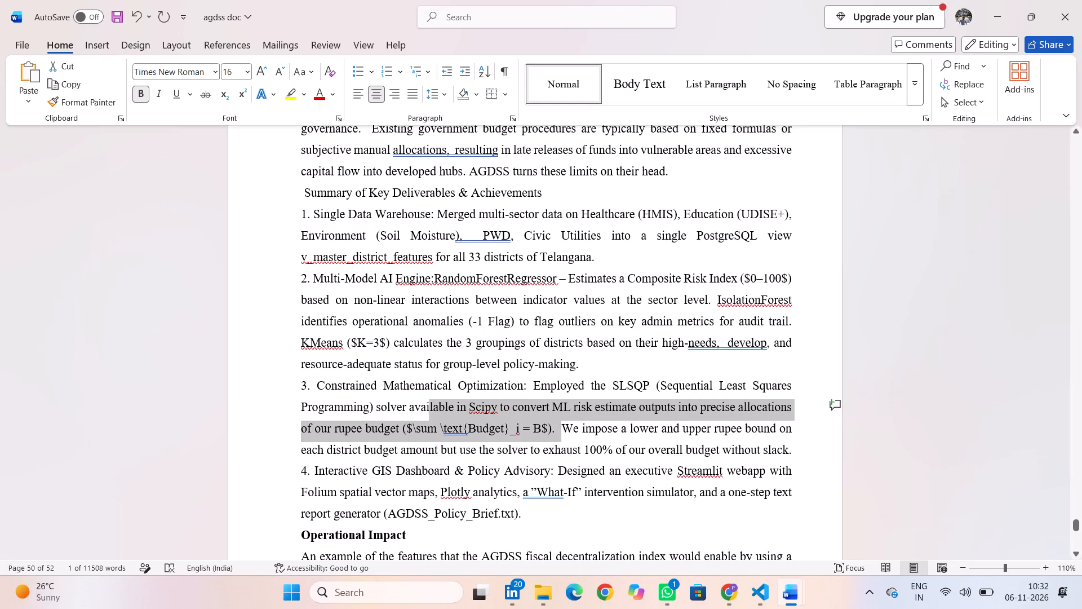
left_click_drag(447, 419, 406, 428)
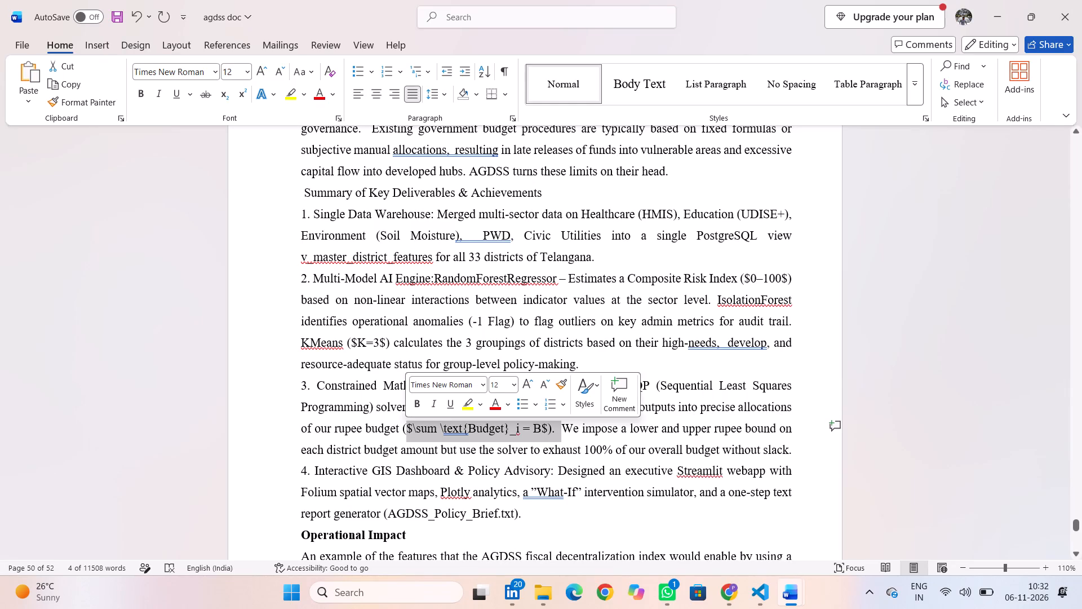
key("shift+Left")
key("ctrl+c")
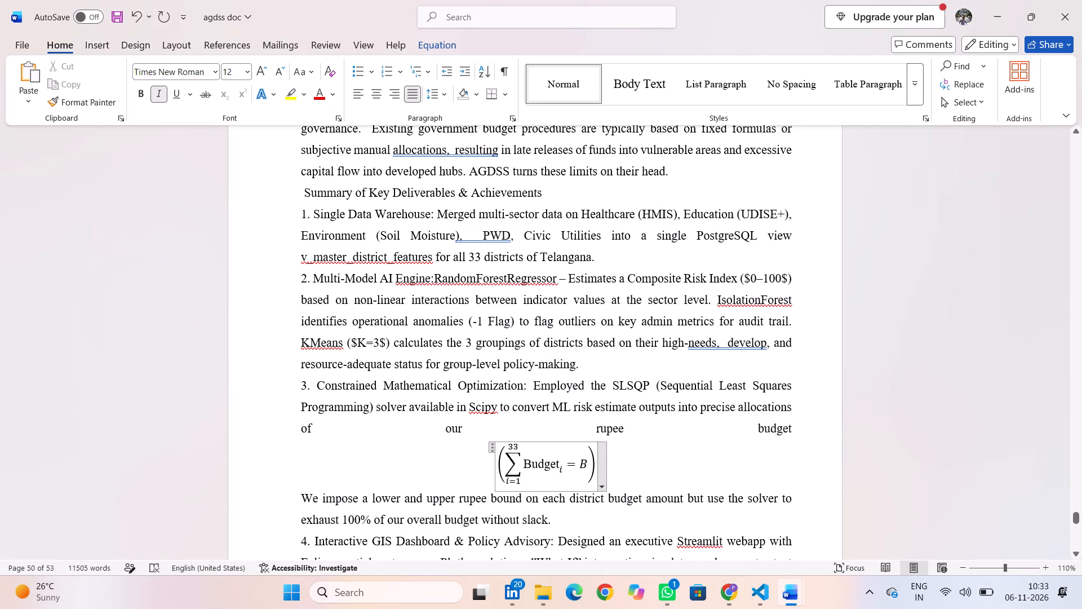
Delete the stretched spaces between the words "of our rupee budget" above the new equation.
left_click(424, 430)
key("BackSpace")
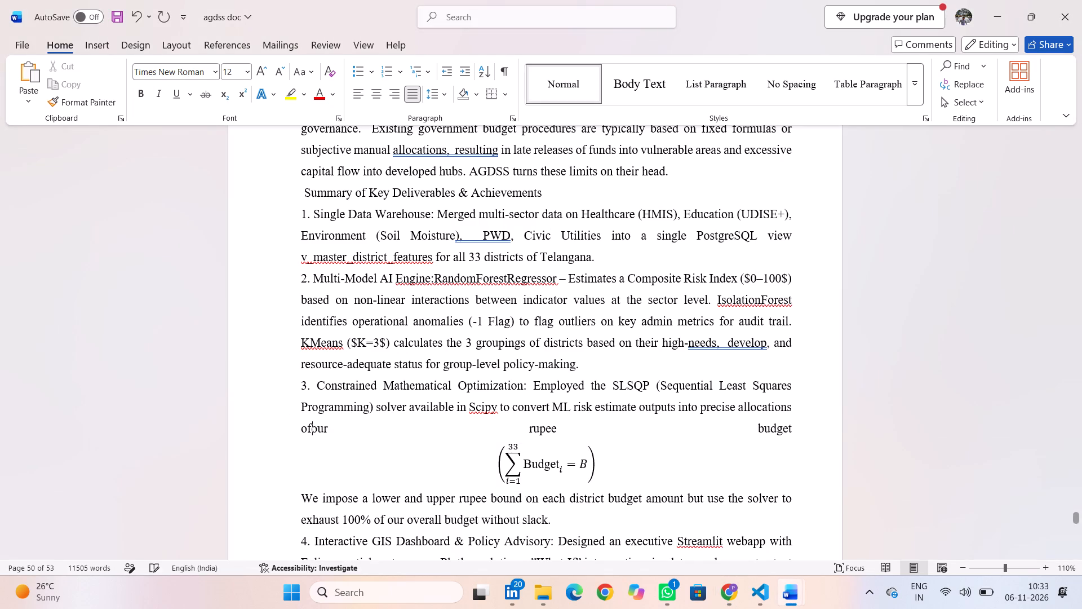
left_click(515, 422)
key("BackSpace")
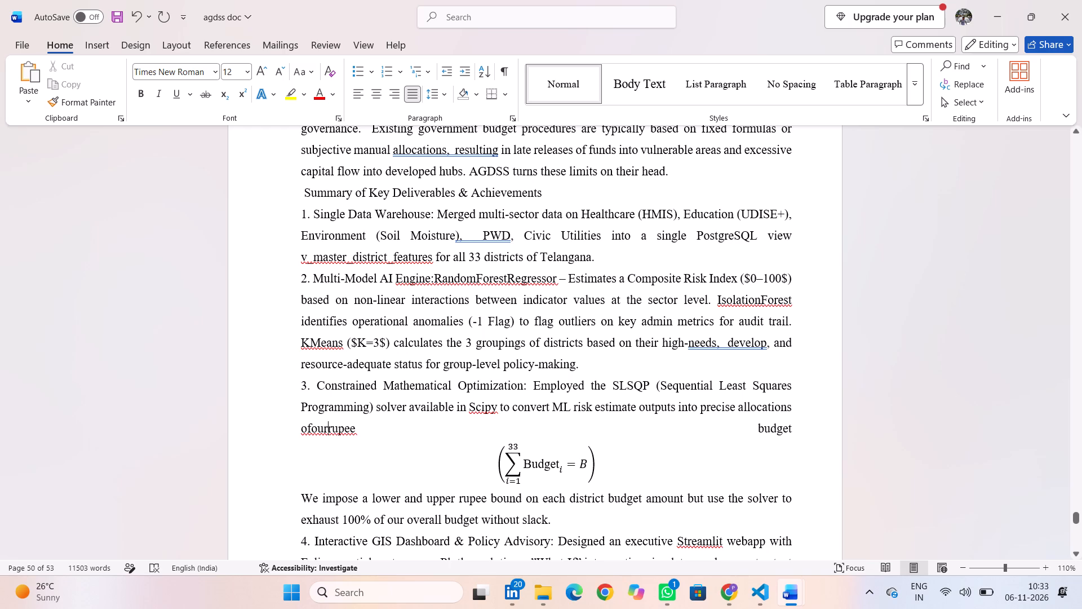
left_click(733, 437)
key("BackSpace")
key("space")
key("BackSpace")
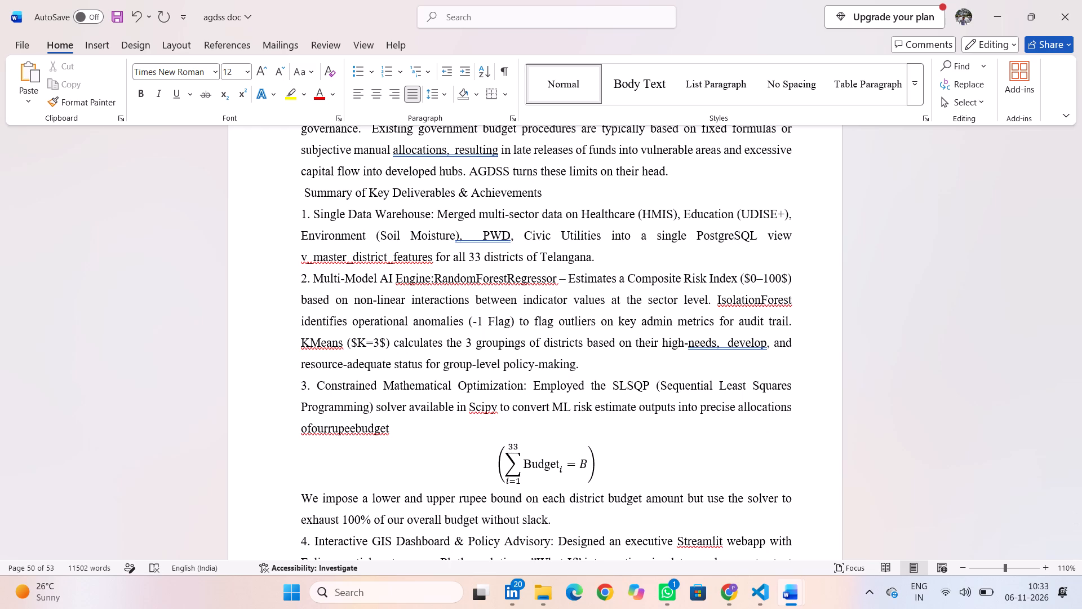
Join the budget equation to the end of the text line above it so it sits inline.
left_click(480, 466)
key("BackSpace")
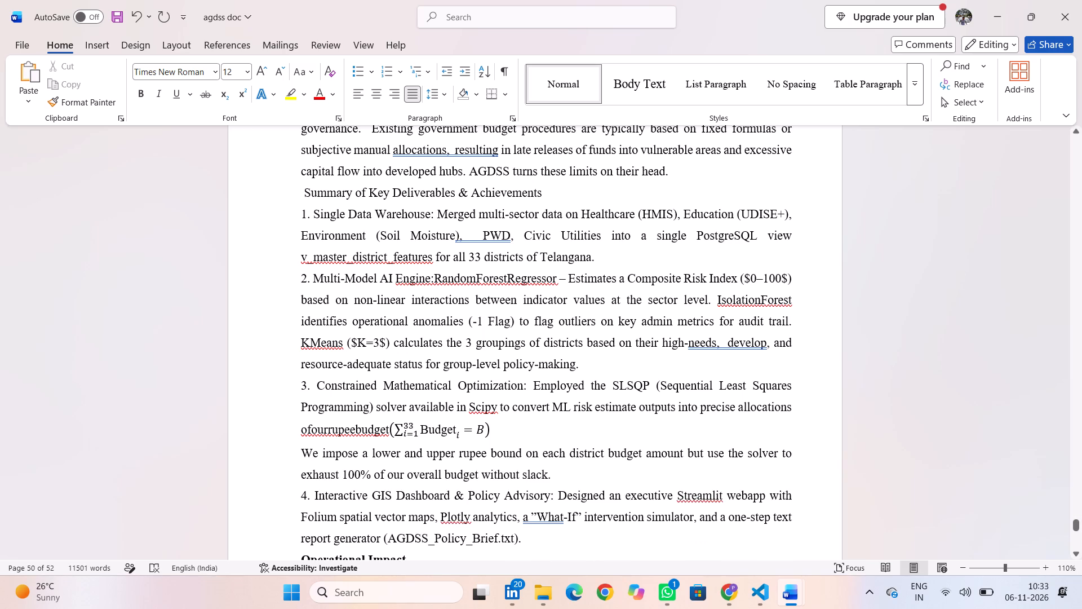
Reinsert single spaces between the run-together words to read "of our rupee budget" before the equation.
left_click(312, 431)
key("space")
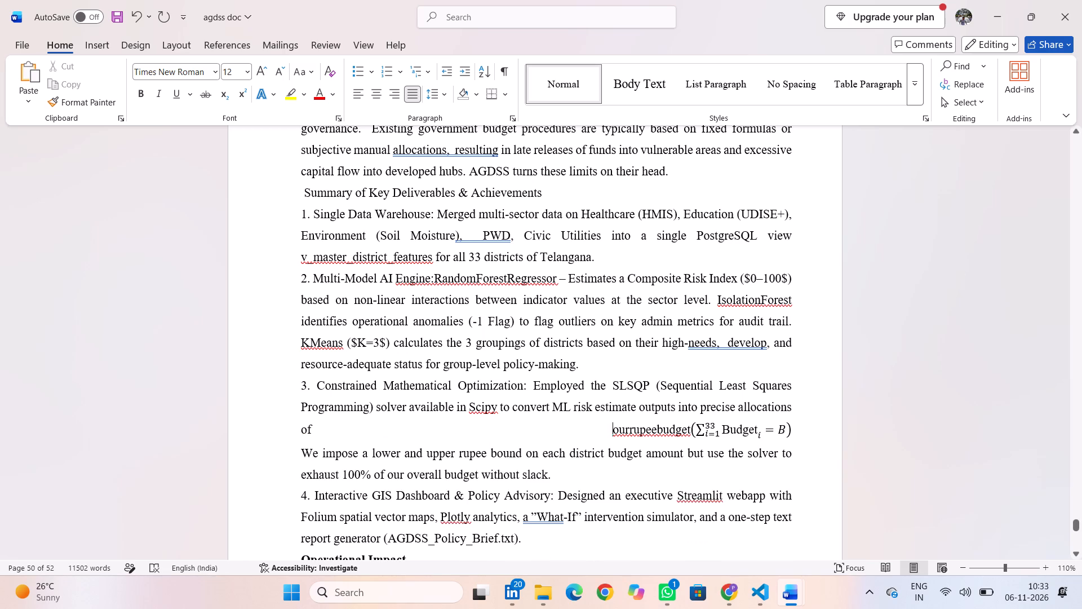
left_click(629, 429)
key("space")
key("Right")
key("Right")
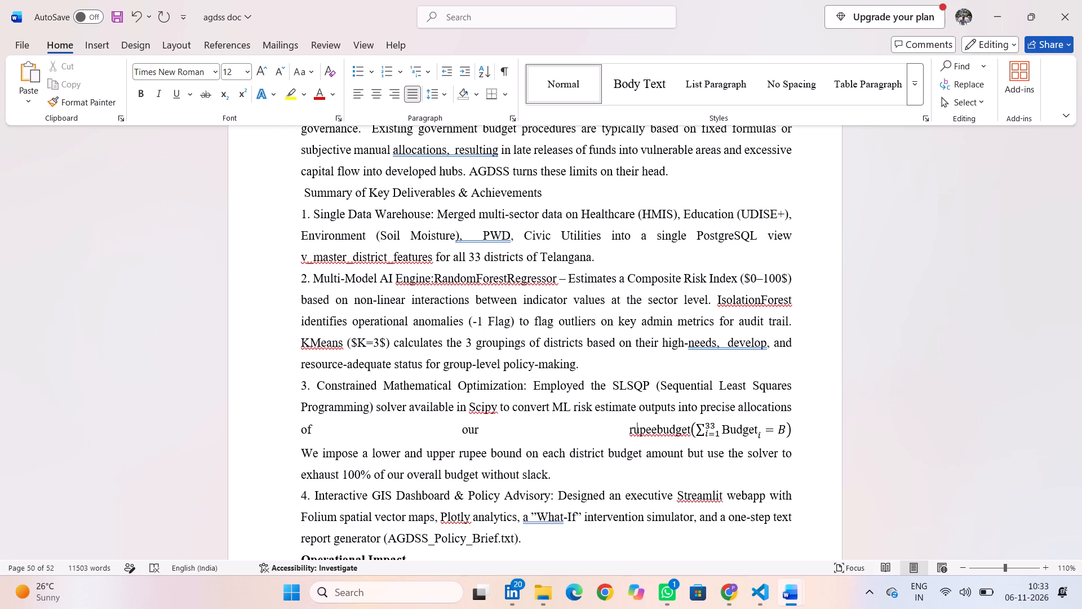
key("Right")
key("Right")
key("Right")
key("space")
Join the "We impose a lower and upper rupee bound" sentence to the equation line, separated by a period.
left_click(296, 453)
key("BackSpace")
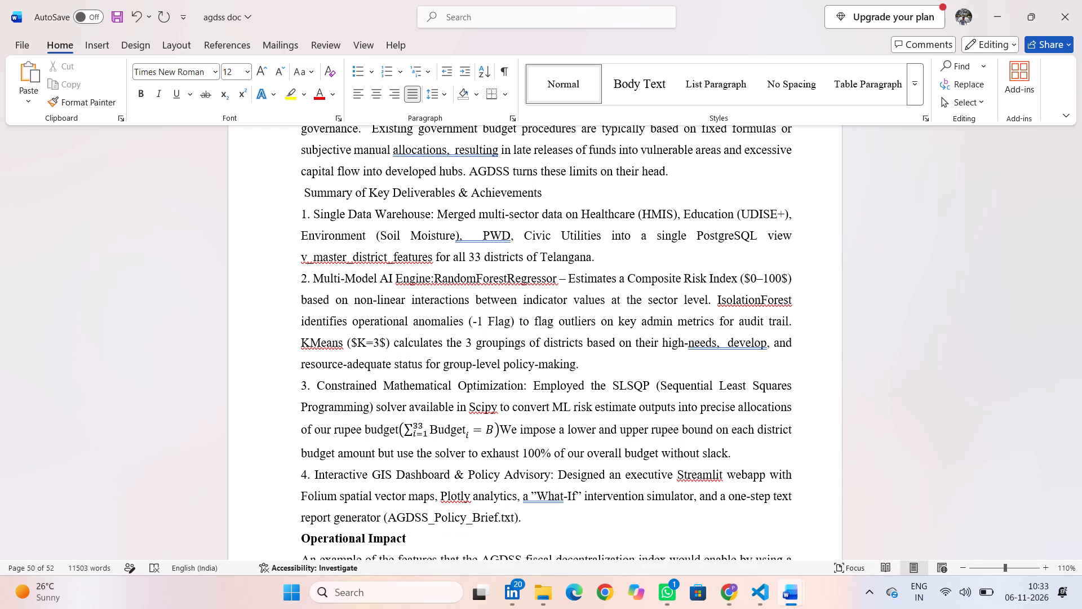
key("period")
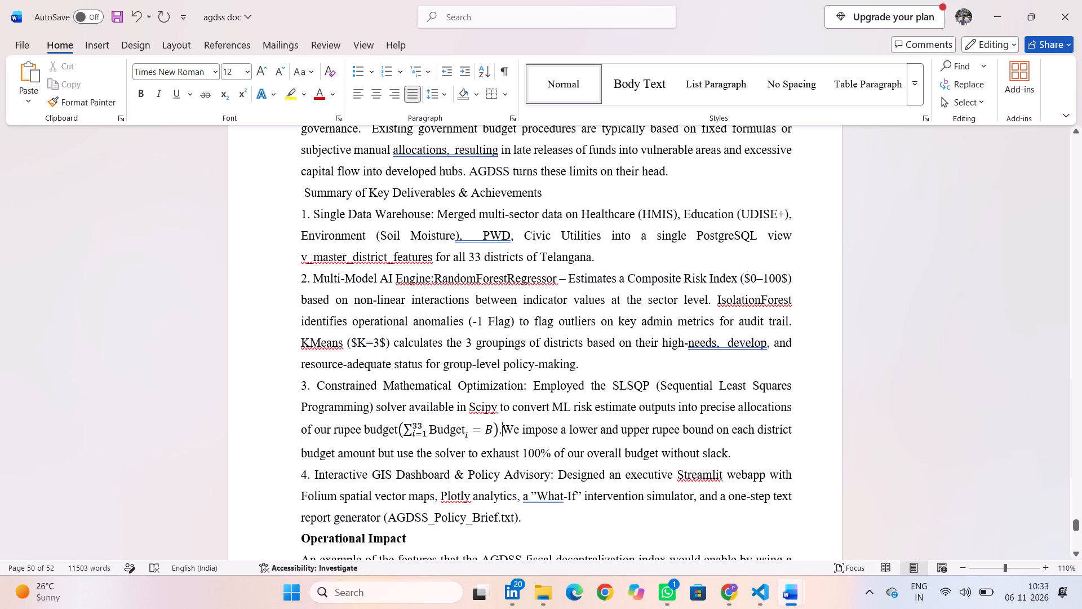
Review the 9.1 Conclusion section back up to the Chapter 9 heading for remaining formatting issues.
scroll(509, 497, "up", 3)
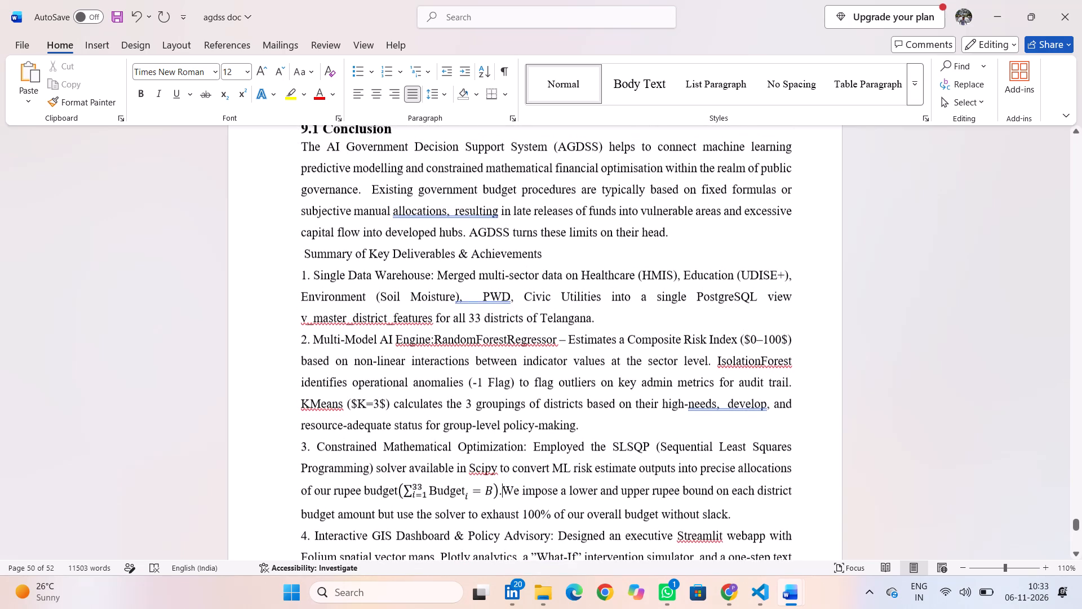
scroll(651, 468, "up", 1)
scroll(507, 451, "up", 1)
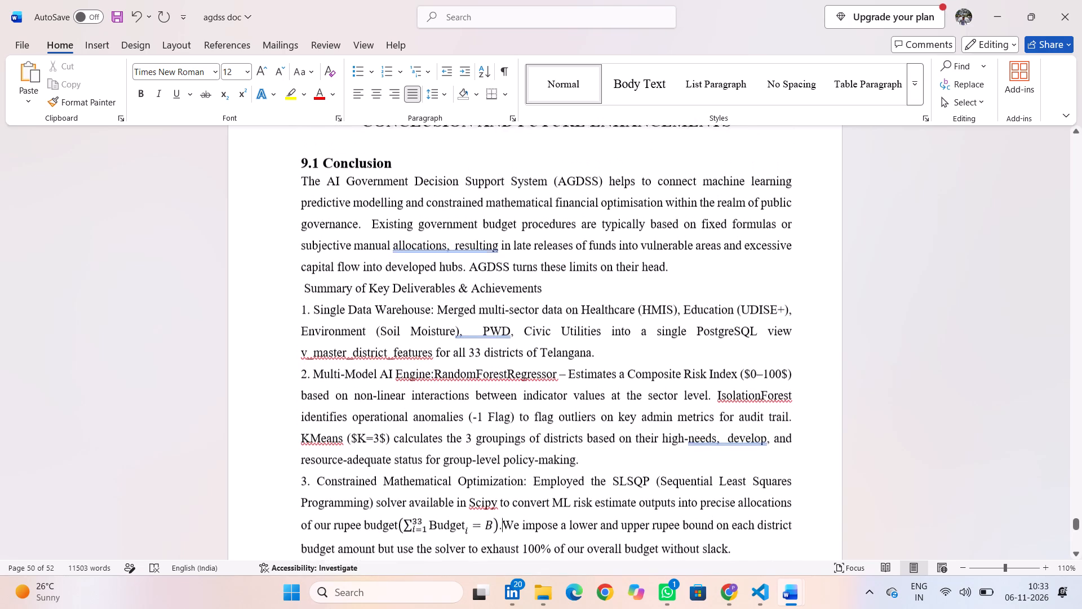
scroll(507, 451, "up", 1)
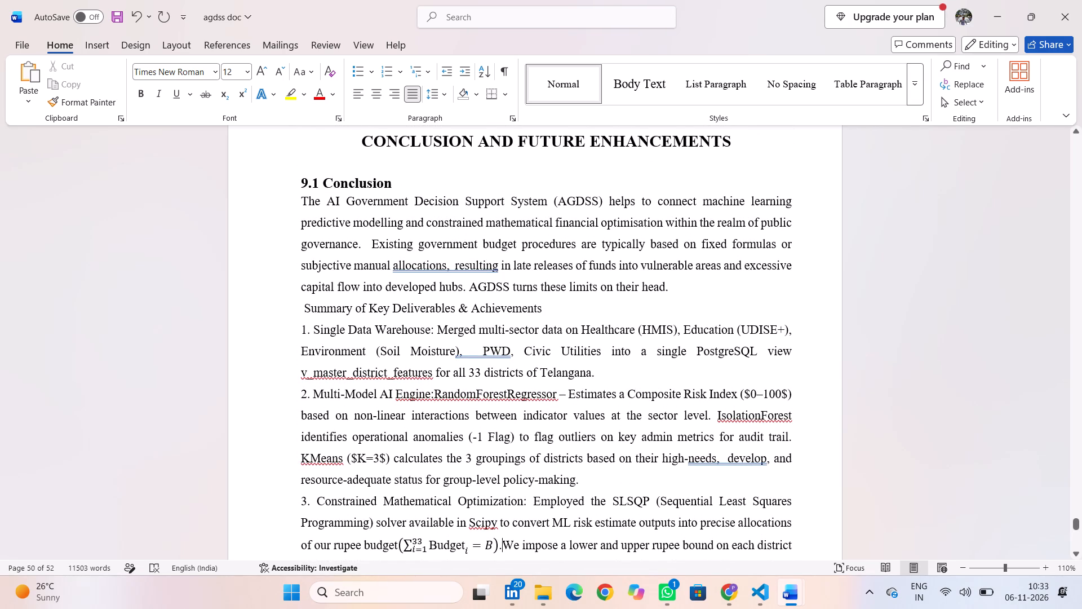
scroll(482, 465, "up", 2)
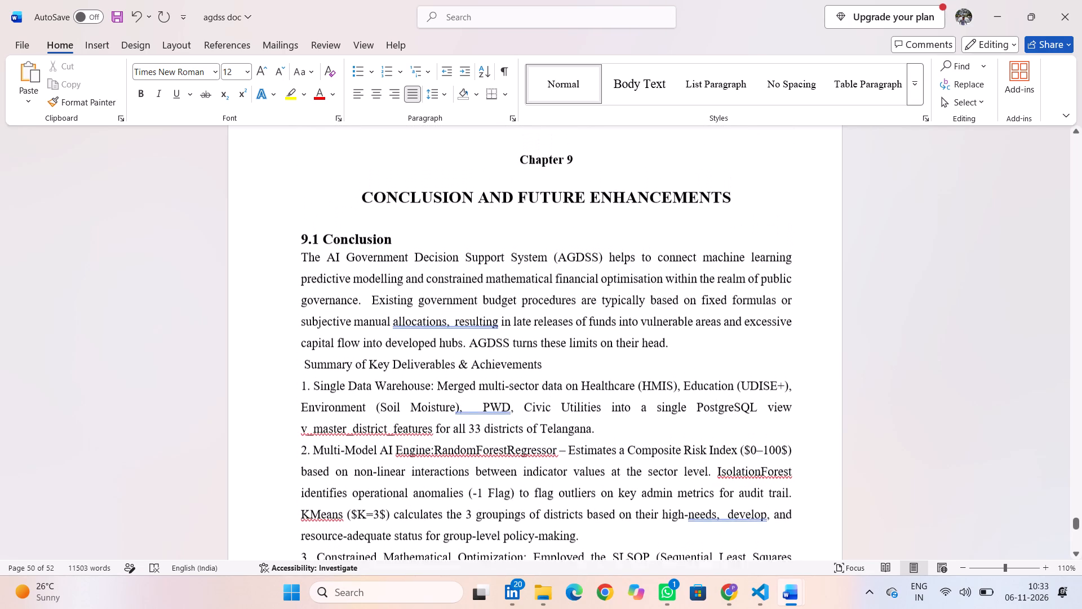
scroll(482, 465, "up", 1)
Bold the label "4. Interactive GIS Dashboard & Policy Advisory:" in the key deliverables list.
scroll(482, 465, "down", 2)
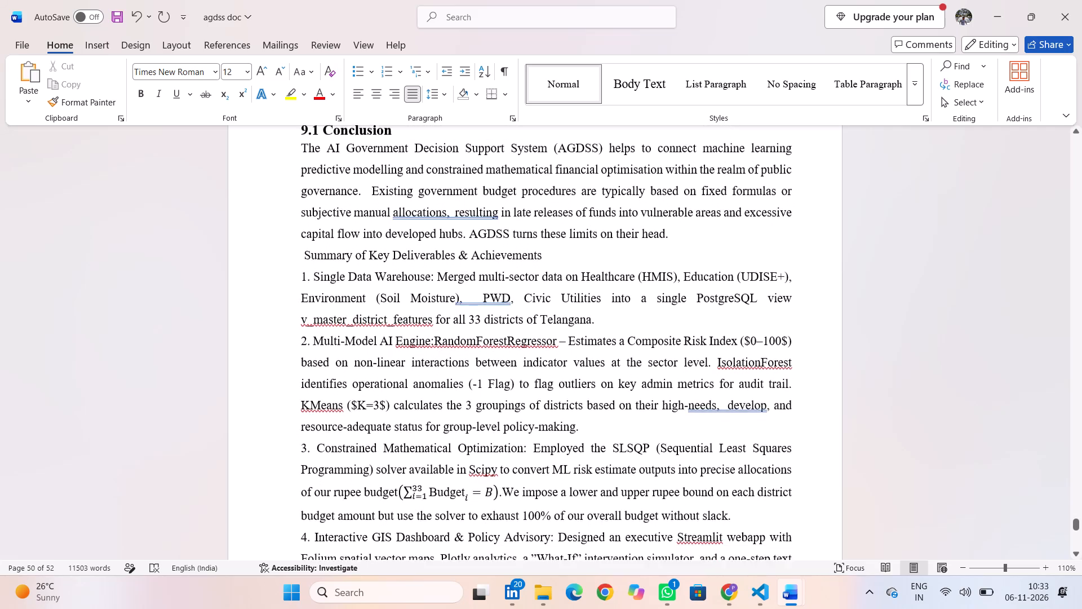
scroll(482, 465, "down", 1)
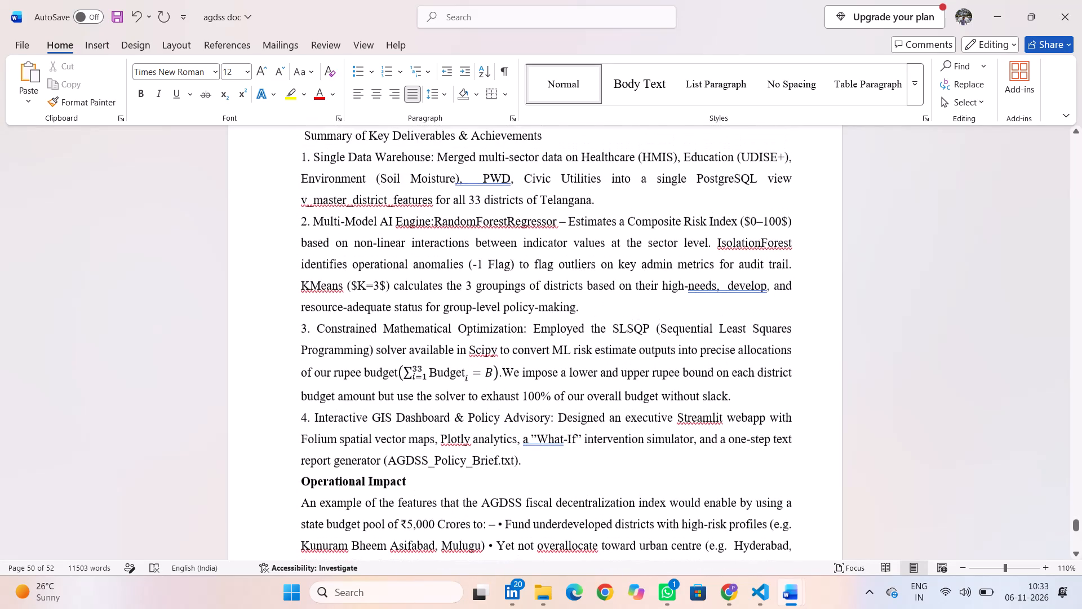
left_click_drag(554, 431, 298, 425)
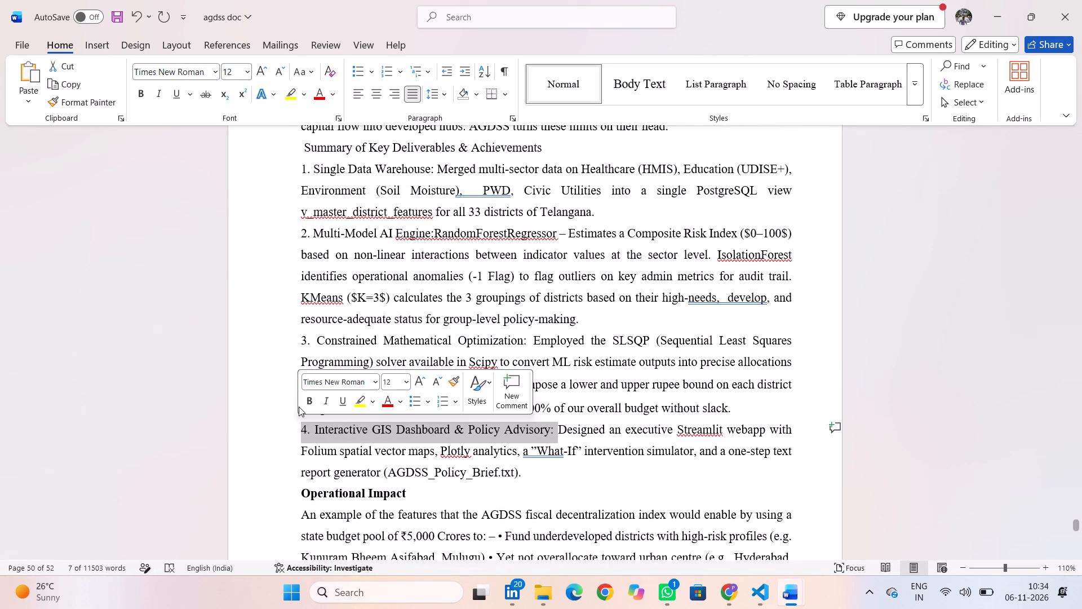
left_click(304, 399)
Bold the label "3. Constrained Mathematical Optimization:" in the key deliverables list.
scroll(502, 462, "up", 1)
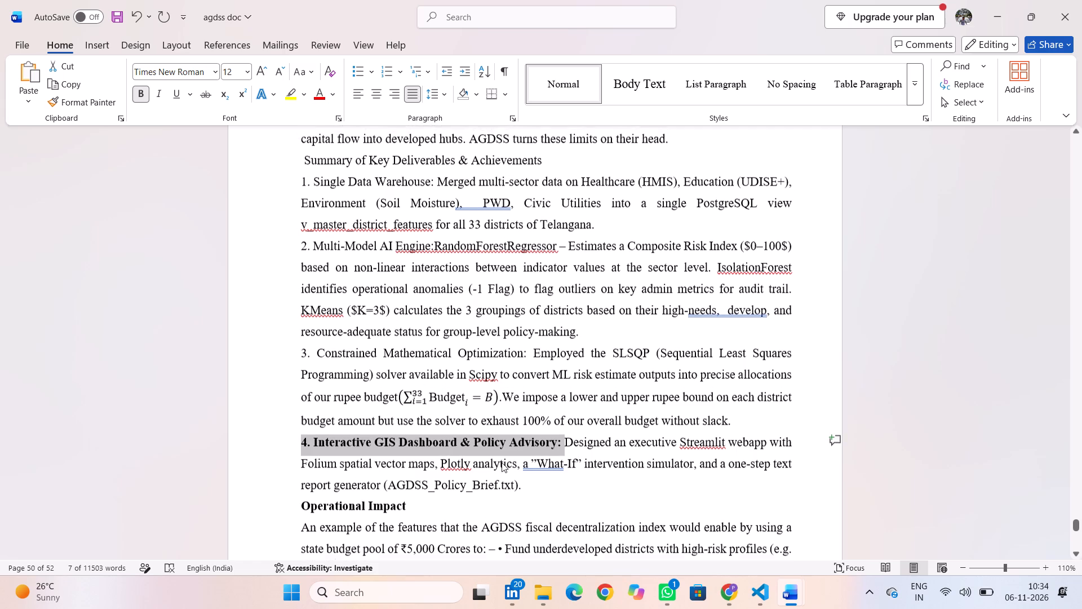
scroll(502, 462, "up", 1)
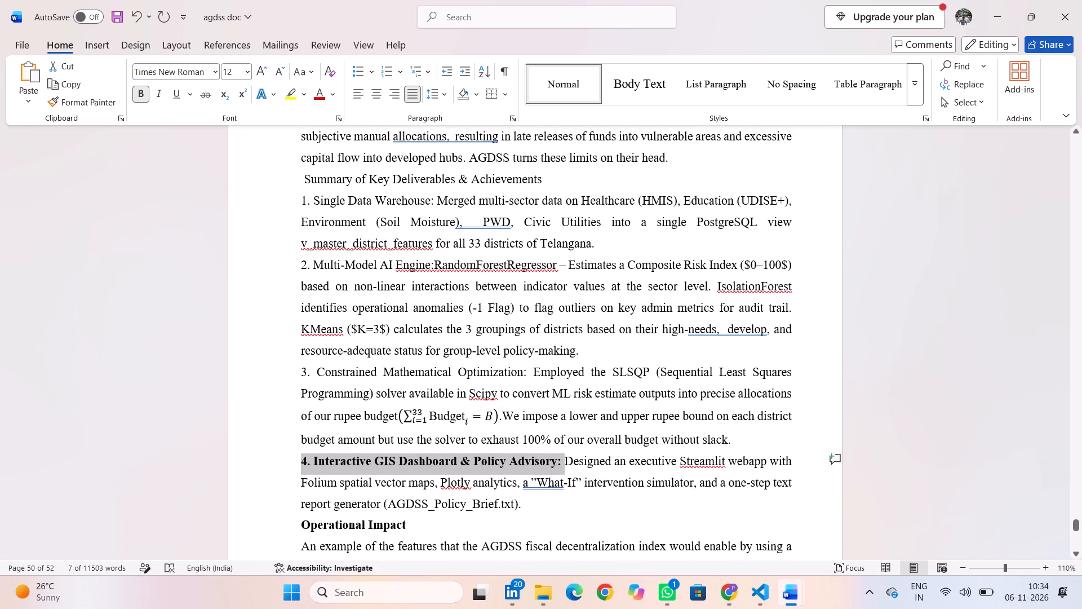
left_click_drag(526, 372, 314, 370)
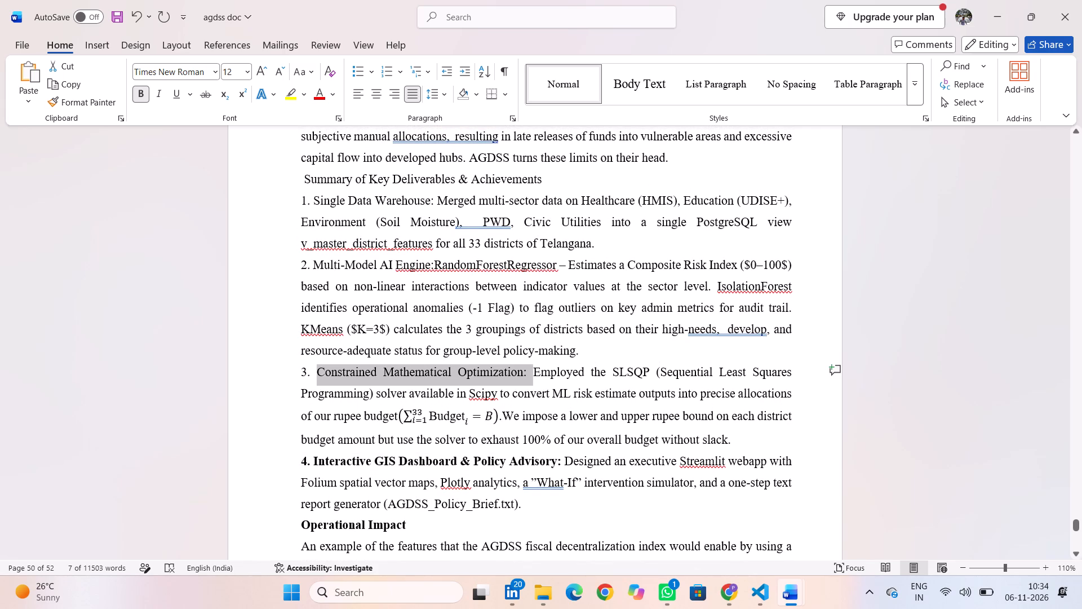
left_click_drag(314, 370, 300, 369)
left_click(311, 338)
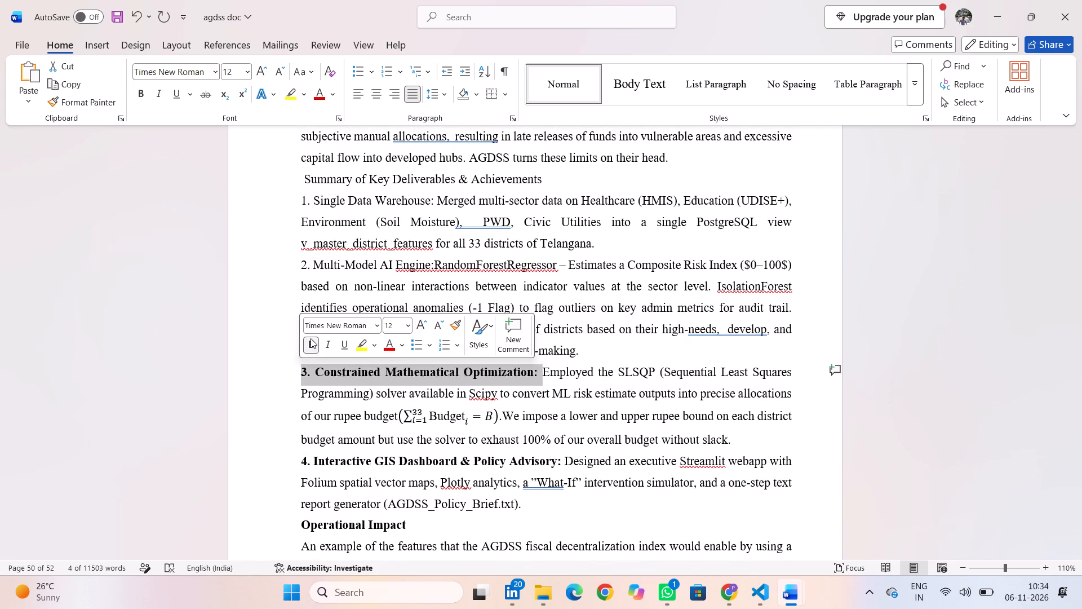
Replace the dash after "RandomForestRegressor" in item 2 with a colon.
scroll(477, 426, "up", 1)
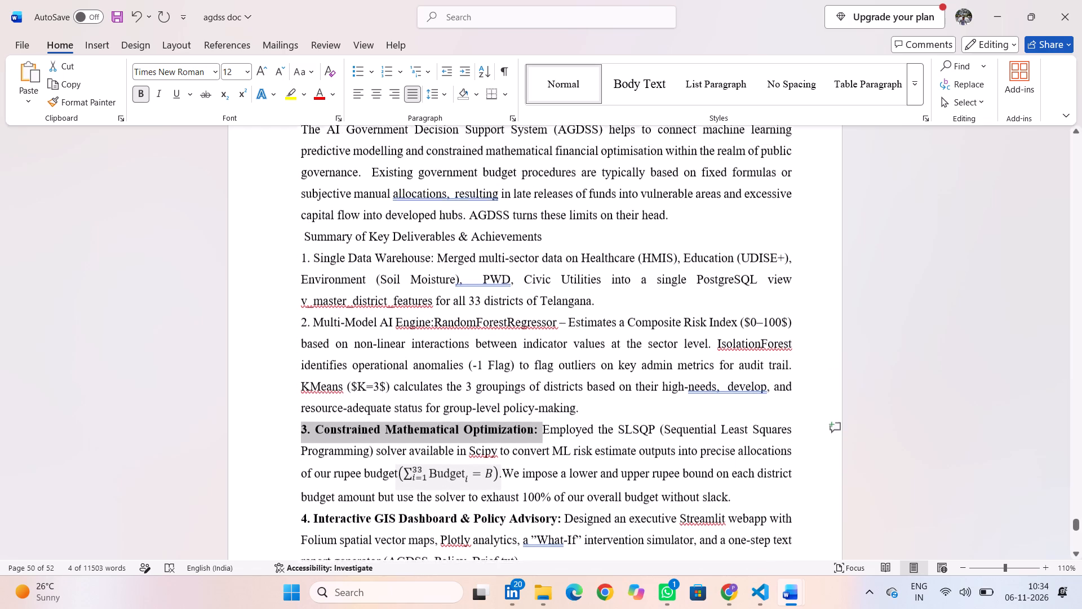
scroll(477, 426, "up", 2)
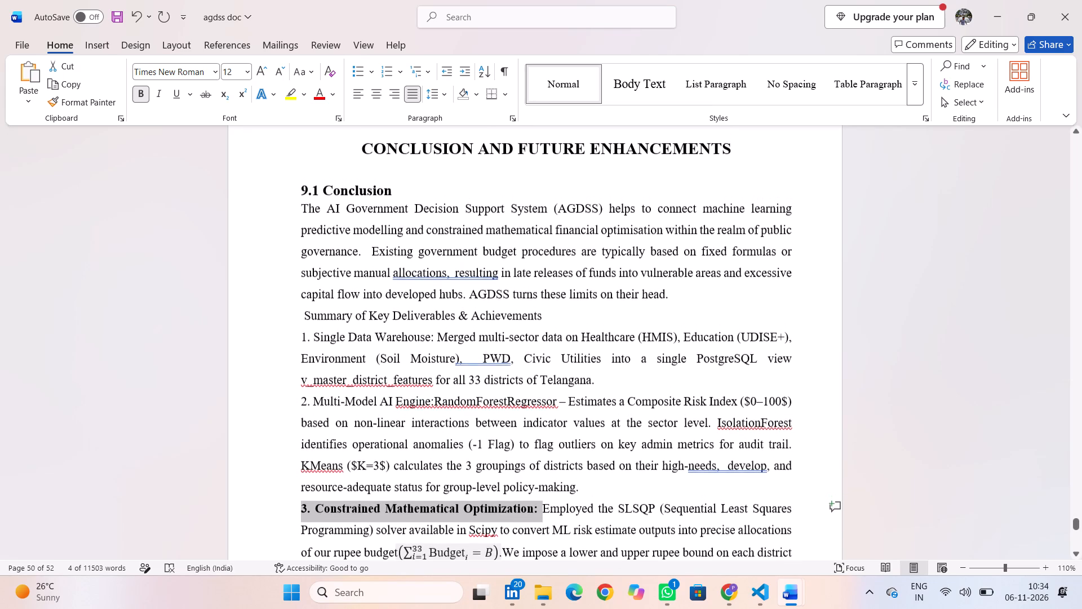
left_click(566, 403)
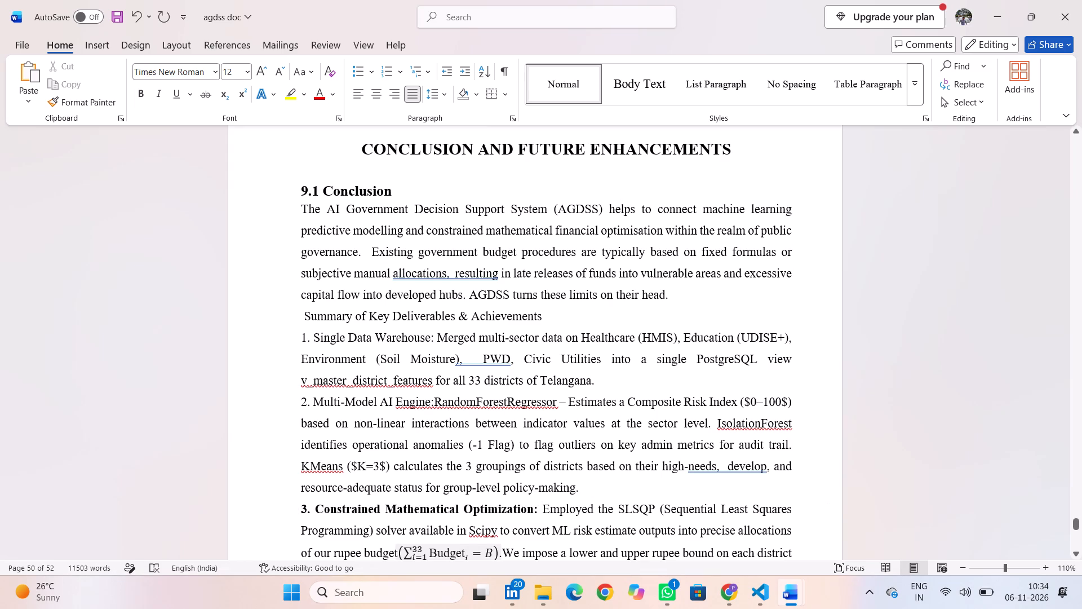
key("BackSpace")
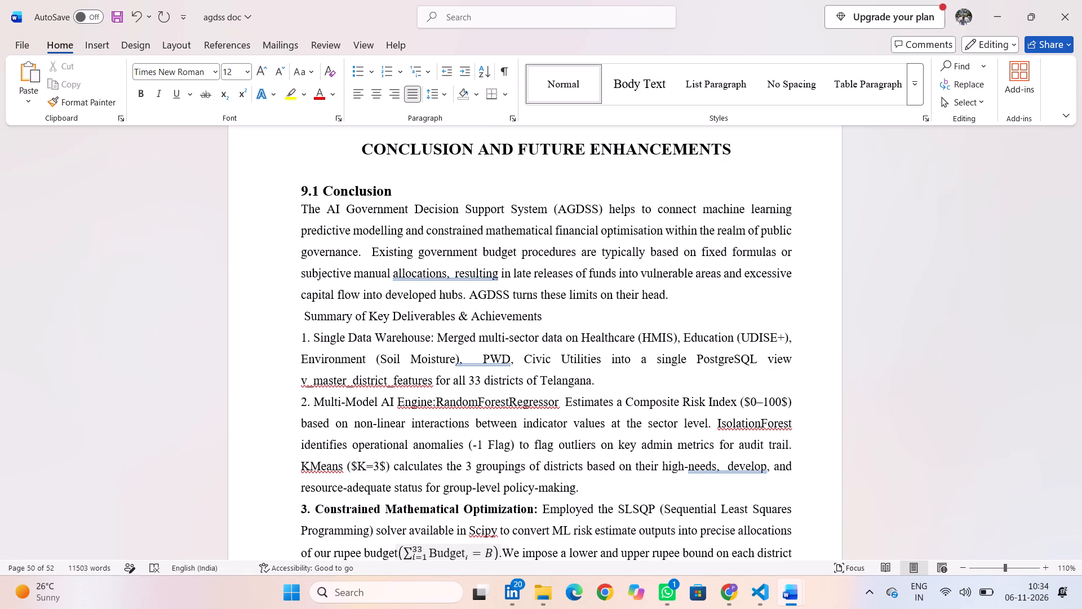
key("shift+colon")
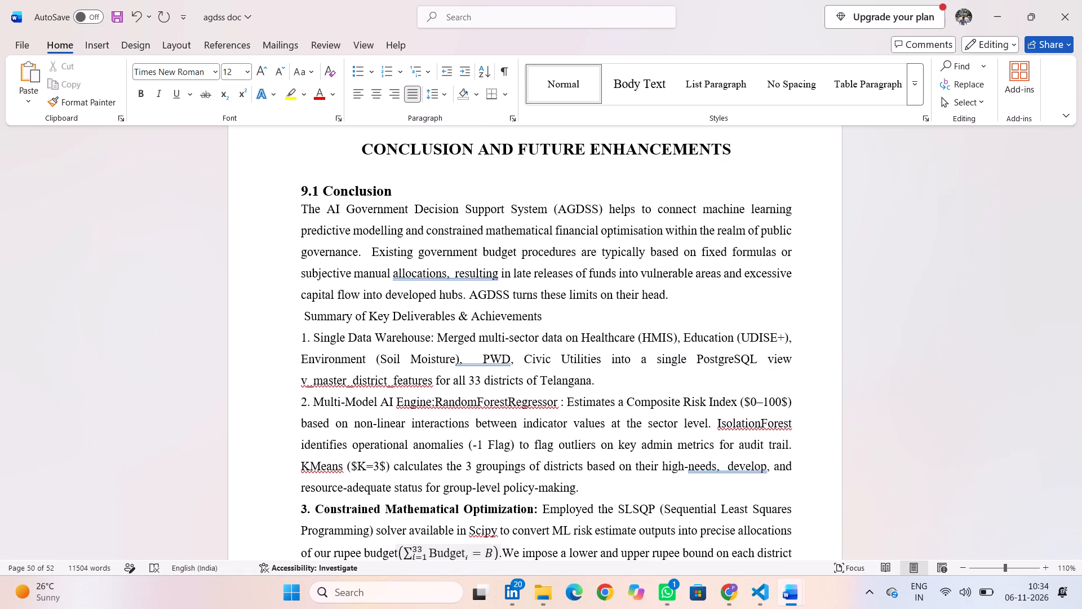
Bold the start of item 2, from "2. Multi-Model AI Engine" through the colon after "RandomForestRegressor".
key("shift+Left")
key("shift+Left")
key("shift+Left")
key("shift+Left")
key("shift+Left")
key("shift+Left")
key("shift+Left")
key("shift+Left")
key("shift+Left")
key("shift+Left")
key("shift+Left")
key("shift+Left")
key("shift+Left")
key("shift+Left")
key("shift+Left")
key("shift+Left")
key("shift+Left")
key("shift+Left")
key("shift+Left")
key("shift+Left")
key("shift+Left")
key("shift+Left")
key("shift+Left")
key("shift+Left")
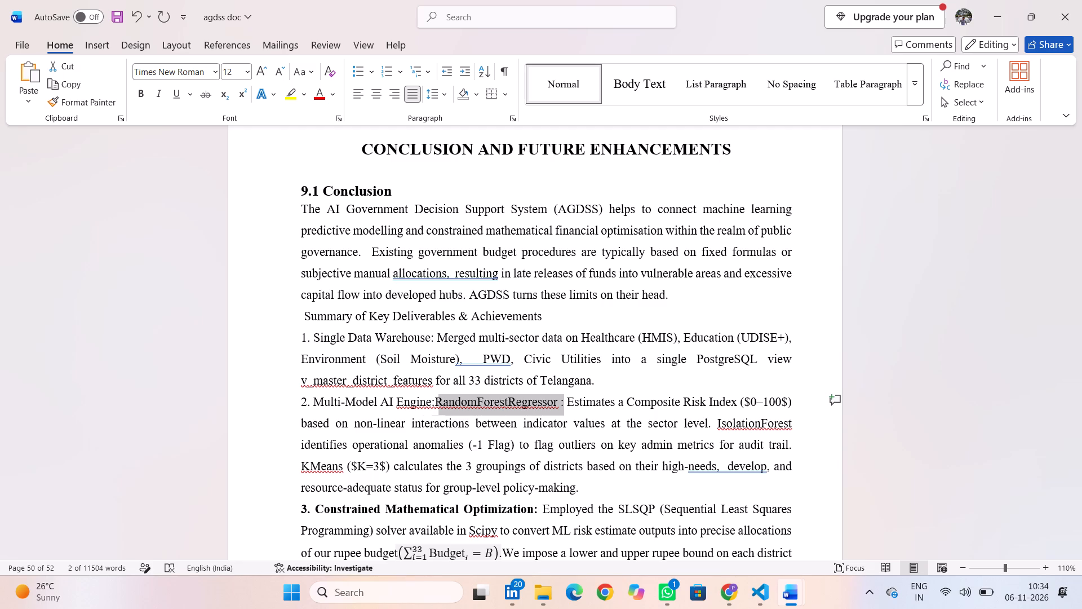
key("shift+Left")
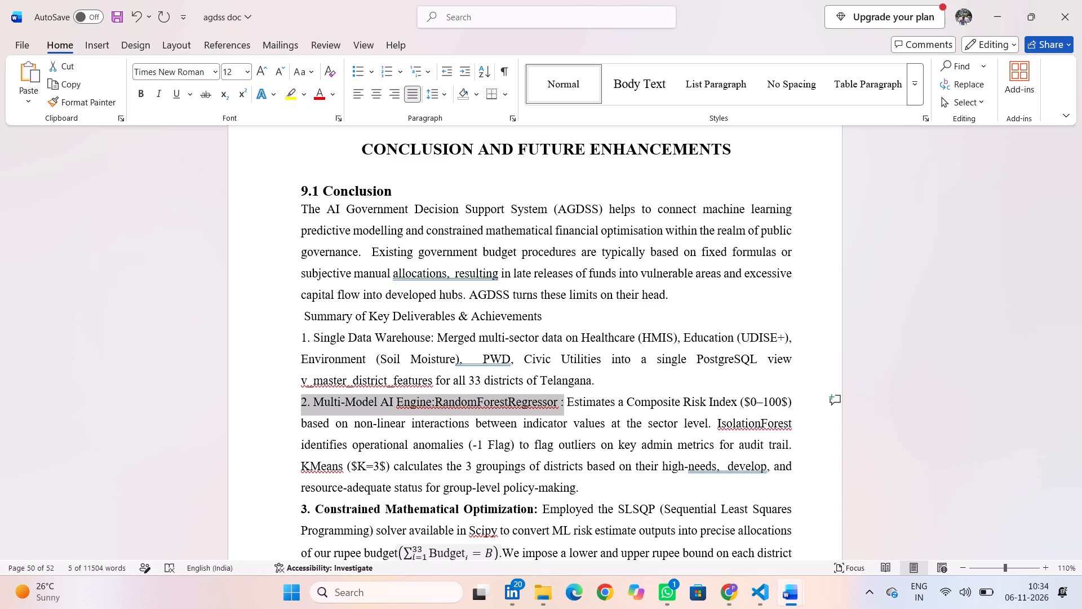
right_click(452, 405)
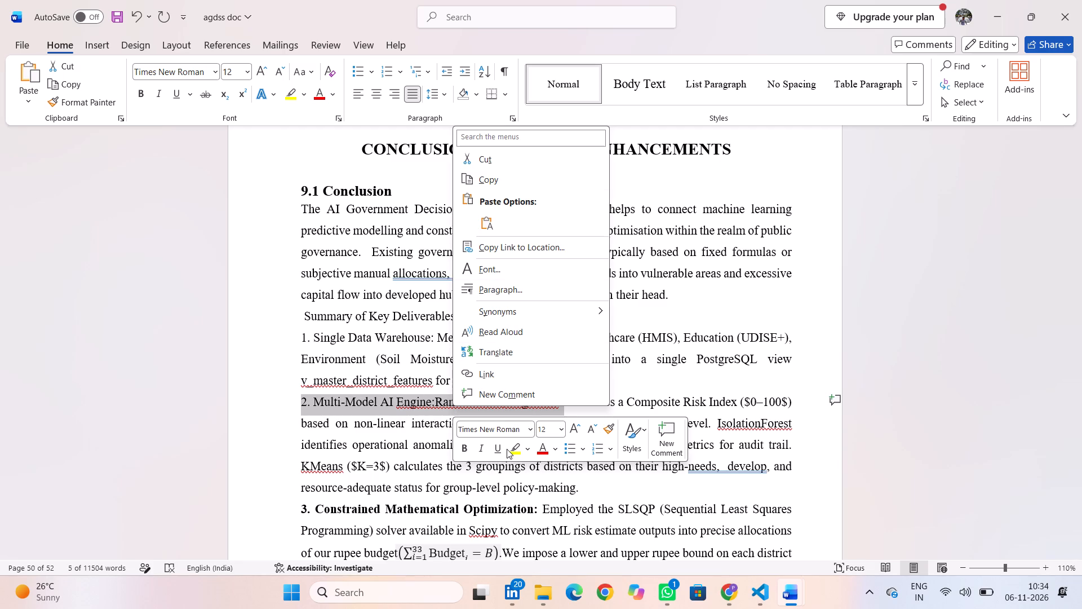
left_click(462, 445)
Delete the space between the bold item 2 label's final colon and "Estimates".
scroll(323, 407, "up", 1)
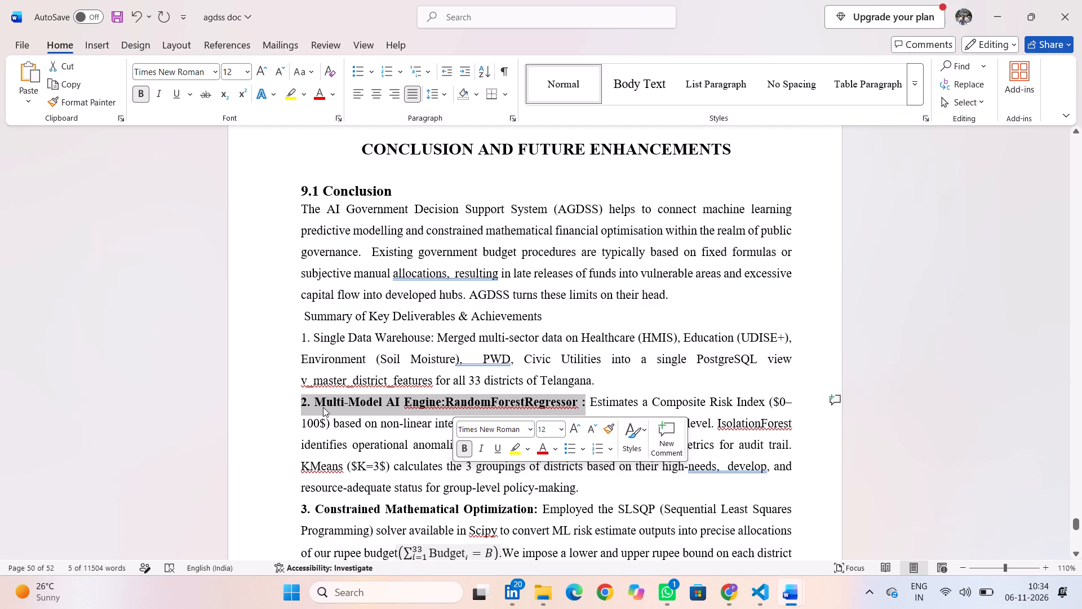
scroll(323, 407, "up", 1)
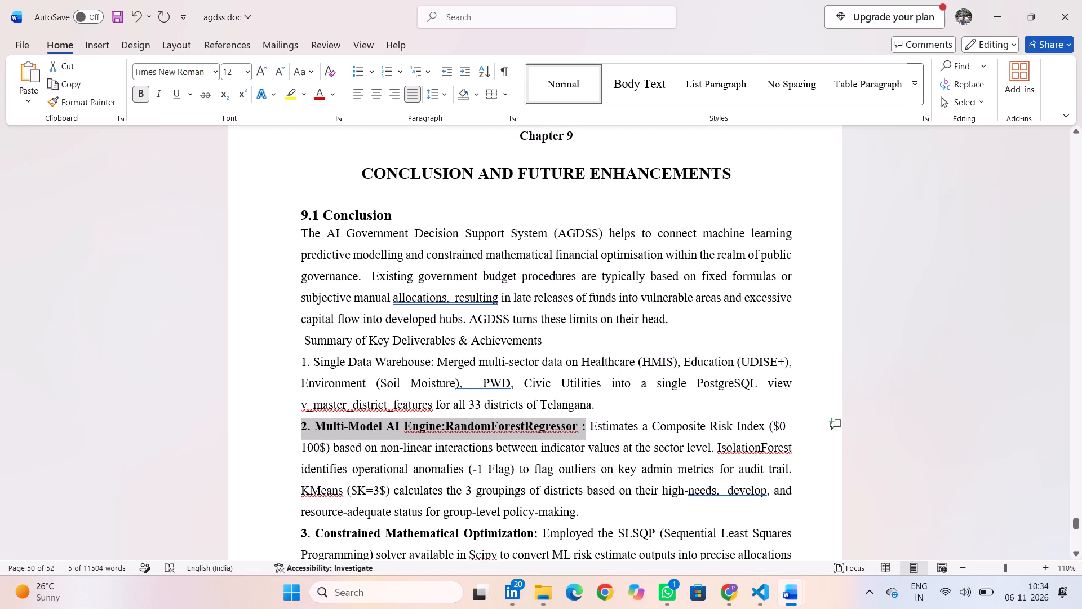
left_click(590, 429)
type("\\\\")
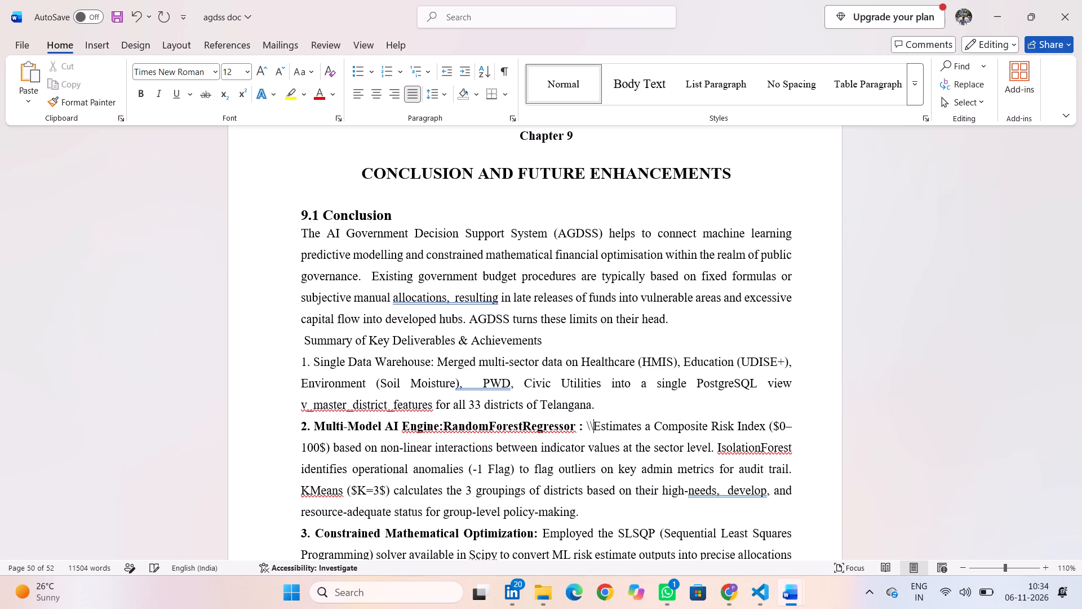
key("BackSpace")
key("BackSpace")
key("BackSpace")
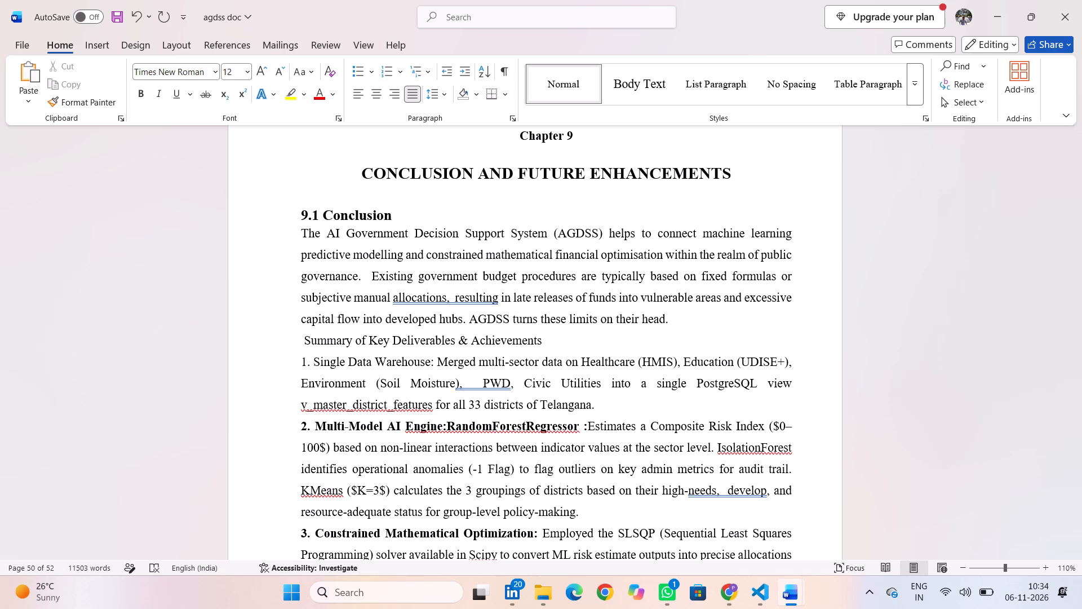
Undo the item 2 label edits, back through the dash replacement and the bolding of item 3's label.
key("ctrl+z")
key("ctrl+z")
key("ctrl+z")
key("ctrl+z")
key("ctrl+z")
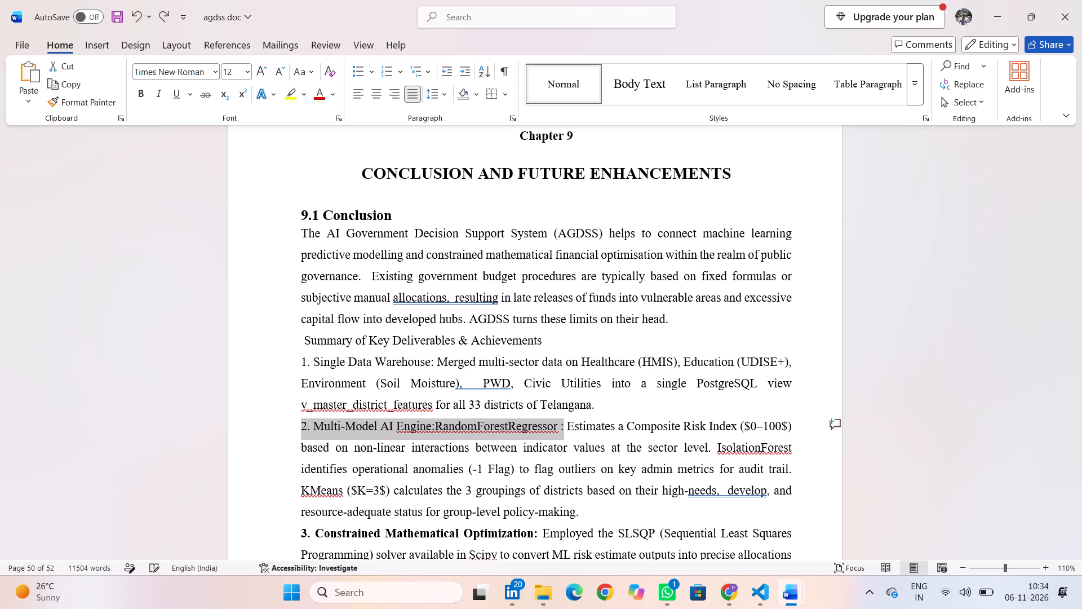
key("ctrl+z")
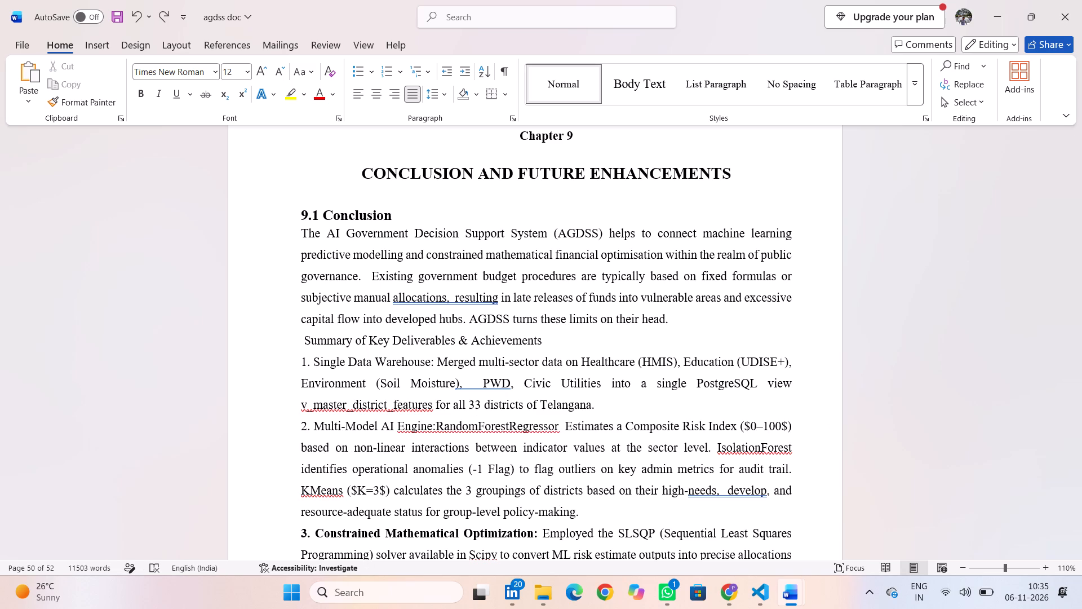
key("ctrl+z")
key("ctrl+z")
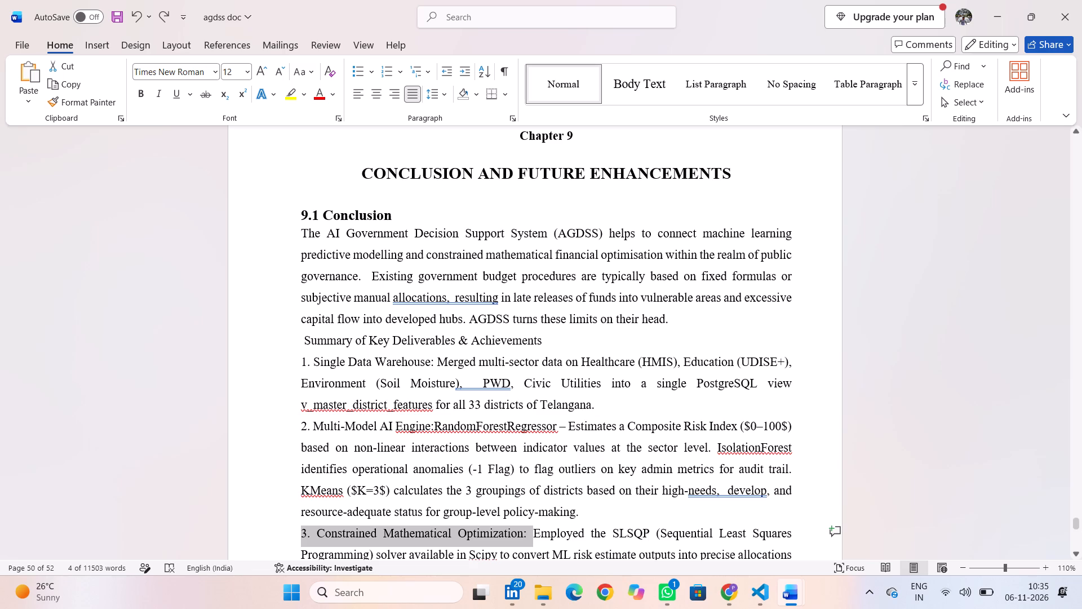
Reapply bold to the label "3. Constrained Mathematical Optimization:".
right_click(437, 535)
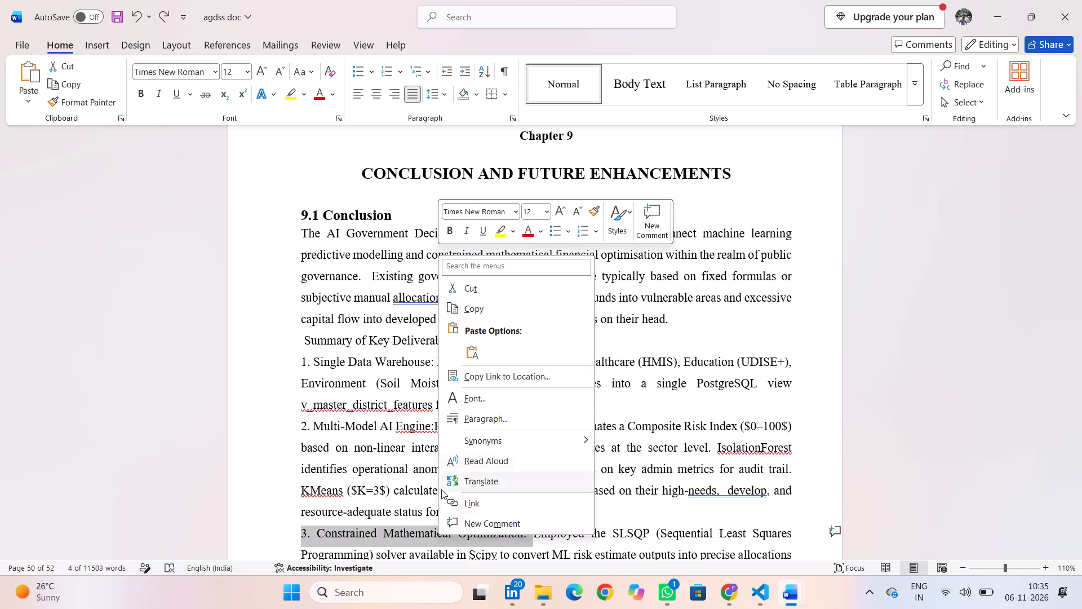
left_click(455, 223)
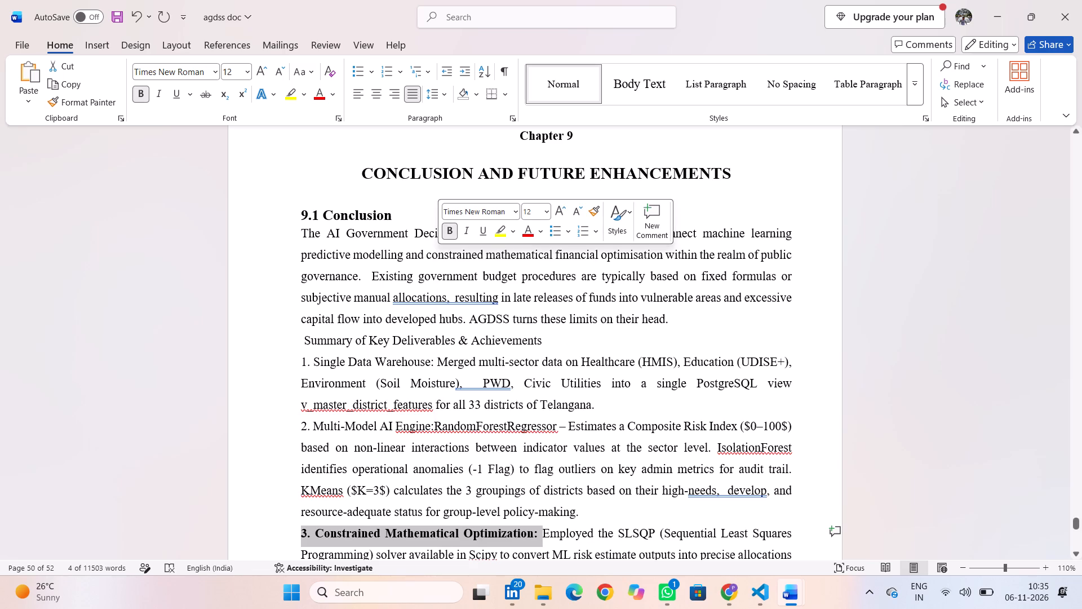
Bold only the label "2. Multi-Model AI Engine:" at the start of item 2.
left_click_drag(434, 427, 282, 439)
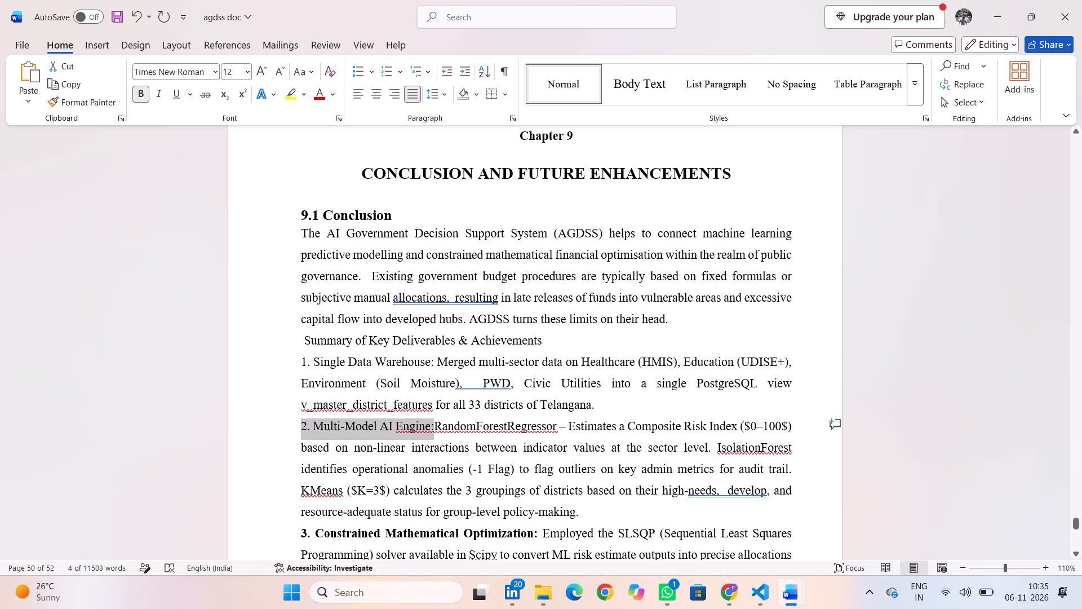
left_click_drag(282, 439, 281, 439)
left_click(292, 414)
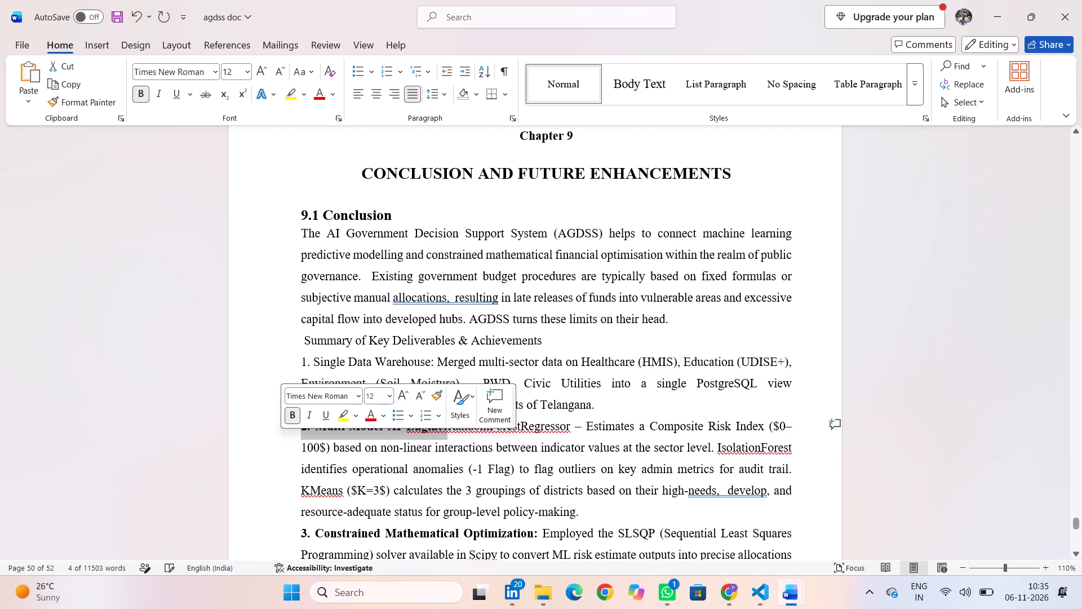
left_click(282, 455)
left_click(559, 435)
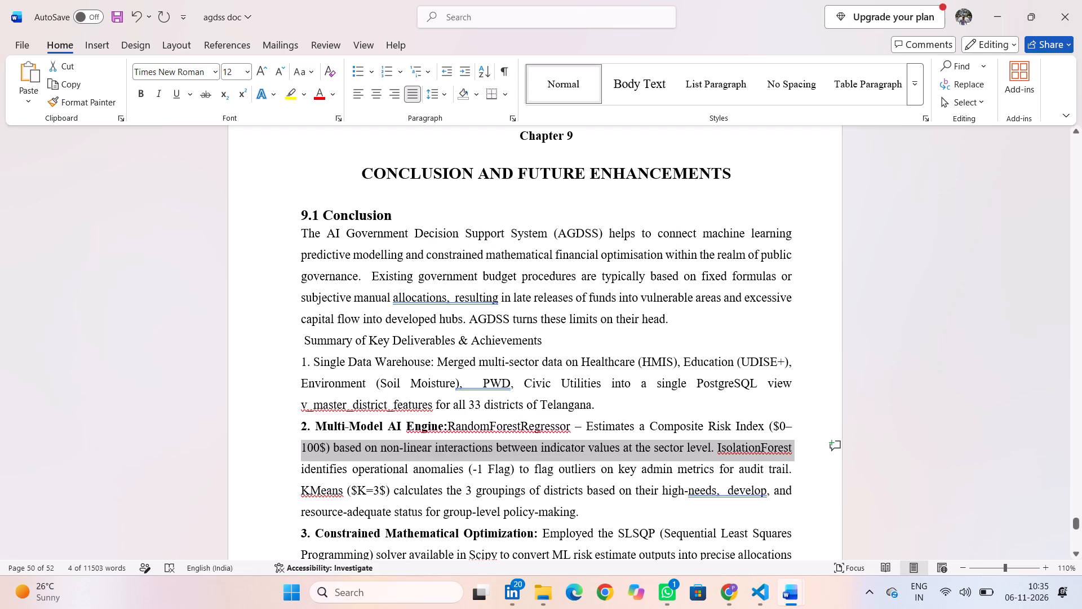
Insert a space between "Engine:" and "RandomForestRegressor" in item 2.
left_click(448, 429)
key("space")
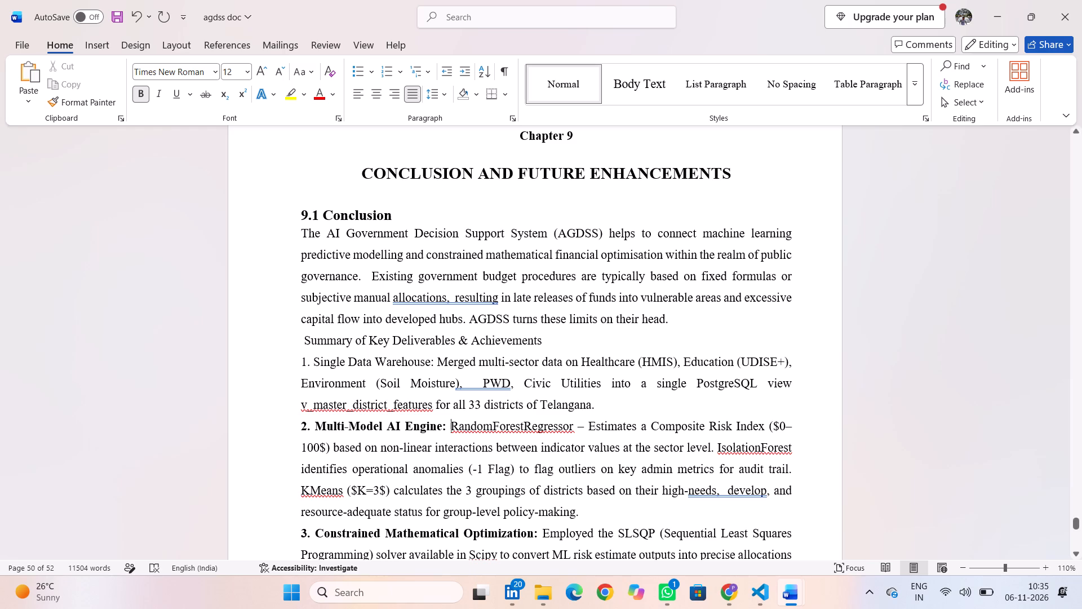
Bold the label "1. Single Data Warehouse:" at the start of item 1 in section 9.1.
scroll(448, 354, "up", 1)
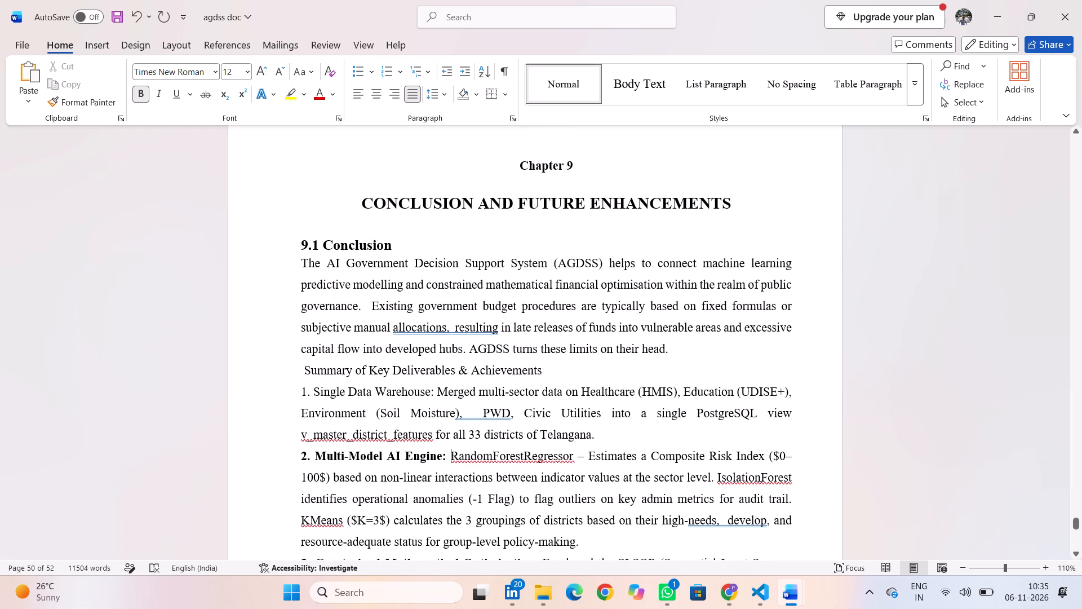
left_click_drag(433, 391, 295, 388)
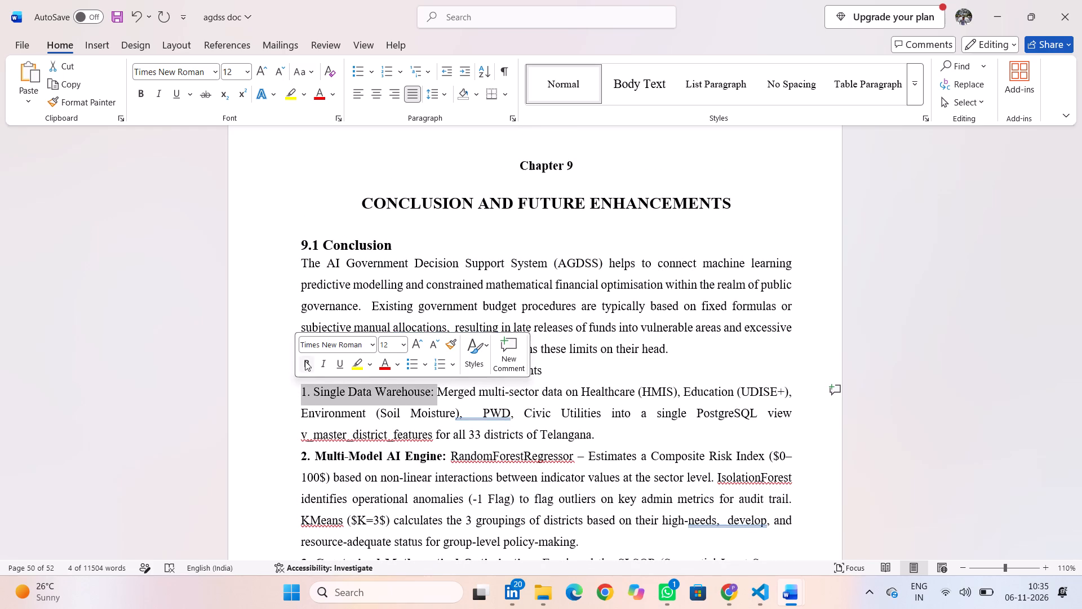
left_click(305, 361)
Check the formatting of the "9.1 Conclusion" heading and review the preceding pages back to section 8.1.2 for raw LaTeX.
scroll(515, 410, "up", 1)
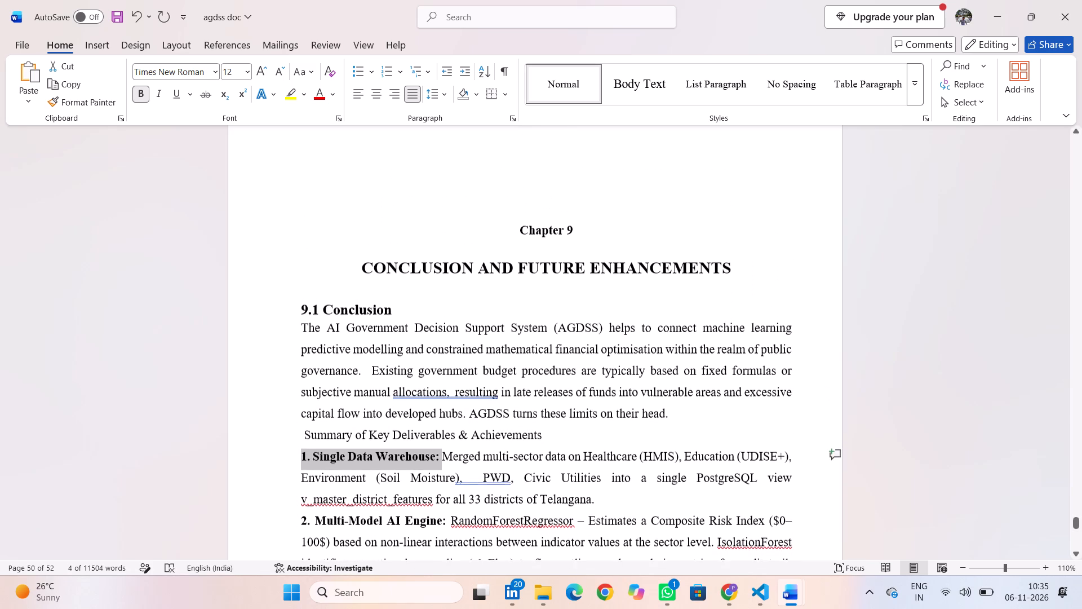
scroll(515, 410, "up", 1)
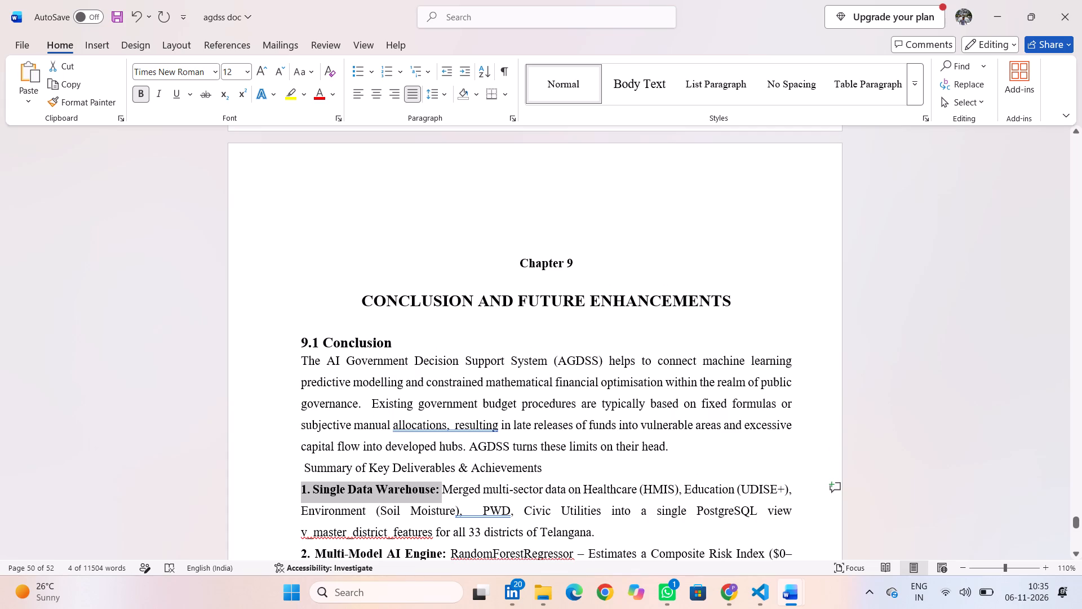
left_click_drag(399, 343, 257, 339)
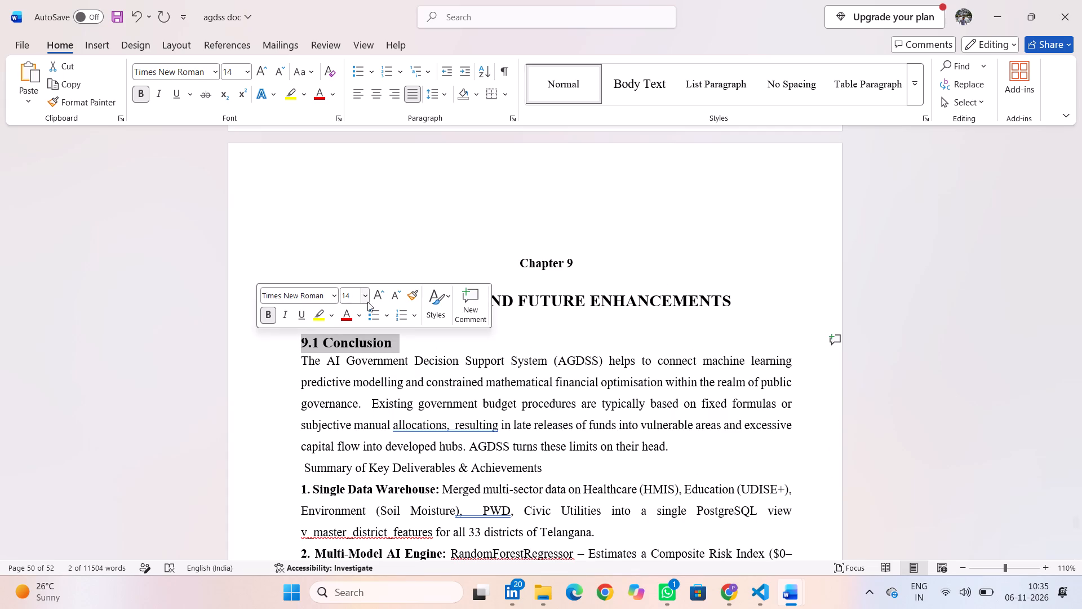
left_click(291, 366)
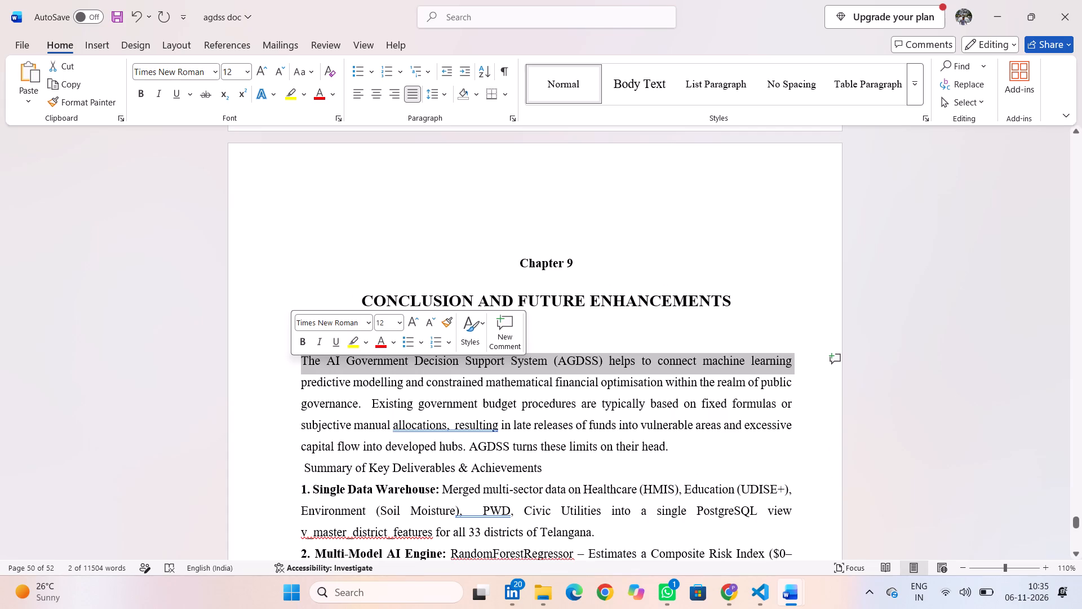
scroll(592, 270, "up", 1)
scroll(543, 324, "up", 1)
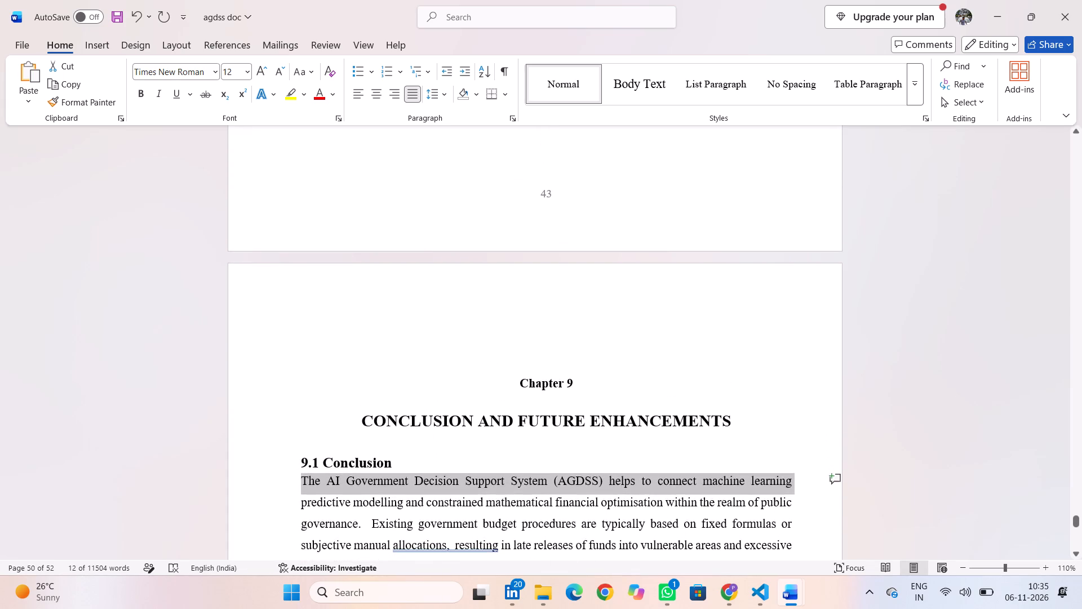
scroll(543, 324, "up", 4)
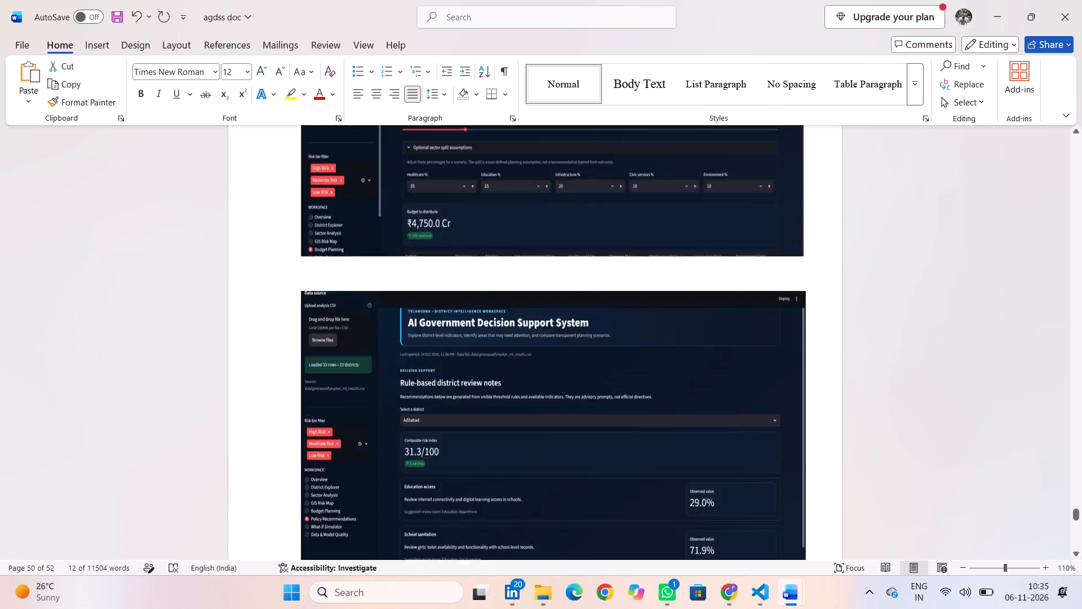
scroll(543, 324, "up", 2)
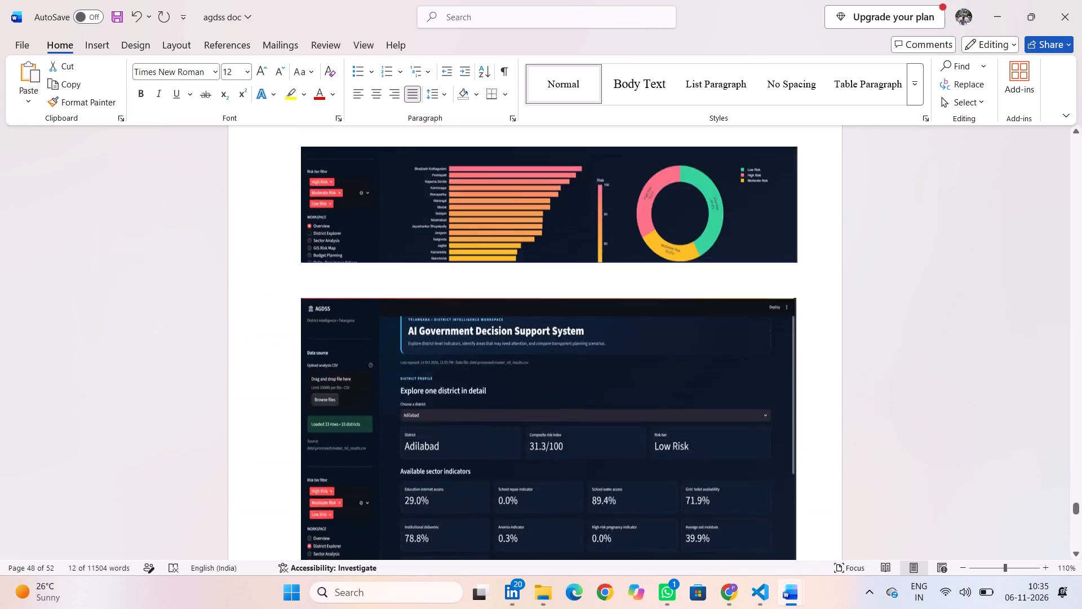
scroll(543, 324, "up", 4)
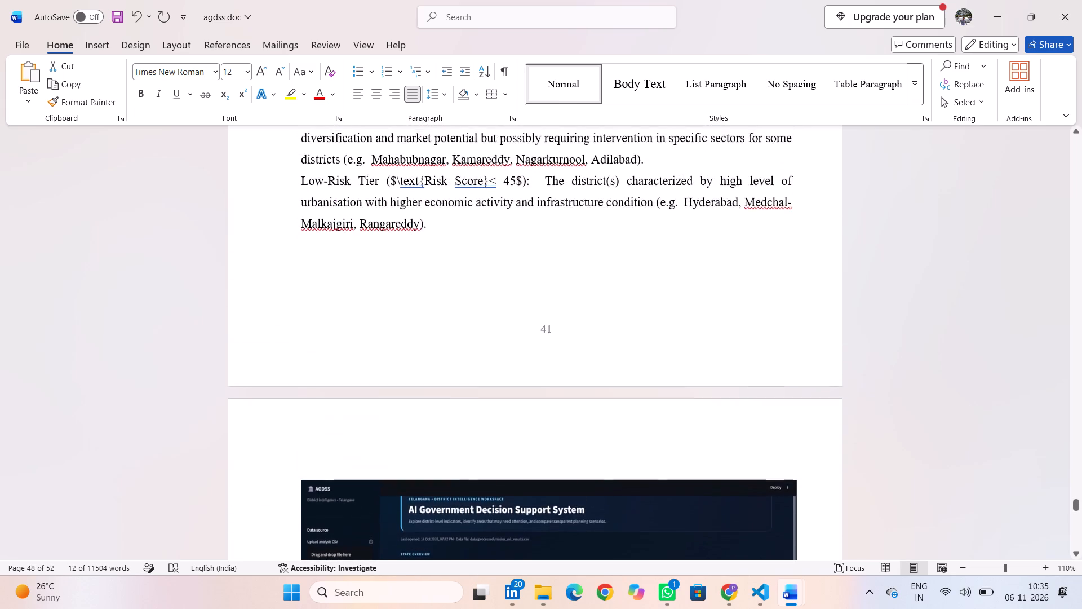
scroll(543, 324, "up", 2)
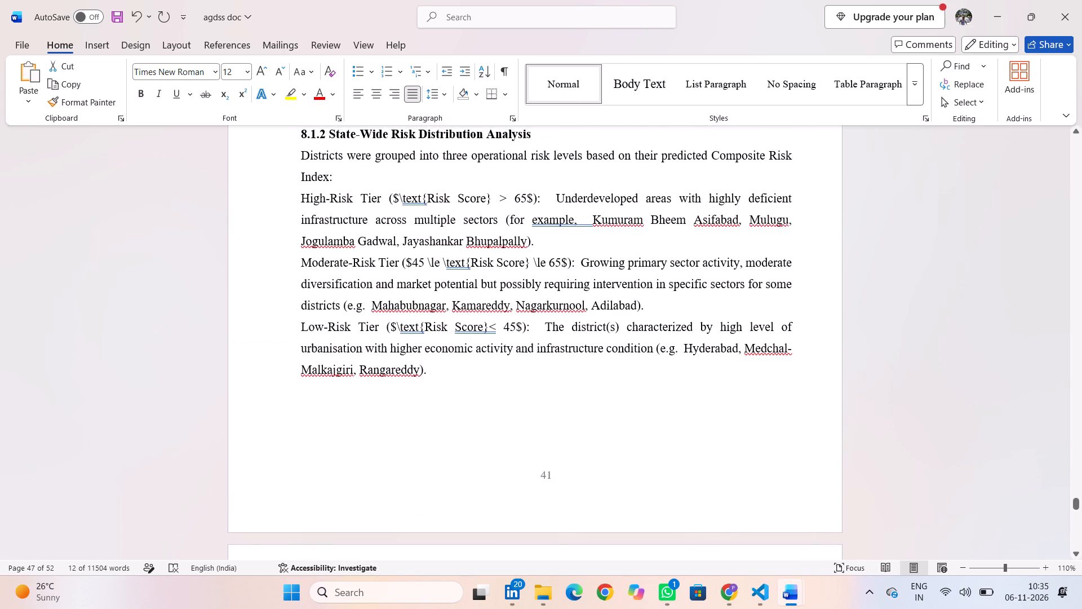
left_click_drag(531, 325, 385, 332)
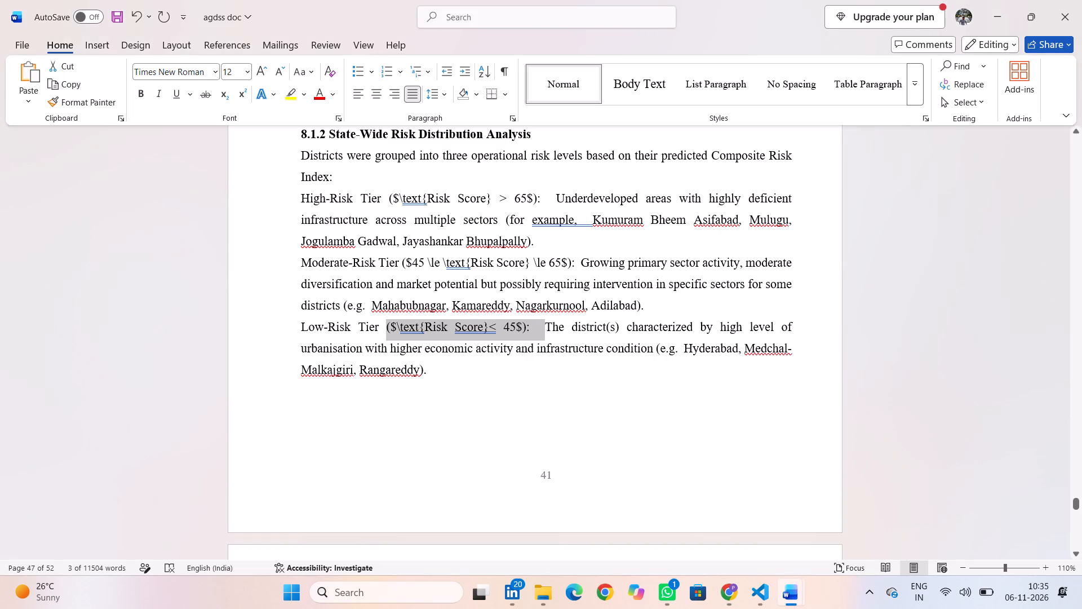
key("ctrl+v")
left_click(453, 346)
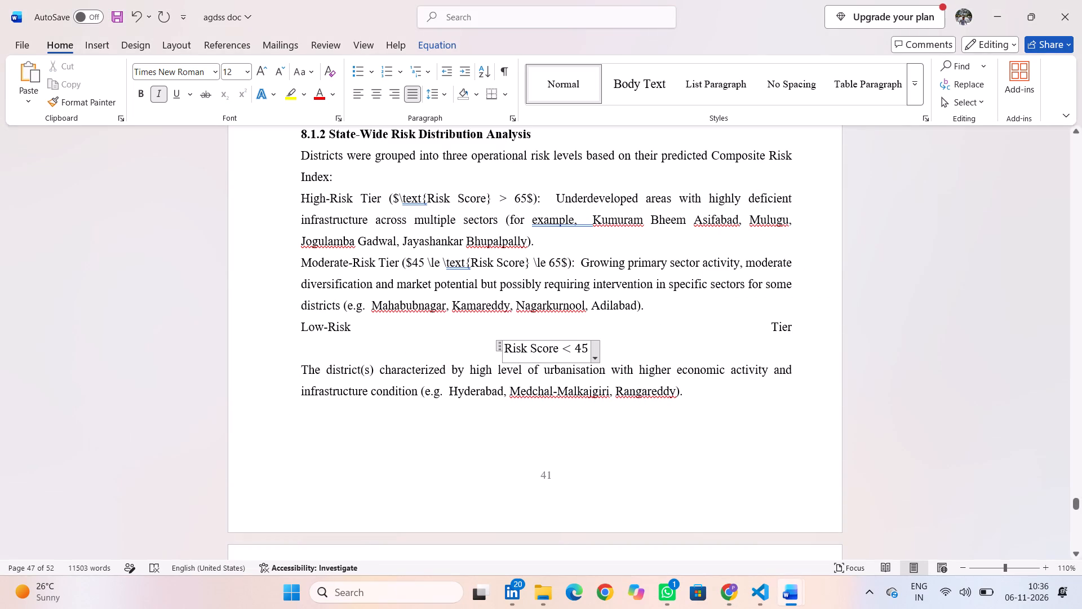
key("BackSpace")
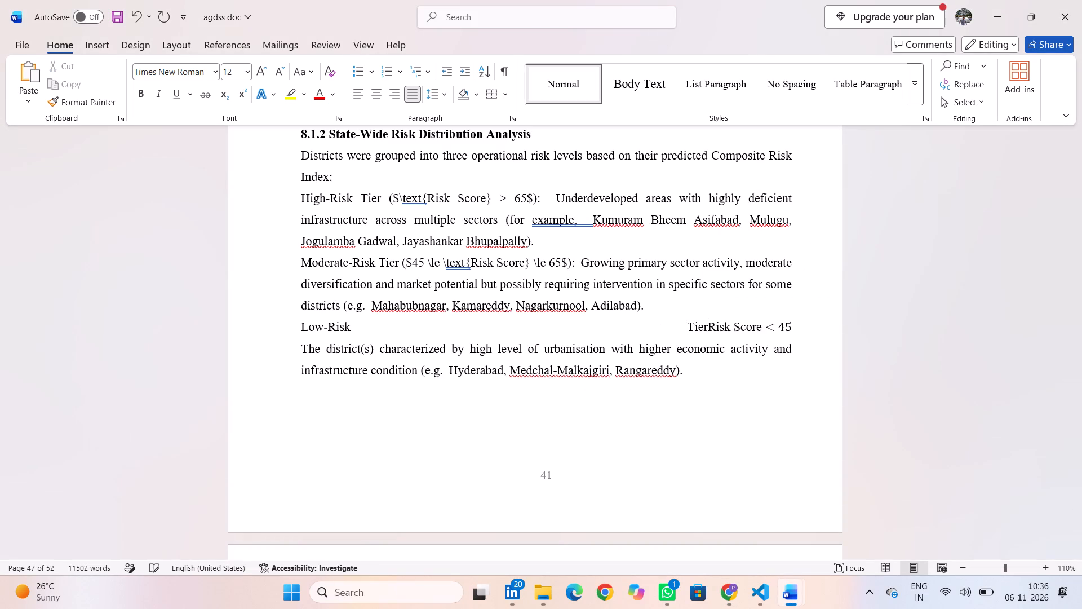
key("BackSpace")
key("ctrl+z")
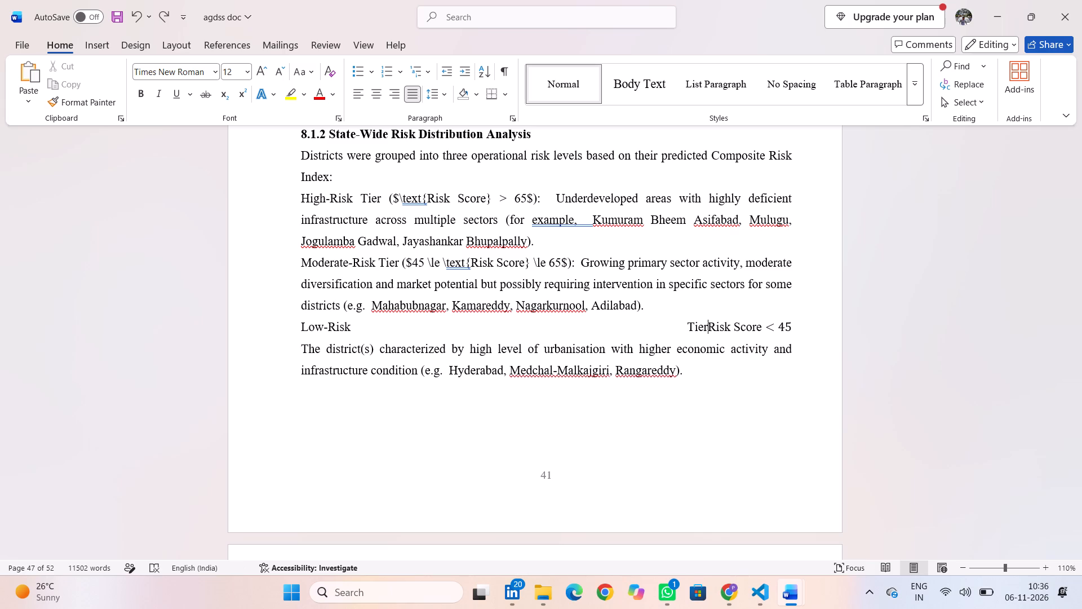
key("Left")
key("Left")
key("Left")
key("Left")
key("Left")
key("Right")
key("BackSpace")
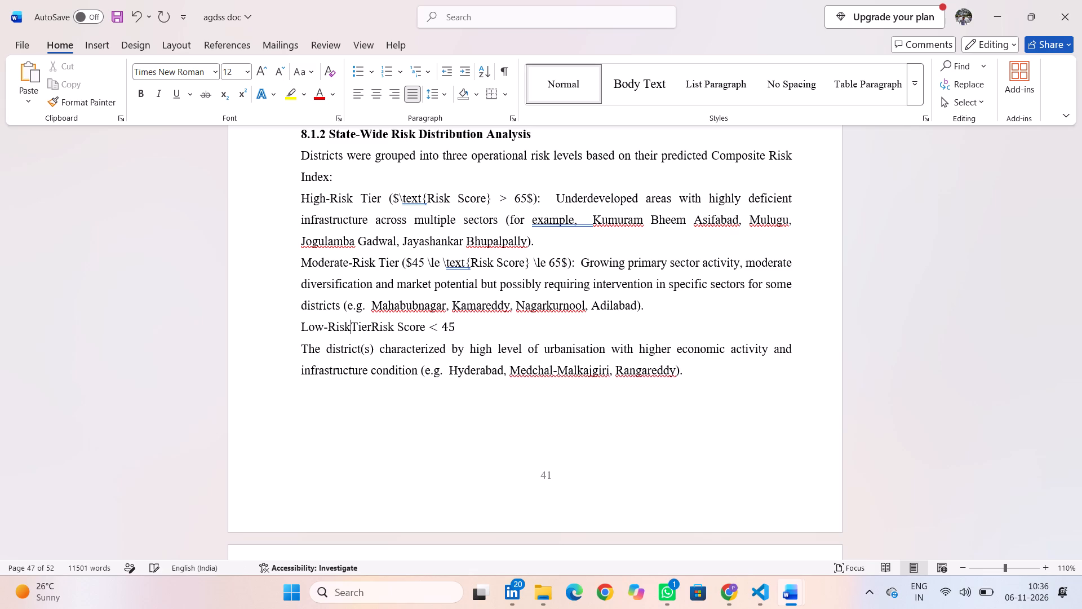
left_click(300, 345)
key("BackSpace")
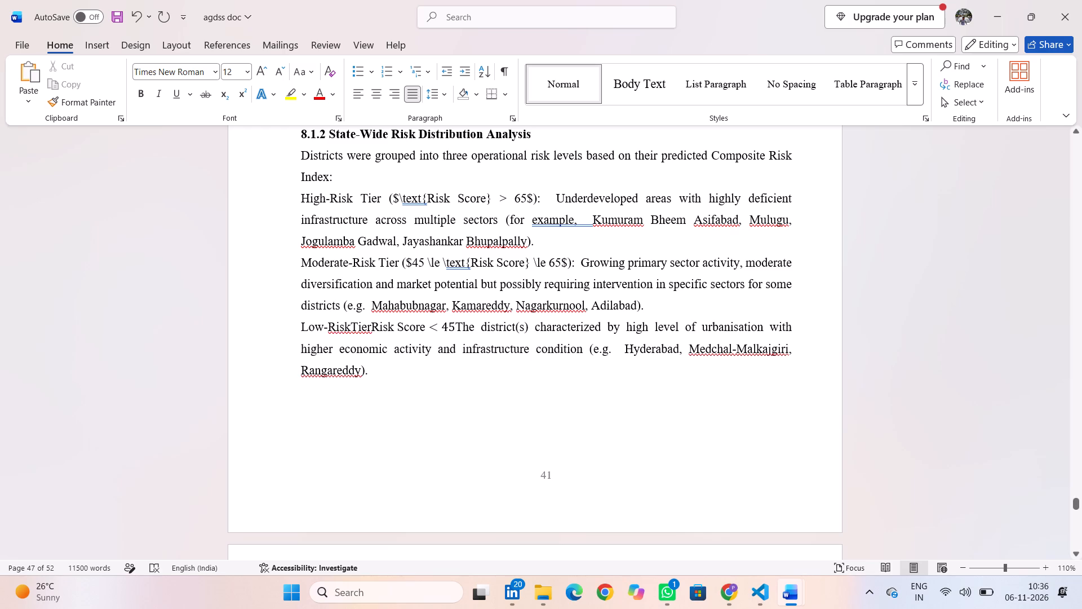
Insert spaces between "Low-Risk" and "Tier", before the "Risk Score < 45" equation, and between it and "The district(s)".
left_click(351, 325)
key("space")
key("Right")
key("Right")
key("Right")
key("Right")
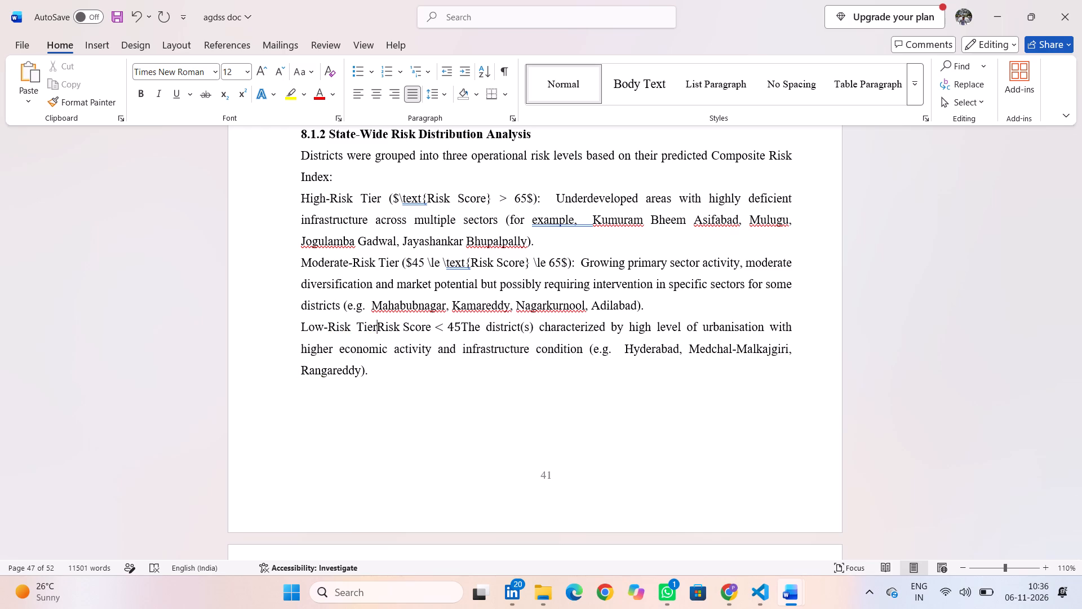
key("space")
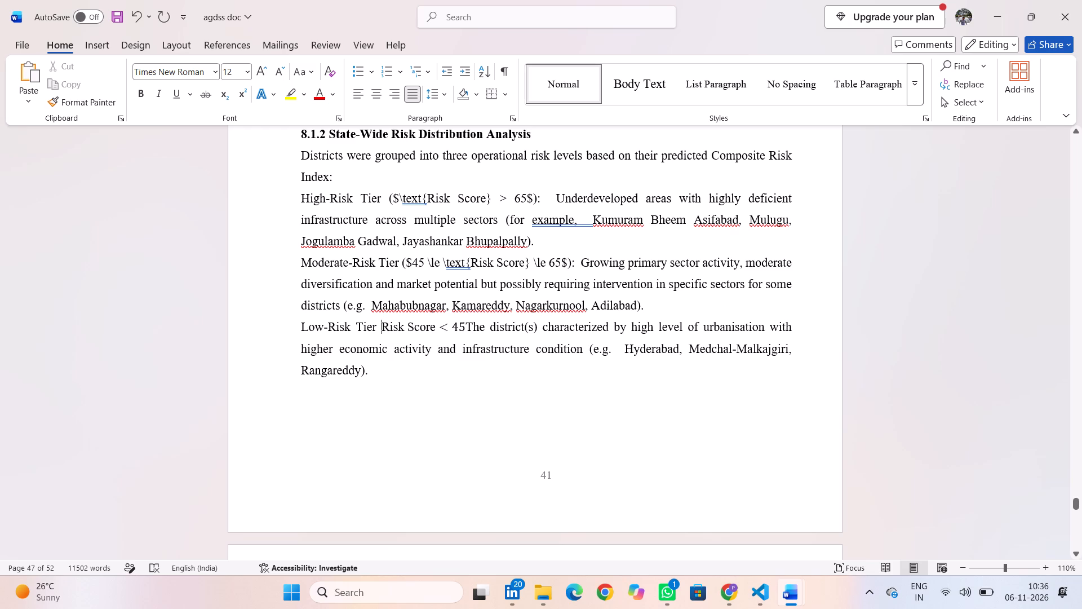
left_click(465, 322)
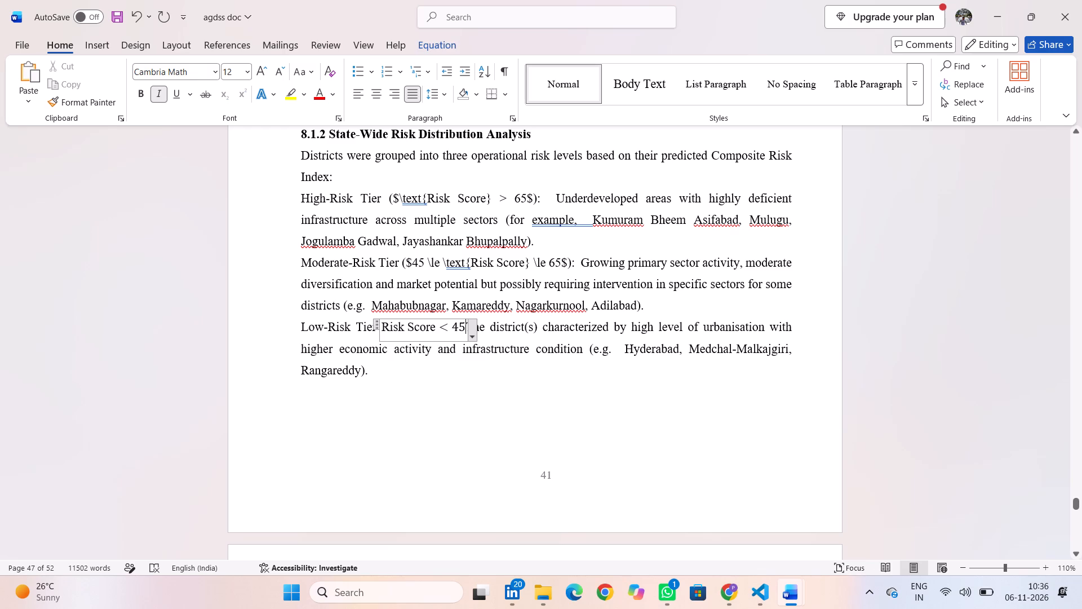
key("Right")
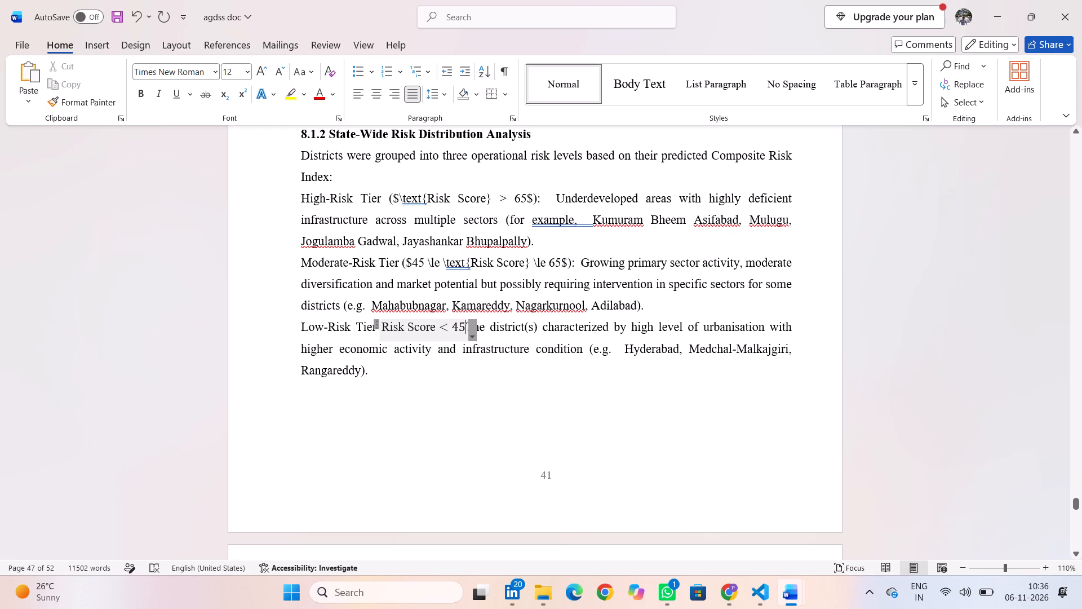
key("Right")
key("Left")
key("space")
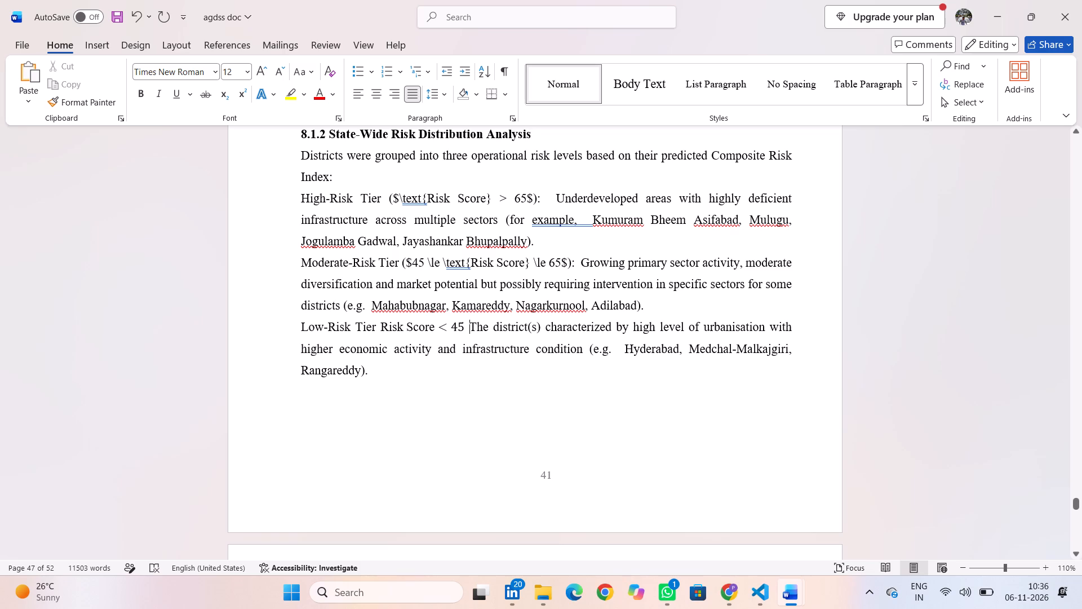
scroll(578, 309, "up", 1)
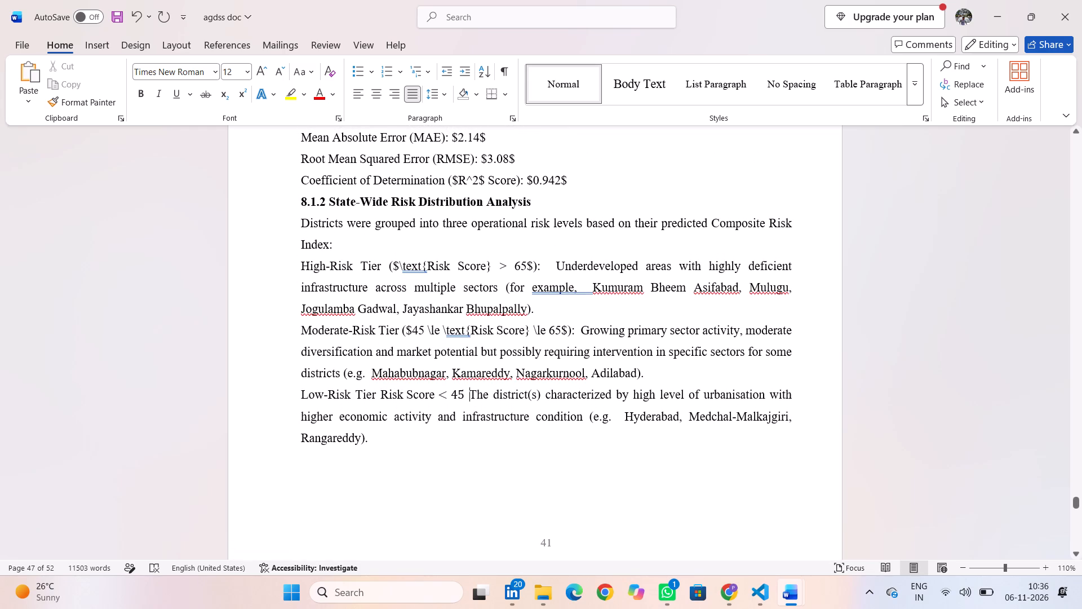
left_click_drag(572, 331, 397, 331)
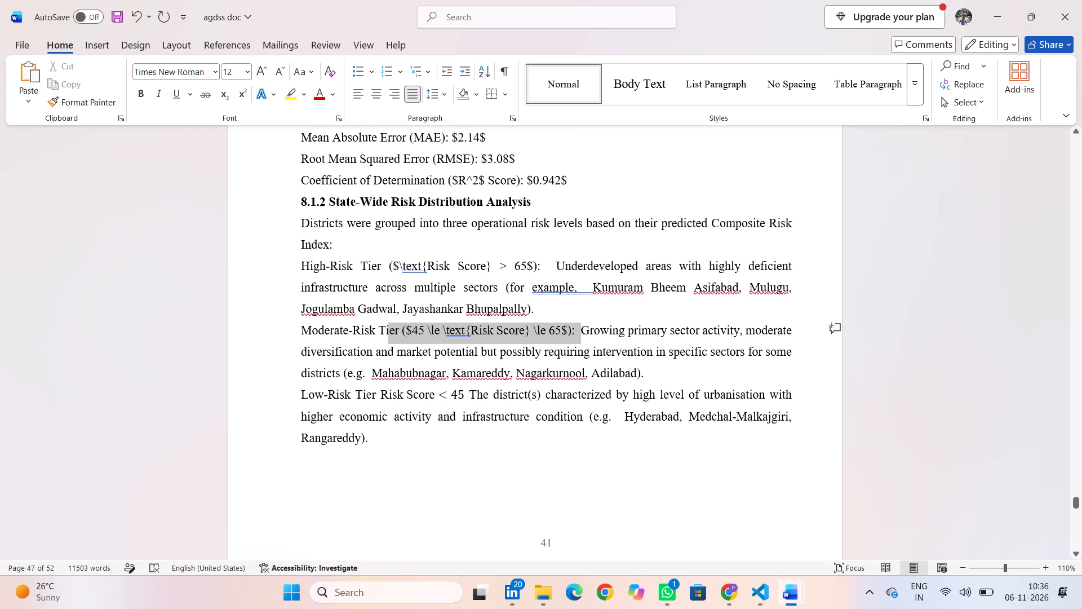
left_click_drag(397, 331, 397, 329)
left_click(432, 328)
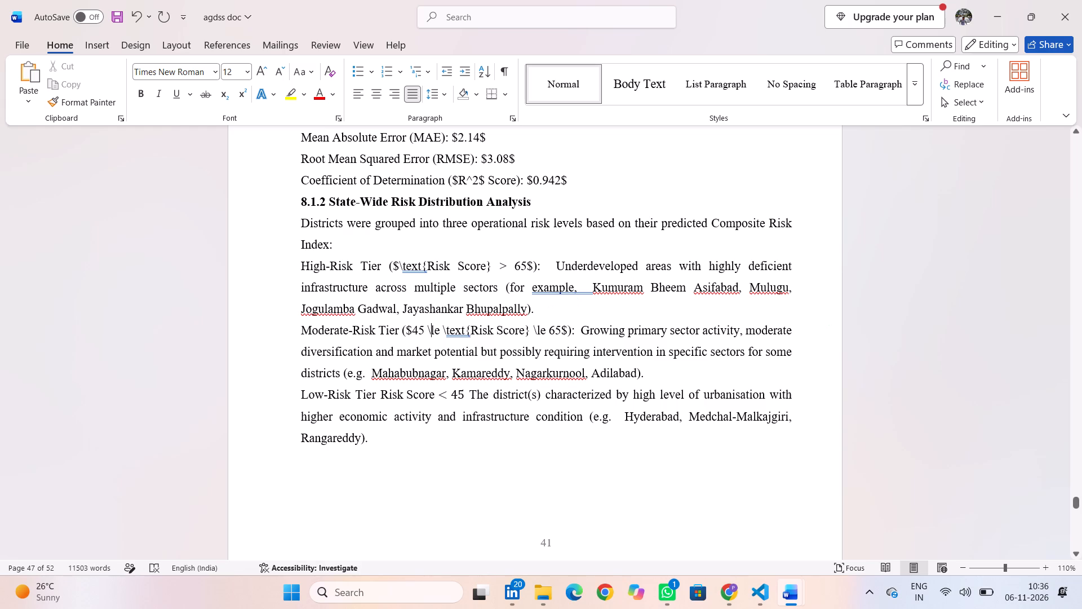
left_click_drag(402, 330, 495, 316)
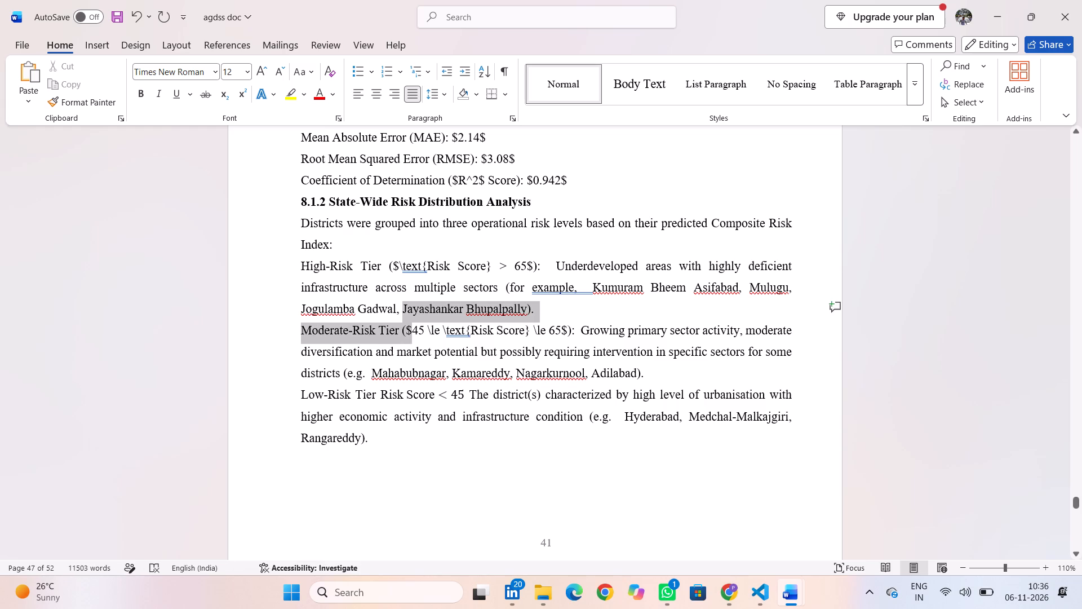
left_click_drag(495, 316, 566, 331)
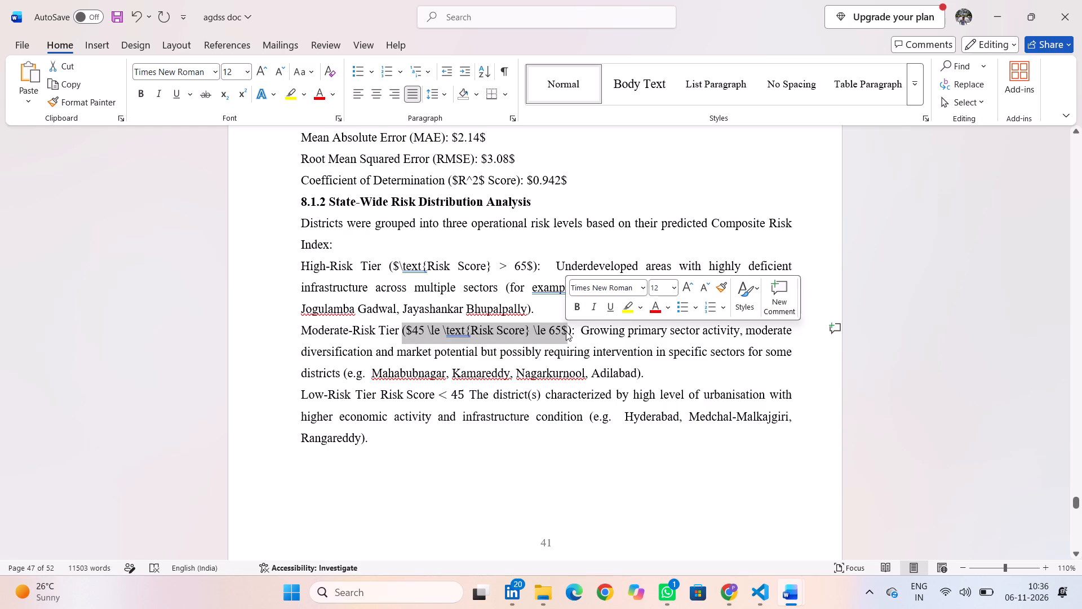
left_click(566, 331)
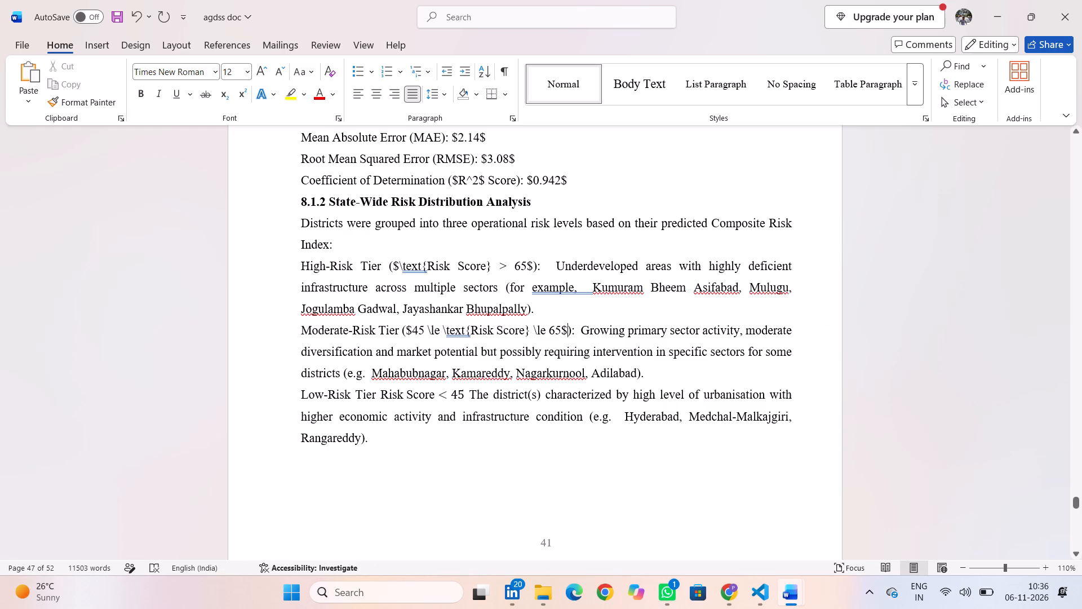
left_click_drag(566, 331, 402, 333)
key("ctrl+c")
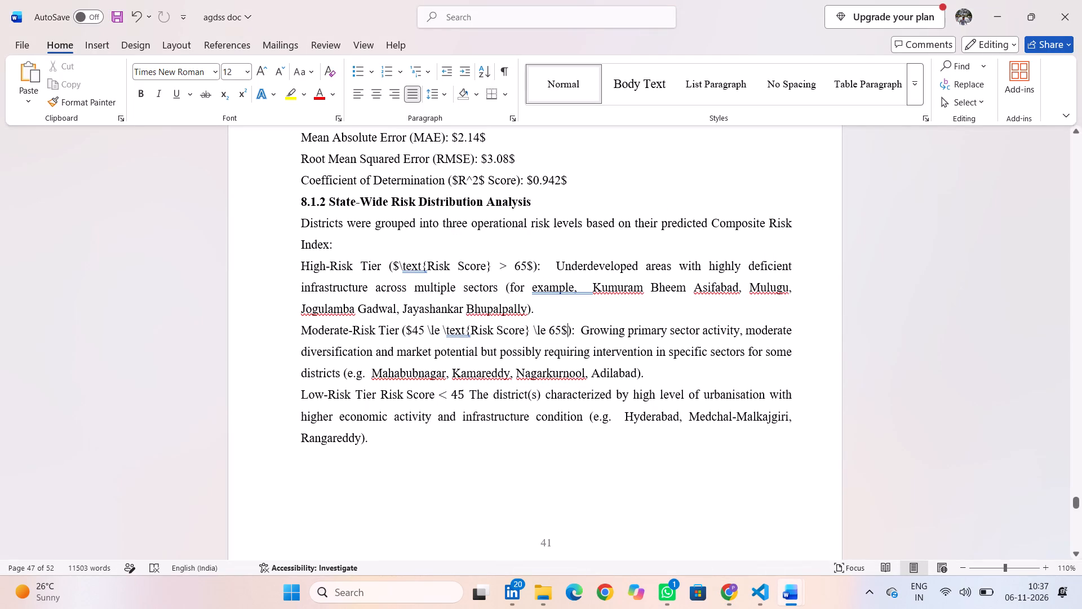
key("shift+Left")
key("shift+Left")
key("shift+Left")
key("shift+Left")
key("shift+Left")
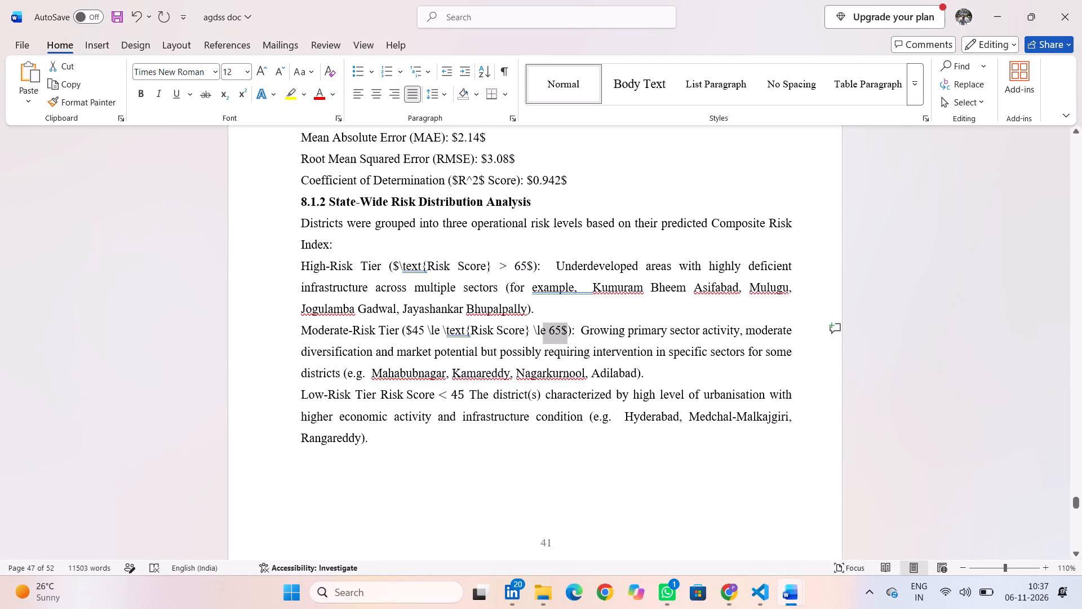
key("shift+Left")
key("shift+Left")
key("shift+Left")
key("shift+Left")
key("shift+Left")
key("shift+Left")
key("shift+Left")
key("shift+Left")
key("shift+Left")
key("shift+Left")
key("shift+Left")
key("shift+Left")
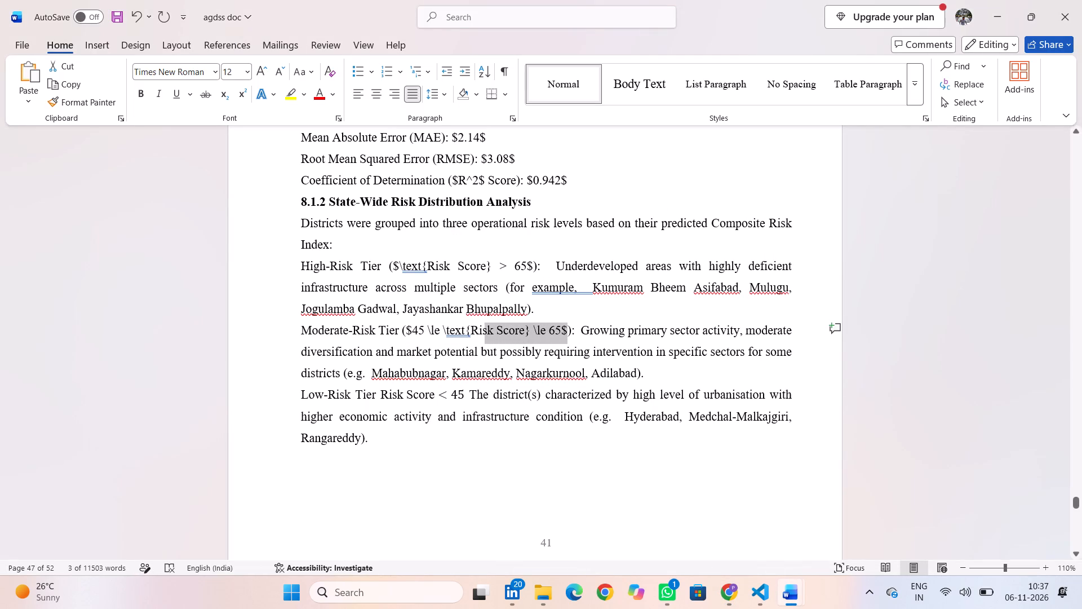
key("shift+Left")
key("shift+Left")
key("shift+Left")
key("shift+Left")
key("shift+Left")
key("shift+Left")
key("shift+Left")
key("shift+Left")
key("shift+Left")
key("shift+Left")
key("shift+Left")
key("shift+Left")
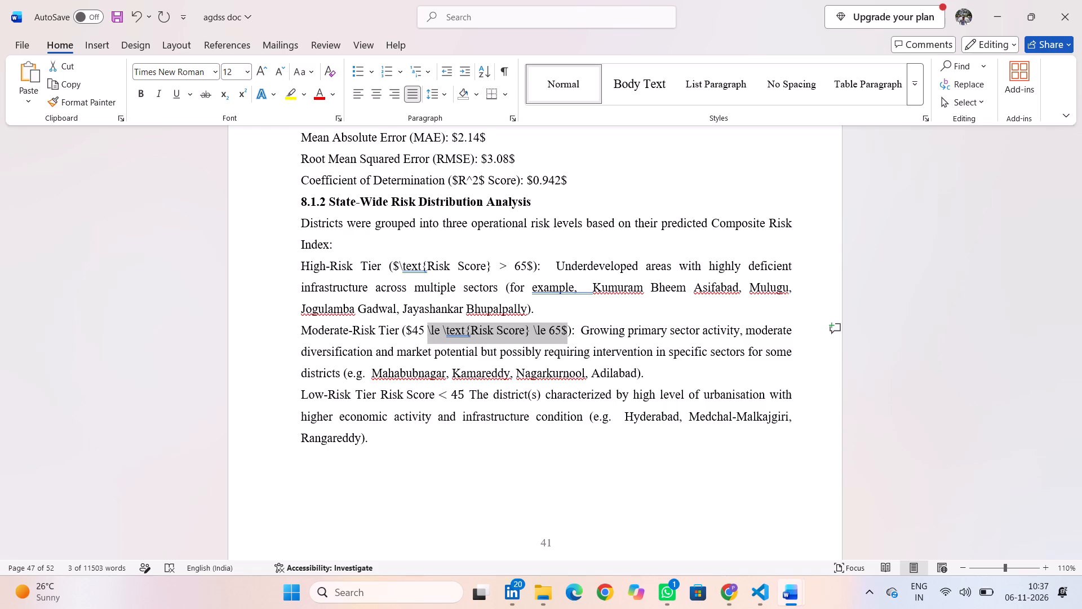
key("shift+Left")
key("shift+Left")
key("shift+Left")
key("shift+Left")
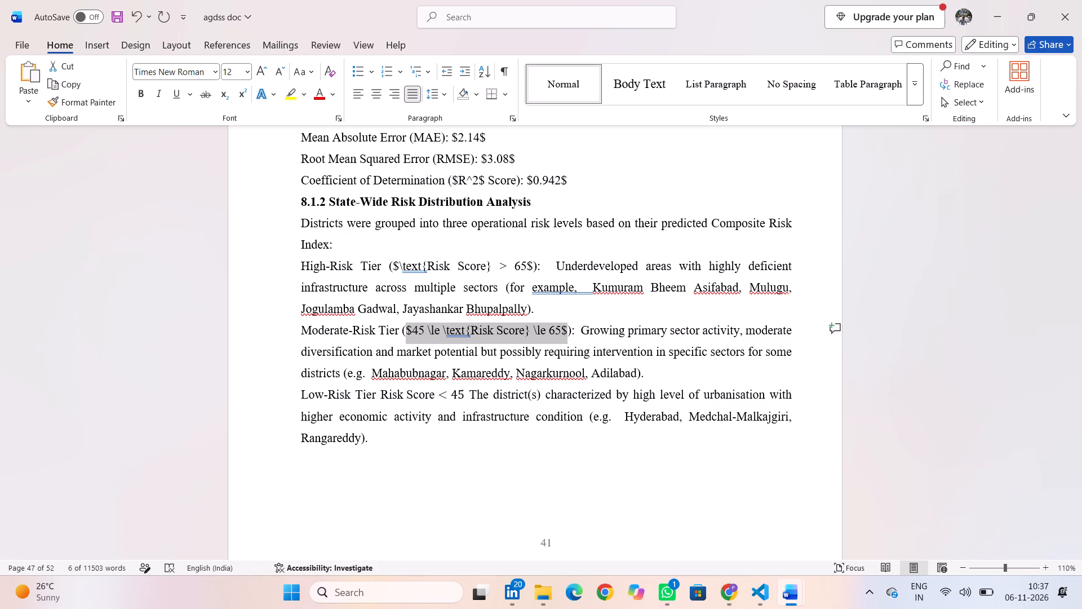
key("ctrl+v")
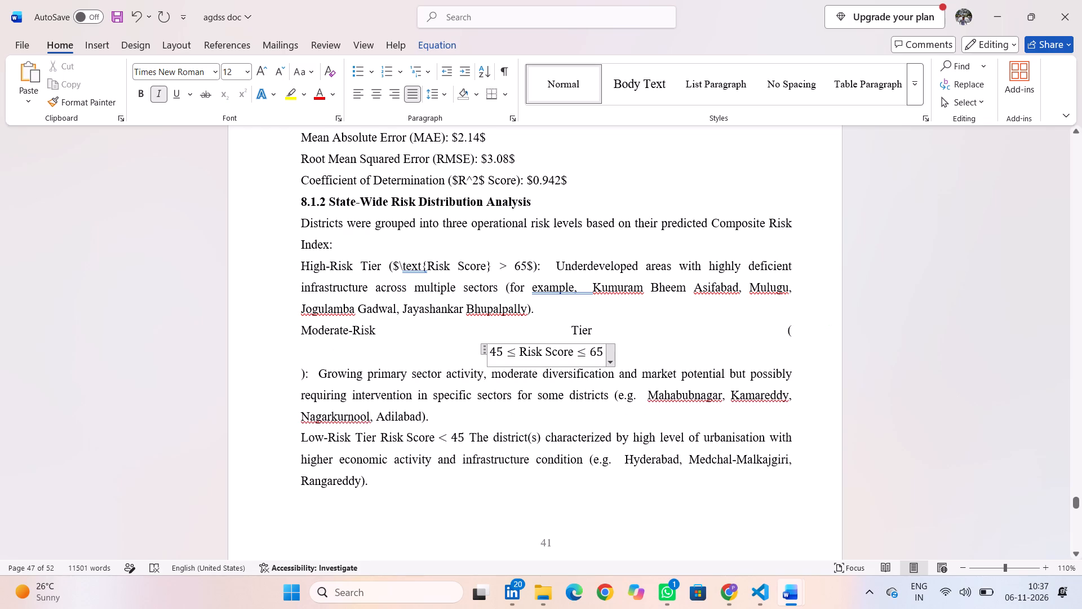
Join the Moderate-Risk Tier label, its equation and the description into one paragraph, keeping the parentheses around the equation.
left_click(452, 354)
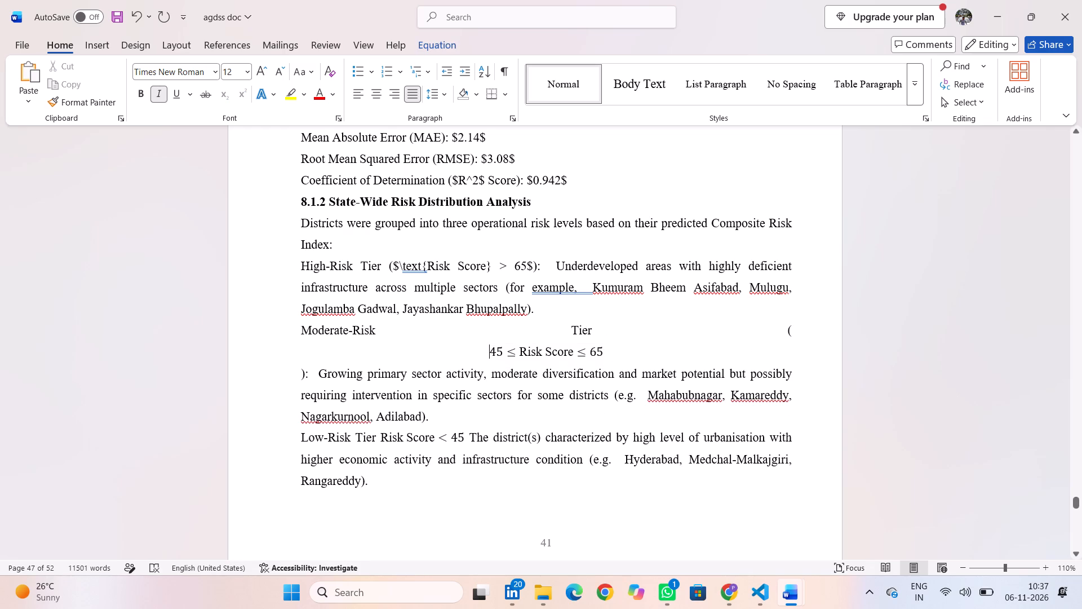
key("BackSpace")
key("BackSpace")
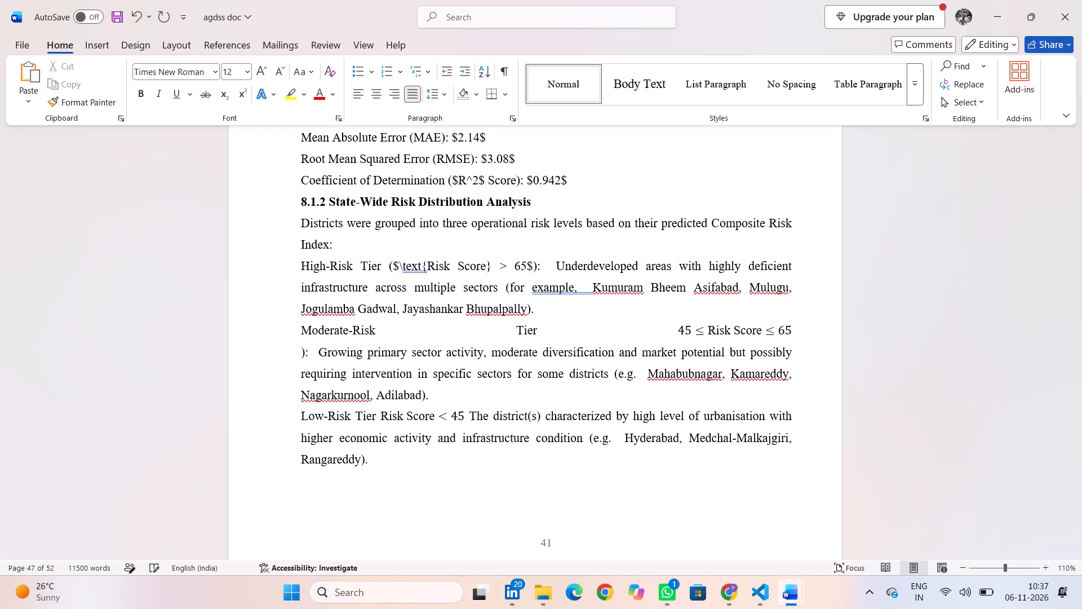
key("ctrl+z")
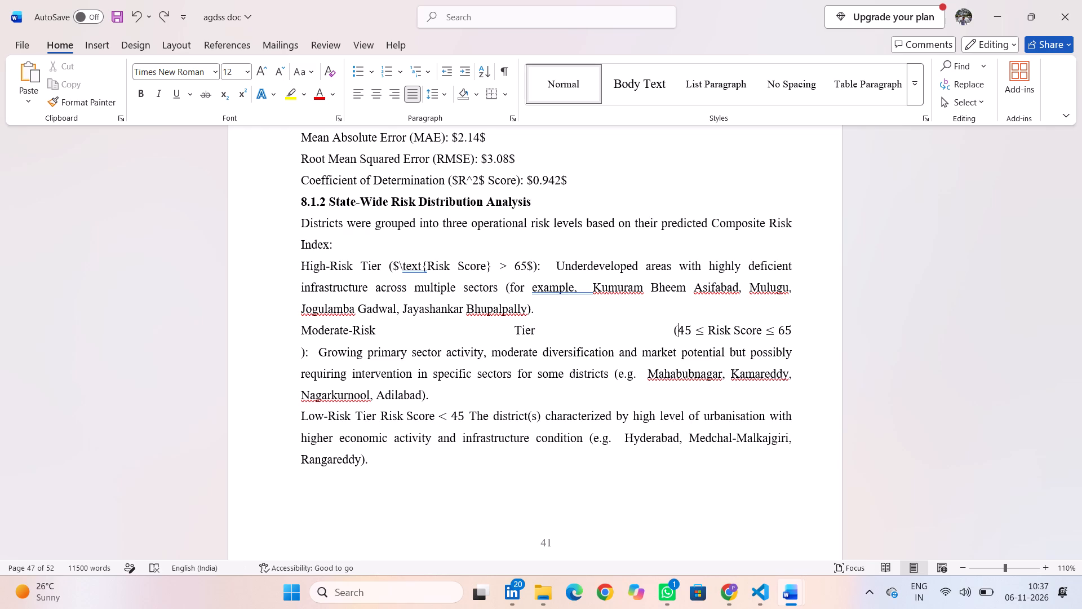
key("Left")
key("BackSpace")
key("Left")
key("Left")
key("Left")
key("Left")
key("Left")
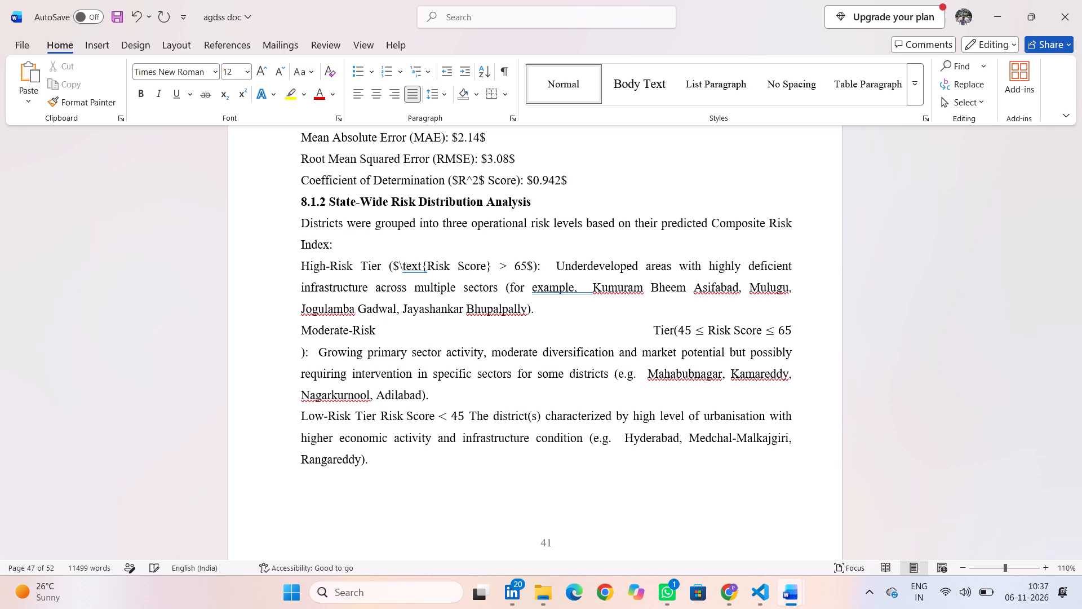
key("Right")
key("BackSpace")
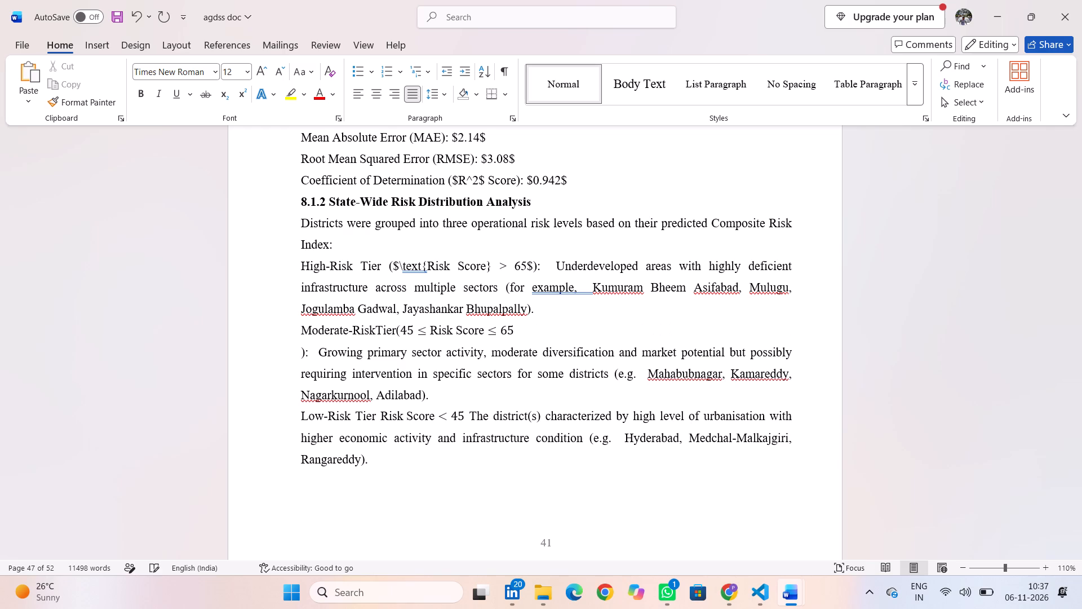
left_click(300, 356)
key("BackSpace")
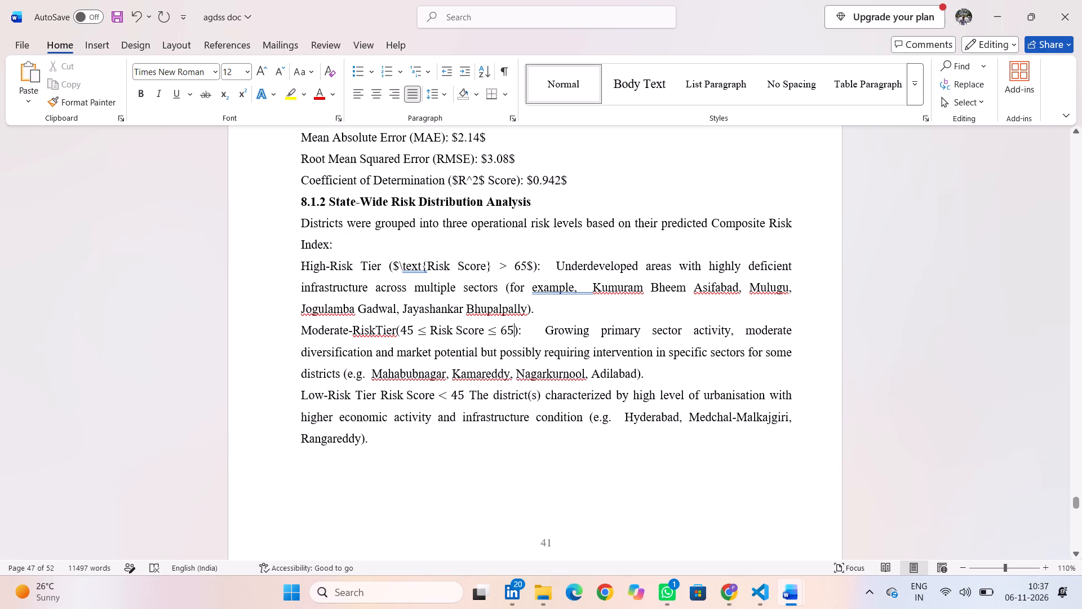
Insert spaces between "Moderate-Risk" and "Tier" and before the opening parenthesis, and remove the extra space before "Growing".
left_click(376, 330)
key("space")
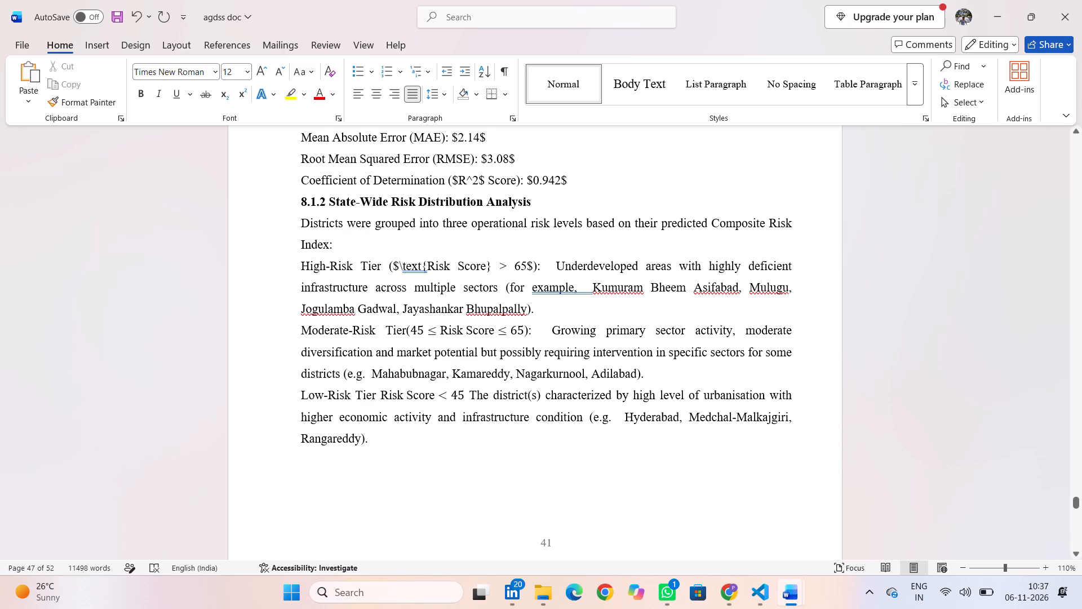
left_click(351, 327)
key("space")
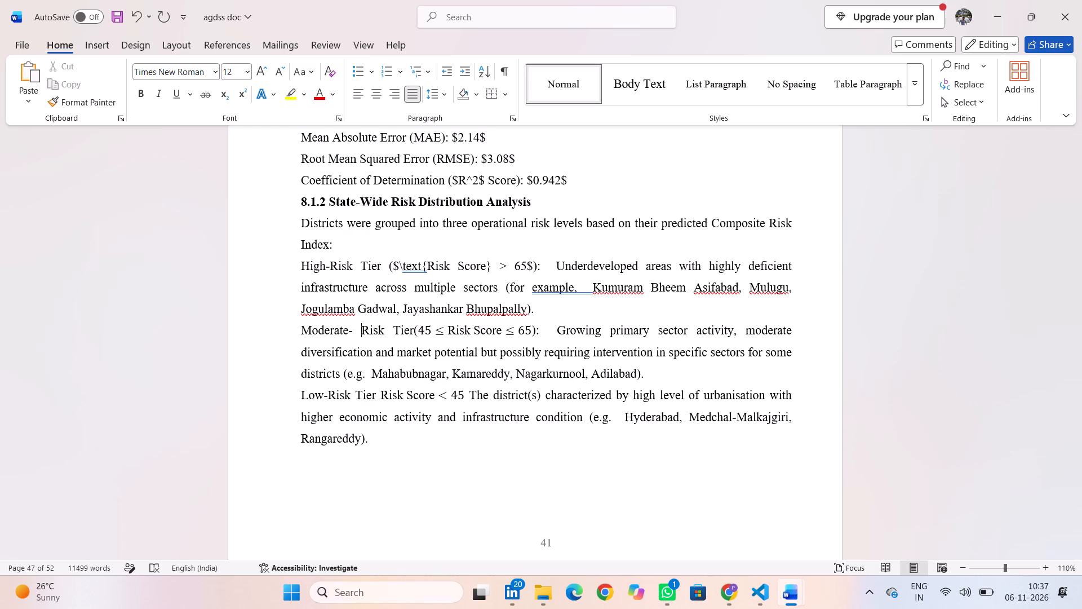
key("BackSpace")
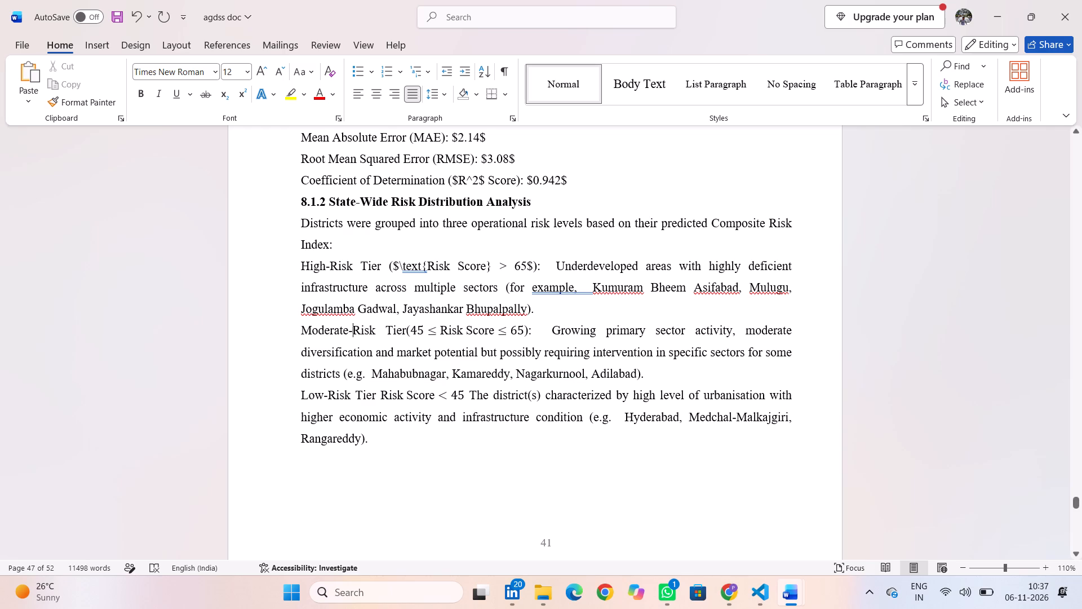
key("Right")
key("Right")
key("Right")
key("Right")
key("Right")
key("Right")
key("Right")
key("Right")
key("Right")
key("Right")
key("Left")
key("space")
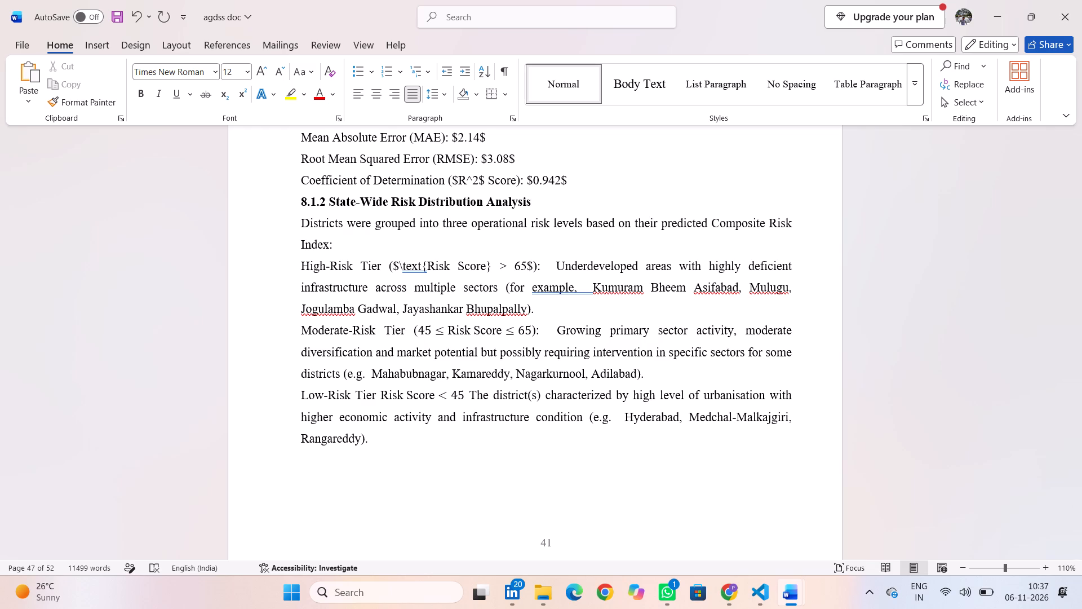
left_click(555, 332)
key("BackSpace")
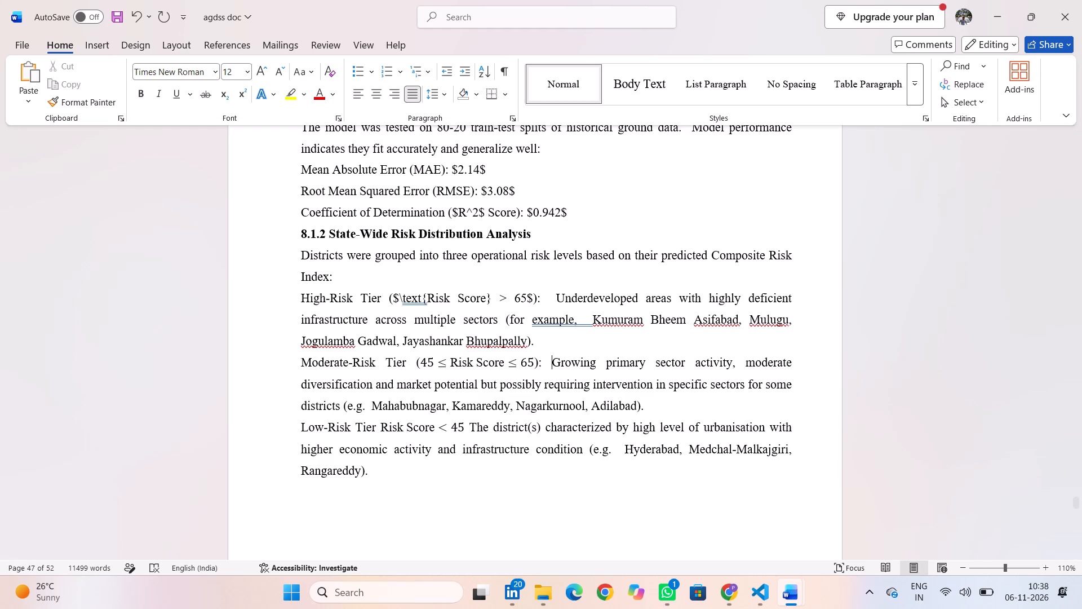
Add an opening parenthesis before "Score" and a closing one after "45" in the Low-Risk Tier's equation.
left_click(405, 425)
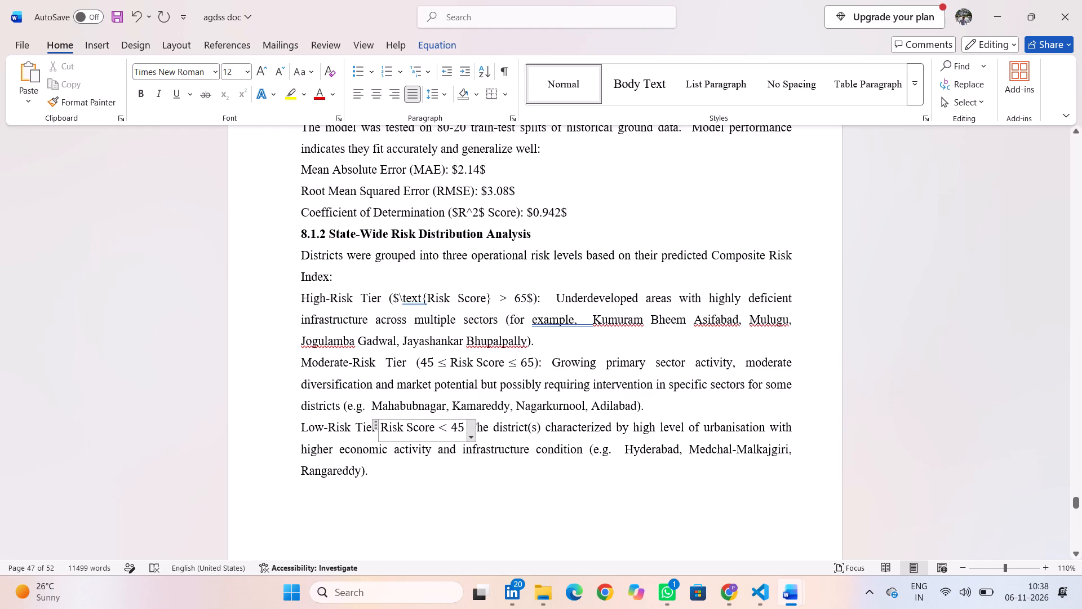
key("shift+parenleft")
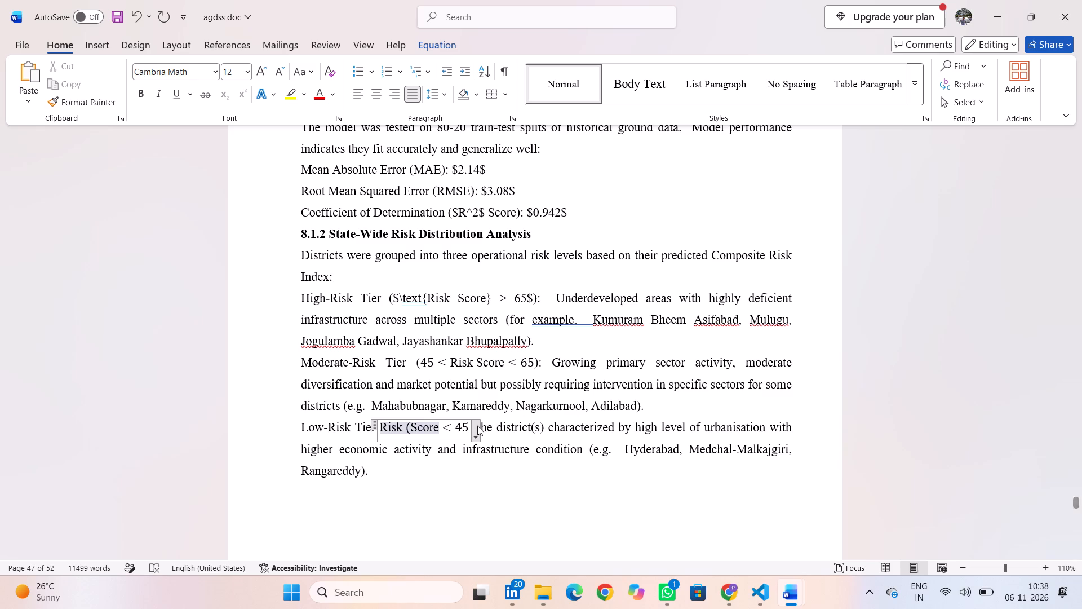
left_click(487, 426)
left_click(467, 427)
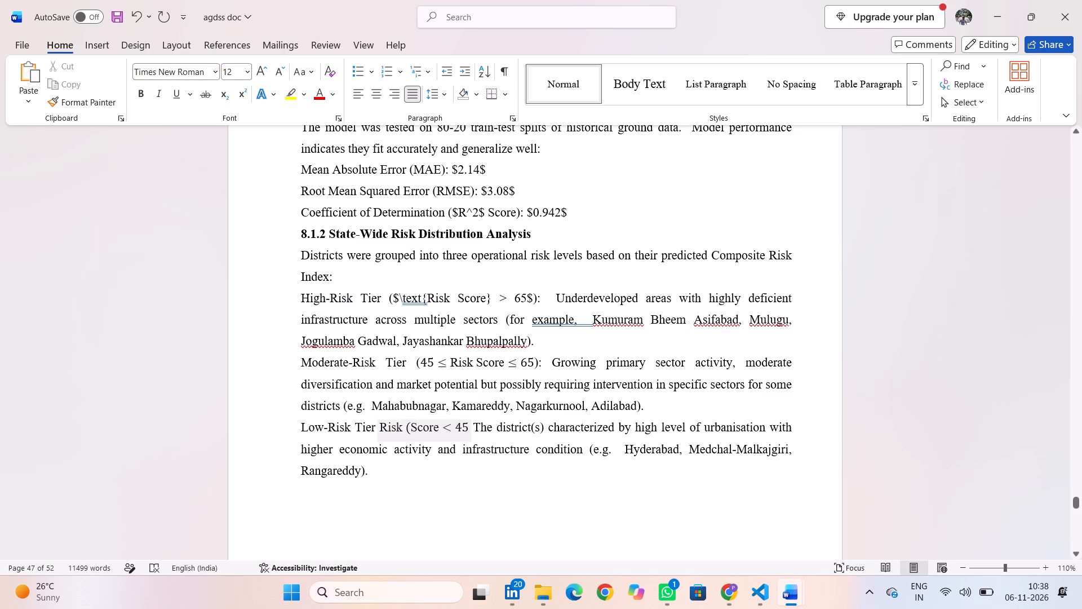
key("shift+parenright")
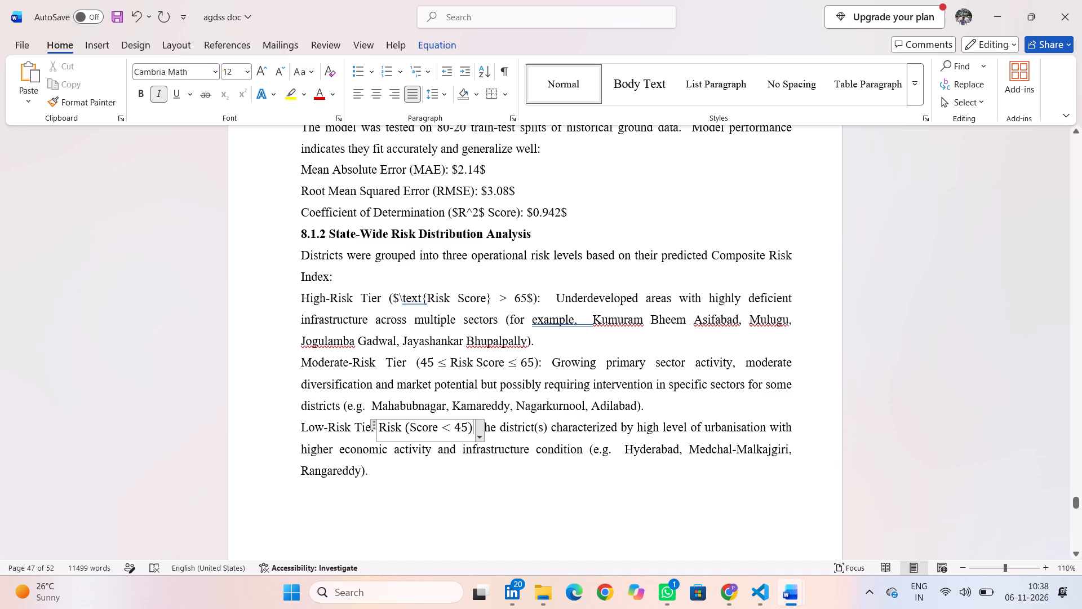
left_click(504, 303)
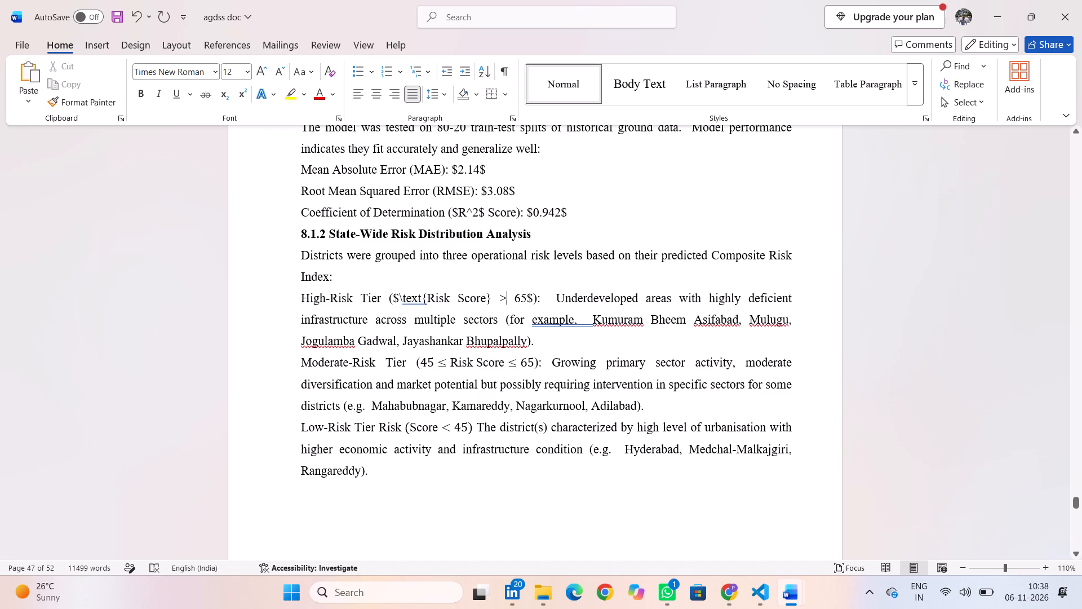
left_click_drag(533, 298, 501, 299)
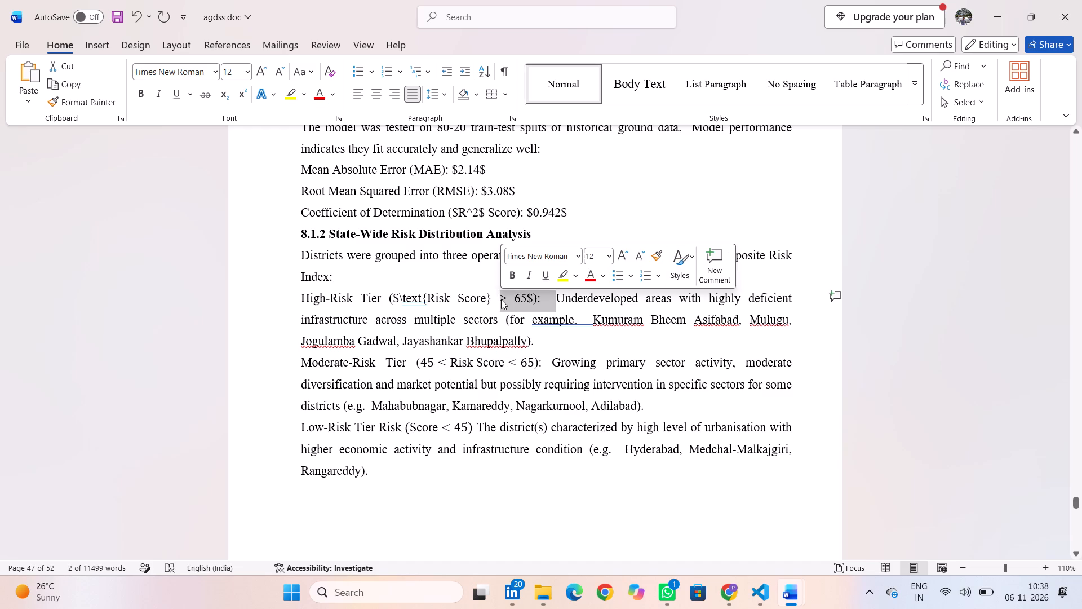
key("shift+Left")
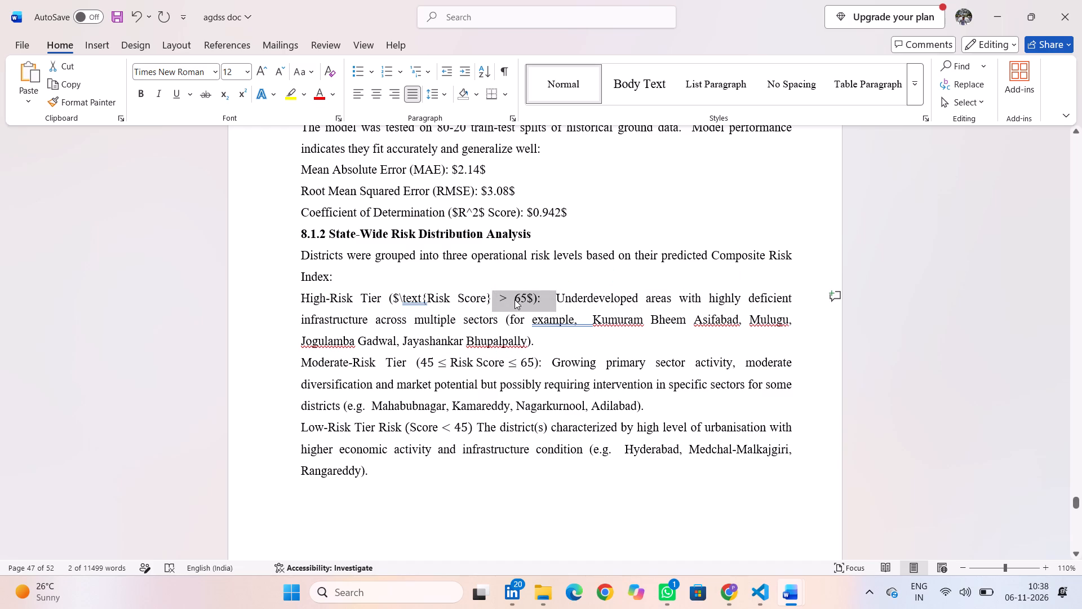
key("shift+Left")
key("shift+Left")
key("shift+Left")
key("shift+Left")
key("shift+Left")
key("shift+Left")
key("shift+Left")
key("shift+Left")
key("shift+Left")
key("shift+Left")
key("shift+Left")
key("shift+Left")
key("shift+Left")
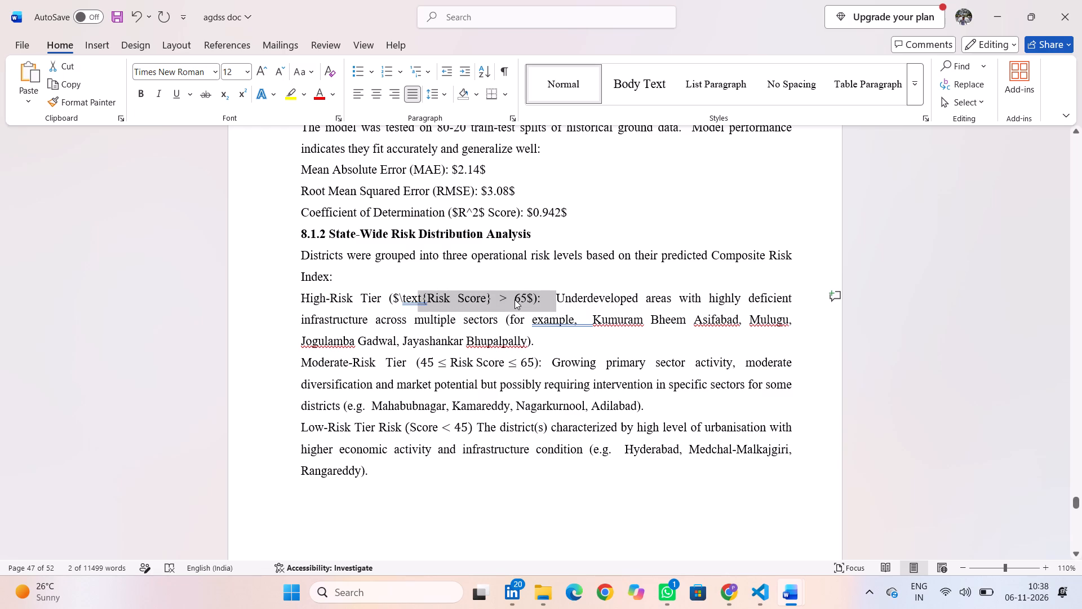
key("shift+Left")
key("shift+Left")
key("shift+Left")
key("shift+Left")
key("shift+Left")
key("shift+Left")
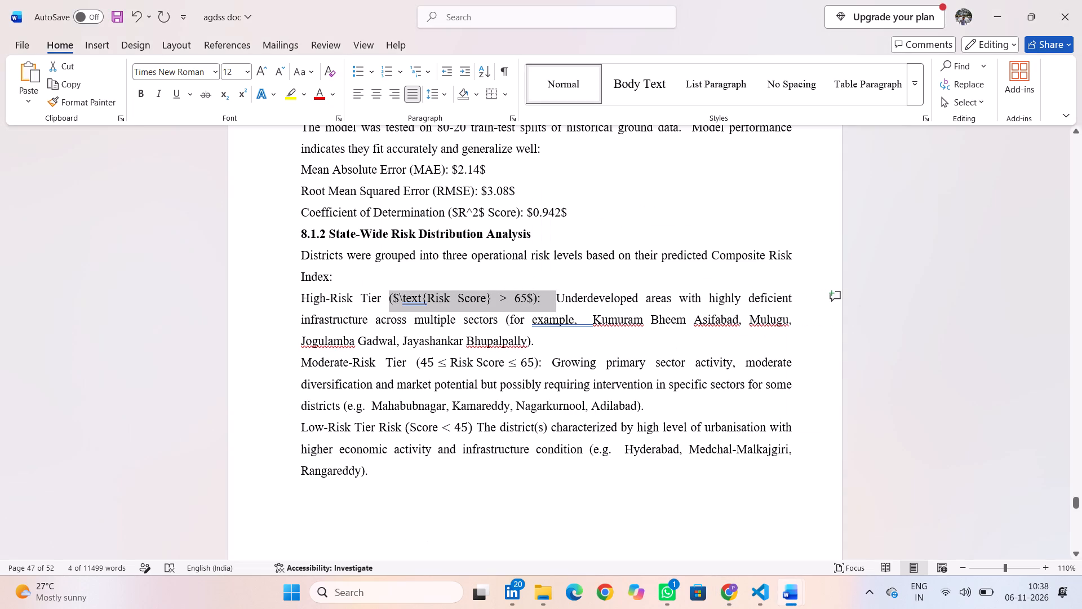
left_click(531, 297)
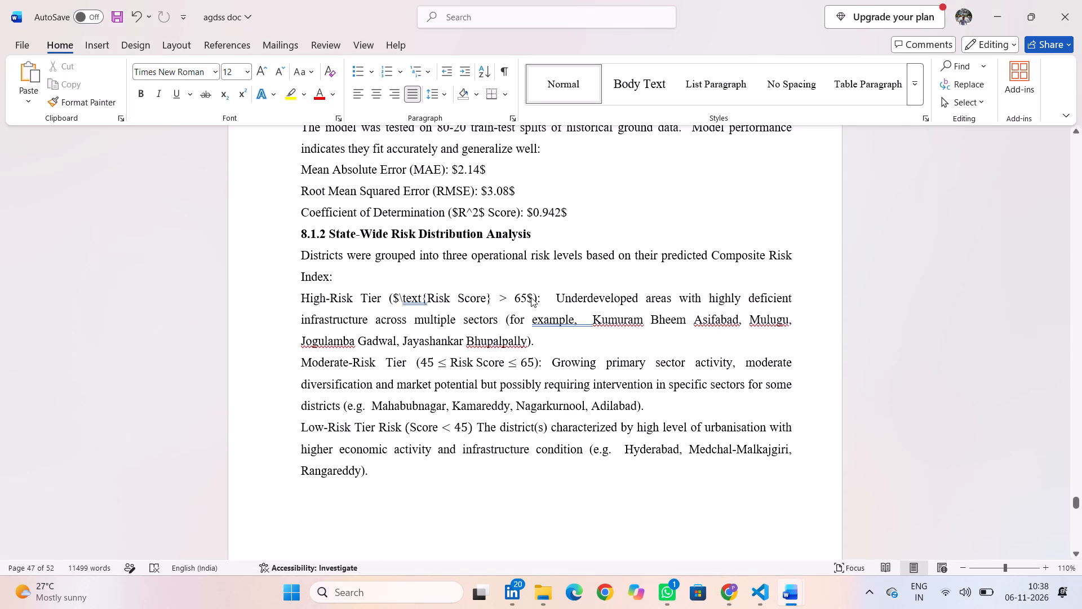
key("shift+Left")
key("shift+Left")
key("shift+Left")
key("shift+Left")
key("shift+Left")
key("shift+Left")
key("shift+Left")
key("shift+Left")
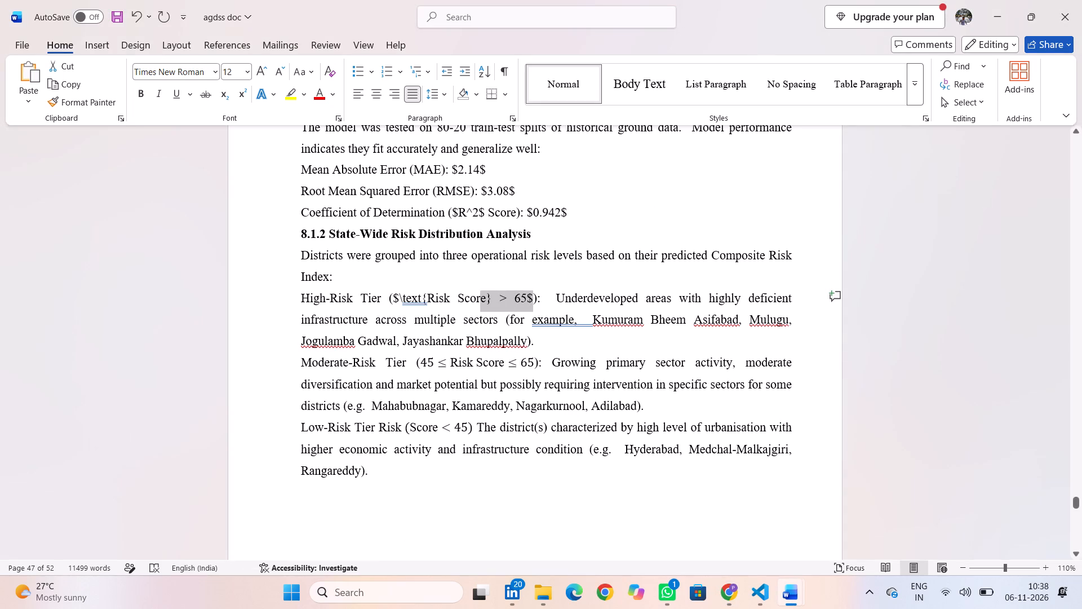
key("shift+Left")
key("shift+Left")
key("shift+Left")
key("shift+Left")
key("shift+Left")
key("shift+Left")
key("shift+Left")
key("shift+Left")
key("shift+Left")
key("shift+Left")
key("shift+Left")
key("shift+Left")
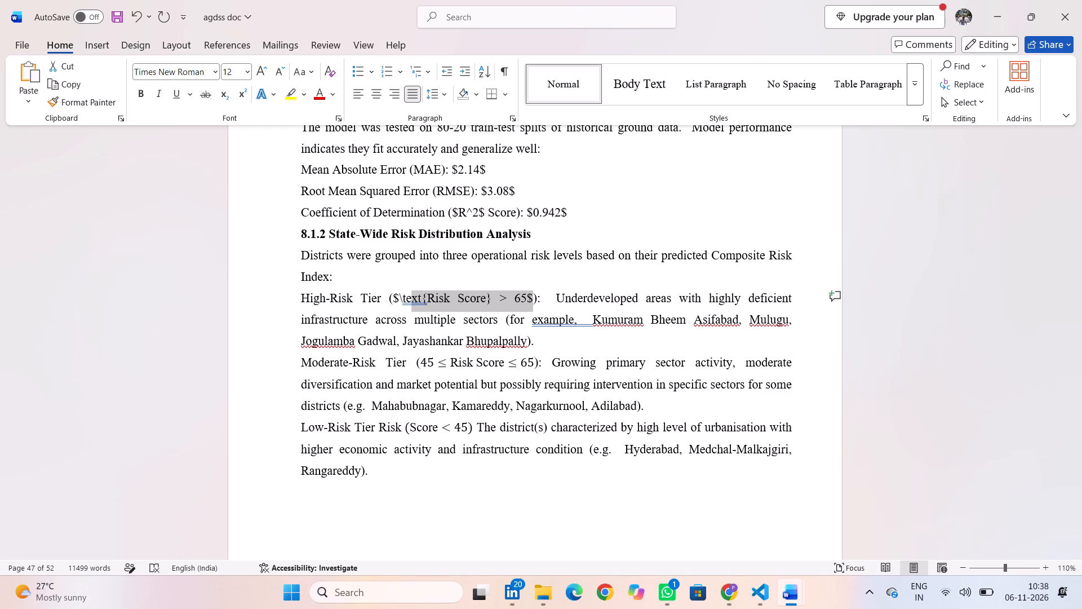
key("shift+Left")
key("shift+Left")
key("shift+Left")
key("shift+Left")
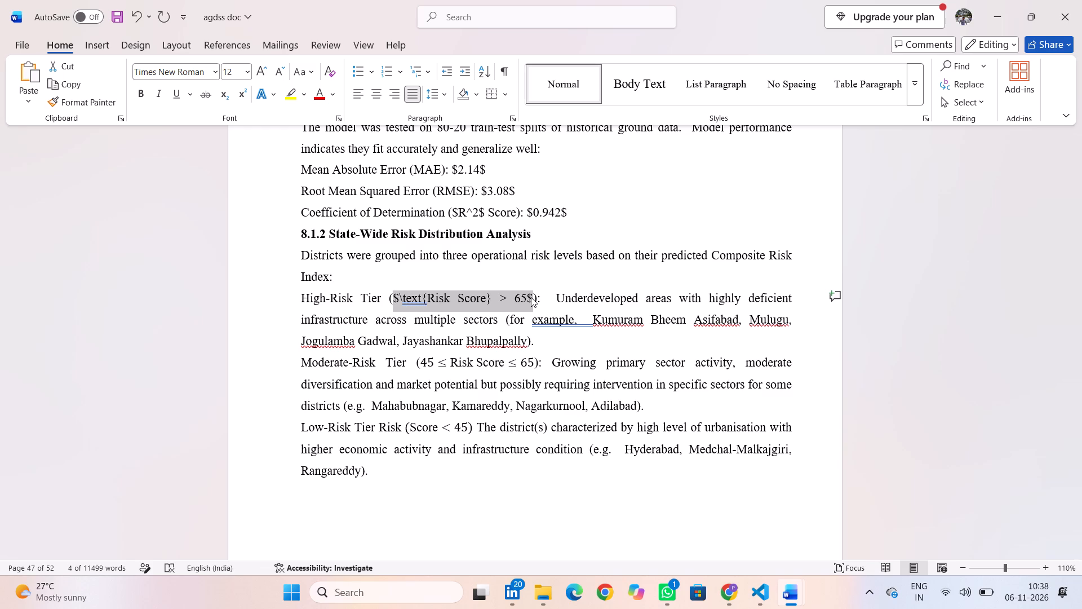
key("ctrl+v")
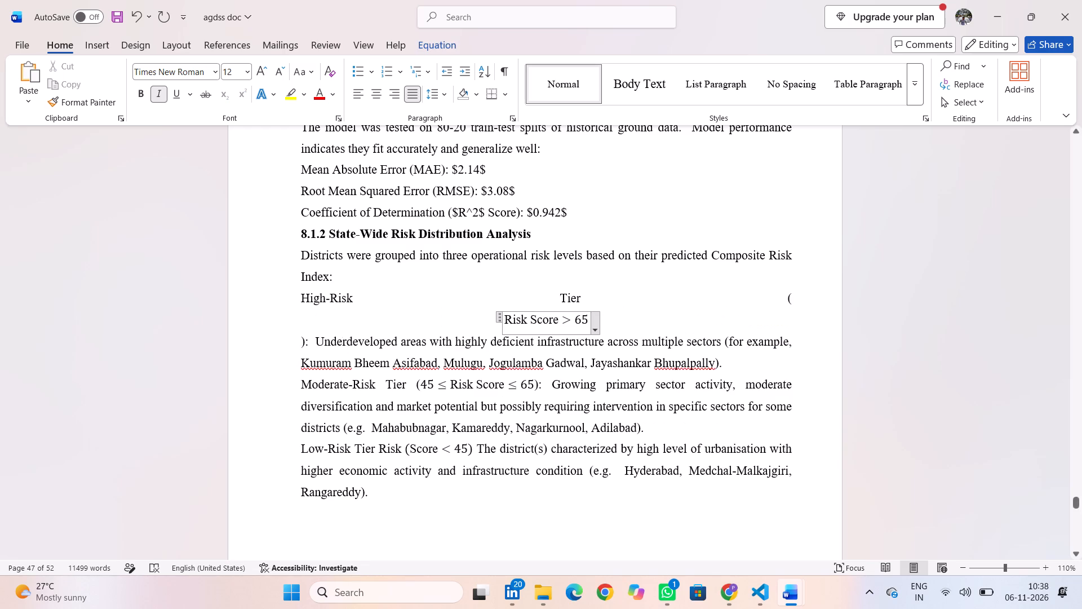
Join the High-Risk Tier label, equation and description into one paragraph, leaving a single space before "Underdeveloped".
left_click(487, 321)
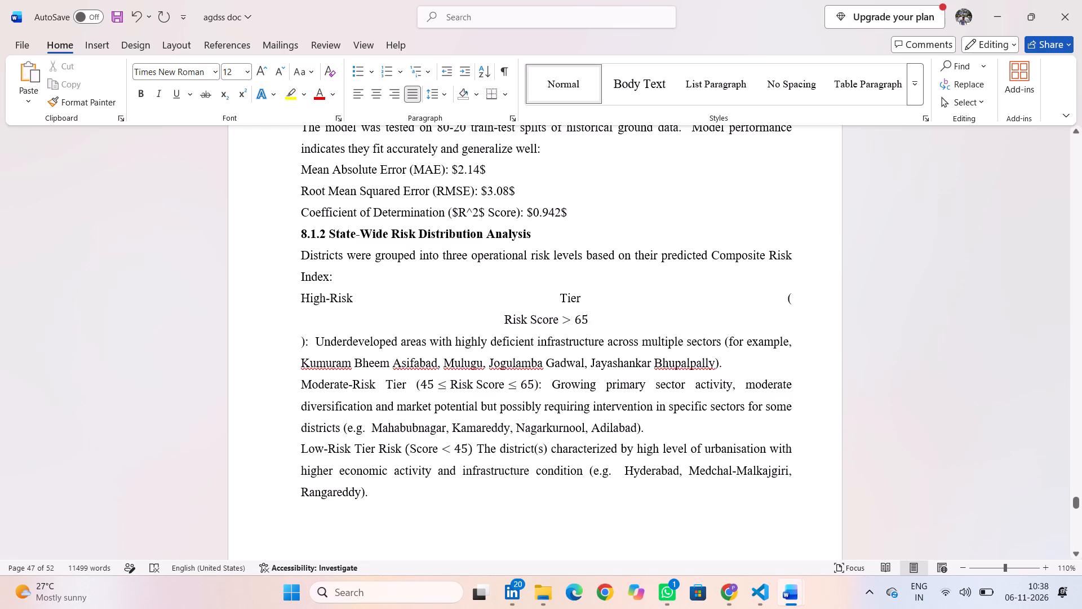
key("BackSpace")
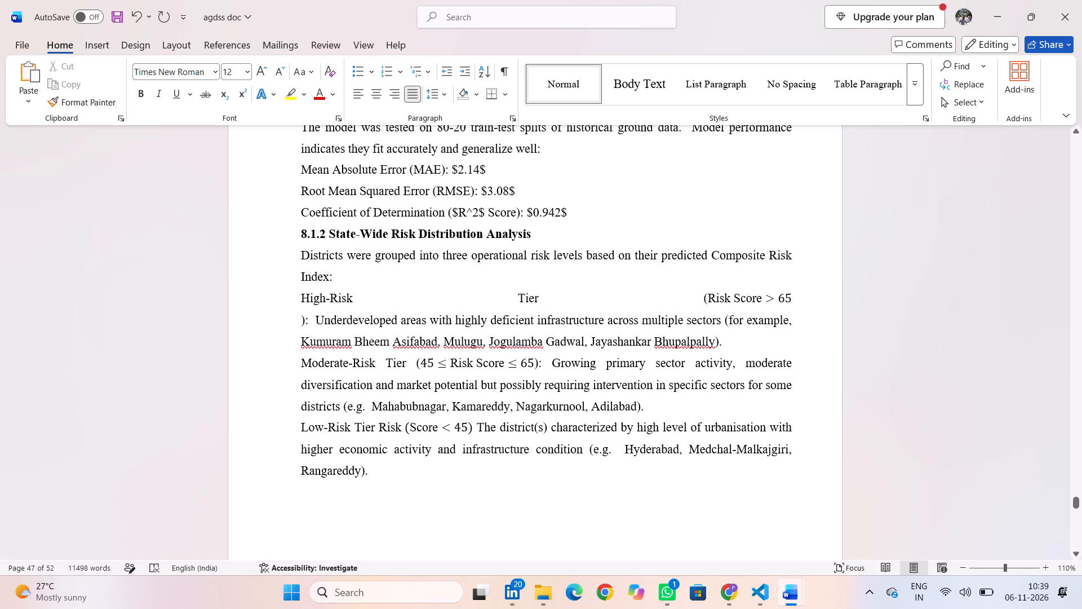
left_click(299, 317)
key("BackSpace")
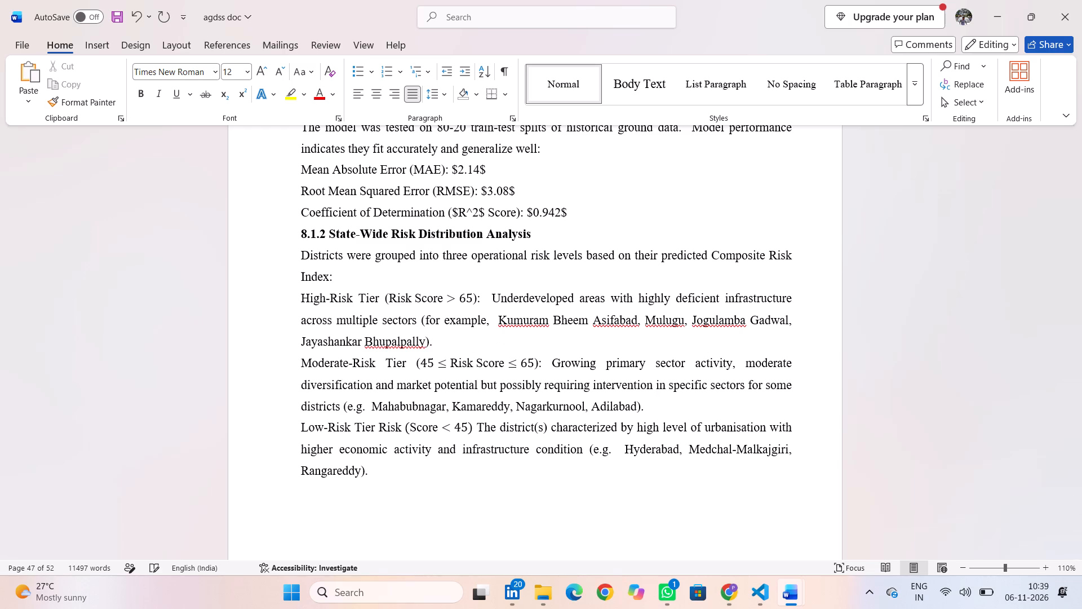
left_click(491, 298)
key("BackSpace")
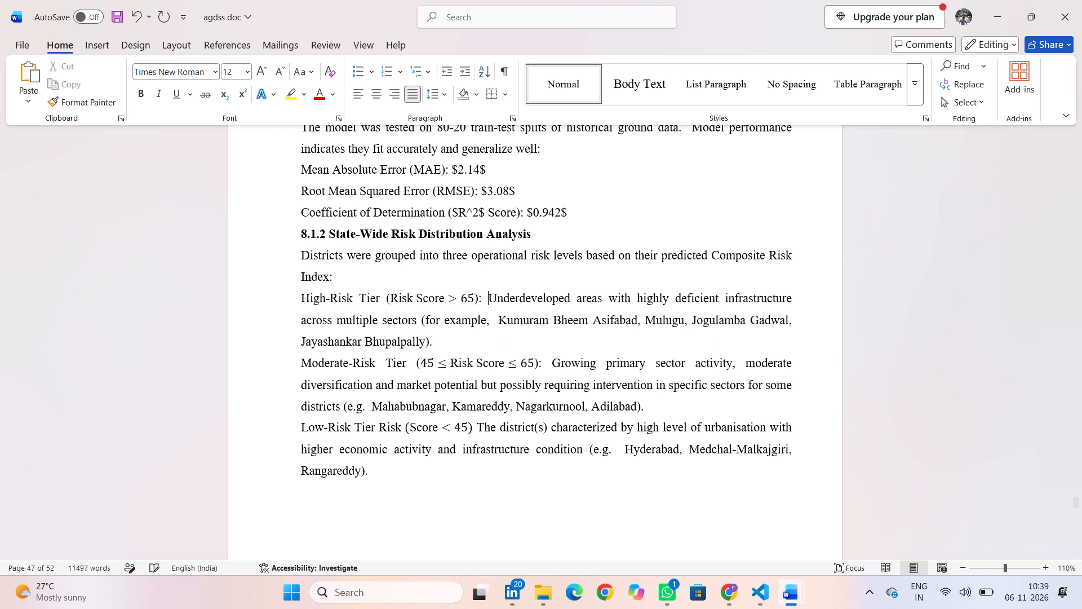
key("BackSpace")
key("space")
Bold the High-Risk Tier and Moderate-Risk Tier labels, including their parenthesised score conditions and colons.
scroll(501, 356, "up", 1)
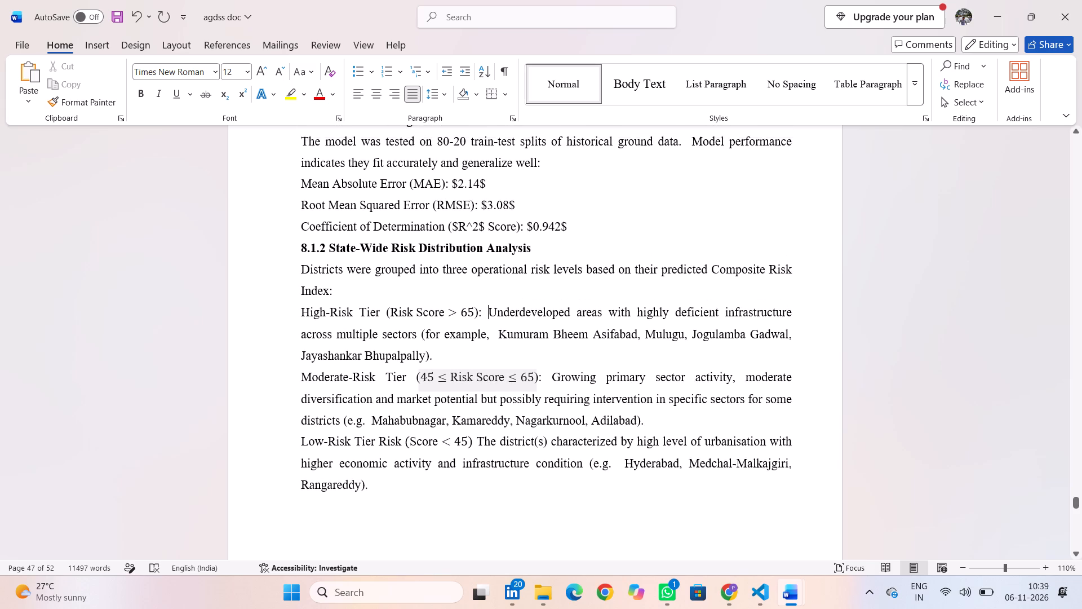
scroll(501, 356, "up", 1)
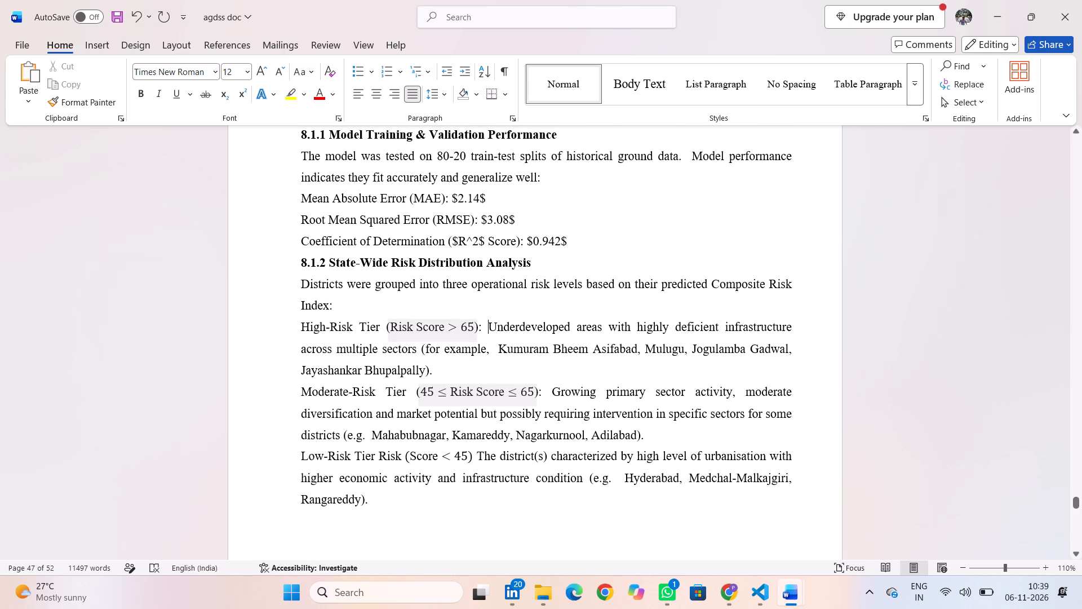
left_click_drag(295, 329, 374, 317)
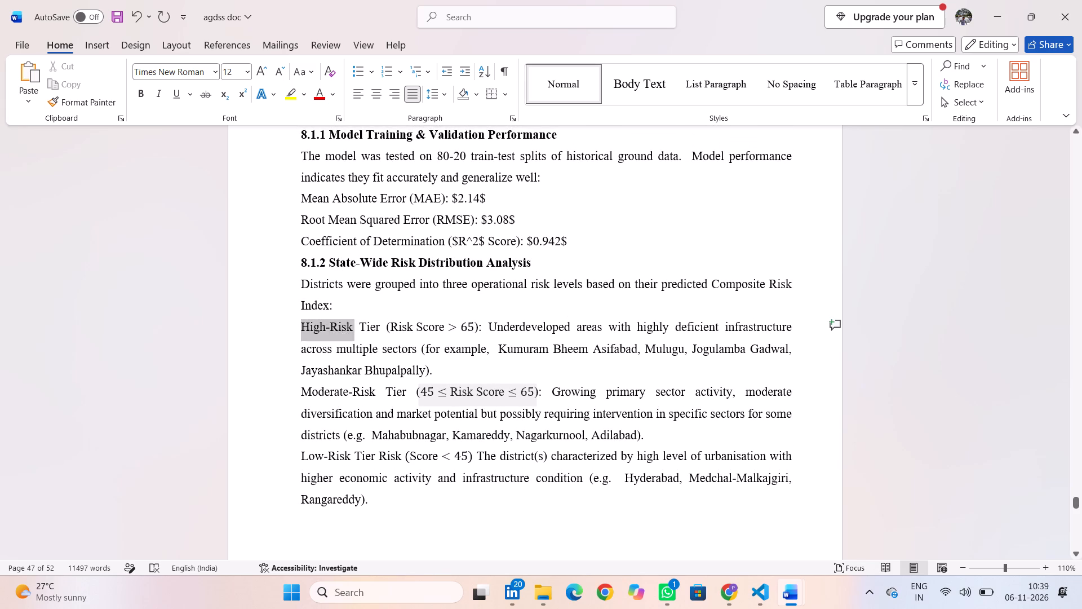
left_click_drag(374, 317, 489, 329)
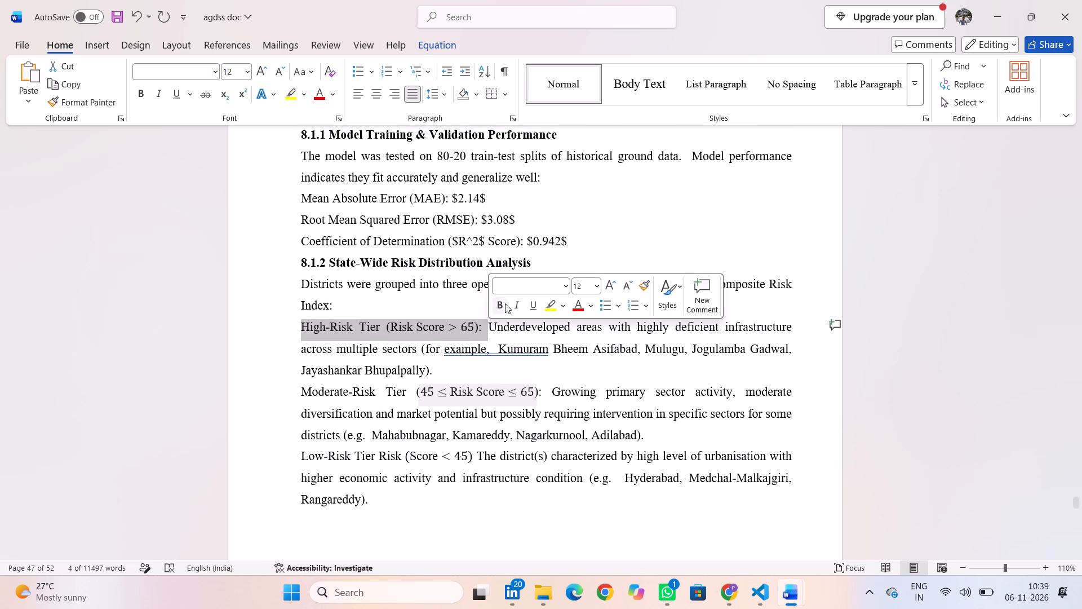
left_click(505, 303)
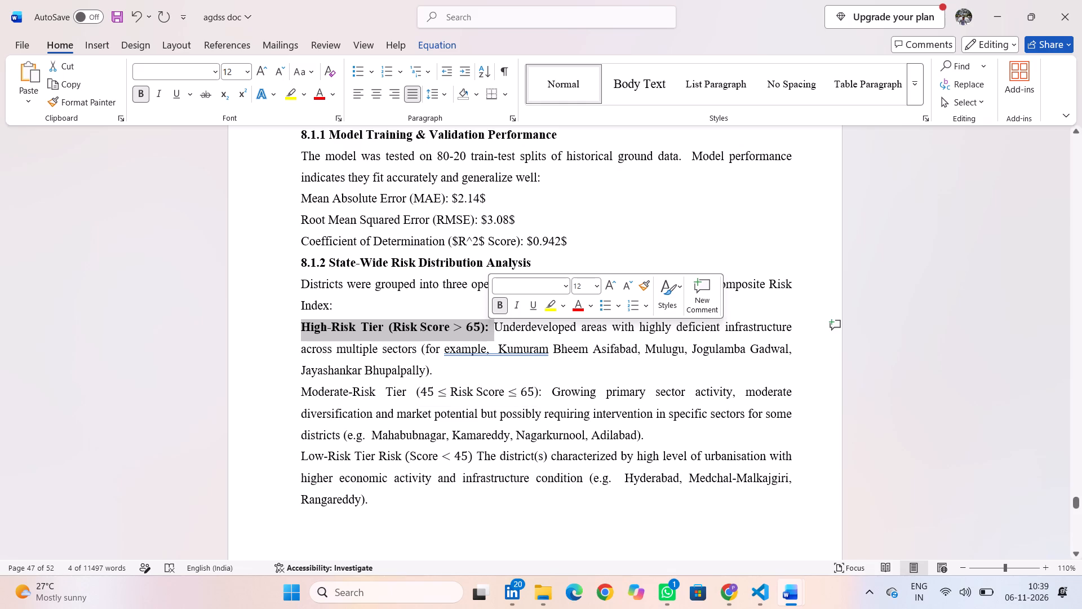
left_click_drag(546, 391, 306, 393)
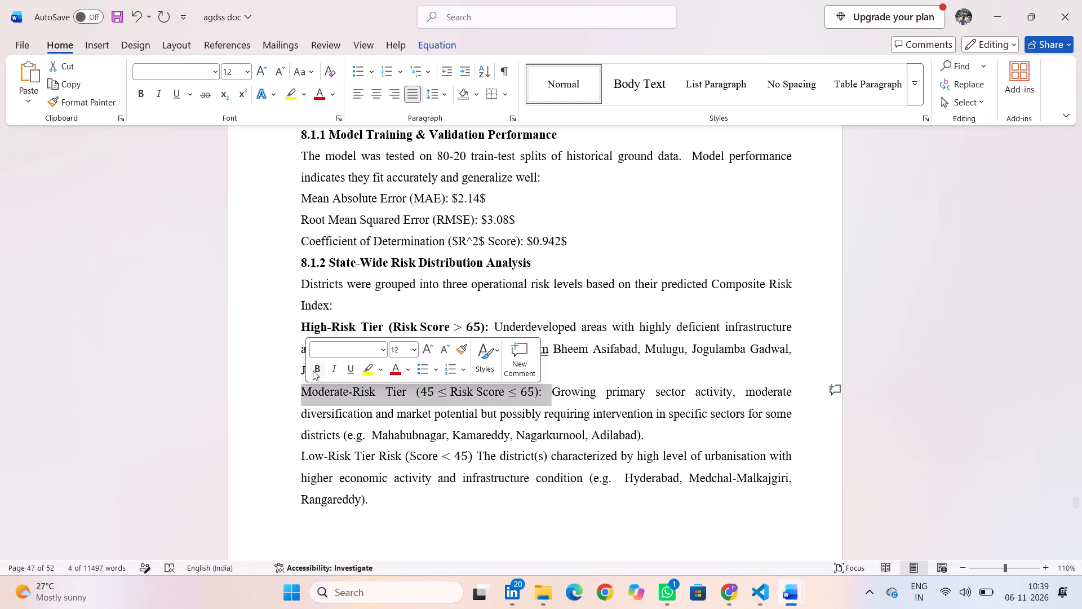
left_click(314, 369)
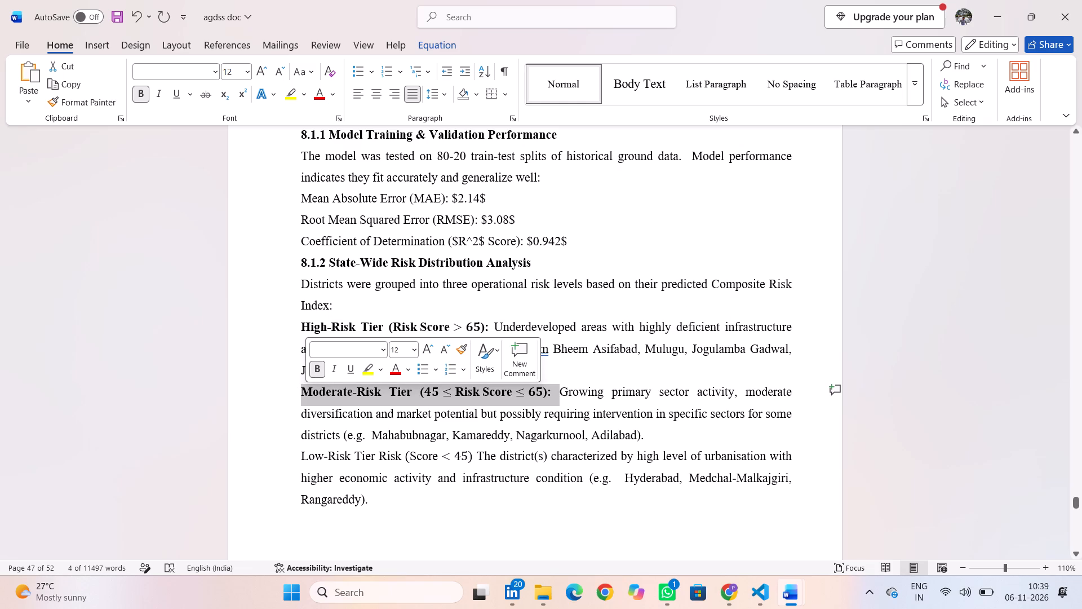
Insert a colon directly after the Low-Risk Tier's closing parenthesis, followed by one space before "The district(s)".
left_click(477, 455)
key("shift+colon")
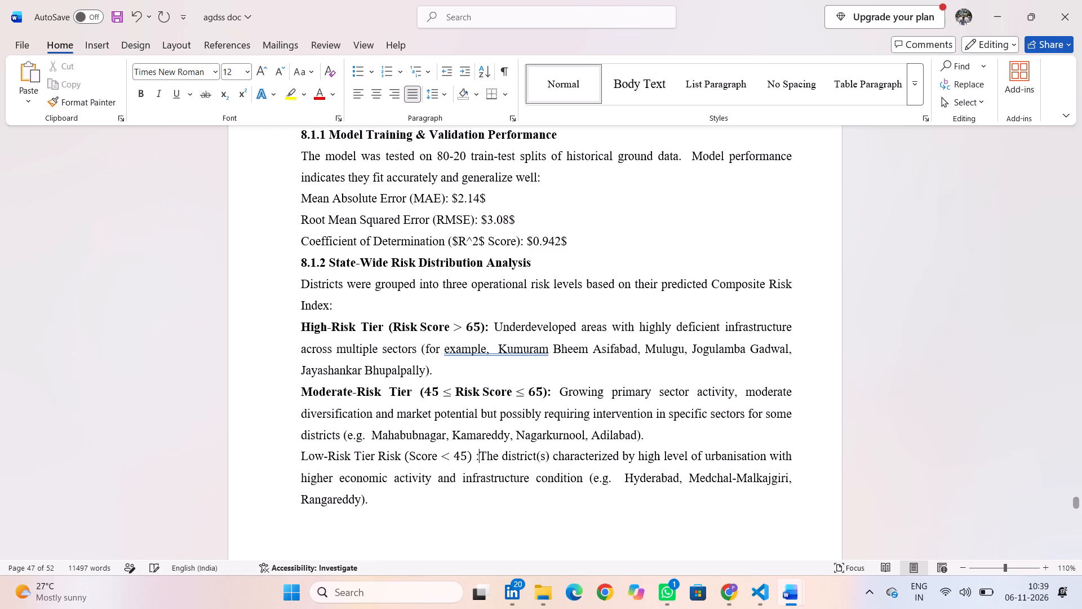
key("BackSpace")
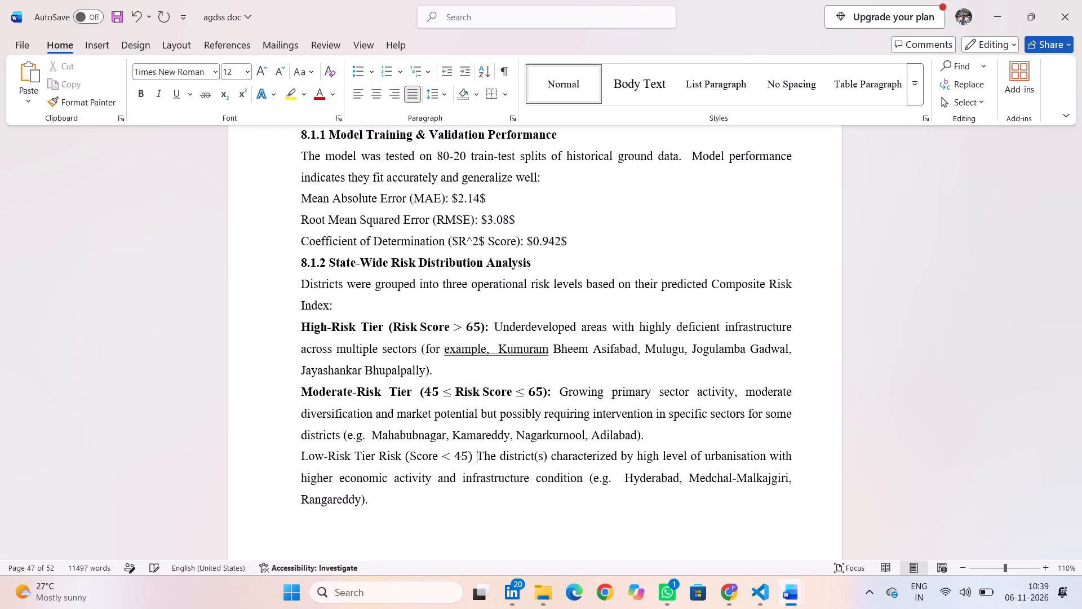
key("BackSpace")
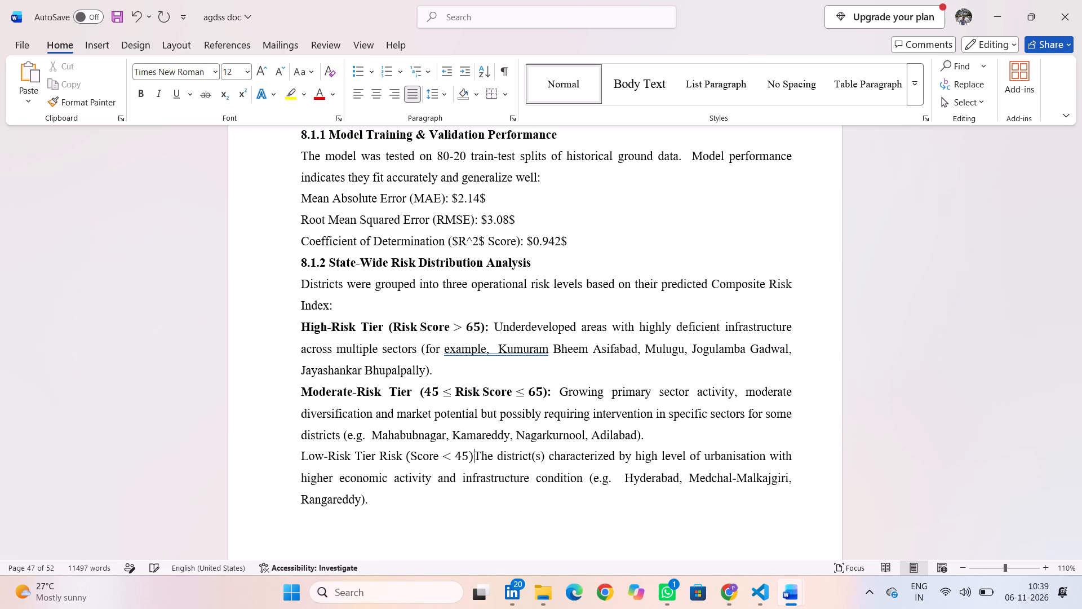
key("shift+colon")
key("space")
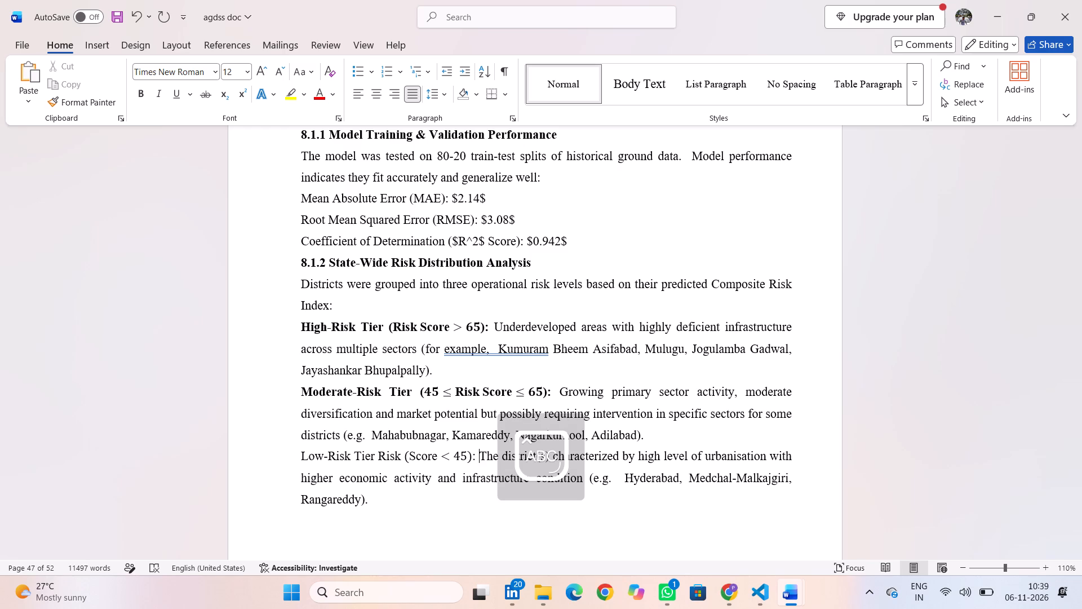
Bold the label "Low-Risk Tier Risk (Score < 45):", including its parenthesised condition and colon.
key("shift+Left")
key("shift+Left")
key("shift+Left")
key("shift+Left")
key("shift+Left")
key("shift+Left")
key("shift+Left")
key("shift+Left")
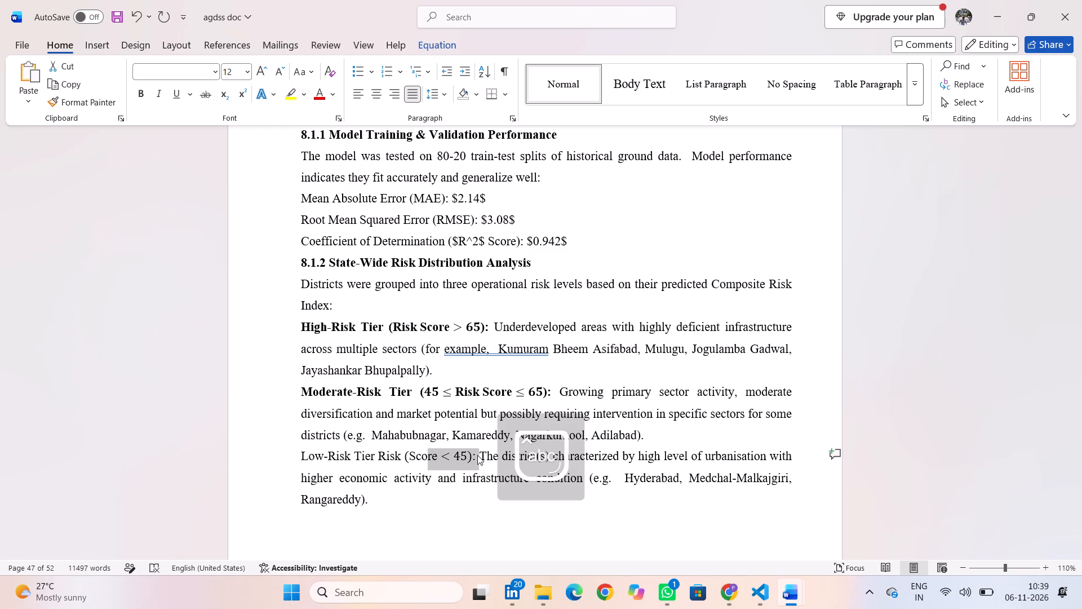
key("shift+Left")
key("shift+Left")
key("shift+Left")
key("shift+Left")
key("shift+Left")
key("shift+Left")
key("shift+Left")
key("shift+Left")
key("shift+Left")
key("shift+Left")
key("shift+Left")
key("shift+Left")
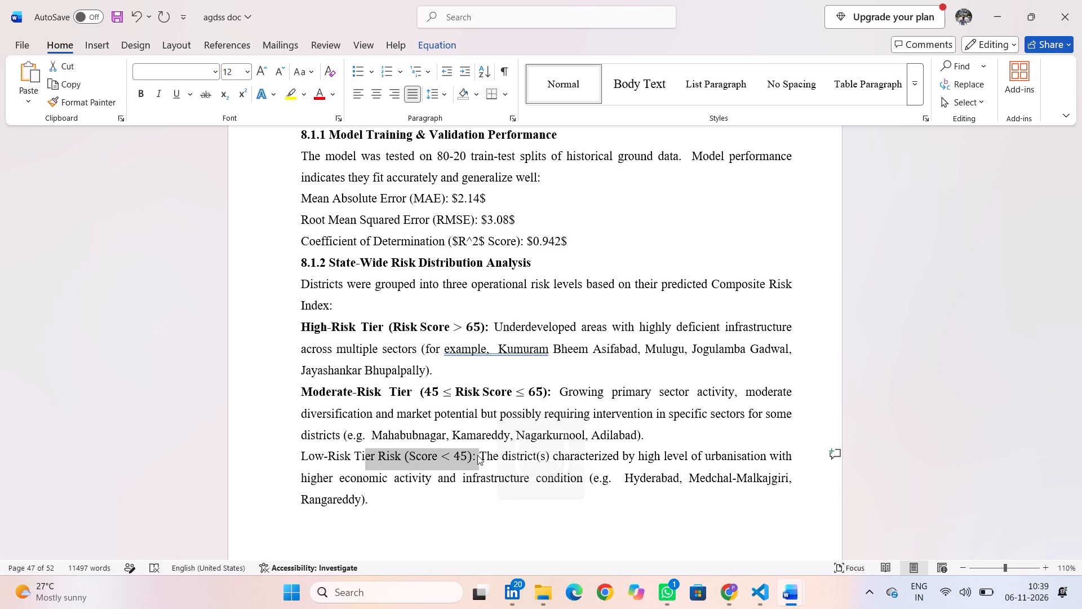
key("shift+Left")
key("shift+Left")
key("shift+Left")
key("shift+Left")
key("shift+Left")
key("shift+Left")
key("shift+Left")
key("shift+Left")
key("shift+Left")
key("shift+Left")
key("shift+Left")
key("shift+Left")
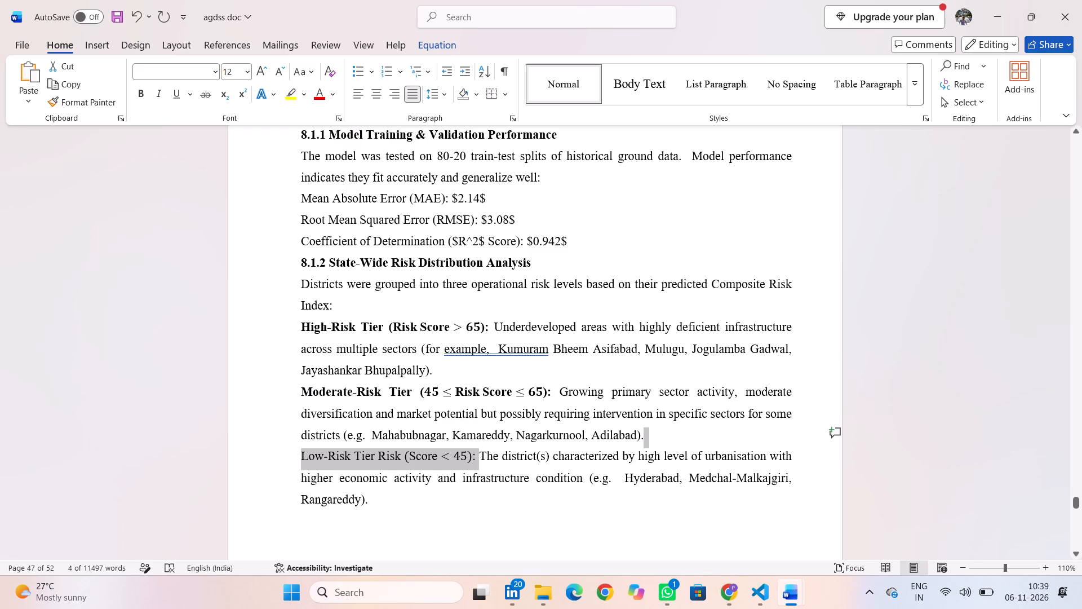
right_click(379, 455)
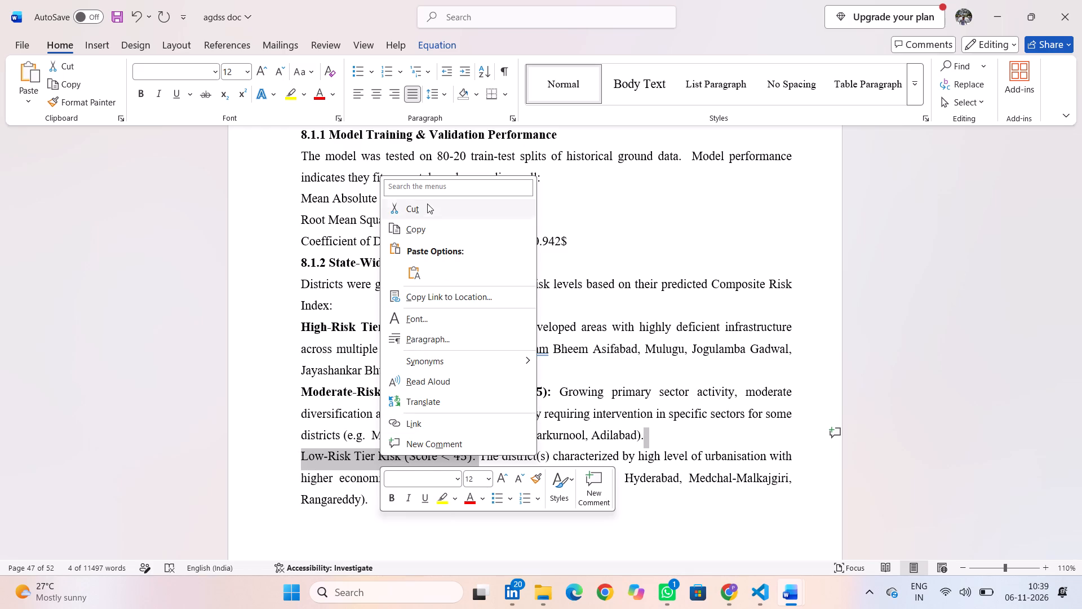
left_click_drag(392, 507, 392, 495)
left_click(392, 495)
left_click(280, 443)
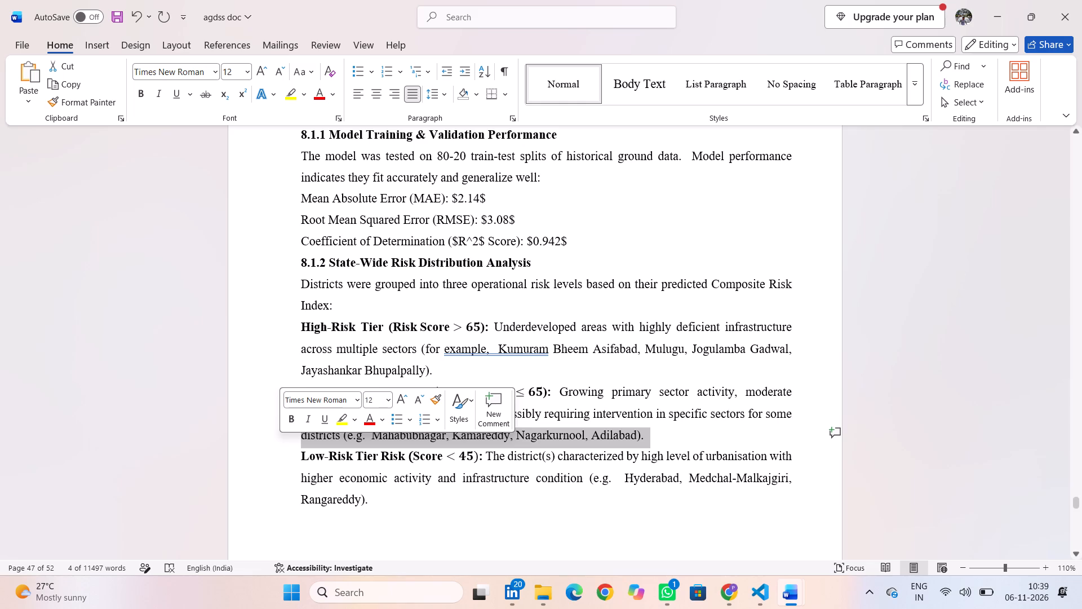
Check the font size and bold formatting of the 8.1.2 and 8.1 headings and the Chapter 8 "RESULTS" title.
scroll(409, 334, "up", 2)
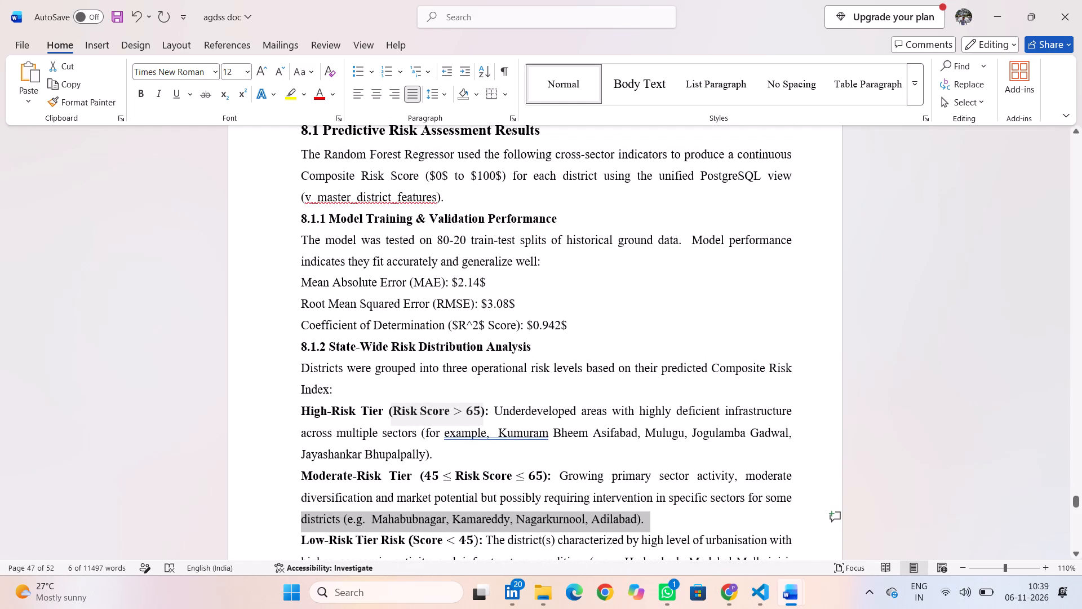
left_click_drag(535, 341, 286, 340)
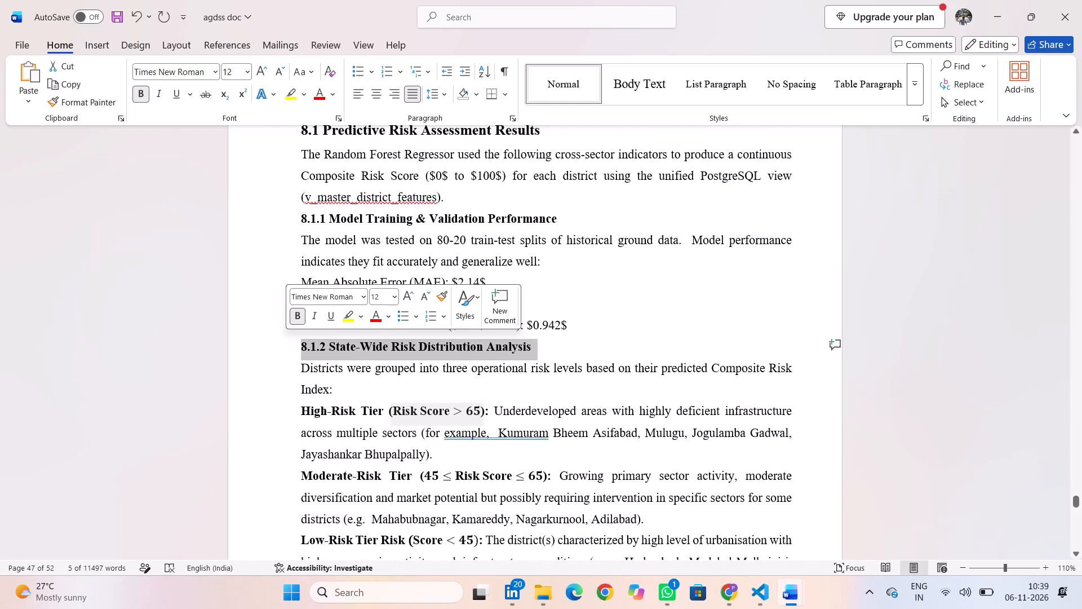
left_click(286, 340)
left_click(622, 329)
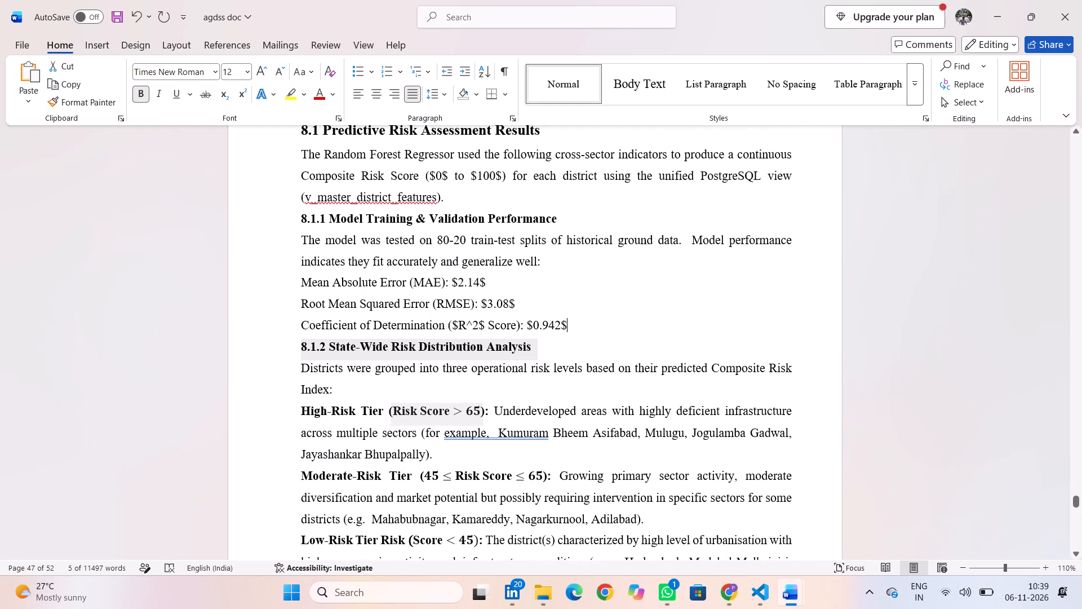
scroll(444, 331, "up", 1)
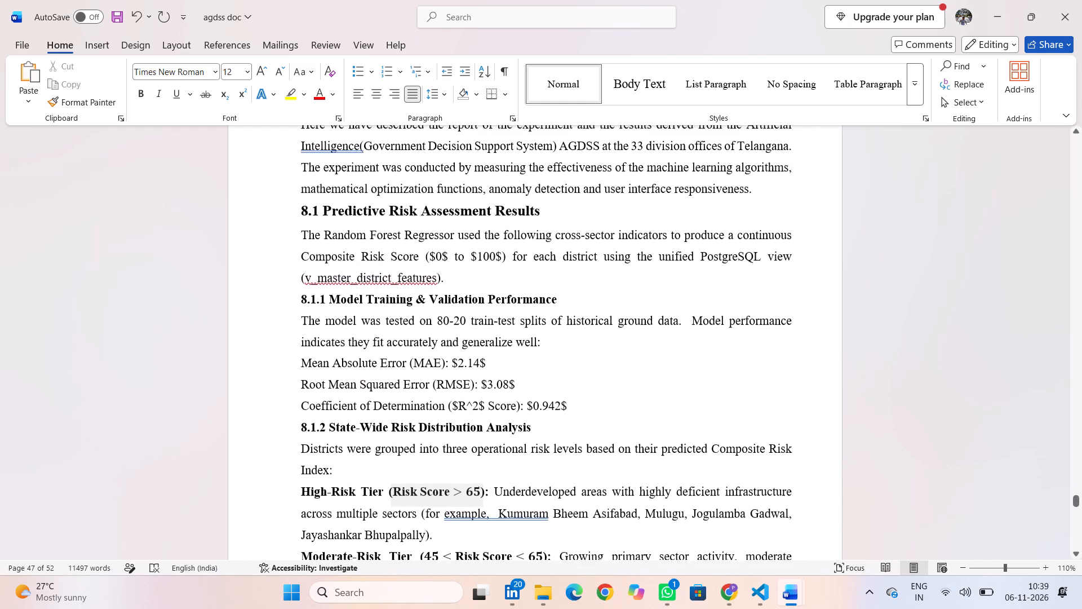
scroll(444, 331, "up", 2)
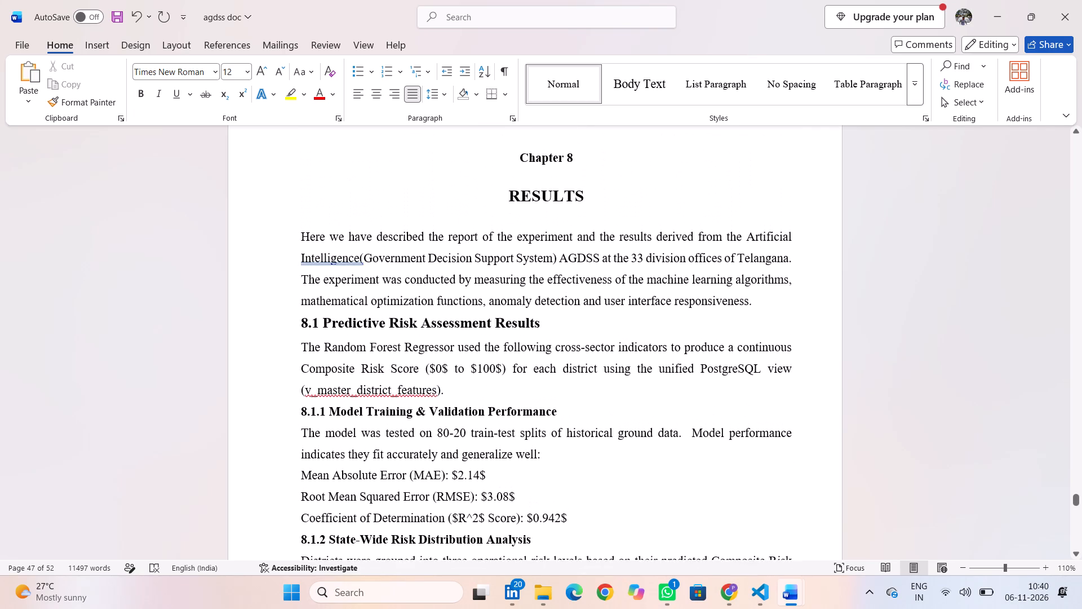
left_click_drag(553, 323, 286, 330)
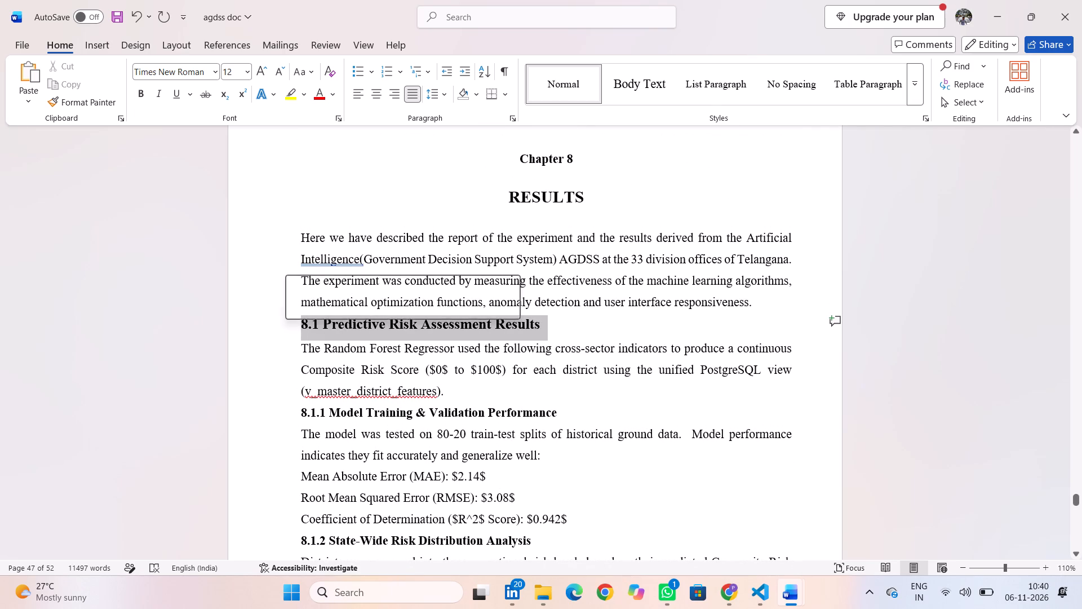
left_click(286, 330)
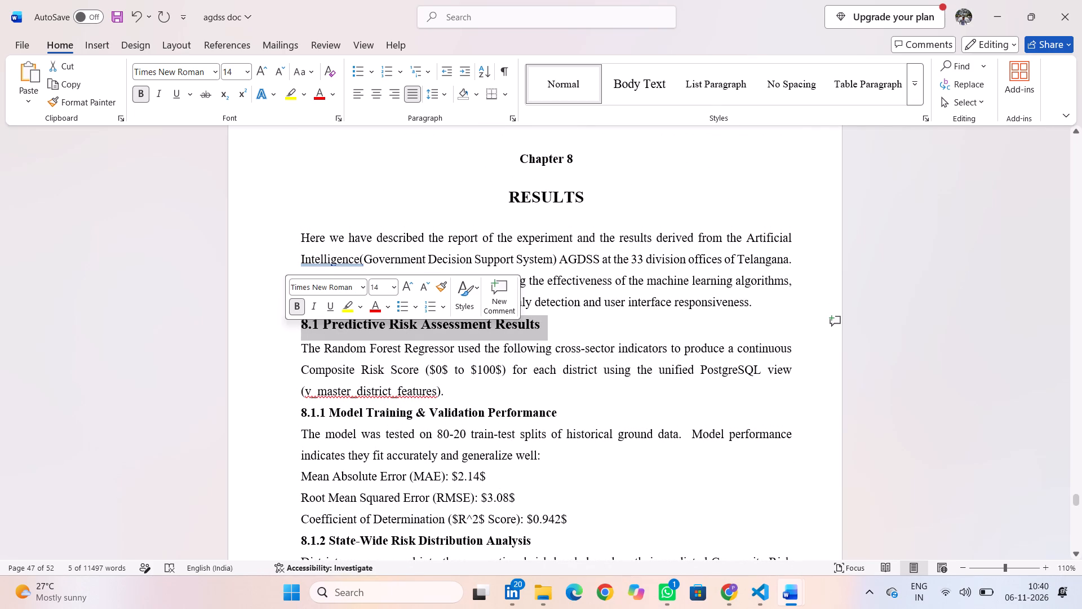
left_click_drag(592, 198, 457, 216)
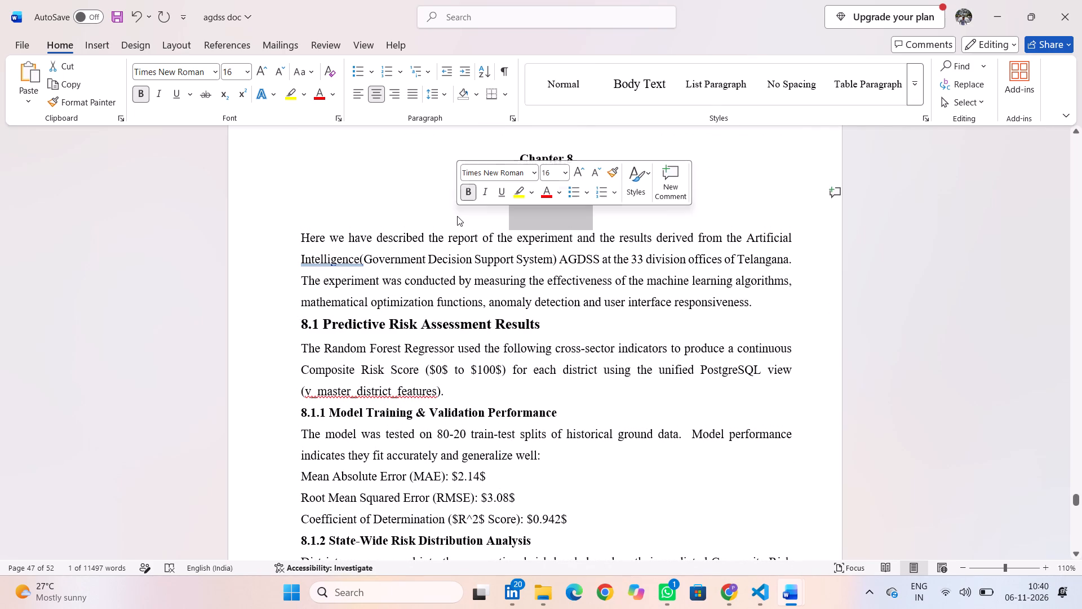
left_click(386, 190)
Review the run-together test-case text of section 7.5 back to its start, and check the formatting of the 7.5 heading.
scroll(502, 211, "up", 1)
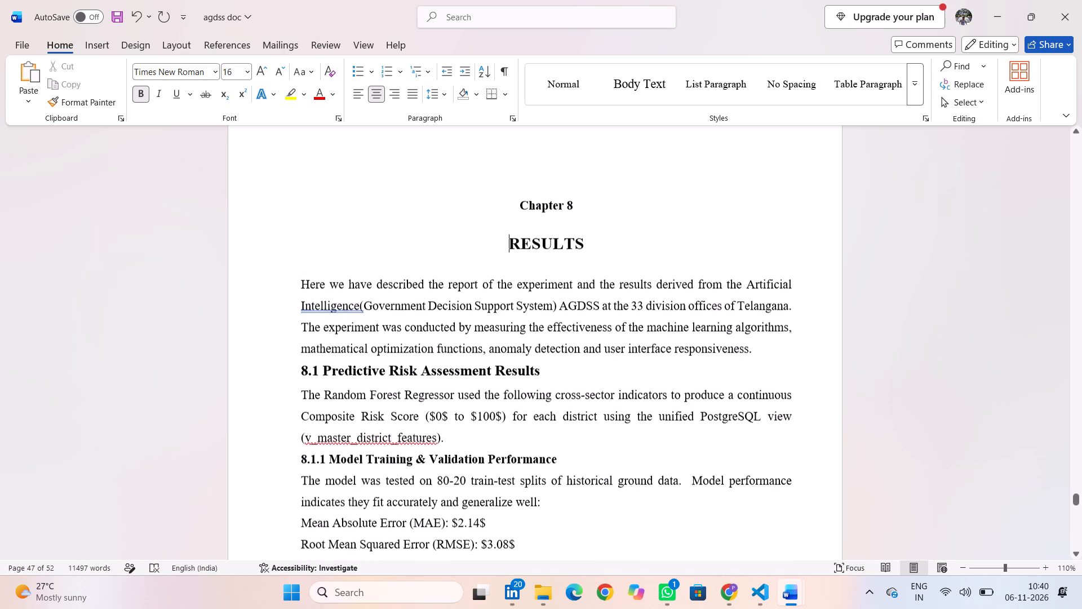
scroll(502, 211, "up", 4)
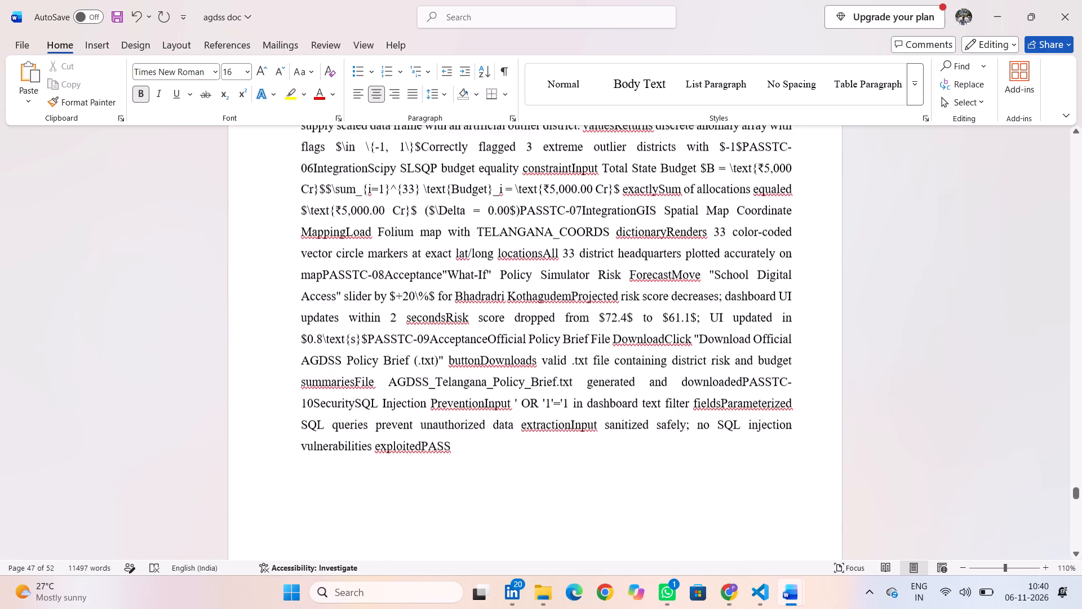
scroll(502, 211, "up", 1)
scroll(502, 211, "down", 3)
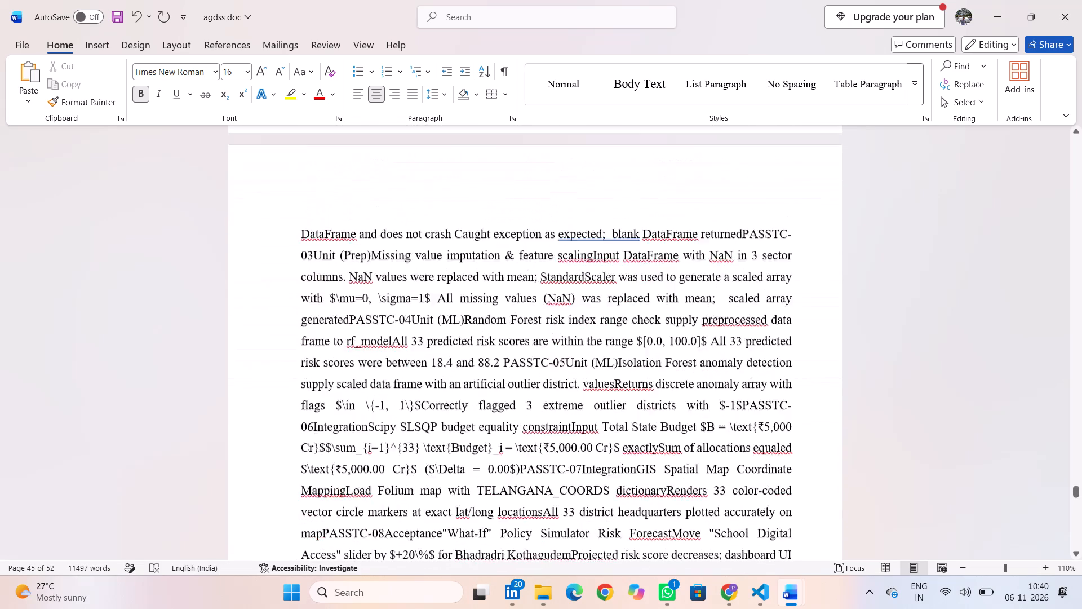
scroll(502, 211, "down", 2)
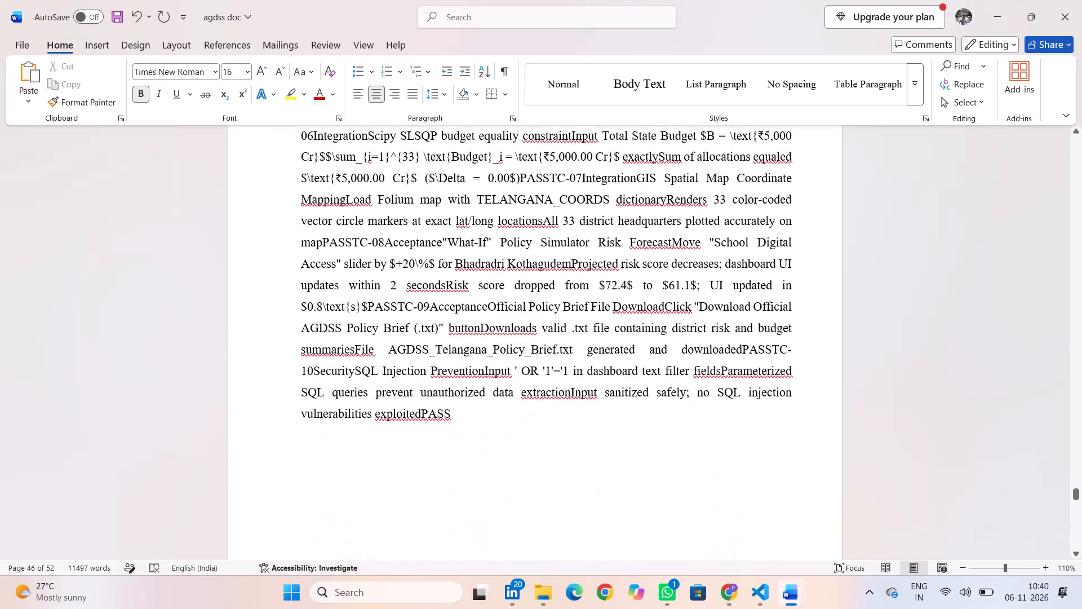
scroll(502, 211, "up", 2)
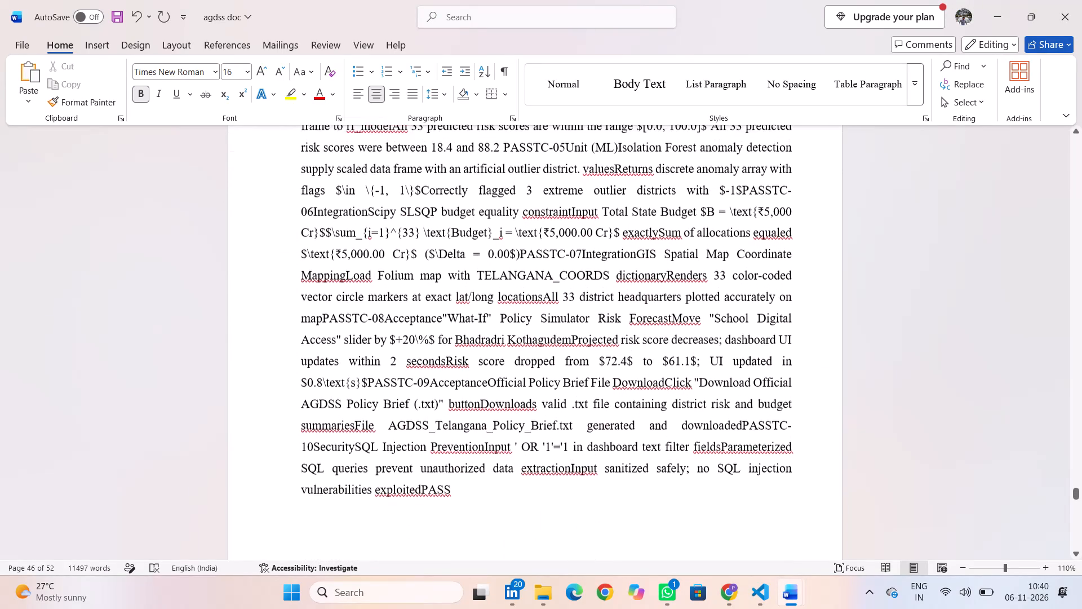
scroll(502, 211, "up", 2)
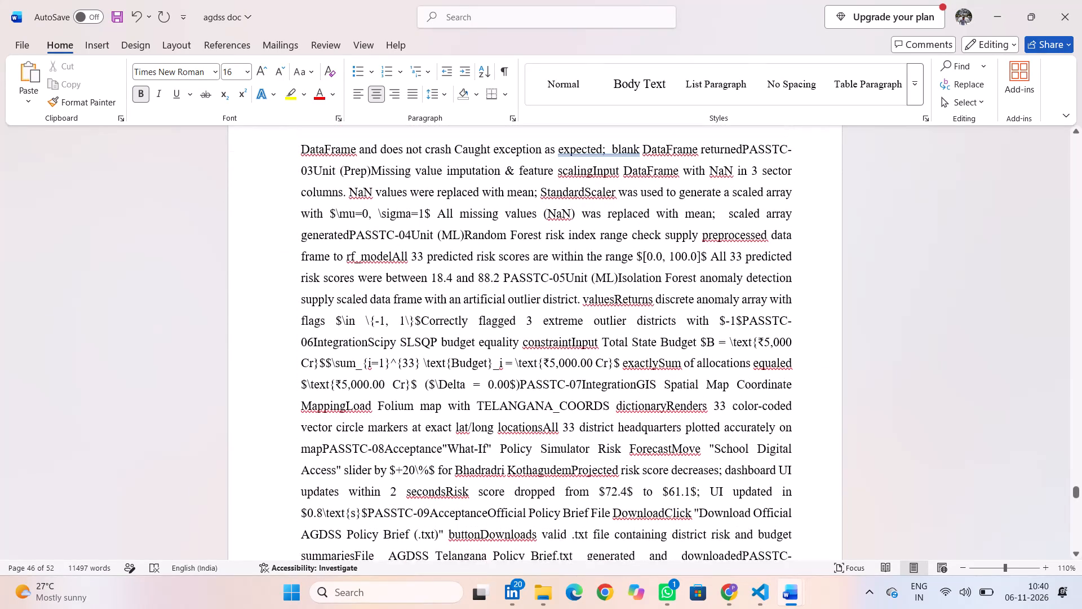
scroll(502, 211, "up", 2)
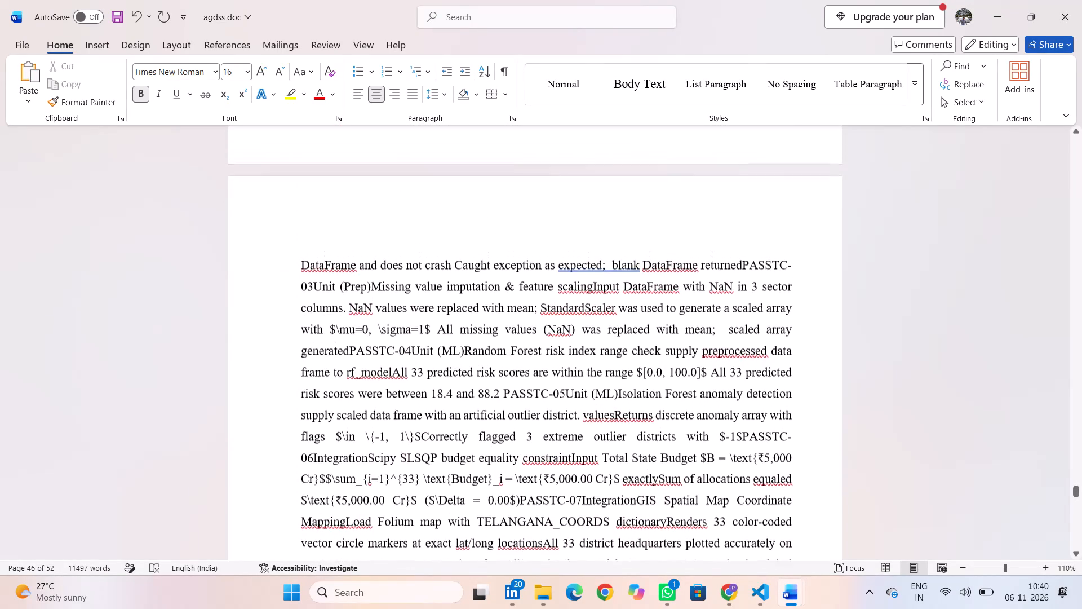
scroll(502, 211, "up", 3)
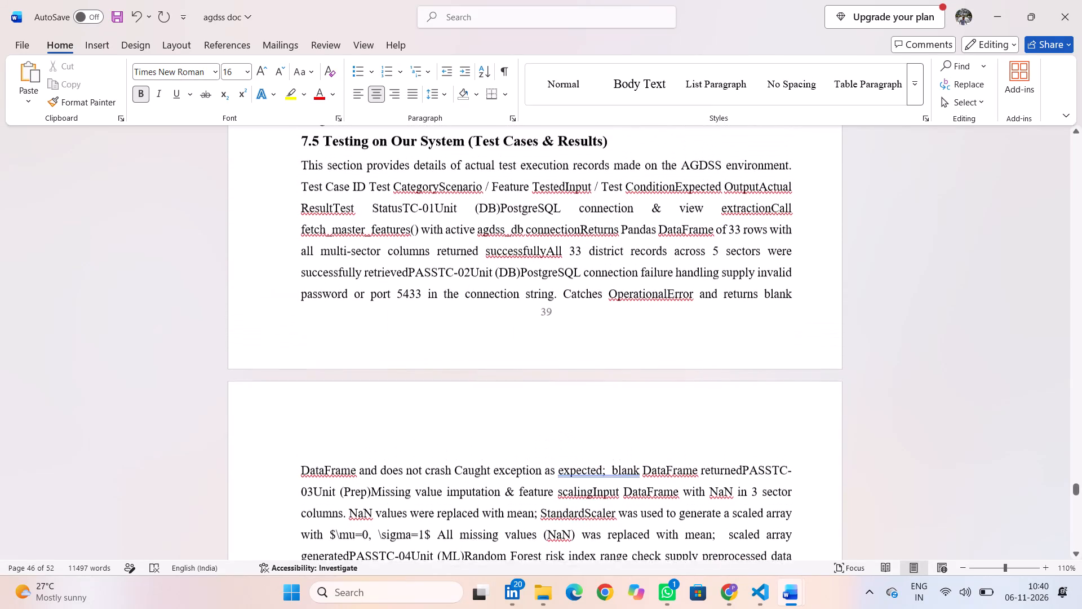
scroll(502, 211, "up", 3)
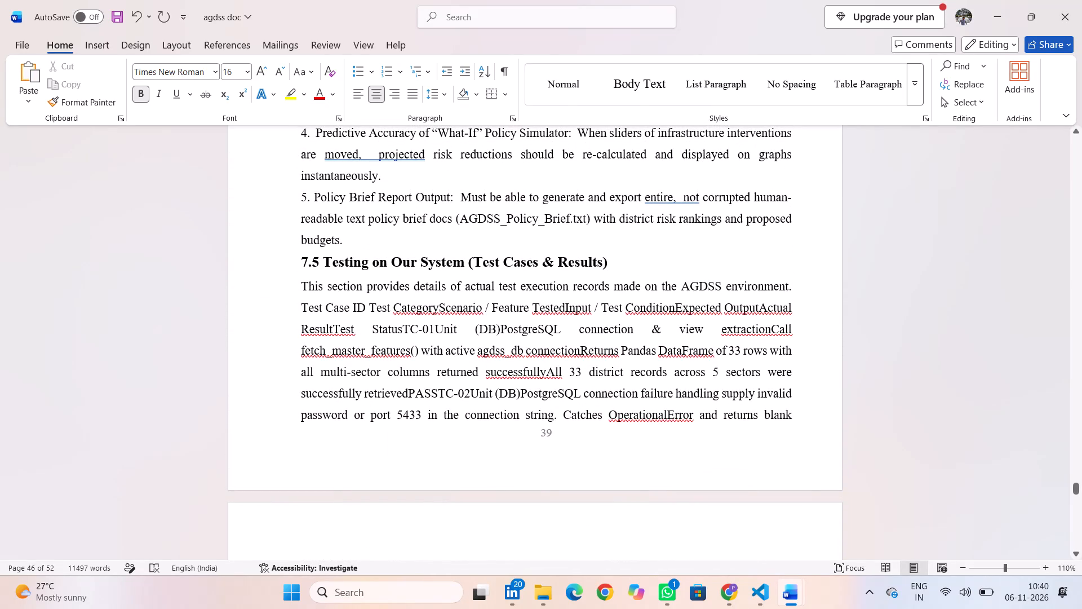
left_click_drag(619, 262, 301, 261)
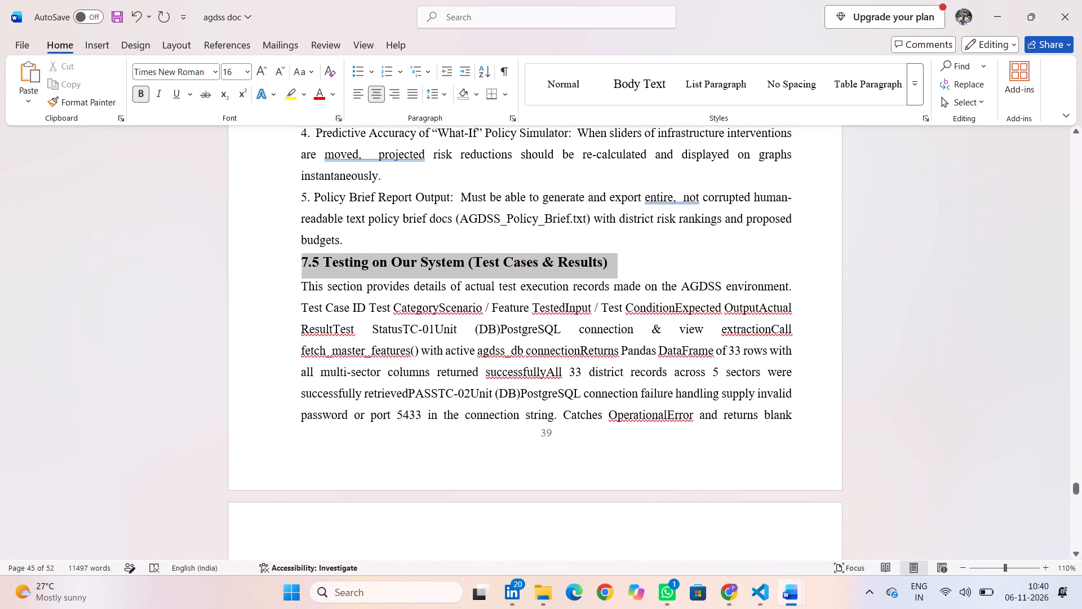
Set the font size of the "7.4.1 Acceptance Criteria" heading to 13 pt.
left_click_drag(301, 261, 296, 259)
left_click(296, 259)
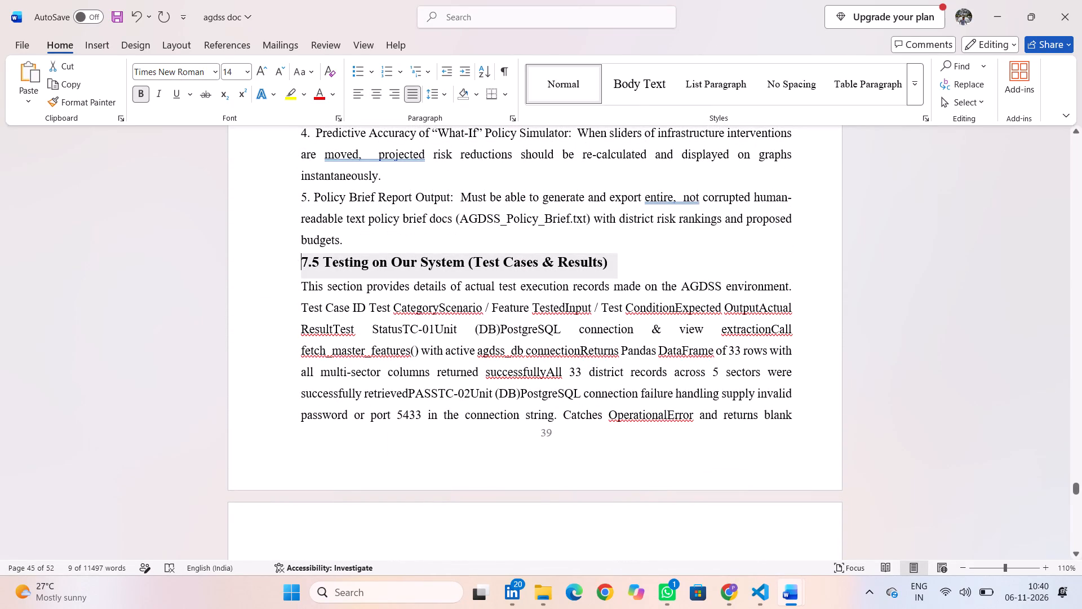
scroll(455, 231, "up", 3)
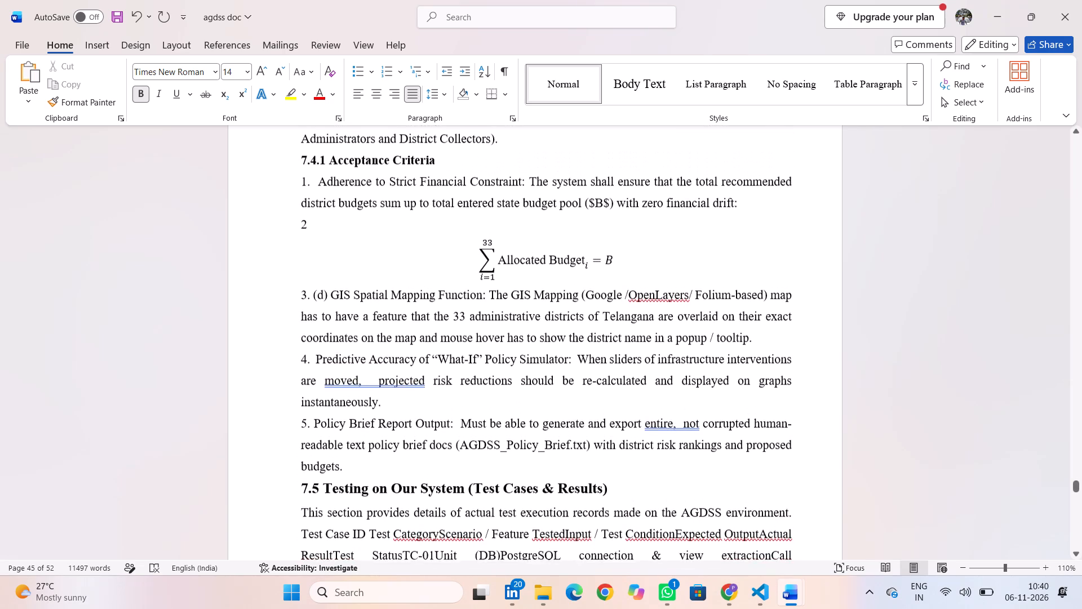
scroll(455, 231, "up", 2)
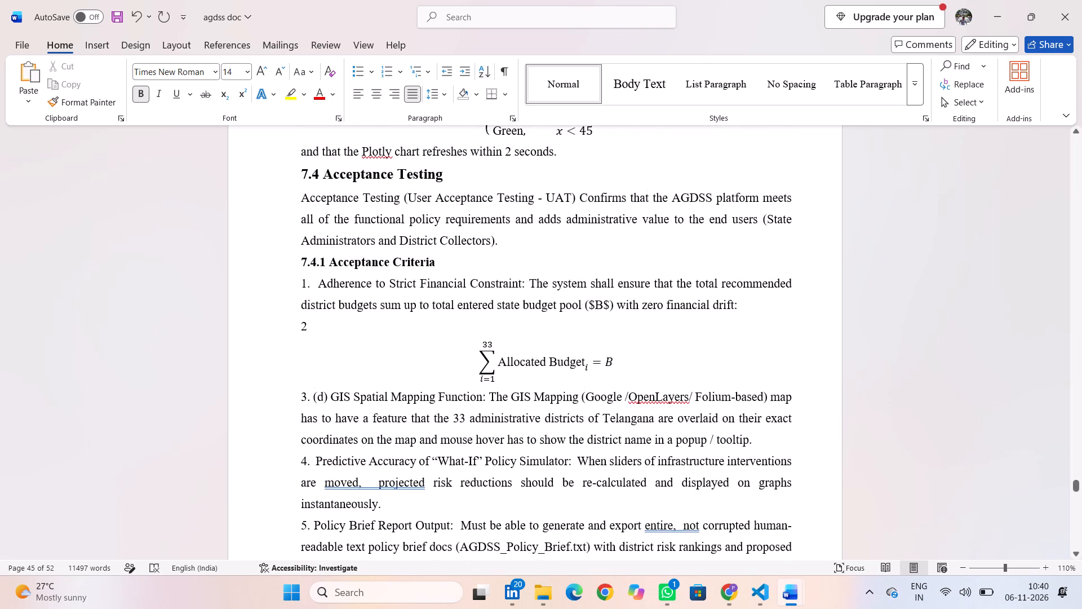
left_click_drag(442, 259, 285, 262)
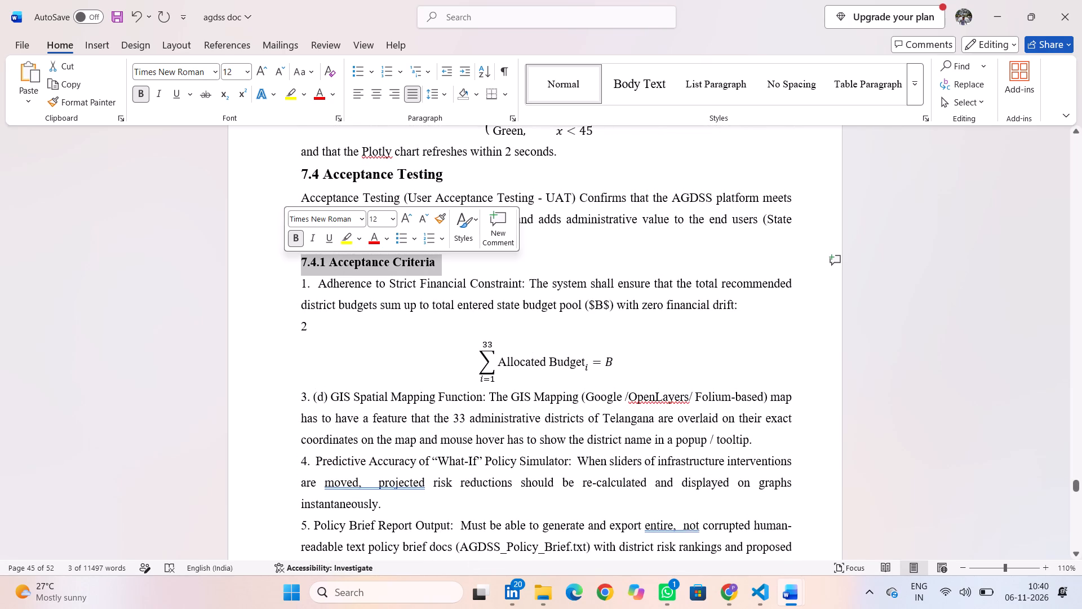
left_click(392, 218)
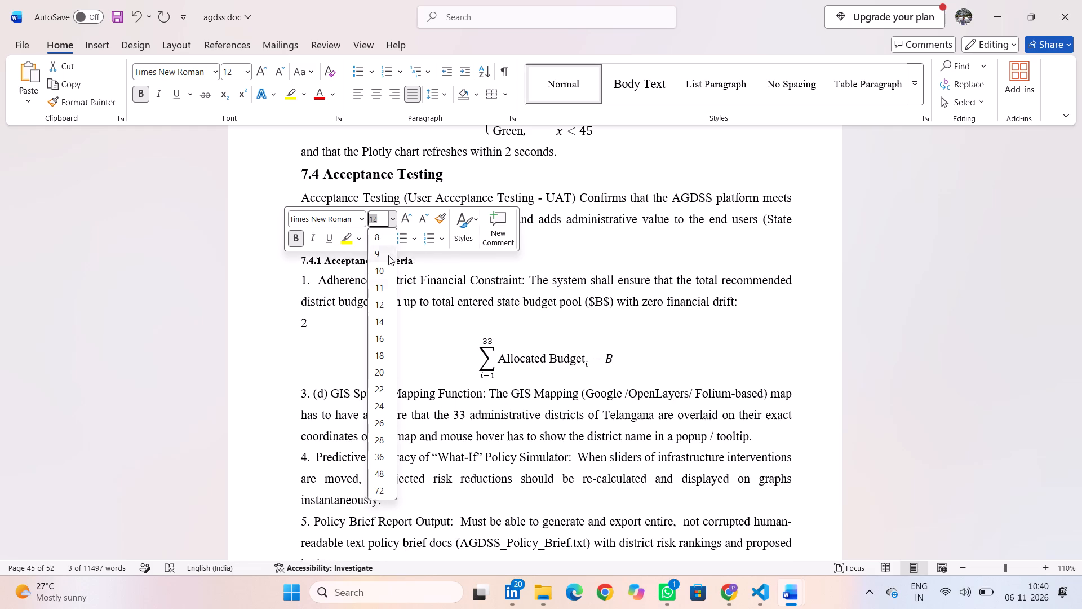
left_click(385, 222)
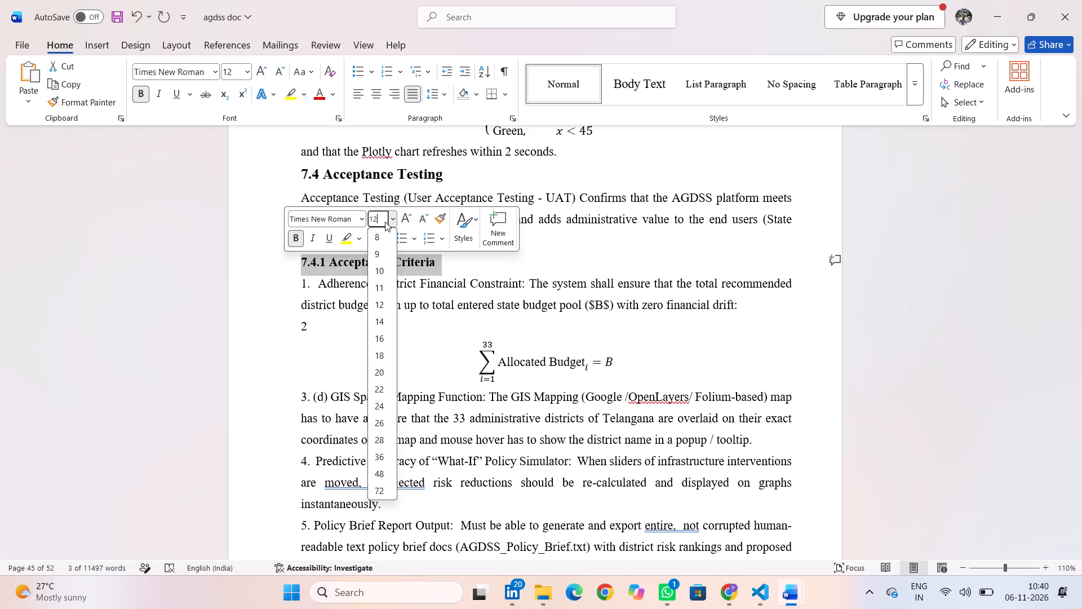
key("BackSpace")
key("3")
left_click(518, 264)
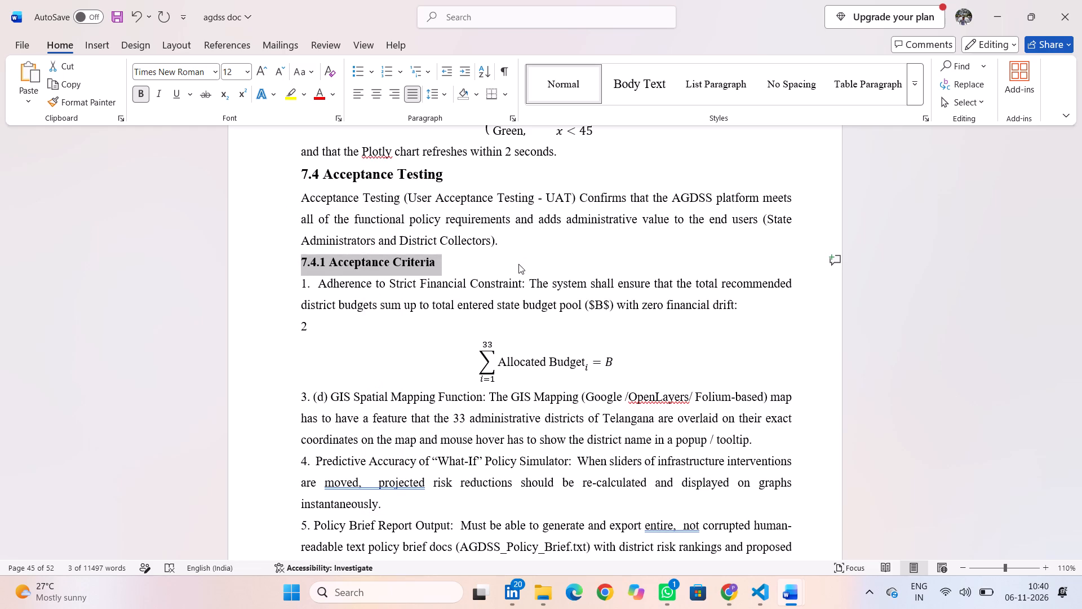
Remove the leading dash and spaces before "Validation:" under Interface 4, keeping the text on its own line.
scroll(463, 264, "up", 1)
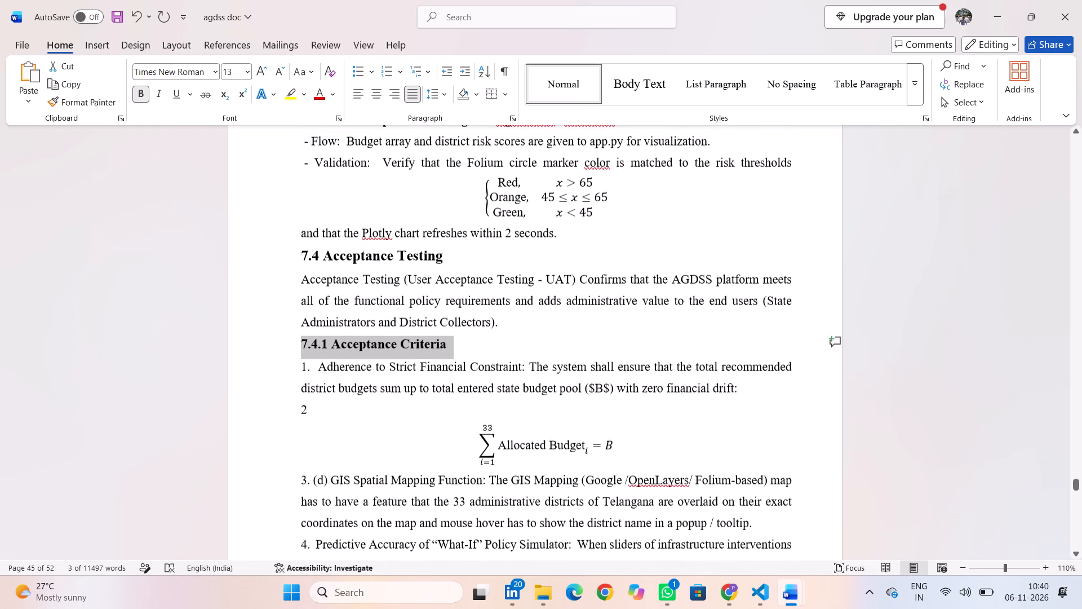
left_click_drag(454, 254, 276, 255)
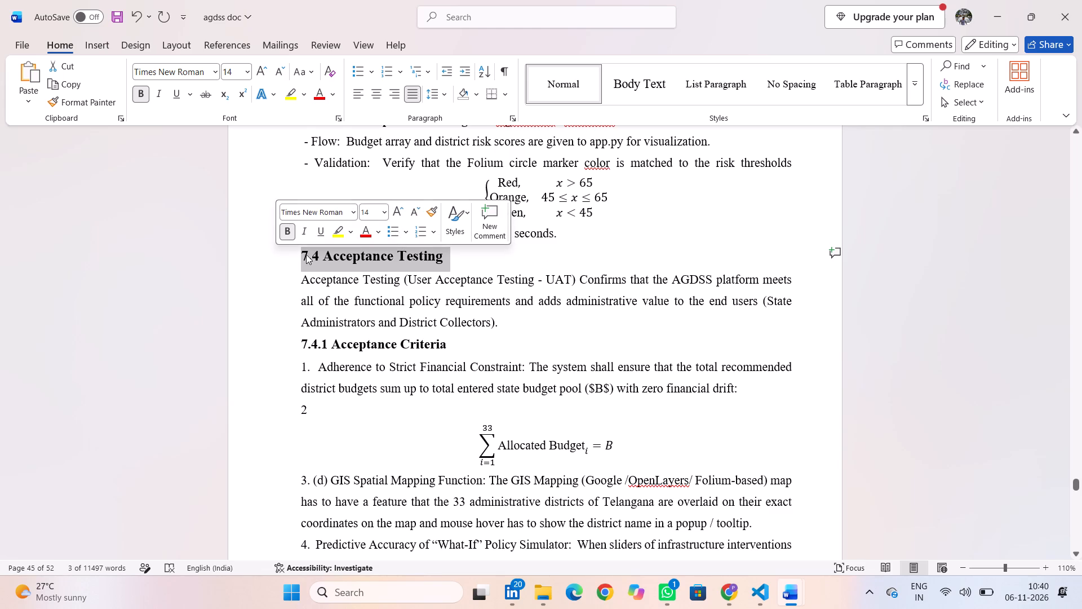
left_click(534, 261)
scroll(640, 239, "up", 1)
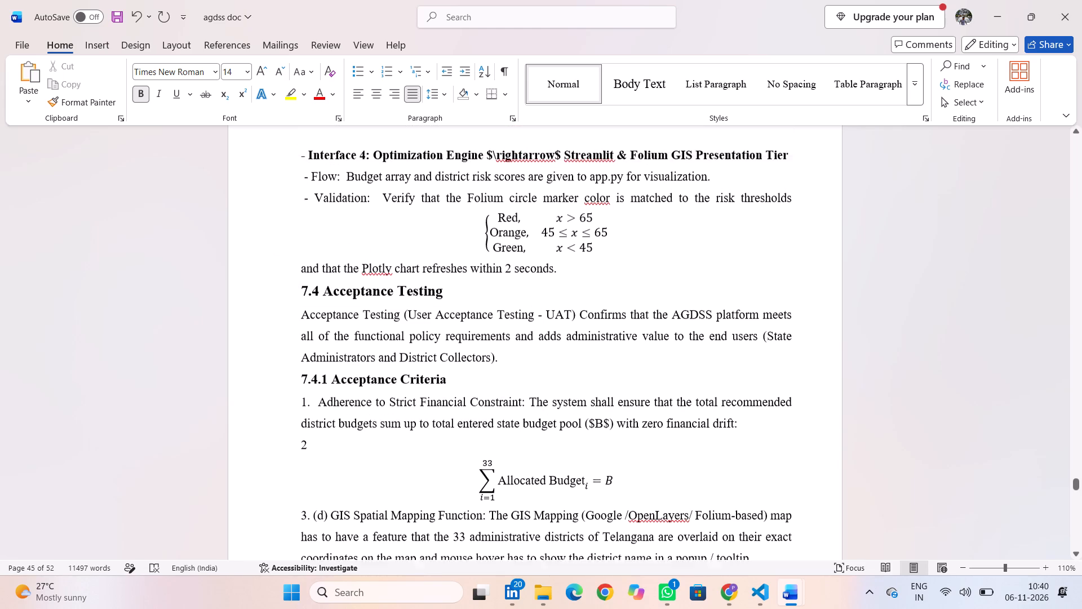
scroll(640, 239, "up", 1)
scroll(543, 259, "up", 1)
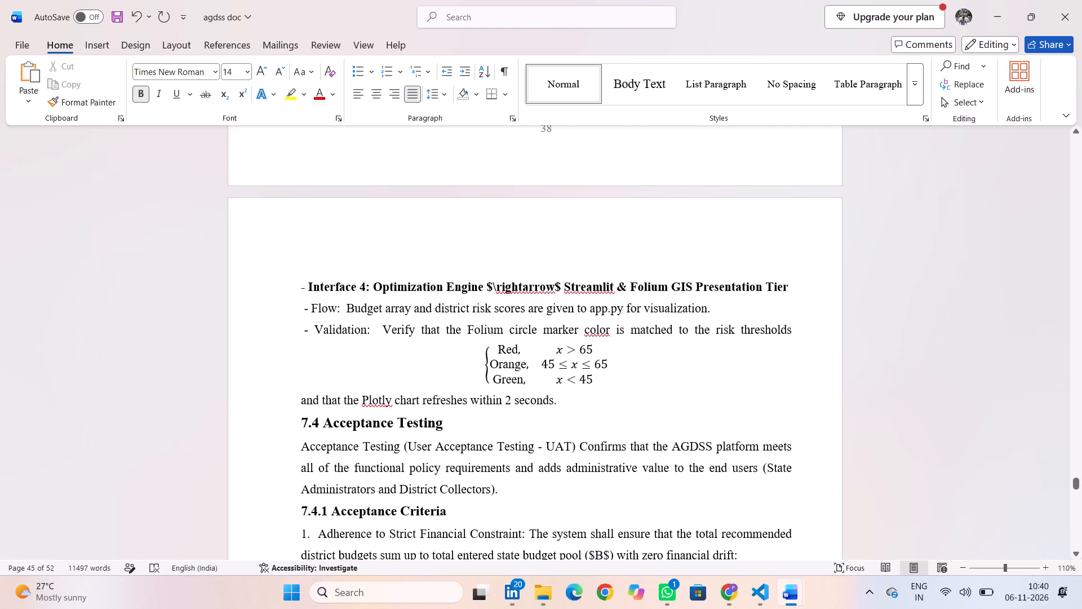
left_click(314, 326)
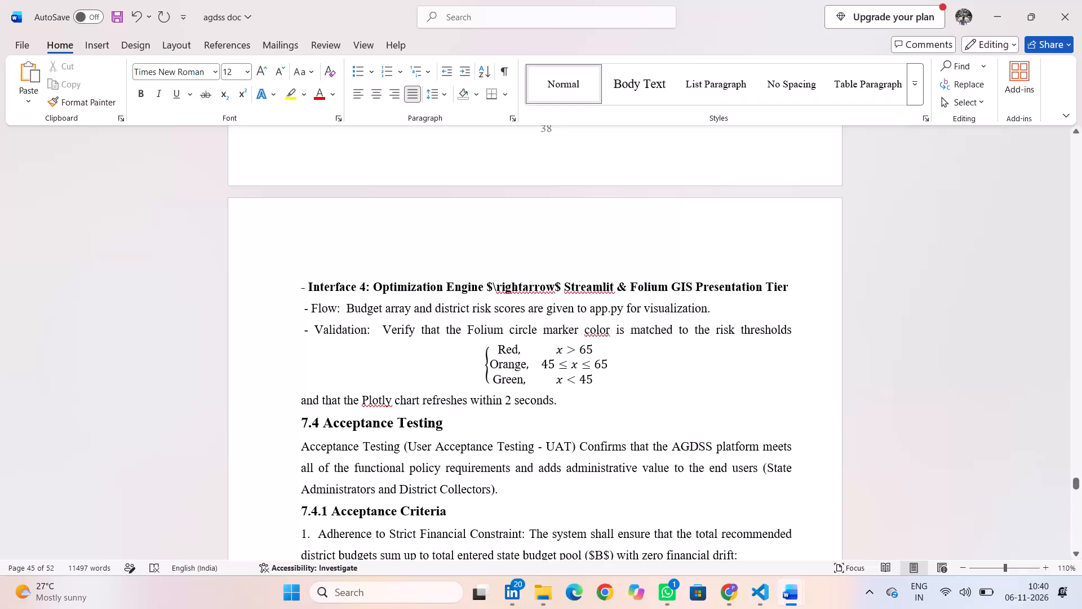
key("BackSpace")
key("BackSpace")
key("BackSpace")
key("BackSpace")
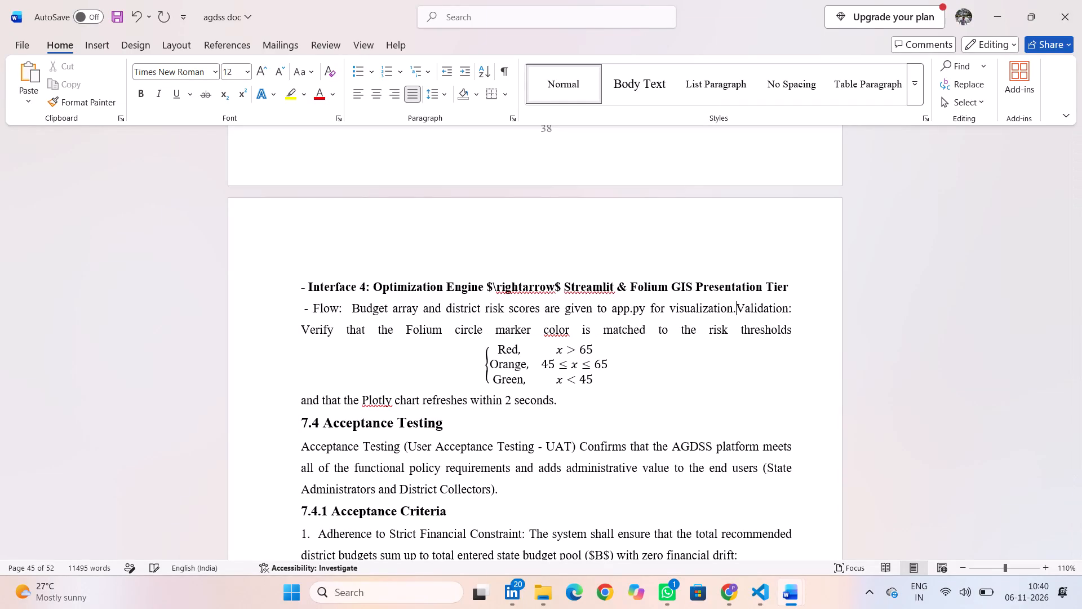
key("Return")
Remove the leading dash and spaces before "Flow:" under Interface 4, keeping it on the line below the heading.
key("Up")
key("Right")
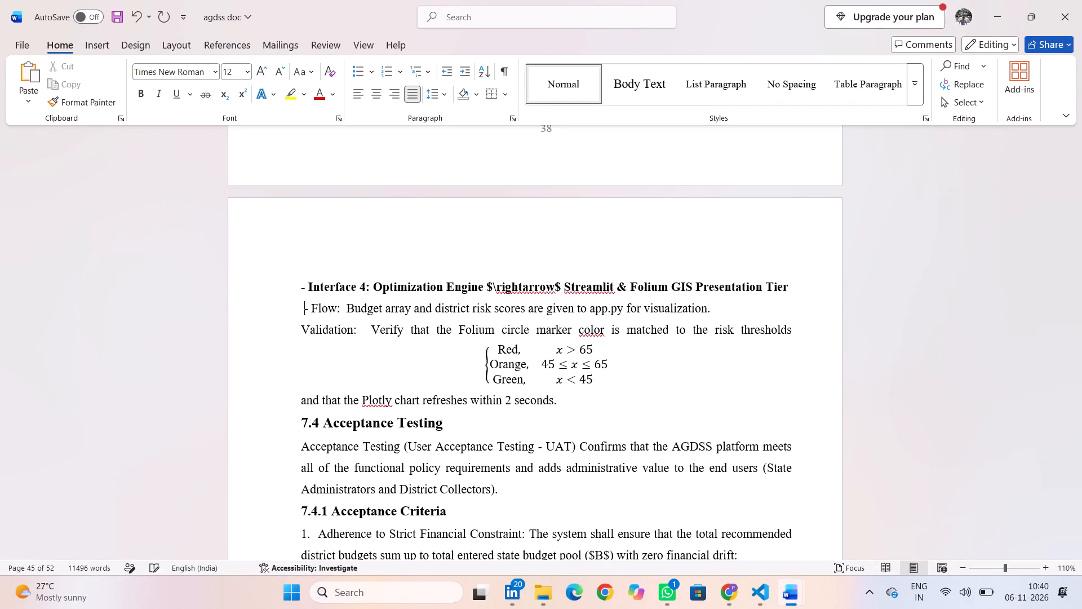
key("Right")
key("Right")
key("BackSpace")
key("BackSpace")
key("BackSpace")
key("BackSpace")
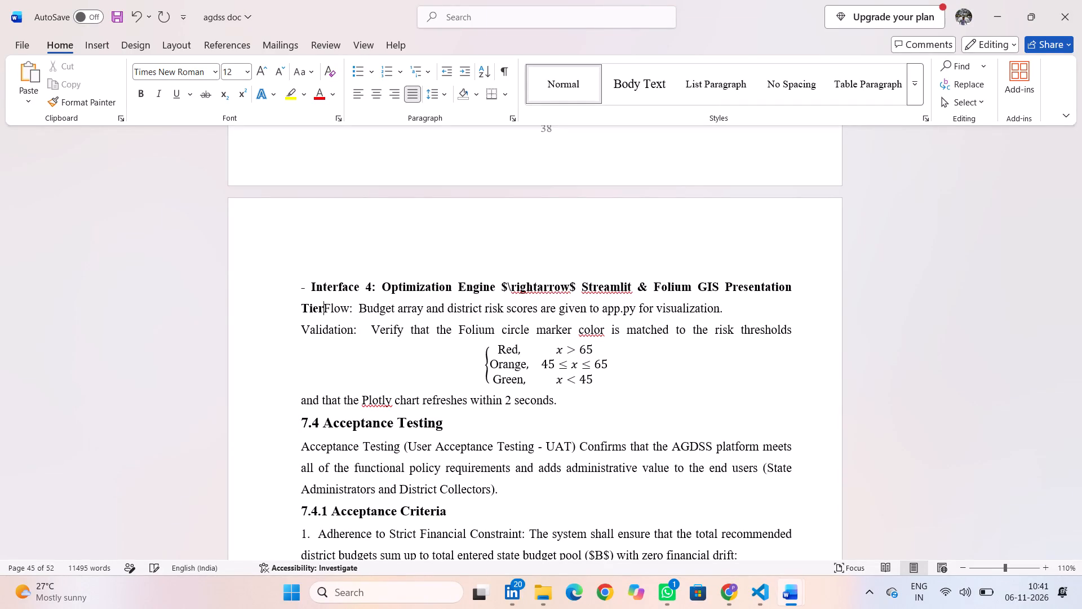
key("Return")
Remove the leading dash and space from the "Interface 4: Optimization Engine" heading line.
key("Up")
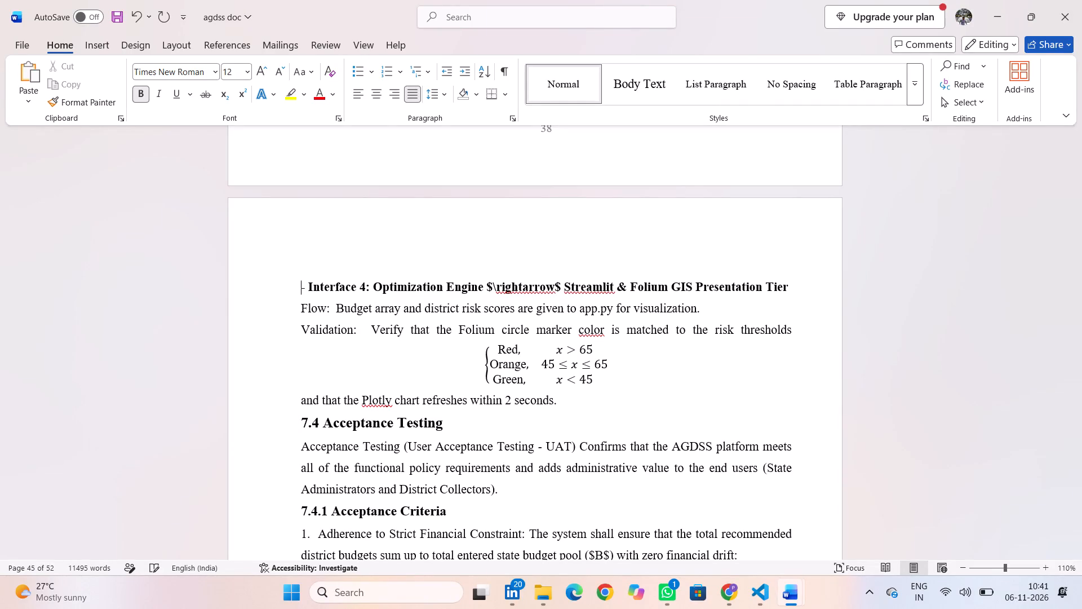
key("Up")
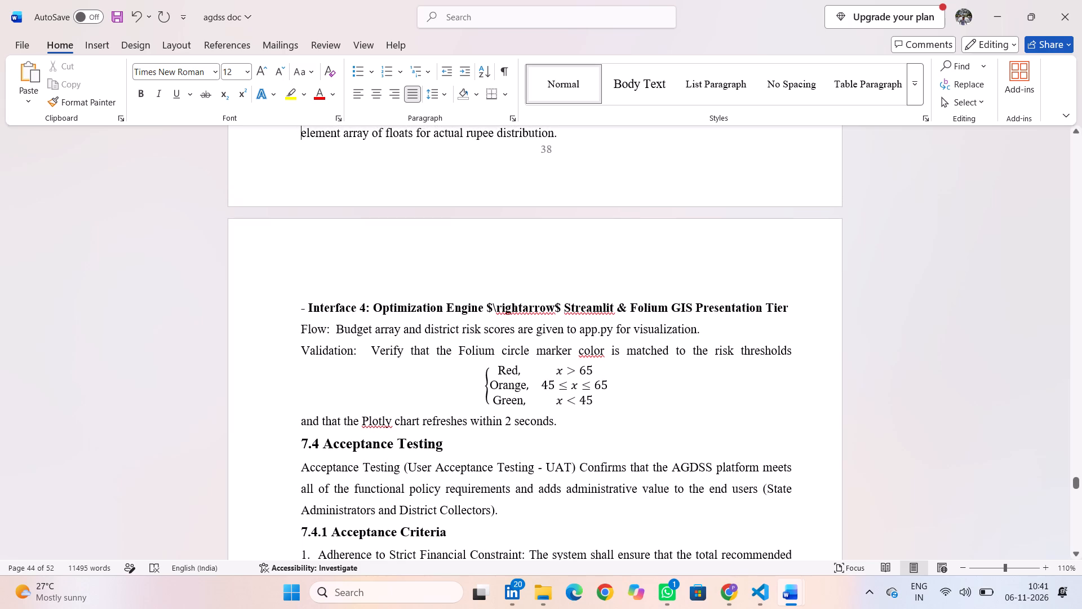
key("Down")
key("Down")
key("Up")
key("Right")
key("Right")
key("BackSpace")
key("BackSpace")
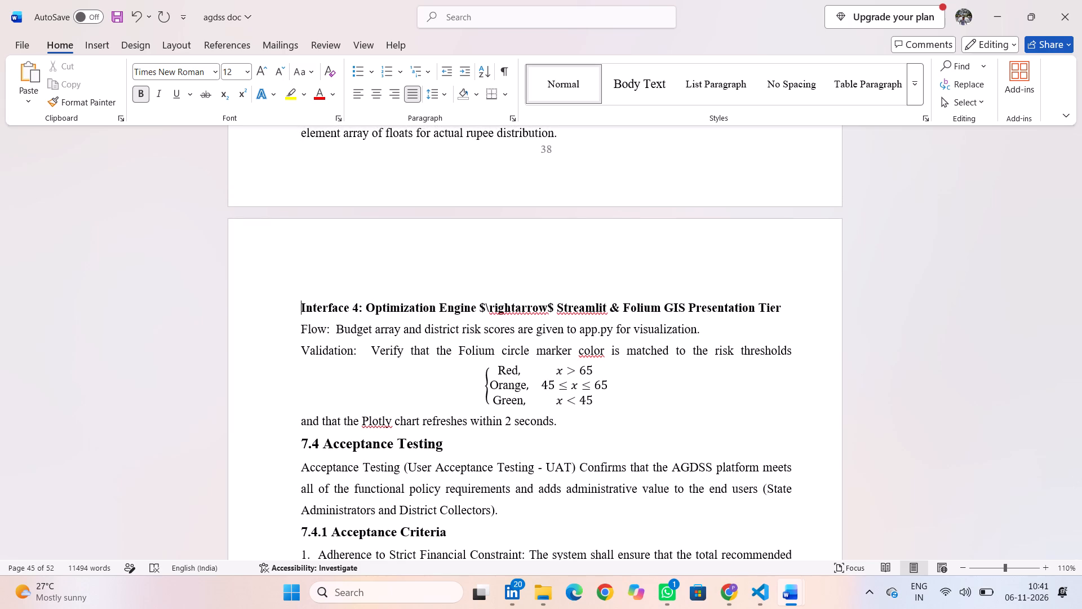
Remove the leading dash and spaces before "Checks:" under Interface 3, keeping the paragraph on its own line.
scroll(314, 326, "up", 2)
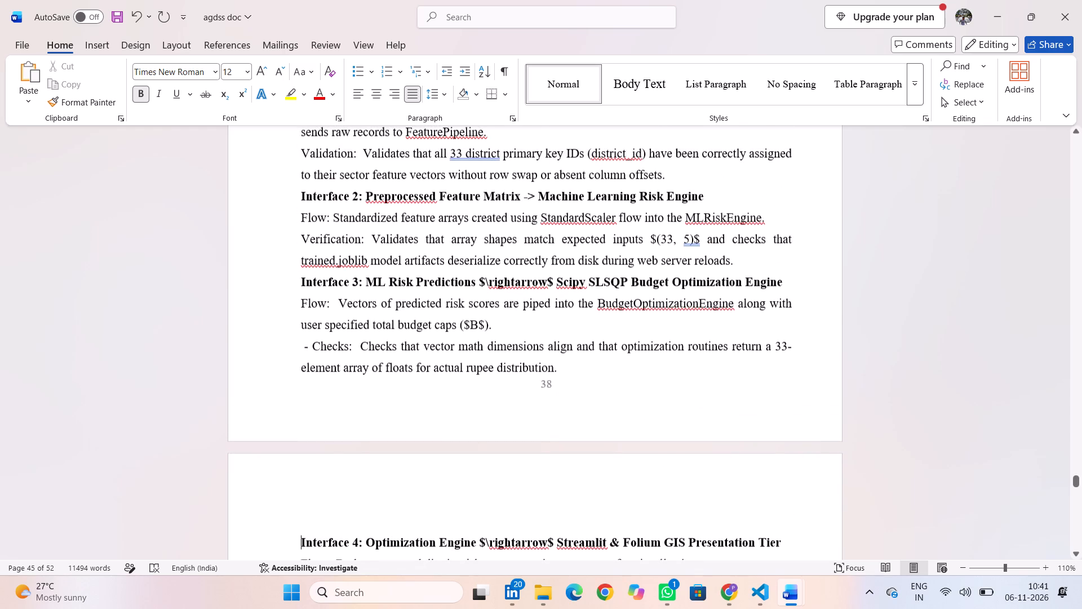
scroll(314, 326, "down", 1)
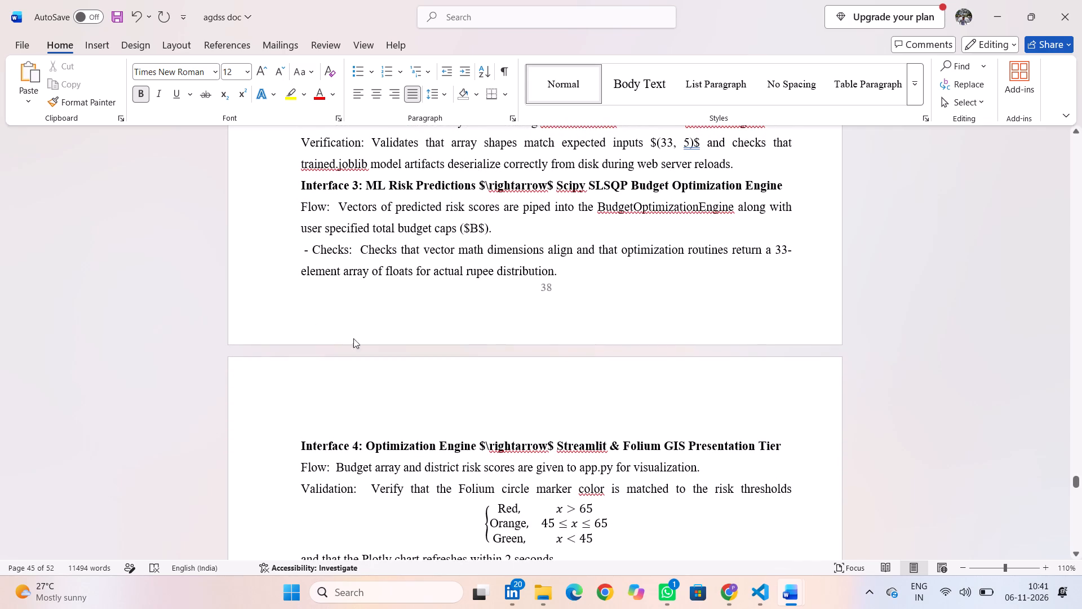
scroll(341, 328, "up", 1)
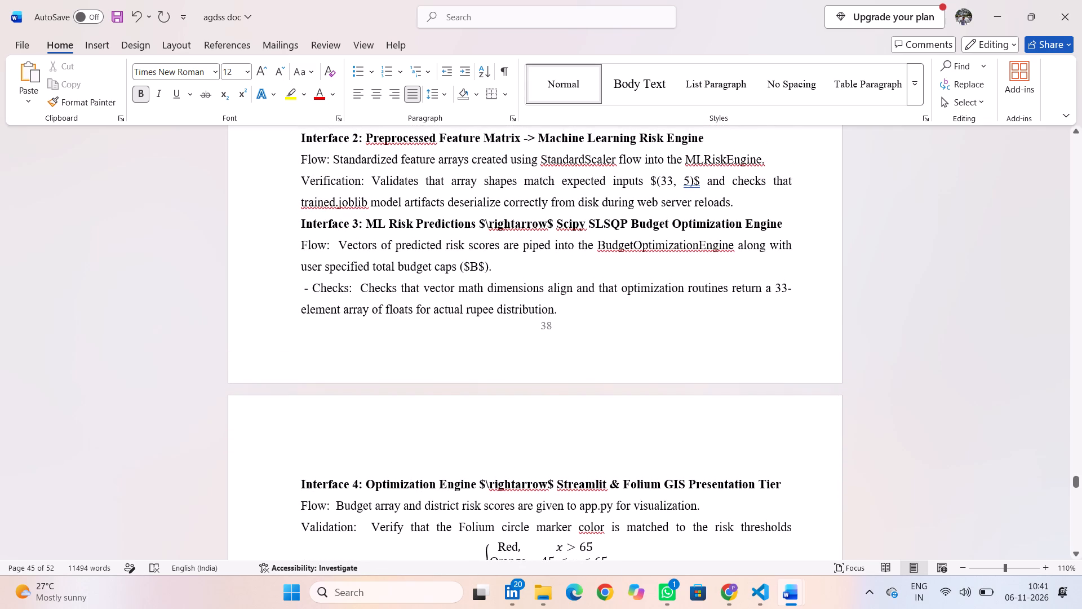
left_click(311, 290)
key("BackSpace")
key("BackSpace")
key("BackSpace")
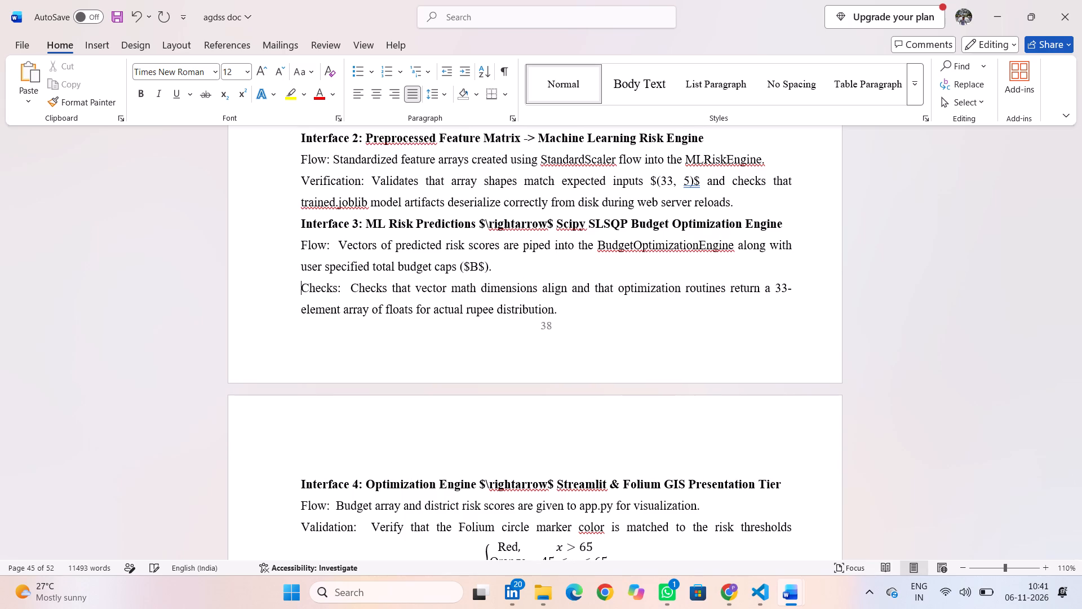
key("BackSpace")
key("Return")
Bold the "Flow:" and "Checks:" labels under Interface 3.
left_click_drag(330, 244, 294, 242)
left_click(301, 214)
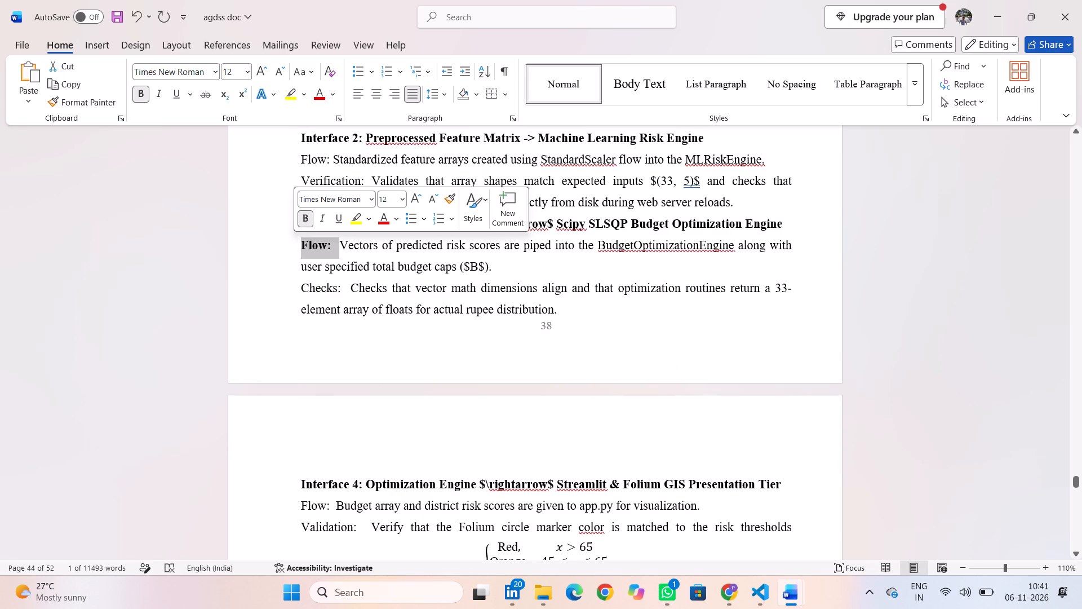
left_click_drag(341, 288, 287, 284)
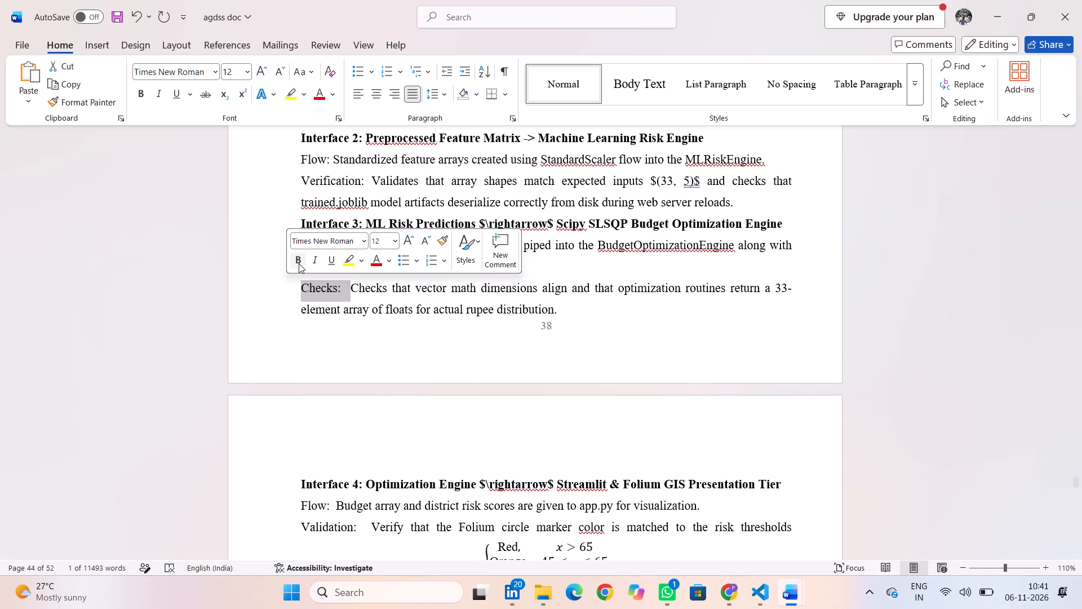
left_click(299, 263)
Bold the "Flow:" and "Validation:" labels under Interface 4.
scroll(349, 328, "down", 2)
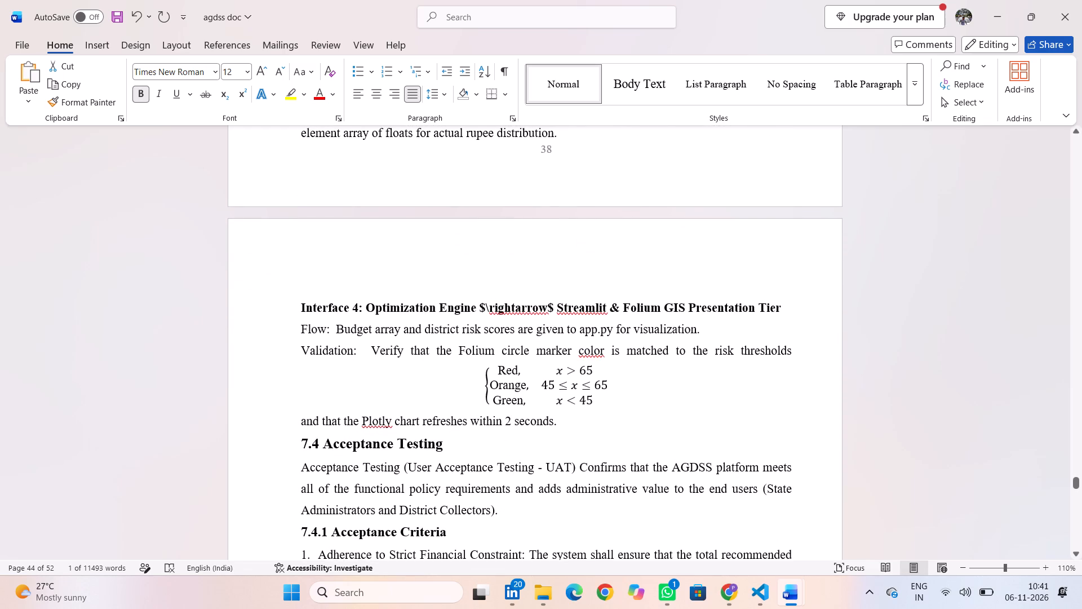
left_click_drag(330, 330, 296, 330)
left_click(306, 310)
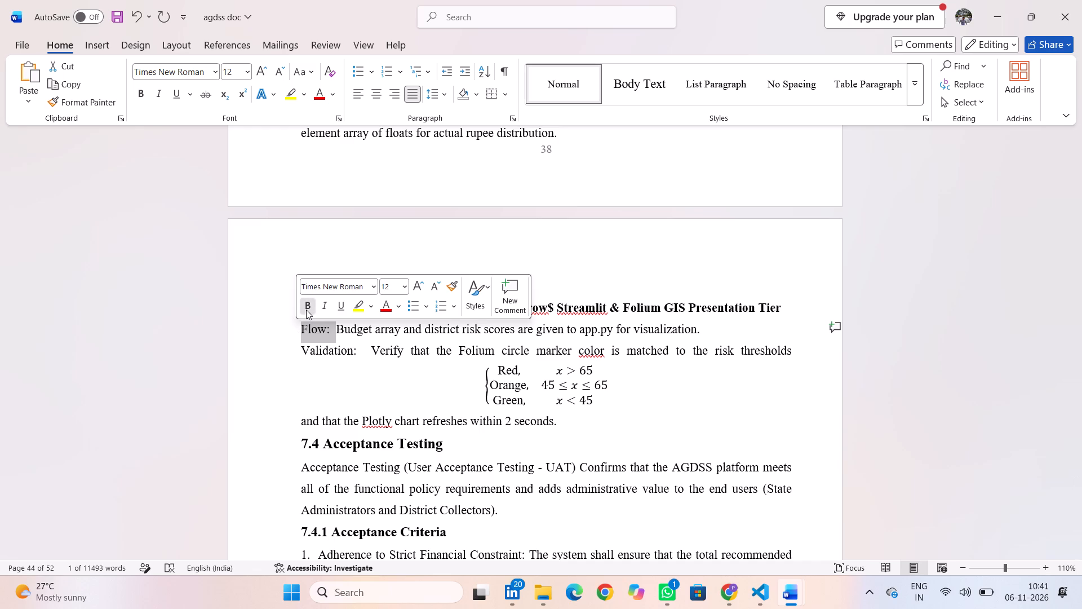
scroll(382, 414, "up", 1)
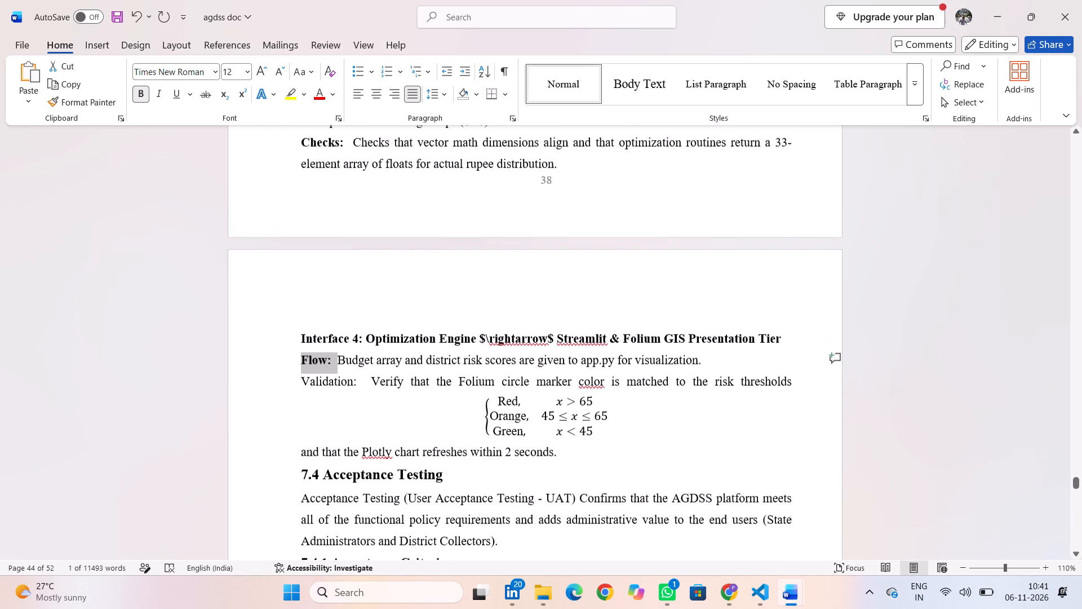
scroll(382, 414, "up", 1)
left_click_drag(356, 416, 329, 418)
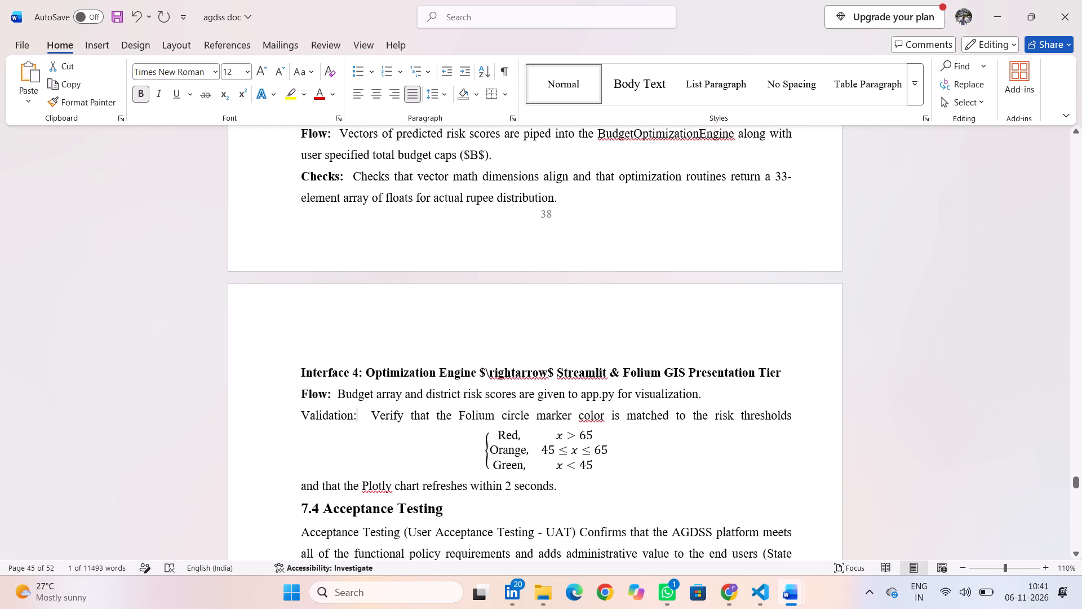
left_click_drag(329, 418, 303, 417)
left_click(318, 390)
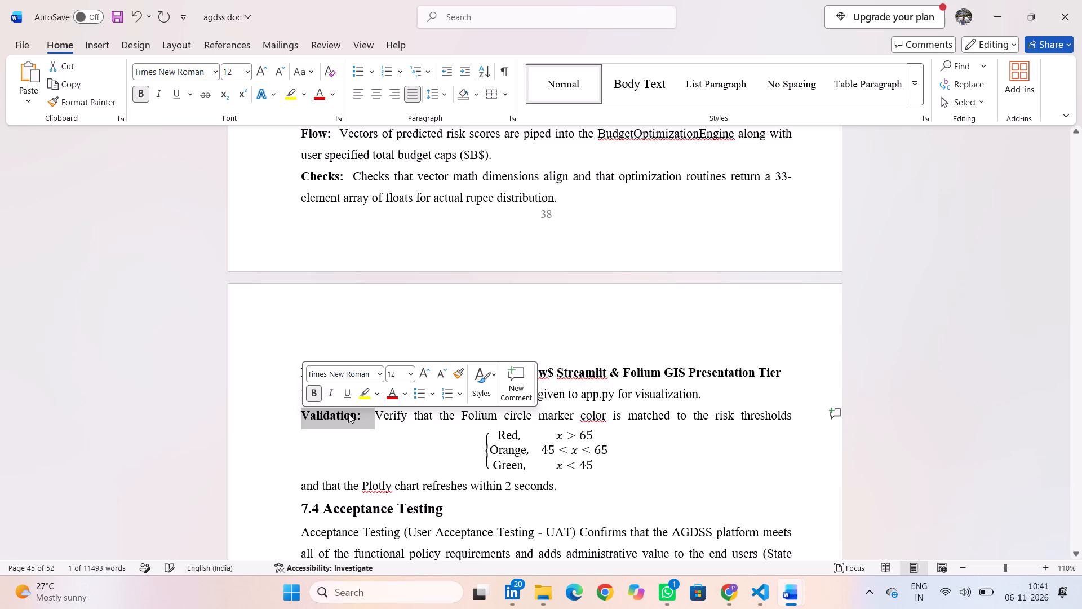
Bold the "Verification:" label under Interface 2 in section 7.3.1.
scroll(388, 441, "up", 2)
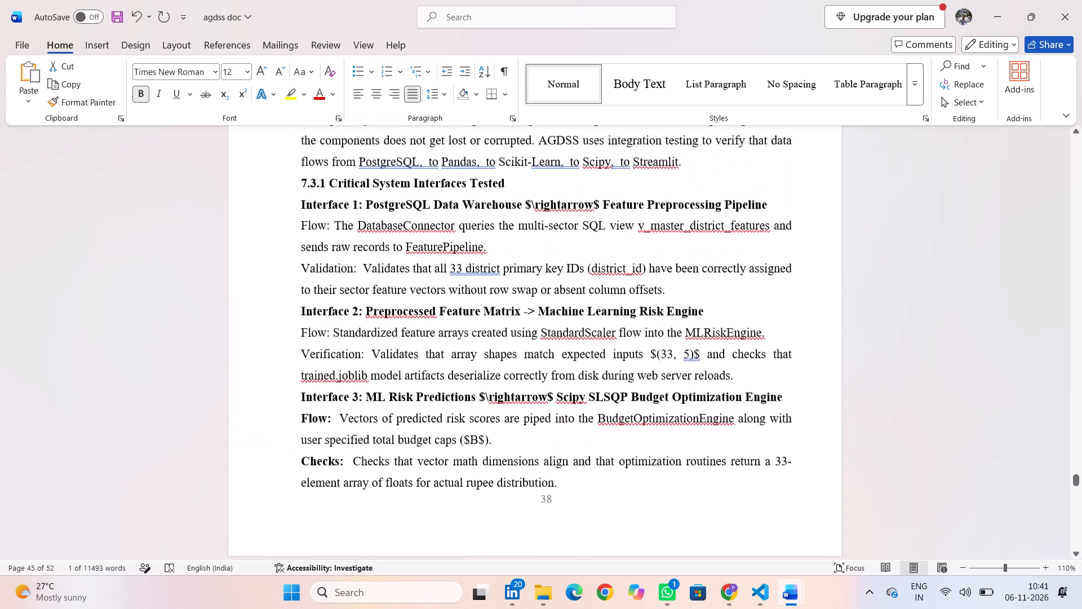
scroll(388, 441, "up", 2)
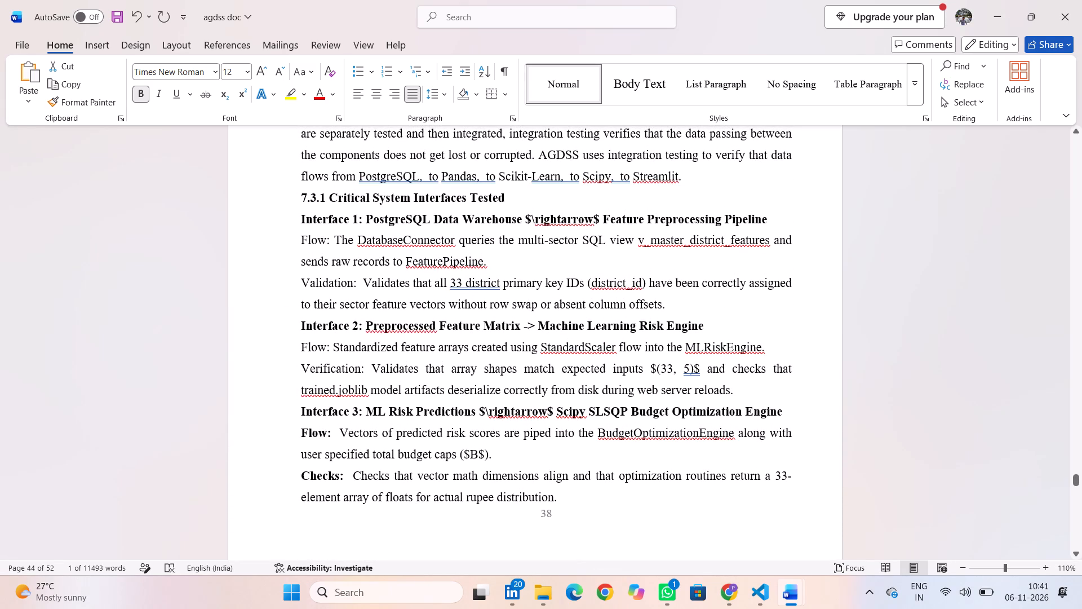
left_click_drag(363, 370, 291, 364)
left_click(302, 338)
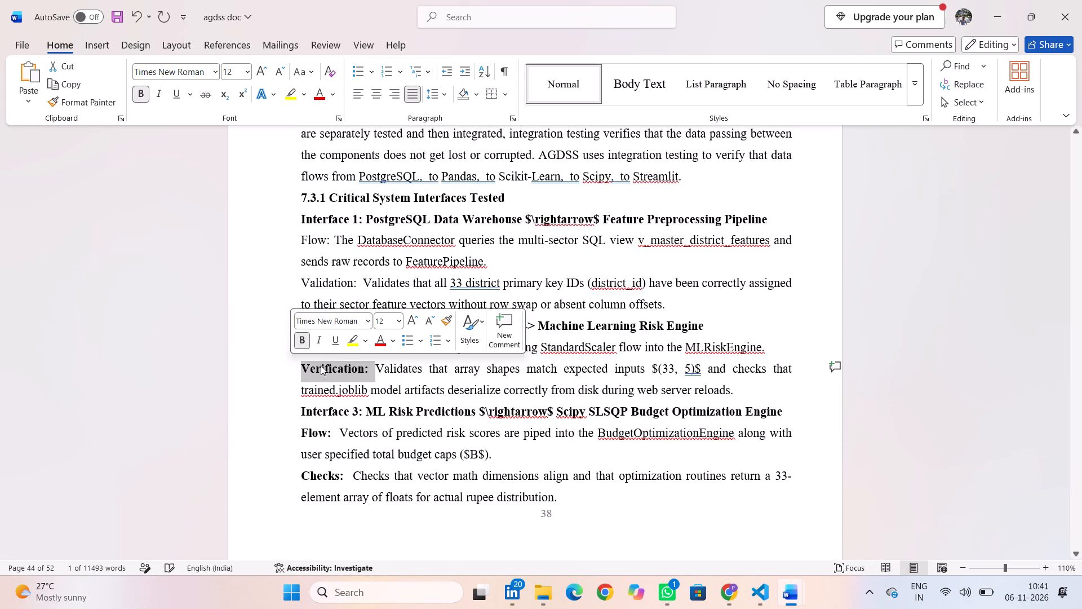
scroll(387, 411, "up", 1)
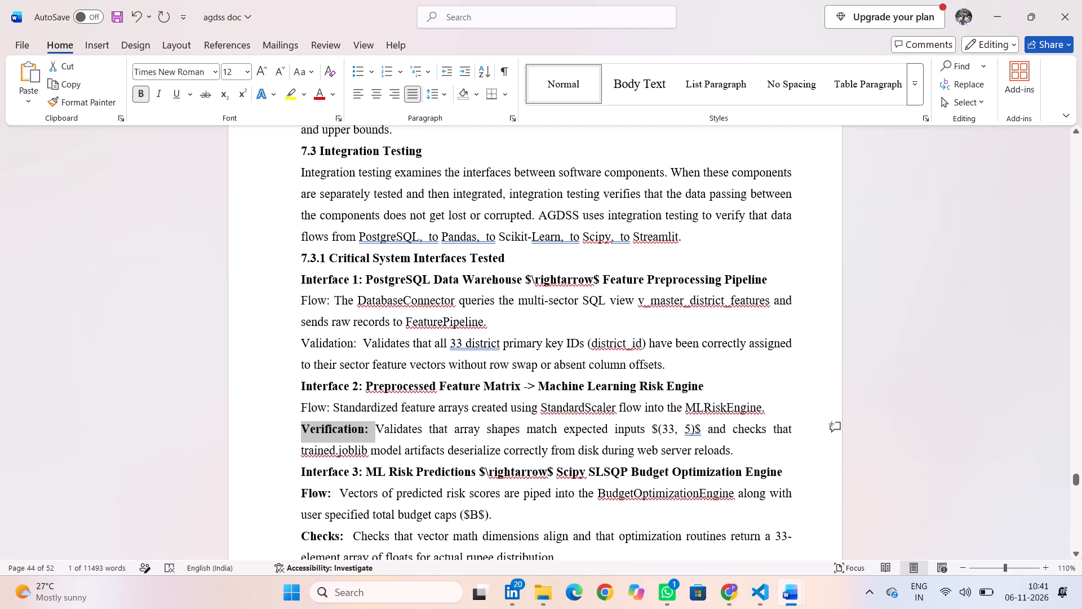
Bold the "Flow:" label under Interface 2 in section 7.3.1.
left_click_drag(329, 408, 288, 401)
left_click(299, 378)
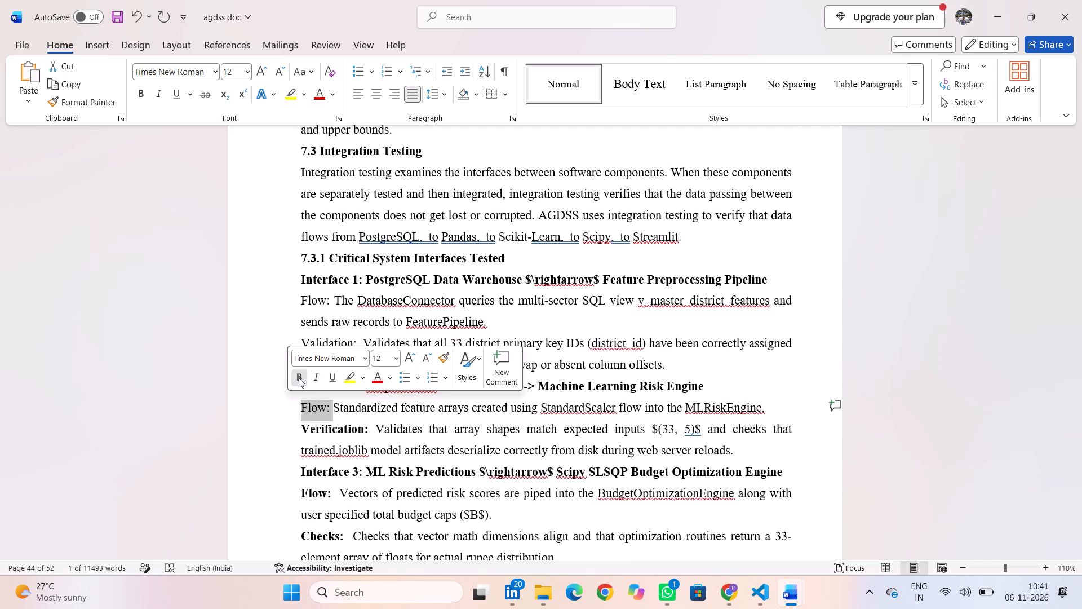
Bold the "Validation:" and "Flow:" labels under Interface 1 in section 7.3.1.
scroll(392, 438, "up", 1)
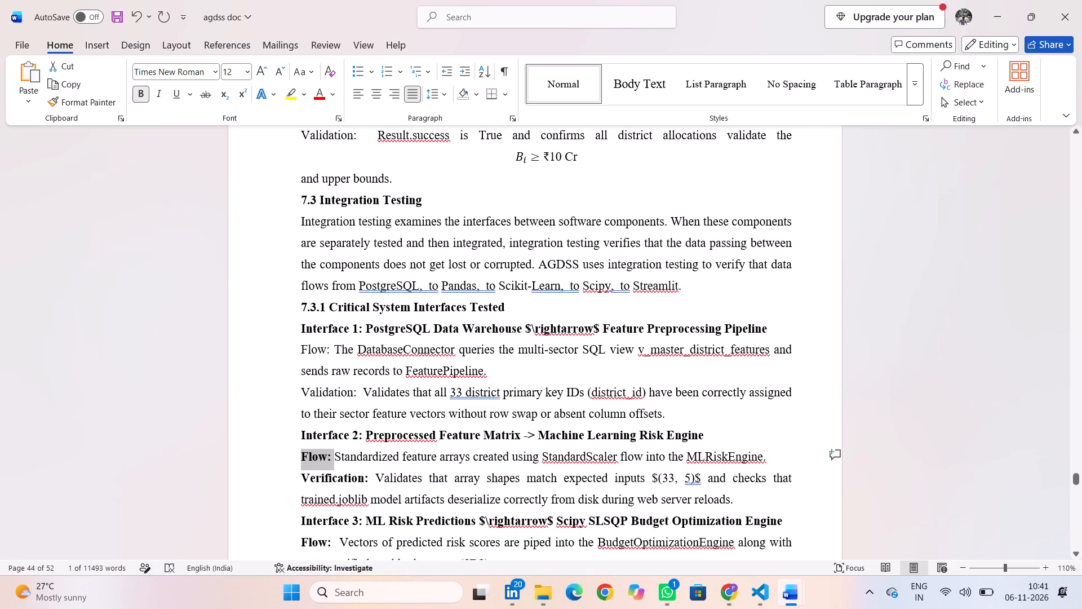
left_click_drag(356, 392, 301, 392)
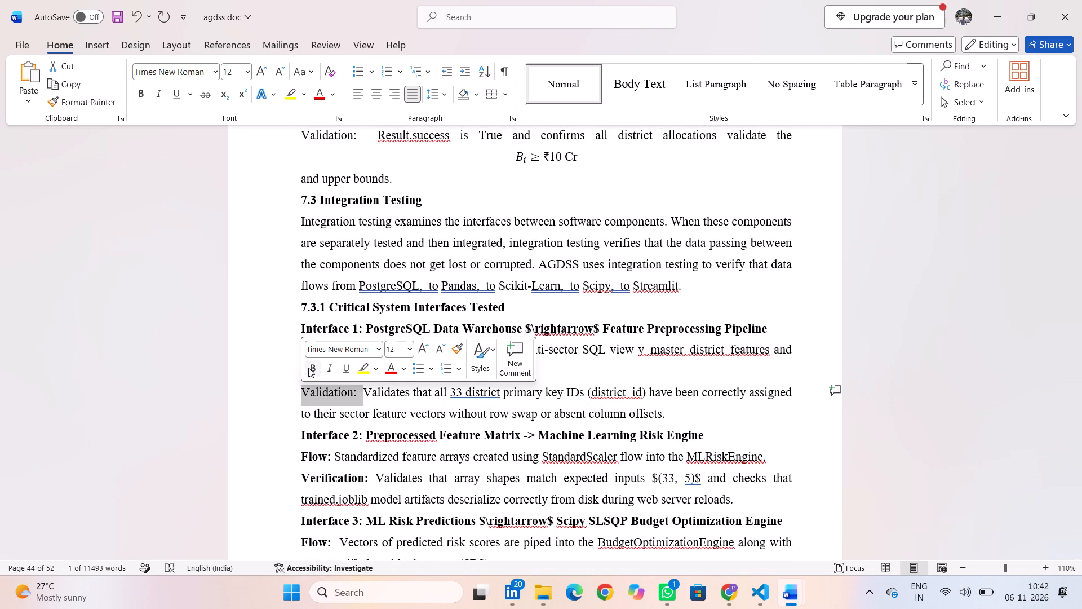
left_click(308, 368)
left_click(290, 374)
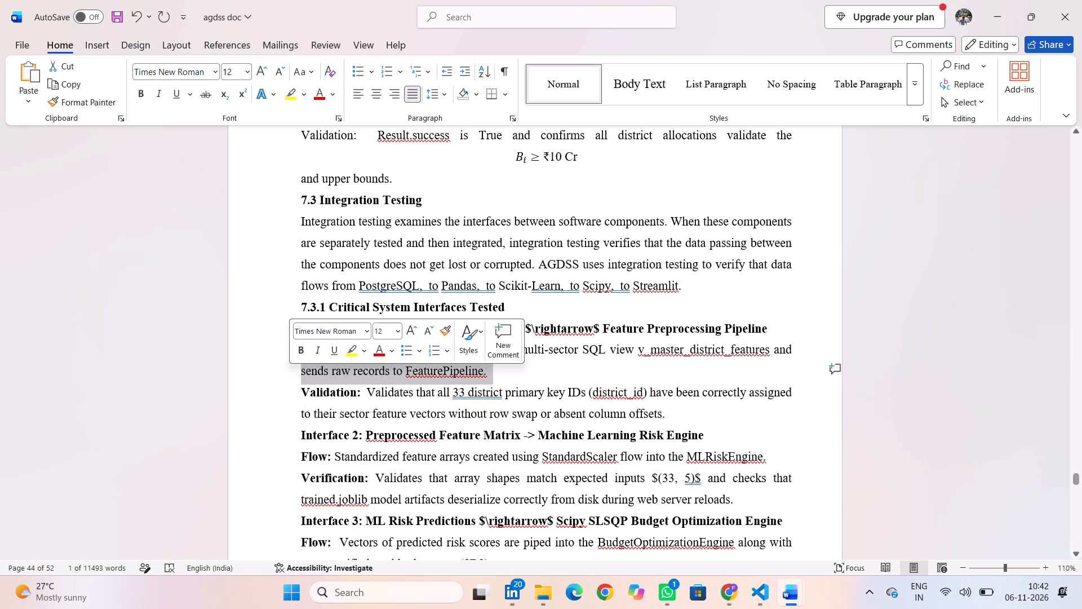
left_click(255, 395)
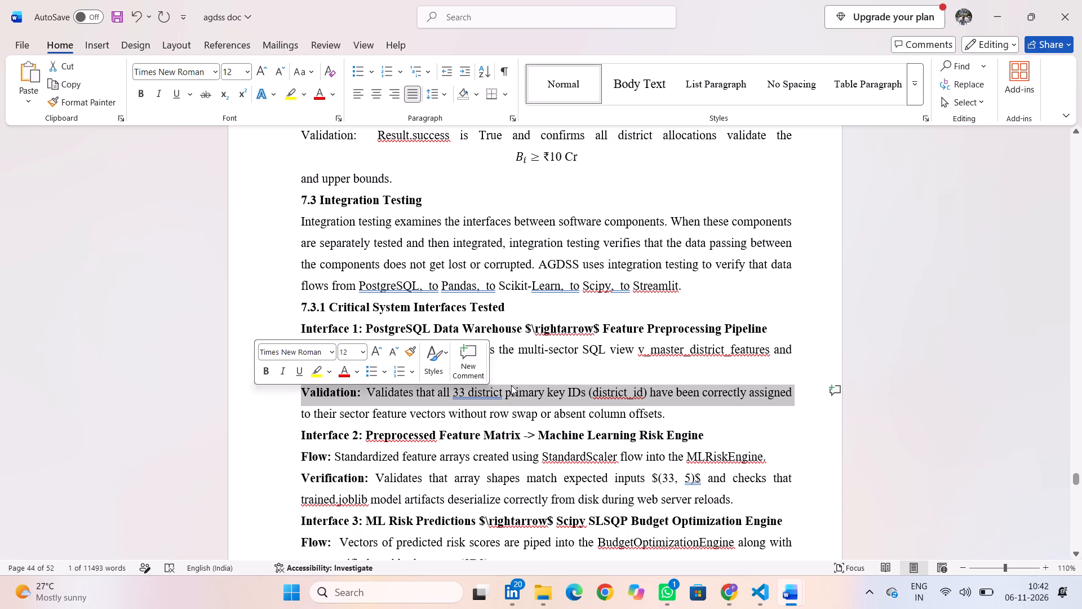
left_click(520, 381)
left_click_drag(329, 350, 291, 352)
left_click(300, 327)
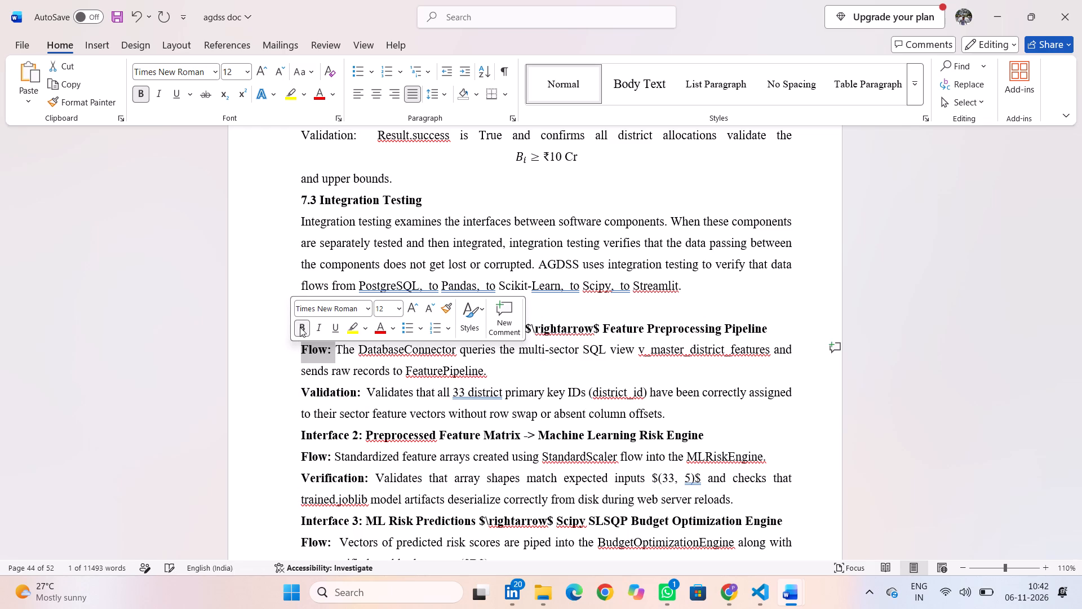
left_click(266, 379)
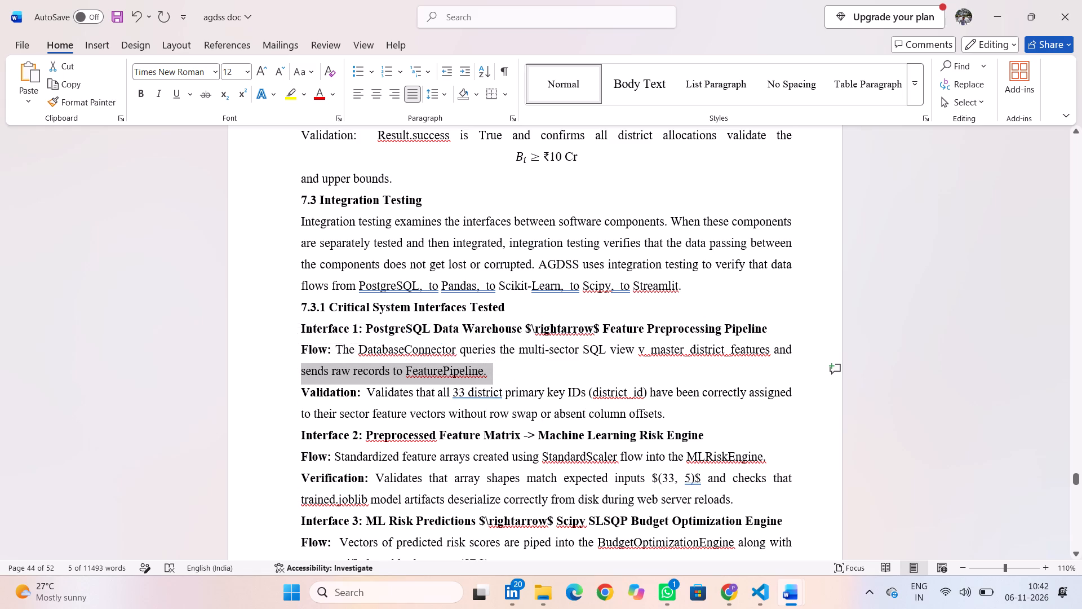
Set the "7.3.1 Critical System Interfaces Tested" heading to font size 13.
scroll(515, 309, "up", 1)
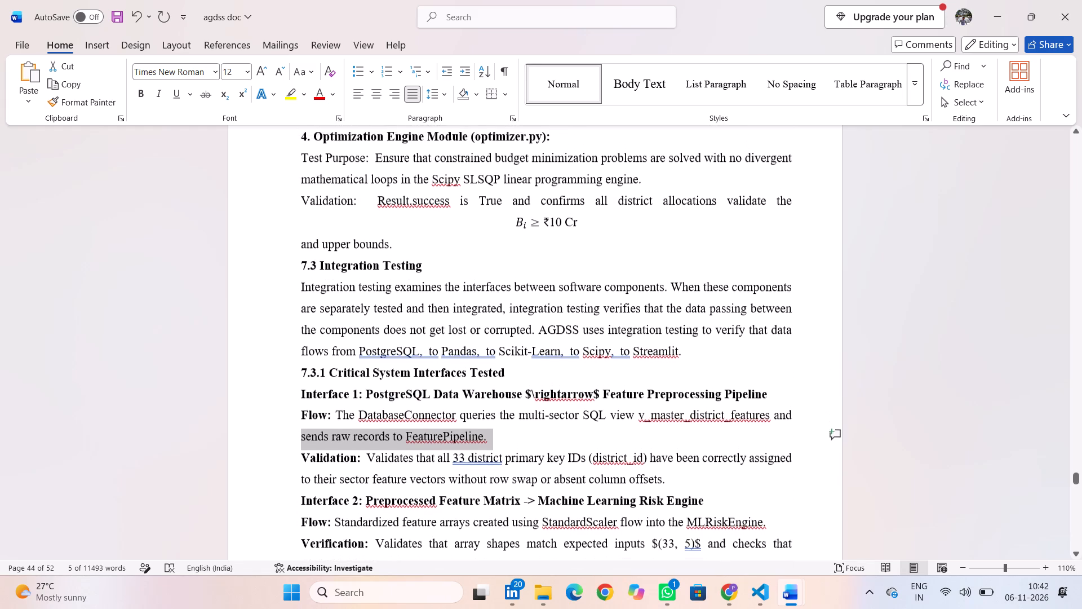
scroll(515, 309, "up", 1)
left_click_drag(509, 398, 324, 395)
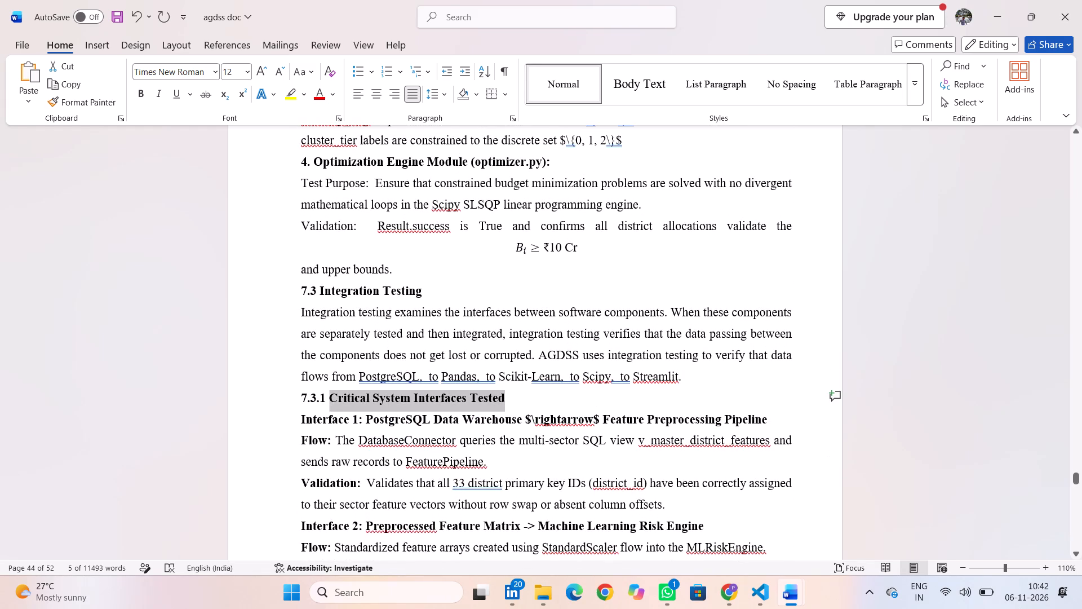
left_click_drag(324, 395, 301, 391)
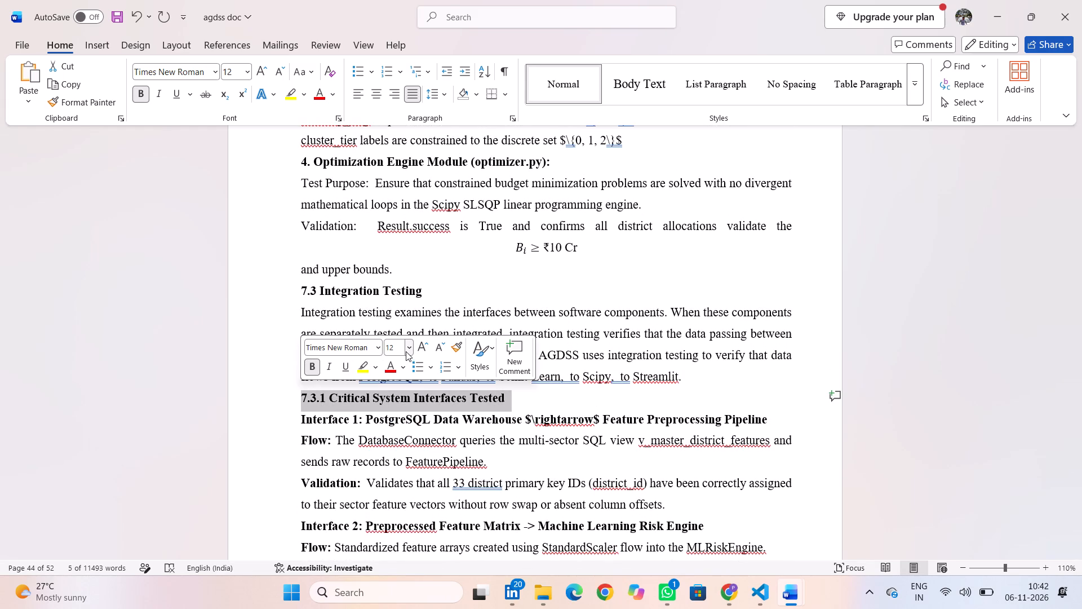
left_click(398, 345)
key("BackSpace")
type("13")
key("Return")
left_click(555, 398)
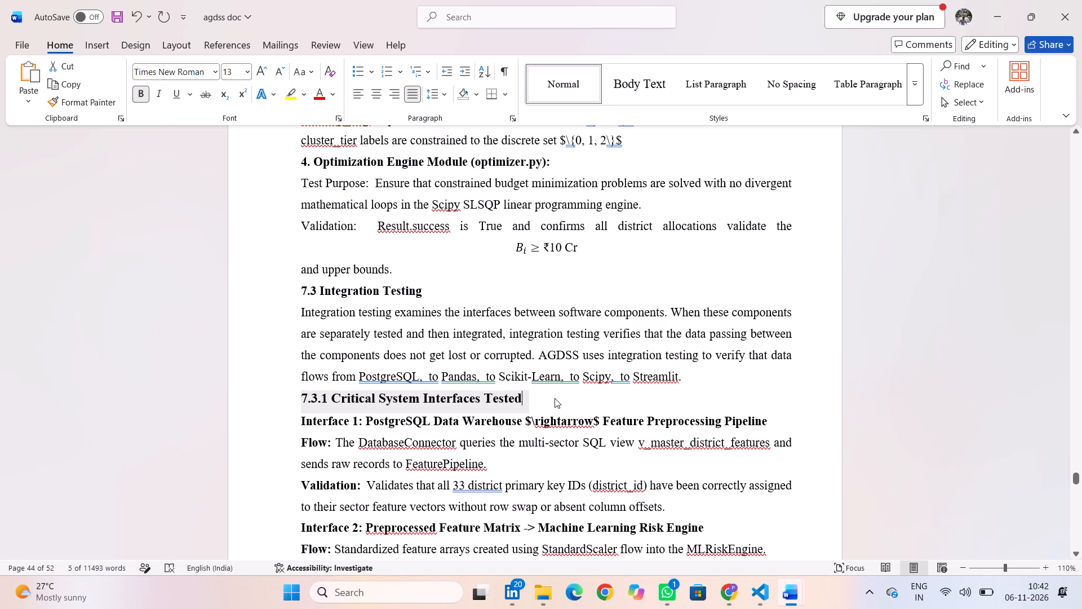
Set the "7.3 Integration Testing" heading to font size 14.
left_click_drag(440, 292, 305, 292)
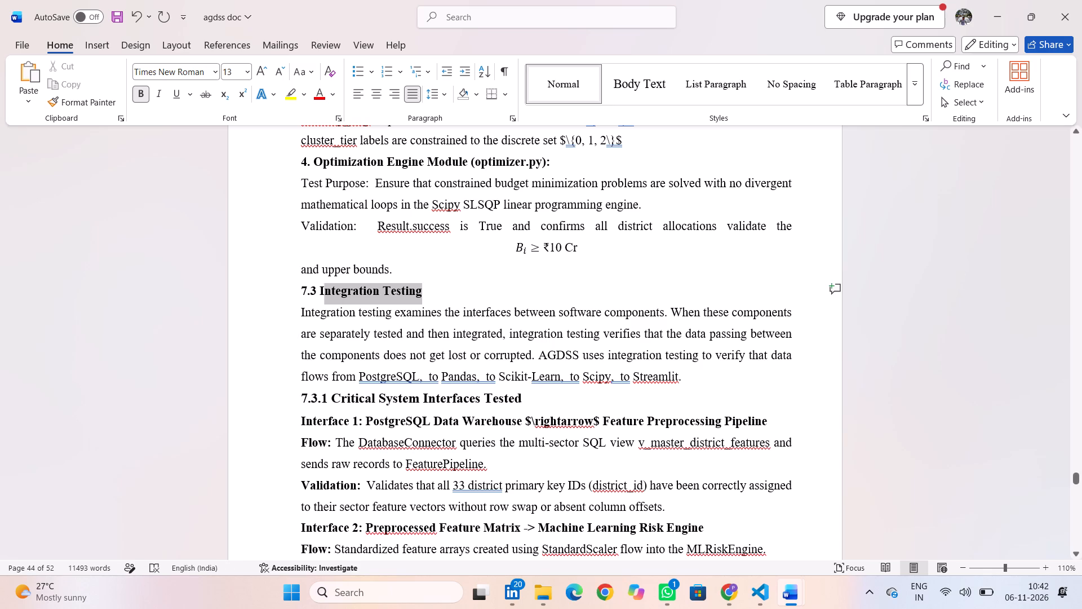
left_click_drag(305, 292, 291, 288)
left_click(396, 245)
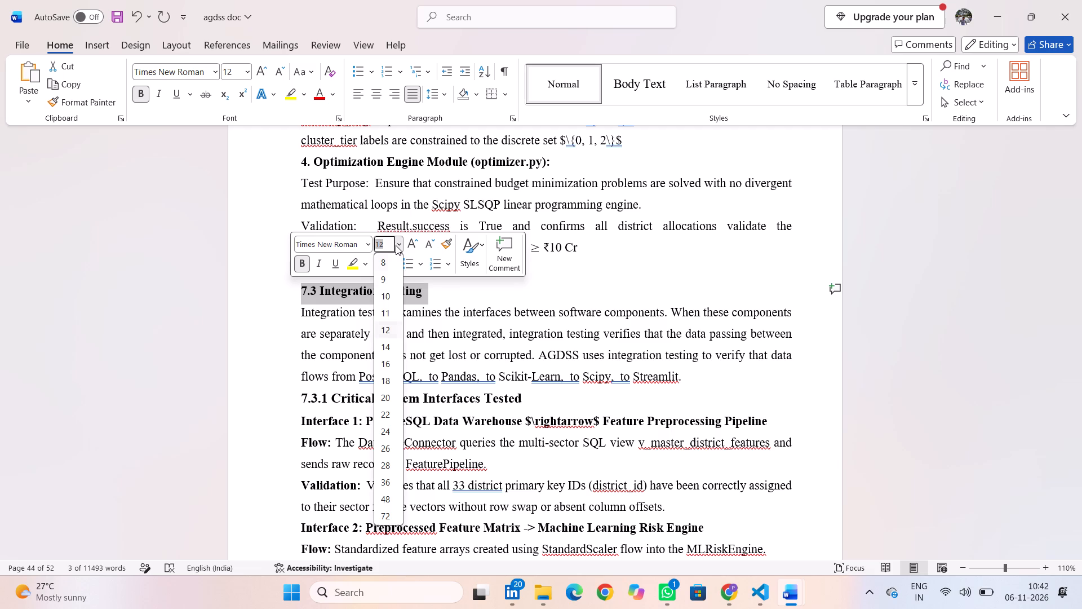
left_click(388, 348)
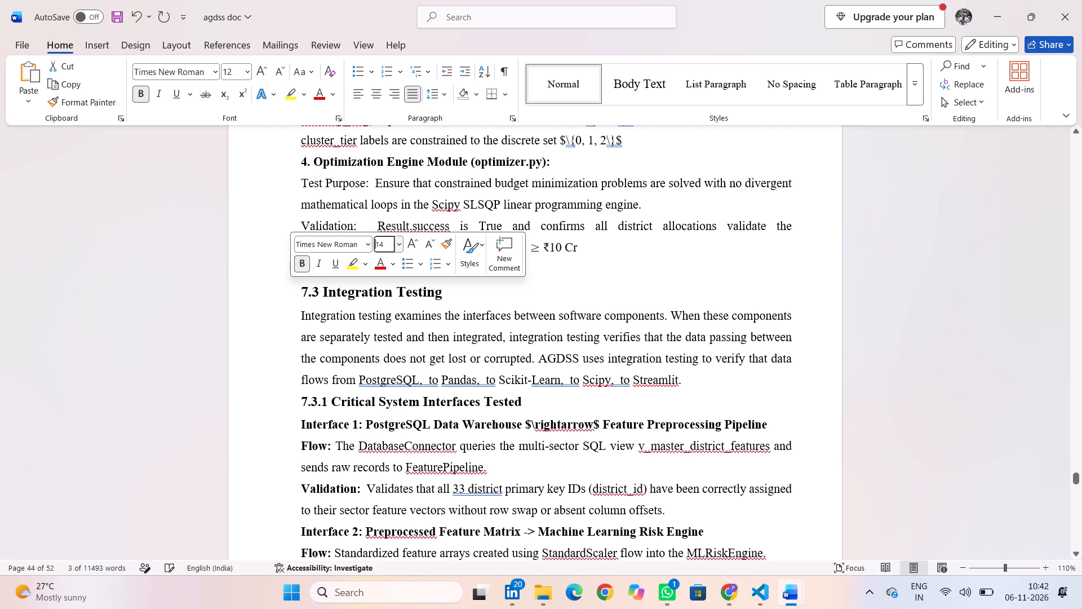
left_click(645, 278)
Remove the blank line above the "7.2 Unit Testing" heading.
scroll(529, 288, "up", 1)
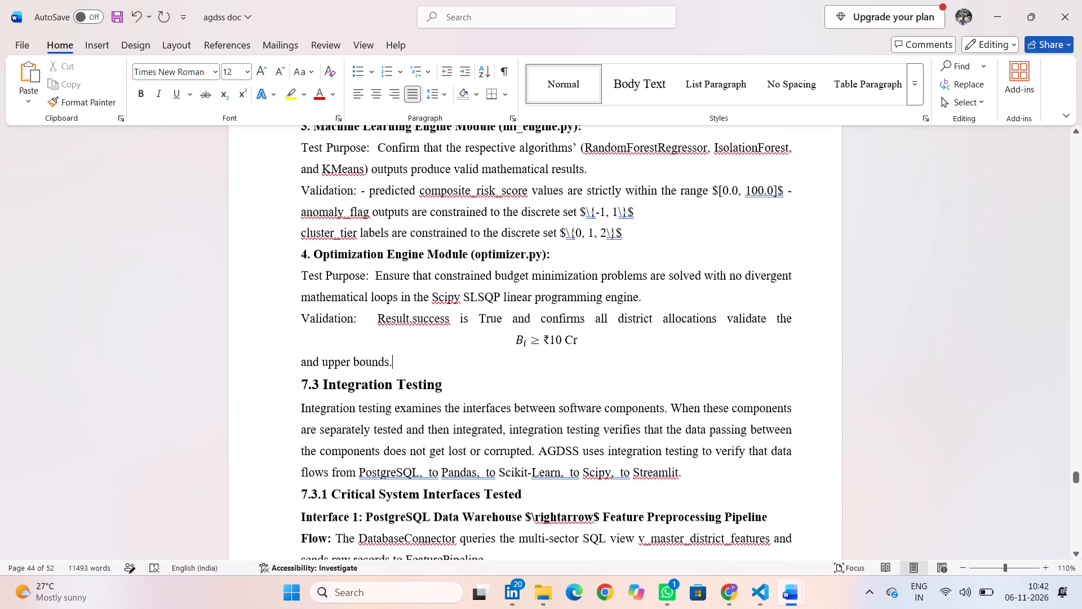
scroll(529, 288, "up", 4)
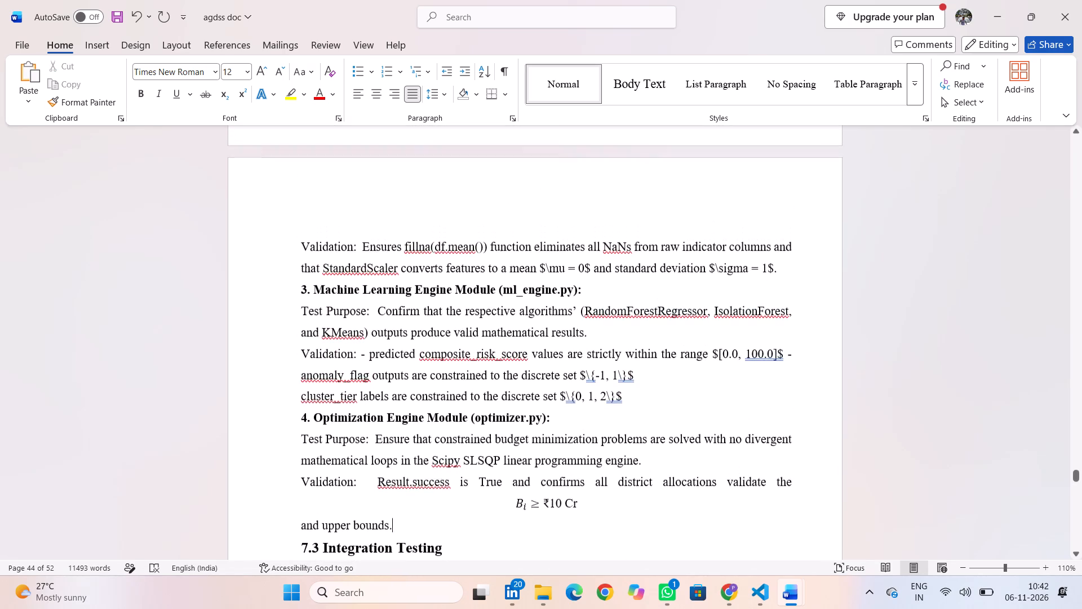
scroll(529, 288, "up", 3)
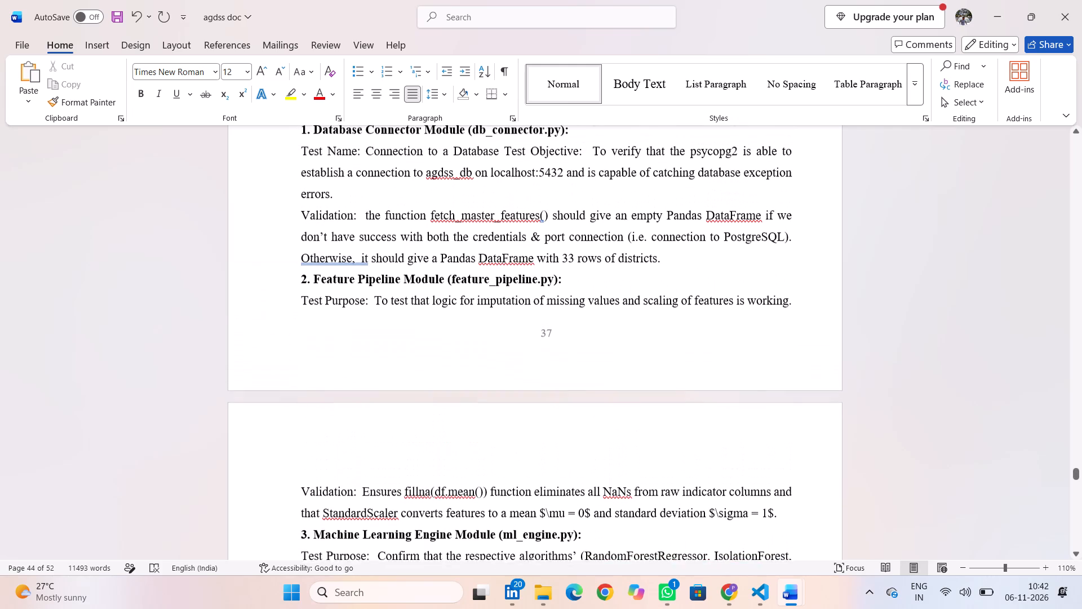
scroll(529, 288, "up", 2)
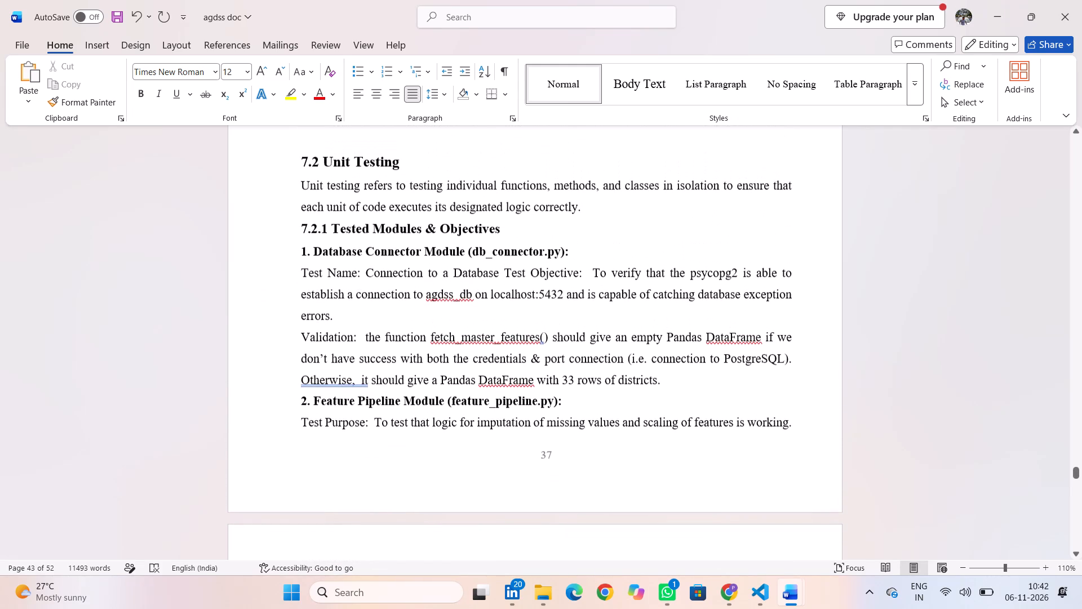
scroll(529, 288, "up", 1)
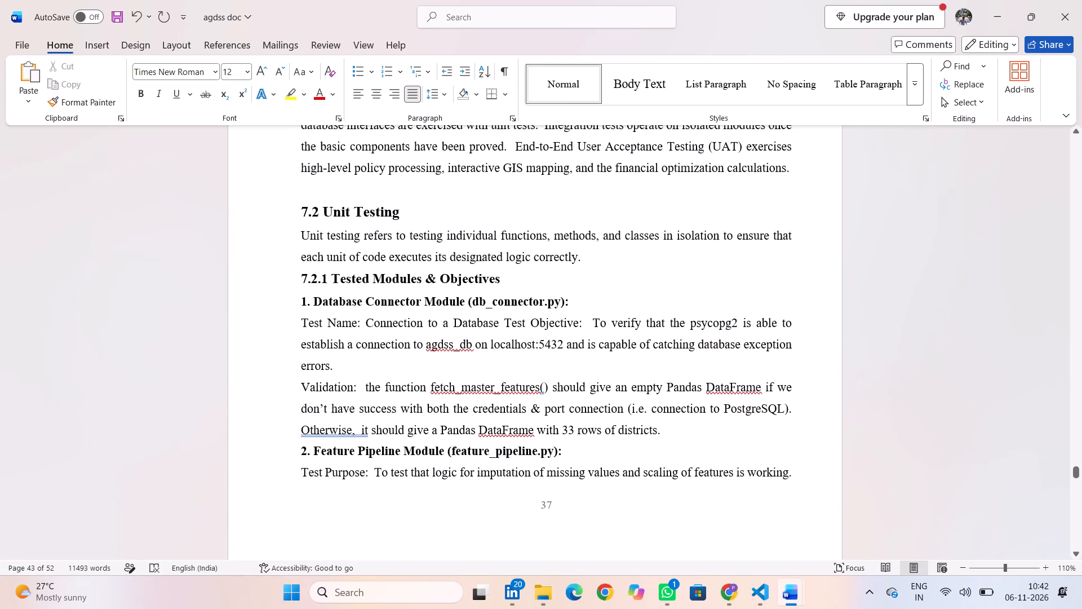
left_click(346, 192)
key("BackSpace")
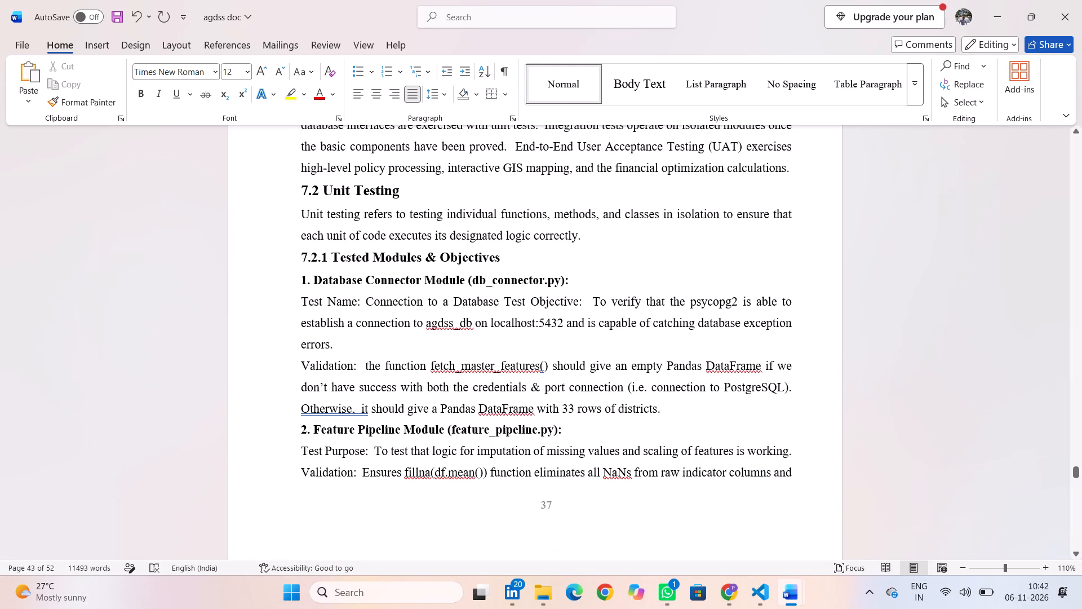
Bold the "Test Name:" and "Validation:" labels under the Database Connector Module in section 7.2.1.
left_click_drag(513, 261, 289, 250)
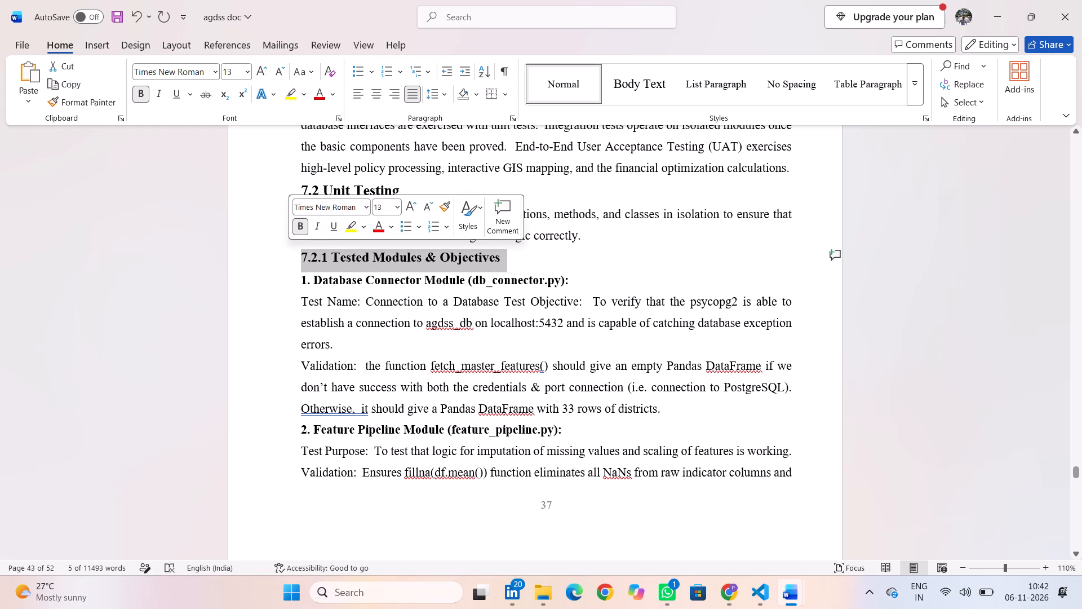
left_click_drag(444, 279, 320, 275)
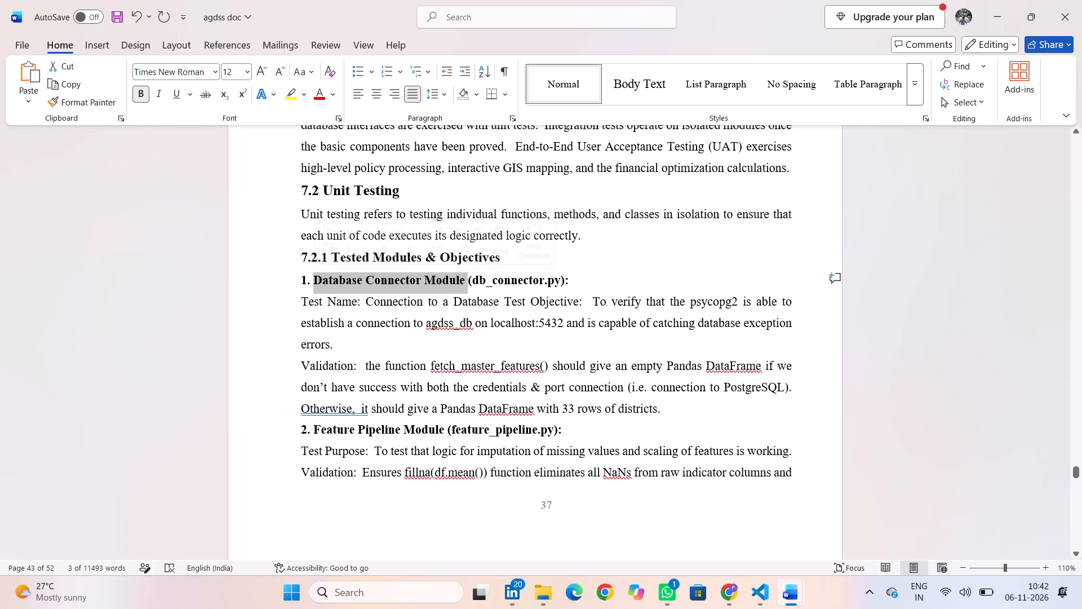
left_click_drag(360, 303, 291, 310)
left_click(303, 284)
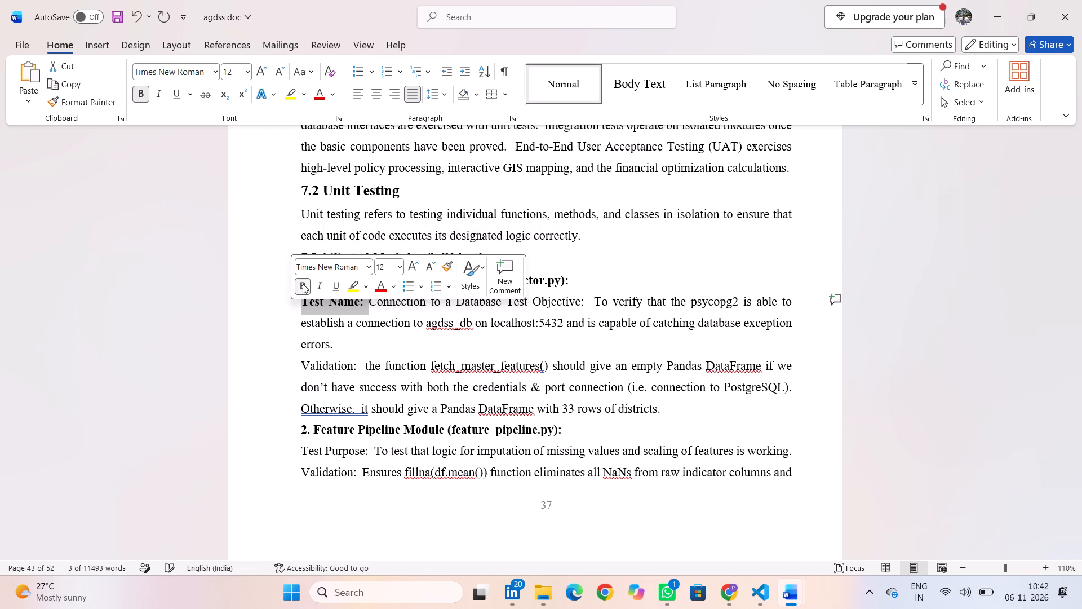
left_click_drag(357, 367, 288, 362)
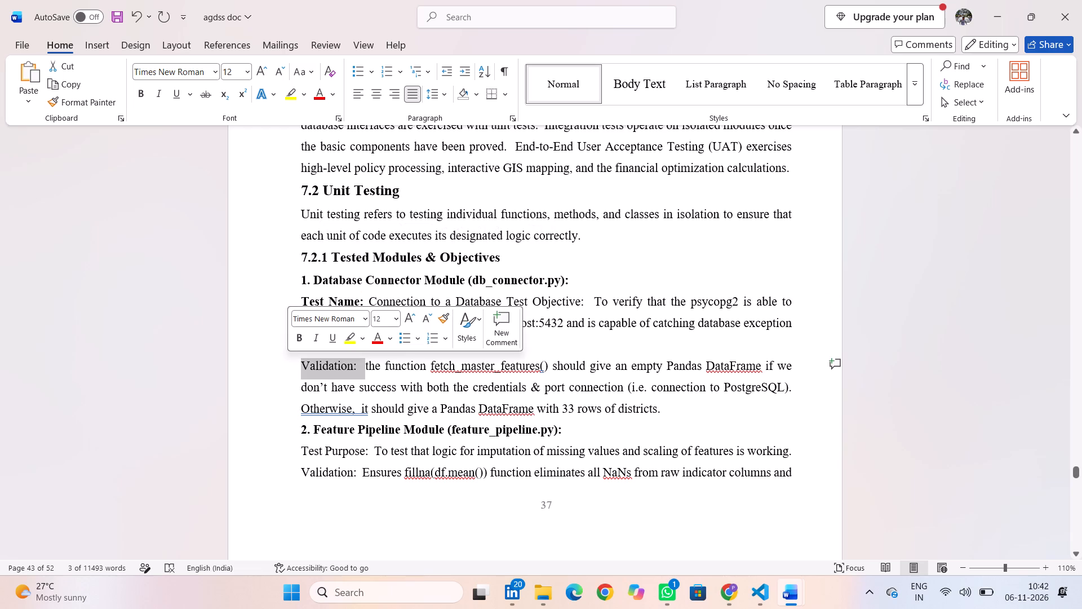
left_click(299, 337)
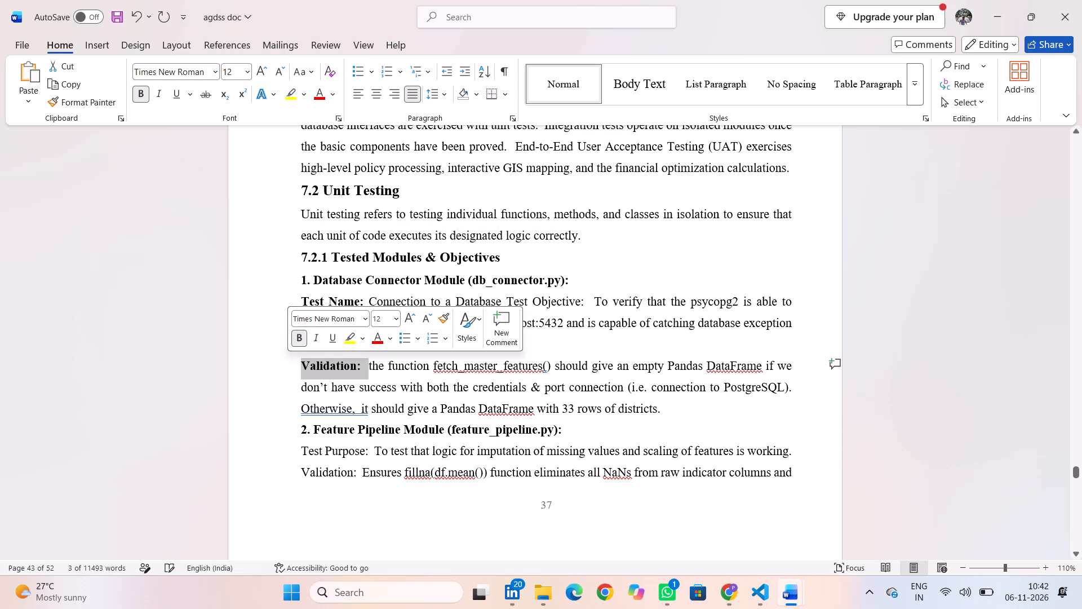
Bold the "Test Purpose:" and "Validation:" labels under the Feature Pipeline Module.
left_click_drag(371, 452, 295, 444)
left_click(307, 420)
scroll(378, 465, "down", 1)
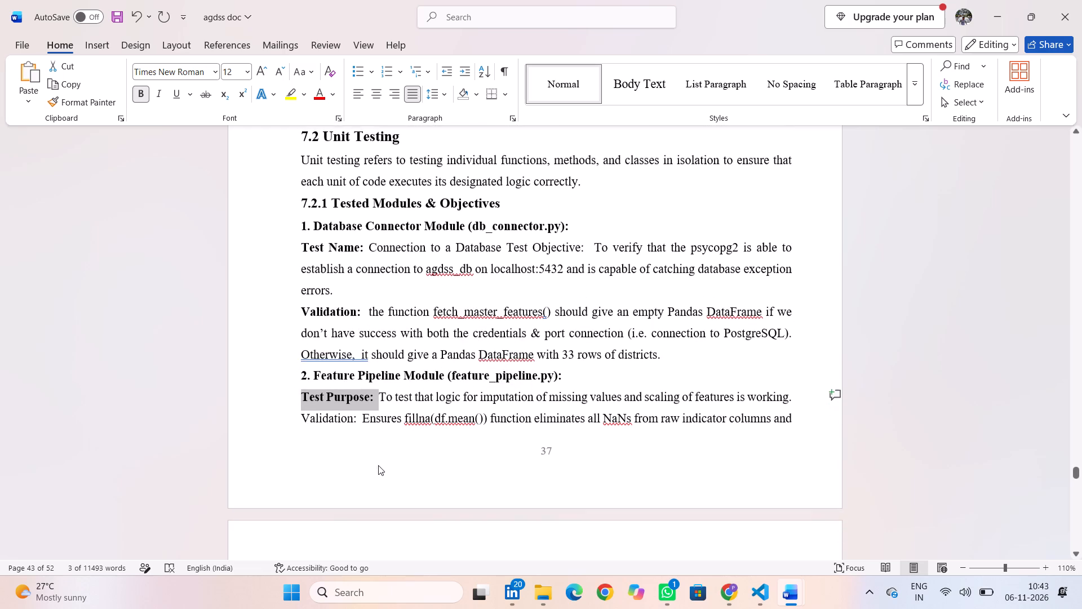
scroll(378, 465, "down", 1)
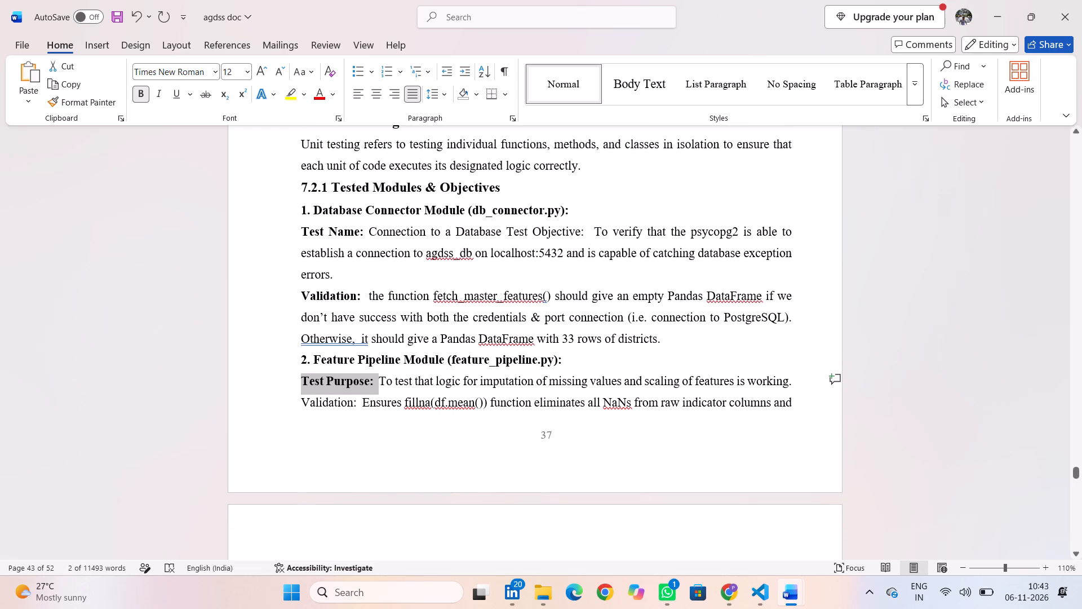
left_click_drag(358, 405, 280, 398)
left_click(289, 379)
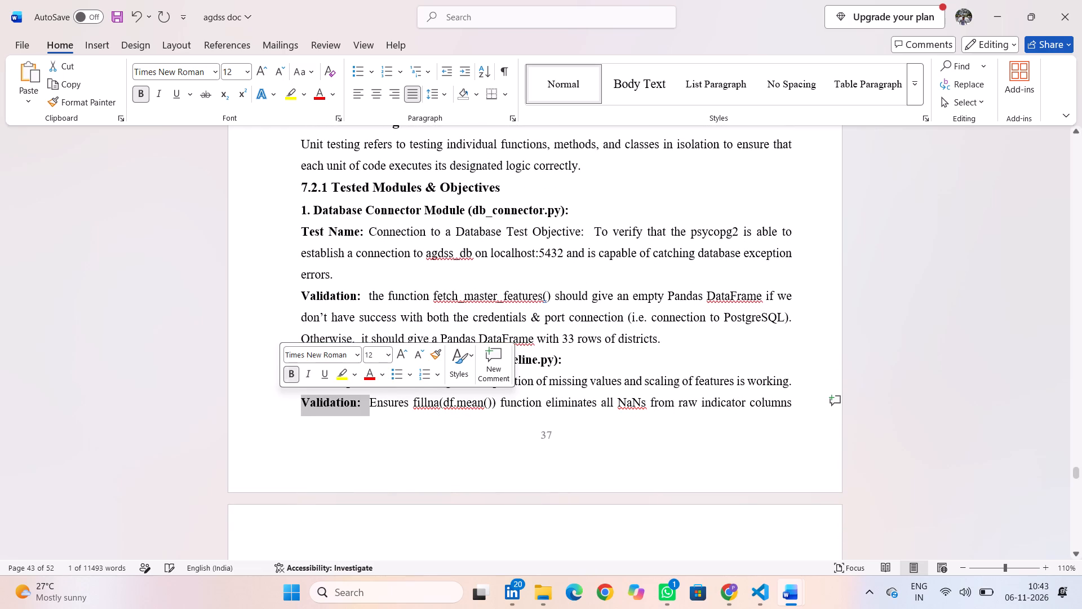
Bold the "Test Purpose:" and "Validation:" labels under the Machine Learning Engine Module.
scroll(395, 435, "down", 3)
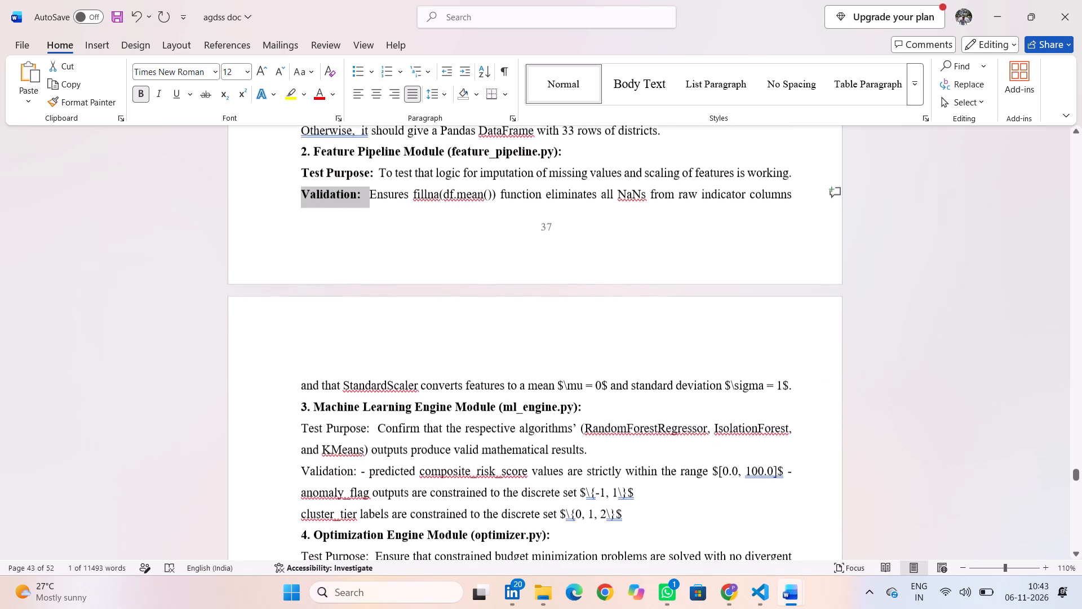
scroll(395, 435, "down", 1)
left_click_drag(370, 413, 294, 413)
left_click(308, 385)
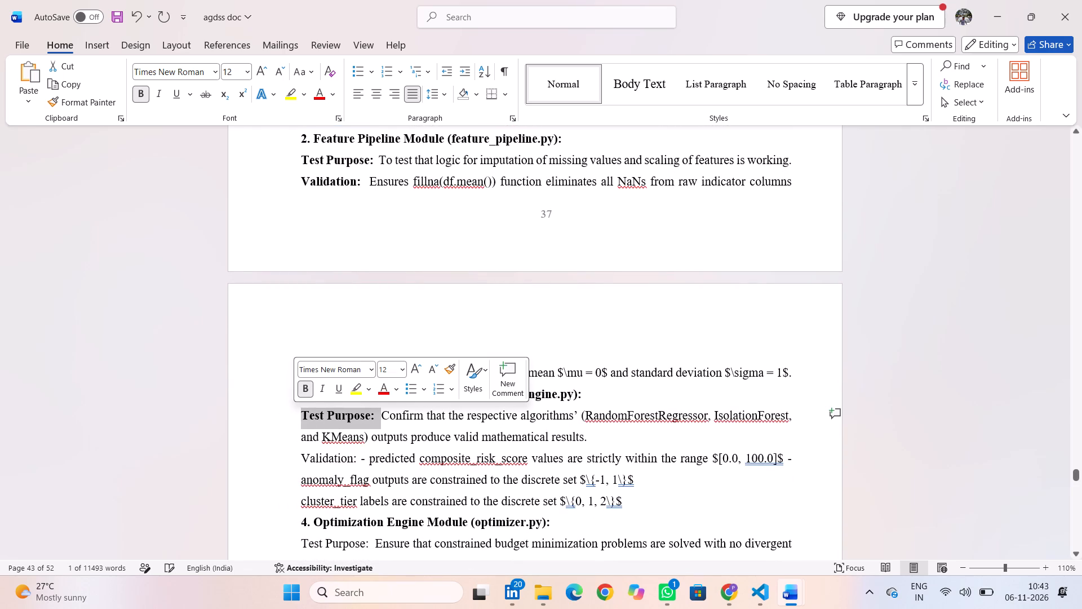
left_click_drag(358, 458, 288, 456)
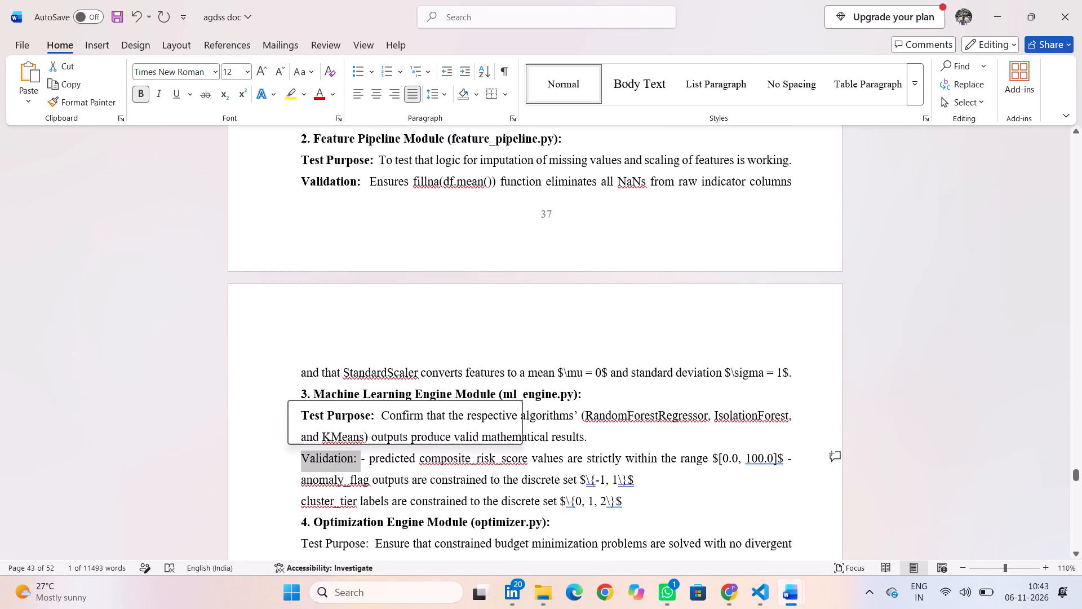
left_click(295, 438)
scroll(355, 501, "down", 1)
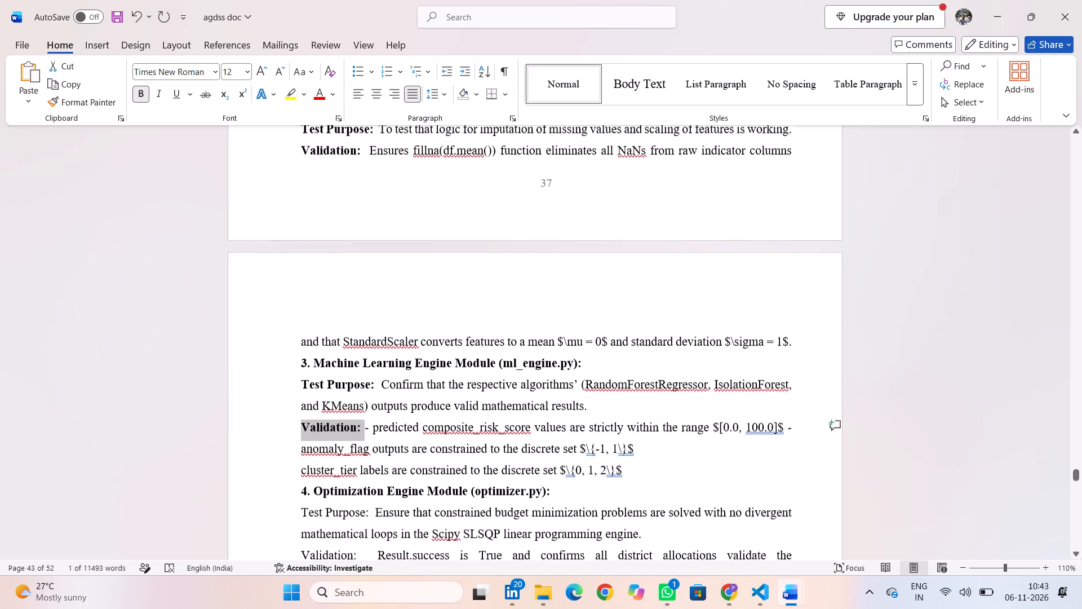
Bold only the "Test Purpose:" and "Validation:" labels under the Optimization Engine Module, keeping the surrounding body text regular.
scroll(355, 501, "down", 1)
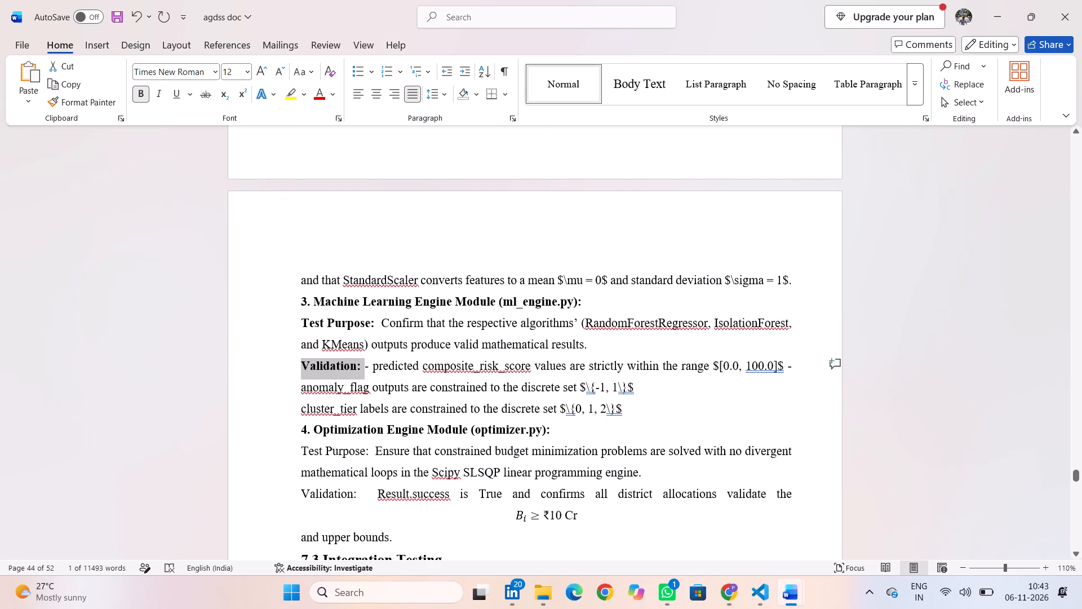
left_click_drag(360, 497, 280, 486)
left_click(280, 486)
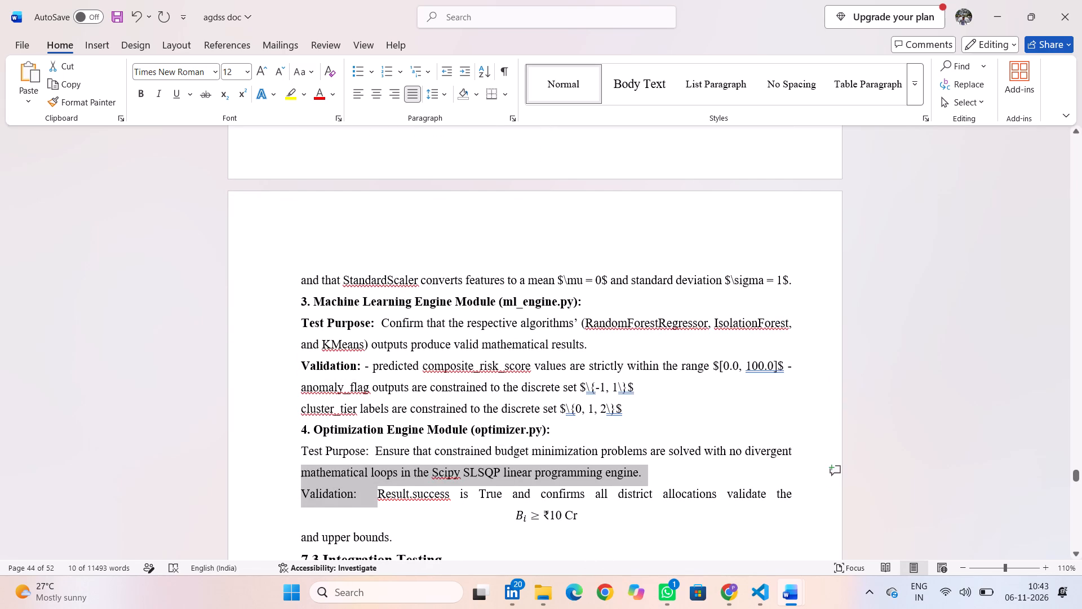
left_click_drag(360, 492, 292, 486)
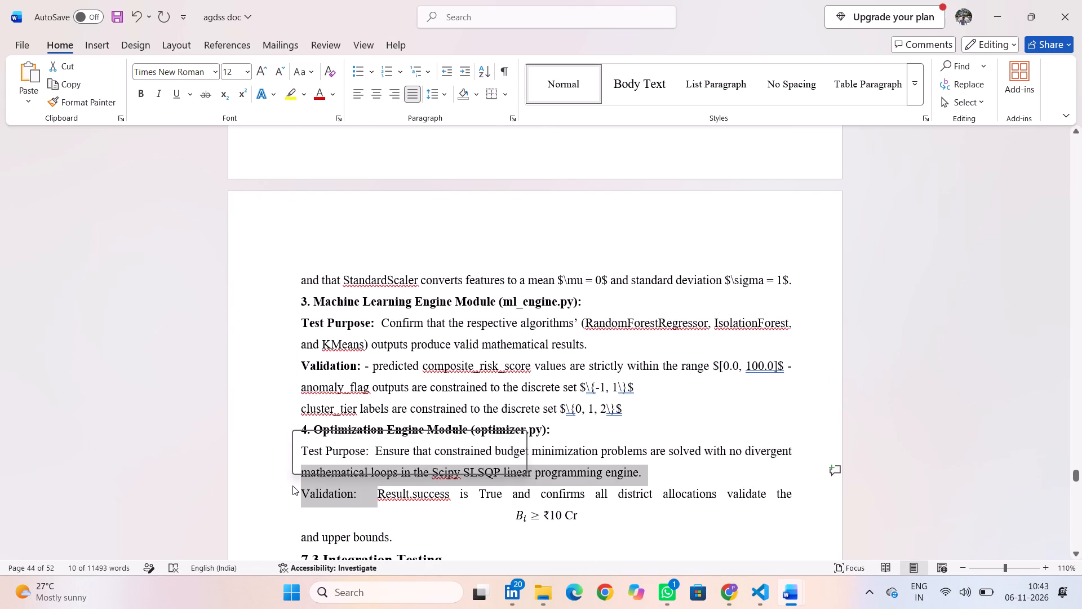
left_click(307, 458)
left_click(392, 532)
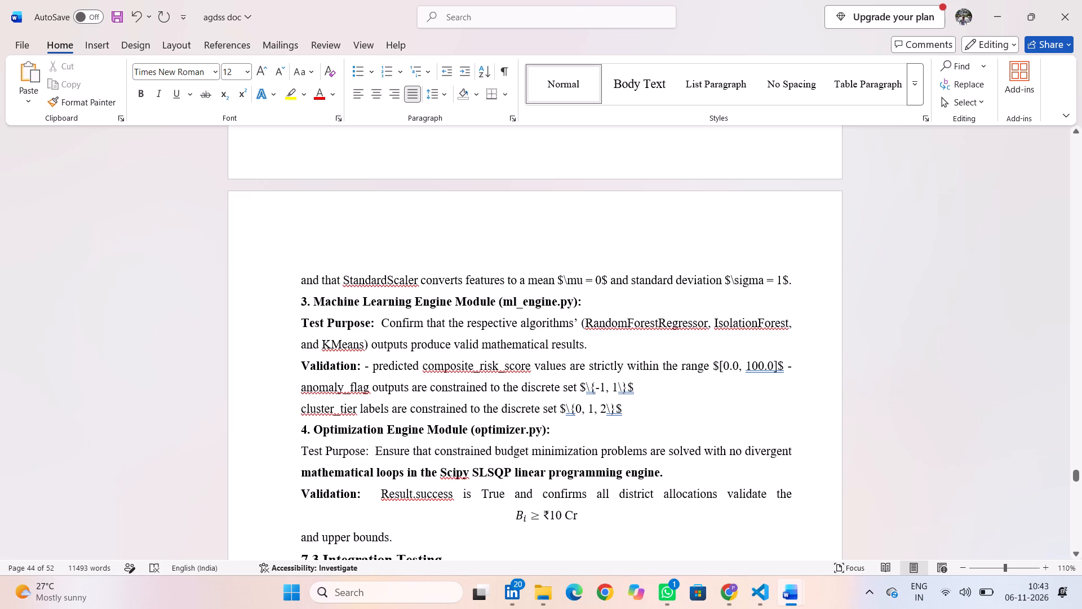
left_click_drag(672, 473, 290, 476)
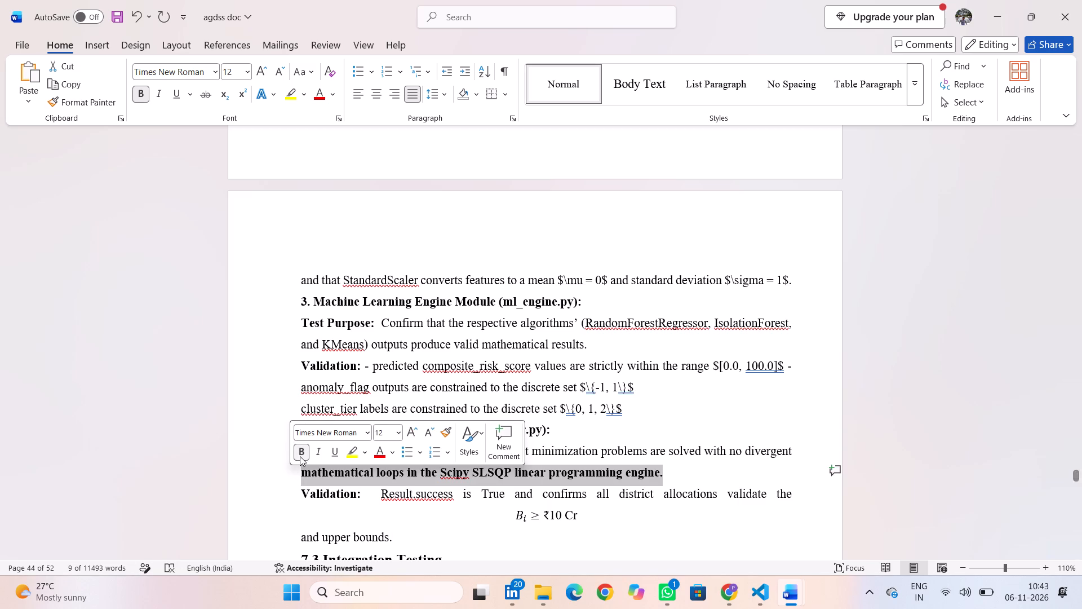
left_click(300, 453)
left_click(280, 489)
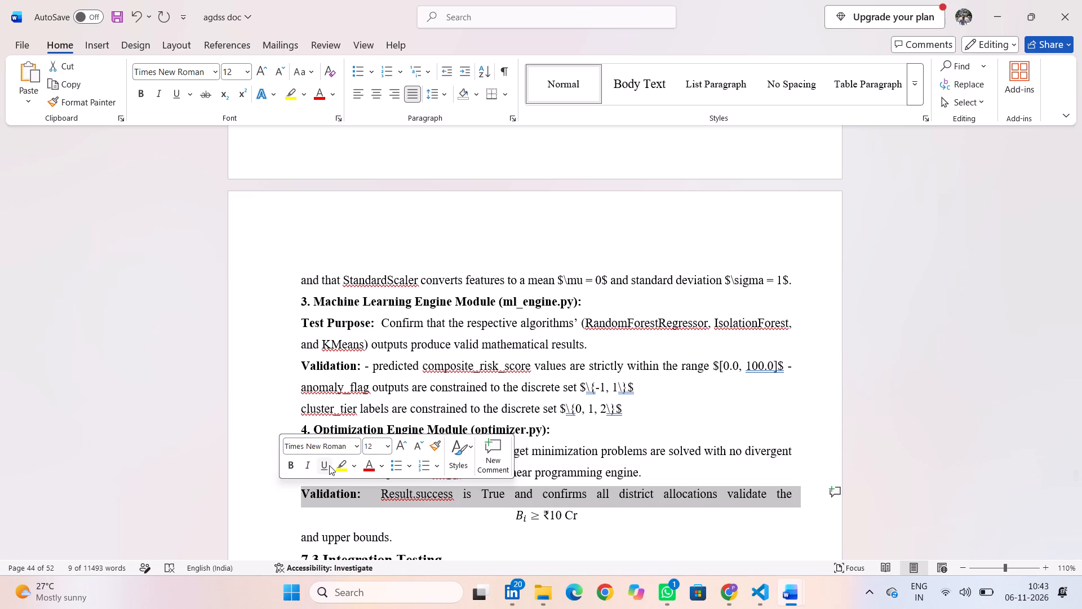
left_click(322, 503)
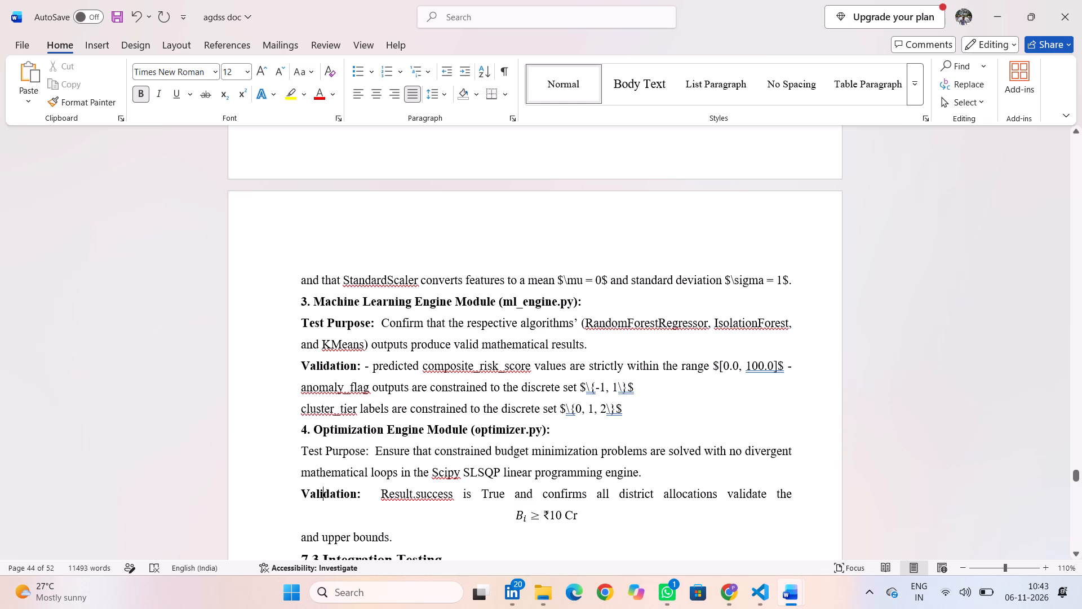
left_click_drag(369, 451, 290, 457)
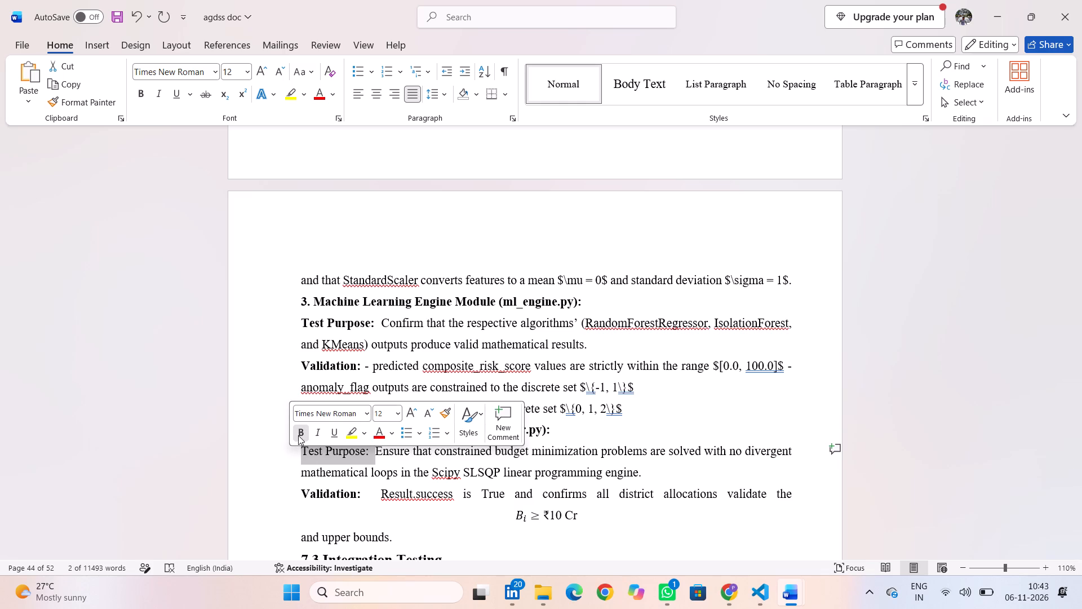
left_click(298, 435)
Review the layout and labels from section 7.3.1 back up to the start of section 7.2.
scroll(363, 519, "up", 1)
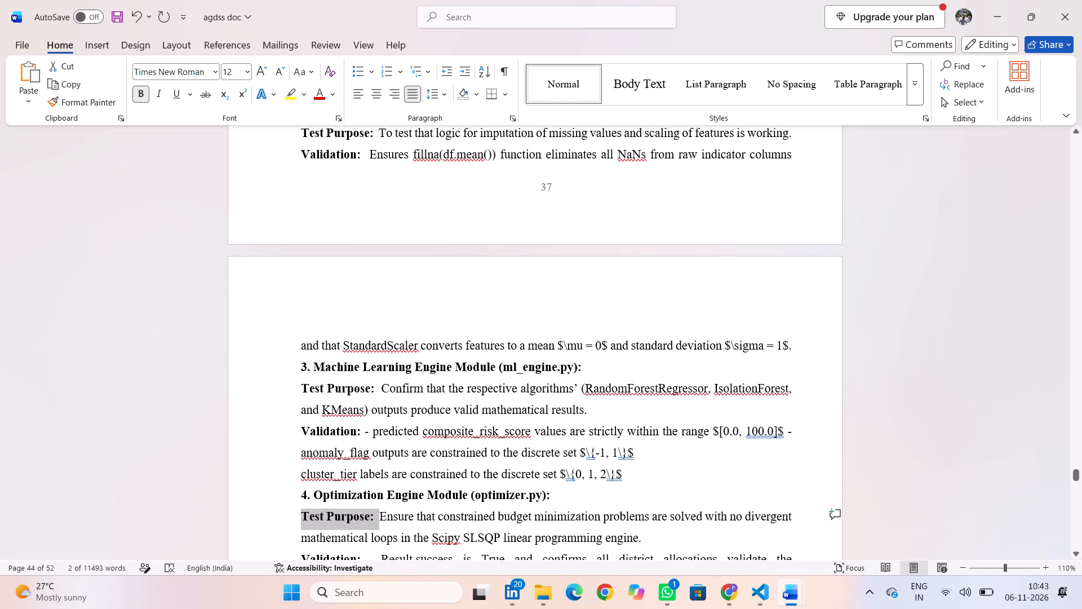
scroll(465, 475, "down", 1)
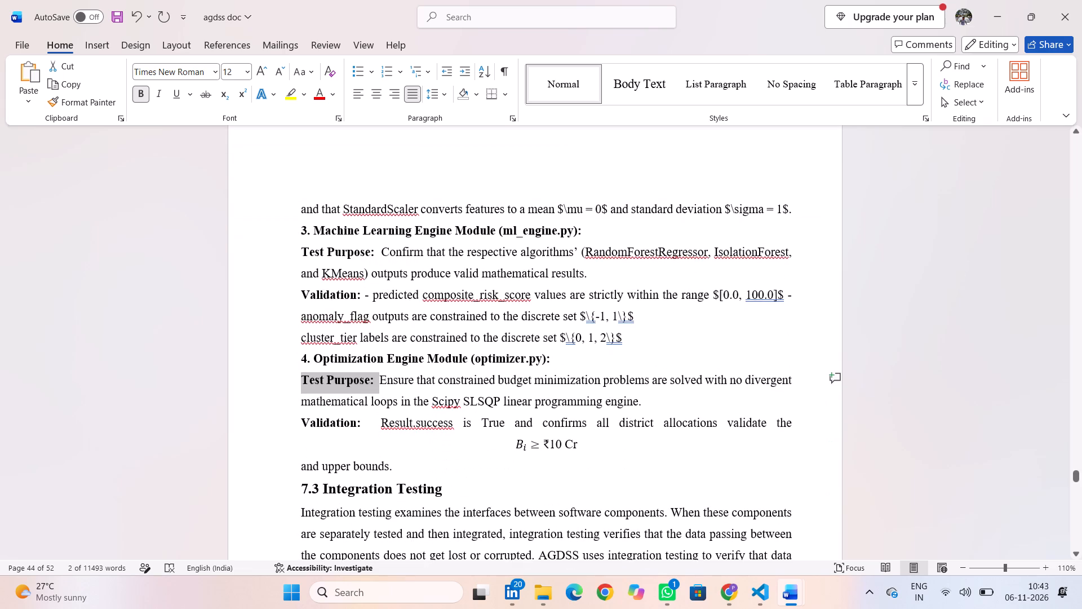
scroll(465, 475, "down", 1)
scroll(394, 454, "down", 1)
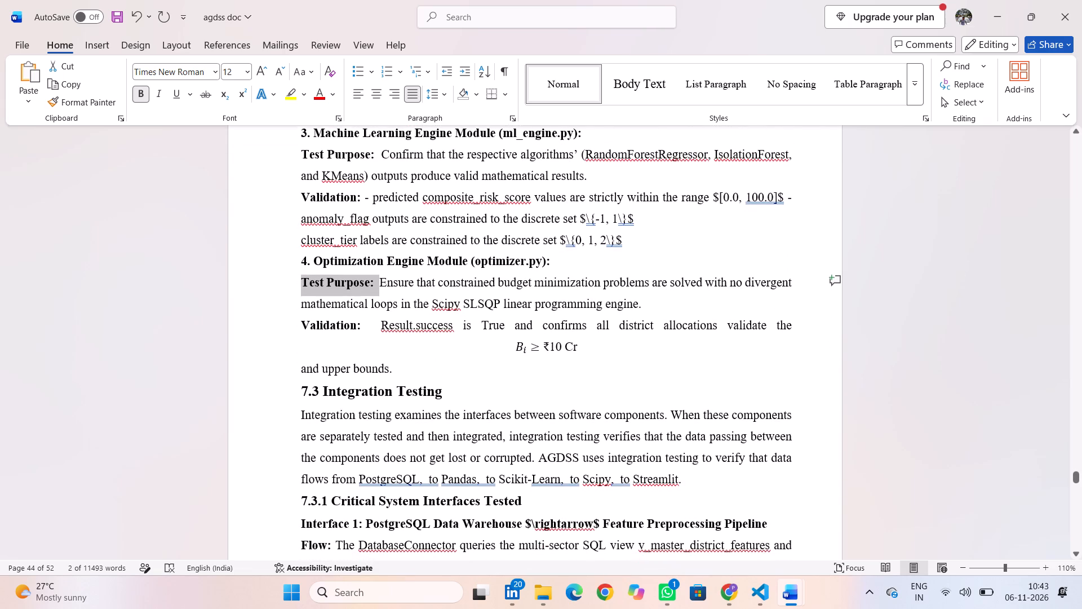
scroll(394, 454, "down", 1)
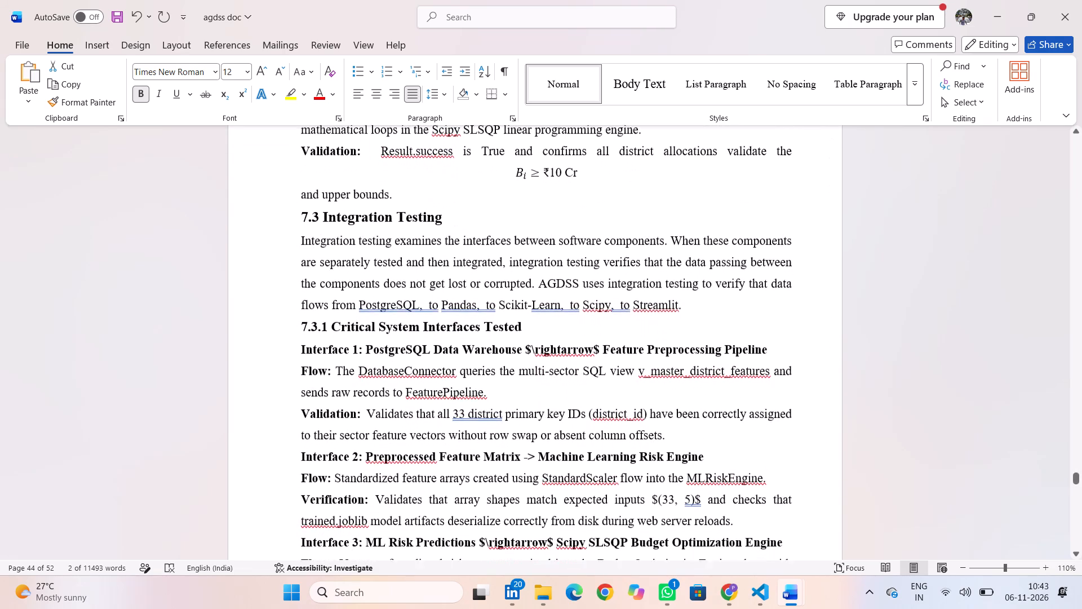
scroll(394, 454, "up", 5)
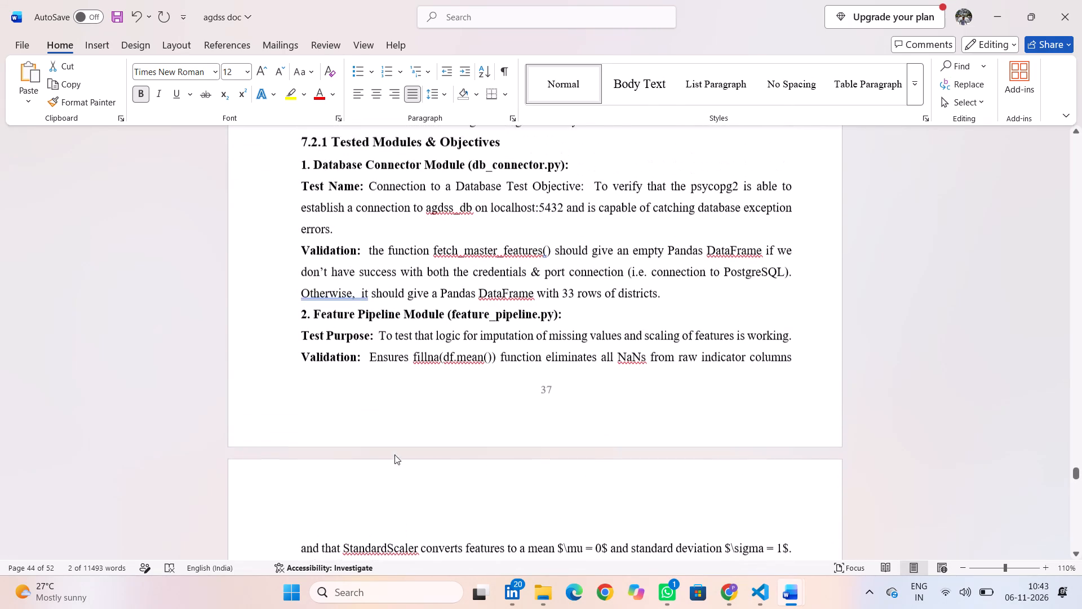
scroll(394, 454, "up", 3)
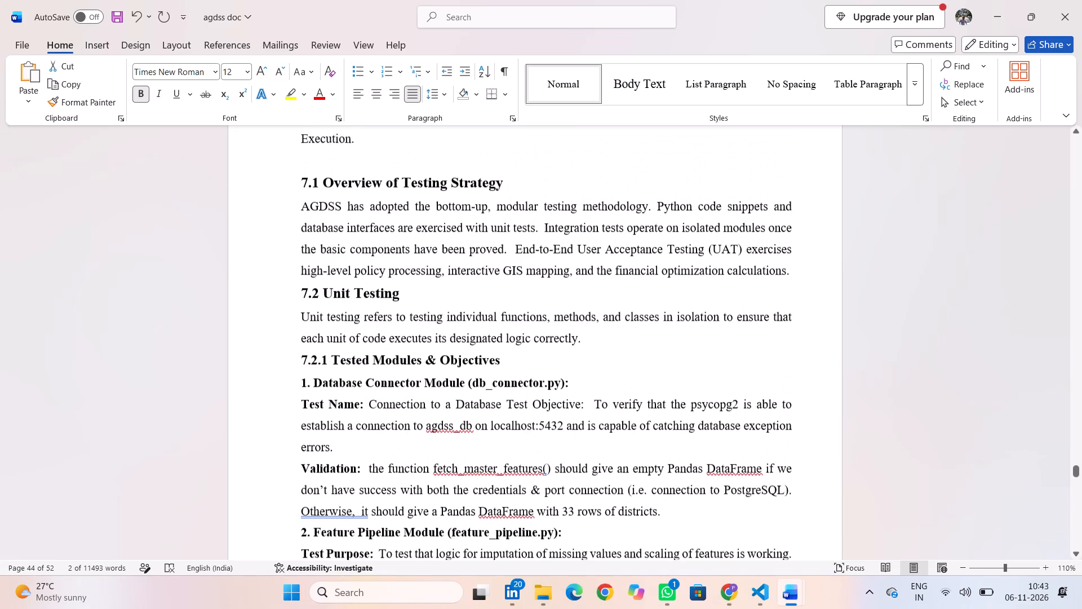
Check the font size of the "7.2 Unit Testing" and "7.1 Overview of Testing Strategy" headings.
scroll(394, 454, "up", 1)
left_click_drag(406, 401, 245, 389)
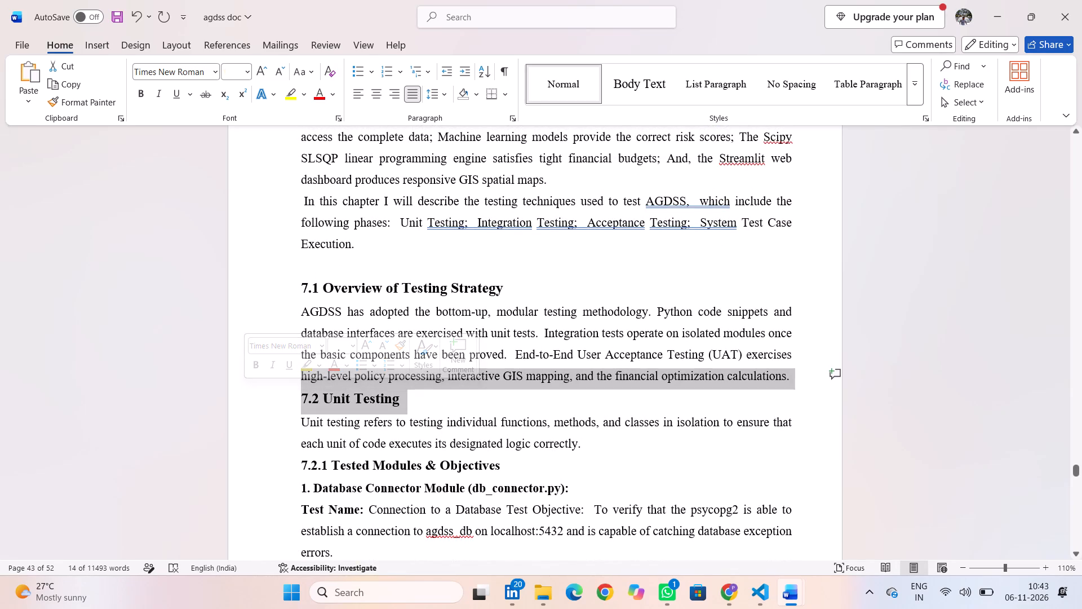
left_click(276, 415)
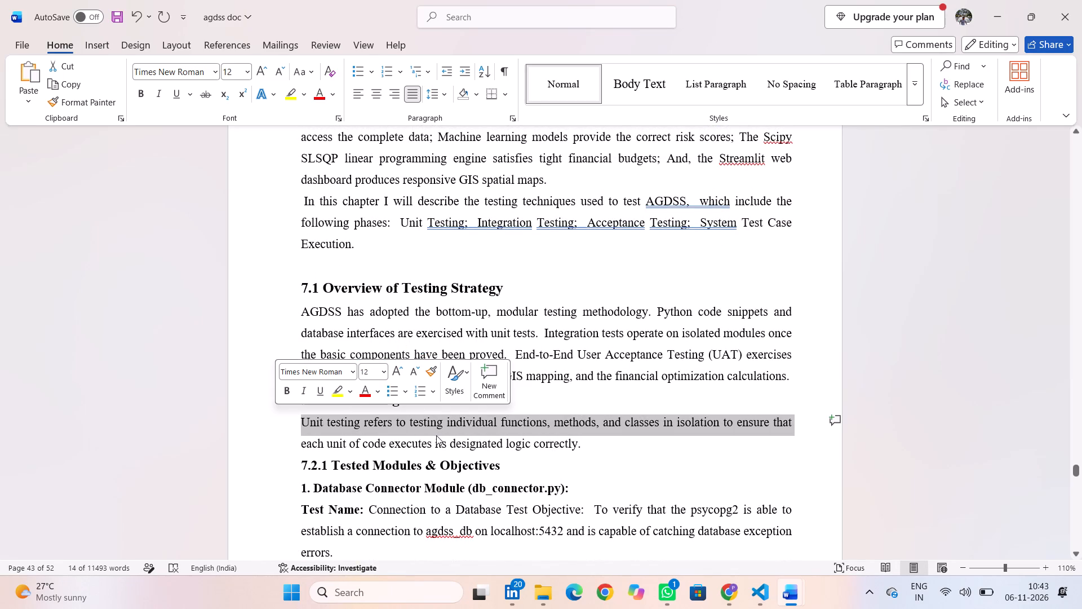
left_click(436, 435)
left_click_drag(407, 398, 290, 400)
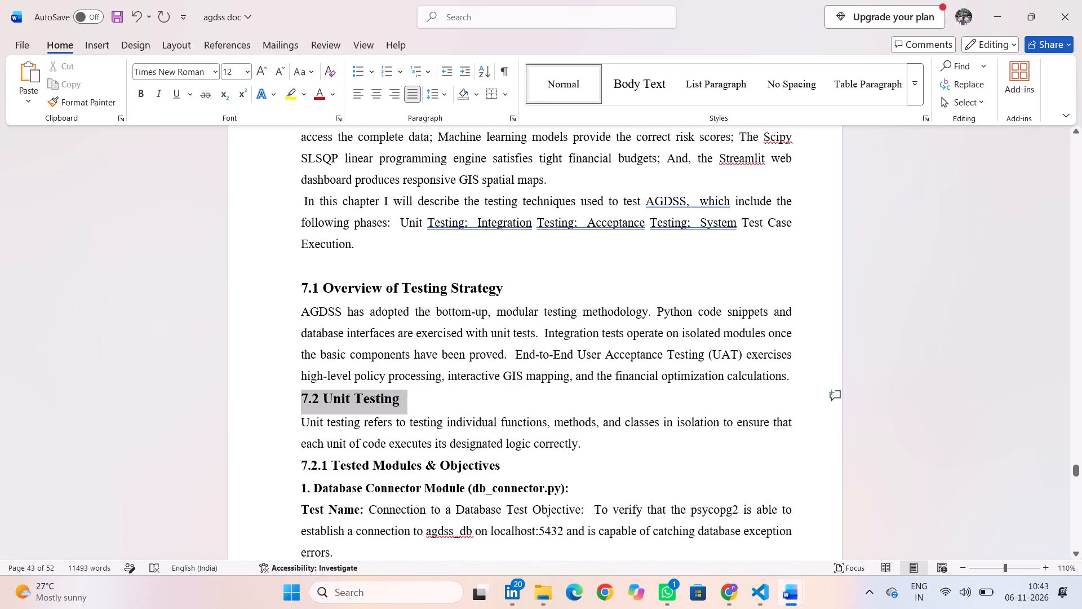
left_click(264, 395)
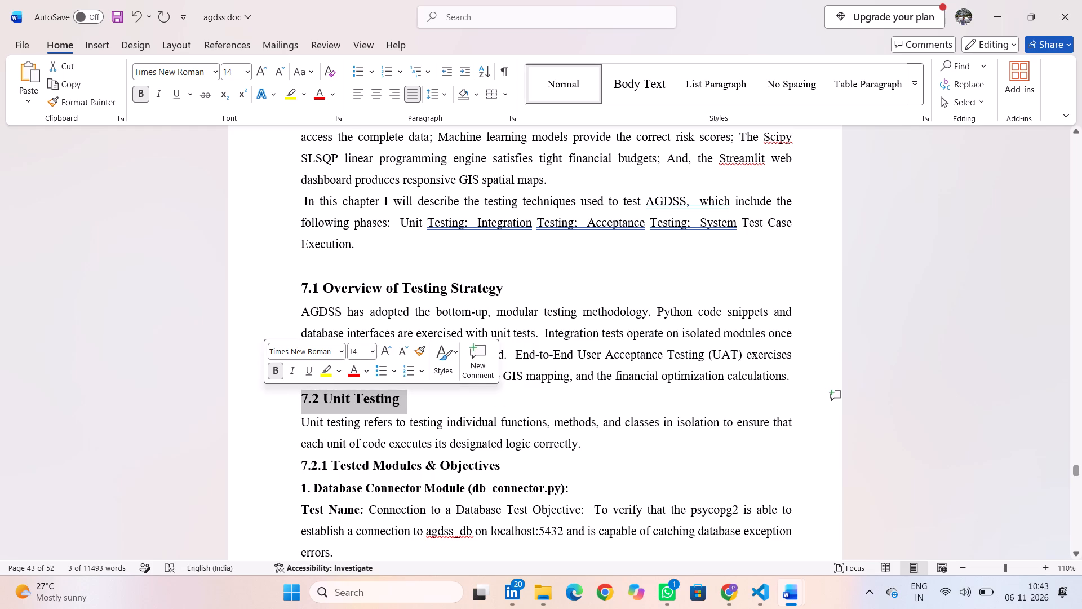
left_click_drag(533, 288, 273, 294)
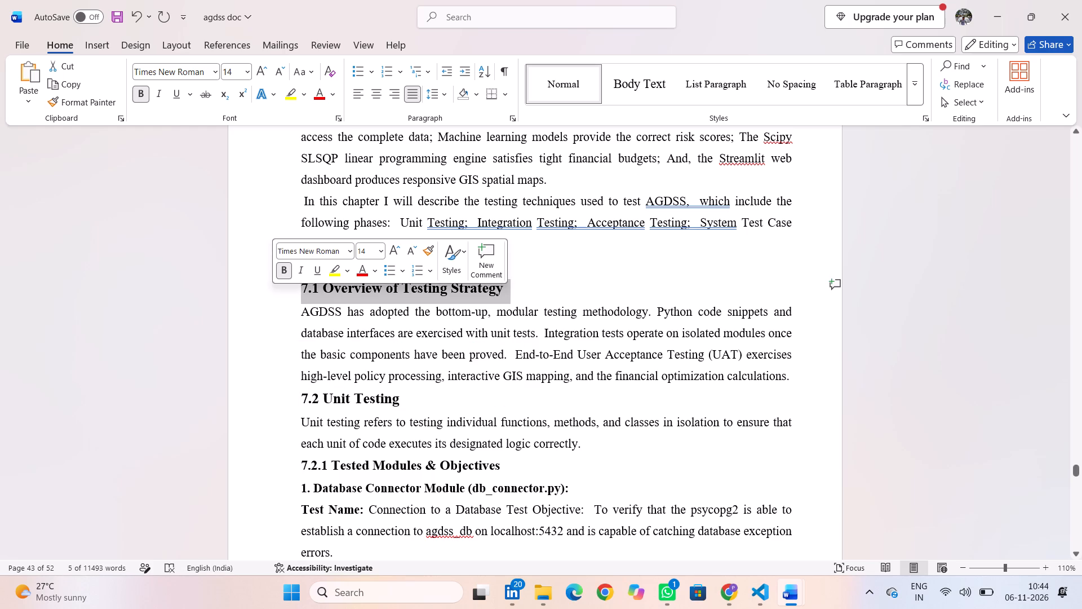
left_click(273, 294)
Remove the blank line above the "7.1 Overview of Testing Strategy" heading.
left_click(560, 268)
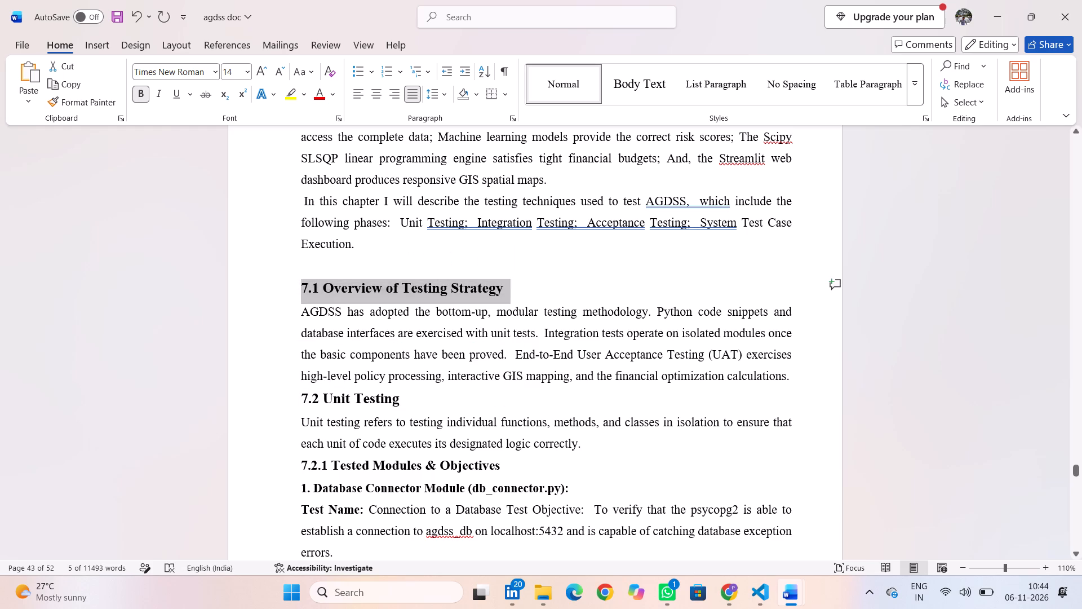
key("BackSpace")
Check the font formatting of the "Chapter 7" line and the "SOFTWARE TESTING" title.
scroll(361, 266, "up", 1)
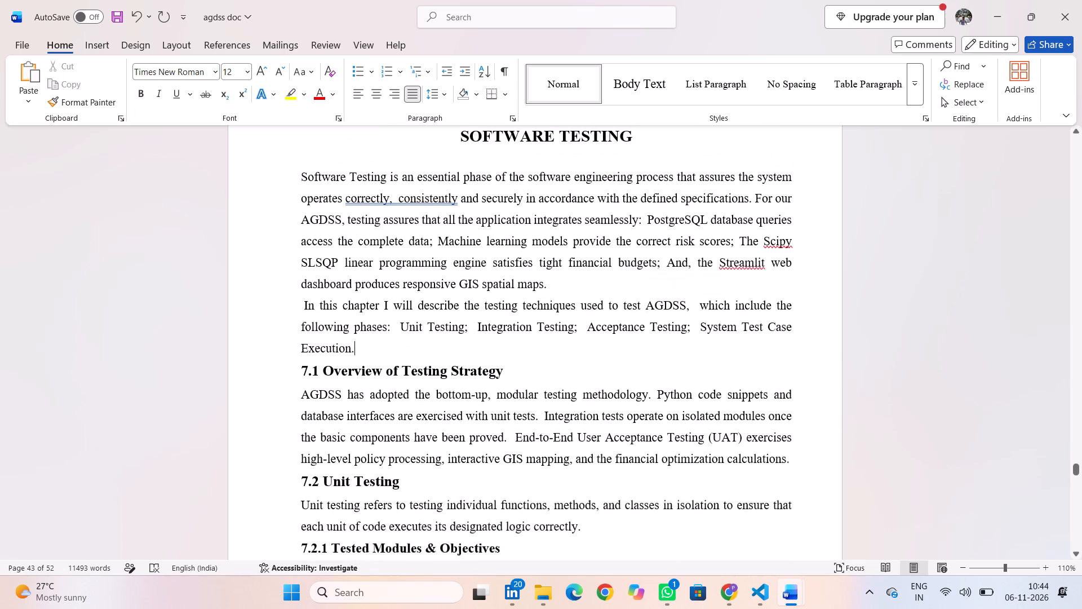
scroll(361, 266, "up", 1)
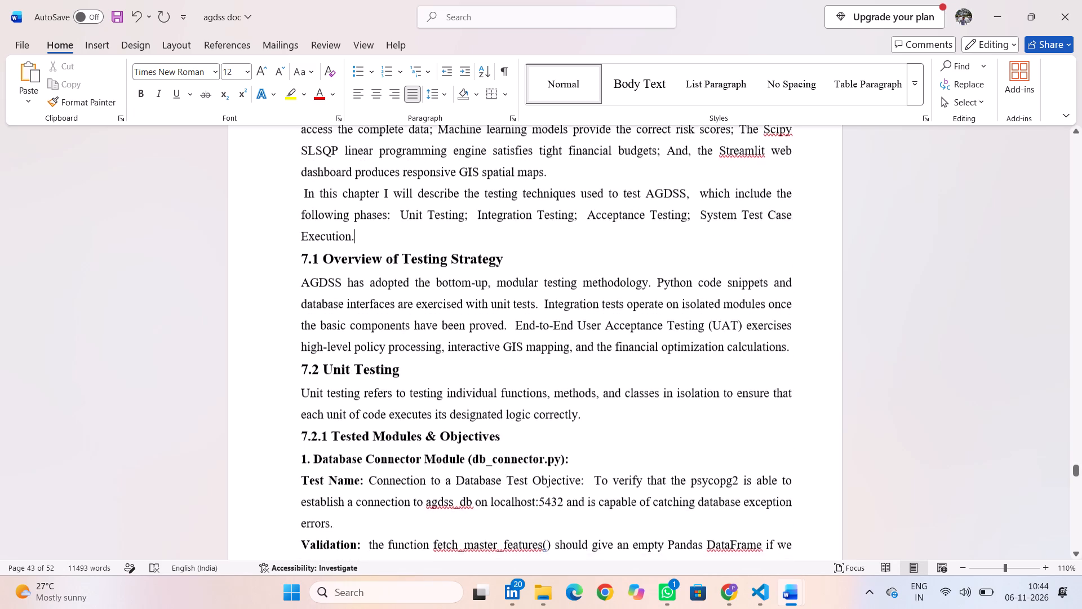
scroll(361, 266, "up", 1)
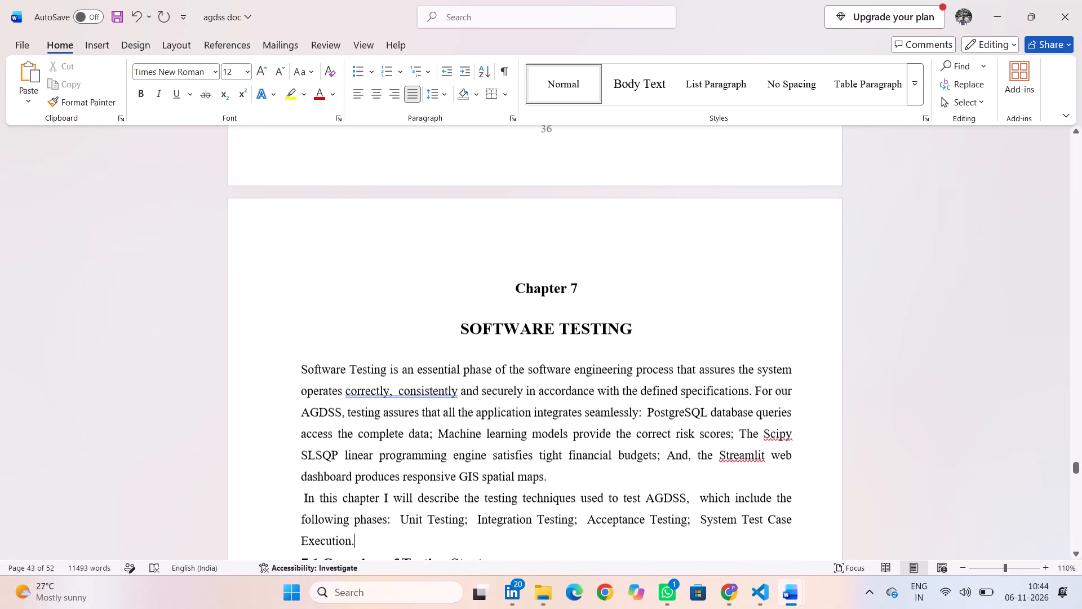
left_click_drag(456, 327, 644, 324)
left_click_drag(602, 281, 512, 280)
left_click(443, 261)
Go back through the end of chapter 6 and check the font size of the section 6.5 Module 5 heading.
scroll(443, 261, "up", 1)
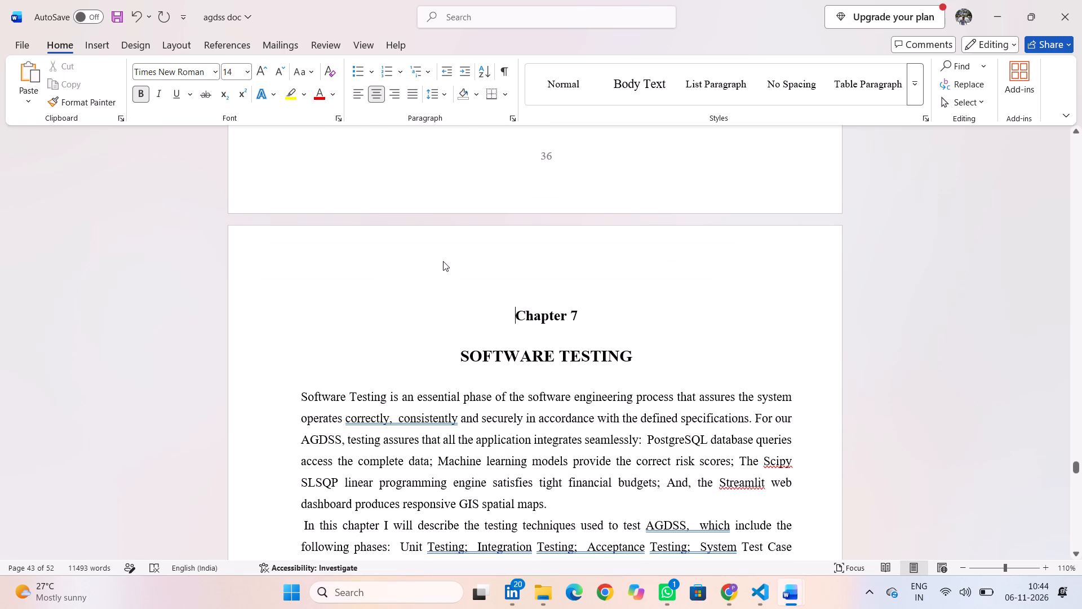
scroll(443, 261, "up", 4)
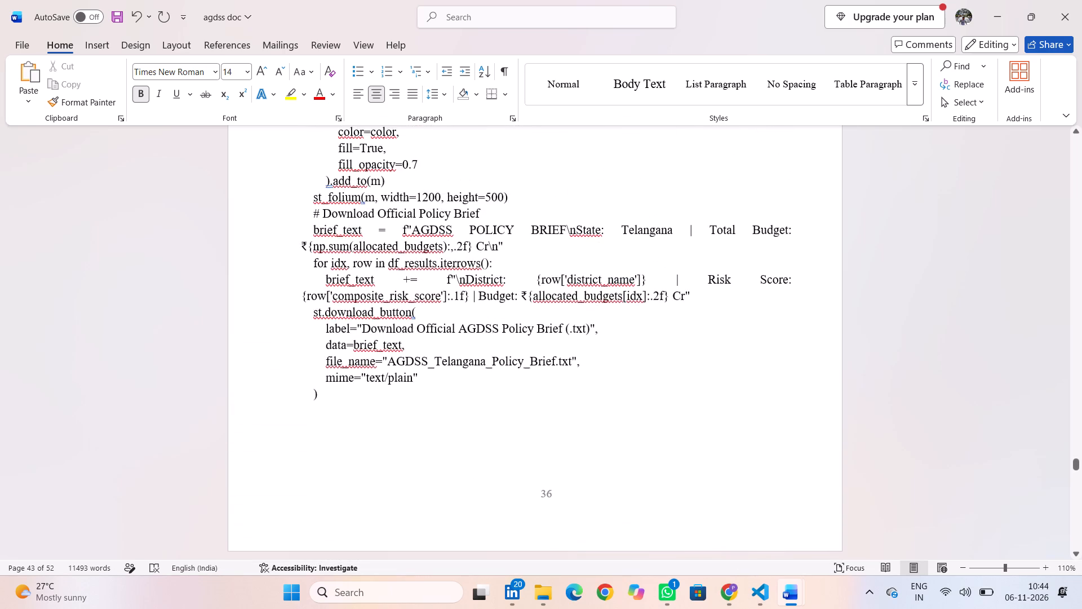
scroll(443, 261, "up", 4)
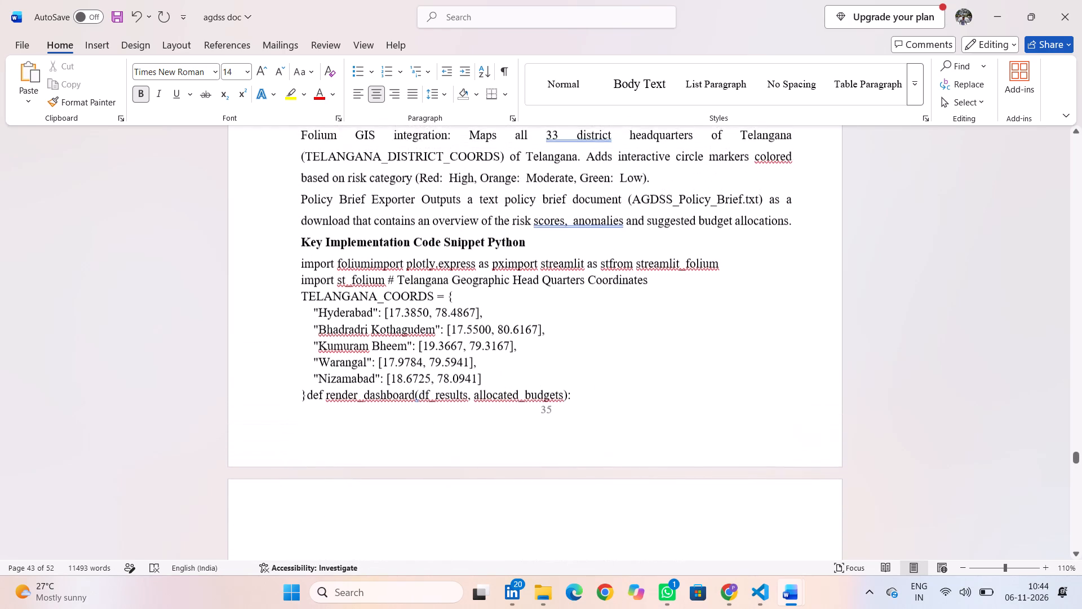
scroll(443, 261, "up", 3)
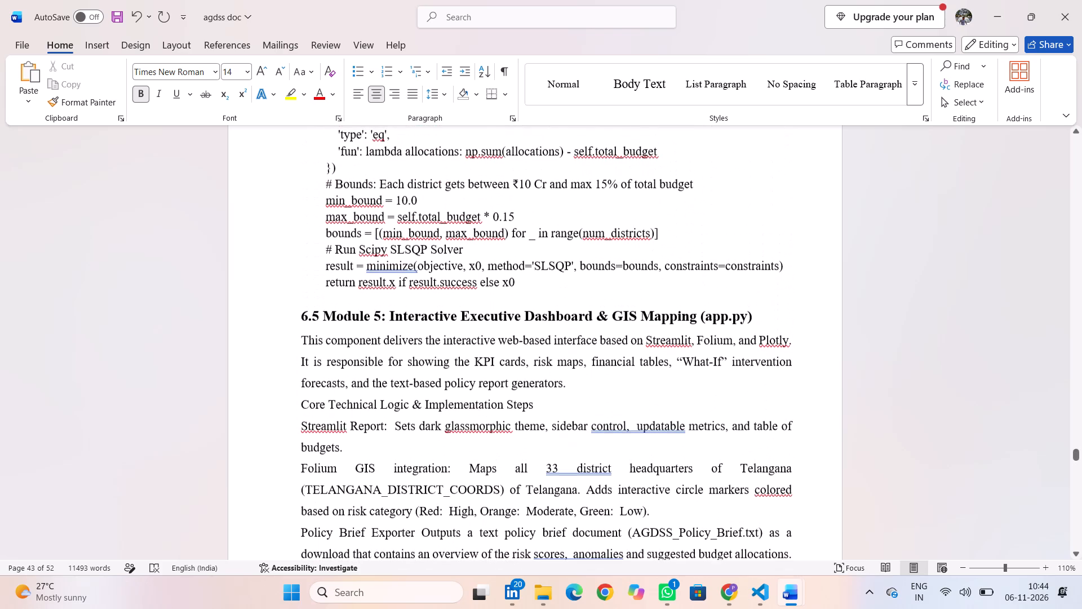
left_click_drag(761, 318, 301, 307)
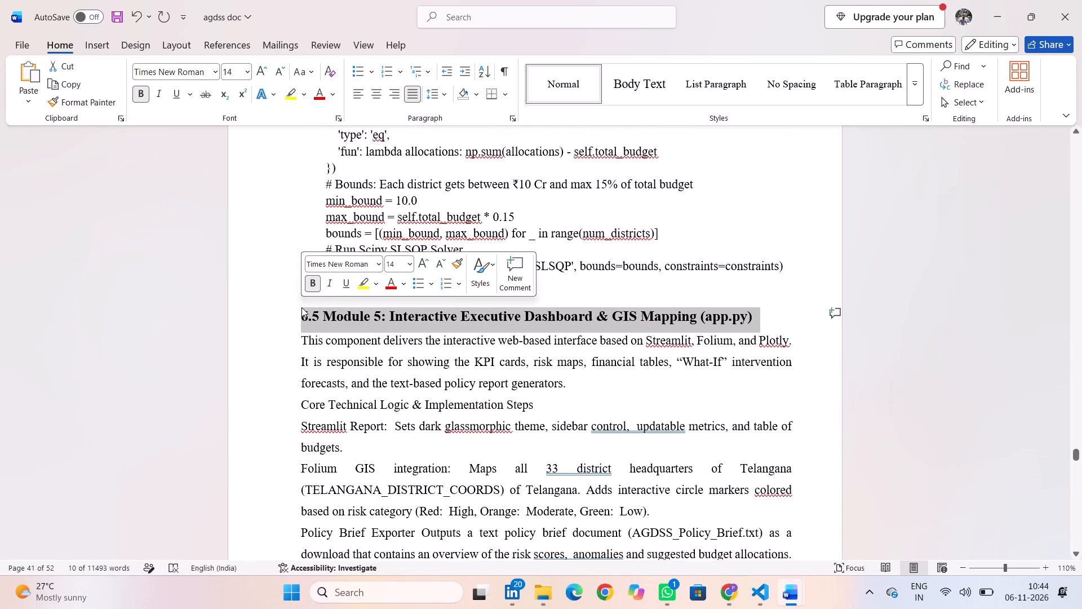
left_click(271, 287)
Review section 6.4 and check the formatting of its Module 4 Constrained Budget Optimization Engine heading.
scroll(490, 340, "up", 1)
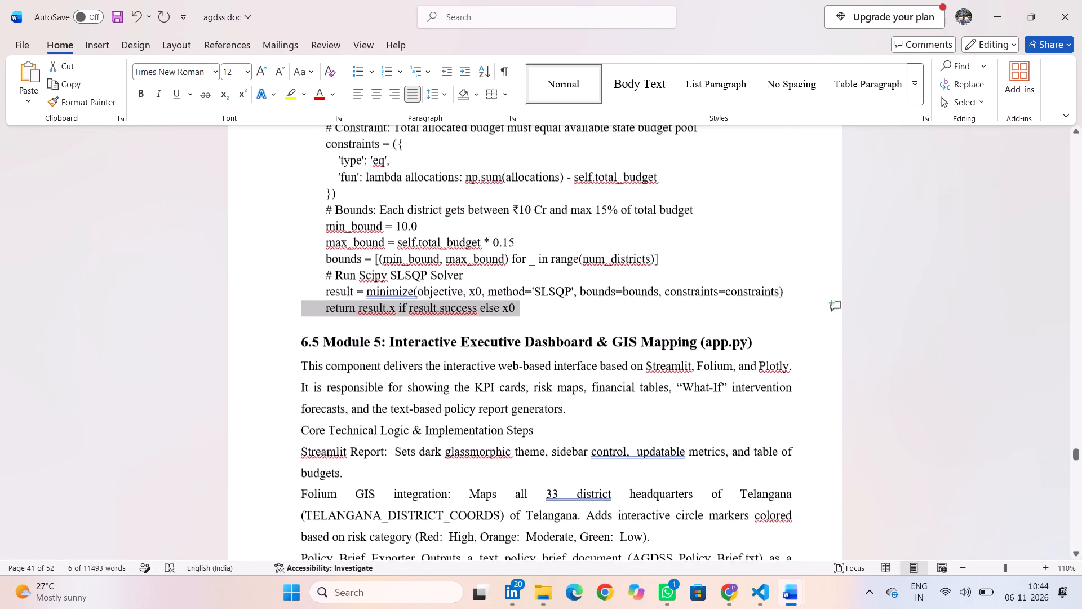
scroll(490, 340, "up", 4)
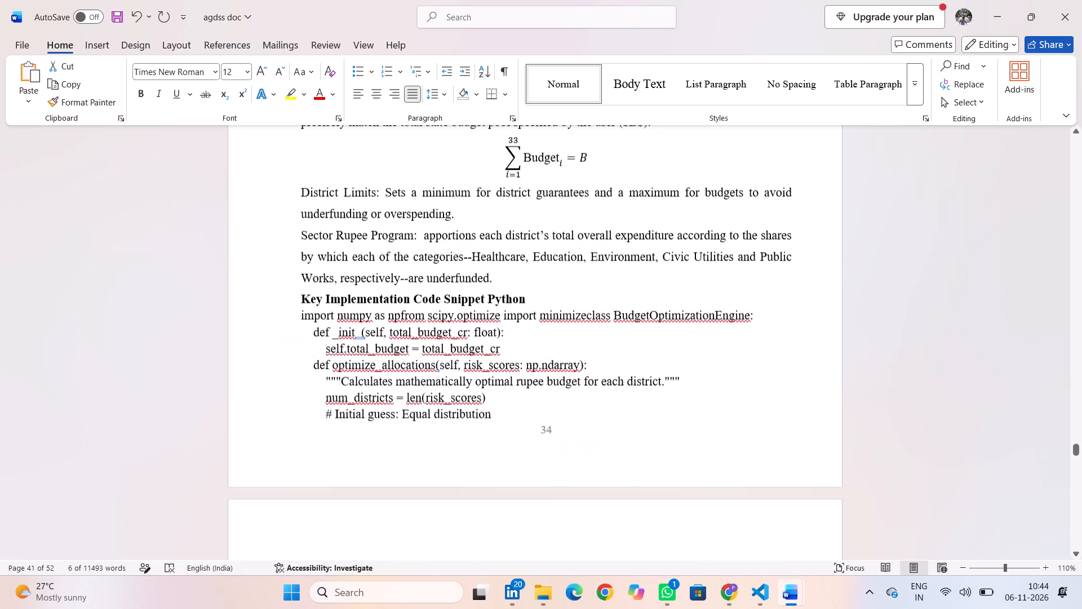
scroll(490, 340, "up", 2)
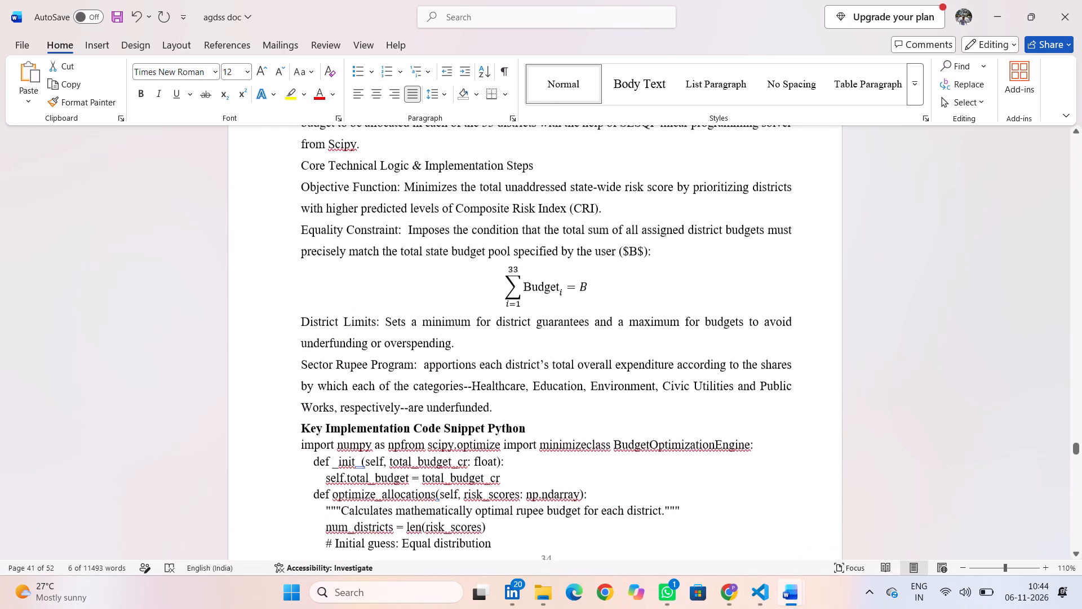
scroll(490, 340, "up", 3)
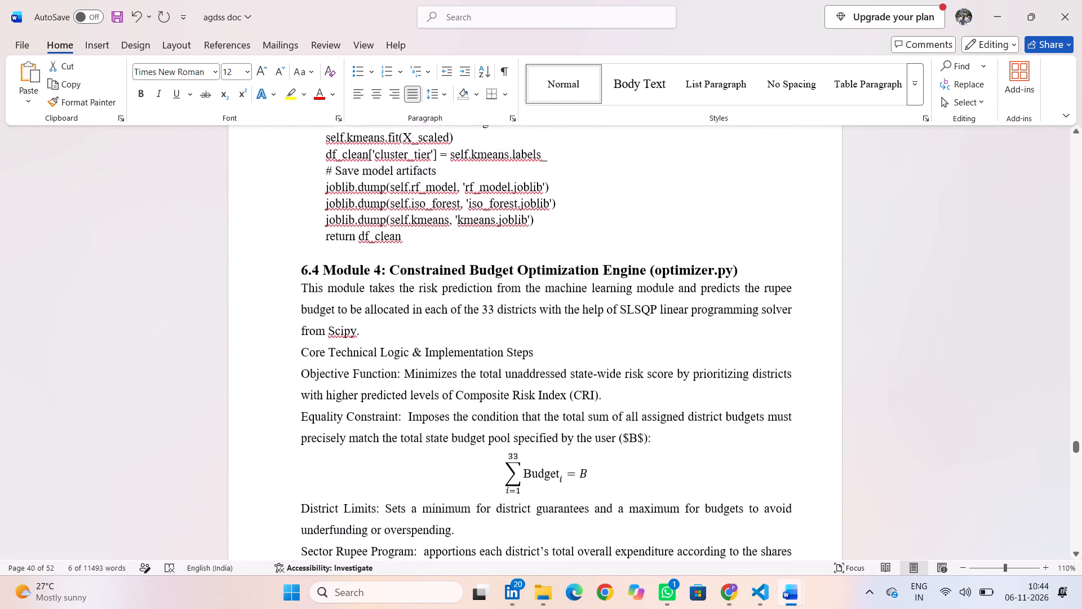
scroll(490, 340, "up", 3)
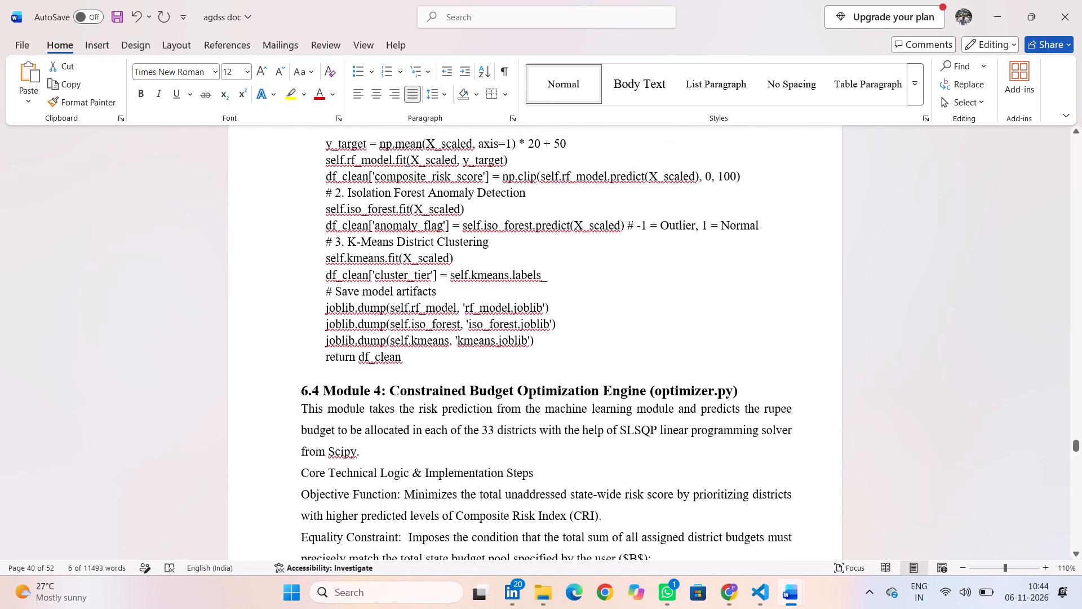
left_click_drag(756, 387, 311, 389)
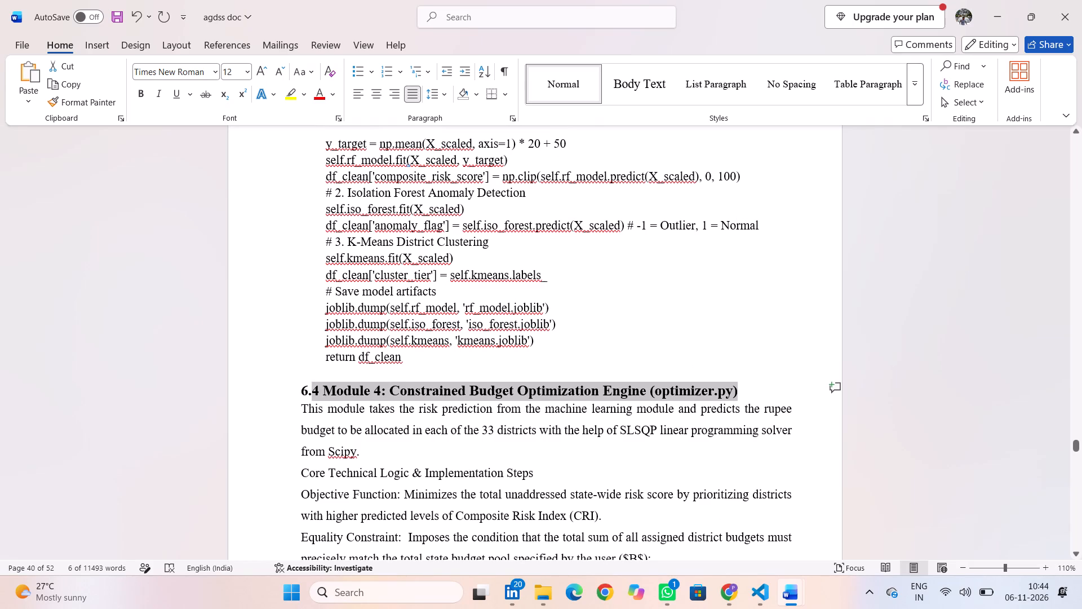
left_click_drag(311, 389, 296, 390)
left_click(277, 358)
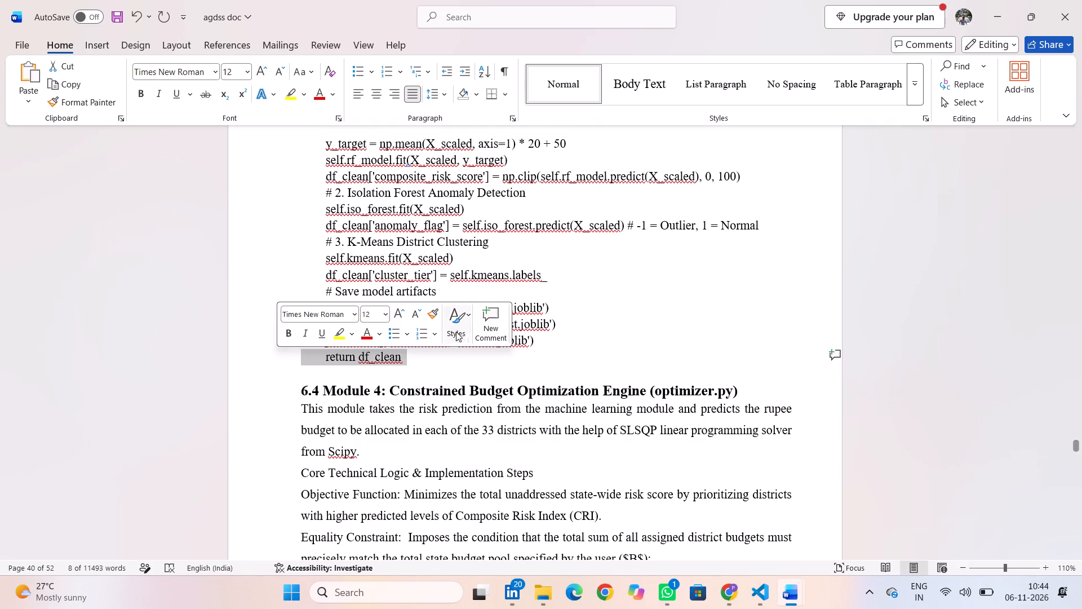
Go back through sections 6.3 and 6.2 and check the font formatting of their Module 3 and Module 2 headings.
scroll(459, 334, "up", 5)
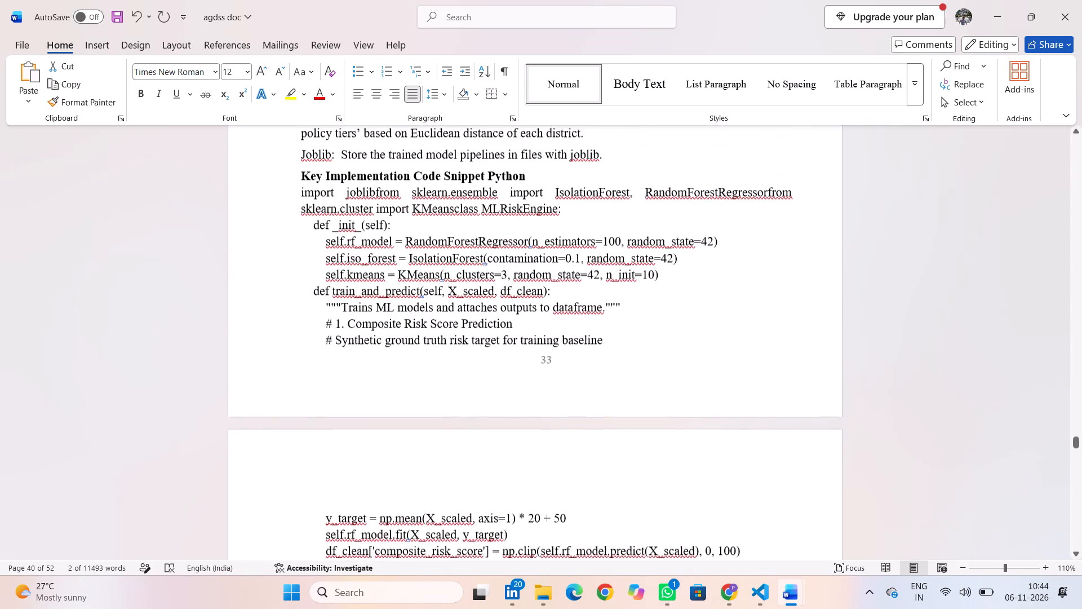
scroll(459, 334, "up", 4)
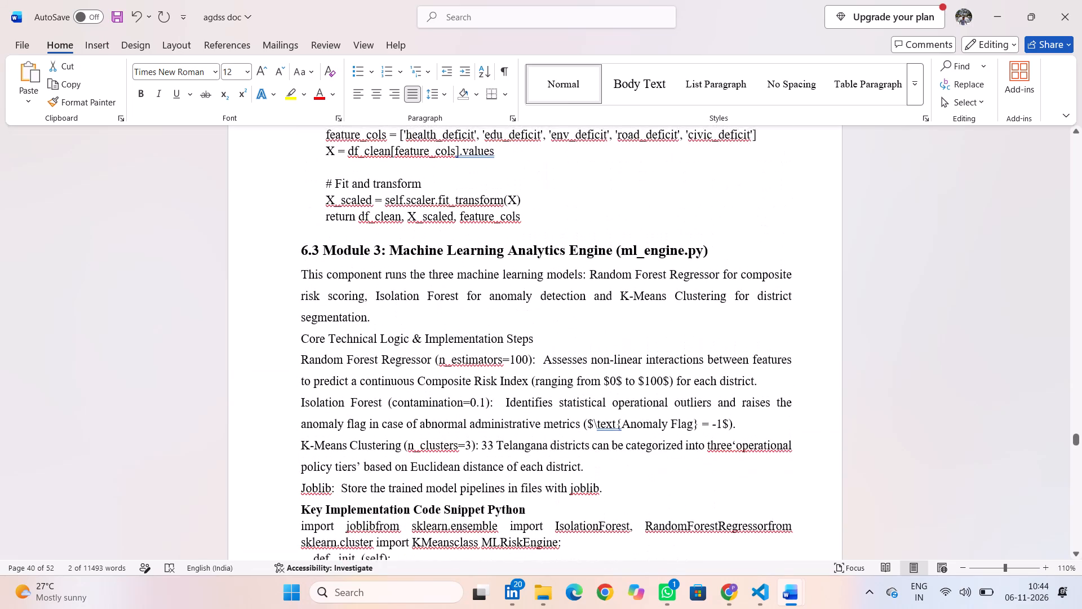
scroll(459, 334, "up", 1)
left_click_drag(714, 317, 366, 322)
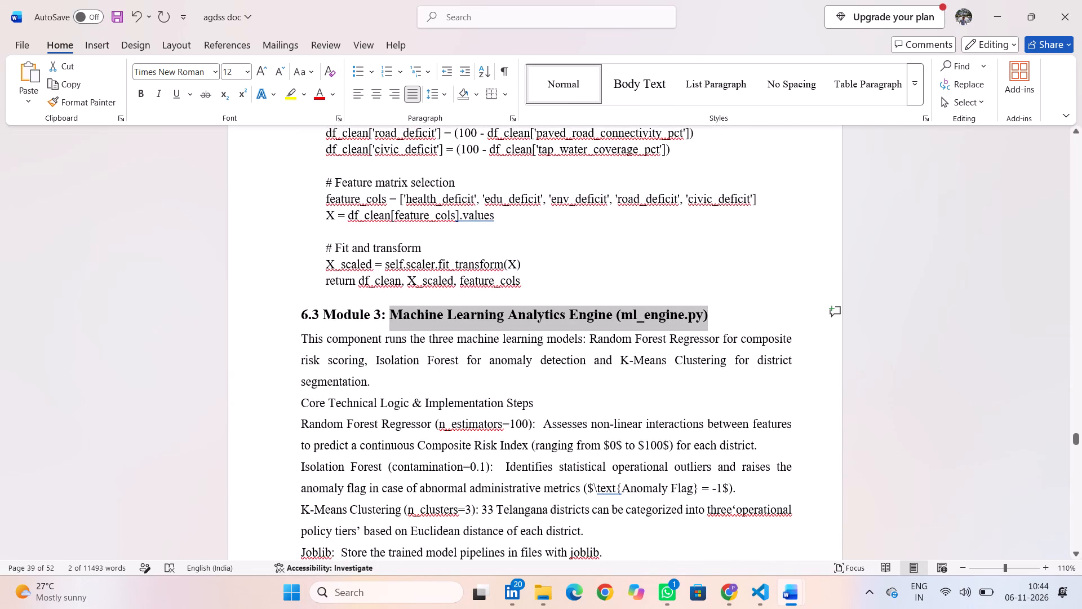
left_click_drag(366, 322, 281, 321)
left_click(283, 334)
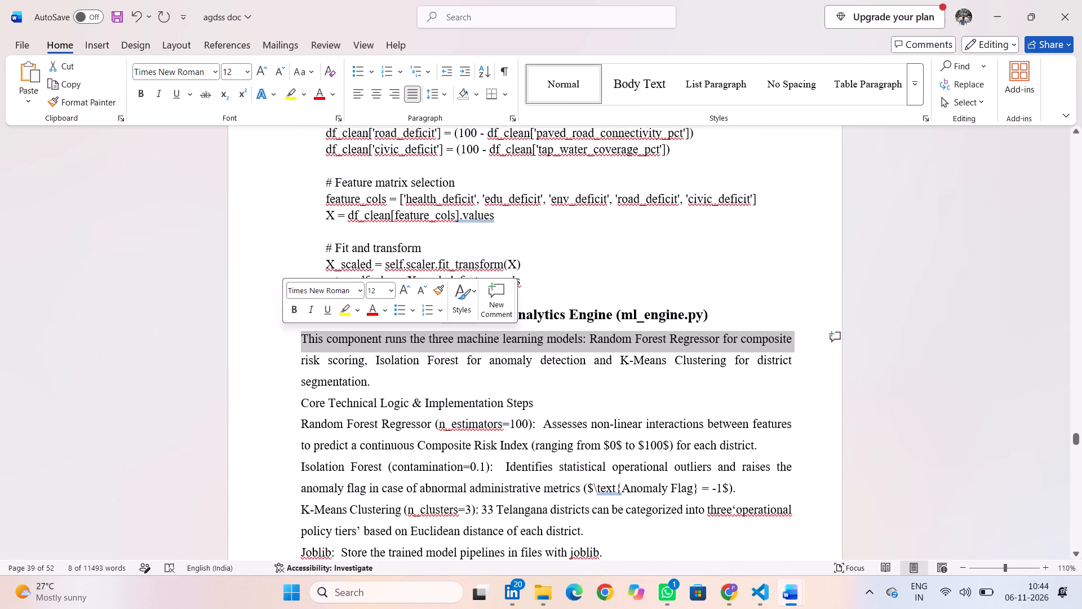
scroll(546, 398, "up", 4)
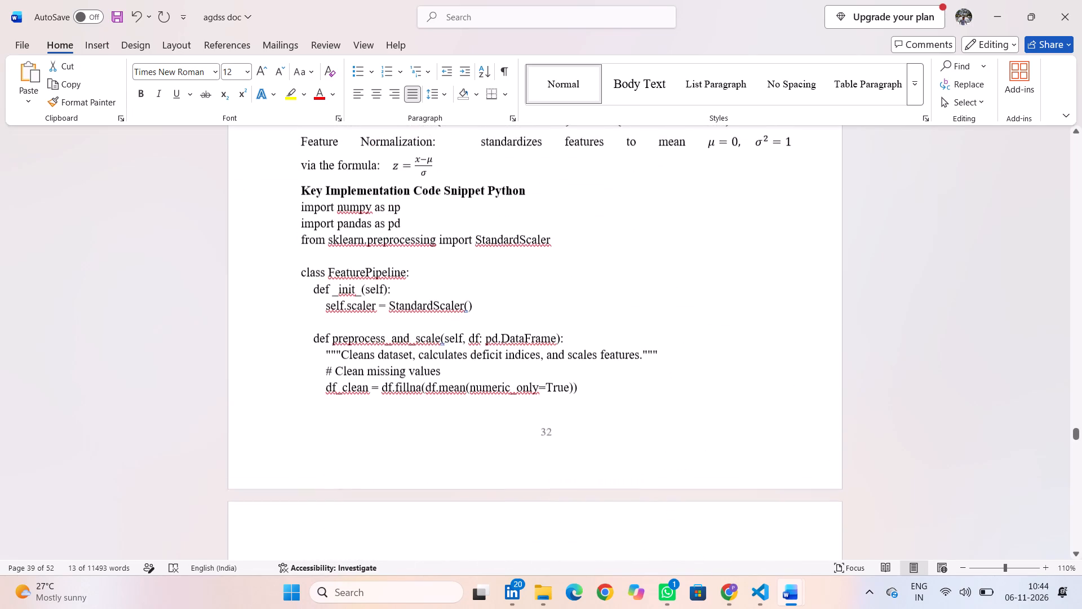
scroll(546, 398, "up", 1)
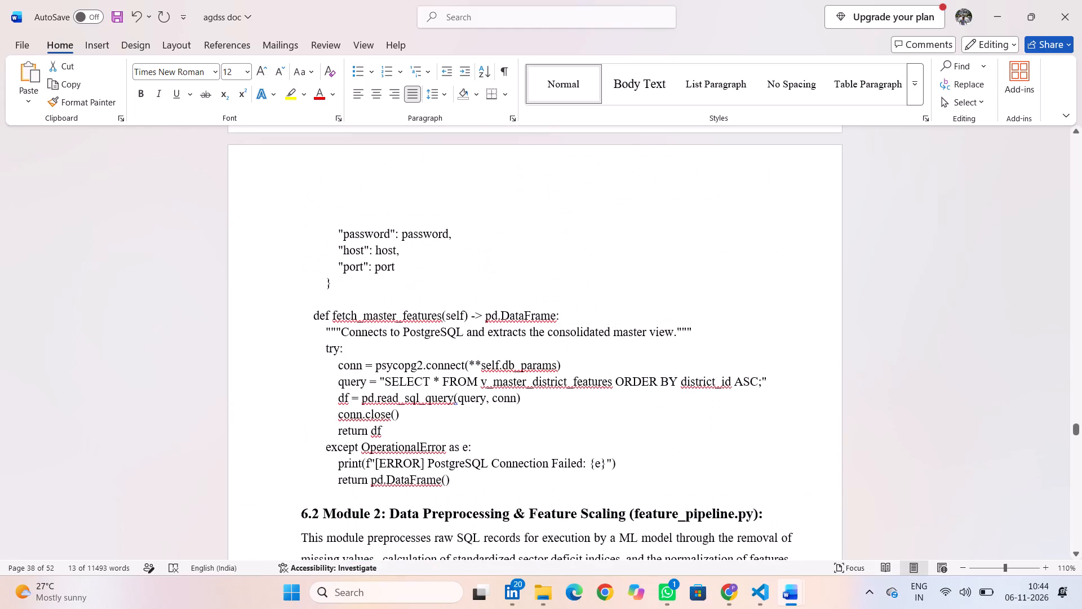
left_click_drag(767, 511, 363, 487)
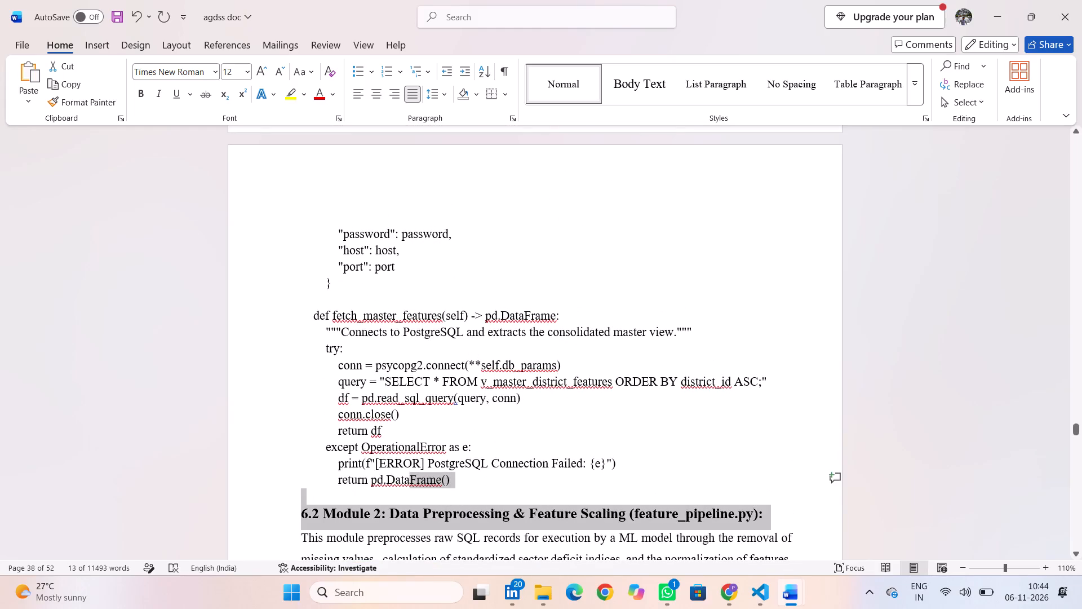
left_click_drag(363, 487, 301, 509)
left_click(274, 458)
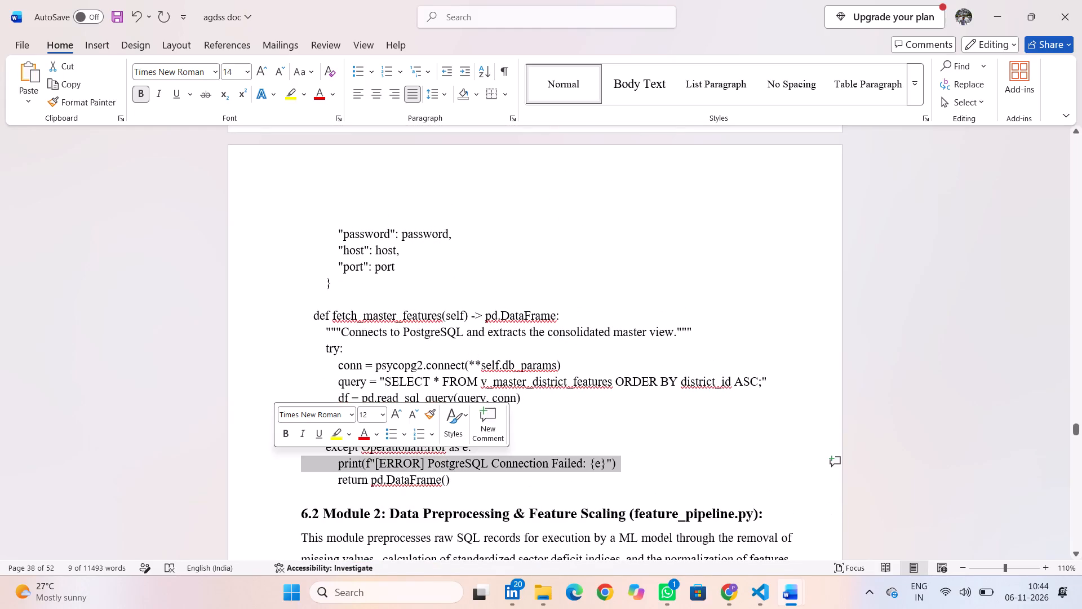
left_click(628, 425)
Check the font formatting of the section 6.1 Module 1 heading and the chapter 6 "IMPLEMENTATION" title.
scroll(628, 425, "up", 2)
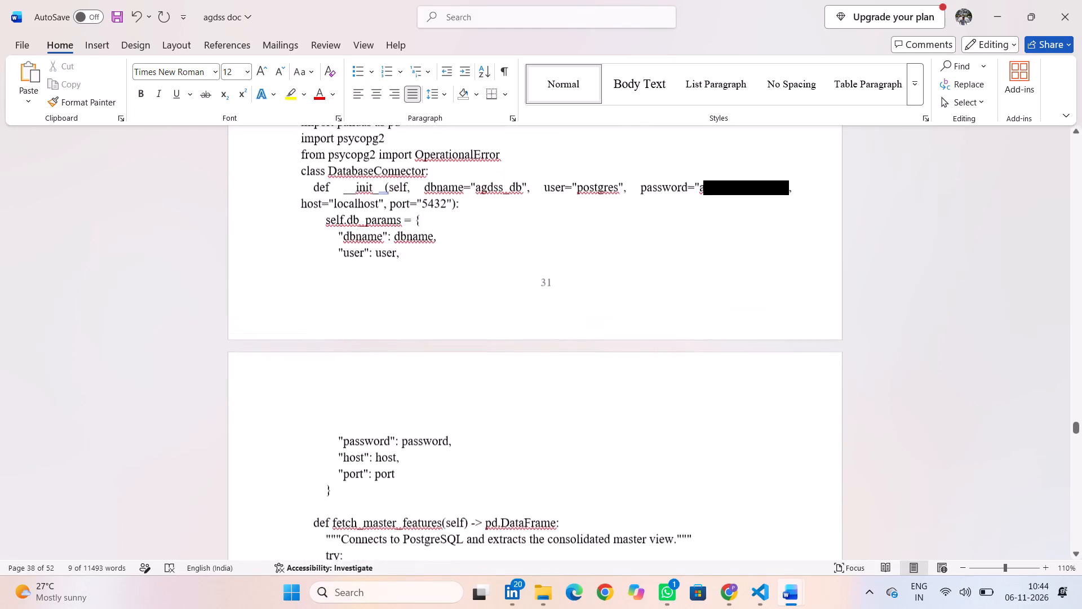
scroll(628, 425, "up", 2)
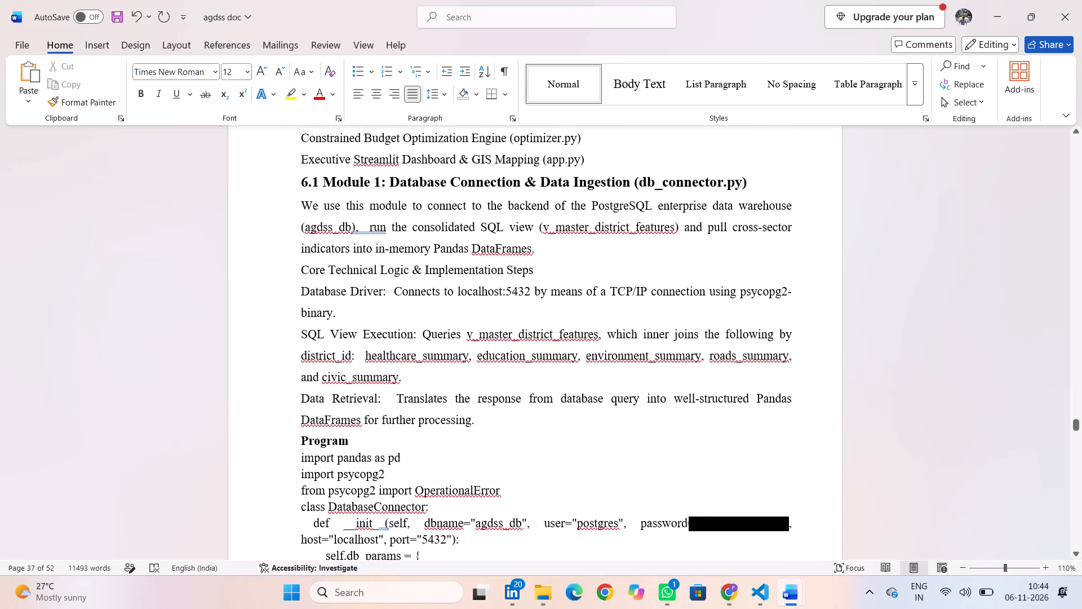
scroll(542, 385, "up", 2)
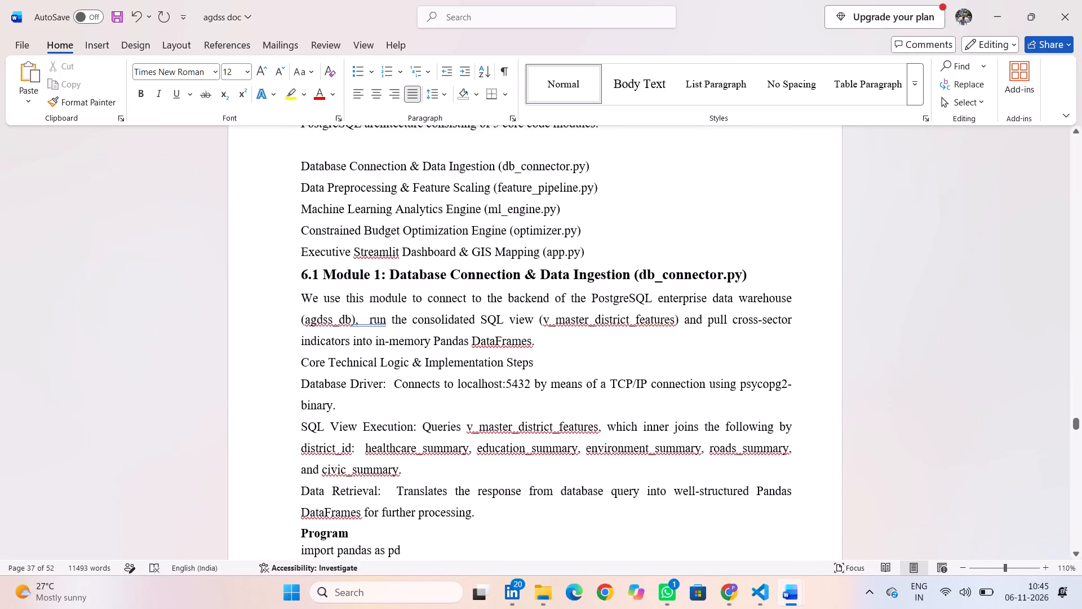
left_click_drag(759, 278, 283, 280)
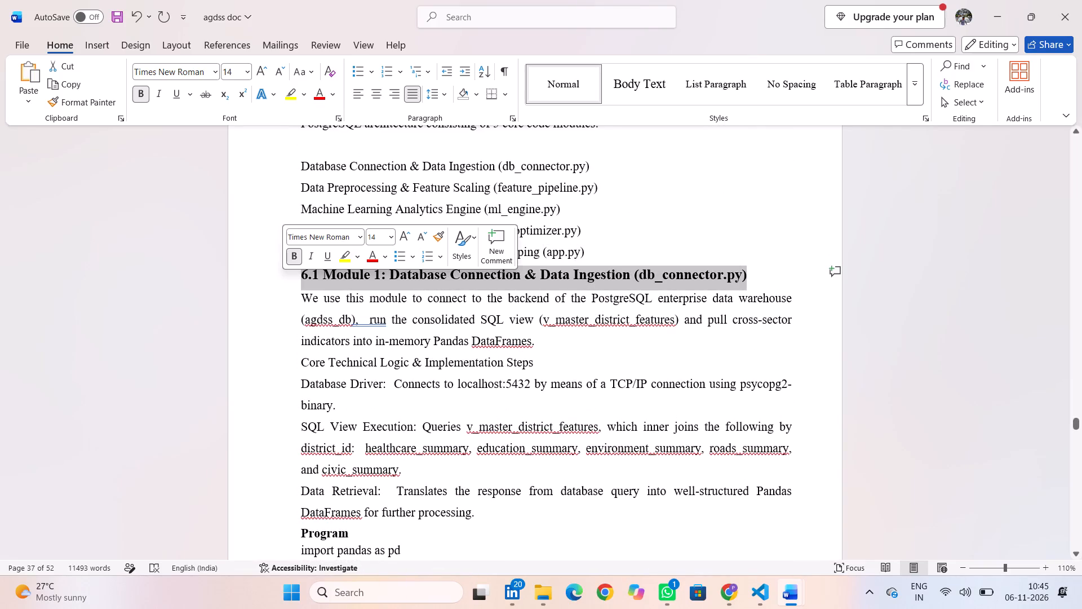
left_click(276, 308)
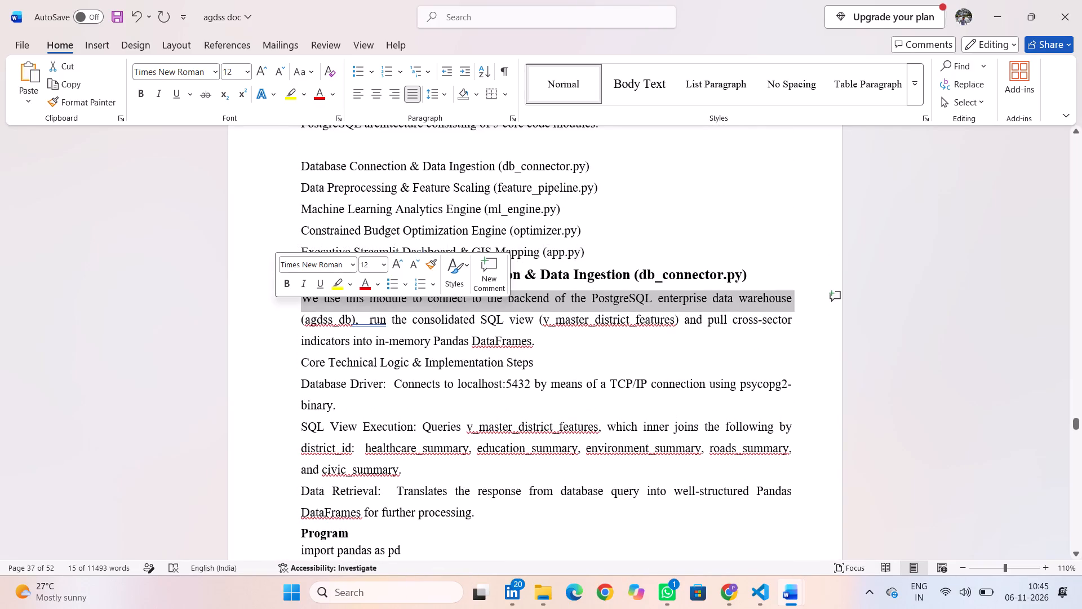
scroll(276, 308, "up", 3)
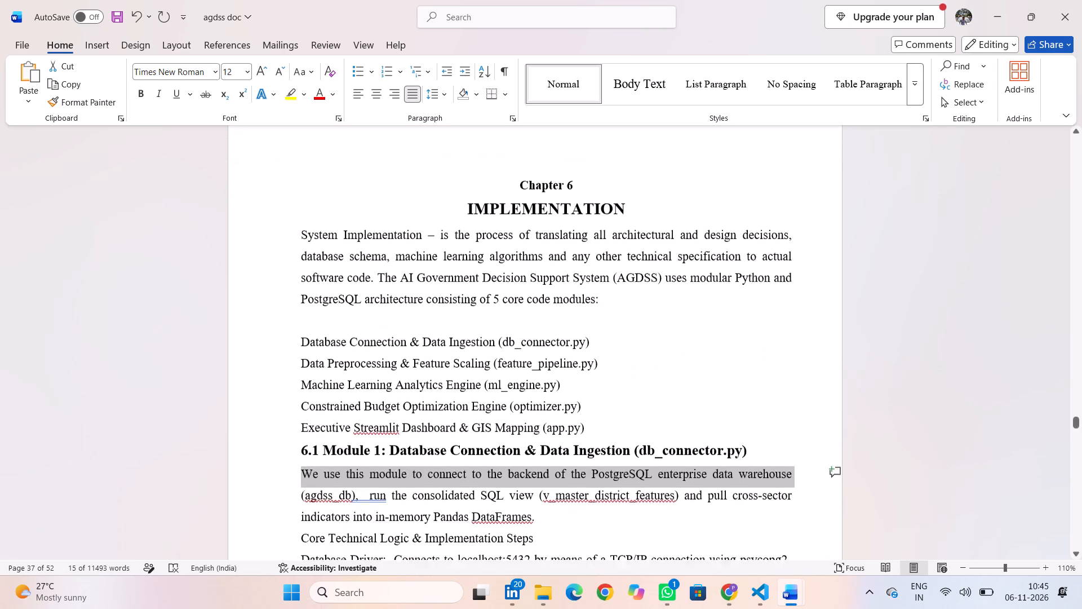
scroll(276, 308, "up", 1)
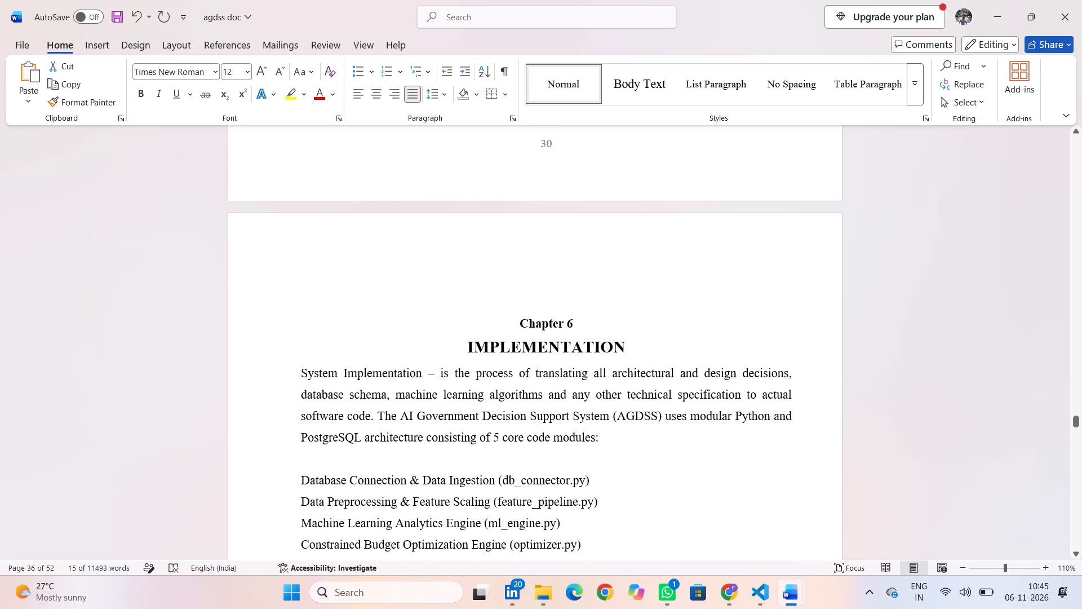
left_click_drag(645, 342, 422, 341)
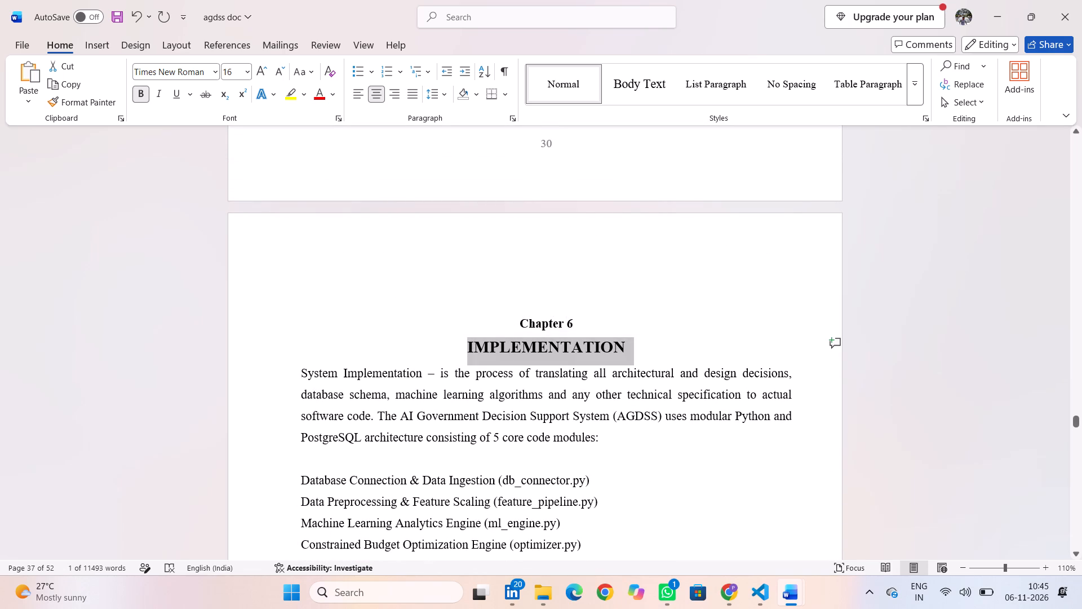
left_click(361, 305)
Remove the blank line between the chapter 6 introduction and the list of five core code modules.
left_click(311, 466)
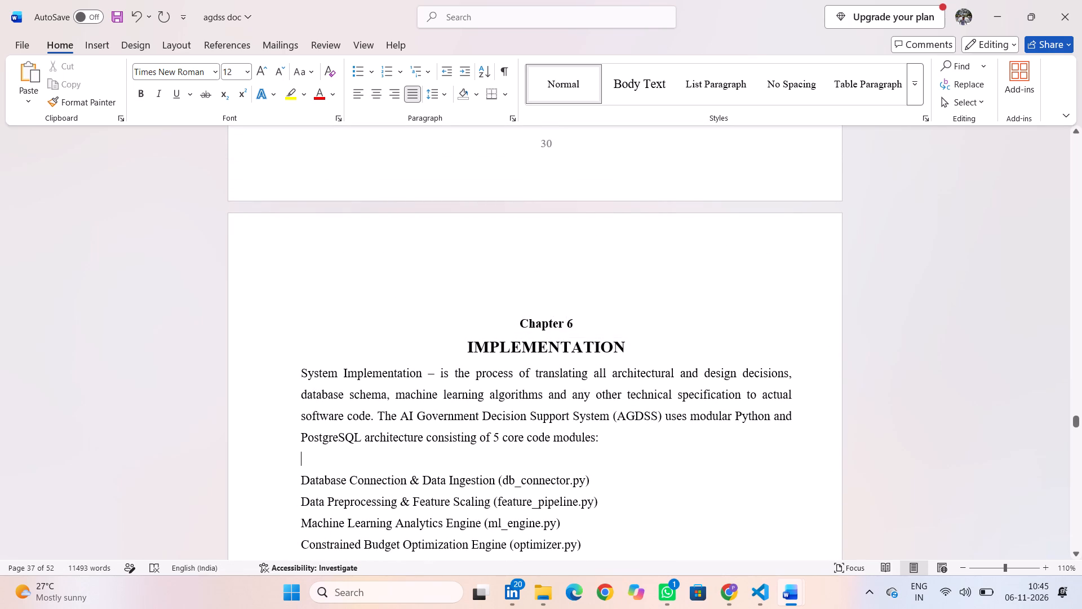
key("BackSpace")
Set the font size of the "Chapter 6" line to 14.
left_click_drag(648, 342, 648, 343)
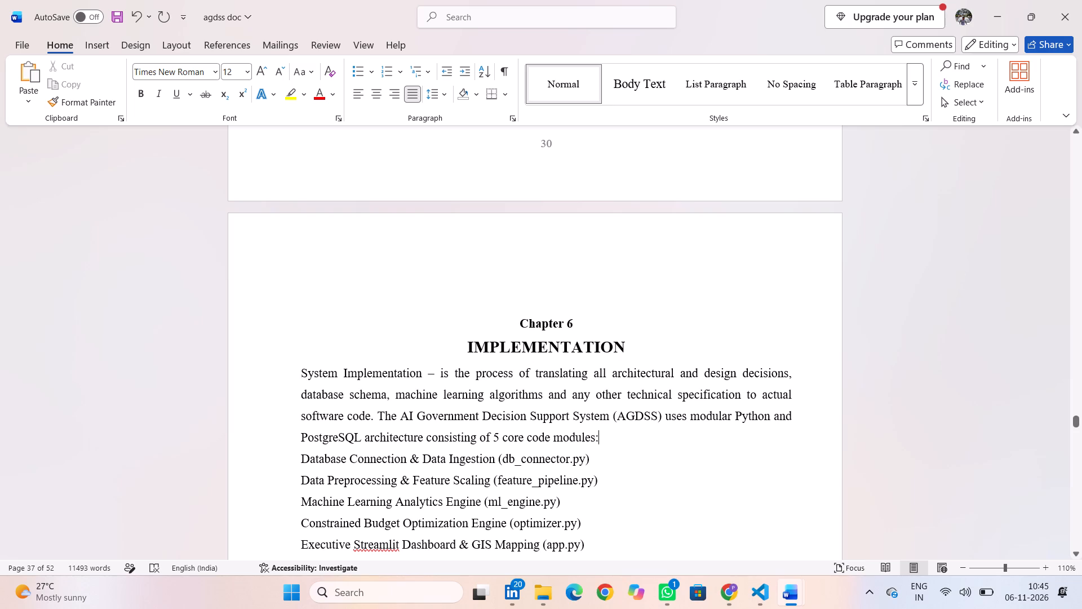
left_click_drag(648, 343, 440, 334)
left_click(424, 326)
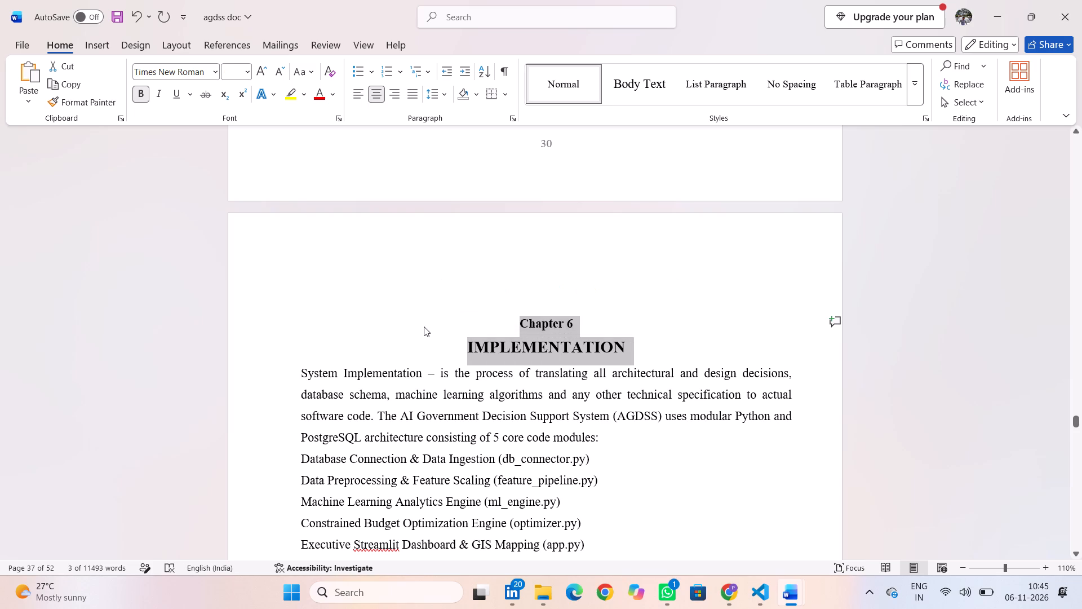
left_click_drag(589, 320, 489, 317)
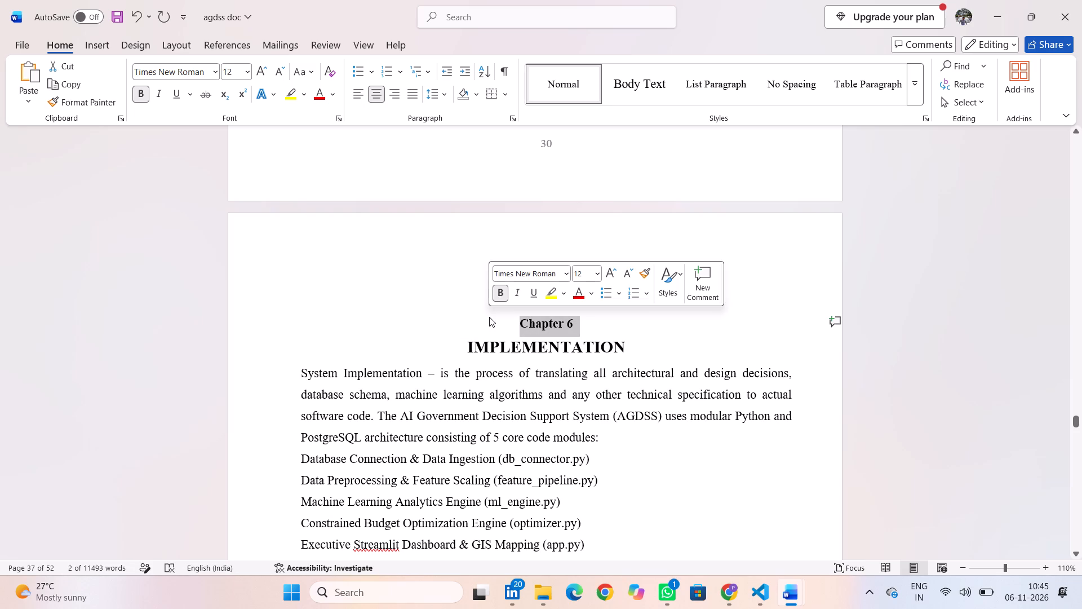
left_click(596, 273)
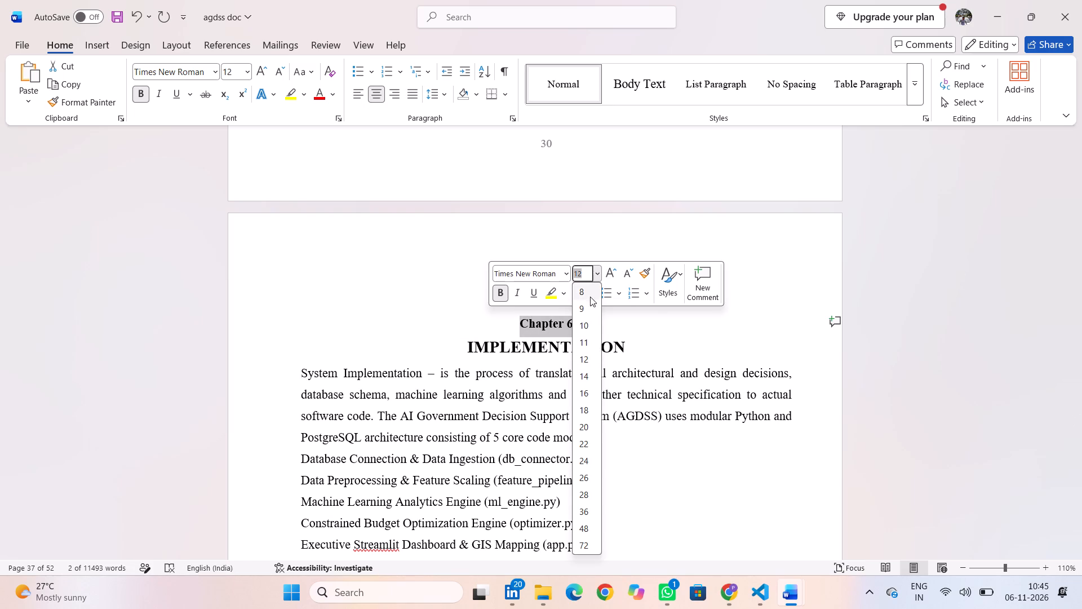
left_click(583, 376)
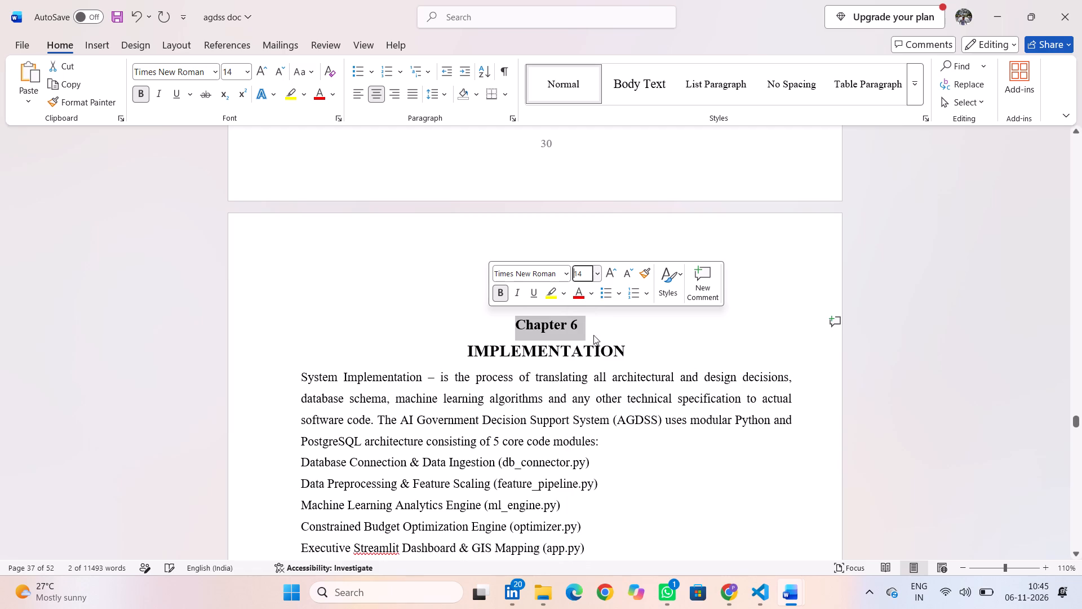
Remove the blank line above the "Chapter 6" line at the start of the page.
left_click(452, 304)
key("BackSpace")
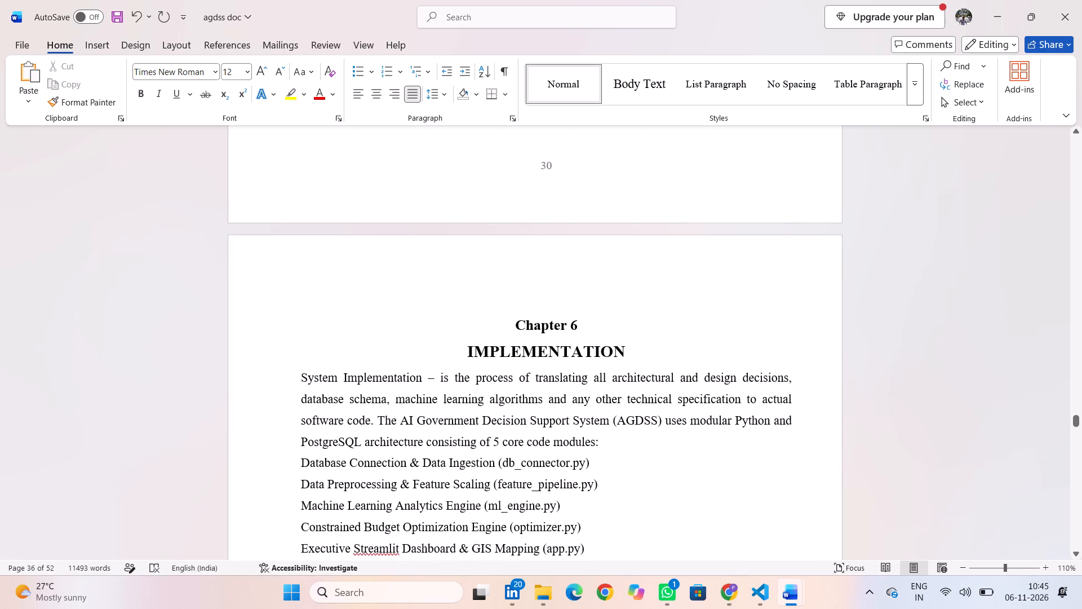
Remove the leading dash and space from the Streamlit Web Interface item under Layer 5: Presentation & Decision Advisory Layer.
scroll(521, 310, "up", 4)
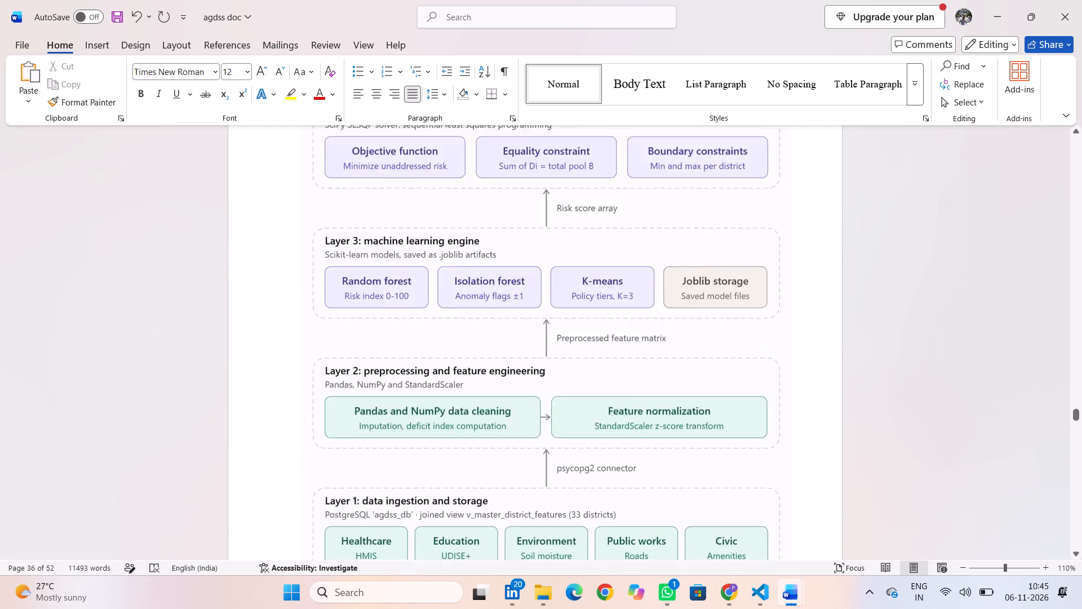
scroll(521, 310, "up", 2)
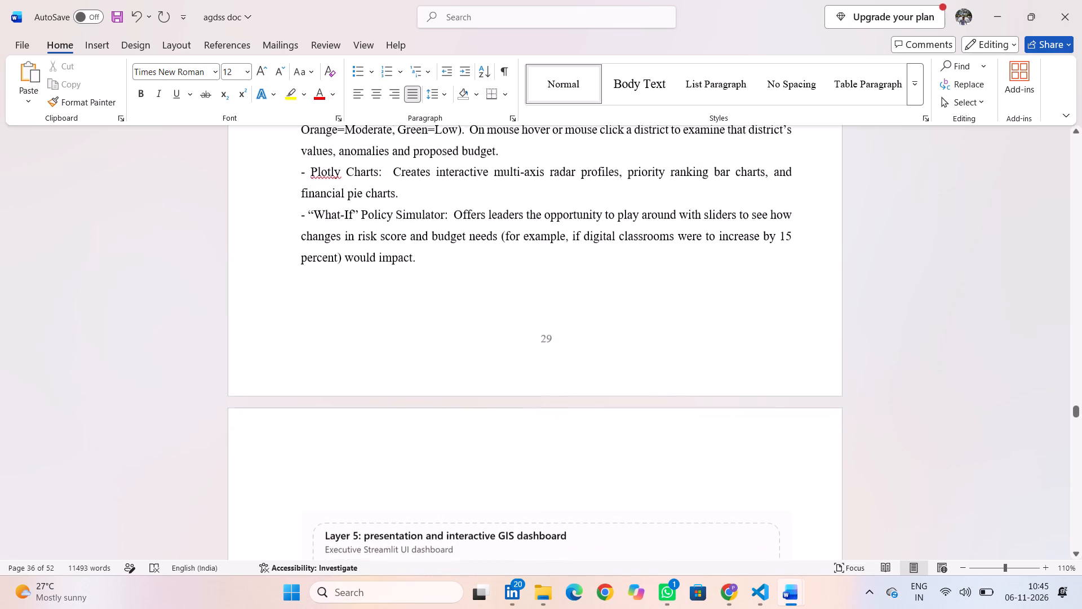
scroll(521, 310, "up", 4)
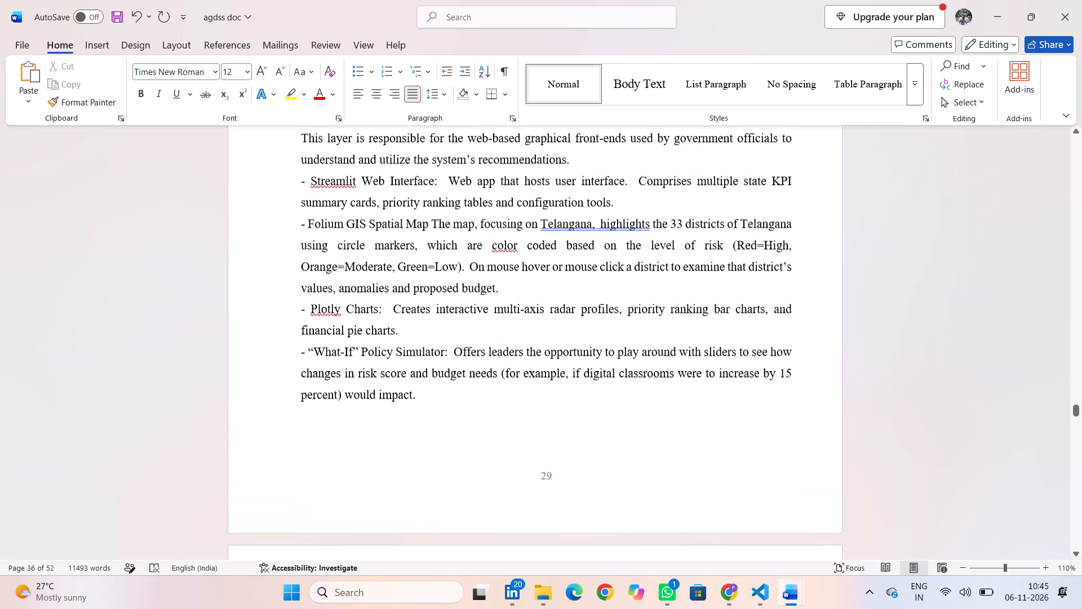
scroll(521, 310, "up", 1)
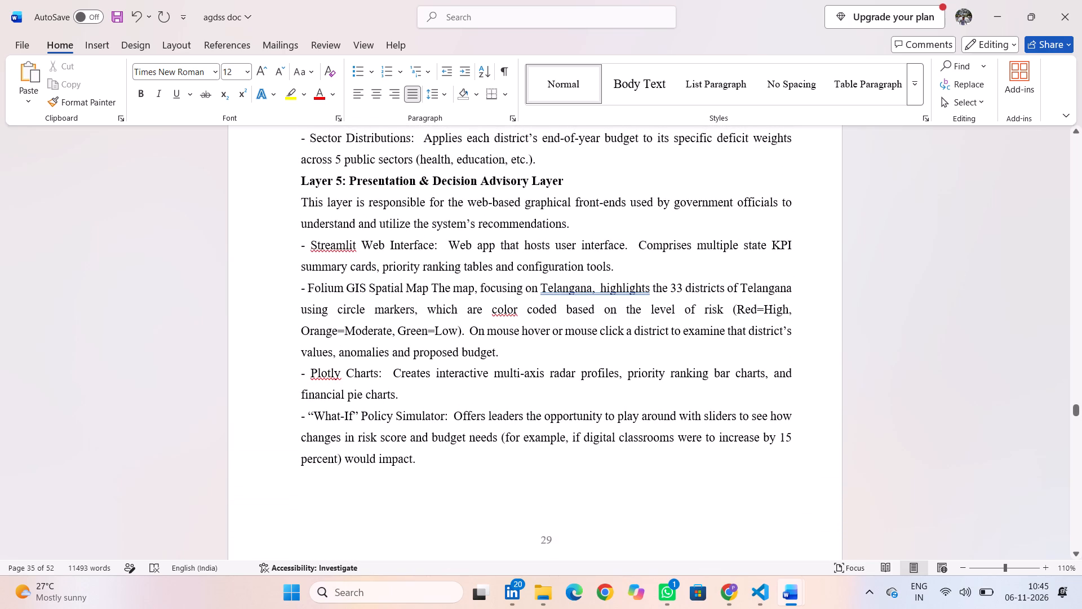
left_click(305, 414)
scroll(305, 414, "up", 1)
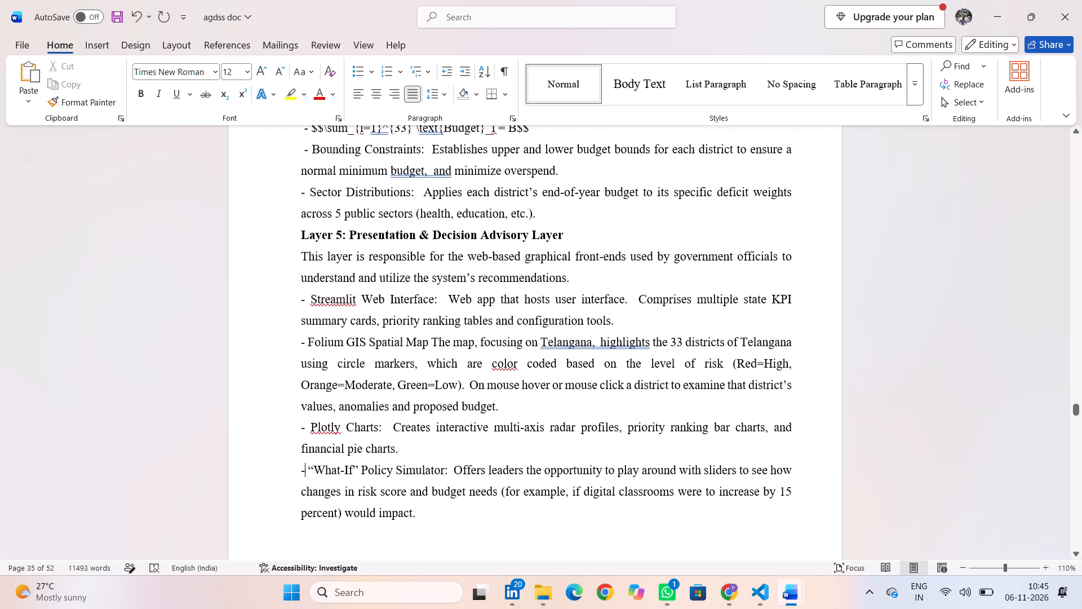
left_click(308, 301)
key("BackSpace")
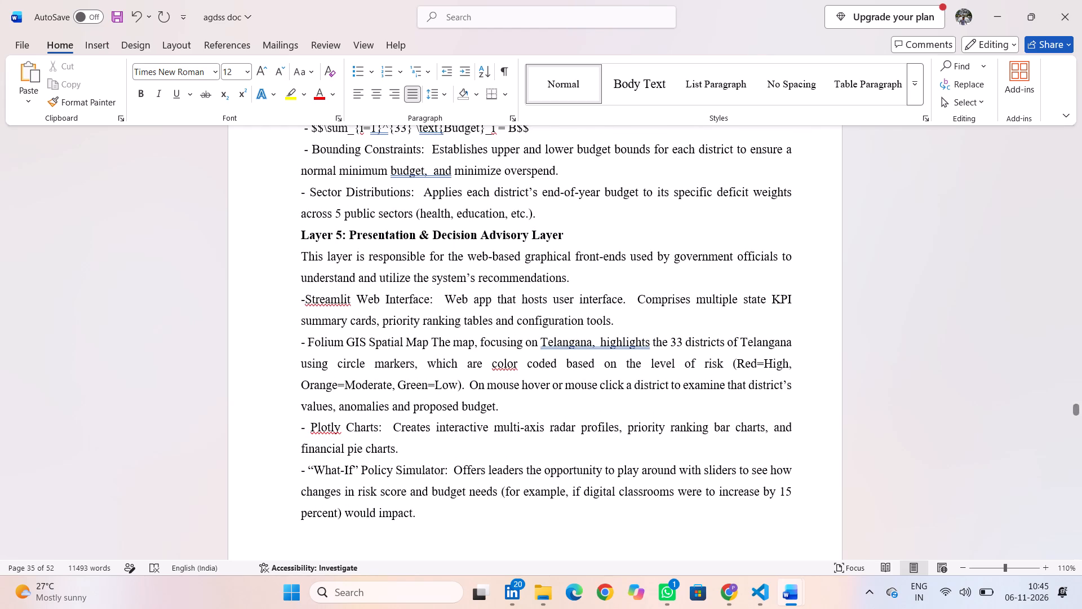
key("BackSpace")
Remove the leading dash and space from the Folium GIS Spatial Map item, keeping it as its own paragraph.
key("Down")
key("Down")
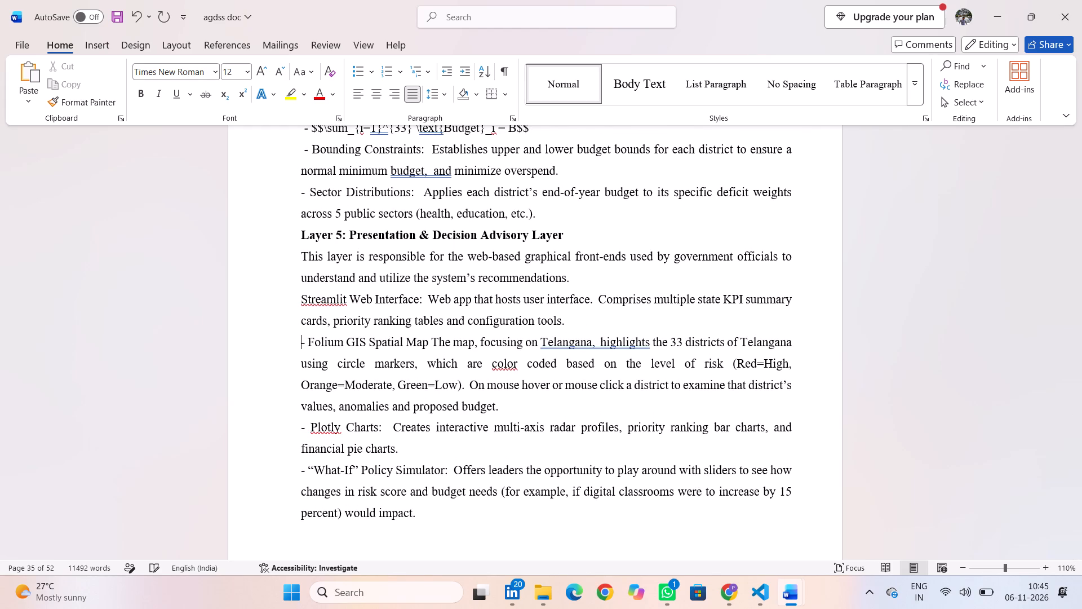
key("Right")
key("Right")
key("BackSpace")
key("BackSpace")
key("BackSpace")
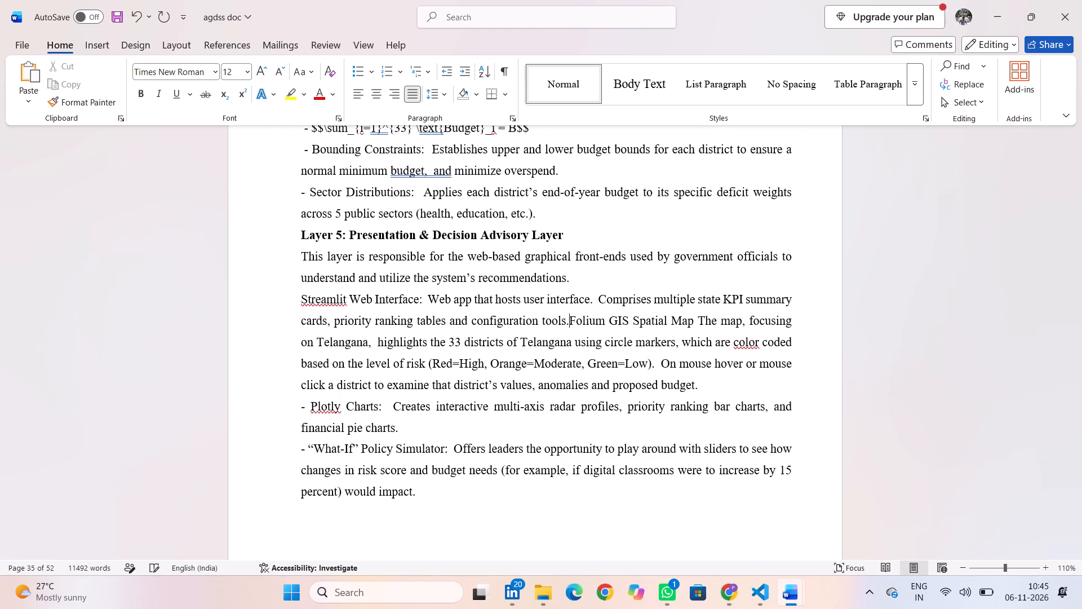
key("Return")
Remove the leading dash and space from the Plotly Charts item, keeping it as its own paragraph.
key("Down")
key("Down")
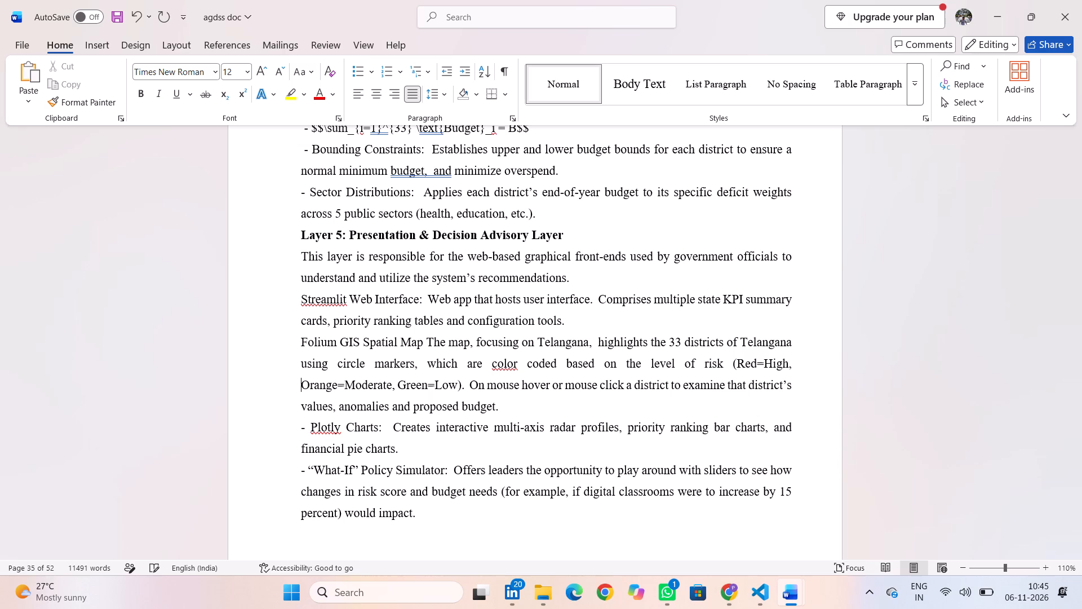
key("Down")
key("Down")
key("Right")
key("Right")
key("BackSpace")
key("BackSpace")
key("BackSpace")
key("Return")
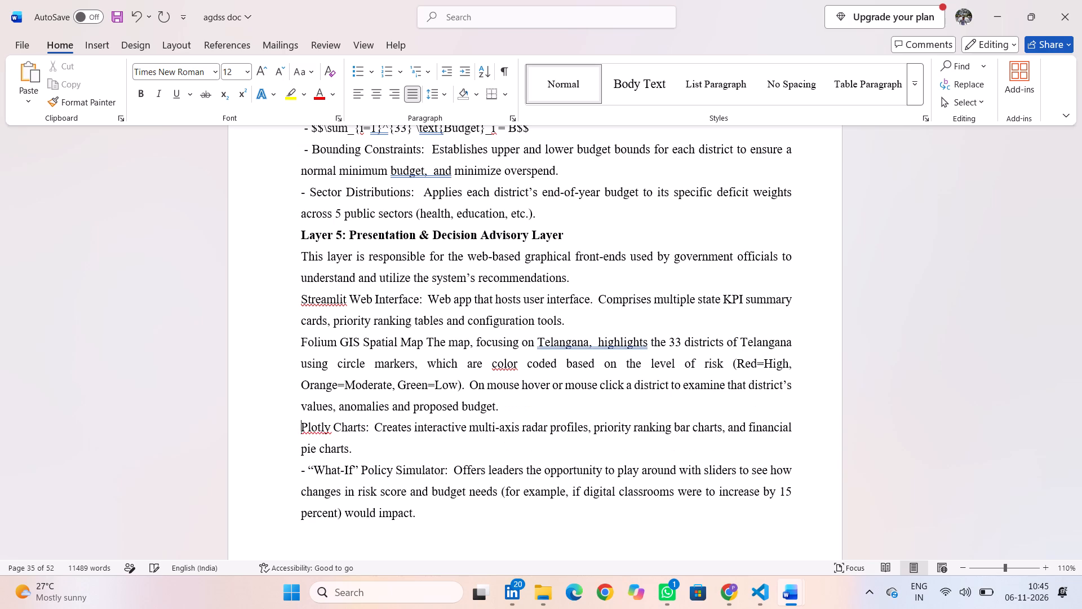
Remove the leading dash and space from the “What-If” Policy Simulator item, keeping it as its own paragraph.
key("Down")
key("Down")
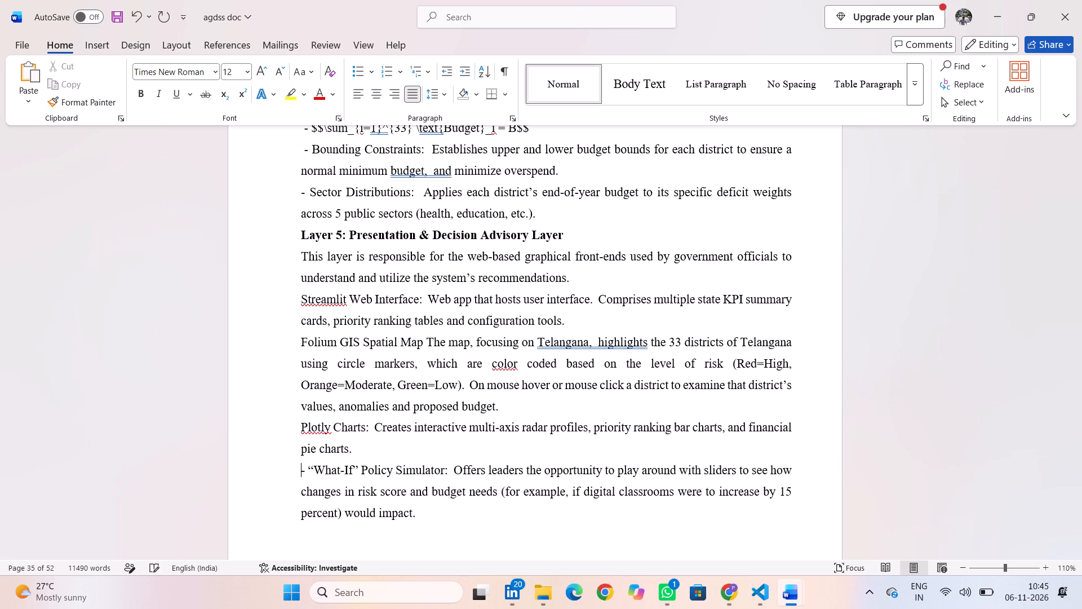
key("Right")
key("Right")
key("Right")
key("Left")
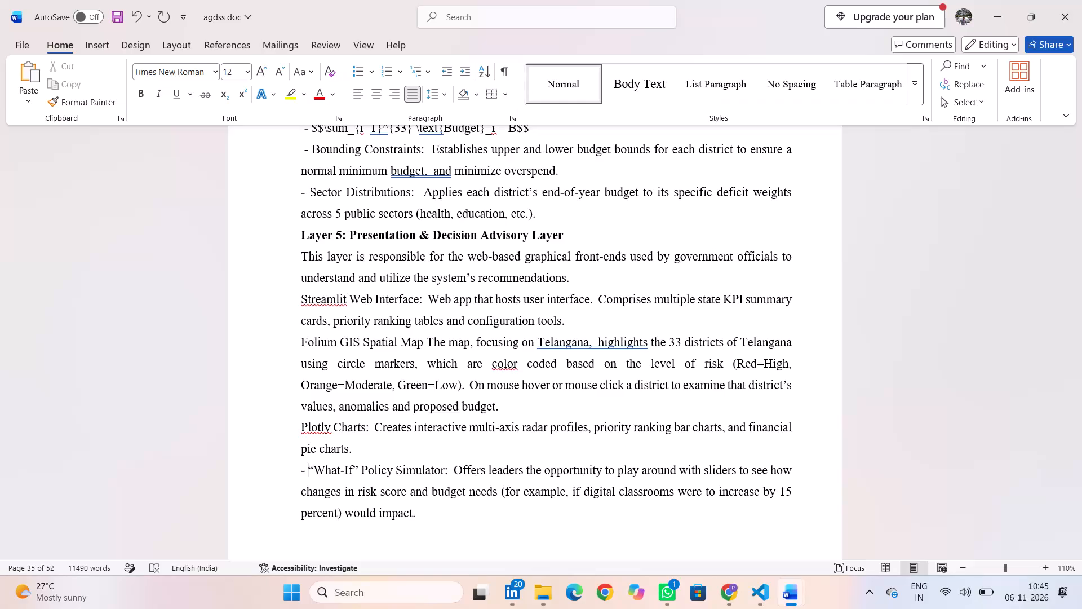
key("BackSpace")
key("BackSpace")
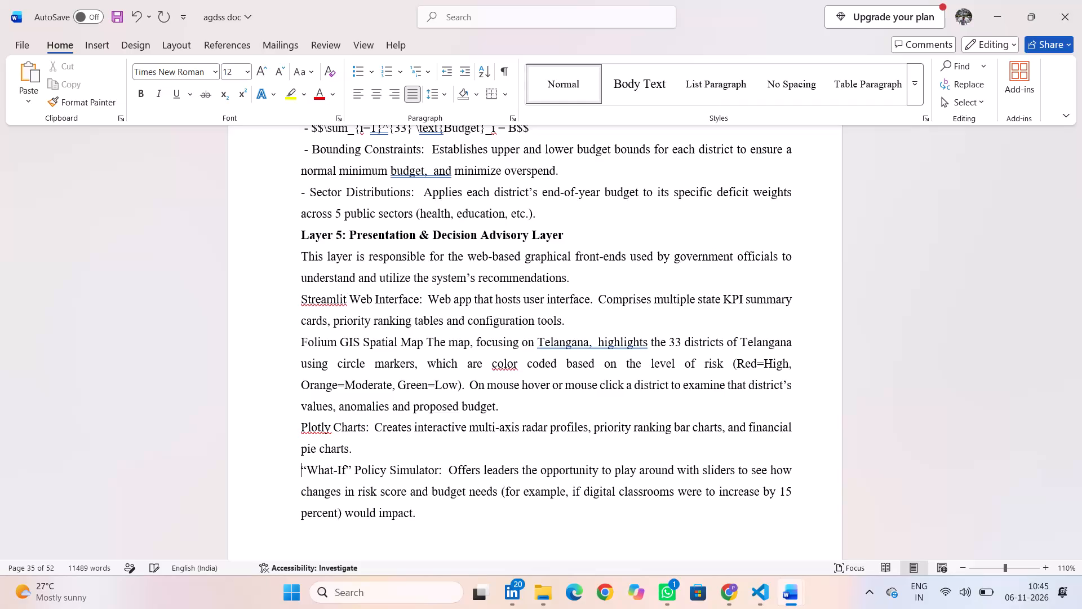
key("BackSpace")
key("Return")
Bold the “What-If” Policy Simulator: label under Layer 5, including its opening quotation mark.
left_click_drag(443, 471, 366, 470)
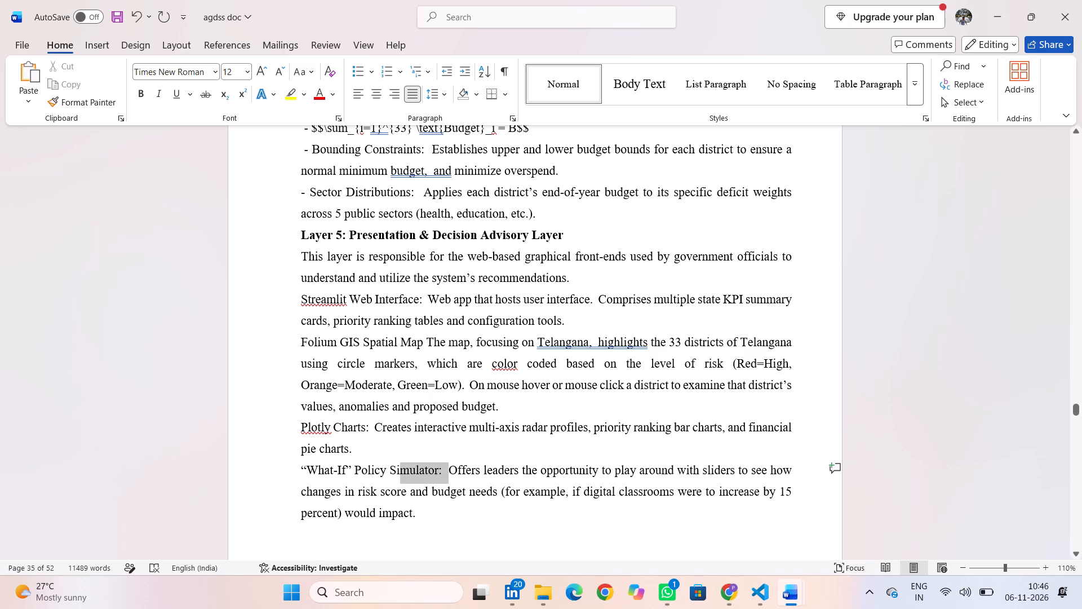
left_click_drag(366, 470, 307, 465)
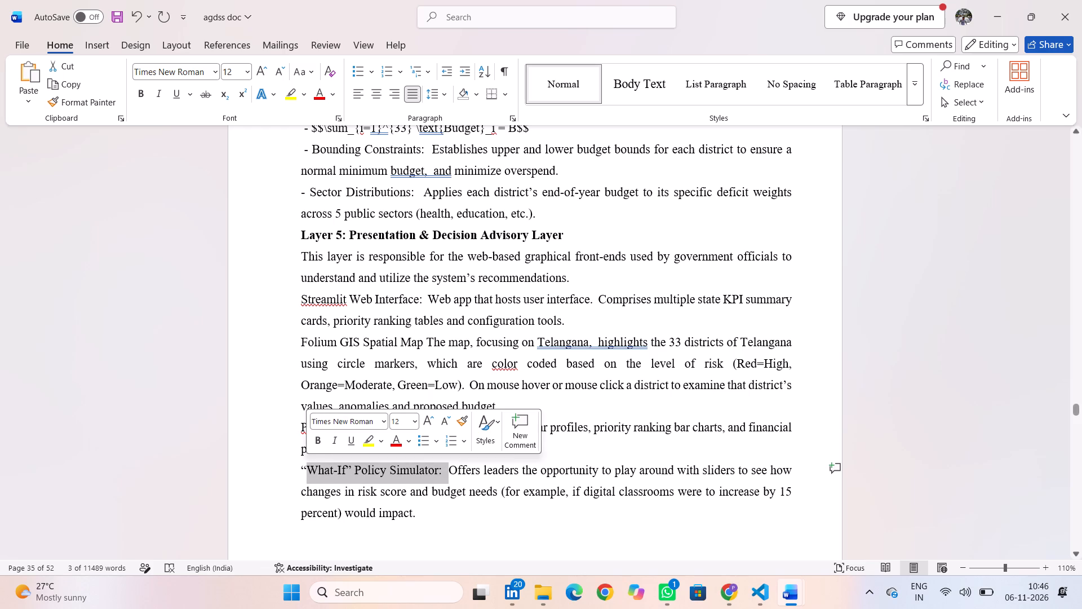
left_click(451, 470)
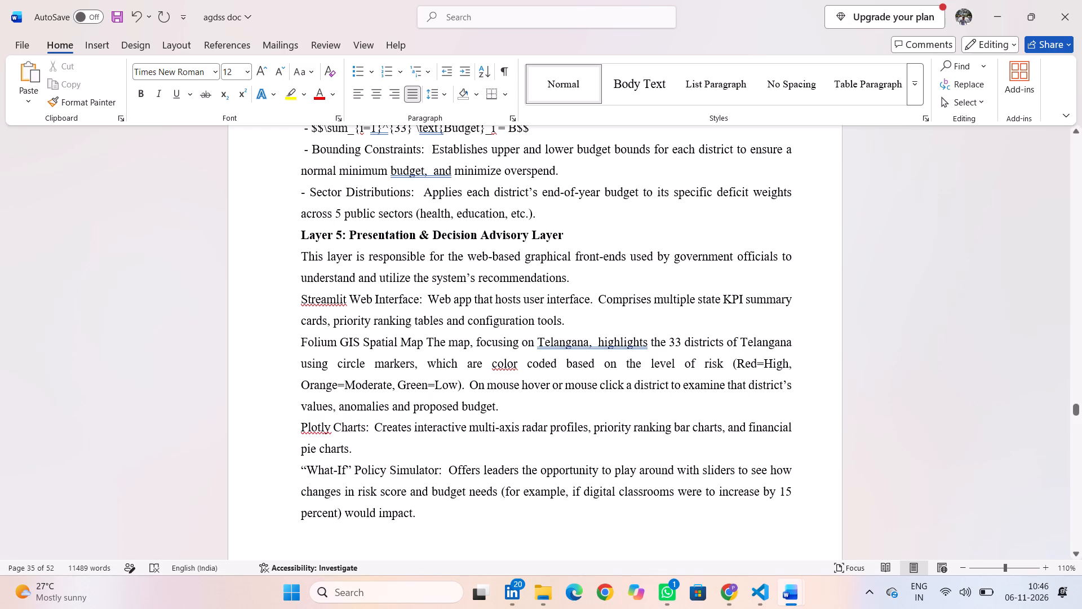
left_click_drag(444, 471, 300, 469)
left_click(308, 450)
left_click(266, 454)
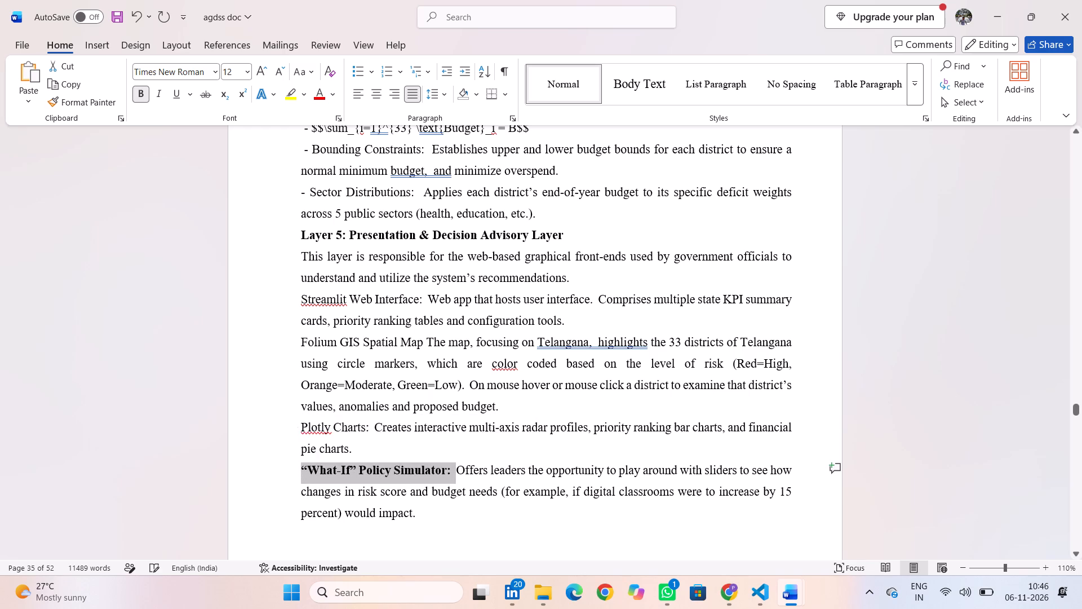
left_click(447, 460)
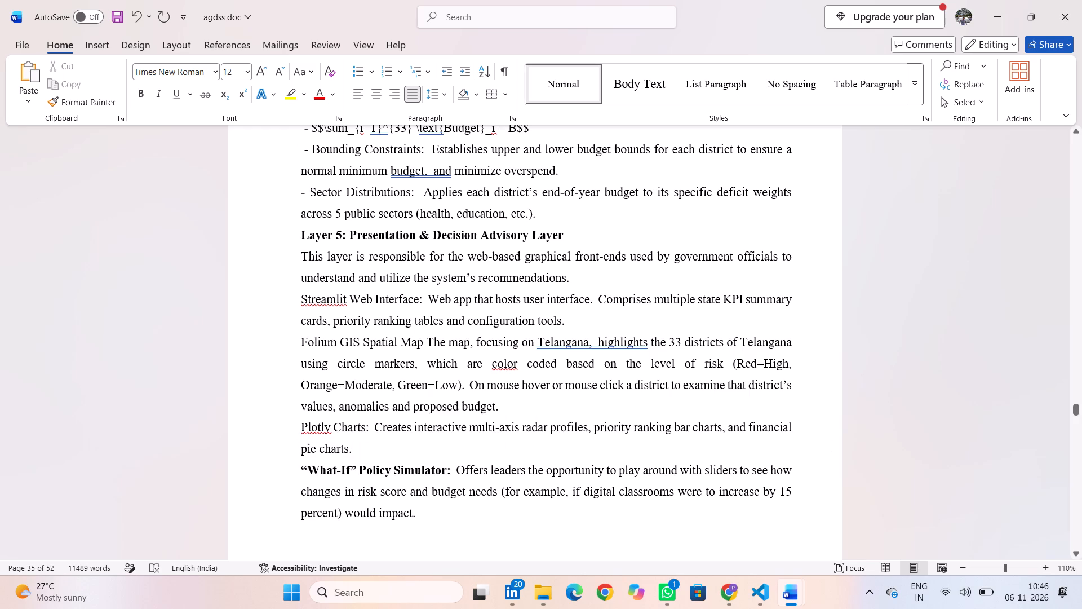
Bold the Plotly Charts: and Streamlit Web Interface: labels under Layer 5: Presentation & Decision Advisory Layer.
left_click_drag(367, 427, 290, 427)
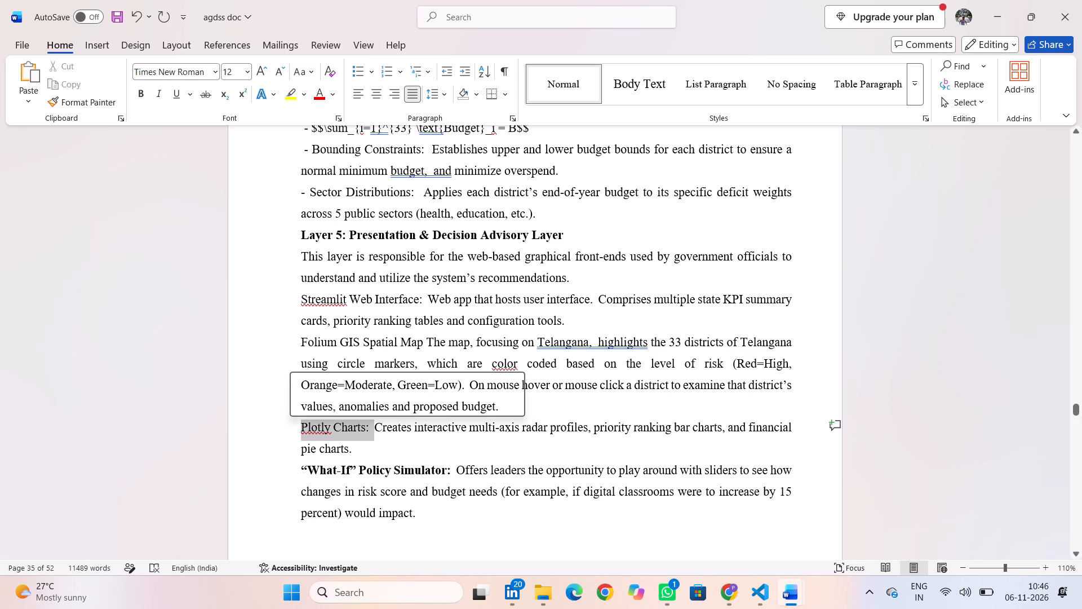
left_click(304, 401)
scroll(432, 464, "up", 1)
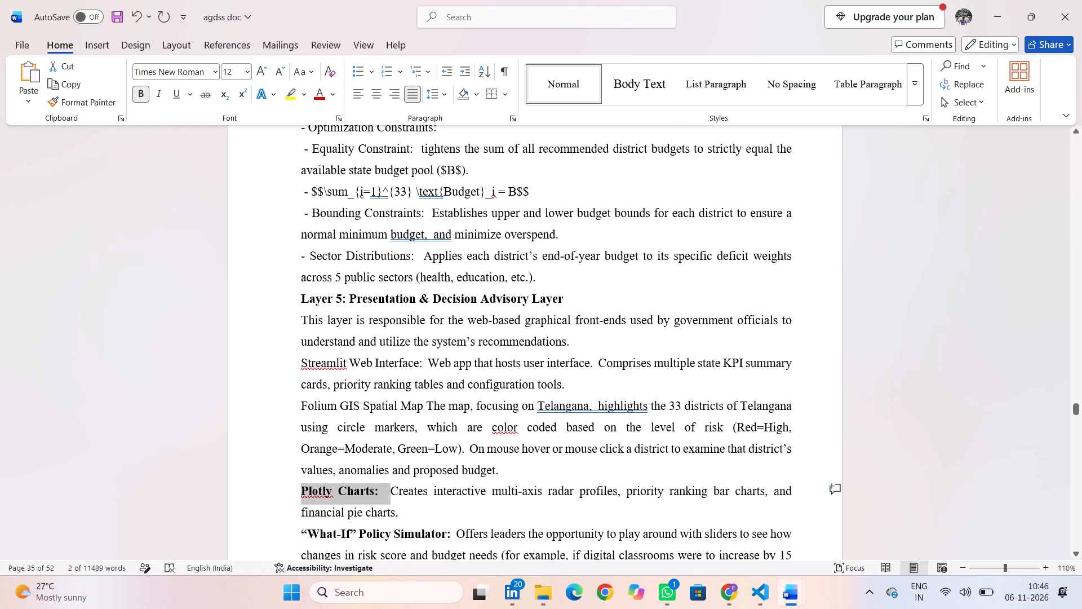
scroll(595, 421, "up", 1)
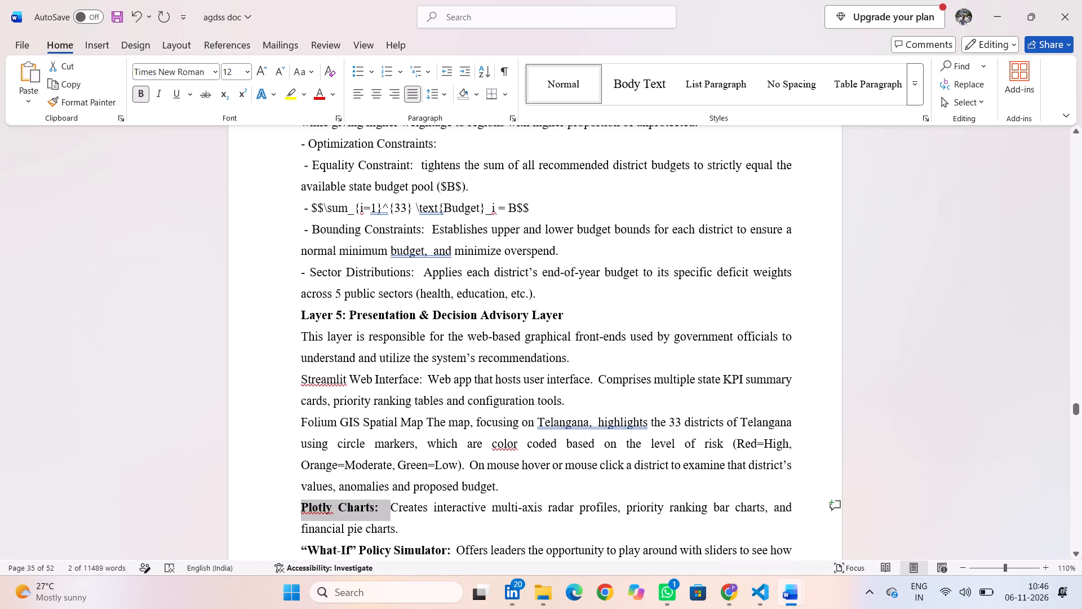
left_click_drag(422, 381, 298, 385)
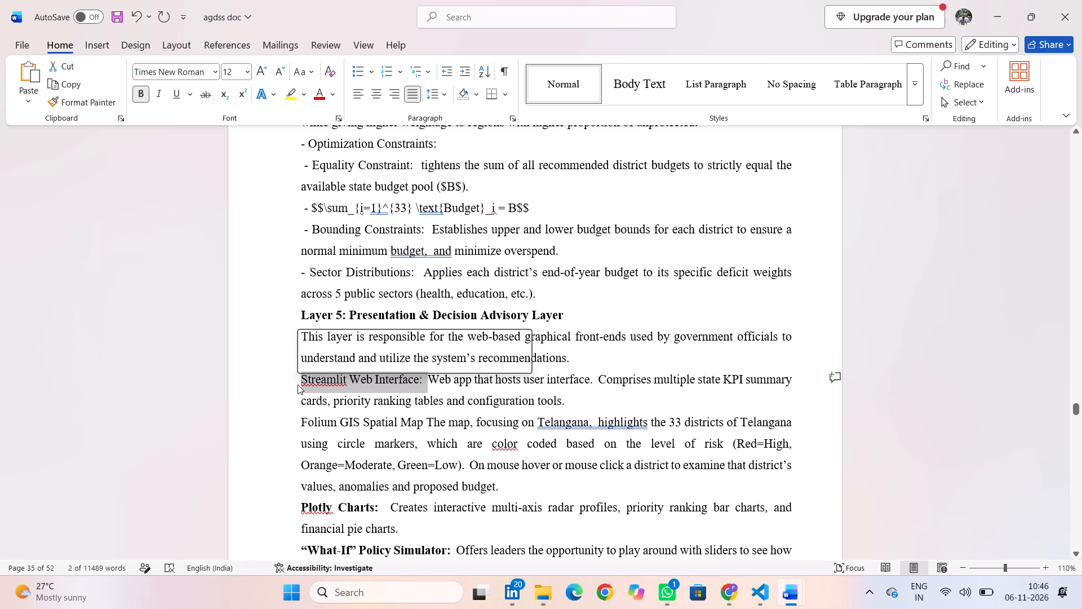
left_click(308, 361)
left_click(271, 405)
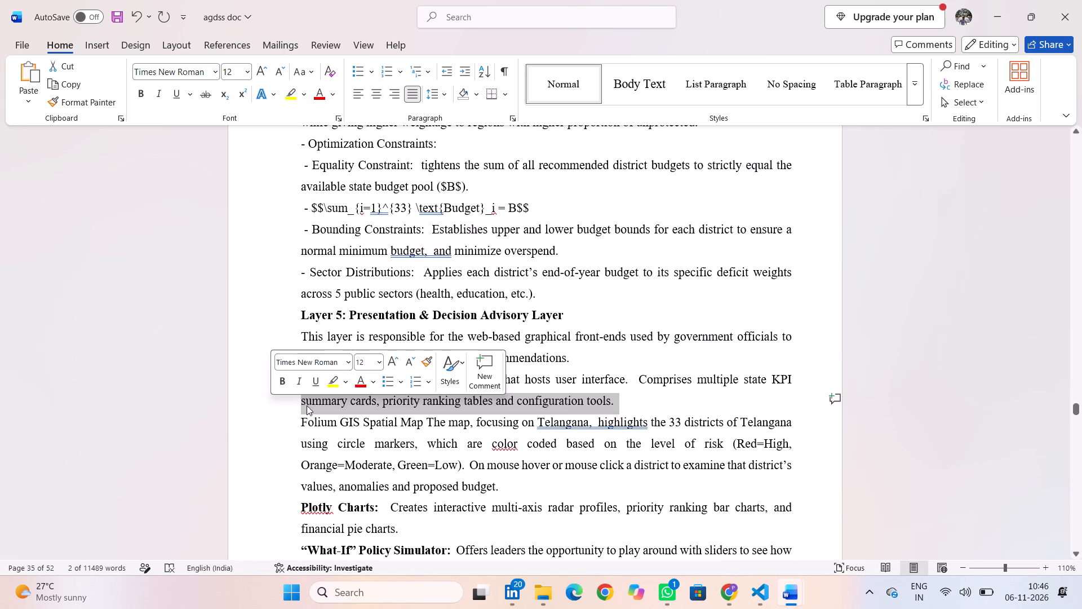
Bold the Sector Distributions: label under Layer 4 and remove its leading dash and space, keeping the item as its own paragraph.
scroll(465, 462, "up", 1)
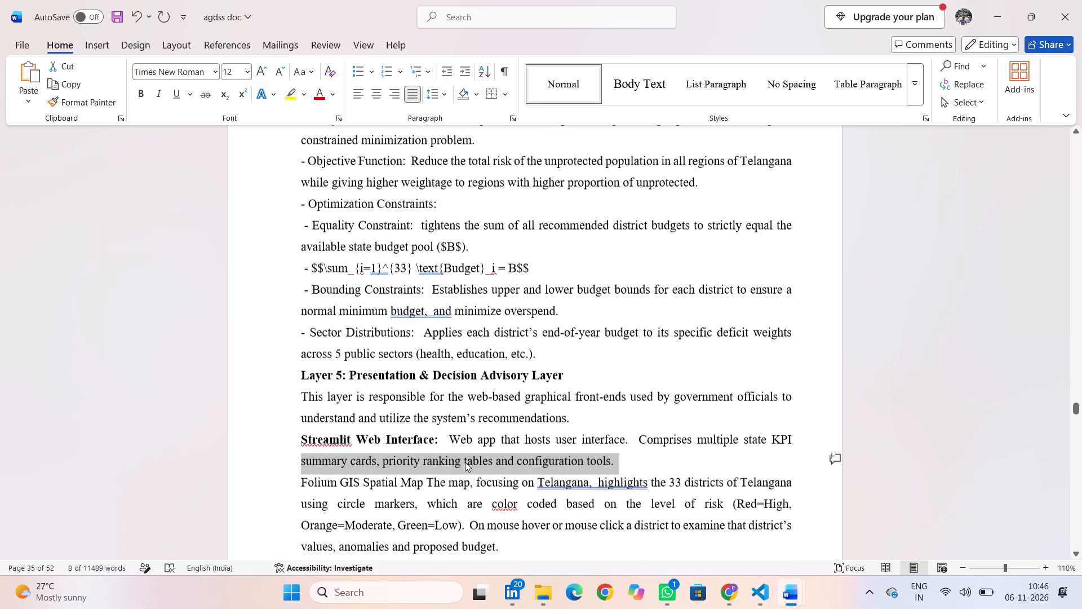
scroll(520, 430, "up", 1)
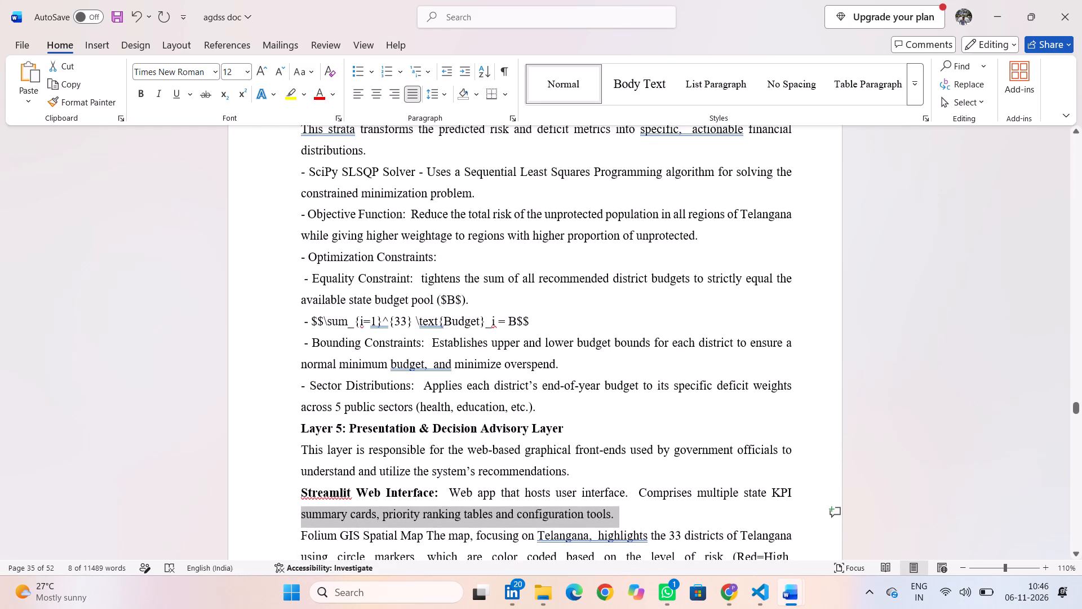
scroll(571, 433, "up", 1)
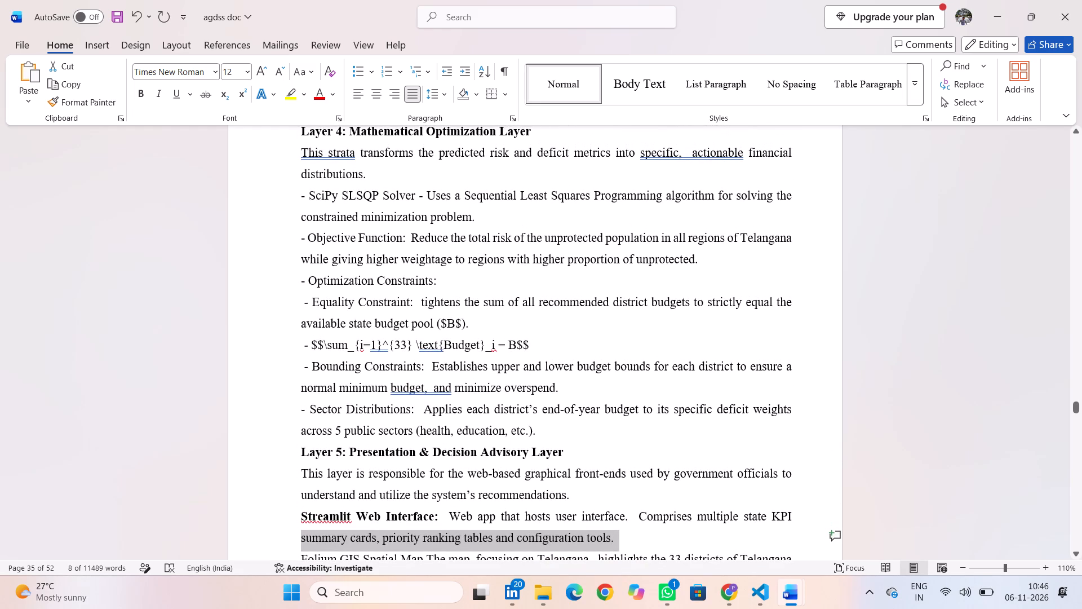
left_click_drag(414, 411, 299, 405)
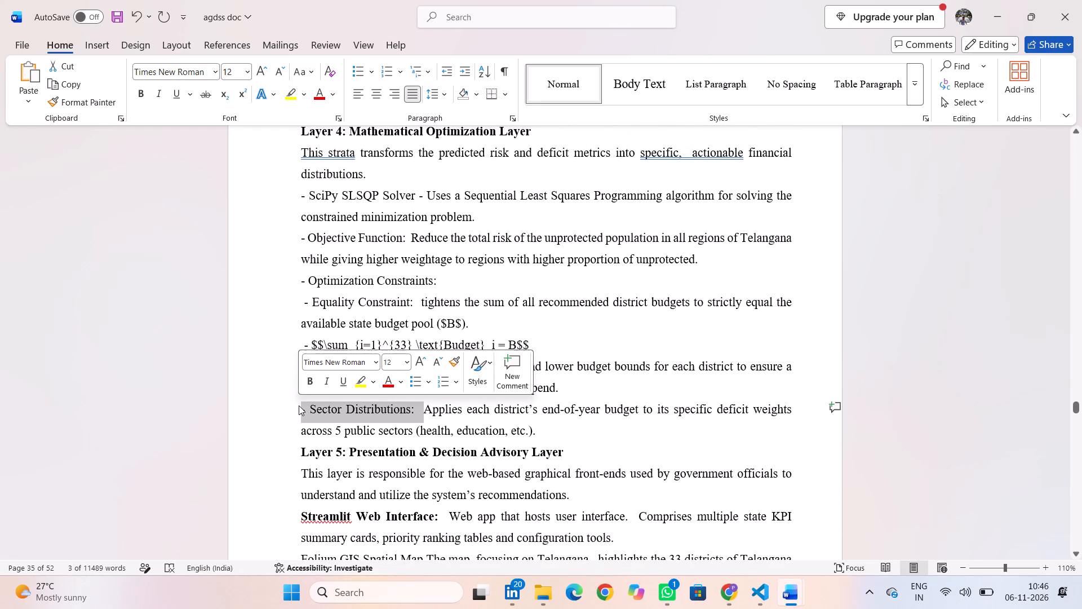
left_click(312, 382)
left_click(310, 409)
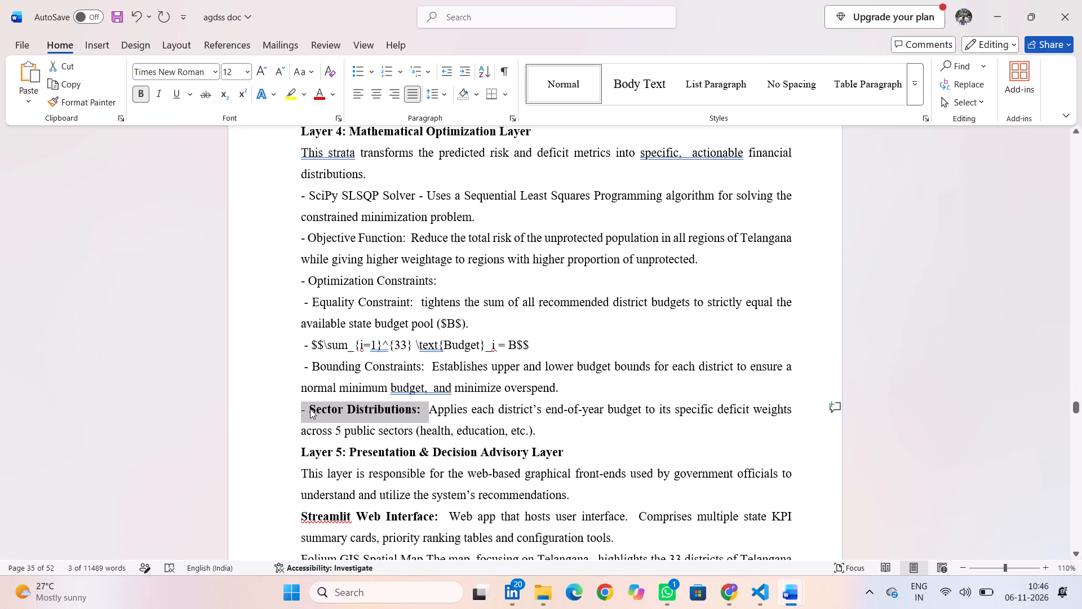
key("BackSpace")
key("BackSpace")
key("BackSpace")
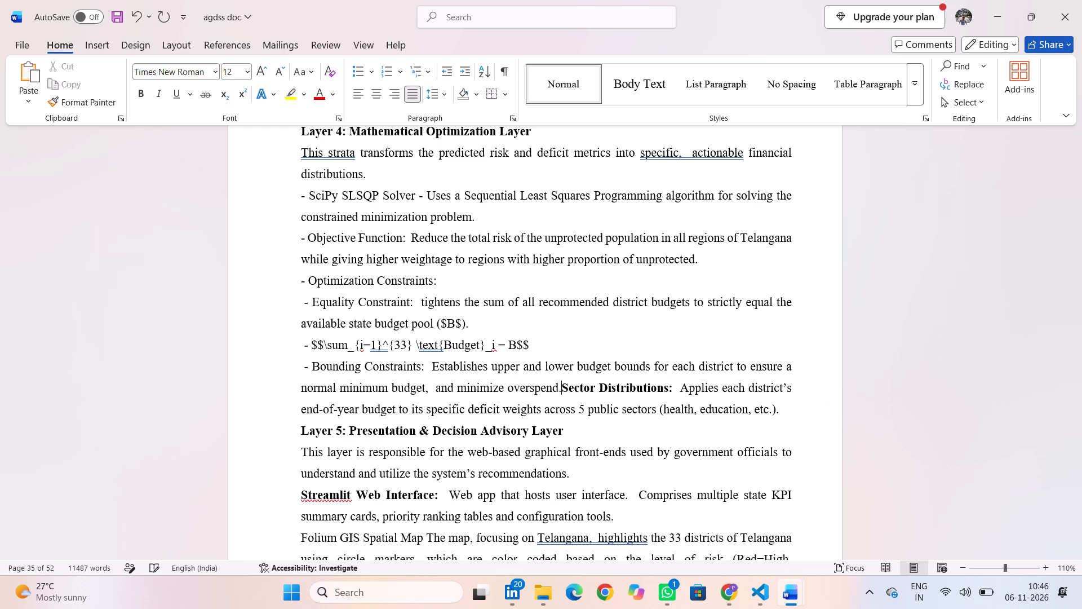
key("Return")
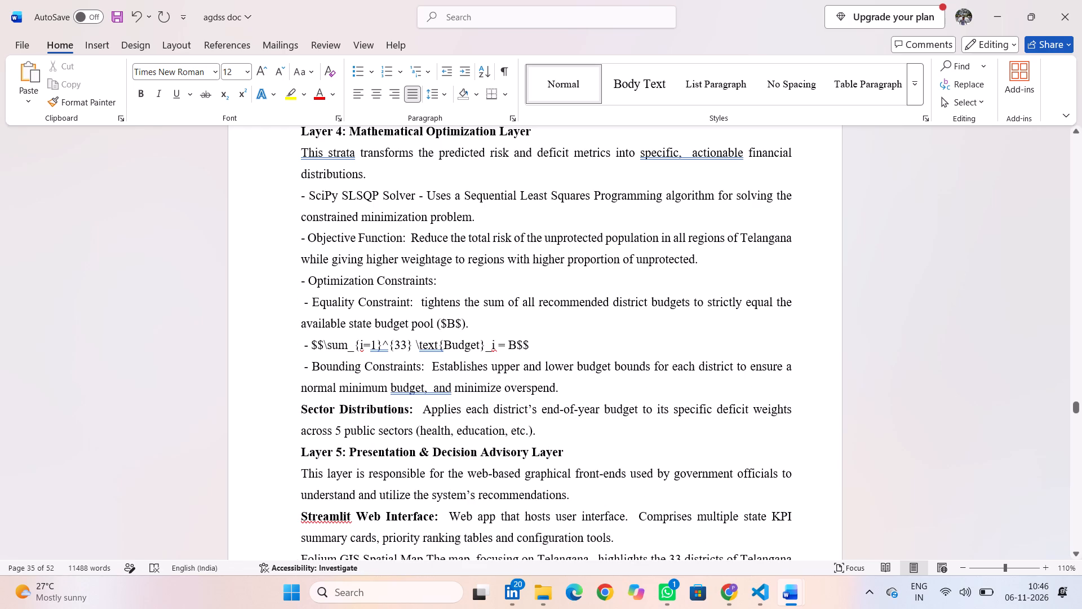
Bold the Bounding Constraints label and remove its leading dash and spaces, keeping the item as its own paragraph.
left_click_drag(421, 367, 303, 367)
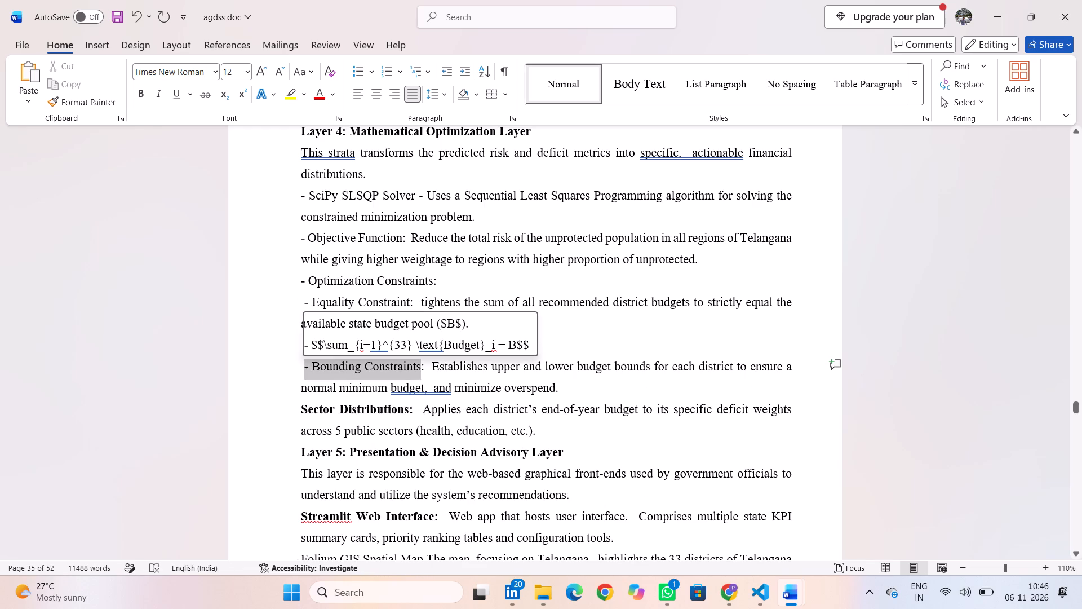
left_click(312, 341)
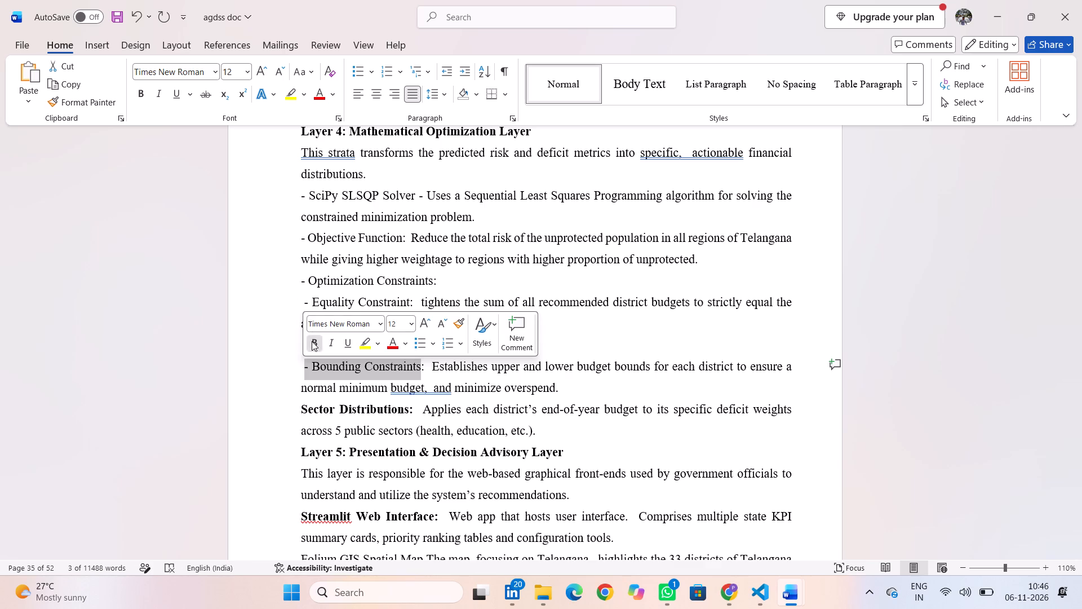
left_click(314, 364)
key("BackSpace")
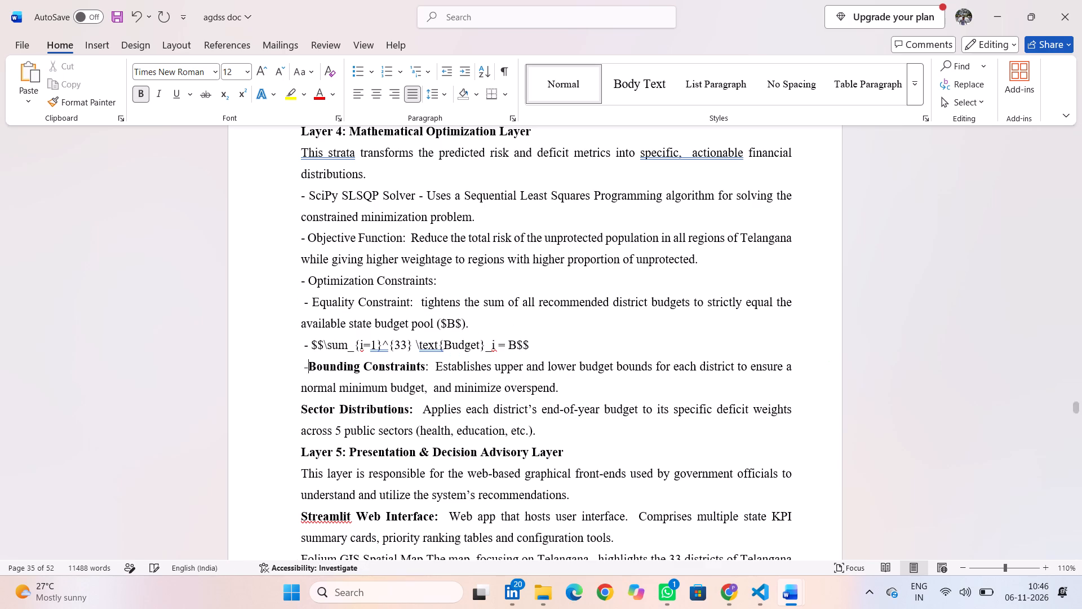
key("BackSpace")
key("BackSpace")
key("BackSpace")
key("Return")
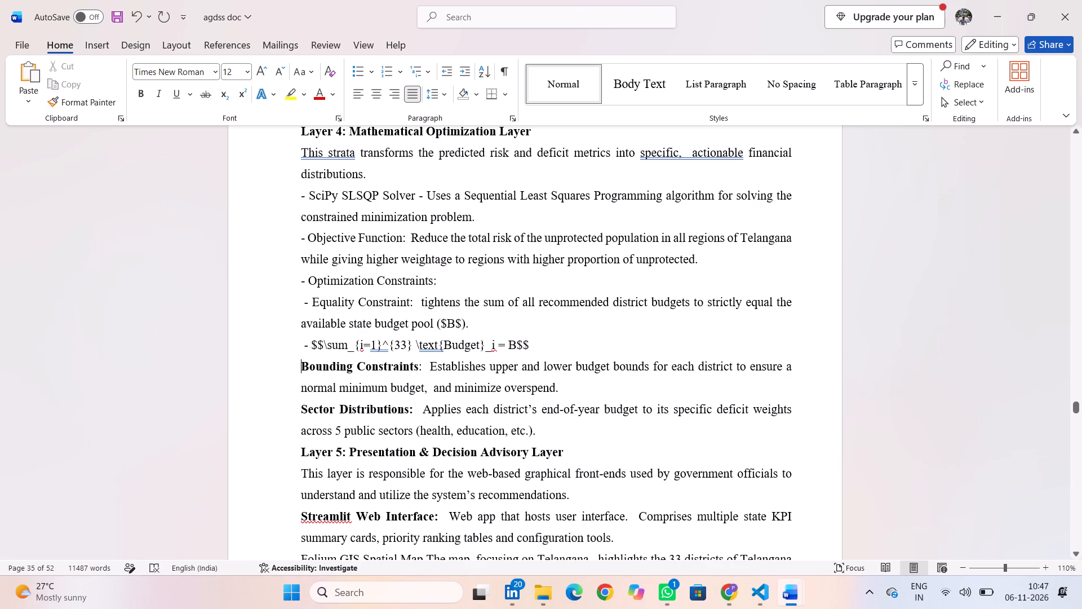
left_click_drag(546, 344, 304, 342)
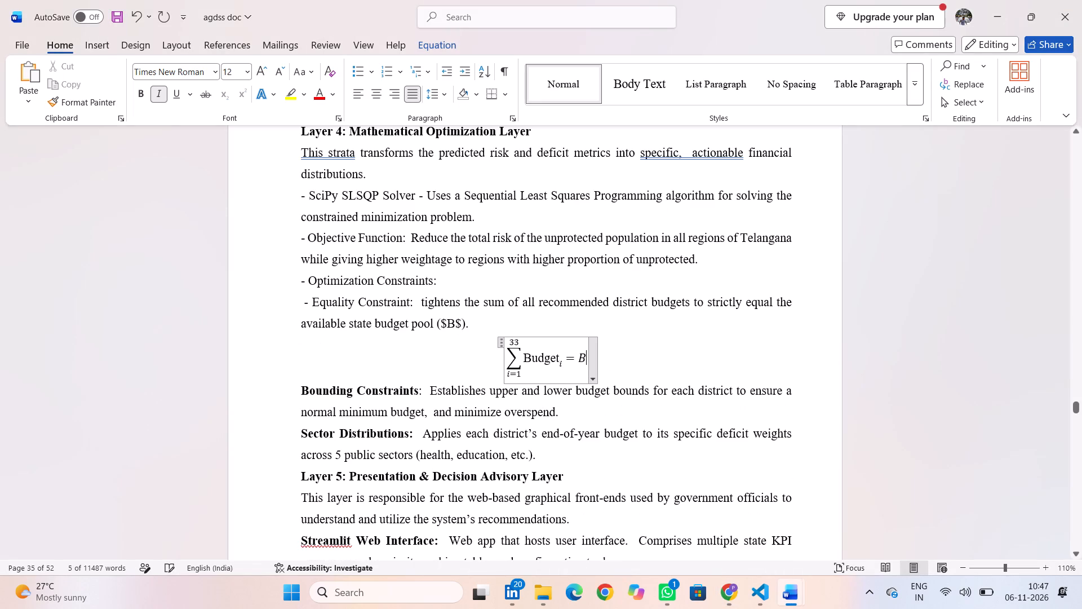
left_click(455, 353)
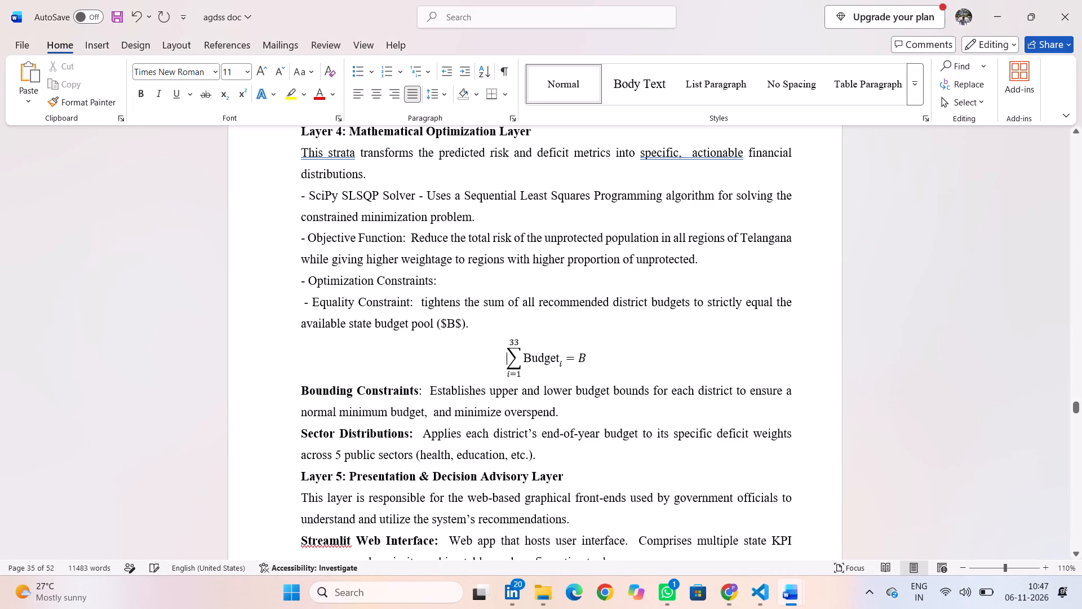
Bold the Equality Constraint: label under Layer 4 and remove its leading dash and spaces, keeping the item as its own paragraph.
scroll(455, 353, "up", 1)
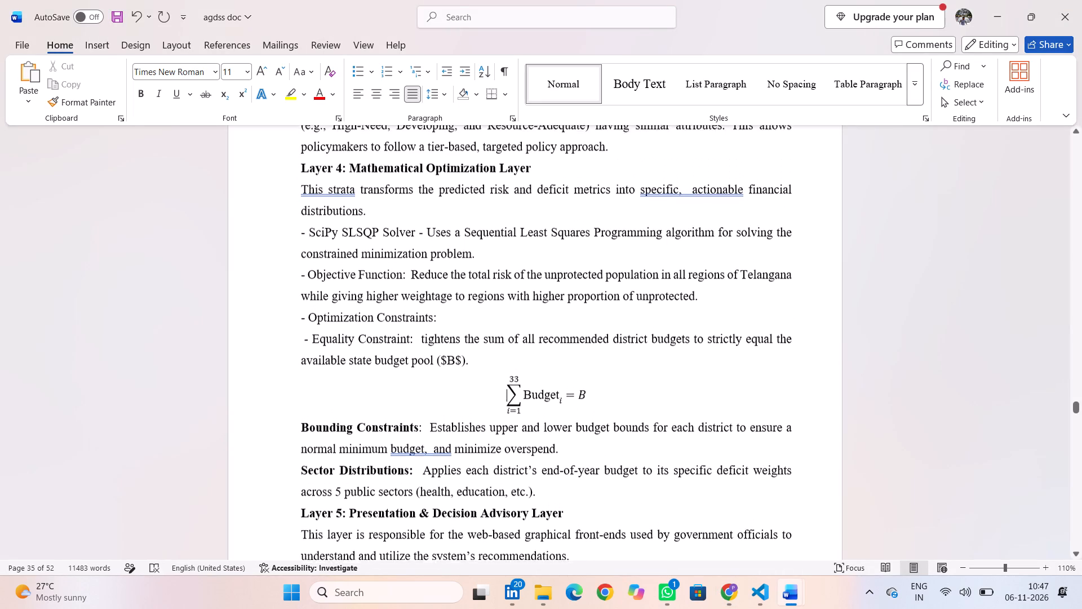
scroll(455, 353, "up", 1)
left_click_drag(412, 376, 397, 374)
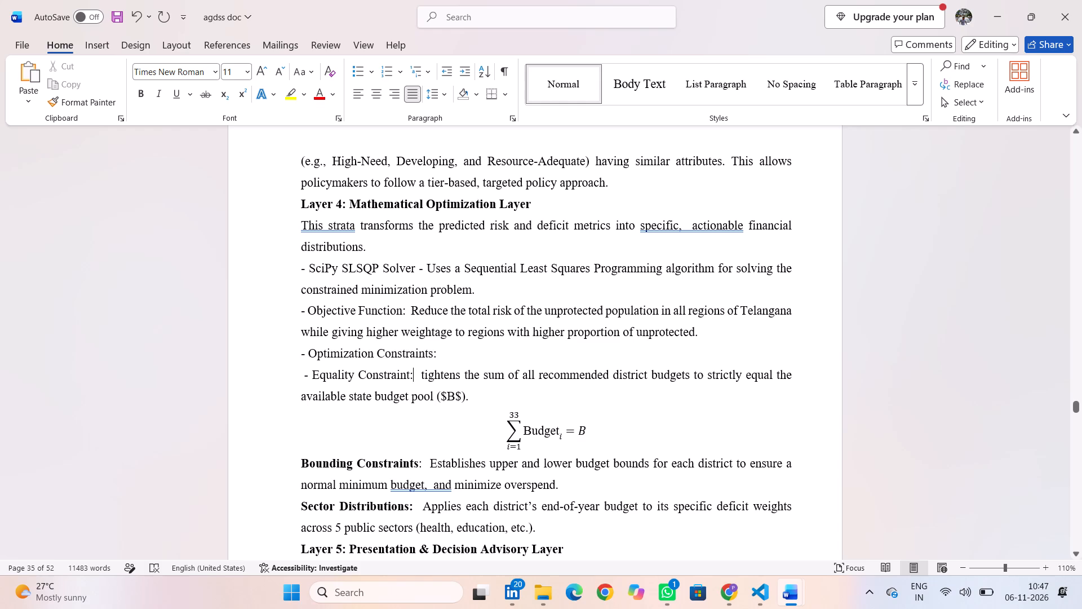
left_click_drag(397, 374, 300, 372)
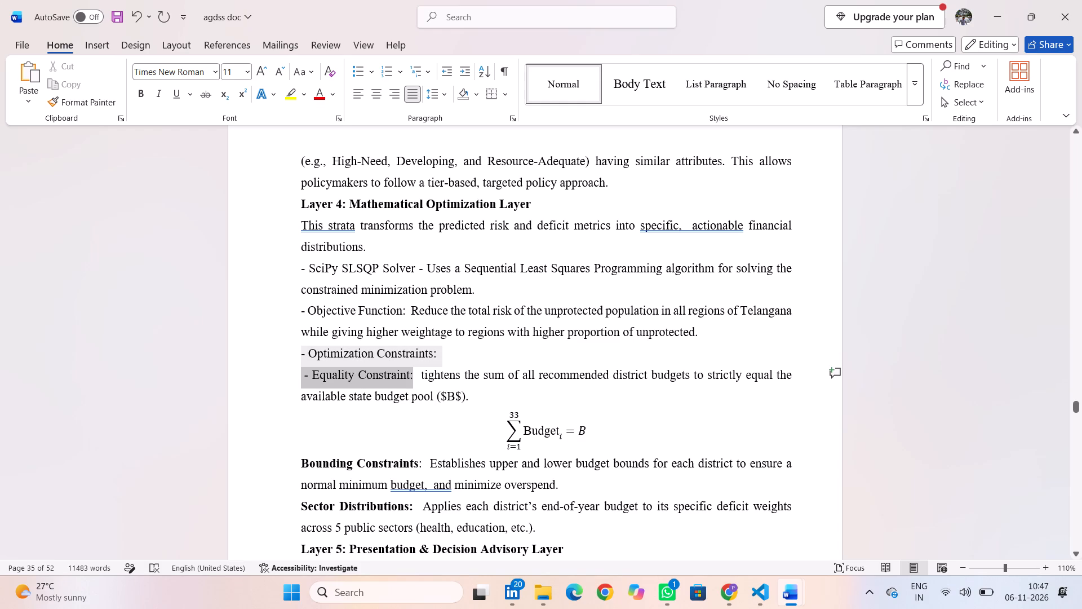
left_click_drag(300, 372, 299, 373)
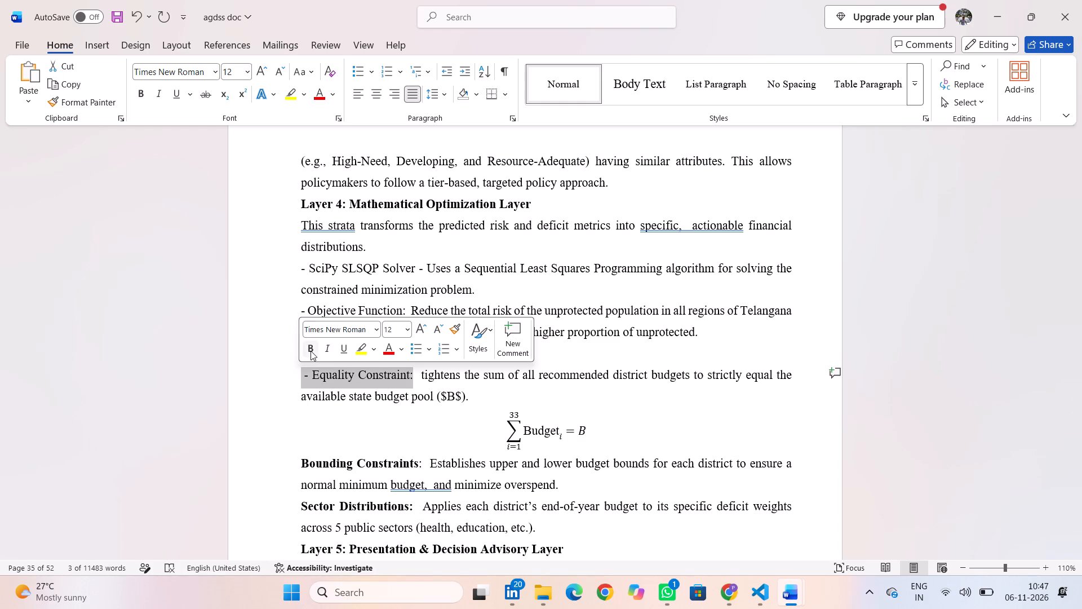
left_click(311, 351)
left_click(311, 374)
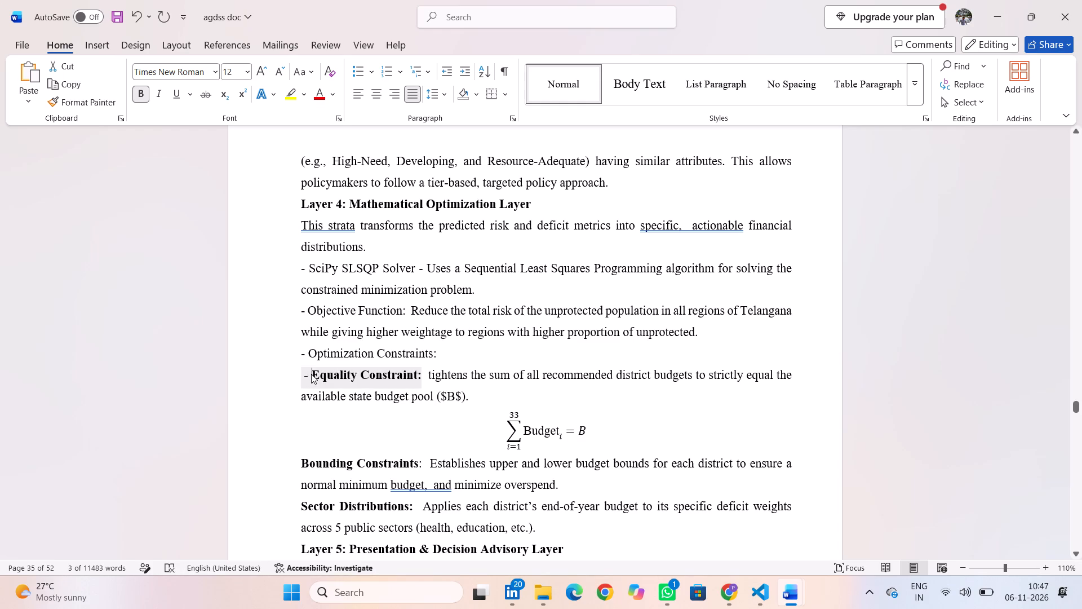
key("BackSpace")
key("BackSpace")
key("BackSpace")
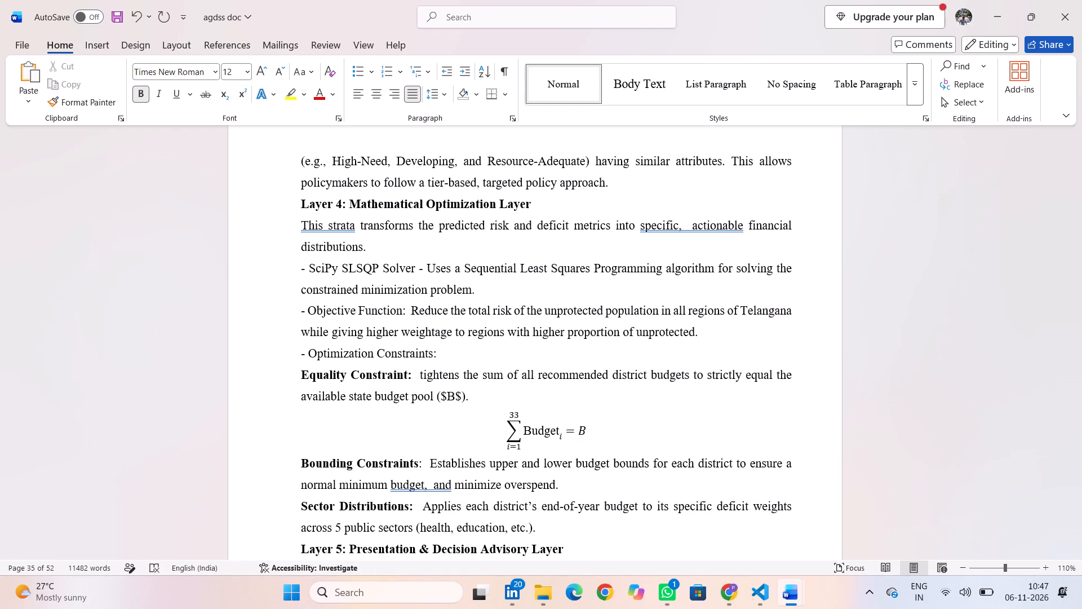
key("BackSpace")
key("Return")
Bold the Optimization Constraints: label and remove its leading dash and space, keeping it on its own line.
left_click_drag(438, 353, 305, 345)
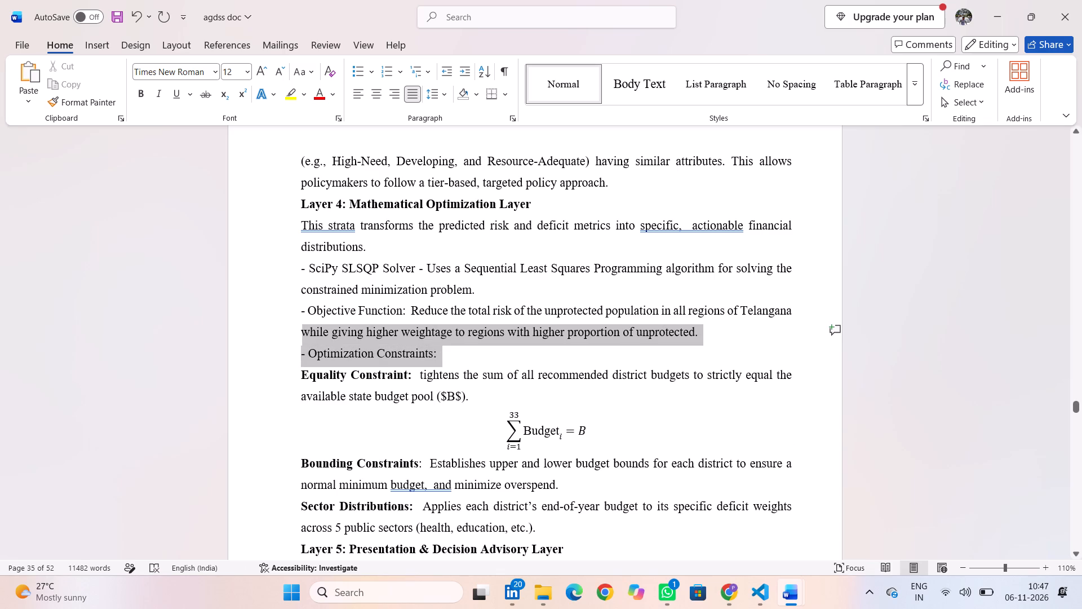
left_click_drag(305, 345, 298, 351)
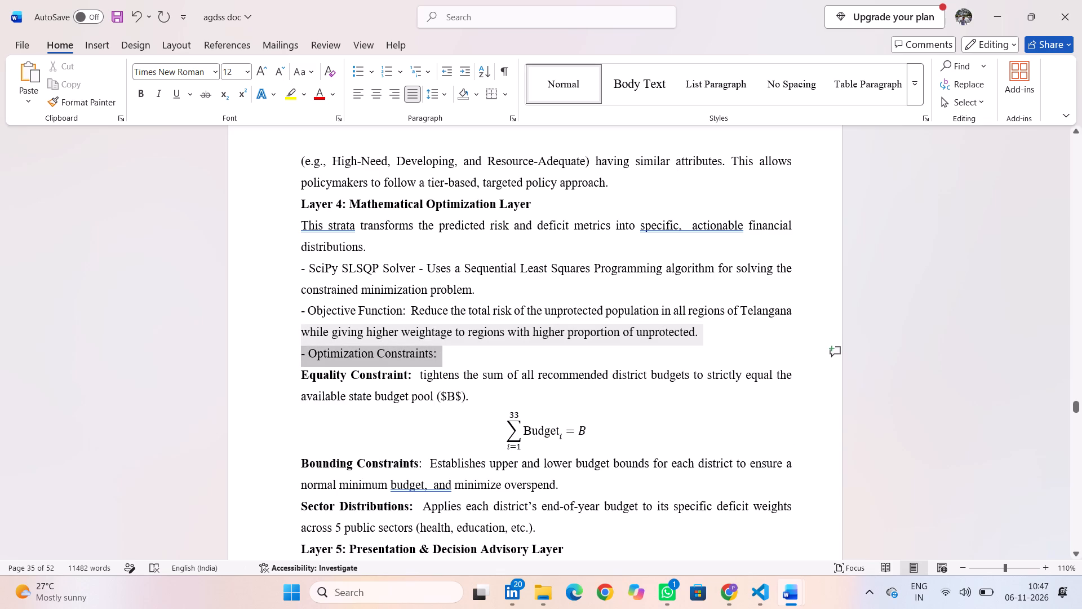
left_click_drag(298, 351, 297, 352)
left_click(311, 324)
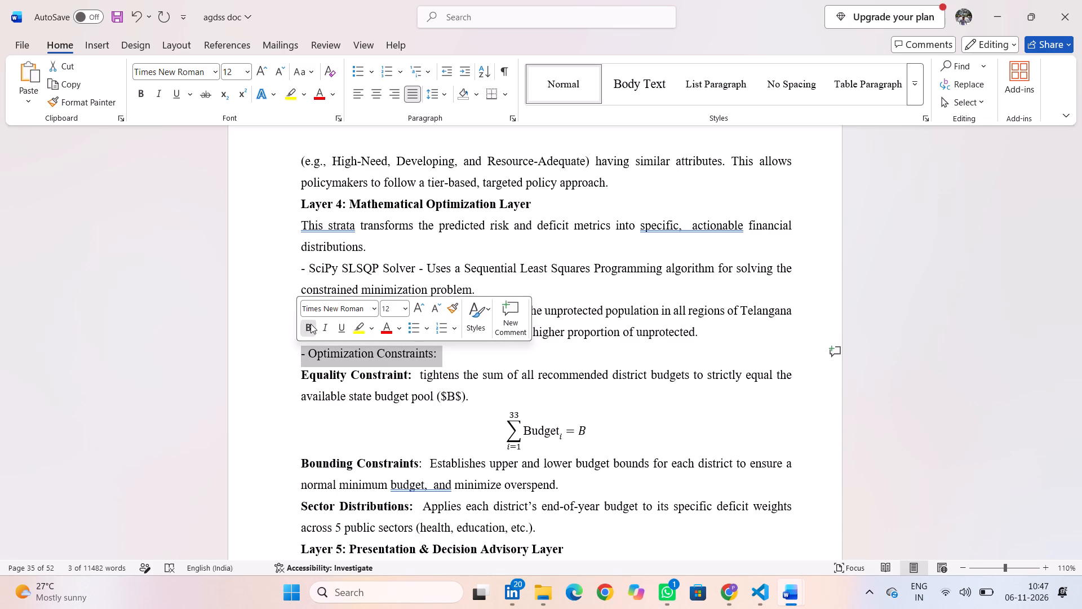
left_click(256, 371)
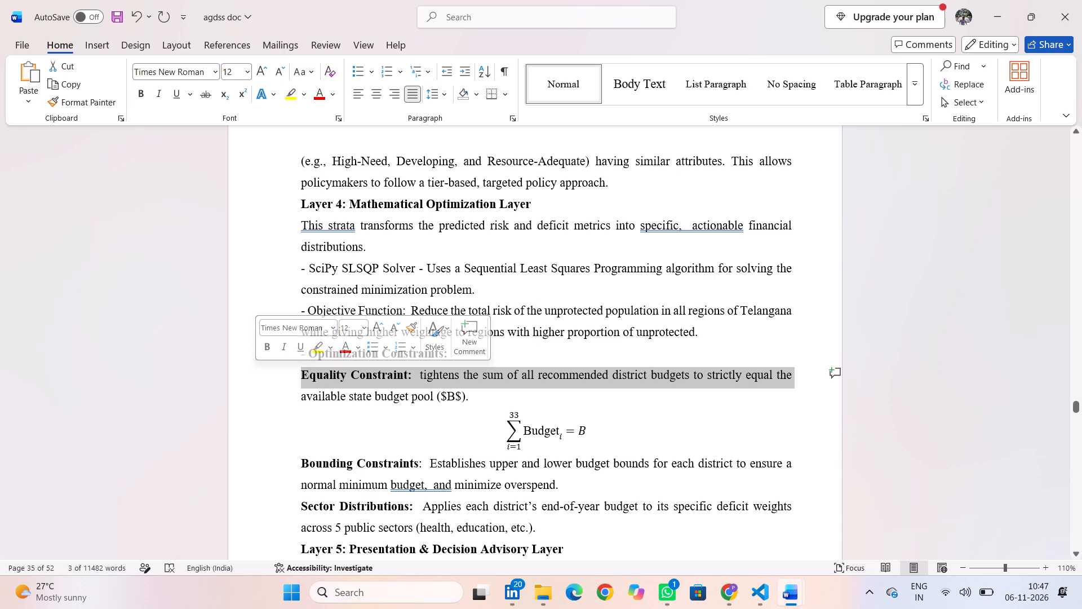
left_click(281, 385)
left_click(310, 357)
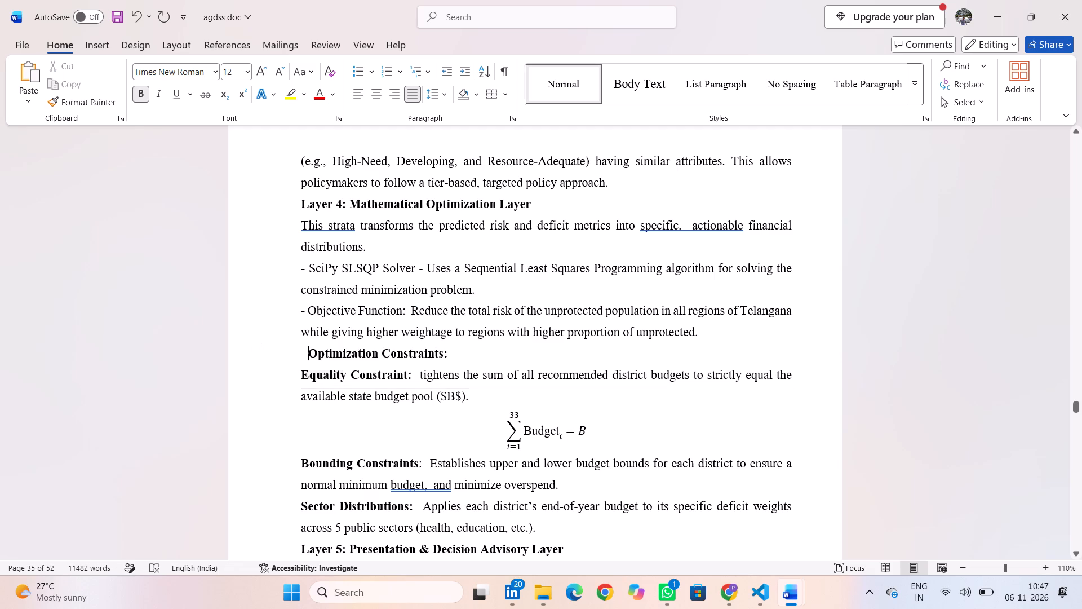
key("BackSpace")
key("BackSpace")
key("BackSpace")
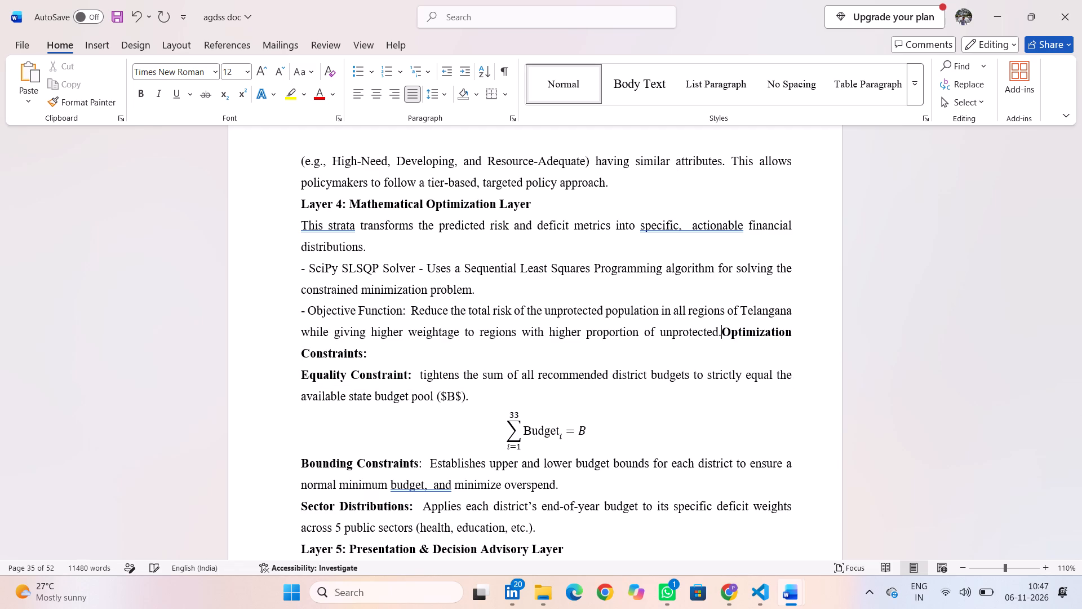
key("Return")
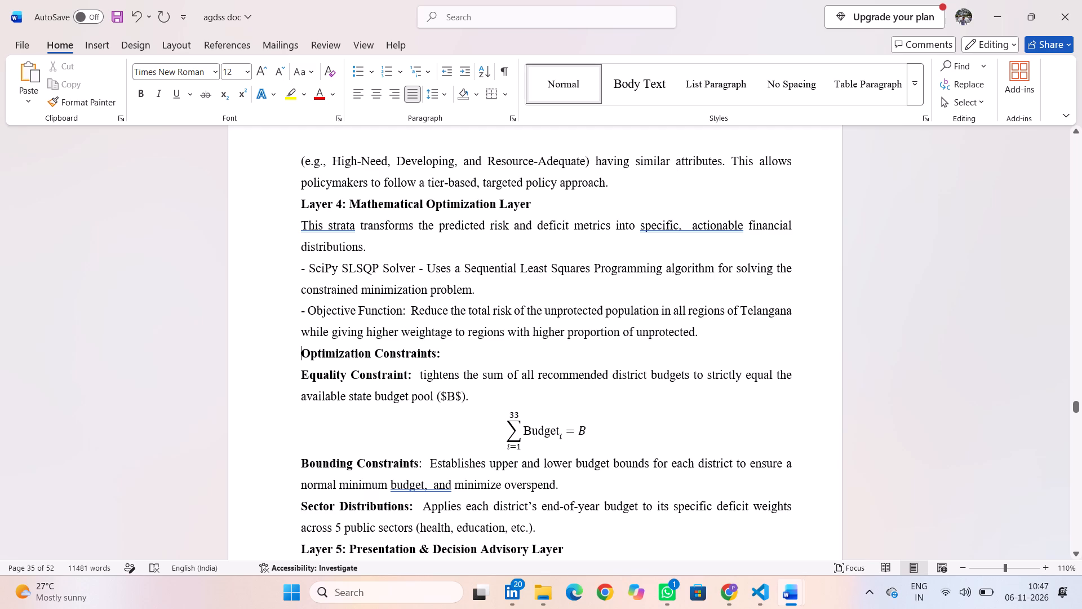
Bold the Objective Function: label and remove its leading dash and space, keeping the item as its own paragraph.
left_click_drag(406, 312, 318, 312)
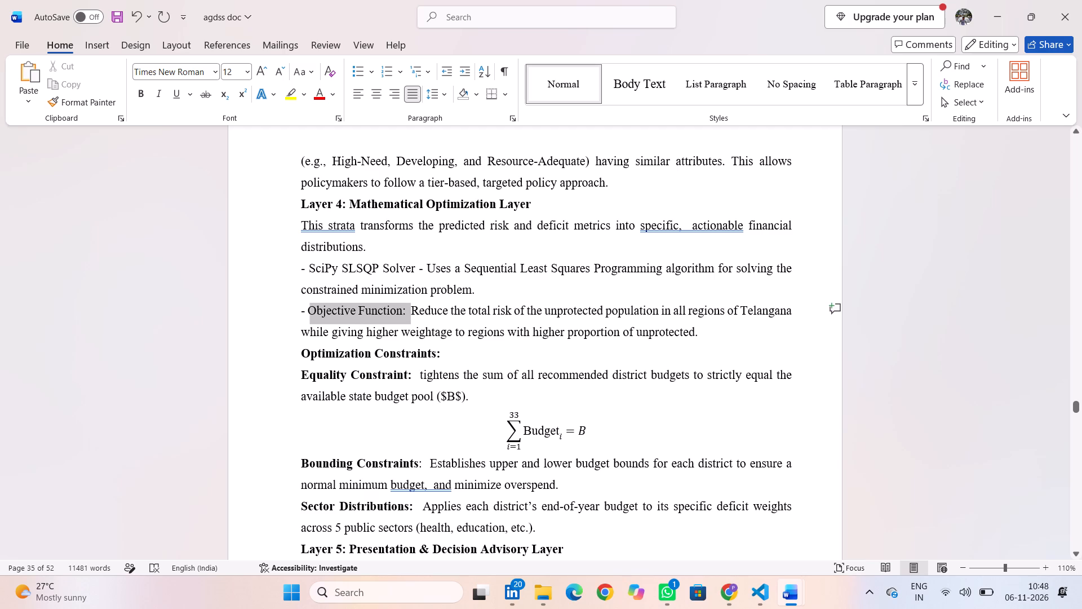
left_click_drag(318, 312, 301, 312)
left_click(316, 288)
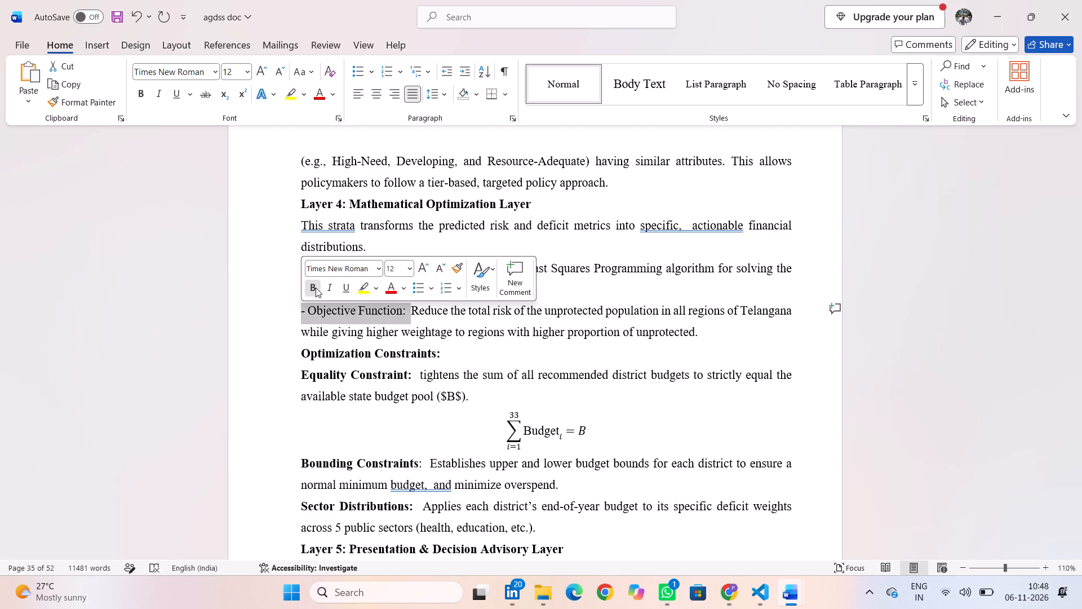
left_click(312, 308)
key("BackSpace")
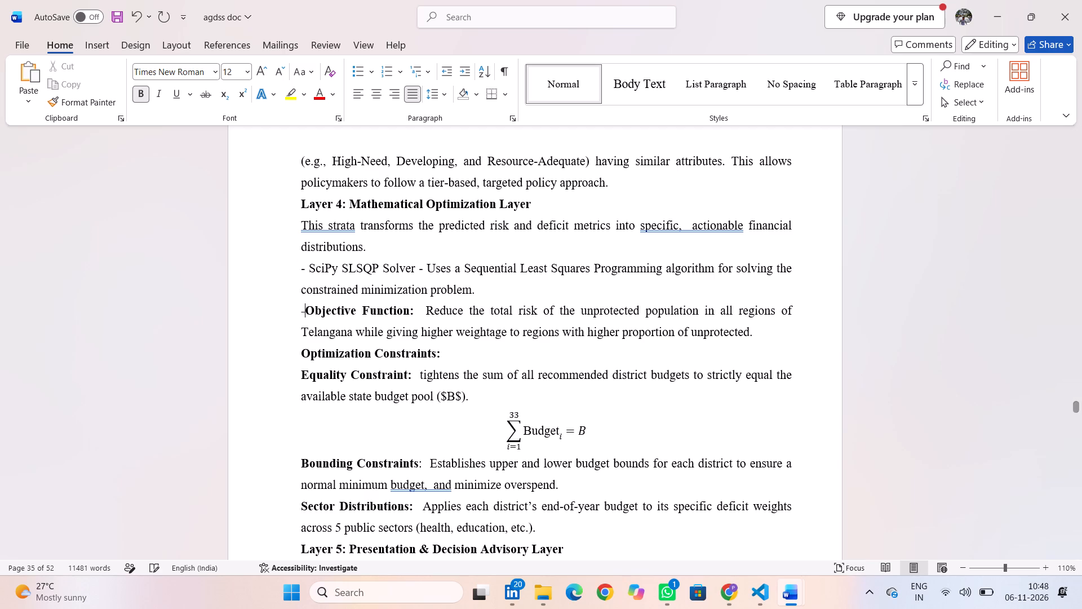
key("BackSpace")
key("BackSpace")
key("Return")
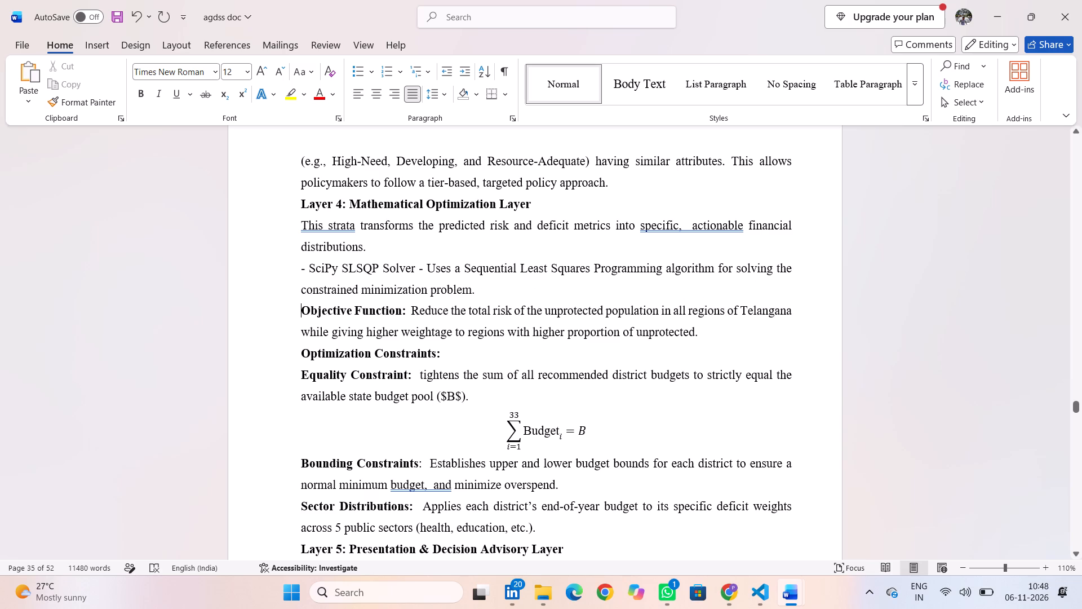
Remove the leading dash and space from the SciPy SLSQP Solver item under Layer 4, keeping it as its own paragraph.
scroll(413, 290, "up", 1)
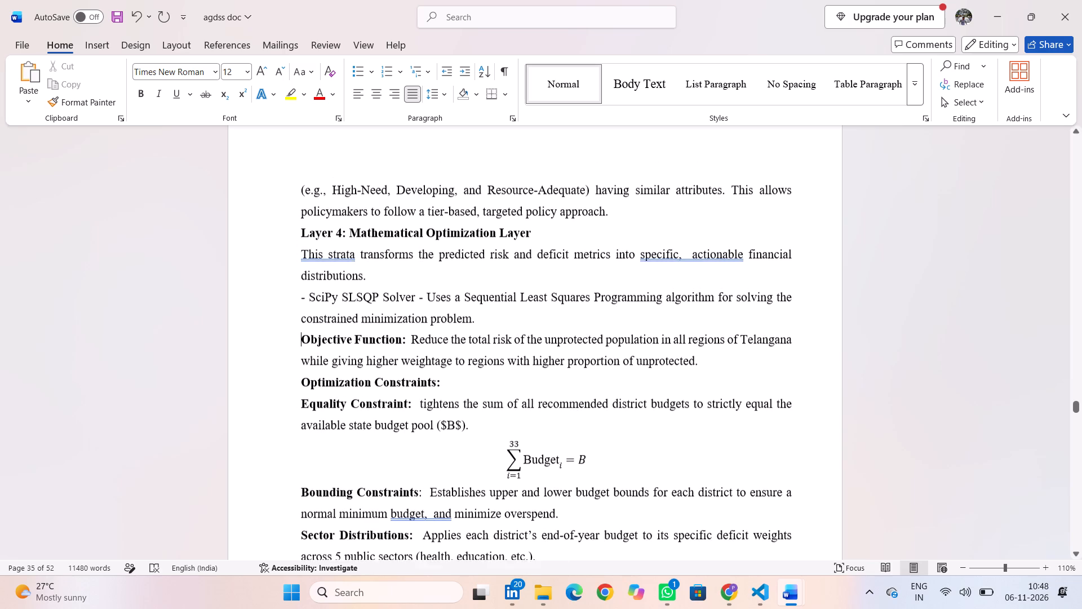
scroll(413, 290, "up", 1)
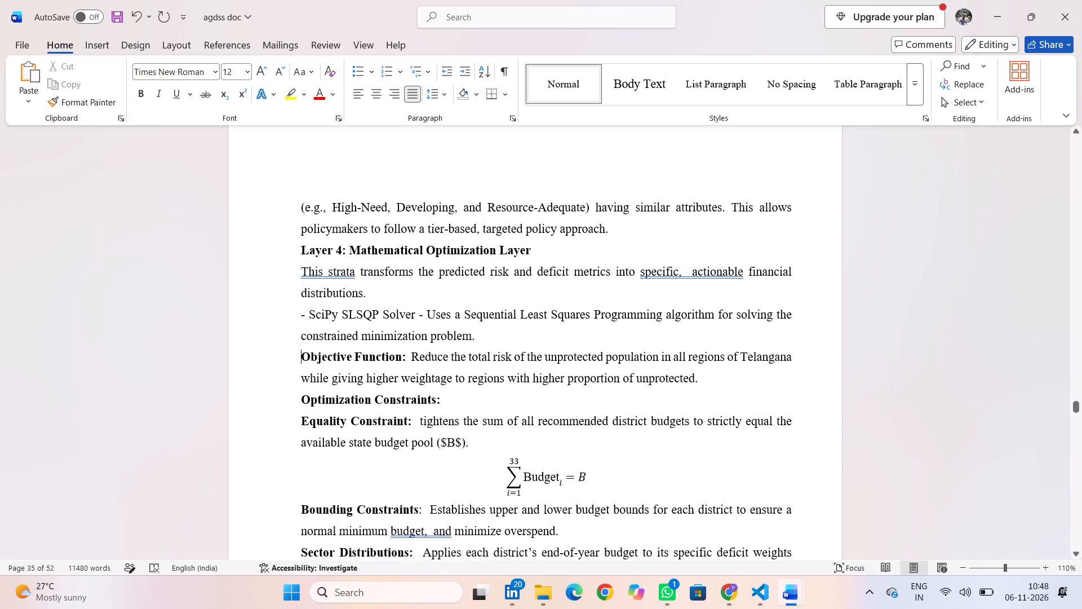
left_click(310, 316)
key("BackSpace")
key("BackSpace")
key("BackSpace")
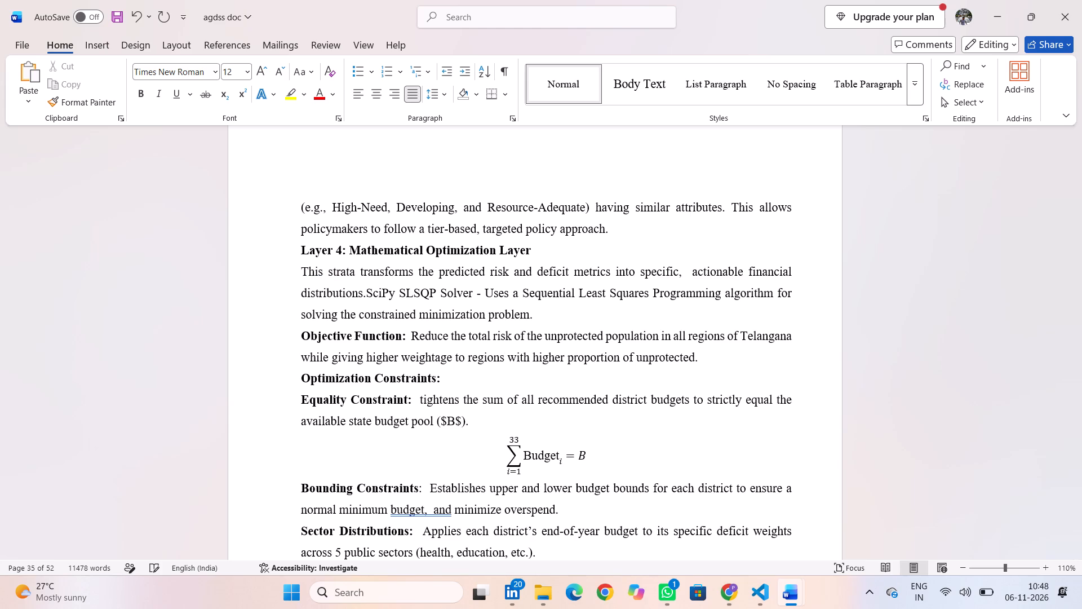
key("Return")
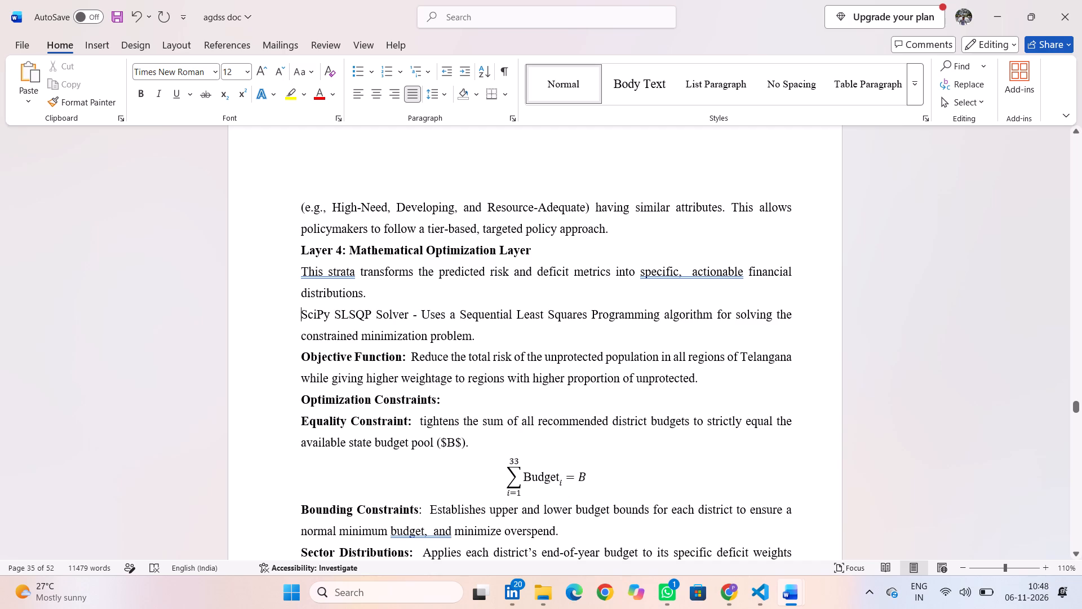
Bold the K-Means Clustering (Regional segmentation): label at the end of Layer 3 and remove its leading dash and space.
scroll(404, 310, "up", 1)
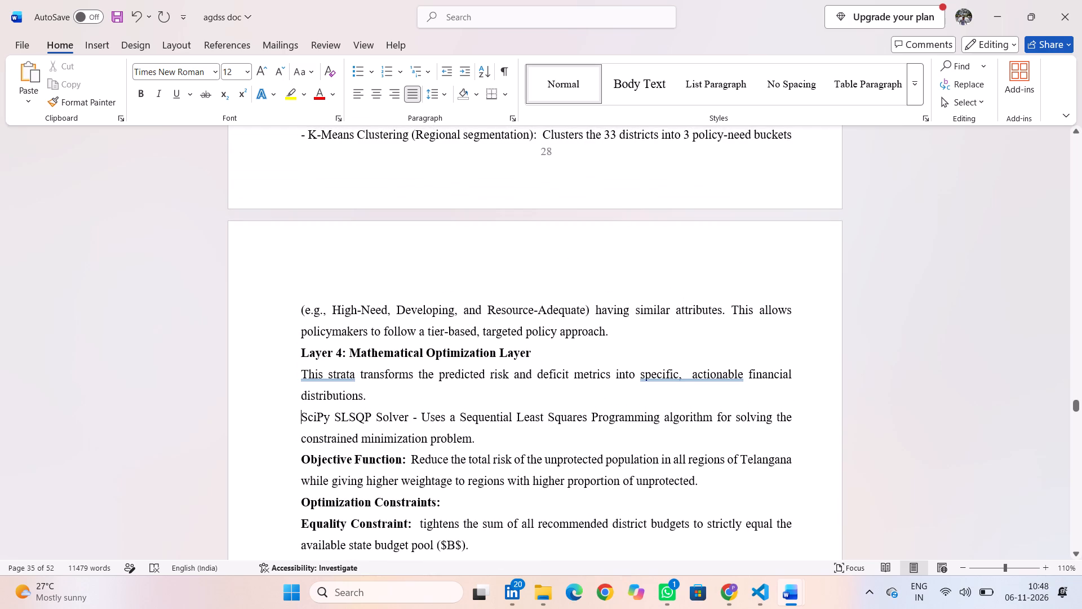
scroll(502, 333, "up", 3)
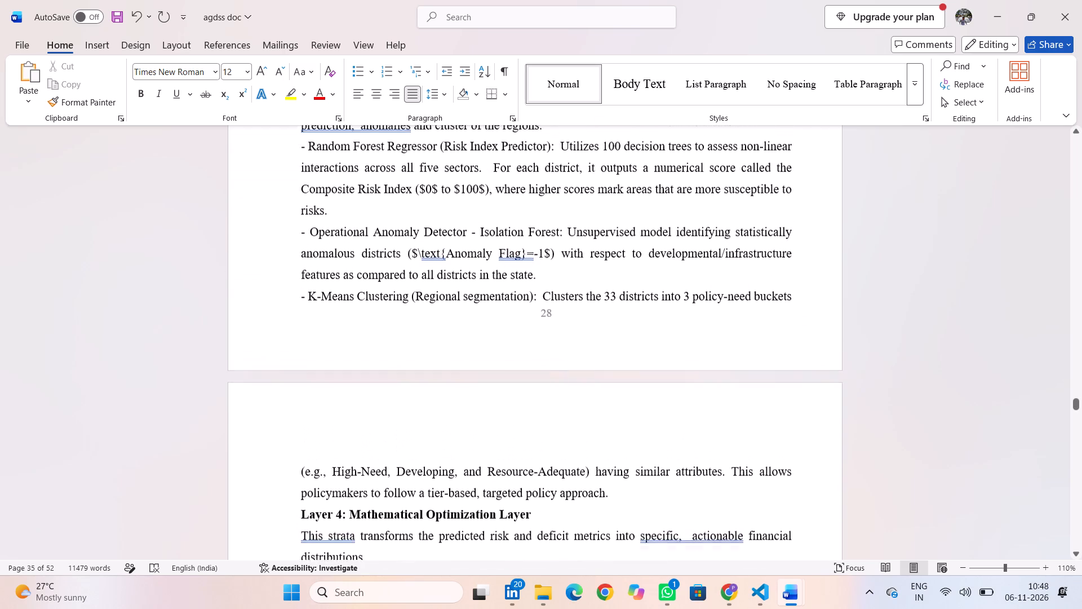
scroll(502, 333, "up", 3)
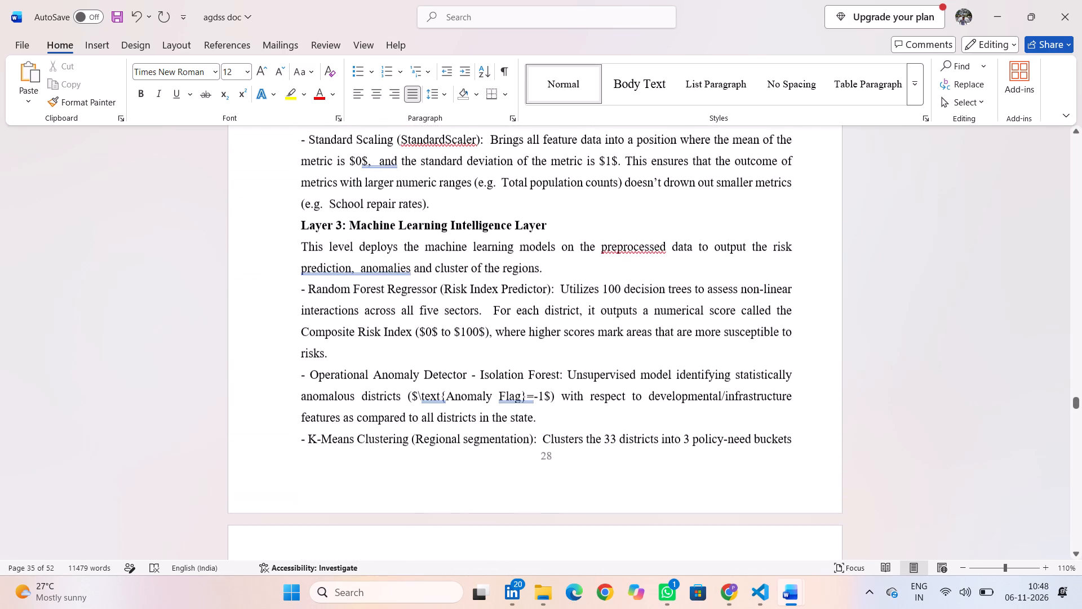
scroll(502, 333, "up", 1)
scroll(468, 408, "down", 1)
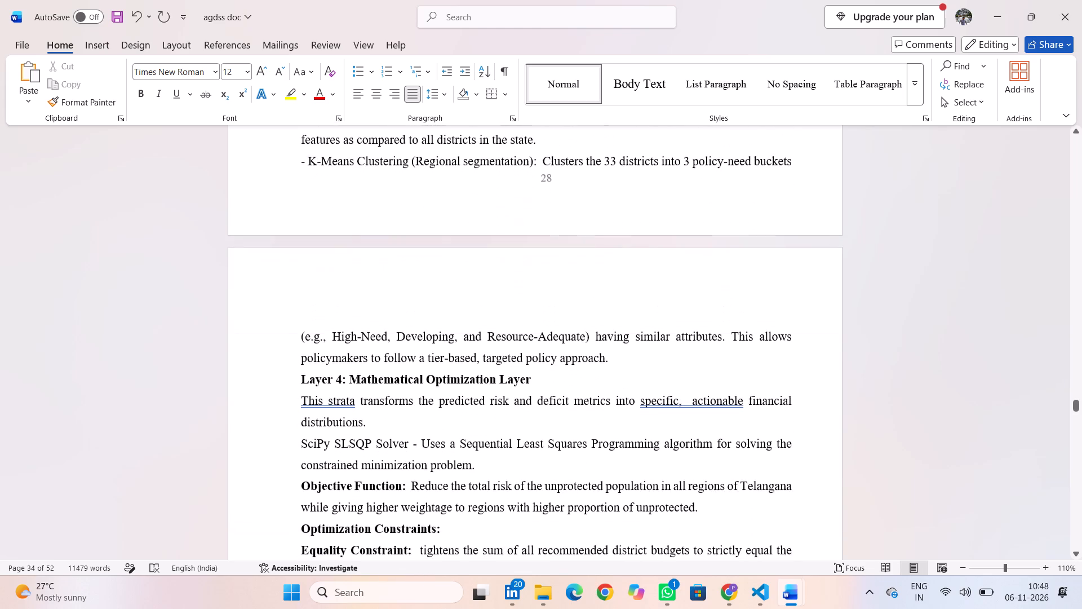
scroll(468, 408, "down", 1)
scroll(468, 408, "up", 1)
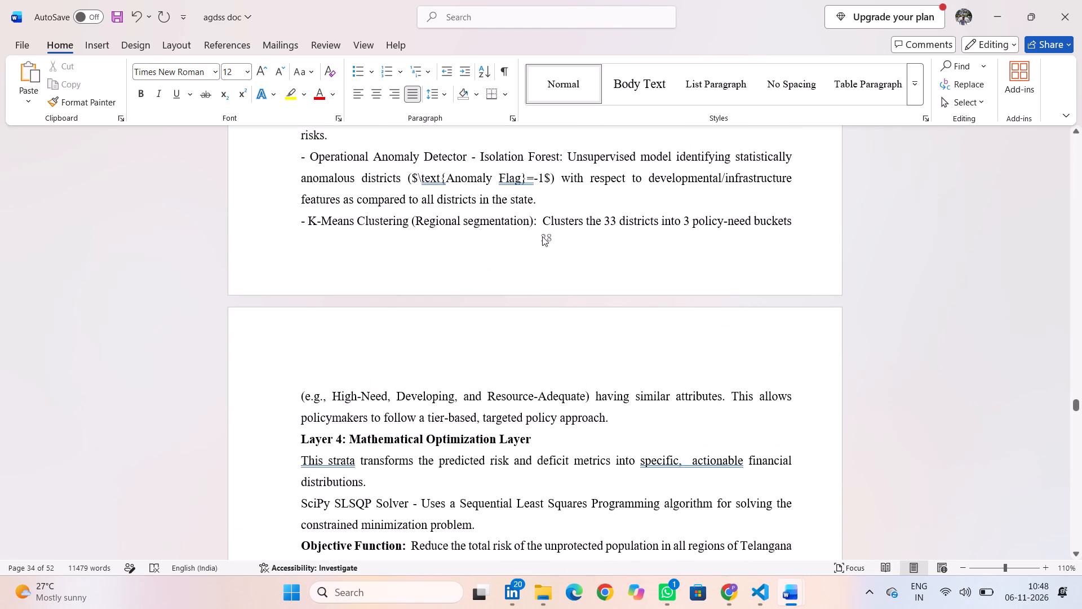
left_click_drag(539, 223, 301, 227)
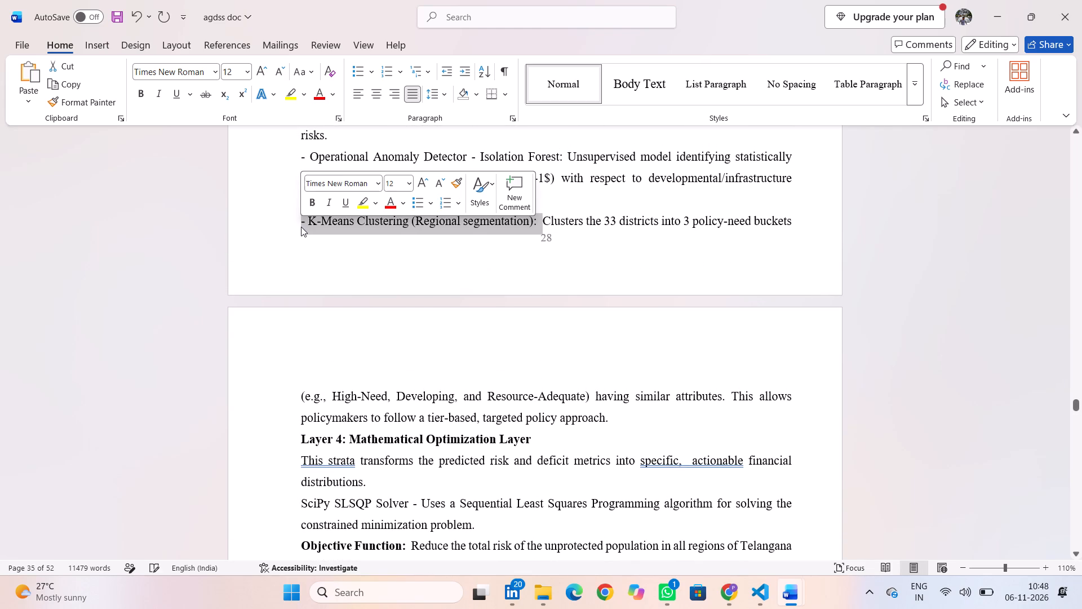
left_click(310, 201)
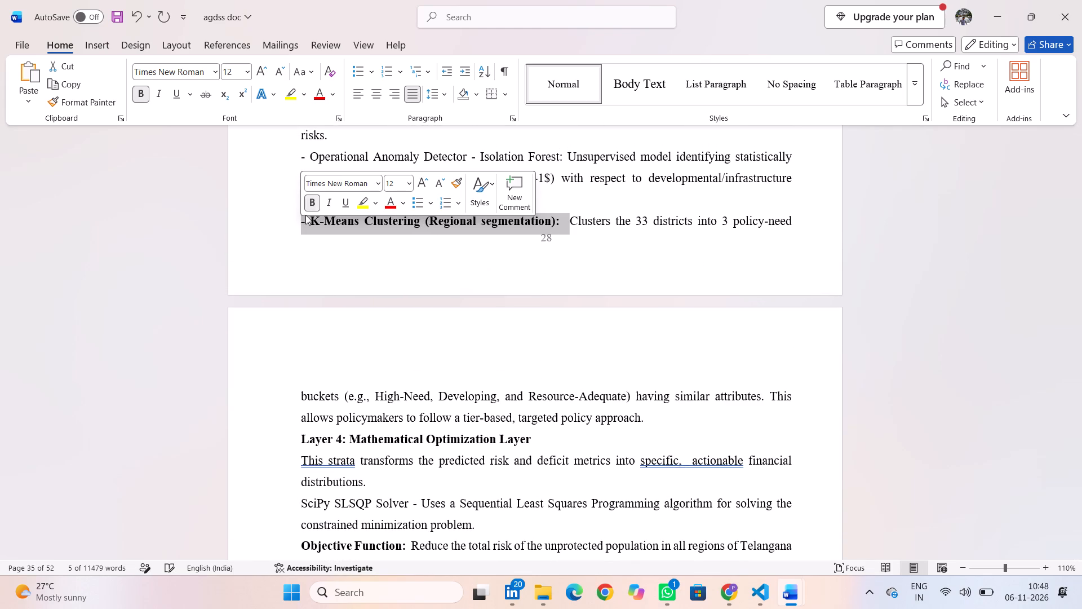
left_click(312, 215)
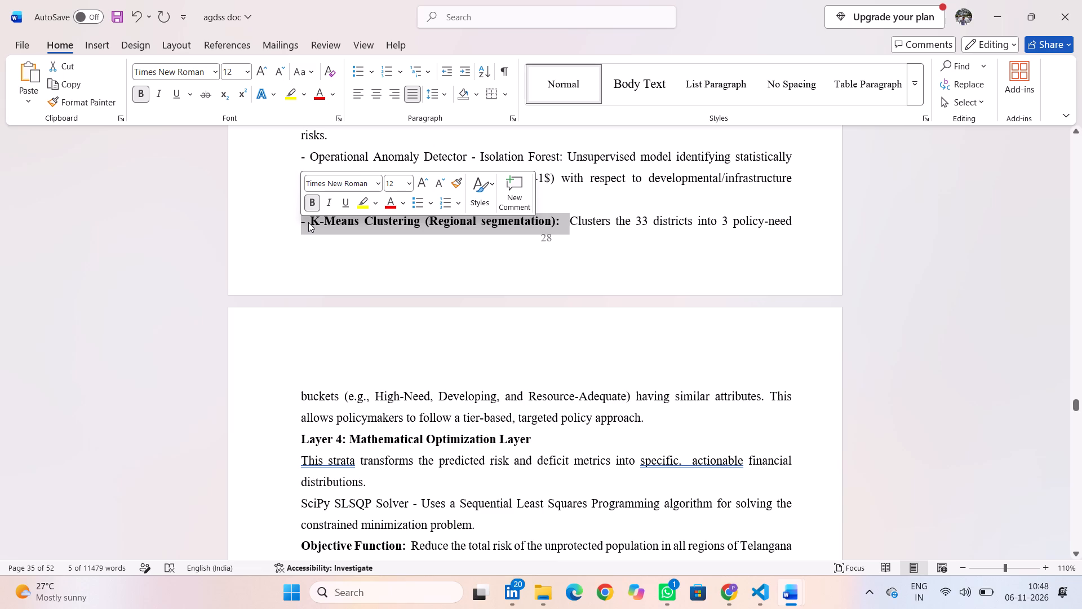
left_click(308, 222)
key("BackSpace")
key("BackSpace")
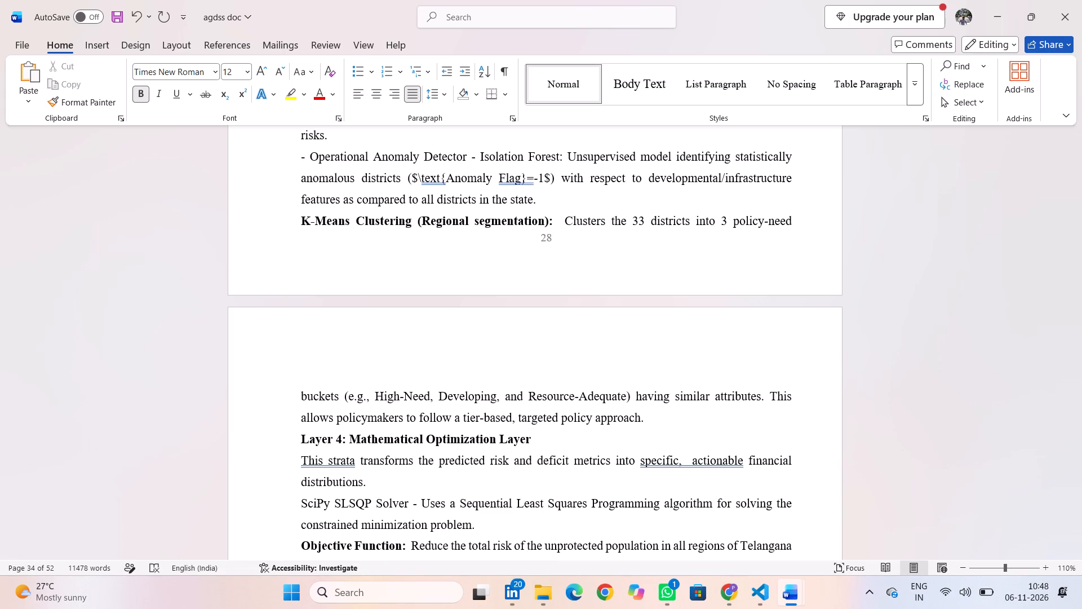
Bold the Operational Anomaly Detector - Isolation Forest: label under Layer 3 and remove its leading dash and space.
scroll(348, 269, "up", 2)
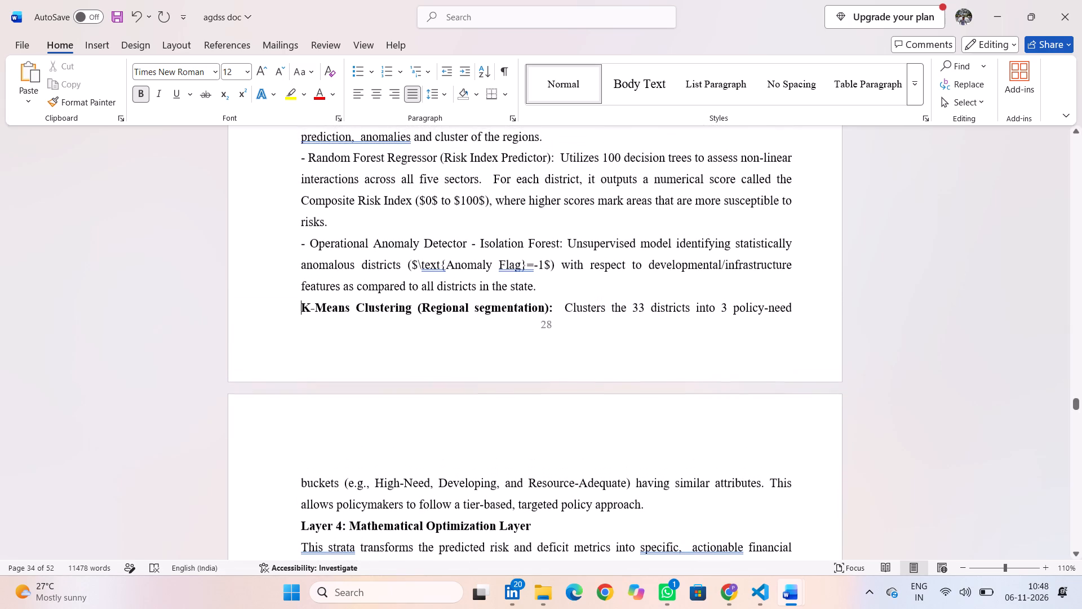
left_click_drag(565, 243, 565, 244)
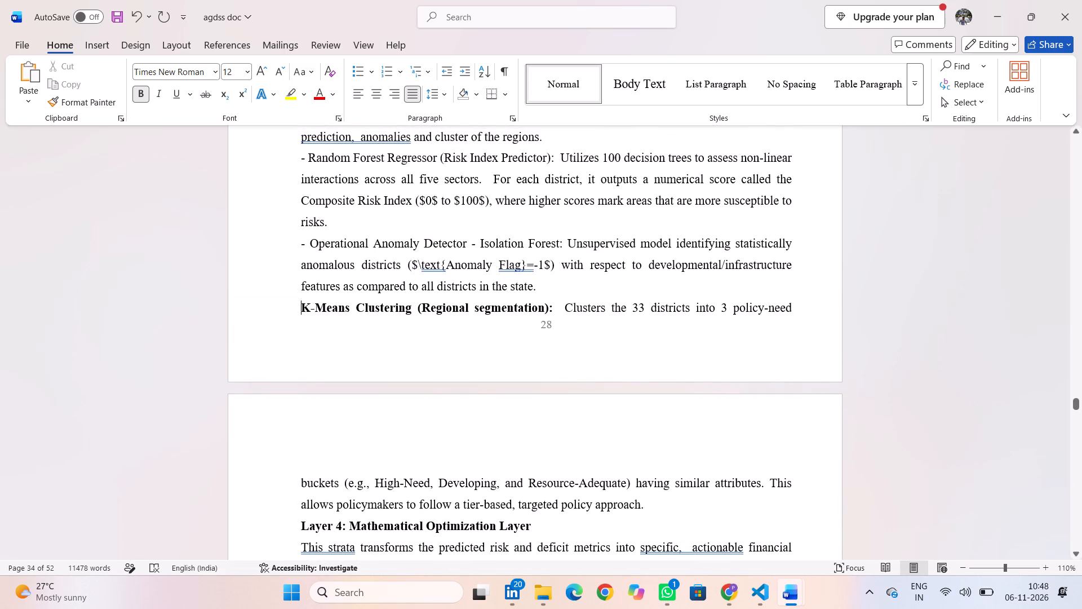
left_click_drag(565, 244, 301, 244)
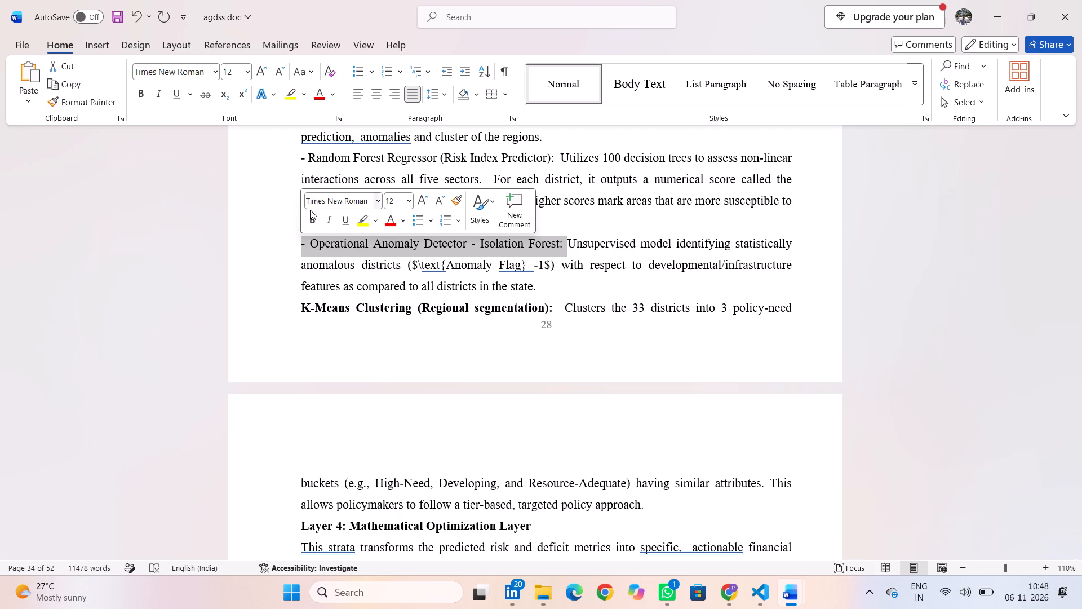
left_click(309, 219)
left_click(311, 246)
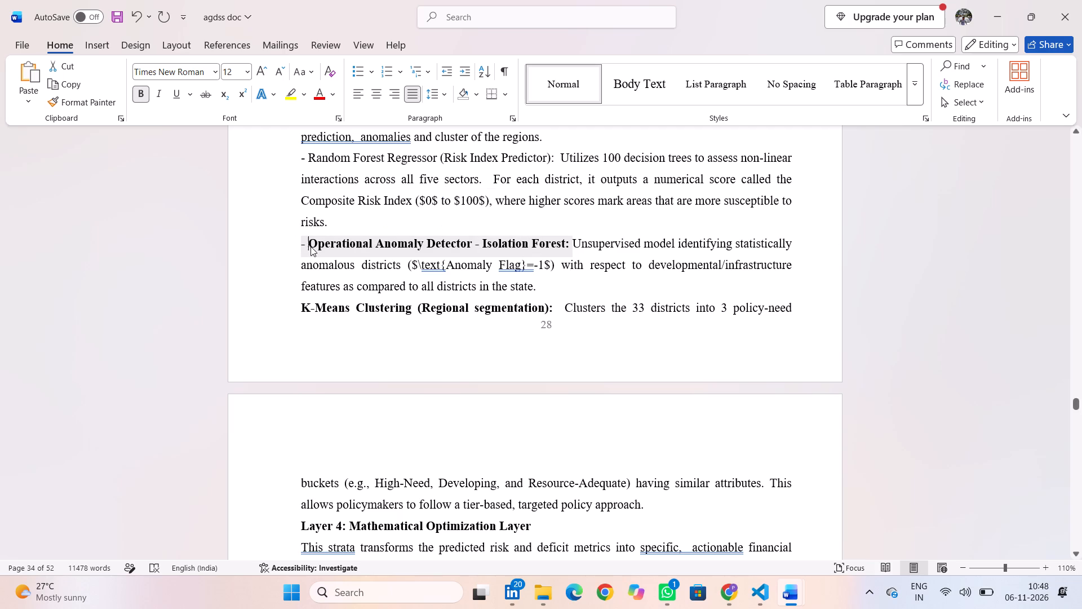
key("BackSpace")
key("BackSpace")
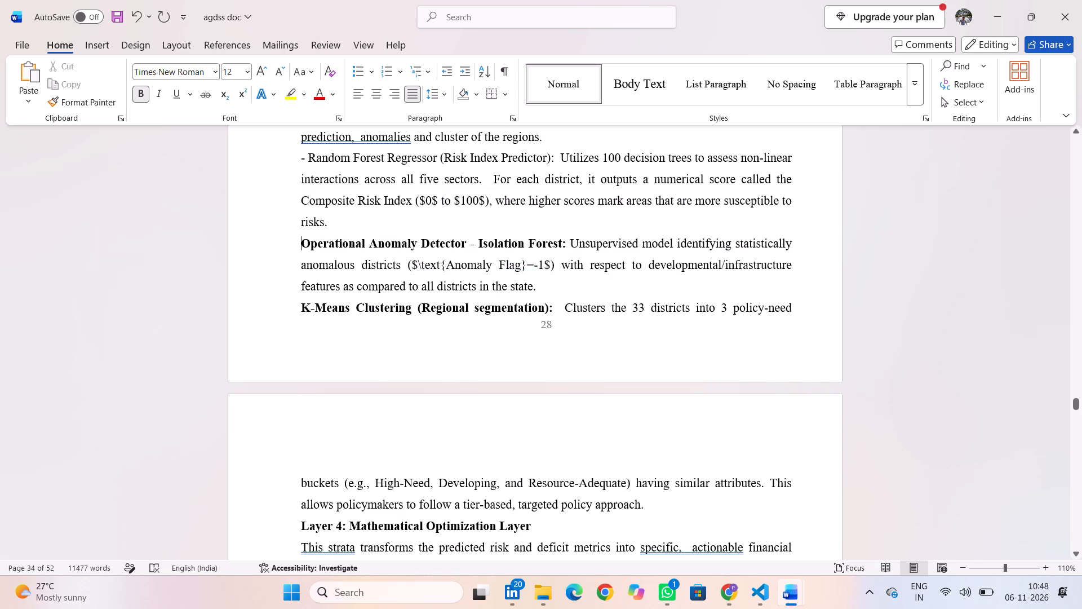
Bold the Random Forest Regressor (Risk Index Predictor): label and remove its leading dash and space, keeping the item as its own paragraph.
scroll(463, 263, "up", 1)
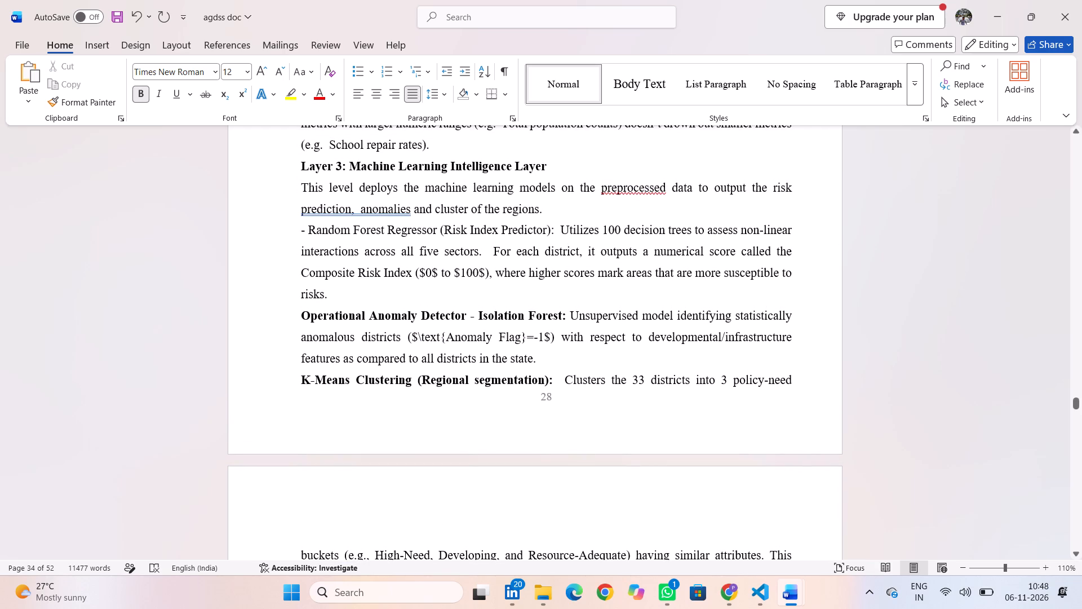
left_click_drag(556, 228, 460, 228)
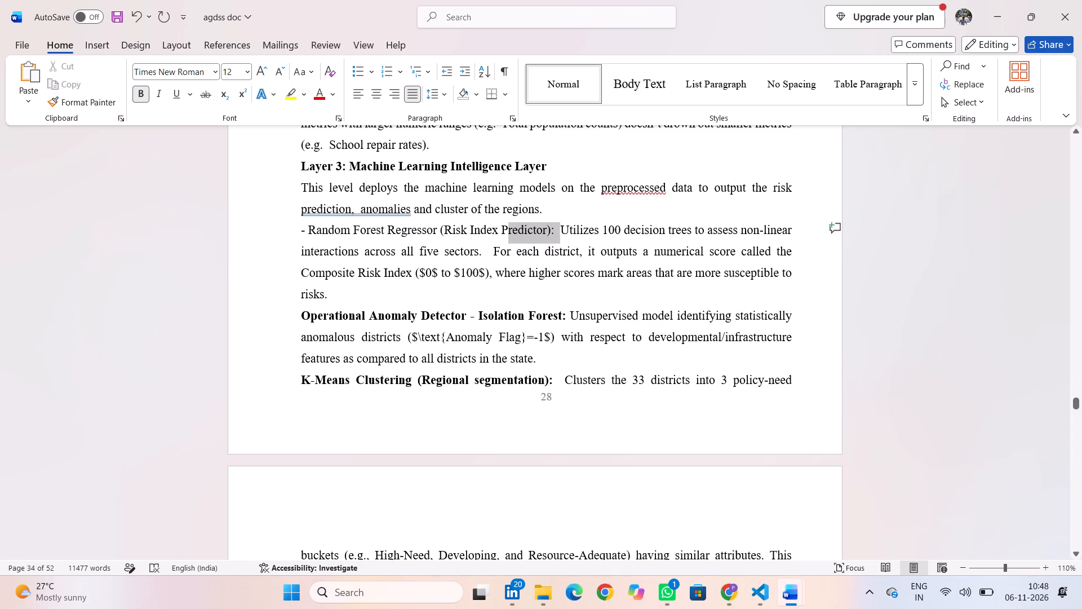
left_click_drag(460, 228, 304, 230)
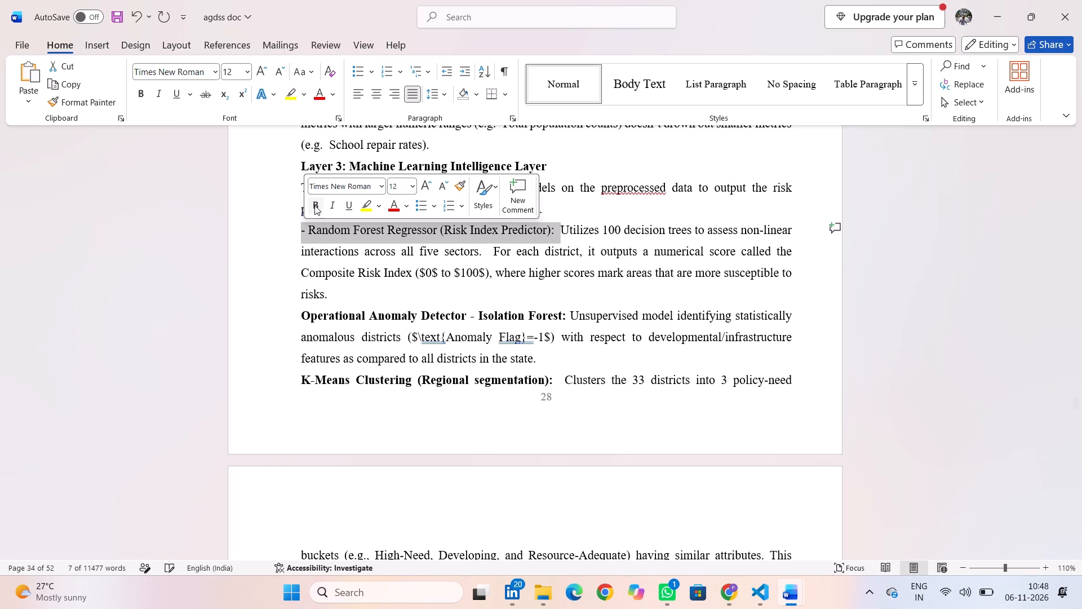
left_click(314, 205)
left_click(305, 229)
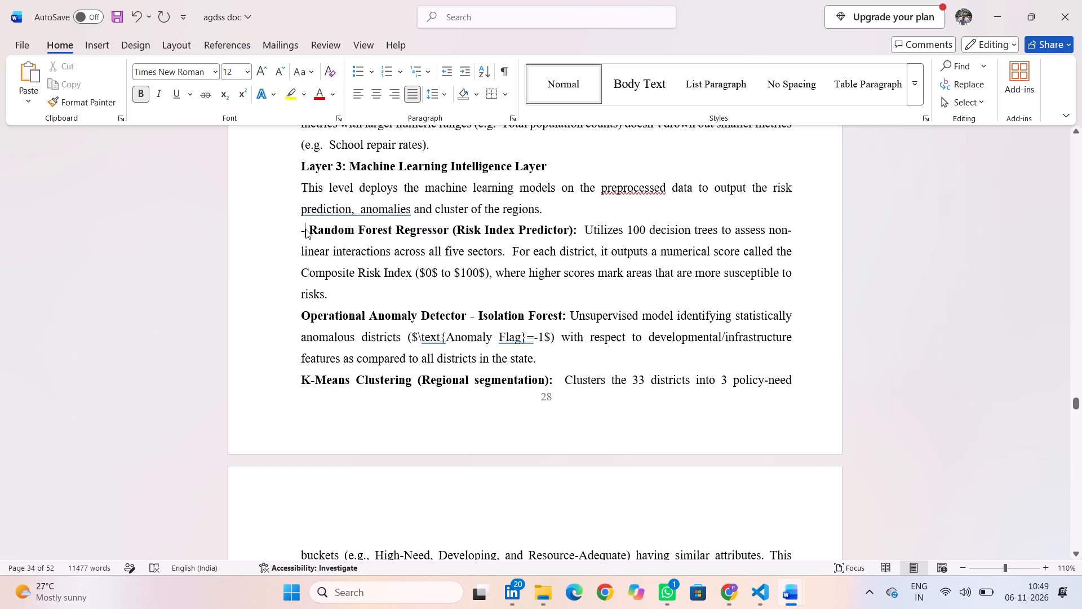
key("BackSpace")
key("Right")
key("BackSpace")
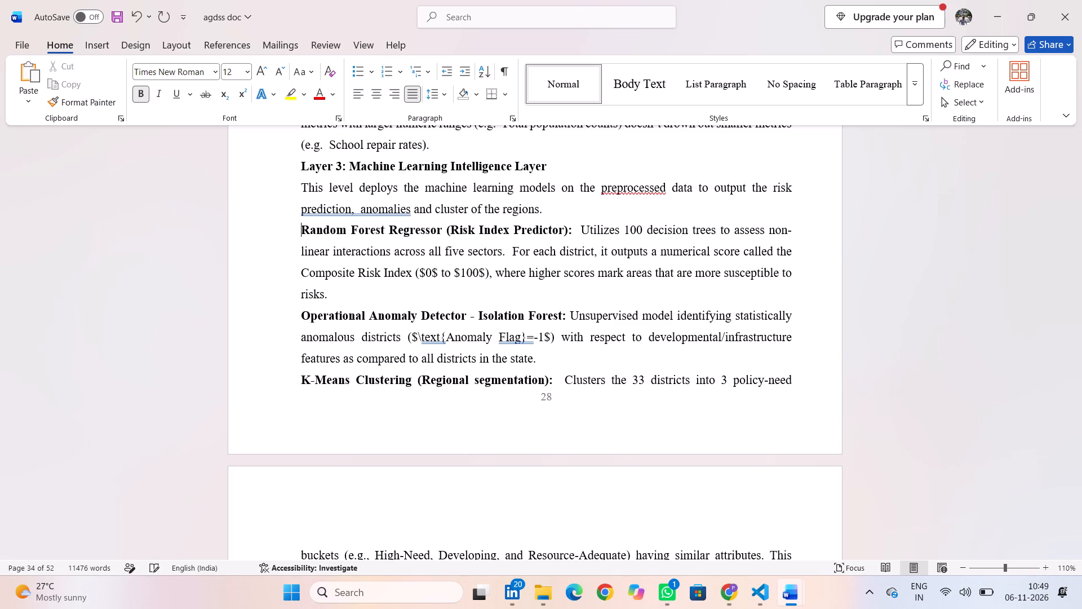
key("BackSpace")
key("Return")
Remove the leading dash and space from the Standard Scaling (StandardScaler): item under Layer 2, keep it as its own paragraph, and bold its label.
scroll(429, 295, "up", 1)
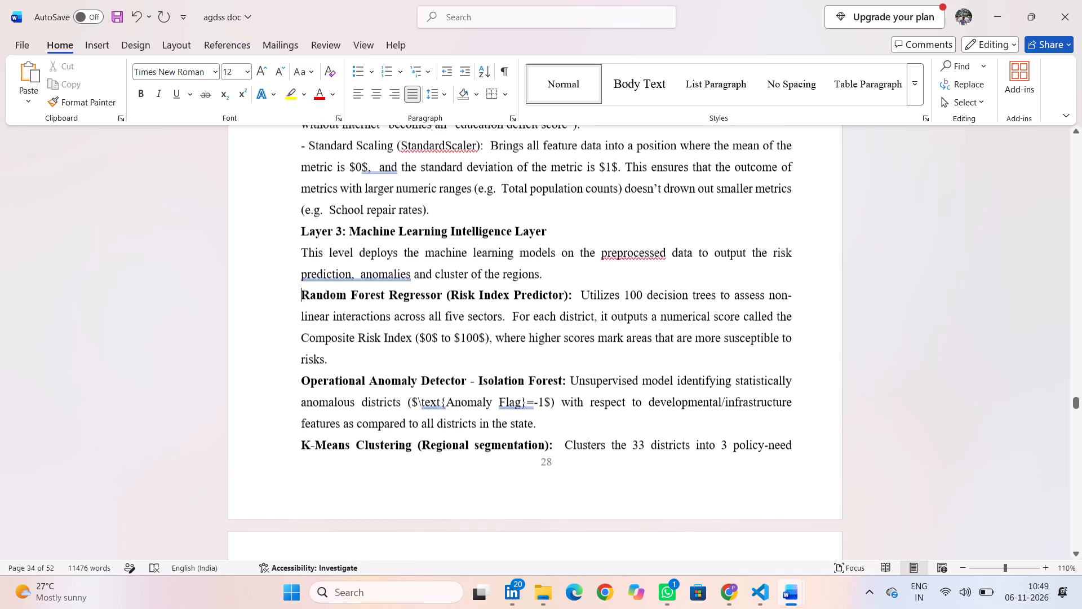
scroll(429, 295, "up", 3)
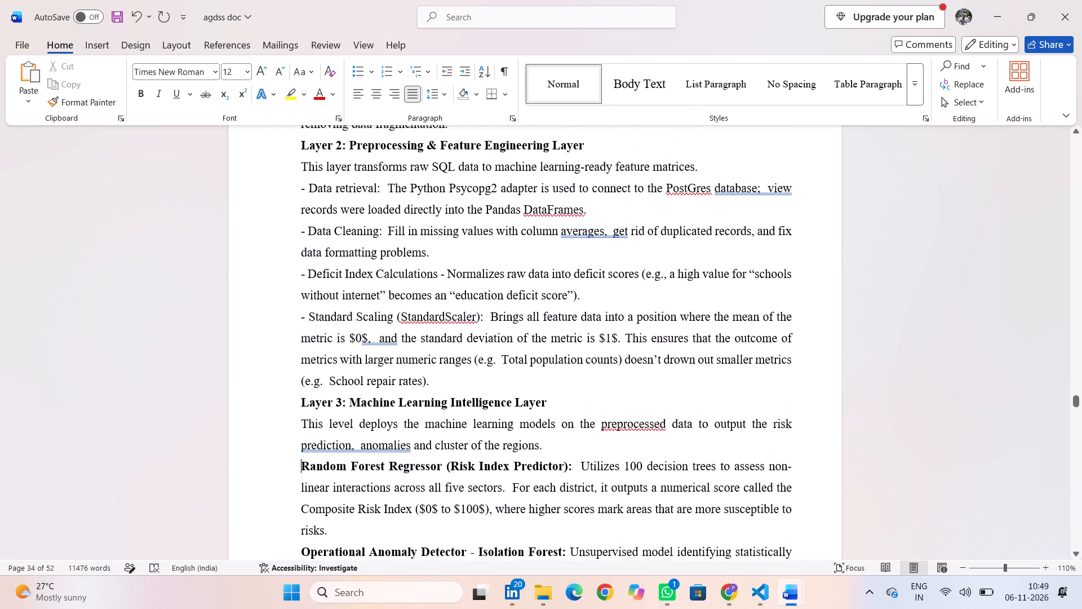
left_click(309, 322)
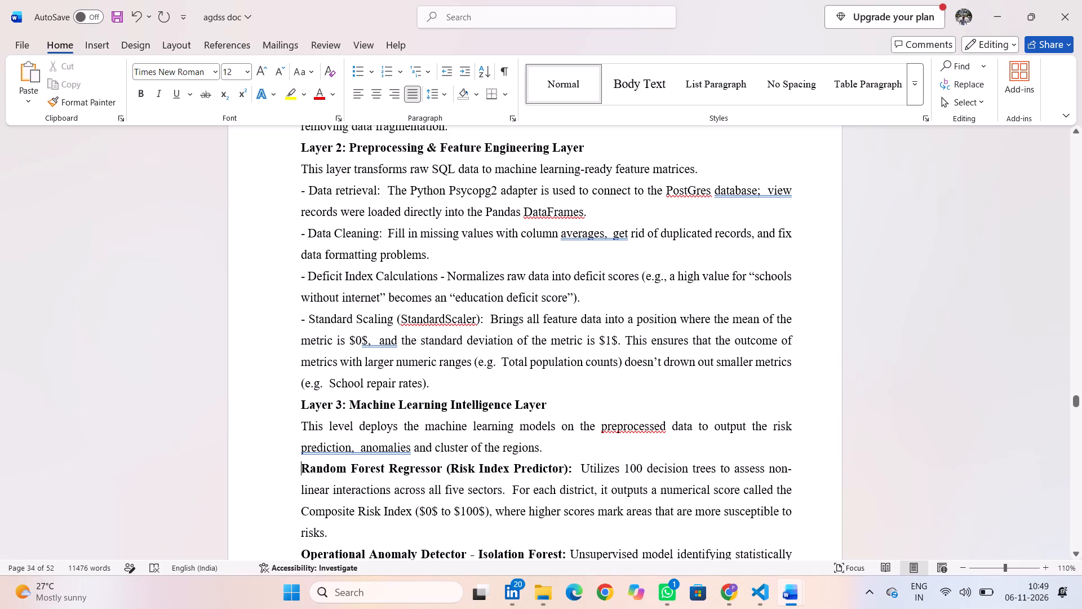
key("BackSpace")
key("BackSpace")
key("BackSpace")
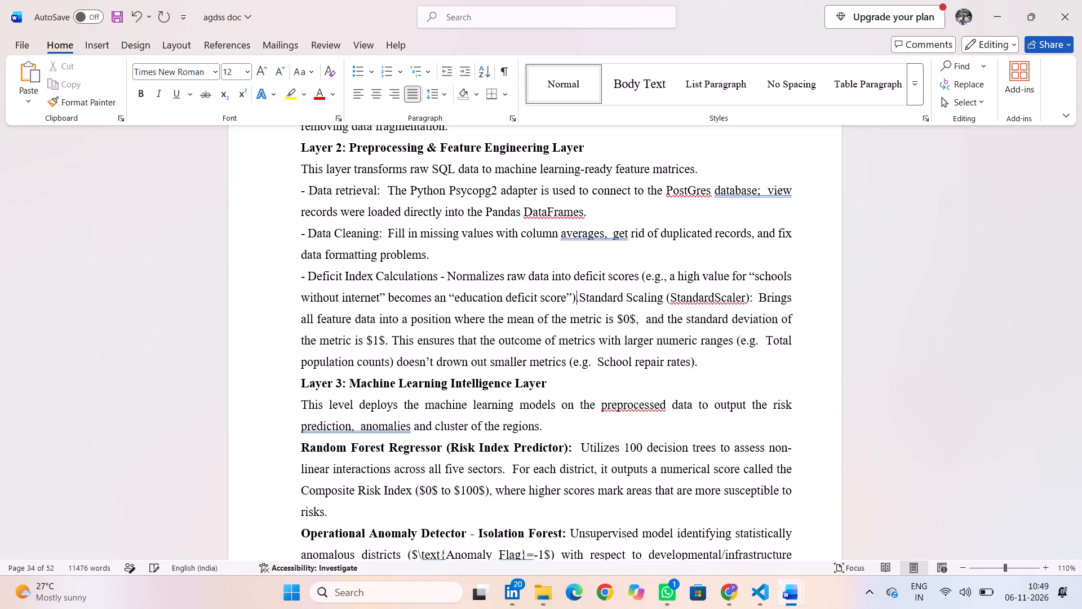
key("Return")
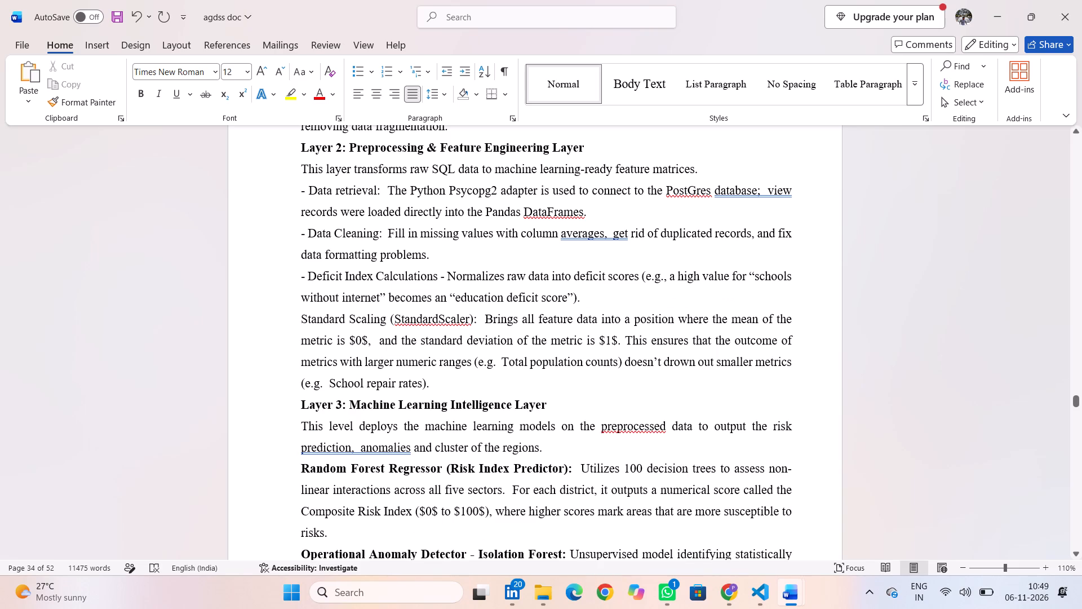
left_click_drag(479, 317, 298, 311)
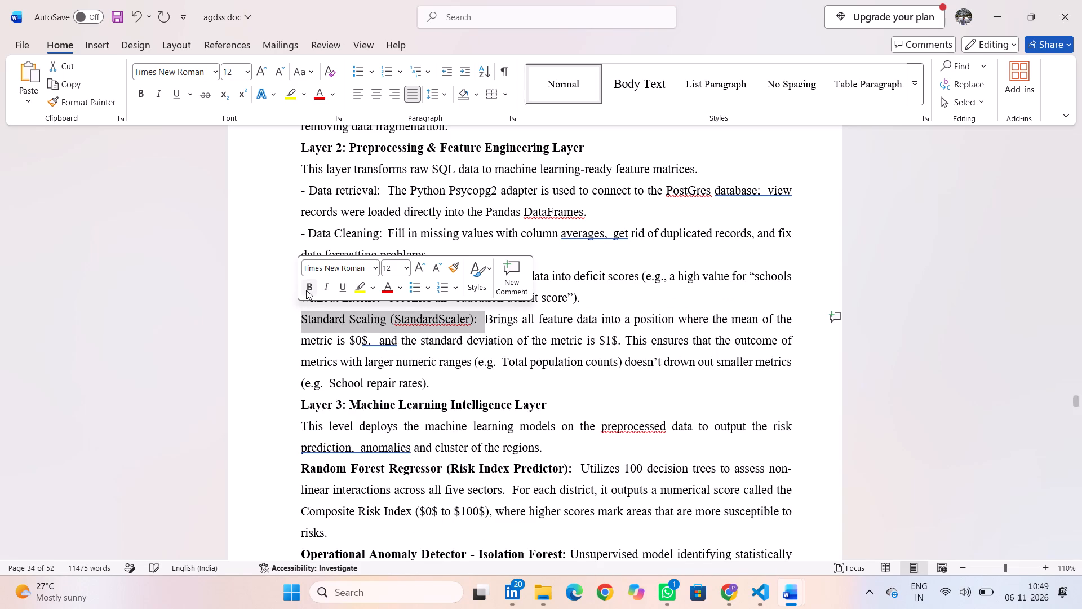
left_click(306, 289)
left_click(268, 330)
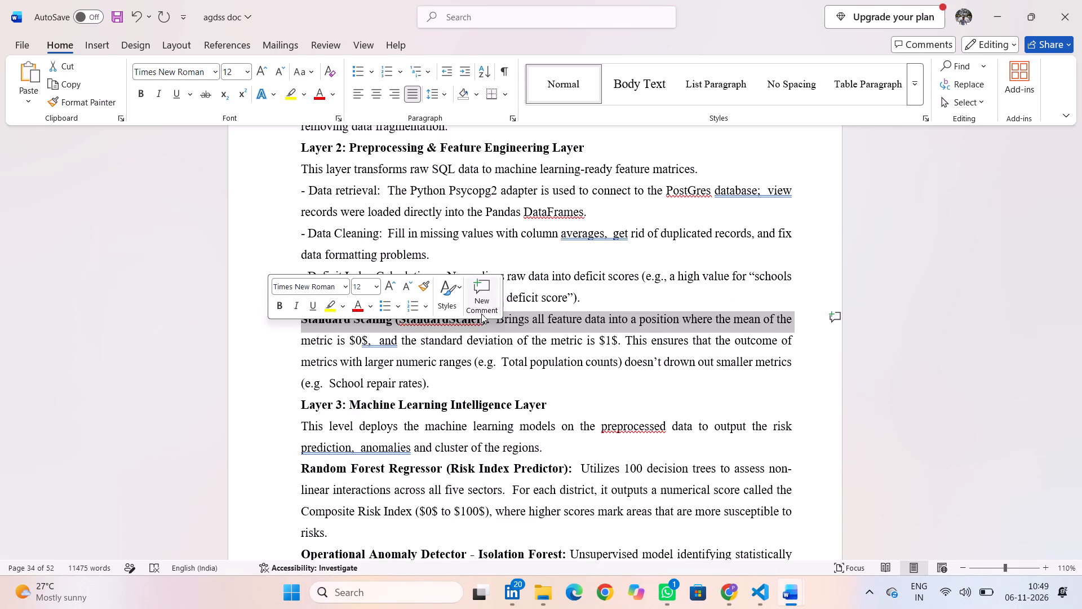
left_click(600, 286)
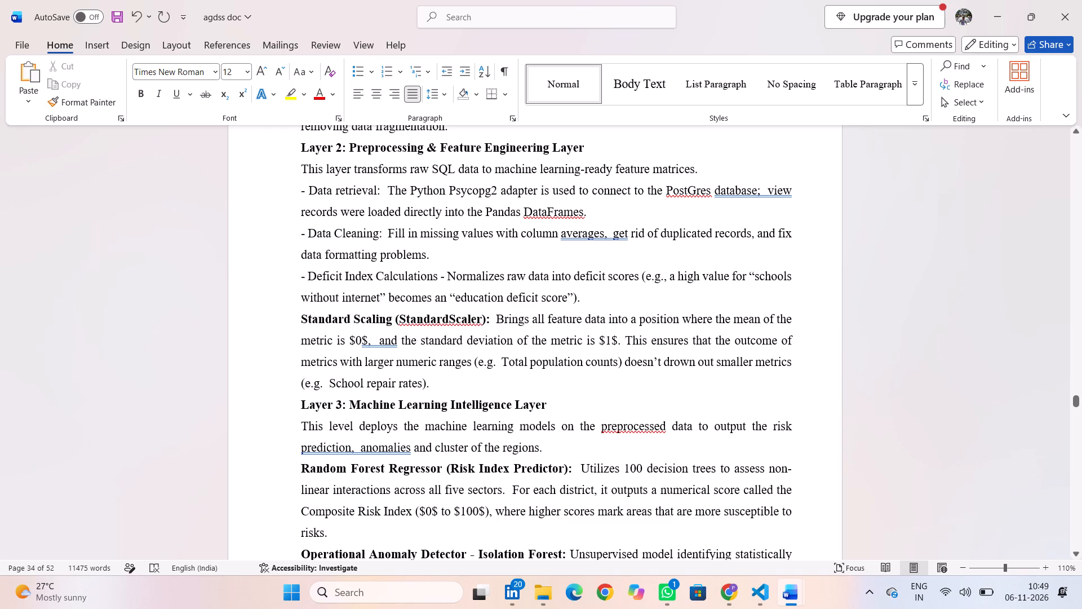
Remove the leading dash and space from the Deficit Index Calculations item under Layer 2, keeping it as its own paragraph.
left_click(307, 276)
key("BackSpace")
key("BackSpace")
key("BackSpace")
key("Return")
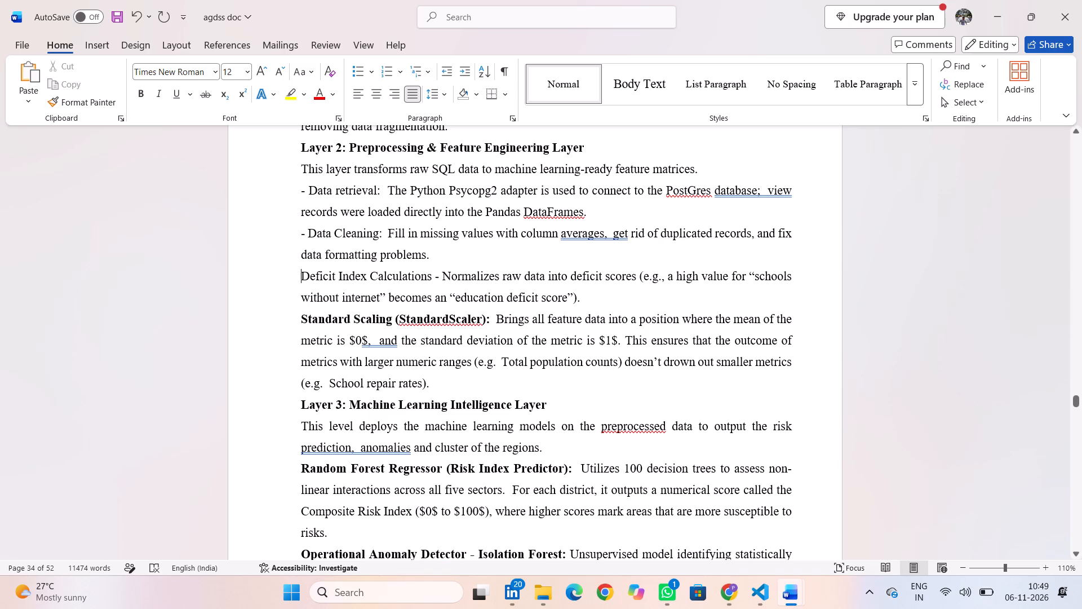
Remove the leading dash and space from the Data Cleaning item under Layer 2, keeping it as its own paragraph.
scroll(396, 281, "up", 1)
left_click(304, 326)
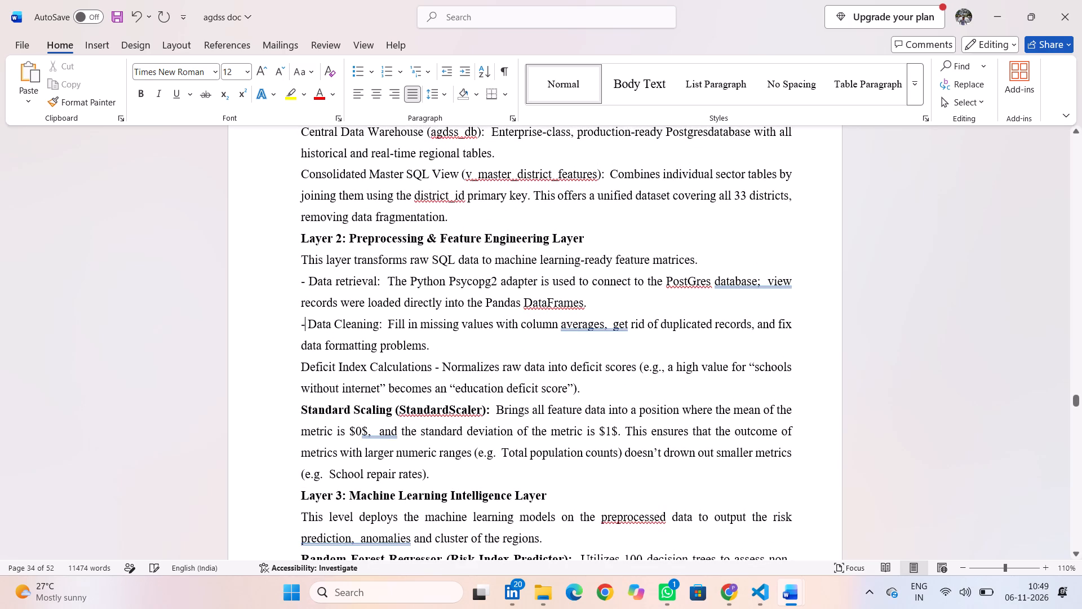
key("Right")
key("BackSpace")
key("BackSpace")
key("BackSpace")
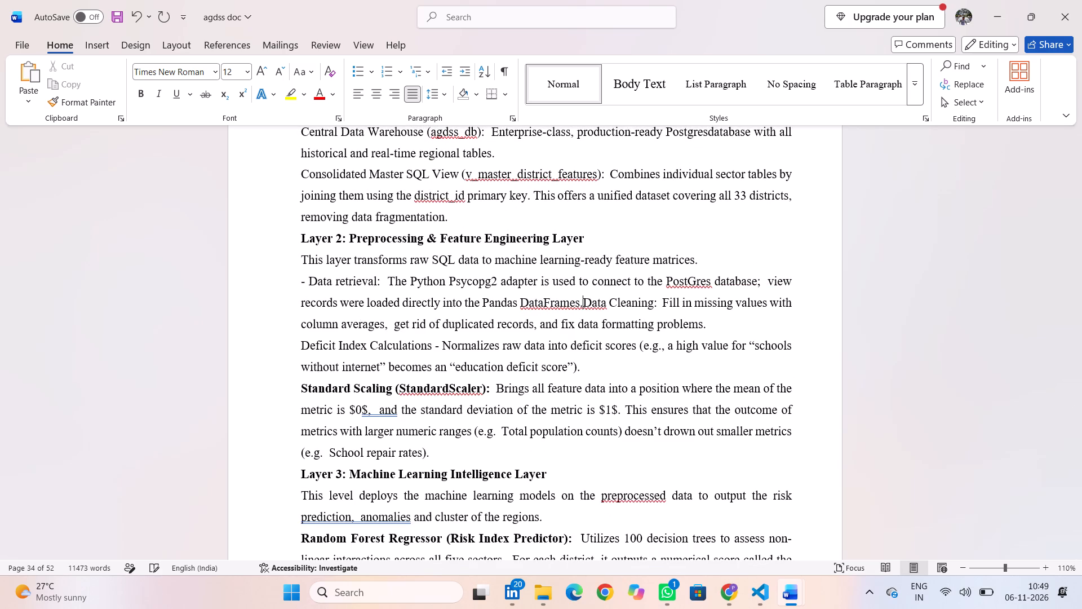
key("Return")
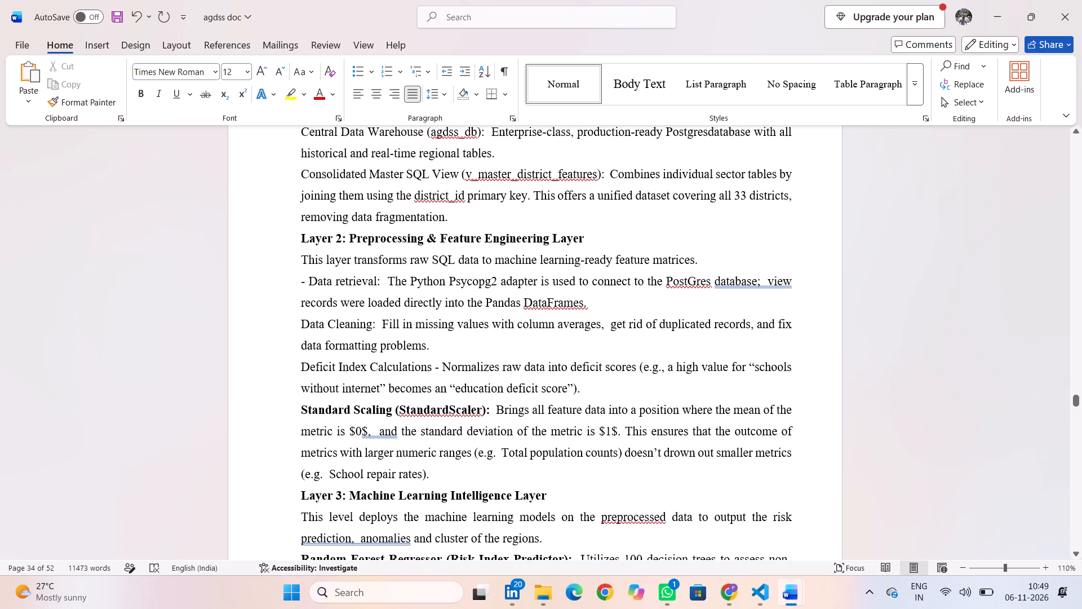
Remove the leading dash and space from the Data retrieval item under the Layer 2 introduction.
left_click(308, 280)
key("BackSpace")
key("BackSpace")
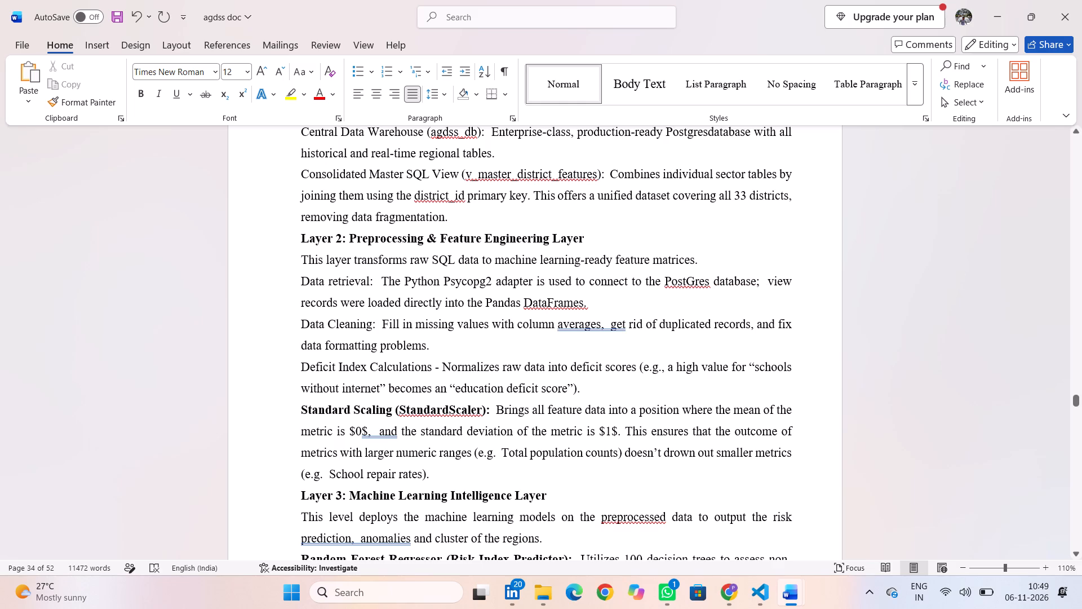
Bold the Healthcare (HMIS): label in the raw database list under Layer 1 of section 5.6.
scroll(405, 315, "up", 1)
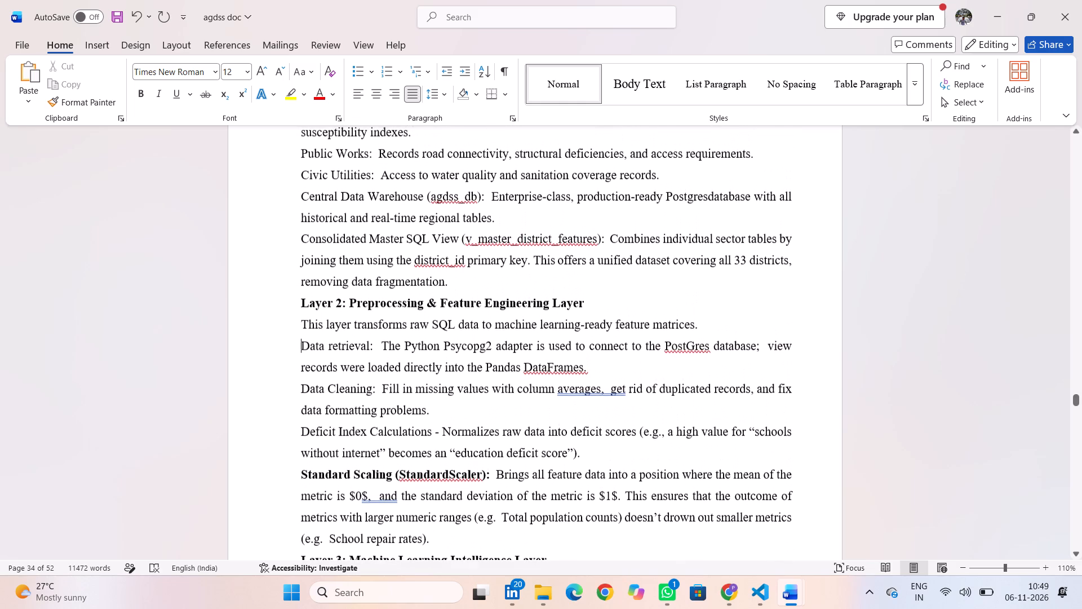
scroll(592, 305, "up", 1)
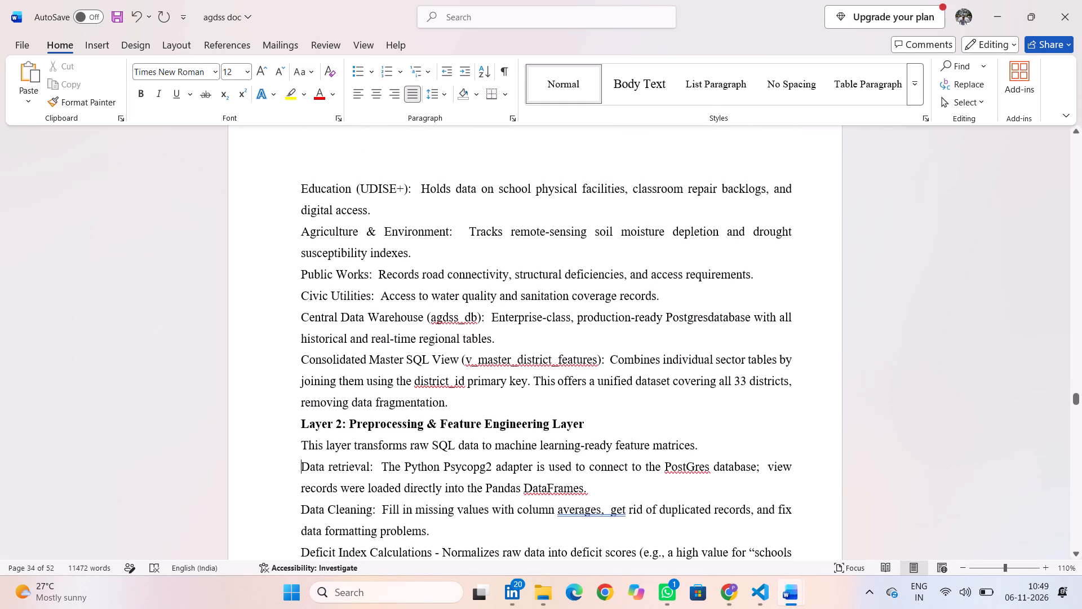
scroll(407, 336, "up", 2)
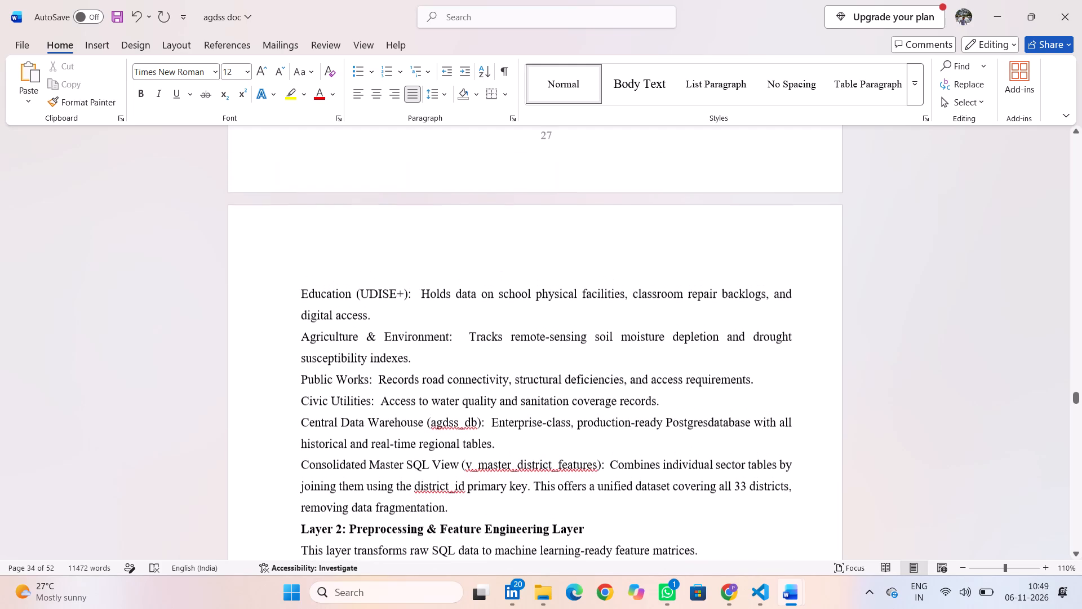
scroll(407, 336, "up", 2)
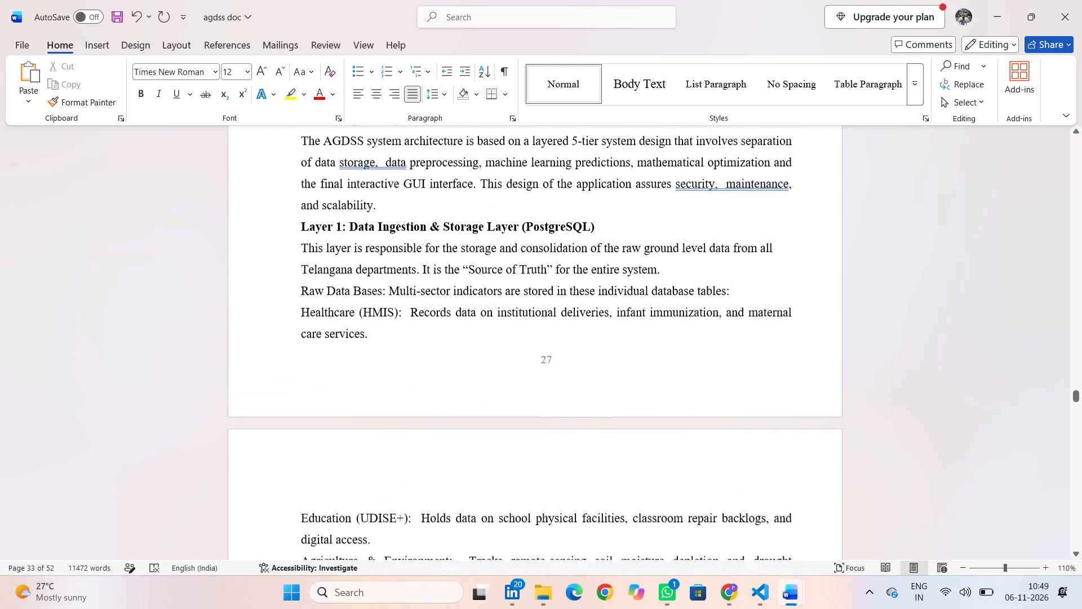
scroll(407, 336, "up", 3)
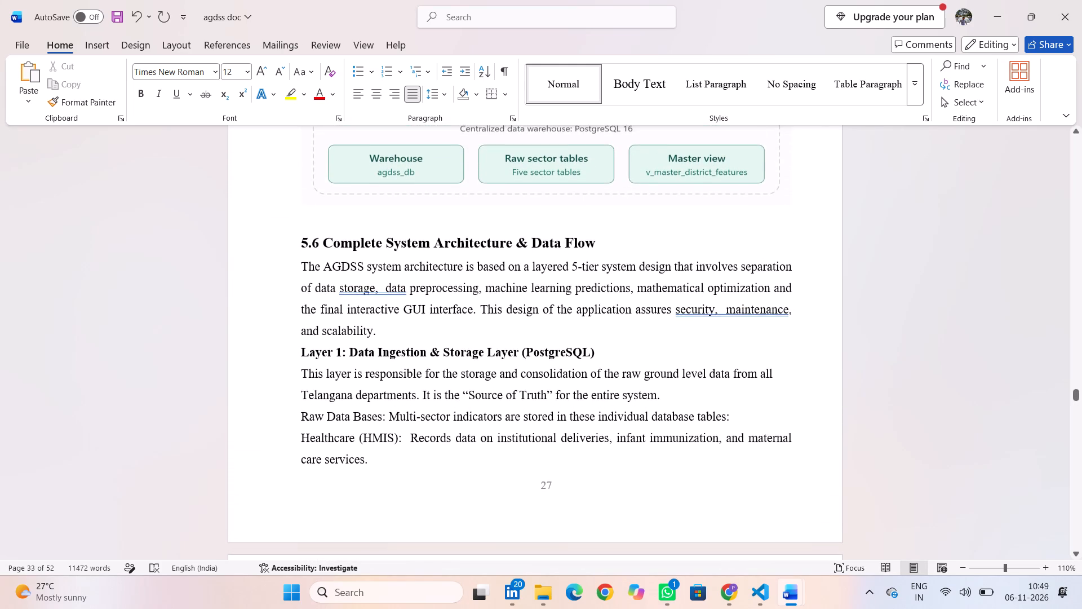
left_click_drag(403, 439, 341, 441)
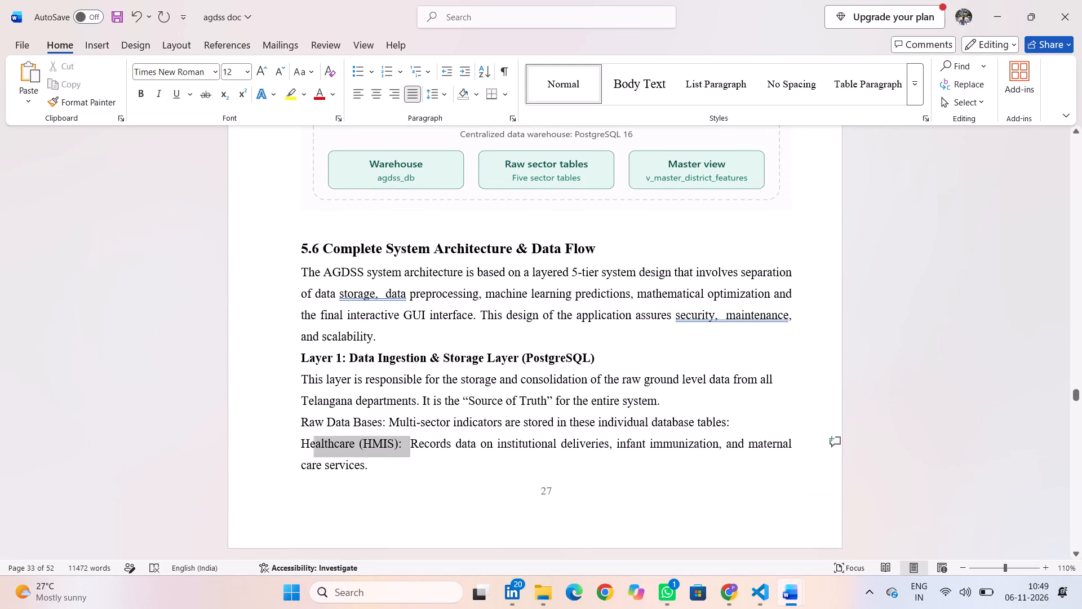
left_click_drag(341, 441, 308, 441)
left_click(321, 417)
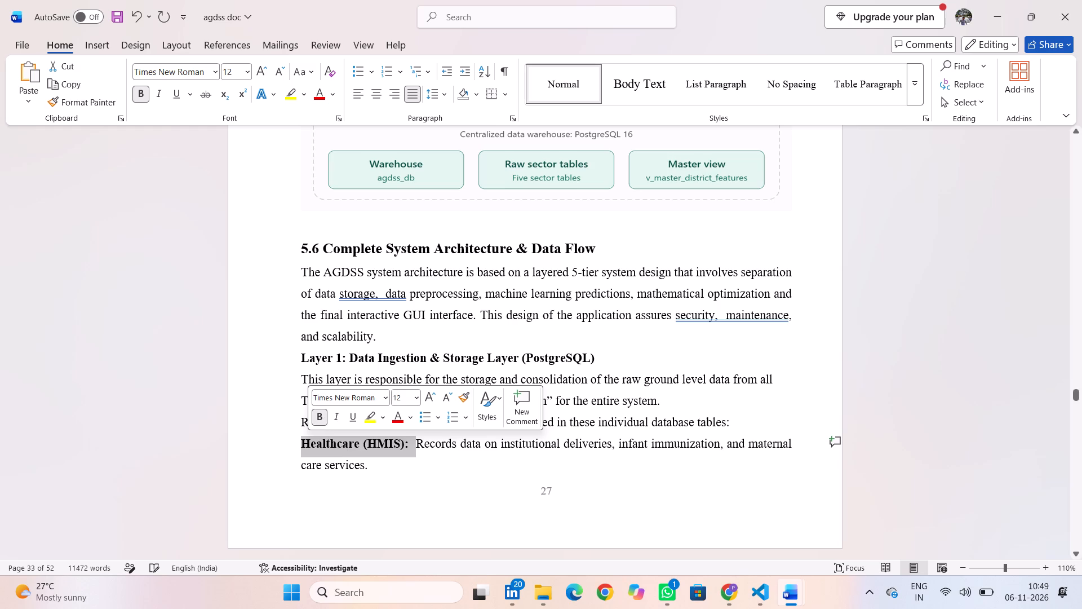
Bold the Education (UDISE+): label in the Layer 1 raw database list.
scroll(380, 478, "down", 3)
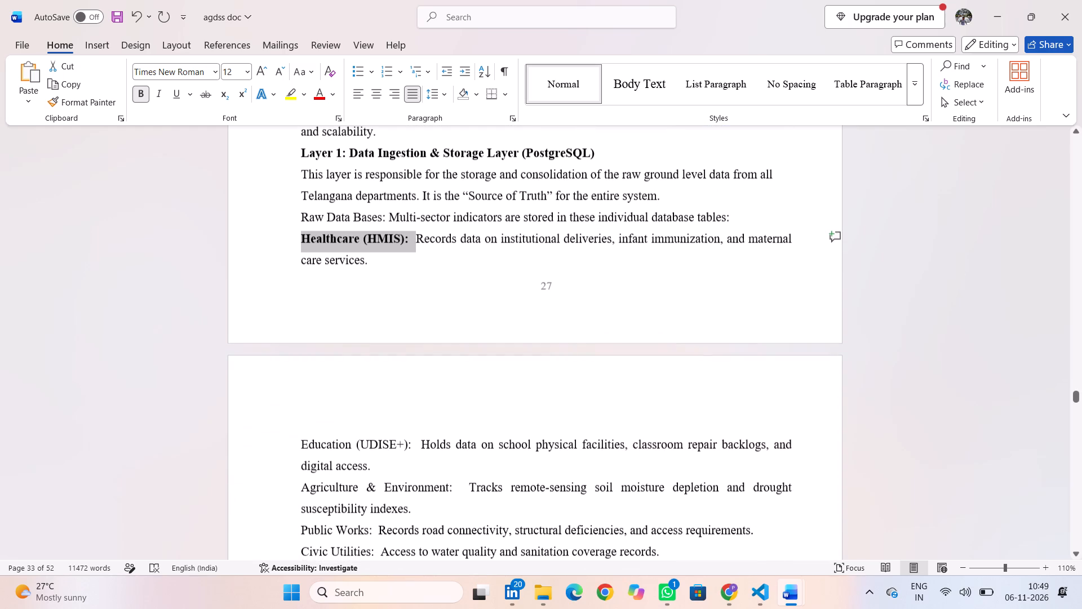
left_click_drag(411, 443, 363, 439)
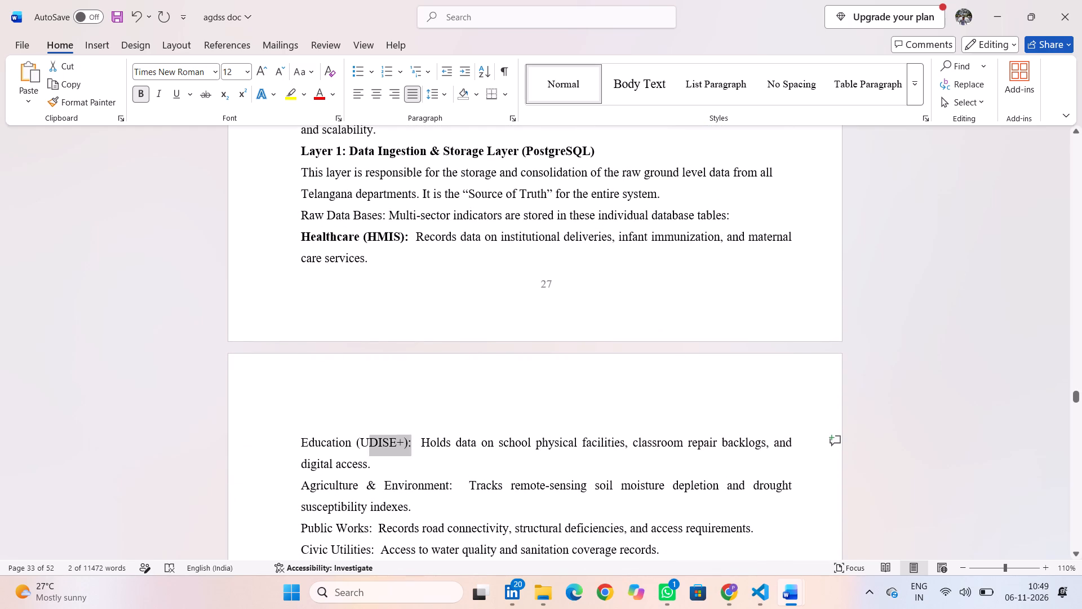
left_click_drag(363, 439, 307, 437)
left_click(318, 409)
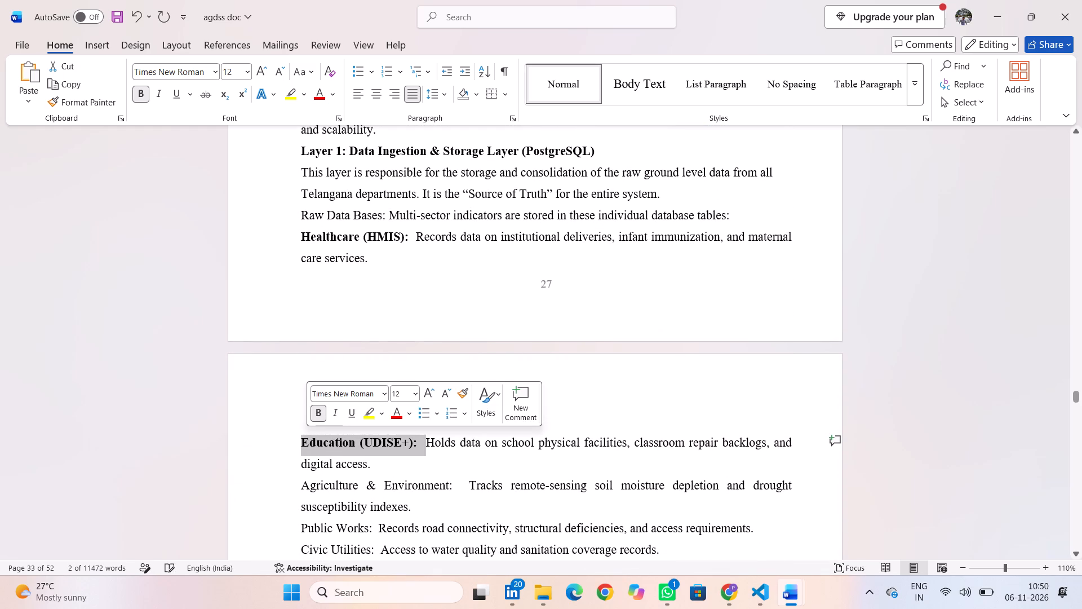
Bold the Agriculture & Environment:, Public Works: and Civic Utilities: labels in the Layer 1 raw database list.
left_click_drag(453, 487, 310, 477)
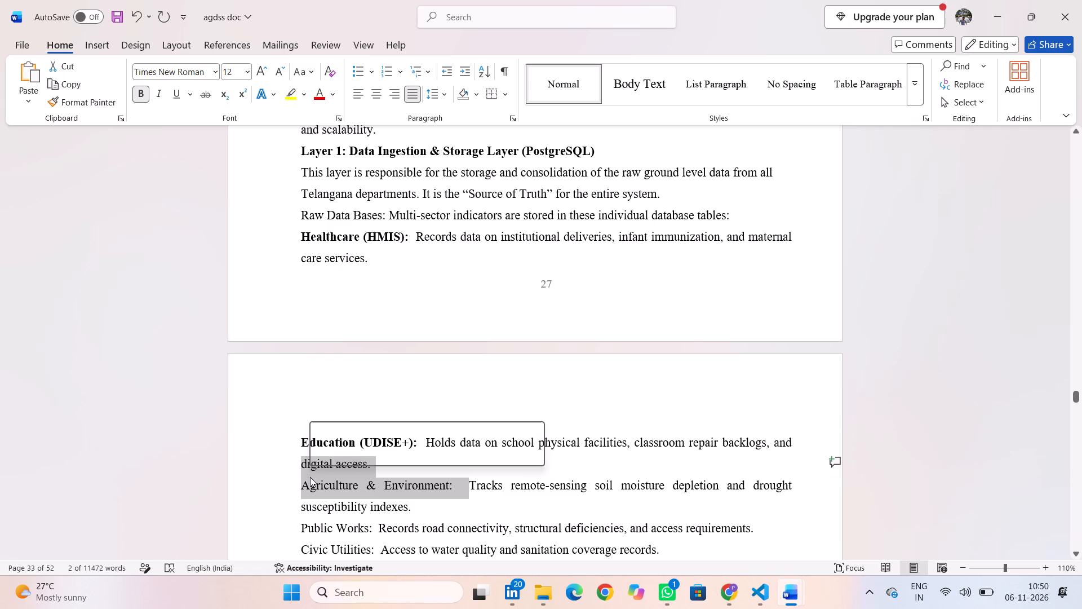
left_click(310, 477)
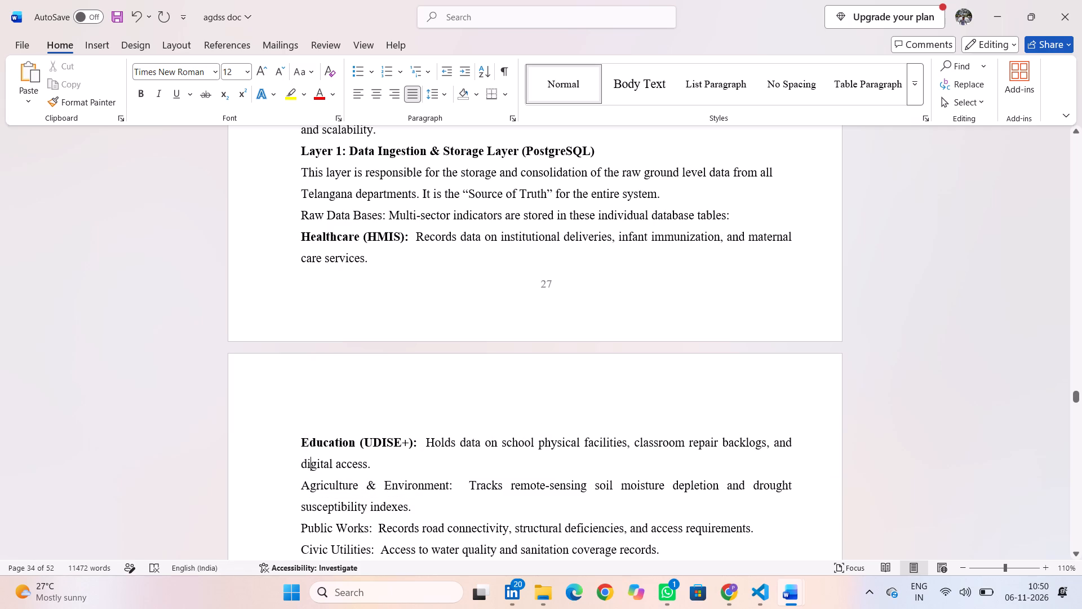
left_click_drag(455, 486, 306, 482)
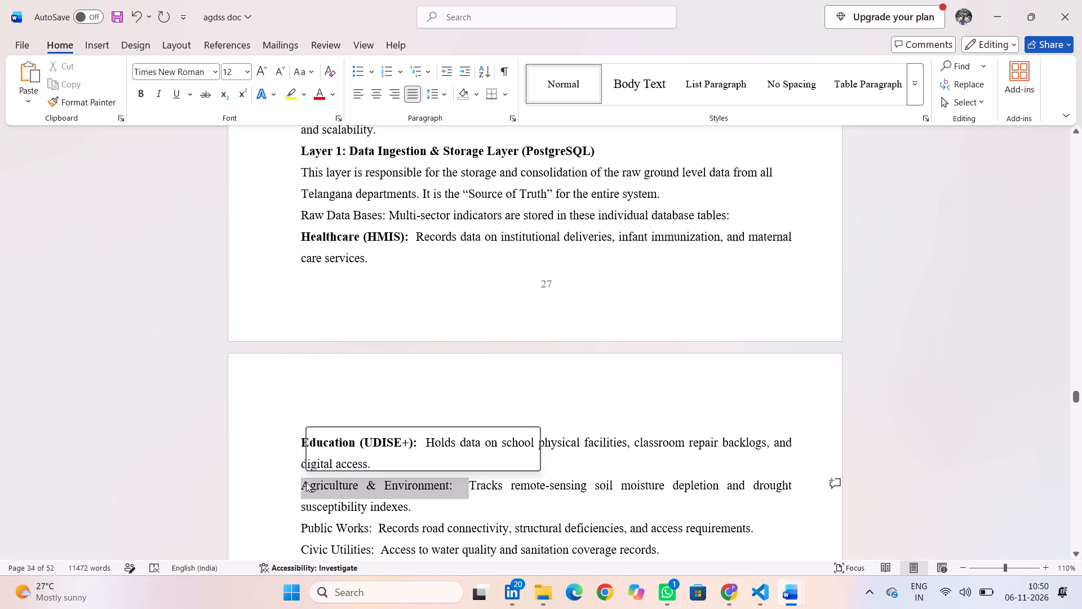
left_click(313, 460)
scroll(379, 503, "down", 1)
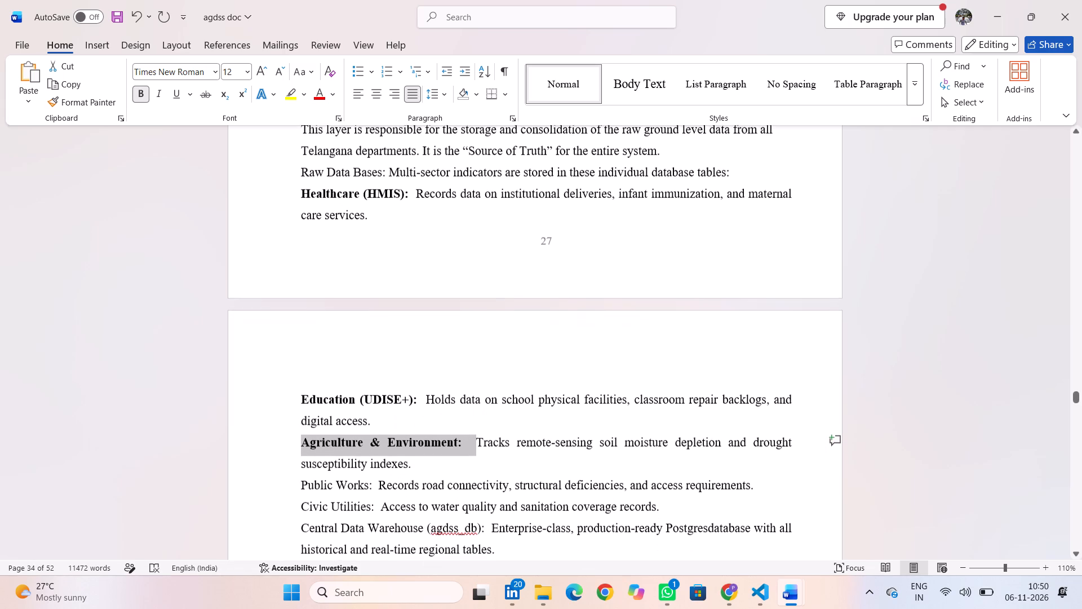
scroll(379, 503, "down", 1)
left_click_drag(372, 478, 294, 473)
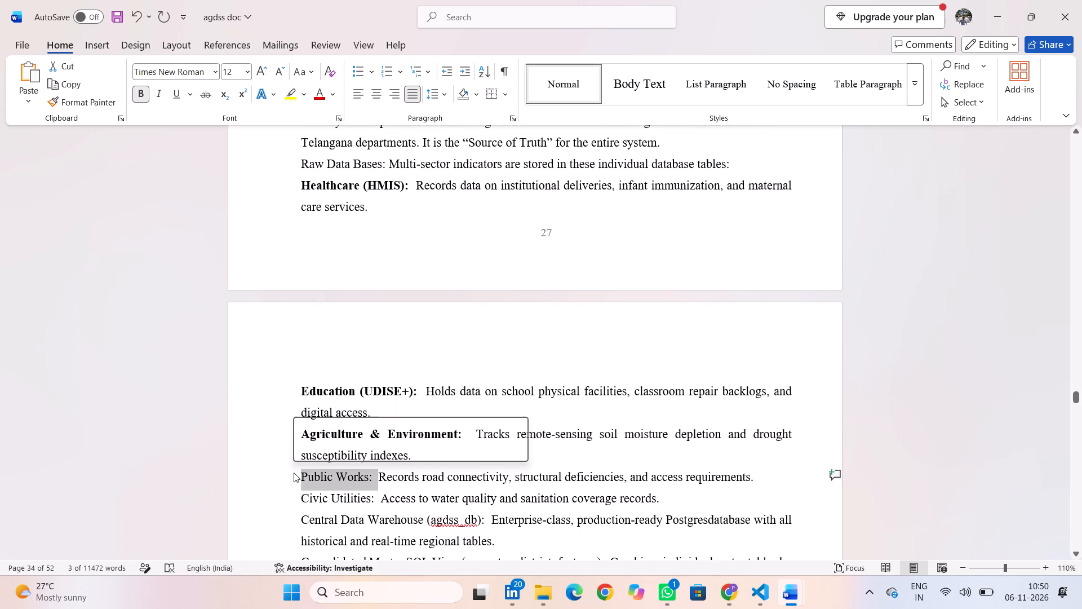
left_click(305, 451)
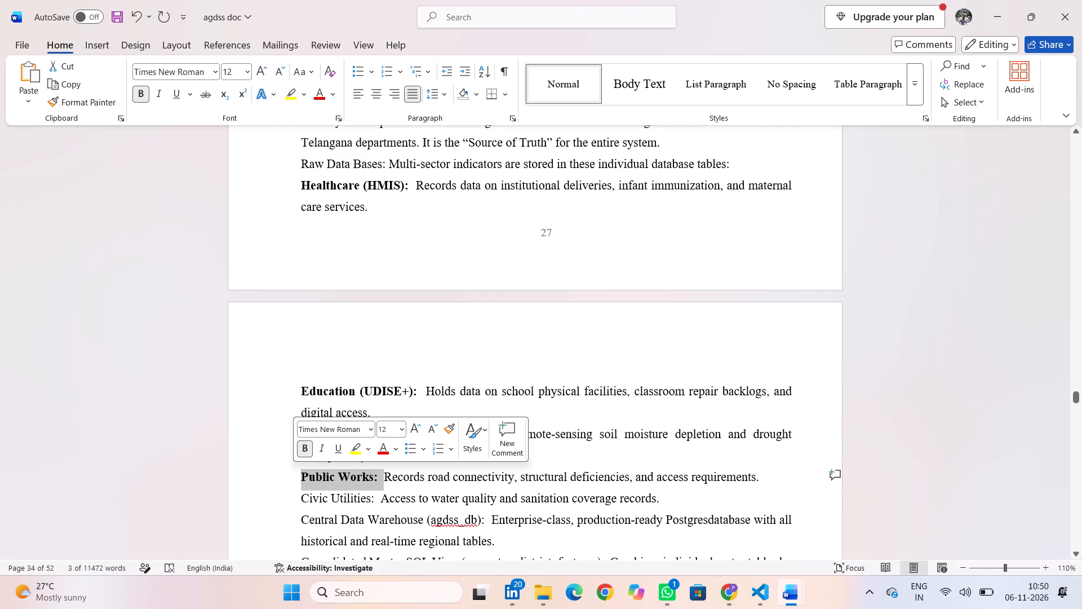
left_click_drag(378, 498, 282, 493)
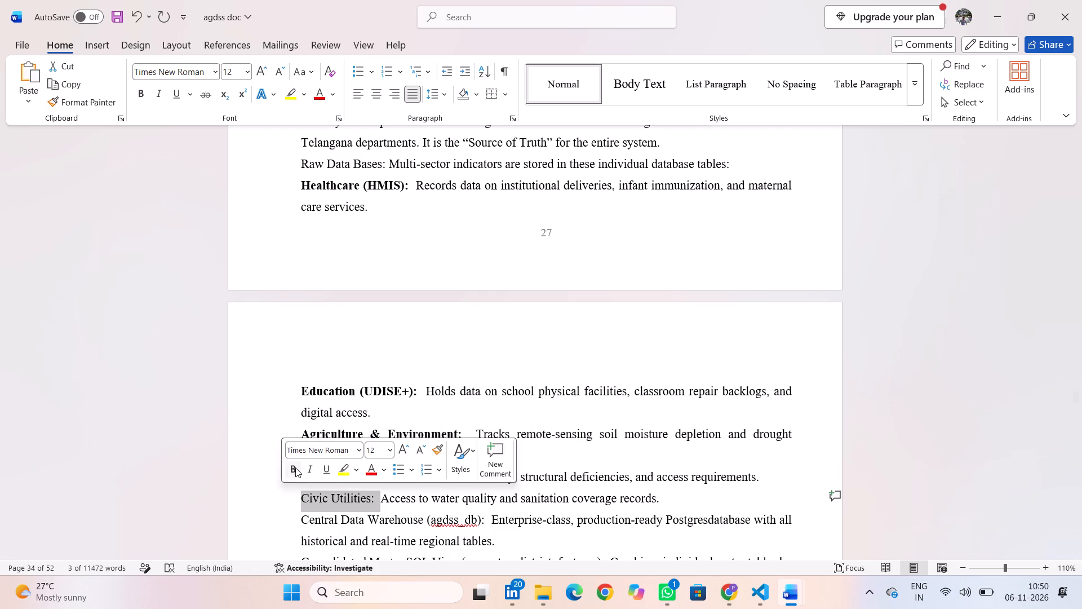
left_click(295, 467)
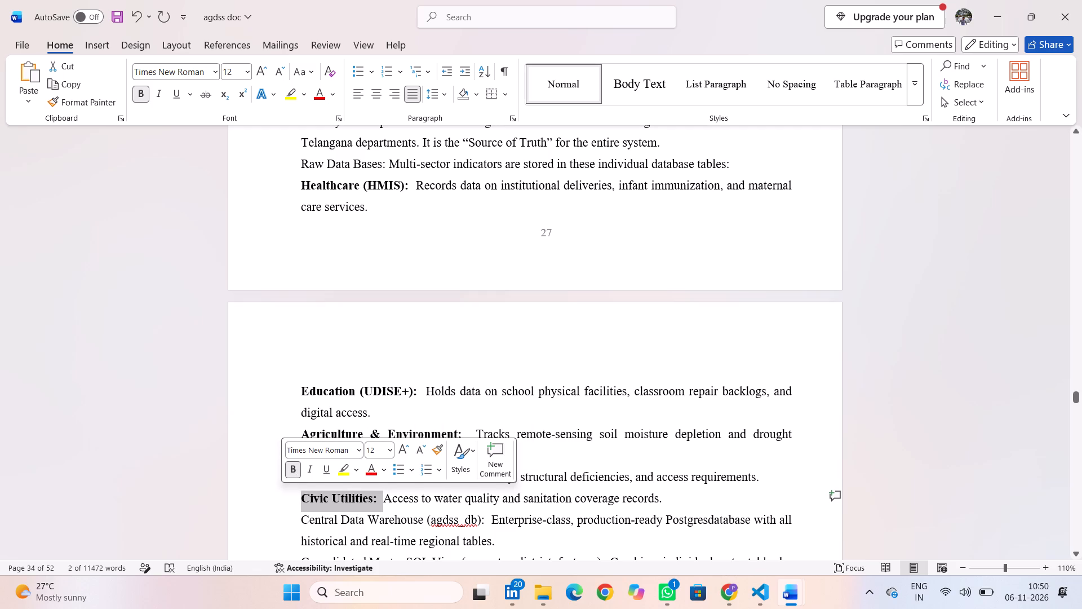
Bold the Central Data Warehouse (agdss_db): and Consolidated Master SQL View (v_master_district_features): labels under Layer 1.
left_click_drag(486, 519, 294, 519)
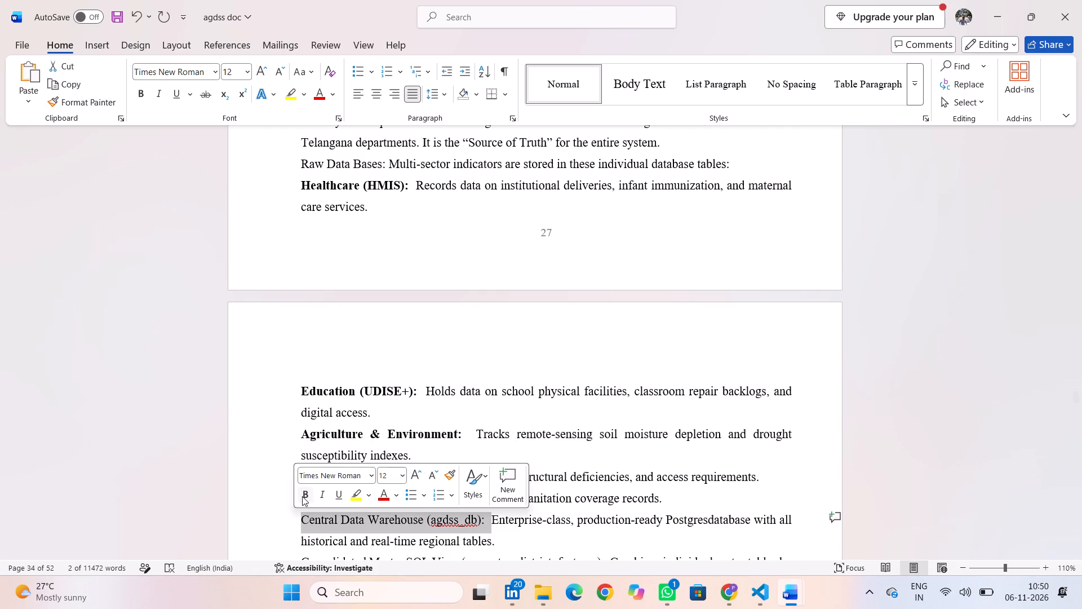
left_click(302, 496)
scroll(455, 546, "down", 1)
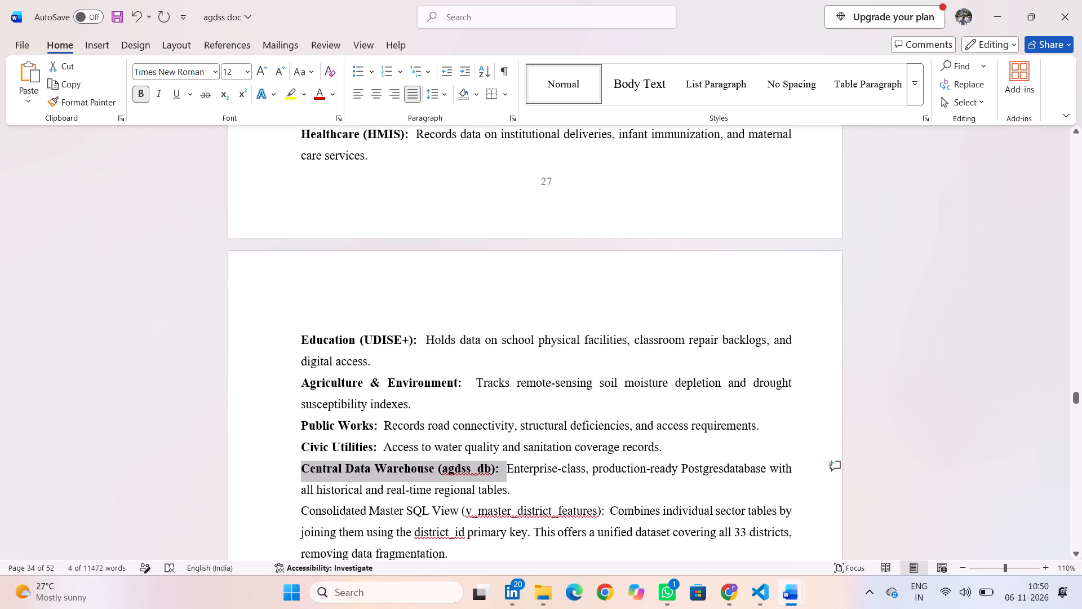
scroll(455, 546, "down", 1)
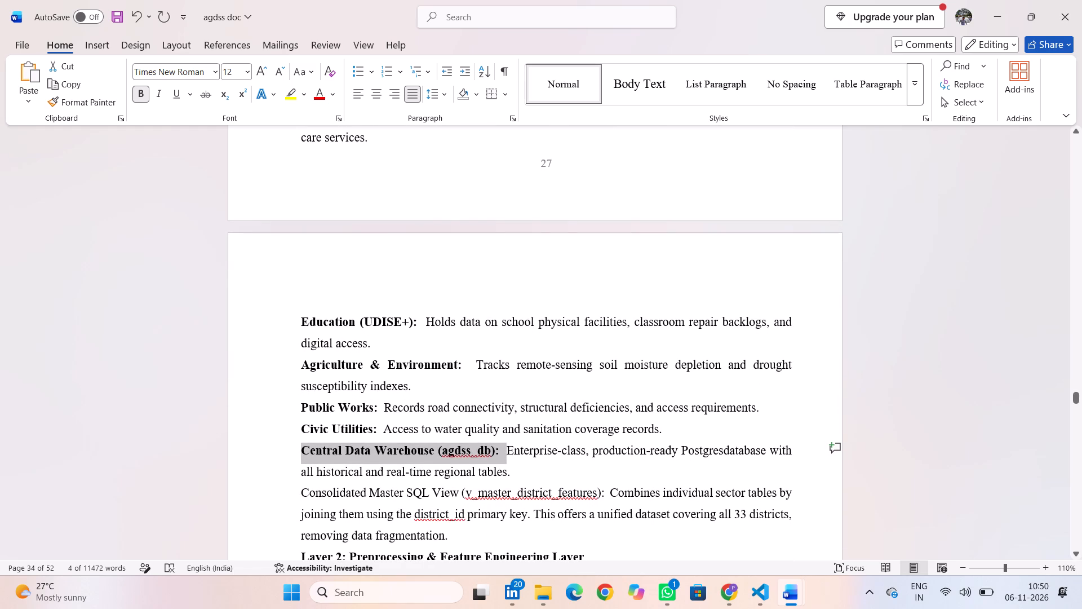
left_click_drag(604, 492, 307, 500)
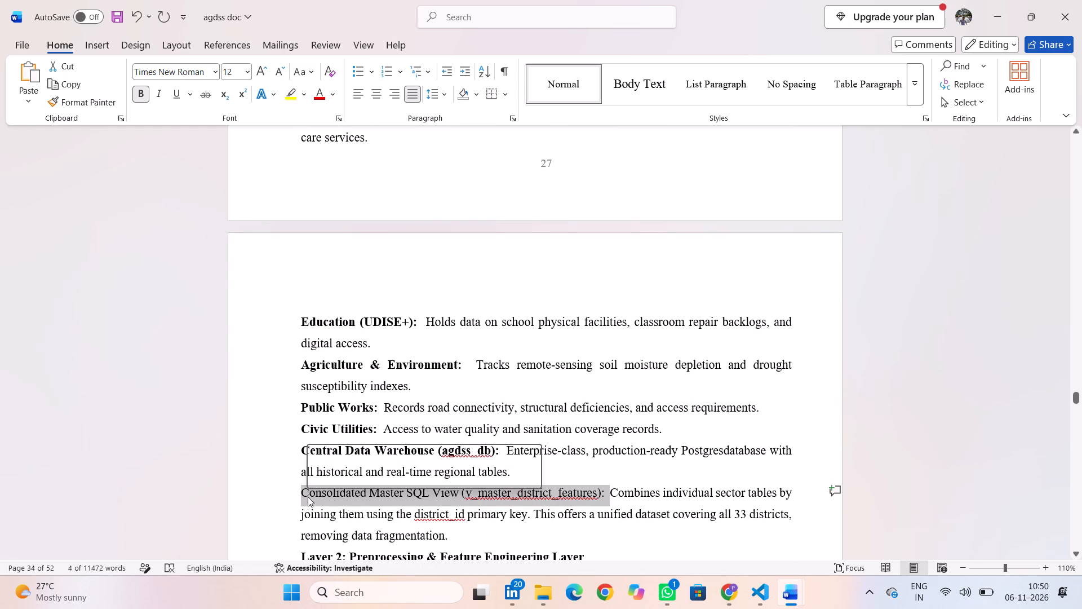
left_click(317, 473)
Bold the Data retrieval: and Data Cleaning: labels under Layer 2: Preprocessing & Feature Engineering Layer.
scroll(415, 512, "down", 1)
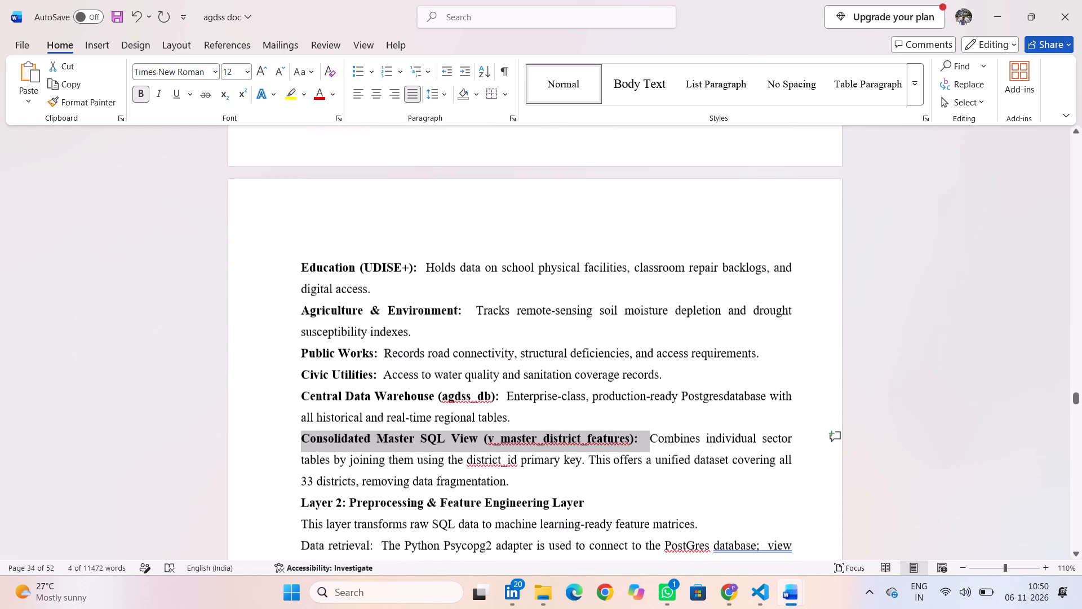
scroll(415, 512, "down", 3)
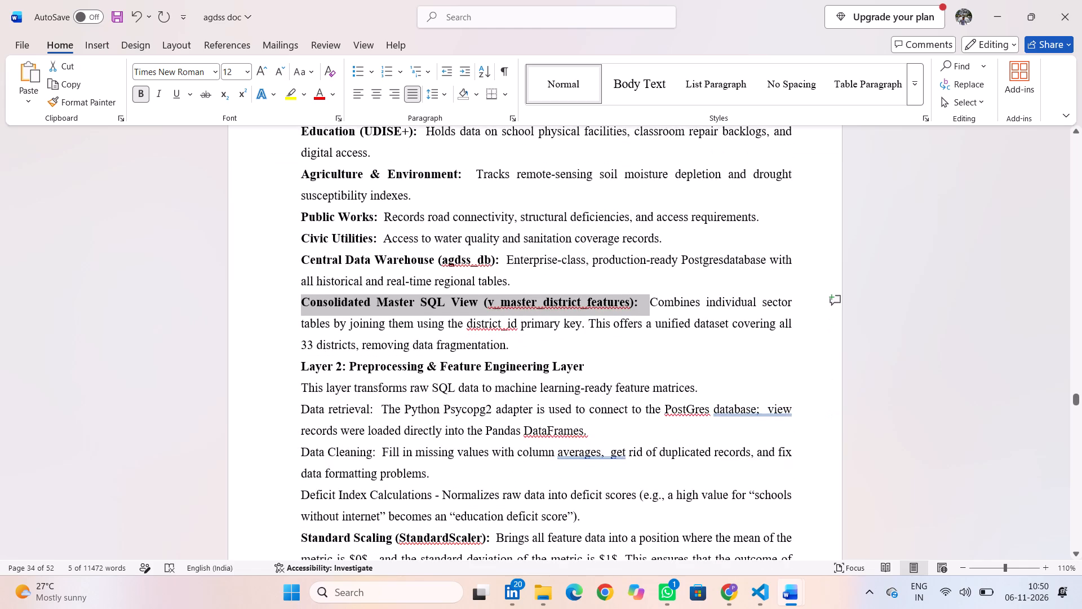
scroll(415, 512, "down", 1)
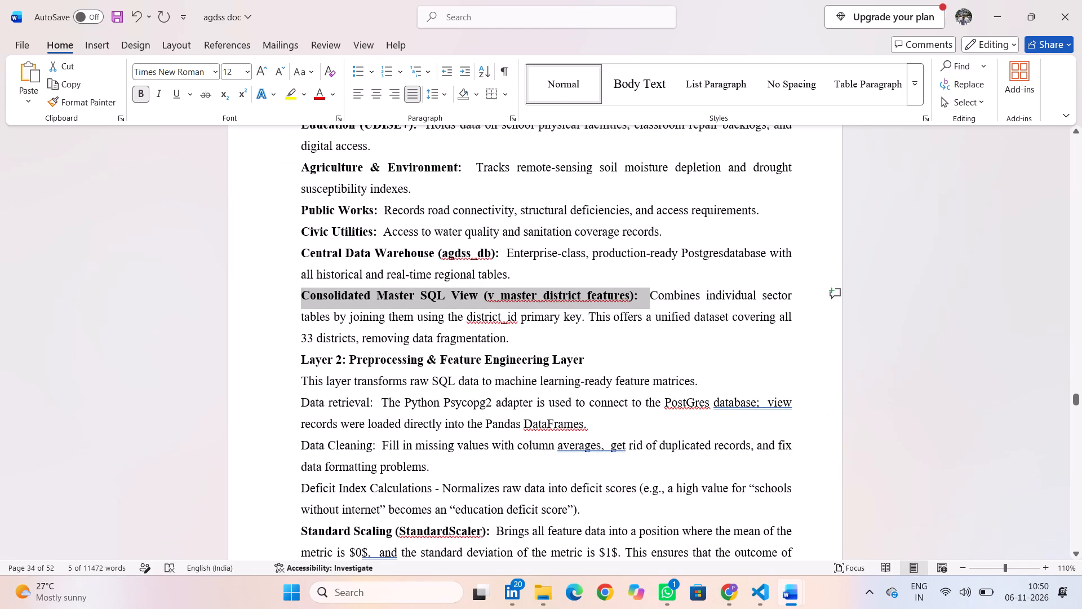
left_click_drag(373, 402, 294, 404)
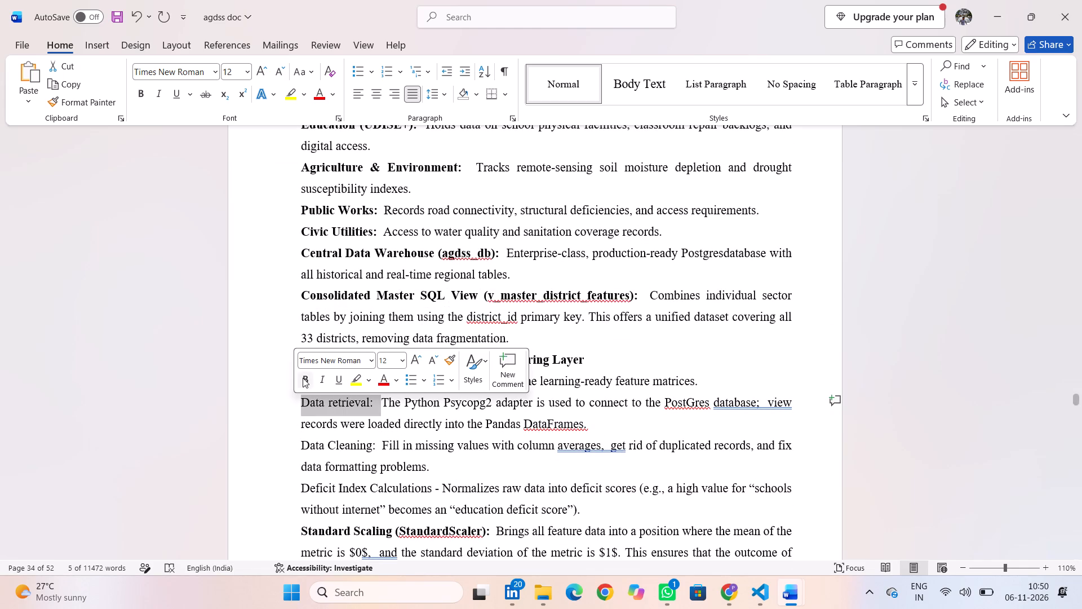
left_click(303, 378)
left_click_drag(375, 443, 323, 440)
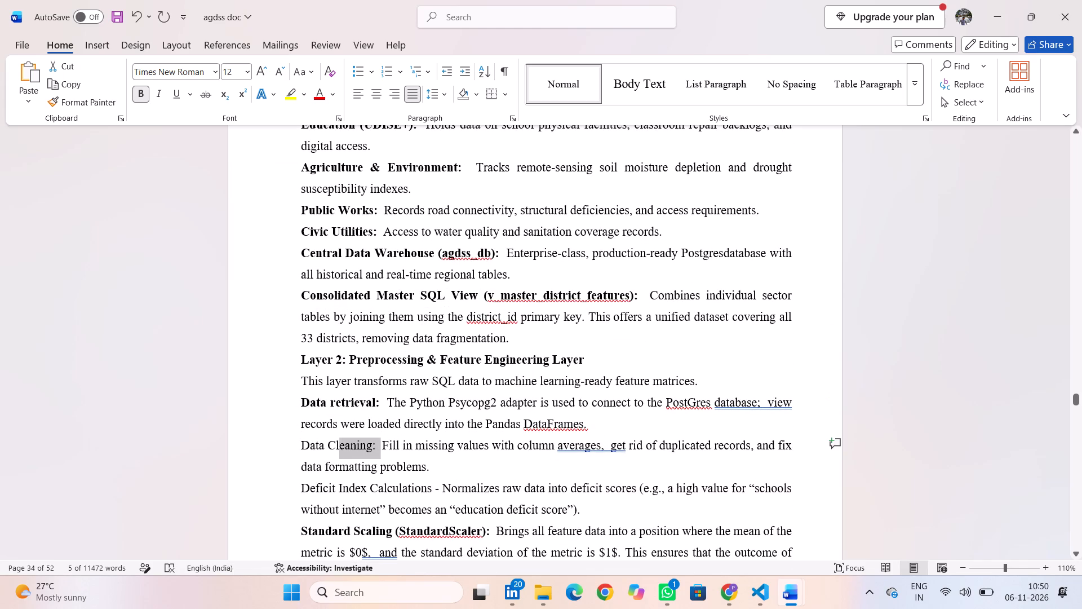
left_click_drag(323, 440, 295, 438)
left_click(308, 412)
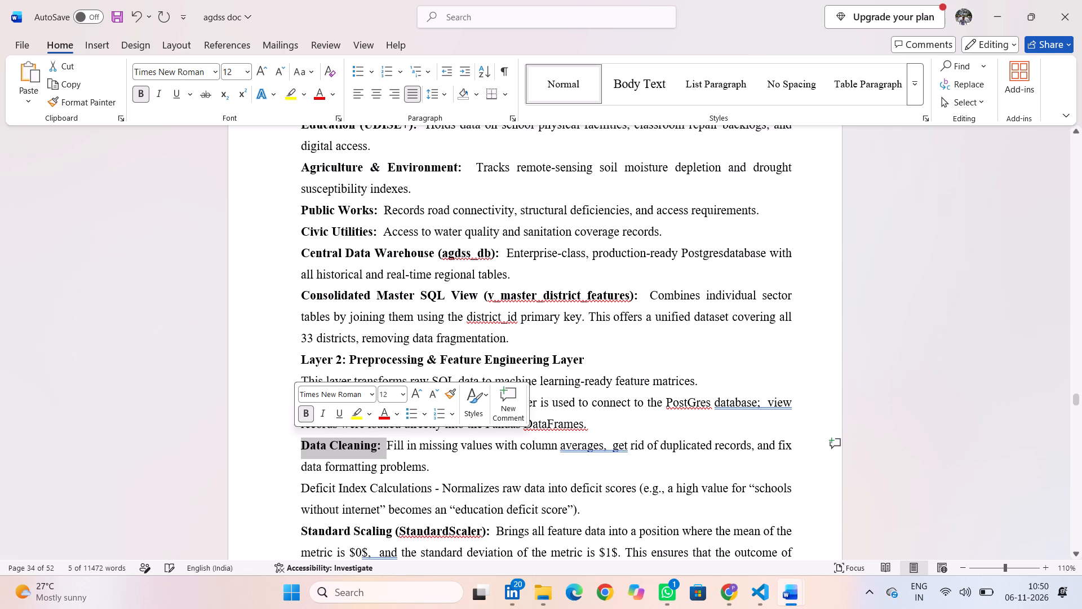
Bold the whole Raw Data Bases line that introduces the database tables under Layer 1 of section 5.6.
scroll(525, 510, "down", 1)
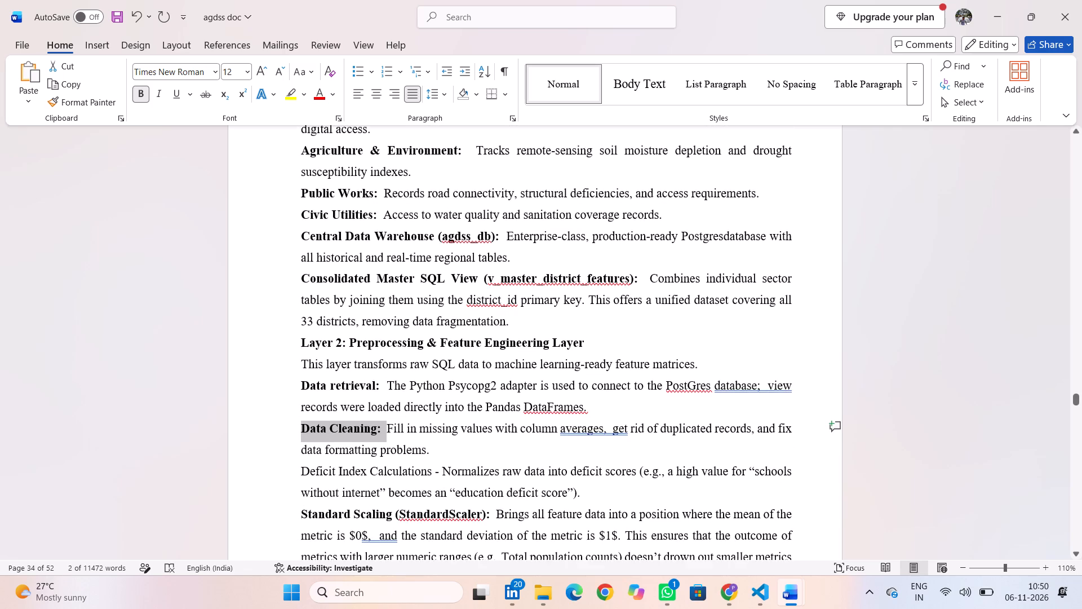
scroll(525, 510, "down", 1)
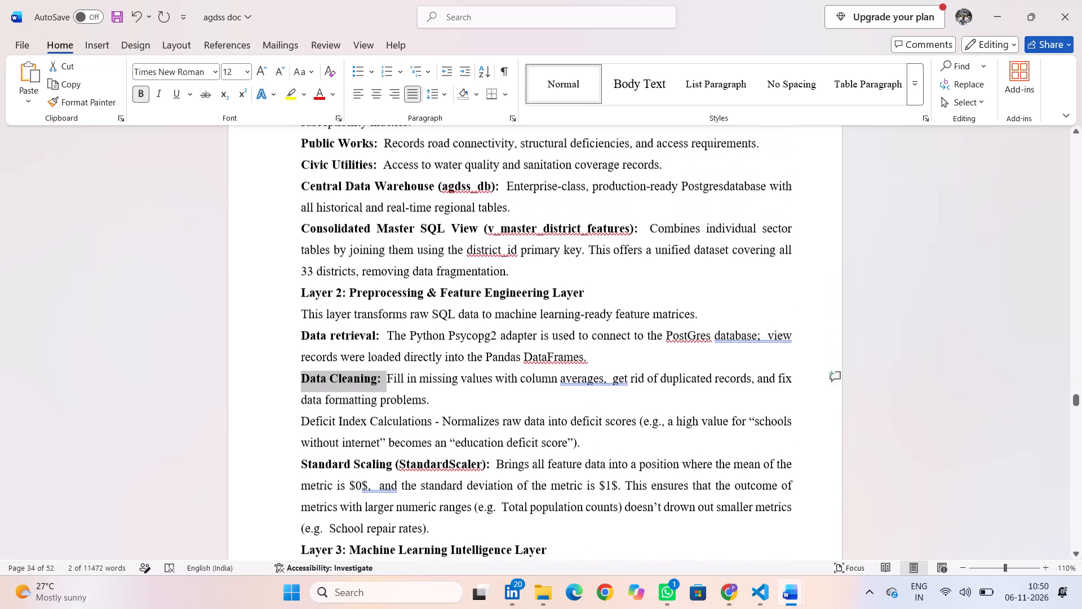
scroll(525, 510, "up", 2)
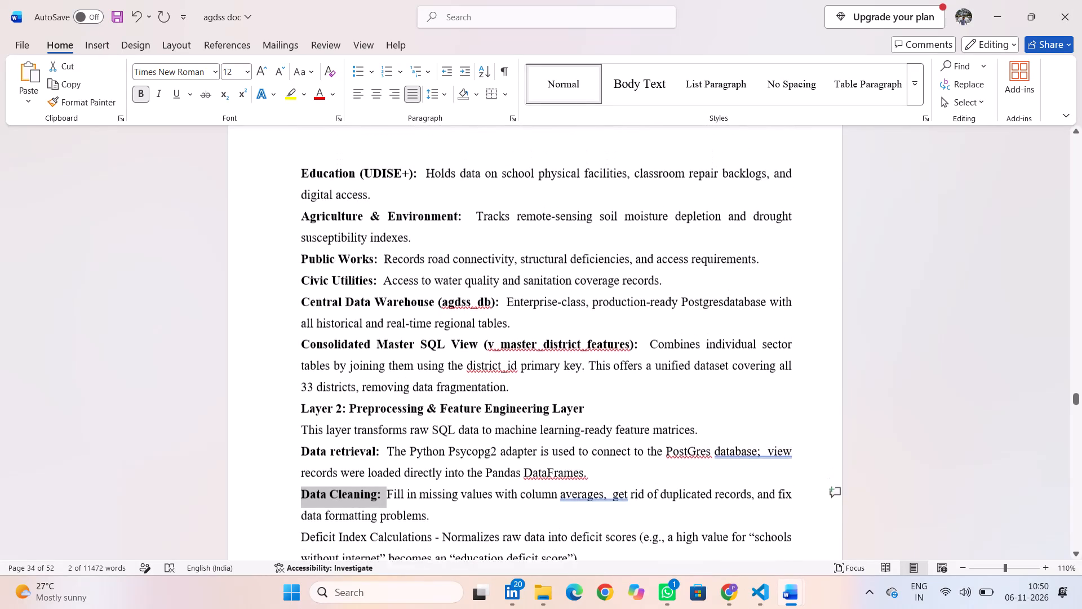
scroll(525, 510, "up", 3)
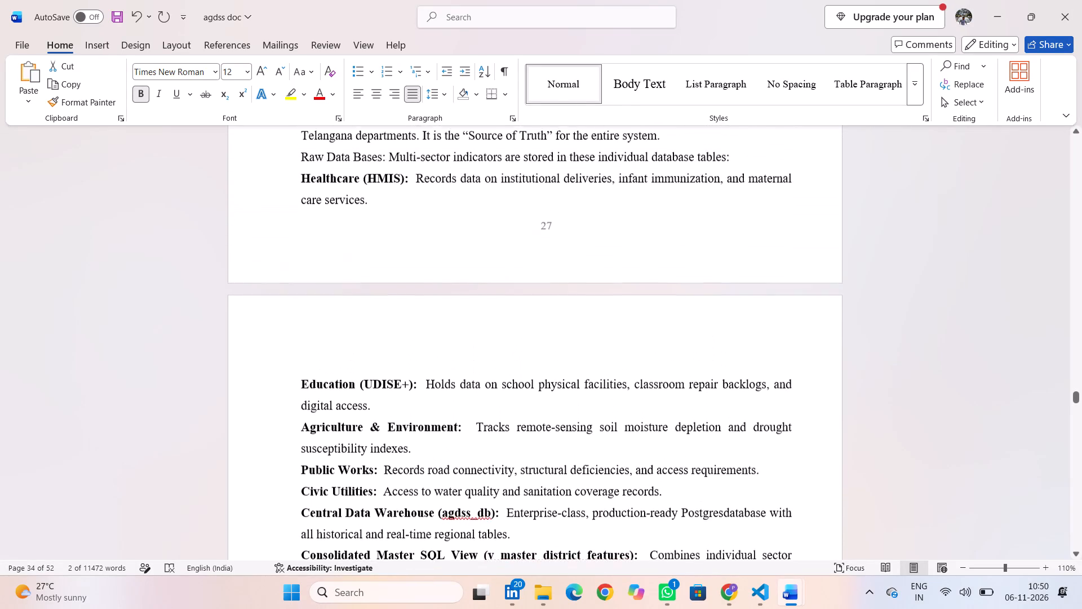
scroll(525, 510, "up", 3)
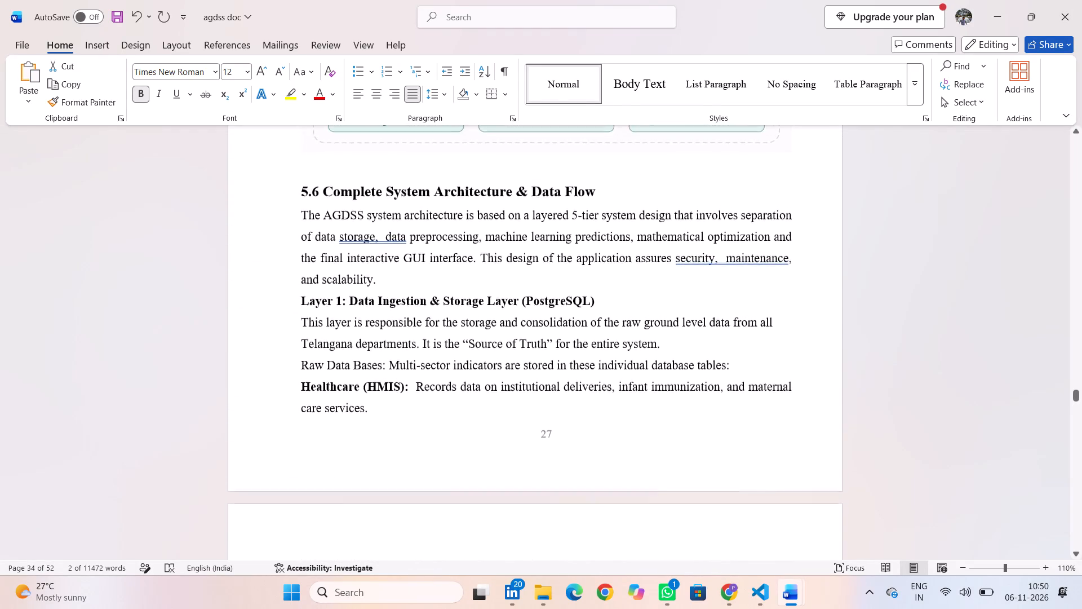
scroll(525, 510, "up", 1)
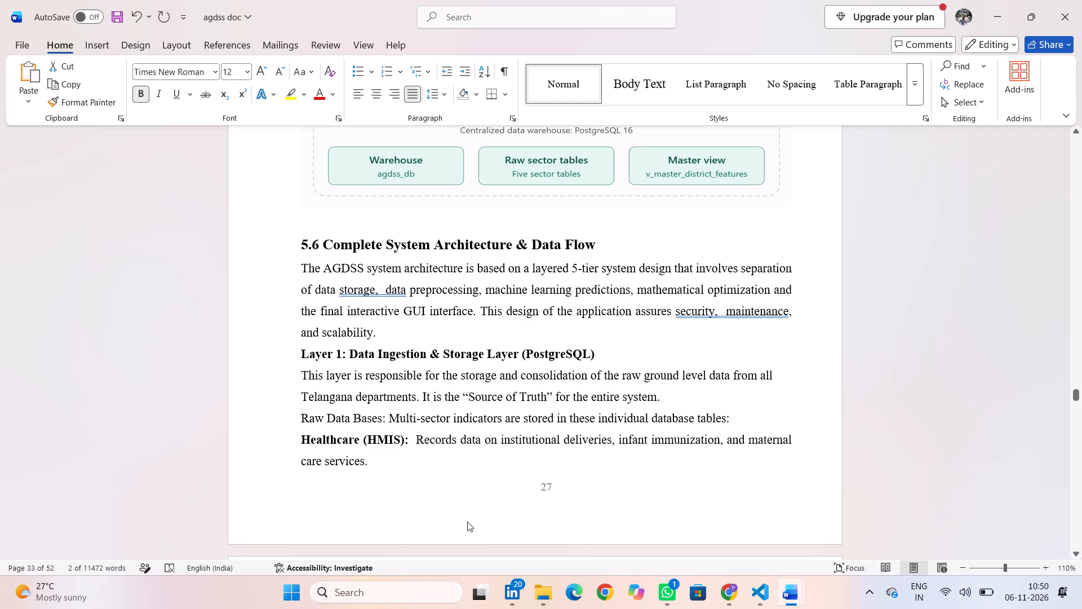
left_click_drag(732, 421, 316, 454)
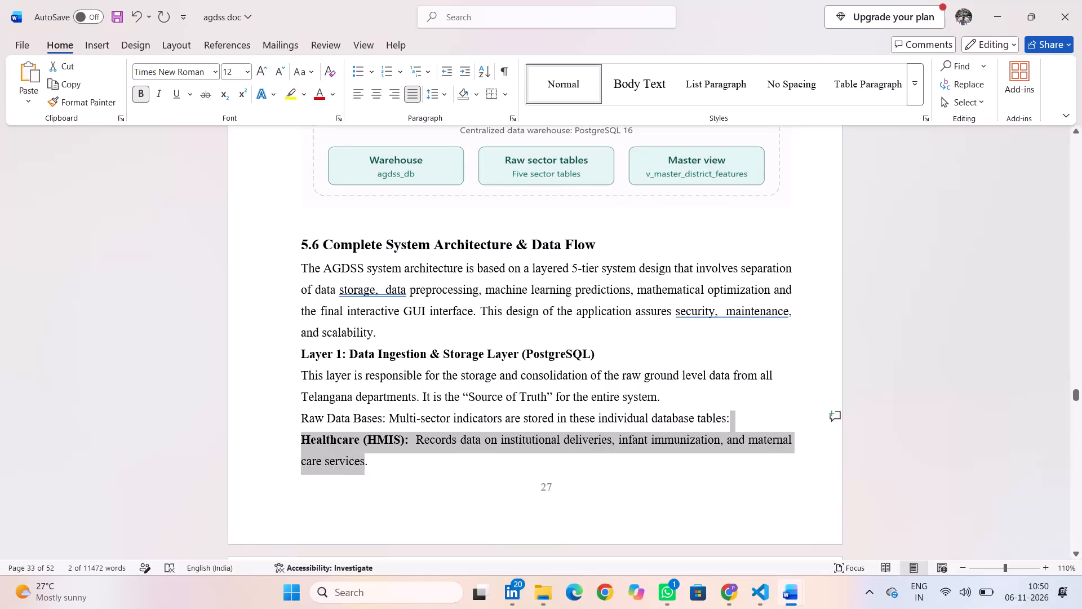
left_click_drag(316, 454, 290, 426)
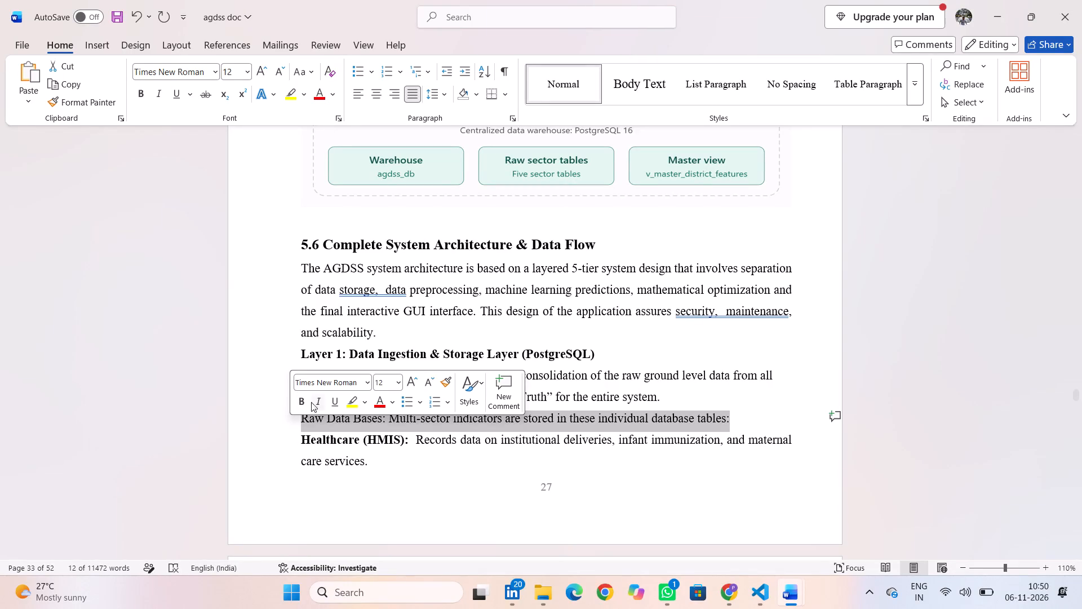
left_click(300, 404)
left_click(475, 485)
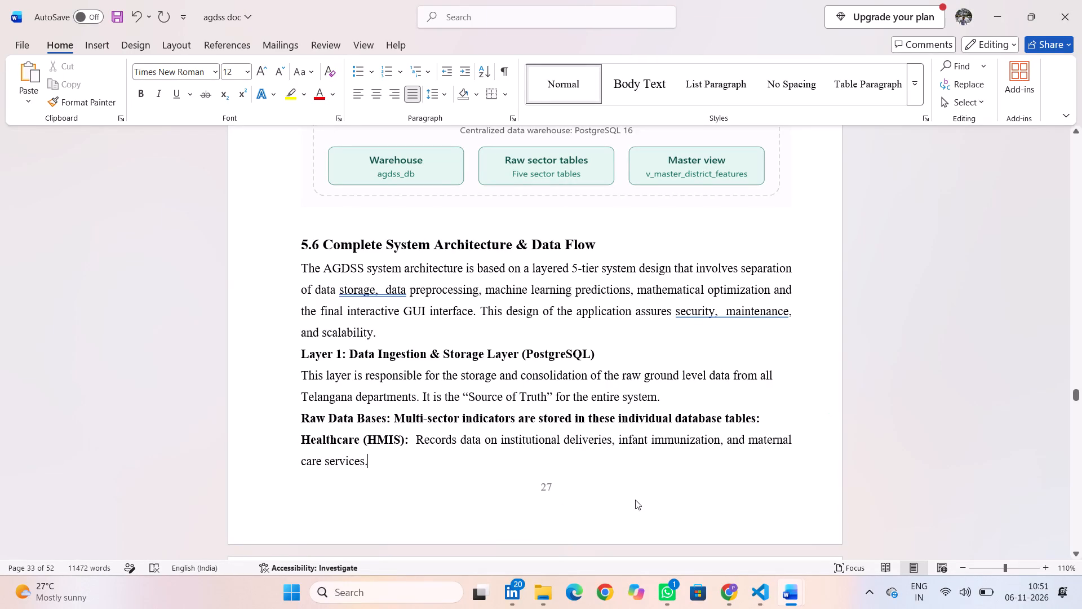
Select the 5.6 Complete System Architecture & Data Flow heading to check its font size.
scroll(548, 413, "up", 1)
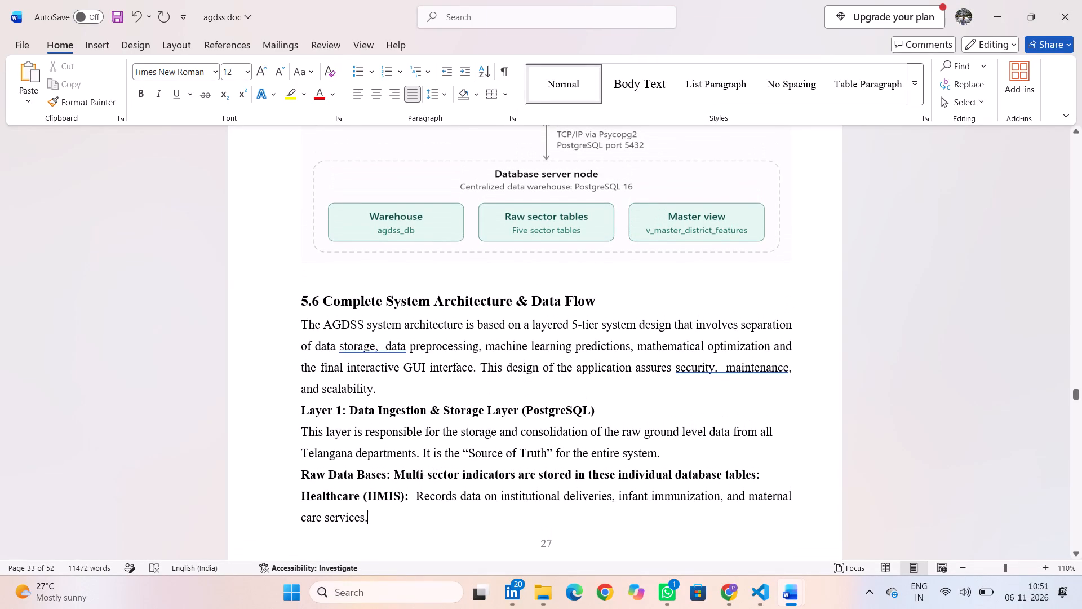
scroll(548, 413, "up", 1)
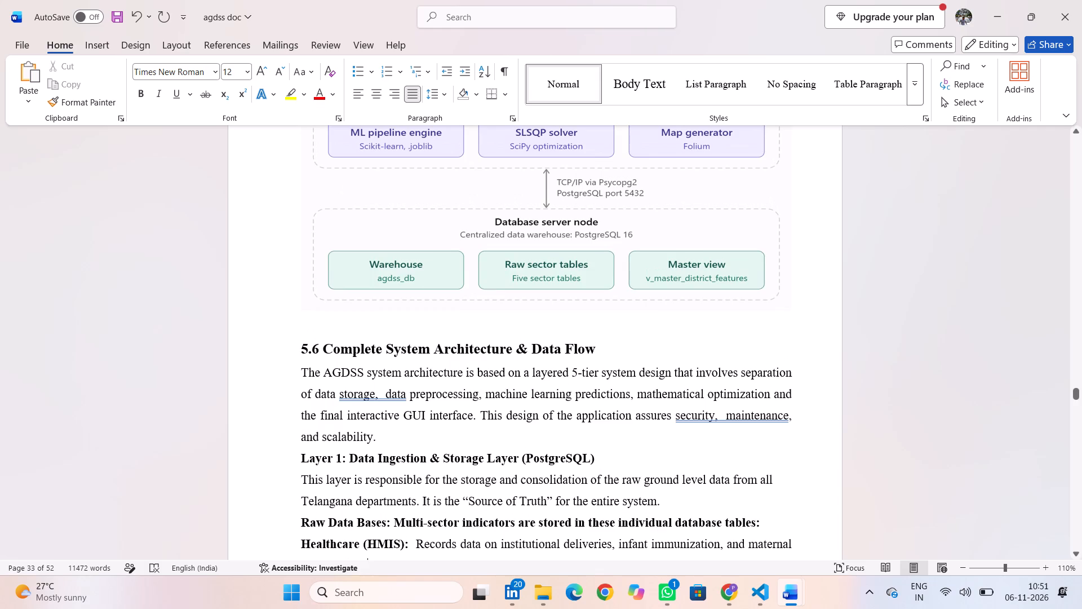
scroll(548, 413, "up", 2)
scroll(548, 413, "down", 1)
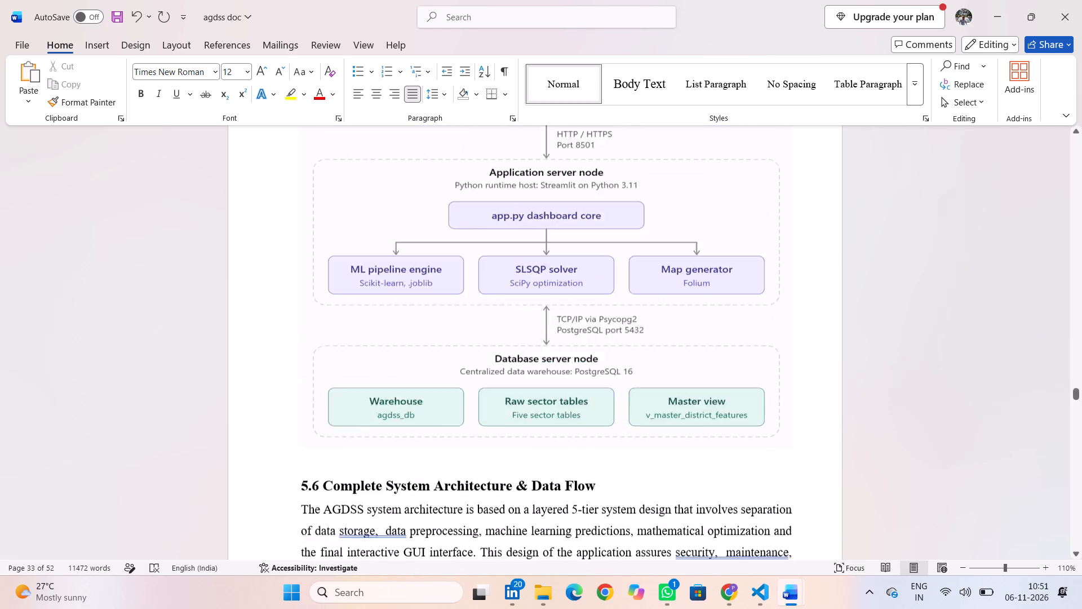
scroll(548, 413, "down", 1)
left_click_drag(603, 273, 276, 273)
left_click(276, 273)
Bold the Database Server Node: label under Deployment Nodes & Network Protocols.
scroll(276, 273, "up", 1)
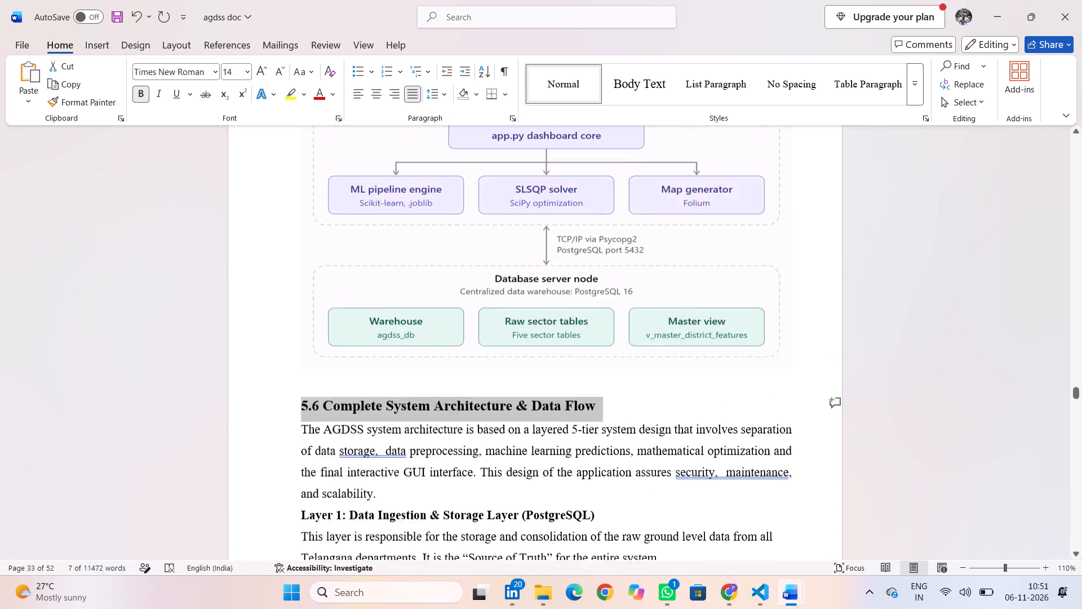
scroll(276, 273, "up", 4)
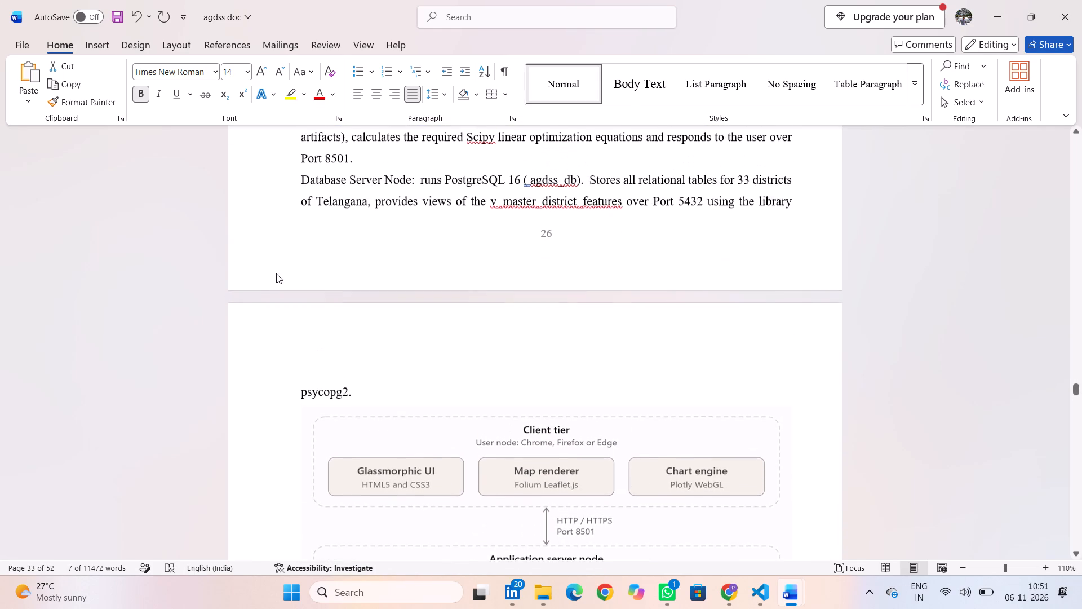
scroll(276, 273, "up", 1)
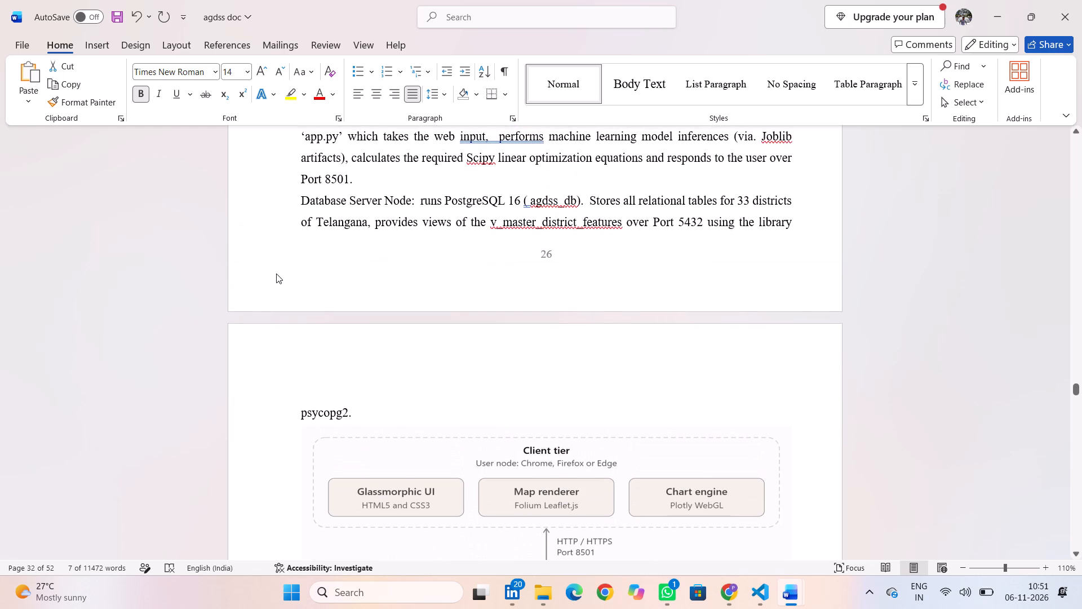
scroll(276, 273, "up", 2)
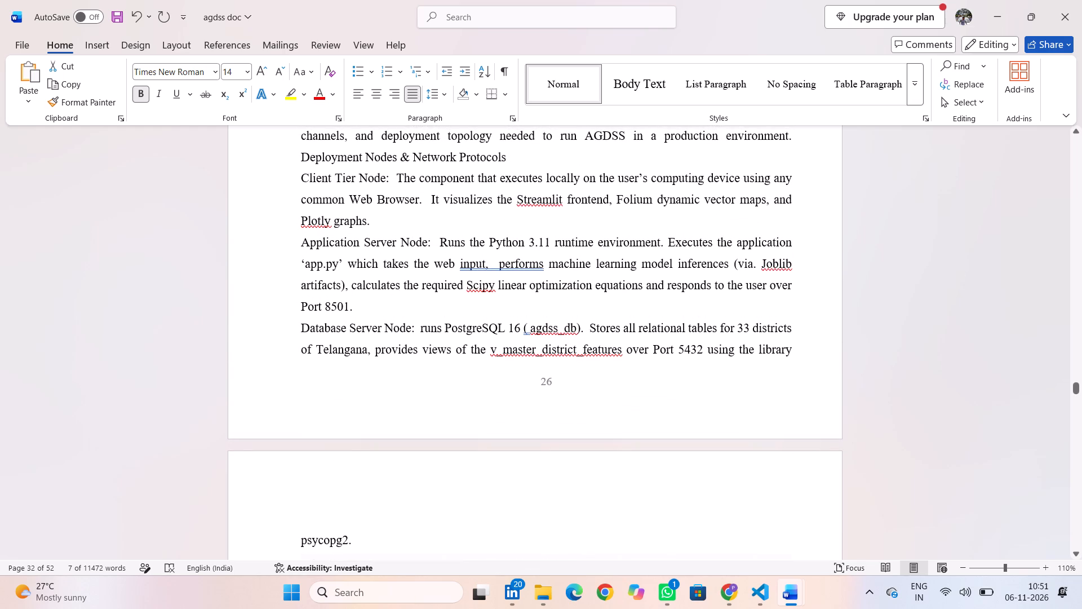
left_click_drag(414, 324, 294, 326)
left_click(304, 308)
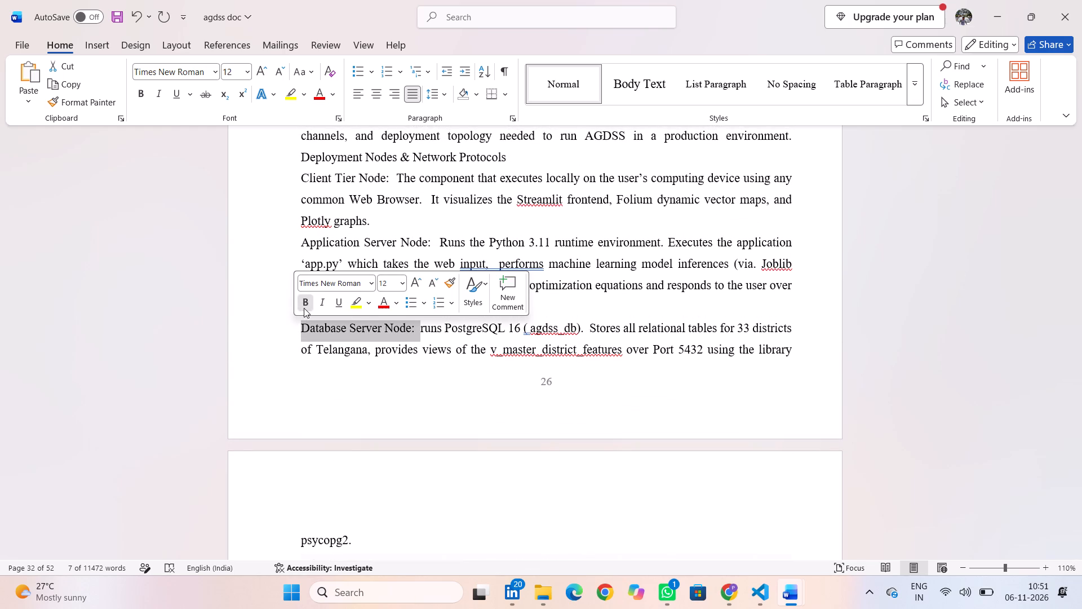
Bold the Application Server Node: and Client Tier Node: labels under Deployment Nodes & Network Protocols in section 5.5.
scroll(385, 386, "up", 2)
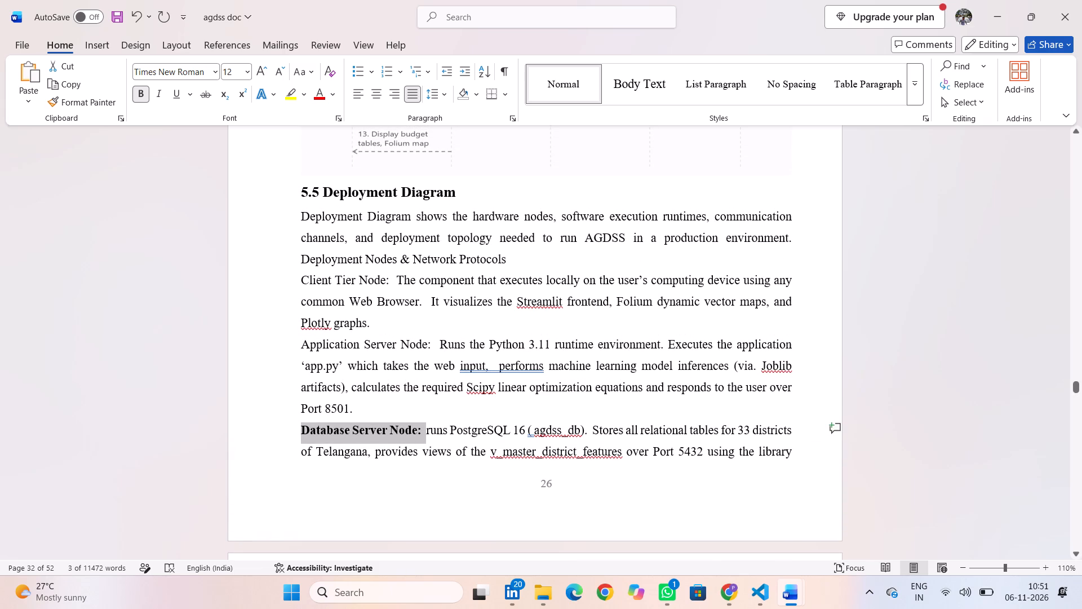
left_click_drag(429, 347, 303, 347)
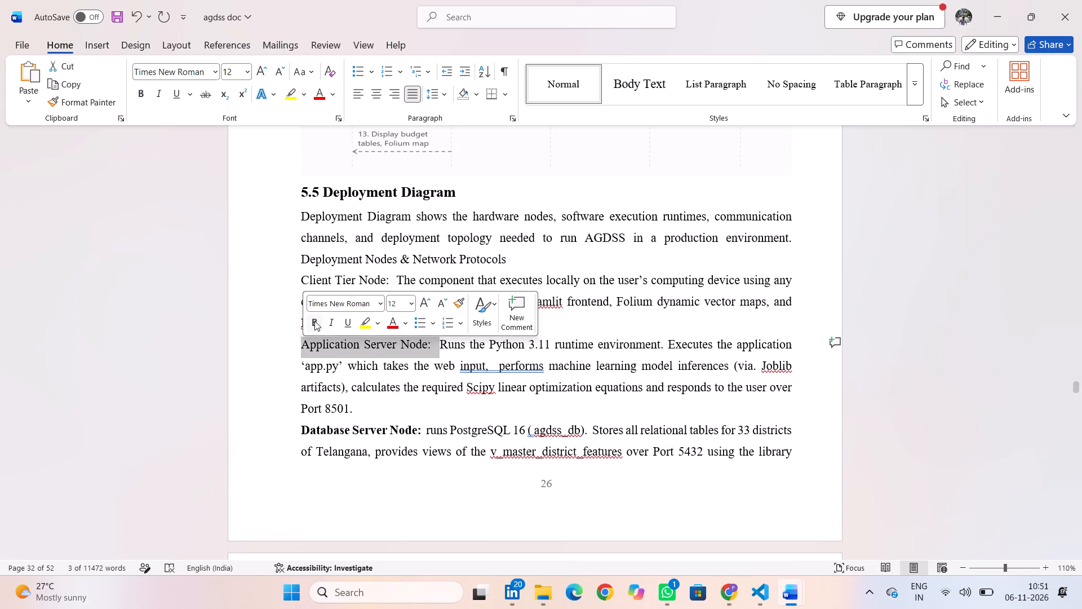
left_click(314, 320)
scroll(352, 400, "right", 1)
scroll(352, 400, "up", 1)
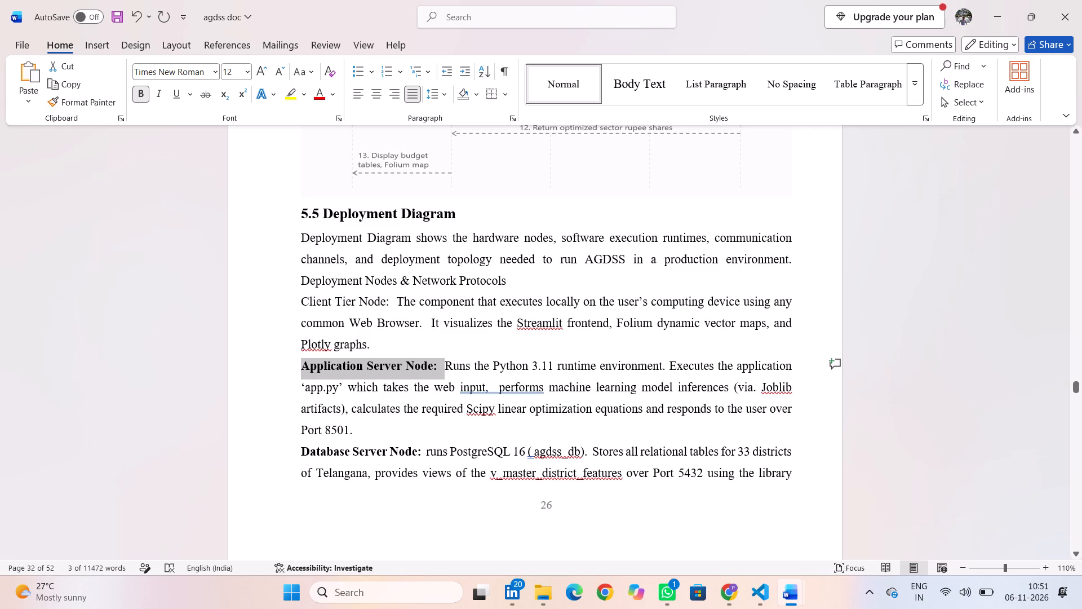
left_click_drag(390, 302, 296, 299)
left_click(305, 279)
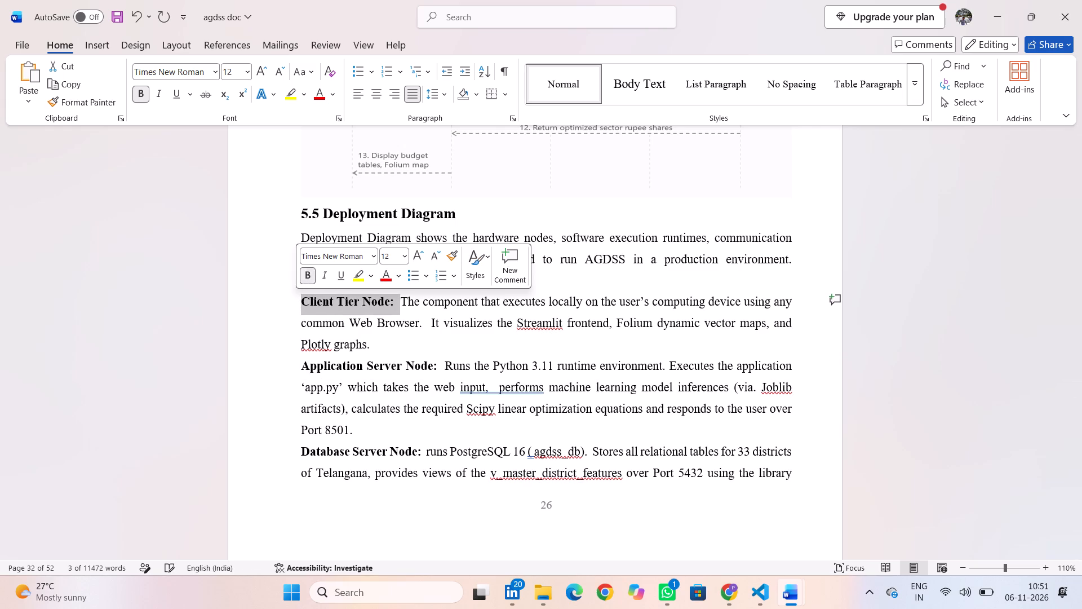
left_click(277, 332)
Select the 5.5 Deployment Diagram heading to check its font size.
scroll(378, 360, "up", 1)
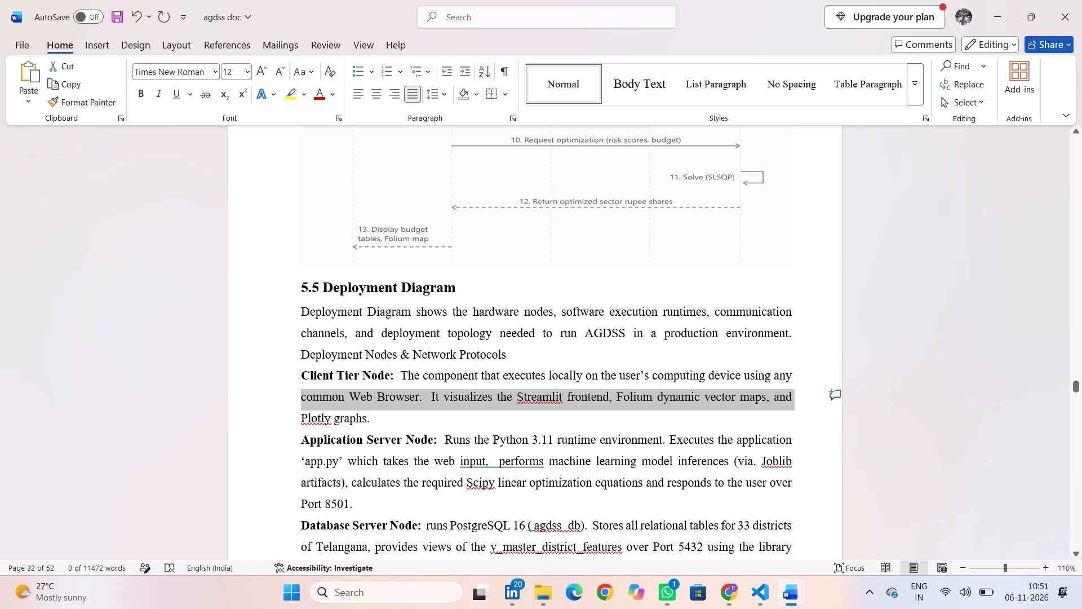
scroll(397, 429, "down", 2)
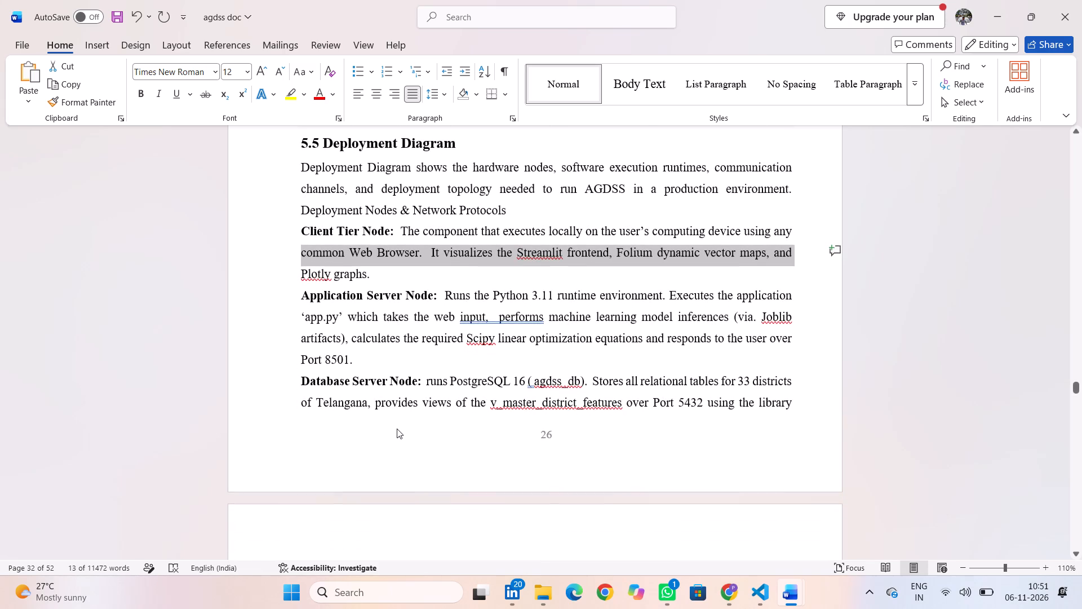
scroll(397, 429, "down", 1)
scroll(397, 429, "up", 1)
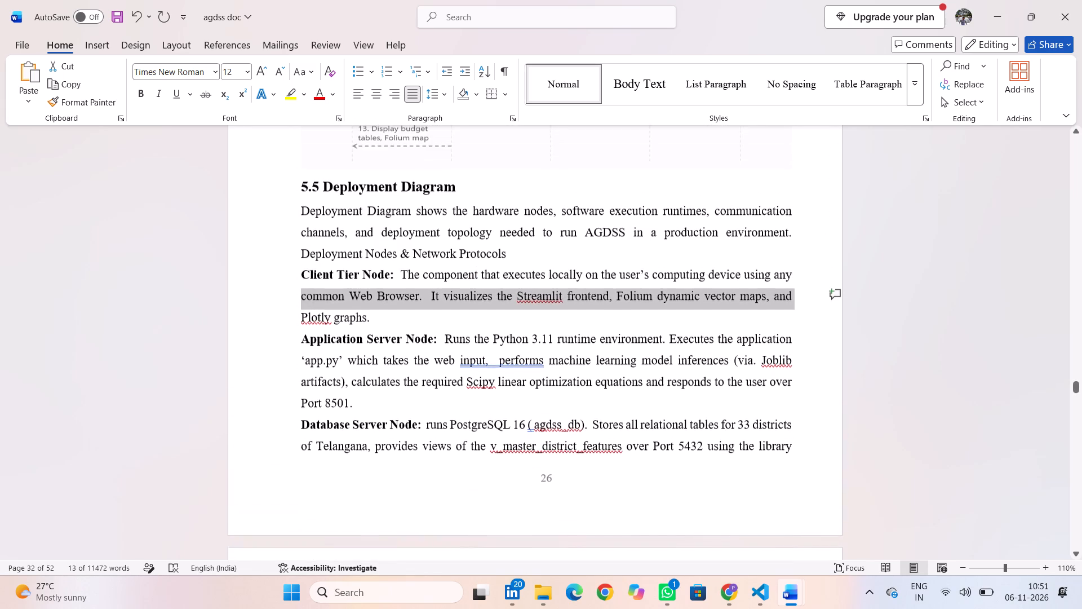
scroll(397, 429, "up", 4)
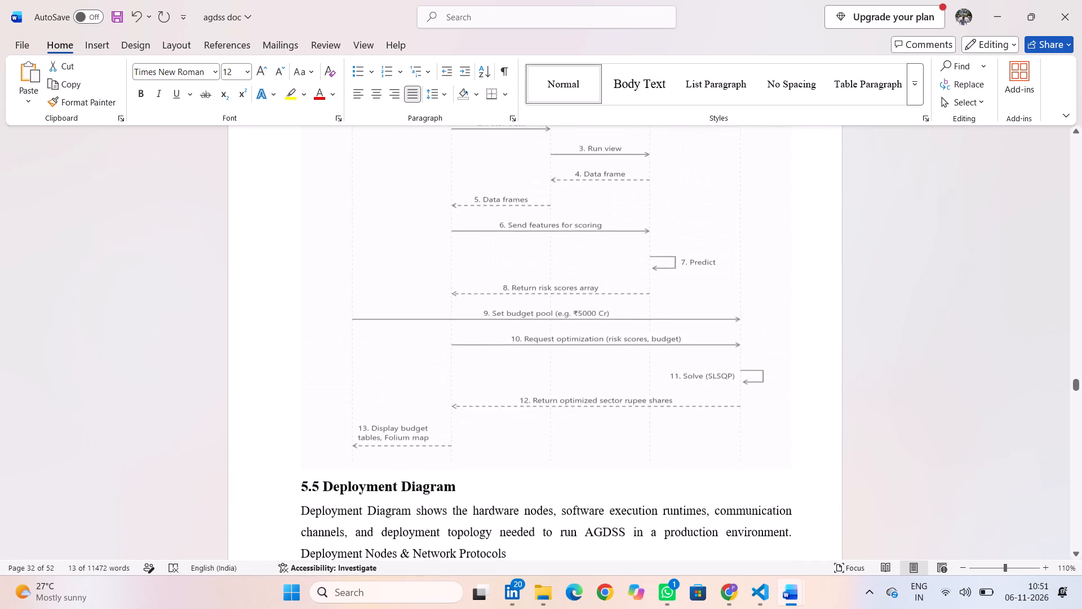
scroll(397, 429, "up", 1)
left_click_drag(469, 518, 371, 507)
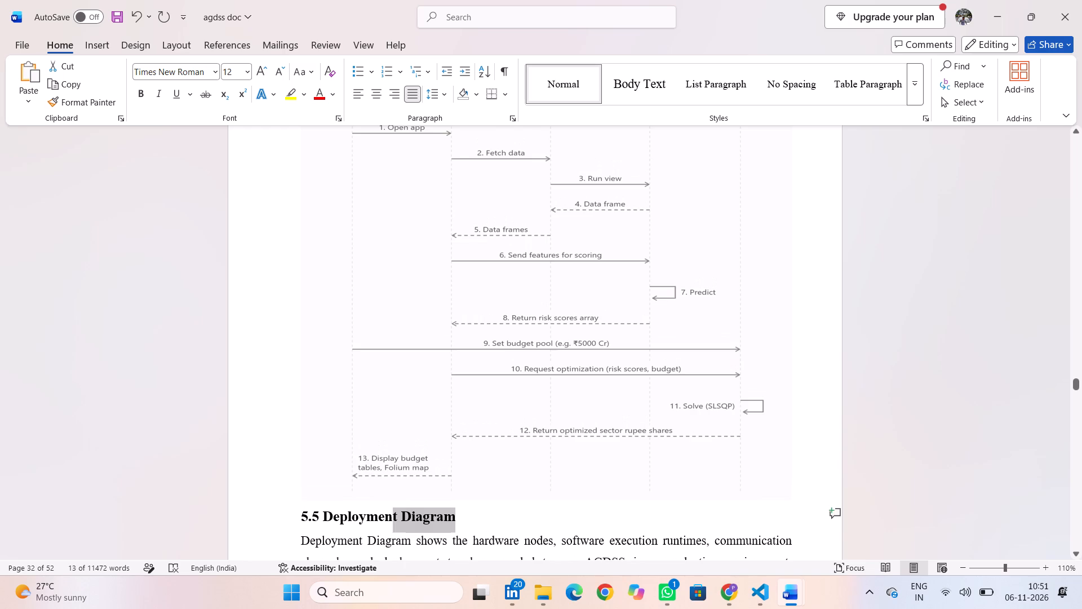
left_click_drag(371, 507, 299, 517)
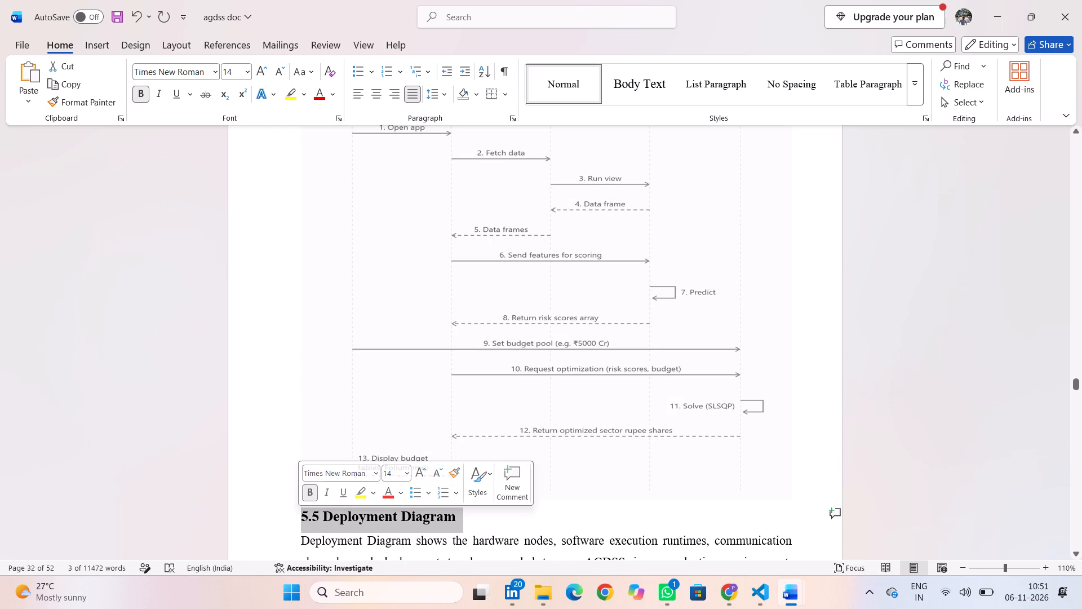
left_click(273, 484)
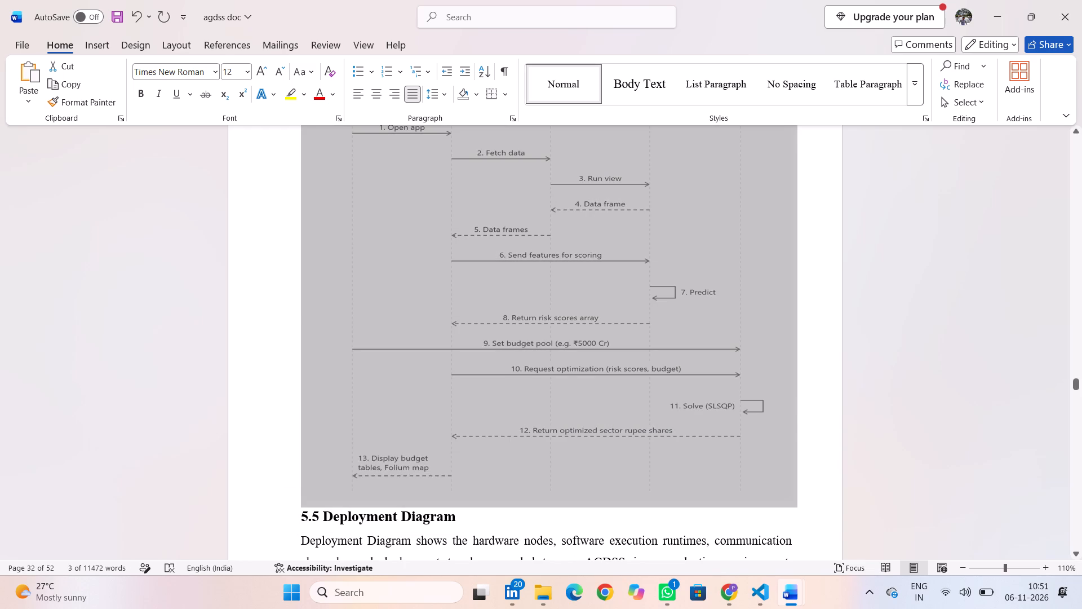
left_click(270, 526)
left_click(606, 510)
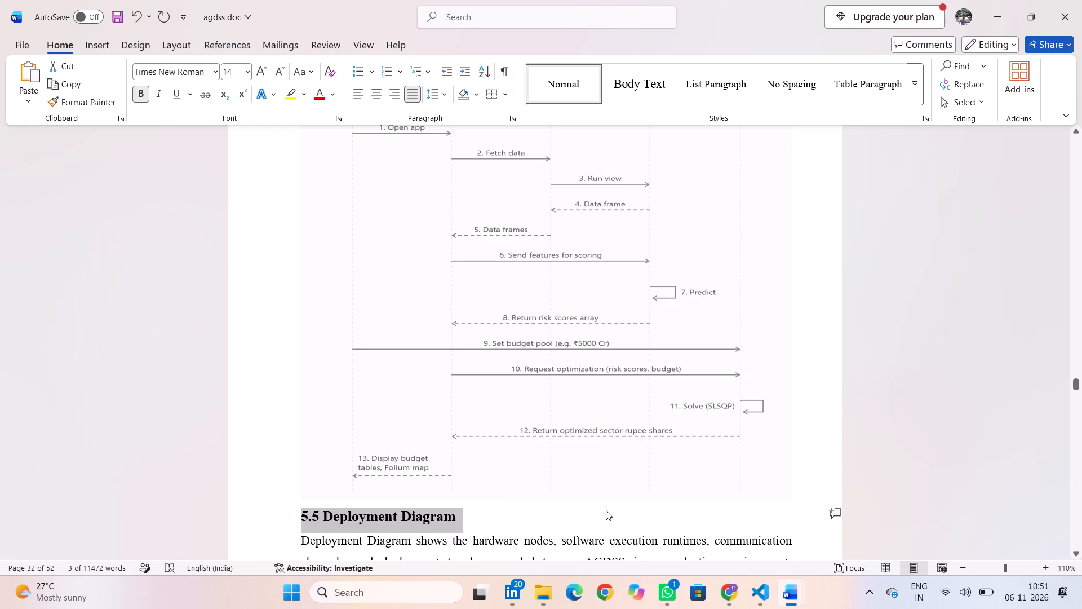
Review the label and heading formatting from section 5.4 Sequence Diagram back through 5.3 Activity Diagram to the class diagram.
scroll(606, 510, "up", 3)
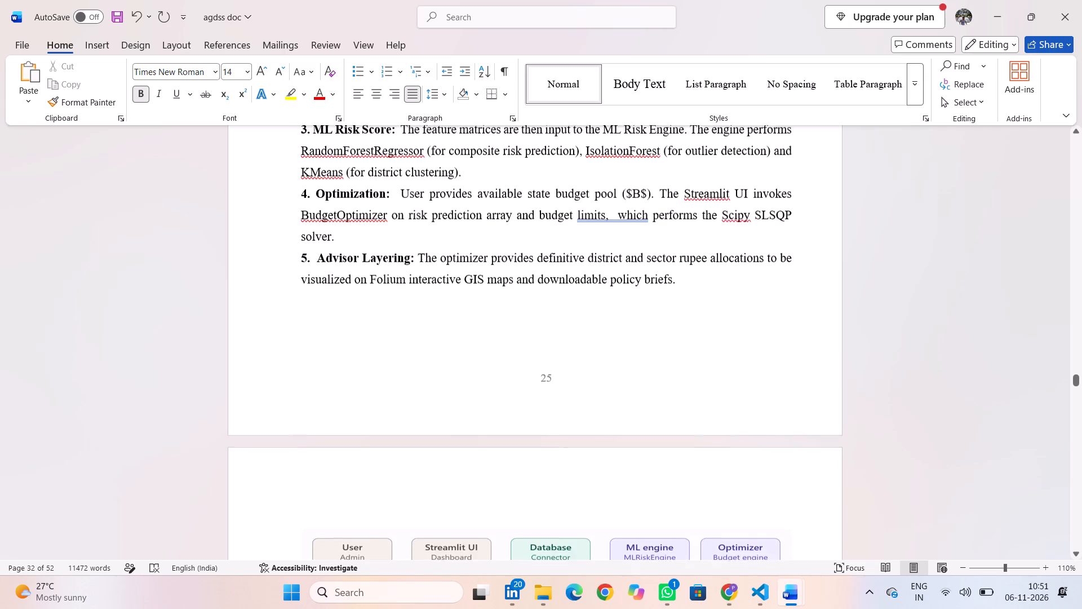
scroll(606, 510, "up", 2)
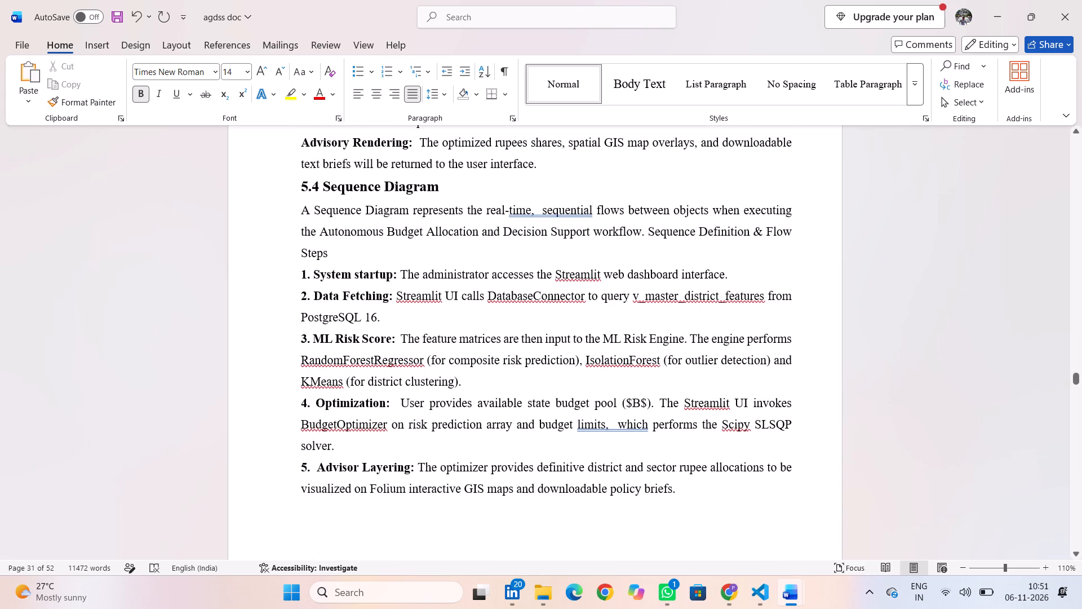
scroll(606, 510, "up", 4)
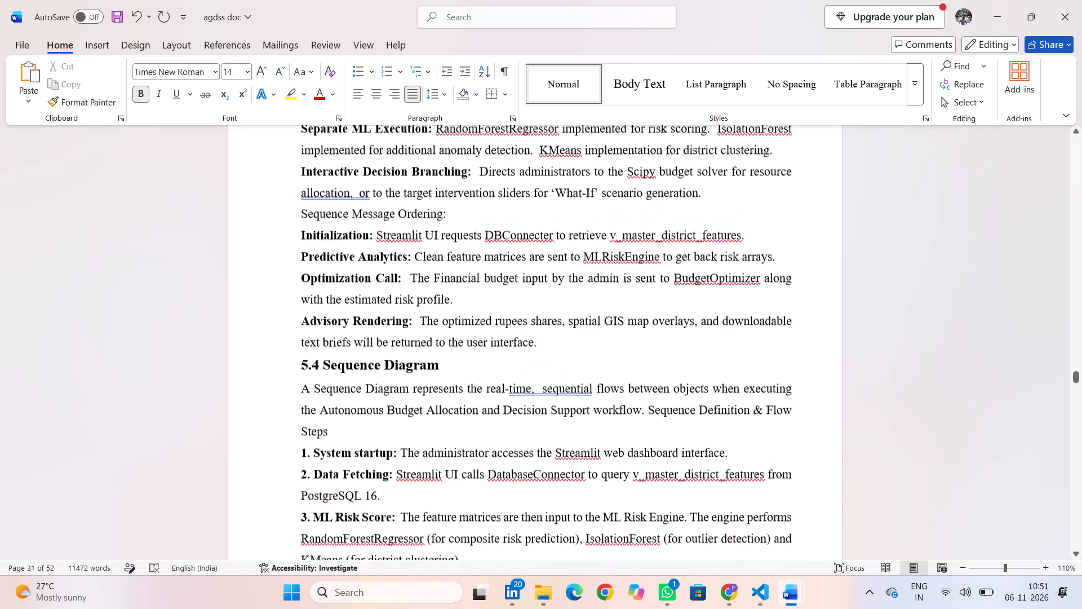
scroll(606, 510, "up", 2)
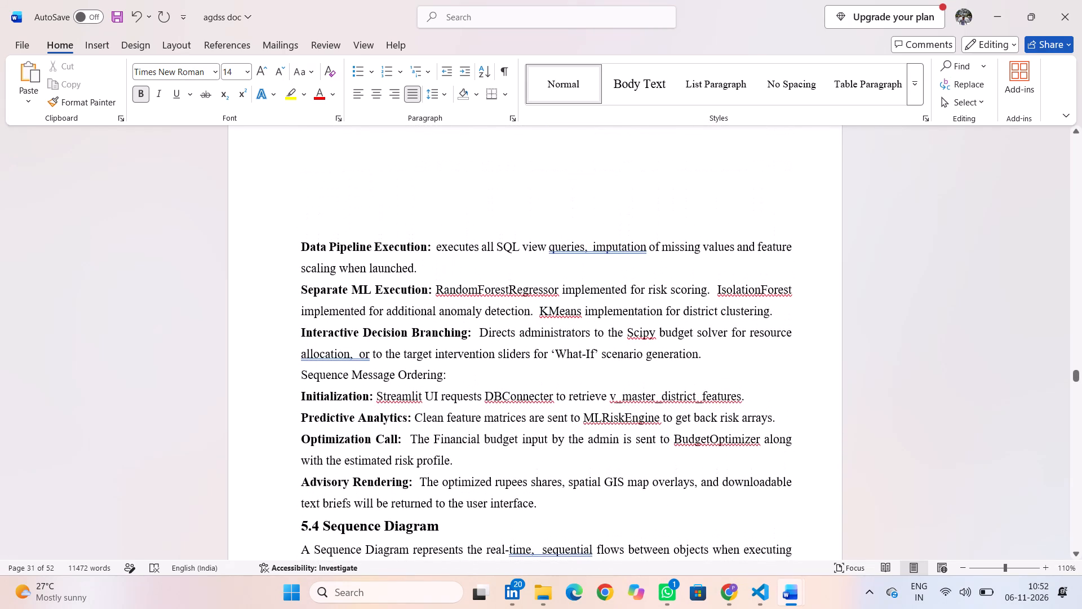
scroll(606, 510, "down", 5)
scroll(606, 510, "up", 1)
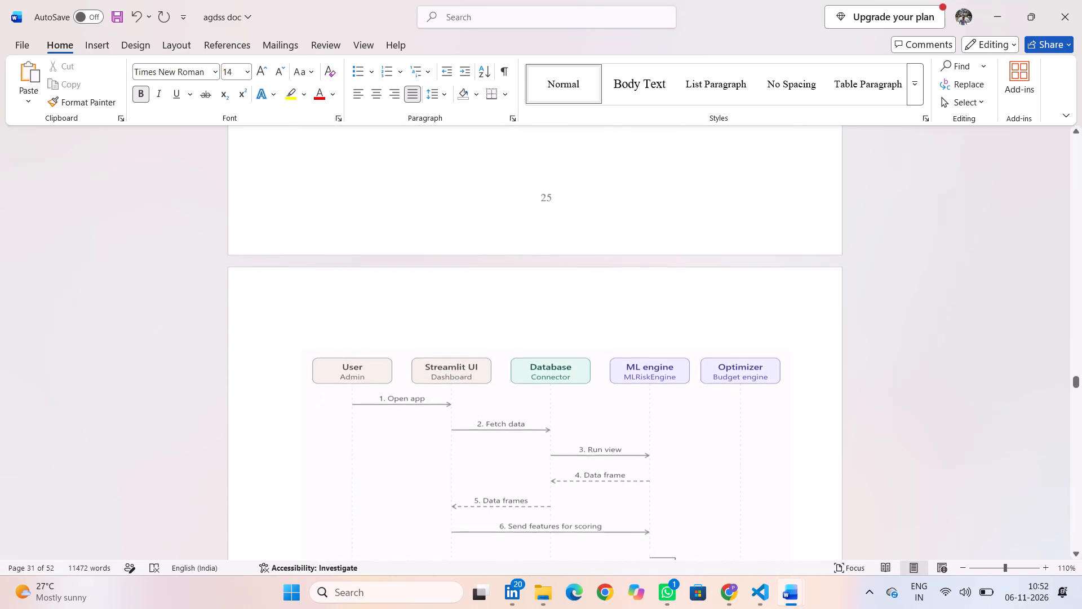
scroll(606, 510, "up", 3)
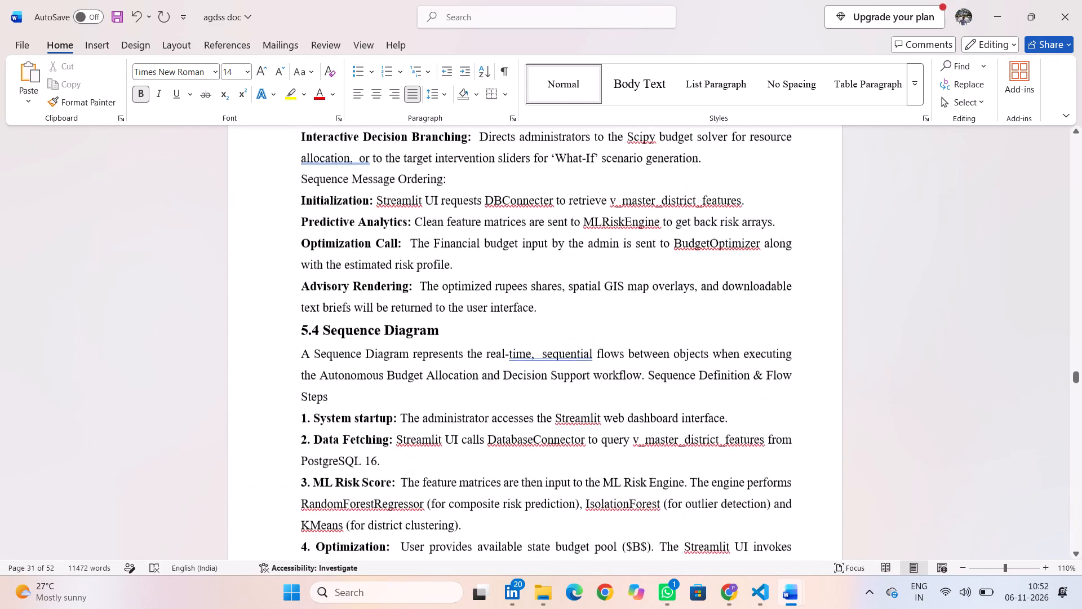
scroll(606, 510, "up", 4)
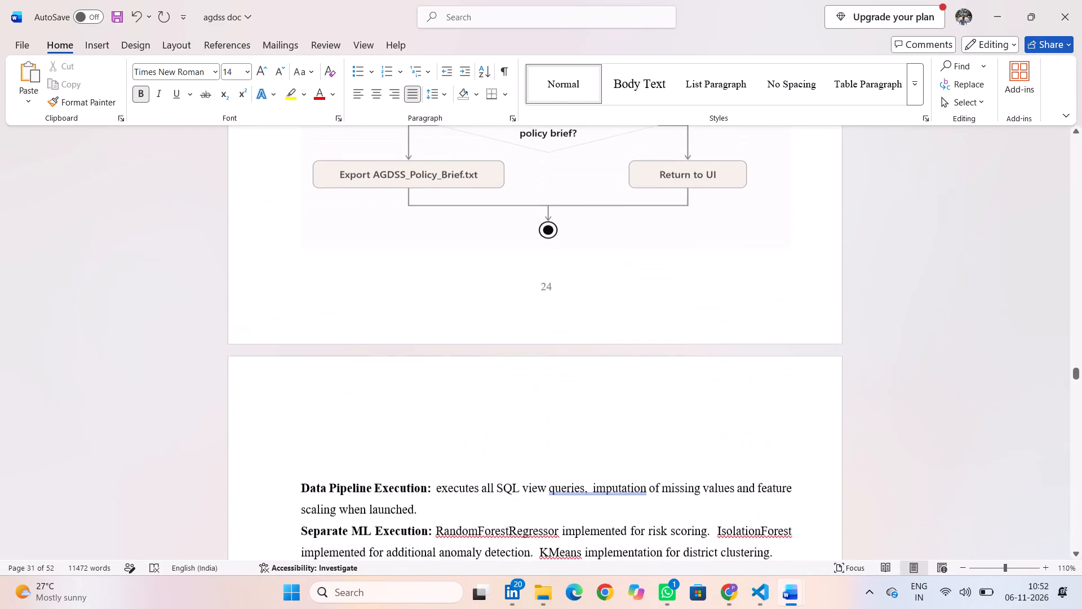
scroll(606, 510, "up", 5)
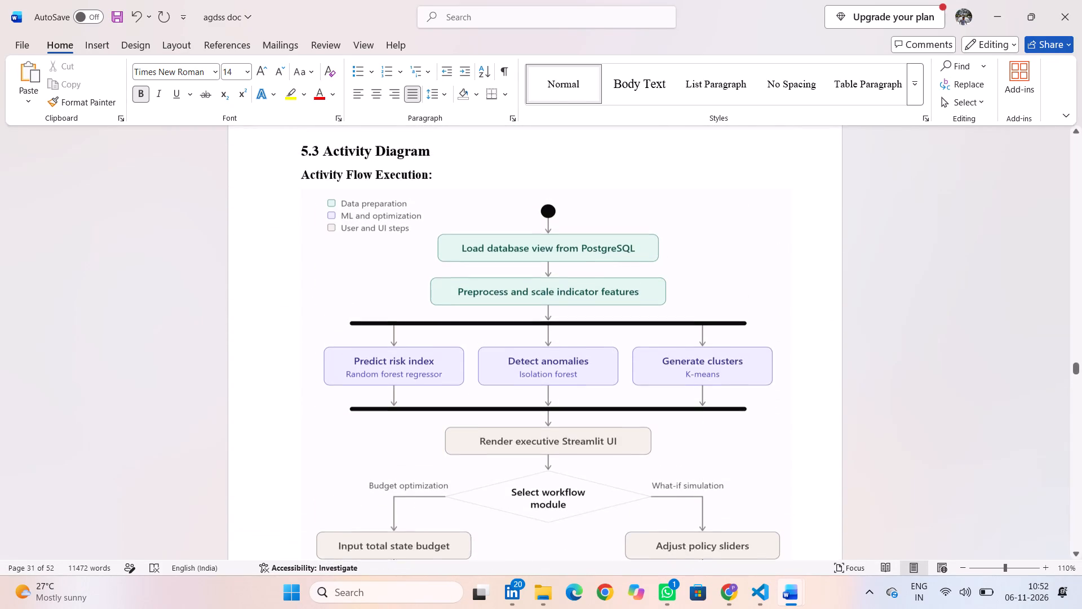
scroll(606, 510, "up", 3)
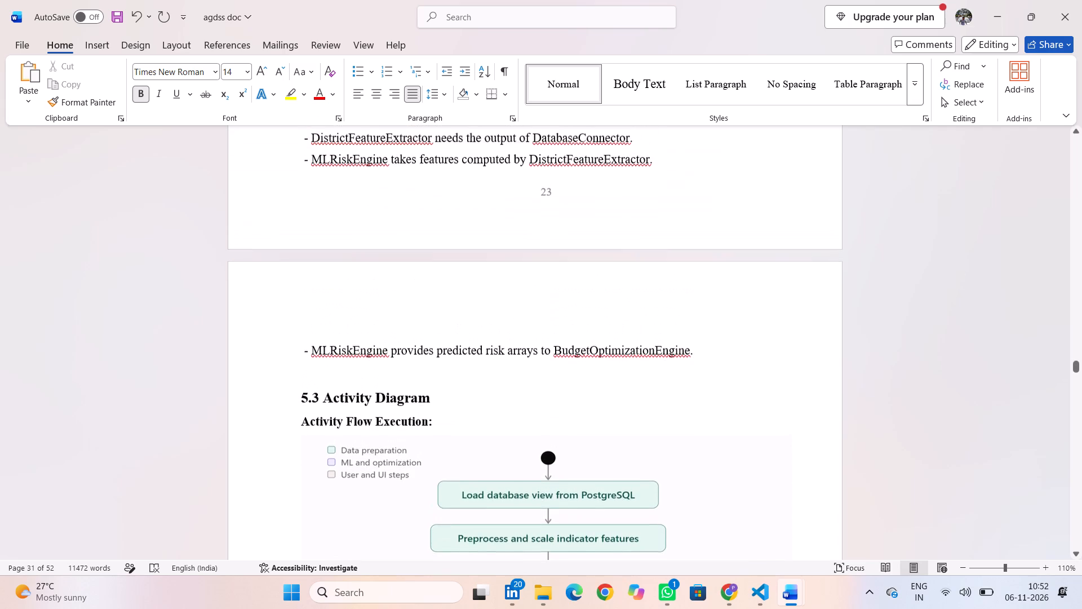
scroll(606, 510, "up", 4)
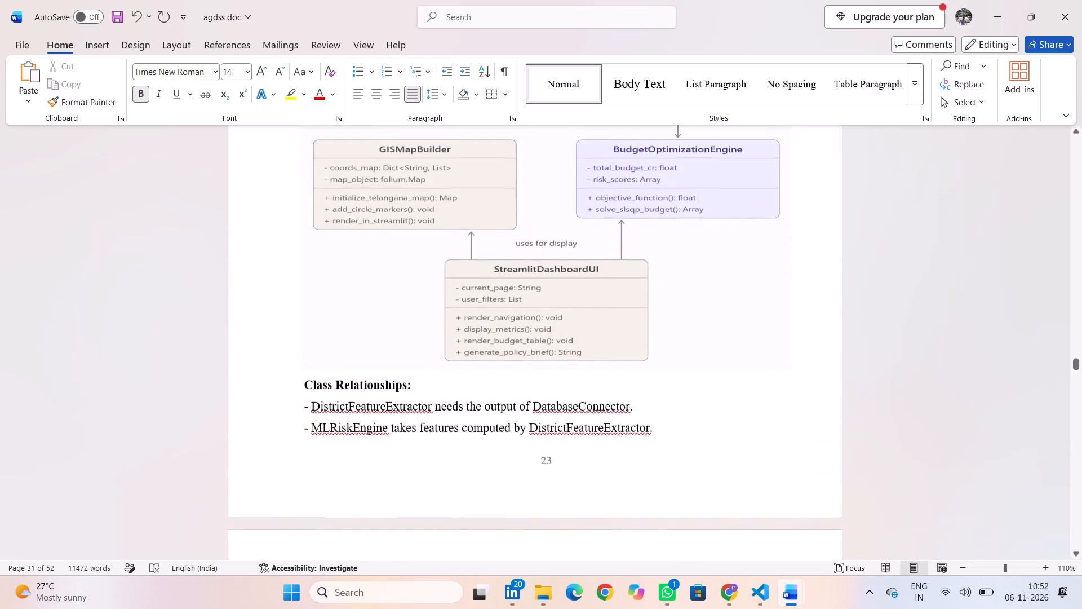
Bold the 6.StreamlitDashboardUI:, 5.GISMapBuilder: and 4.BudgetOptimizationEngine: labels in the class list above the class diagram.
scroll(606, 510, "up", 3)
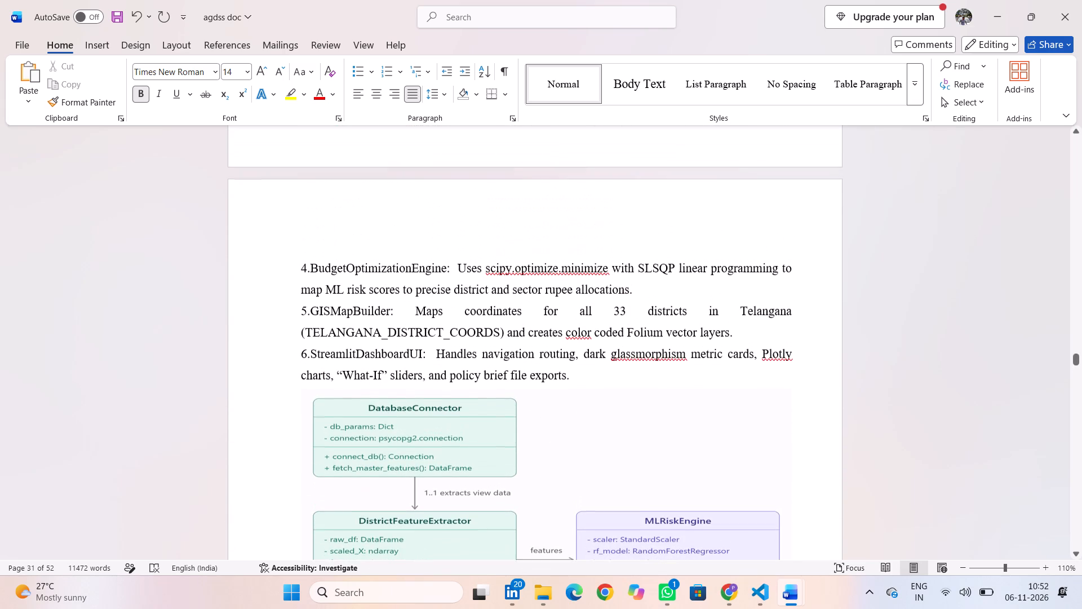
scroll(606, 510, "up", 1)
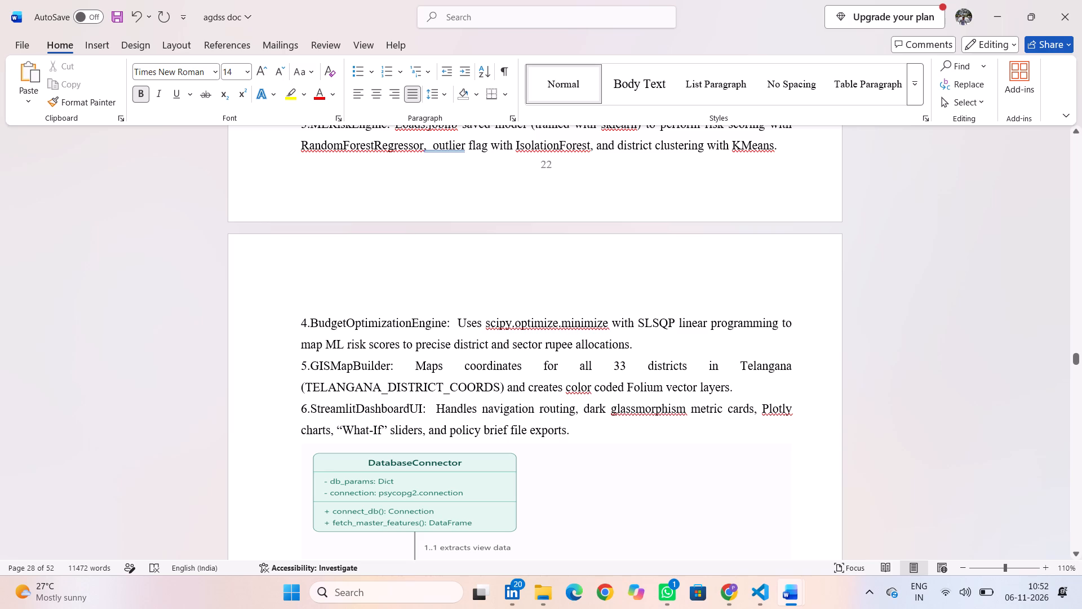
left_click_drag(425, 407, 289, 413)
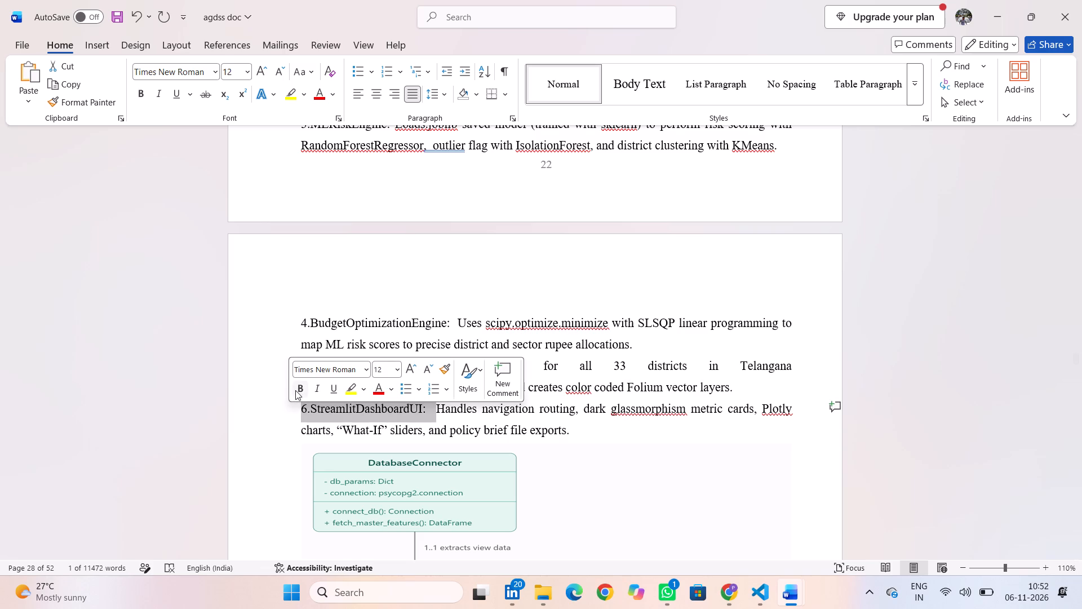
left_click(295, 390)
left_click(270, 413)
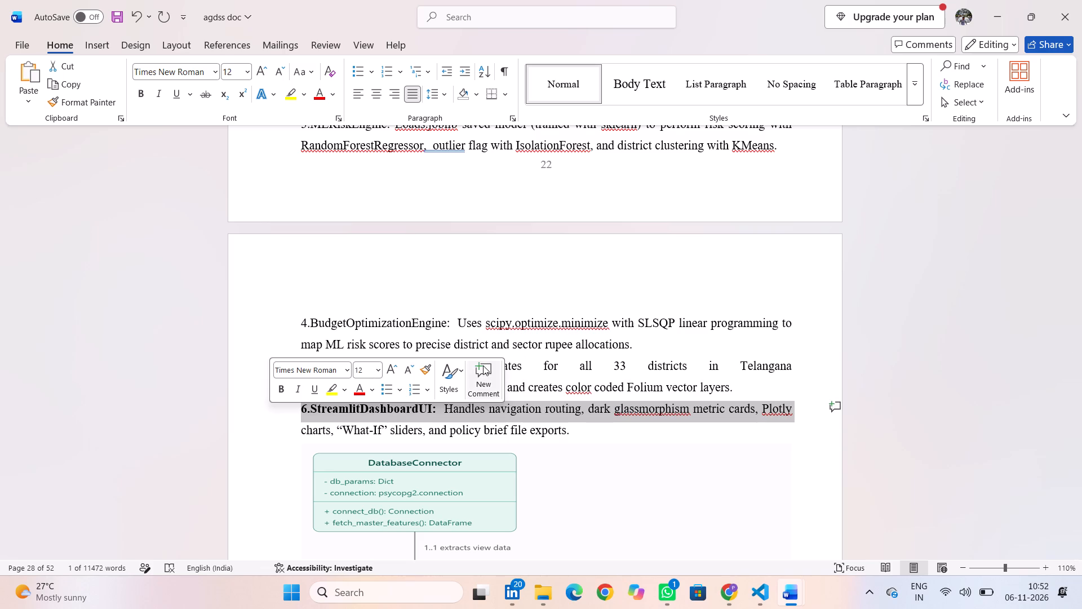
left_click(531, 333)
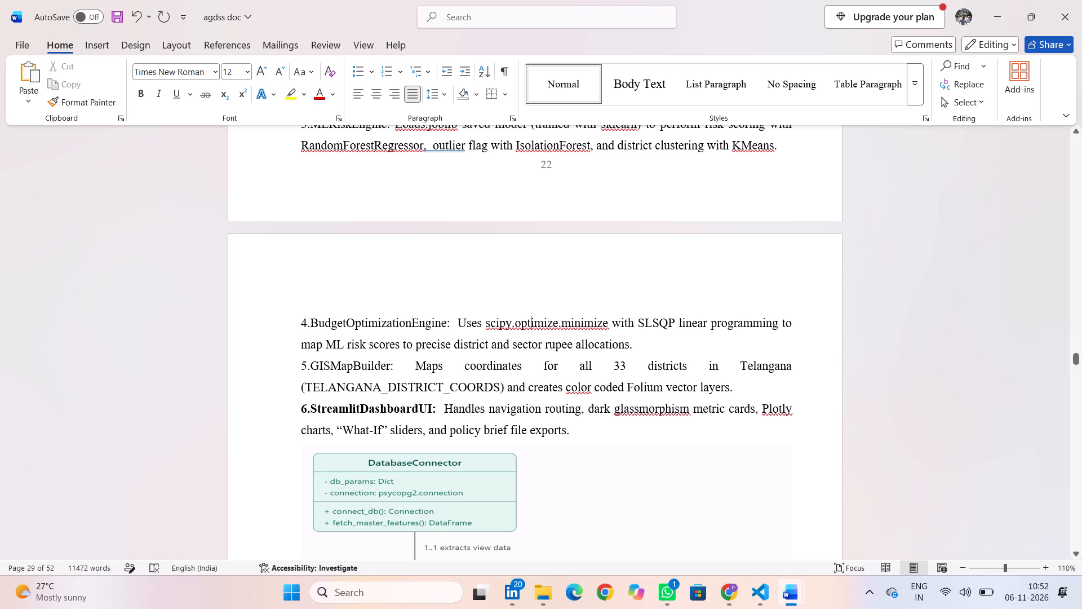
left_click_drag(394, 370, 300, 368)
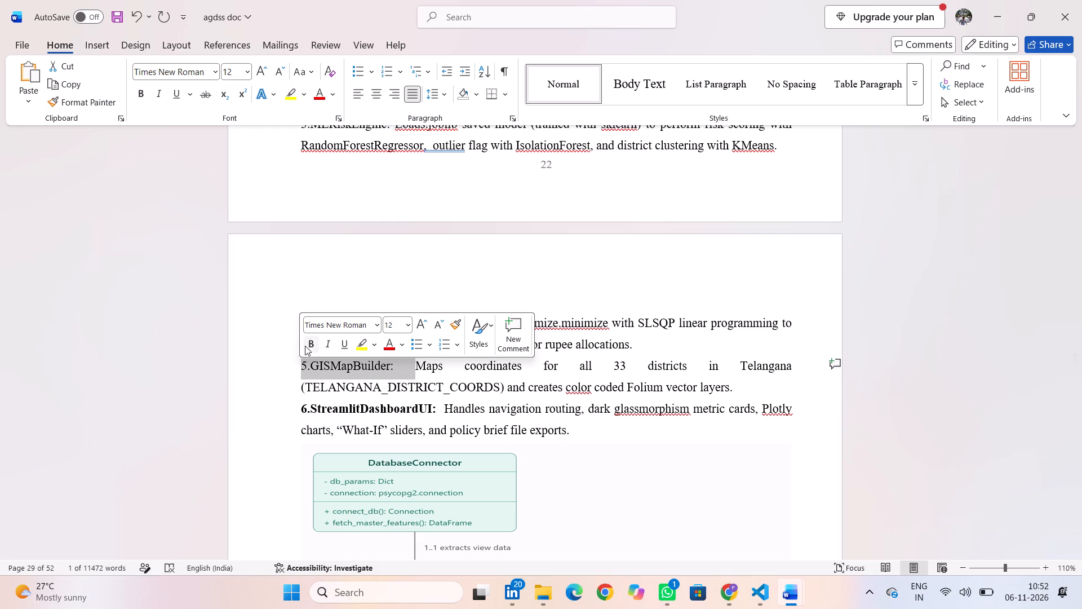
left_click(305, 346)
left_click(278, 359)
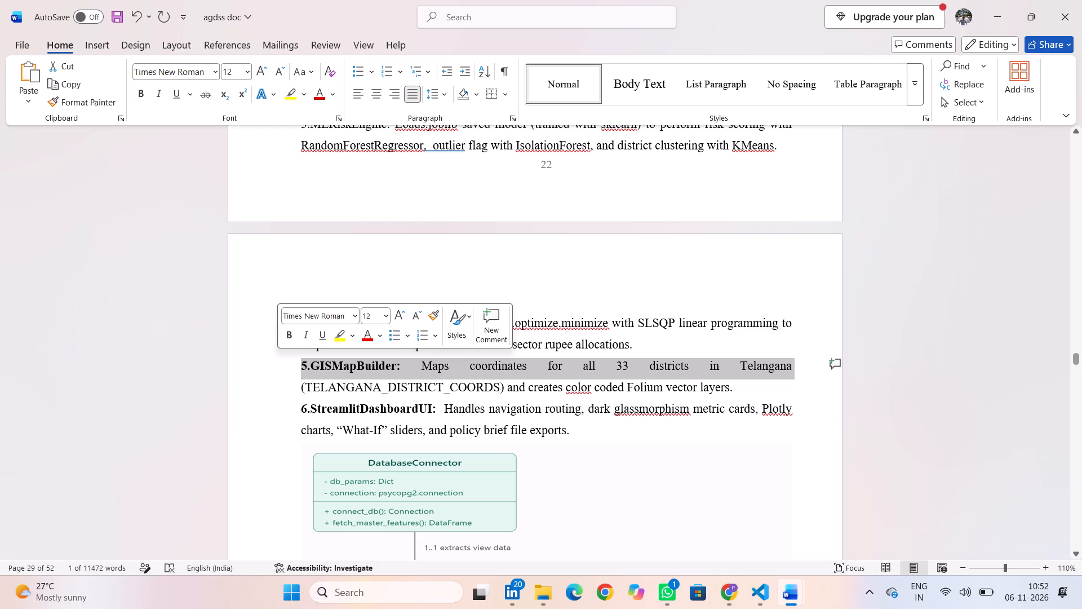
left_click(559, 282)
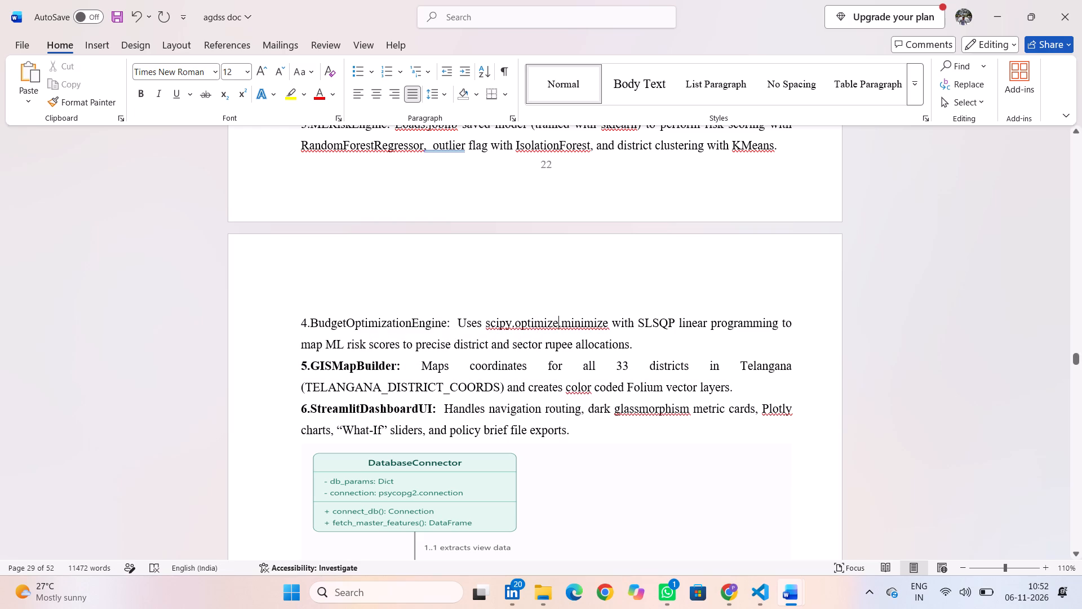
left_click_drag(451, 323, 286, 323)
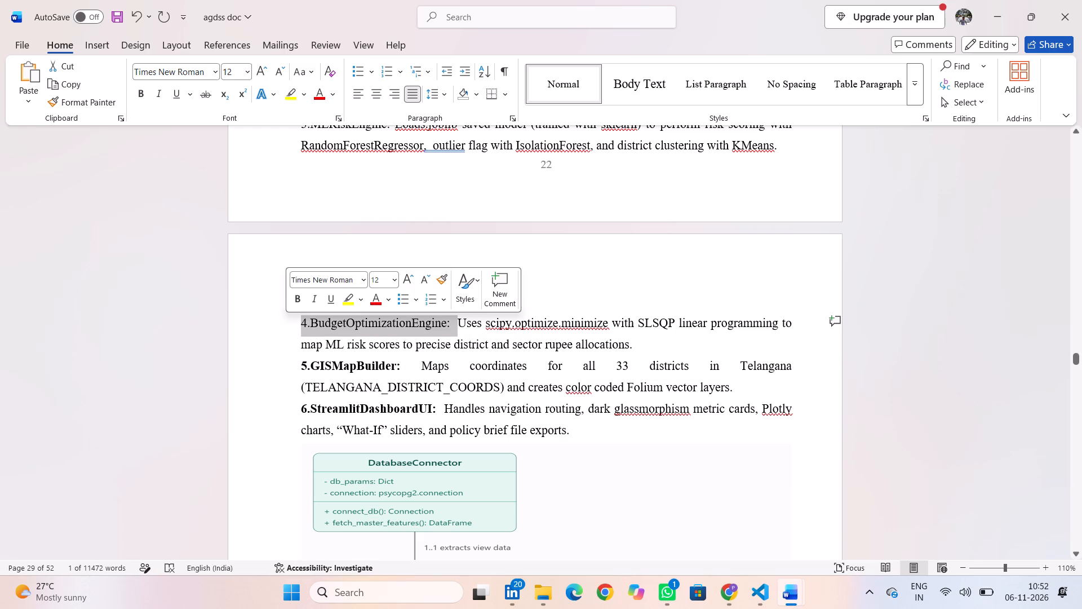
left_click(291, 301)
left_click(273, 352)
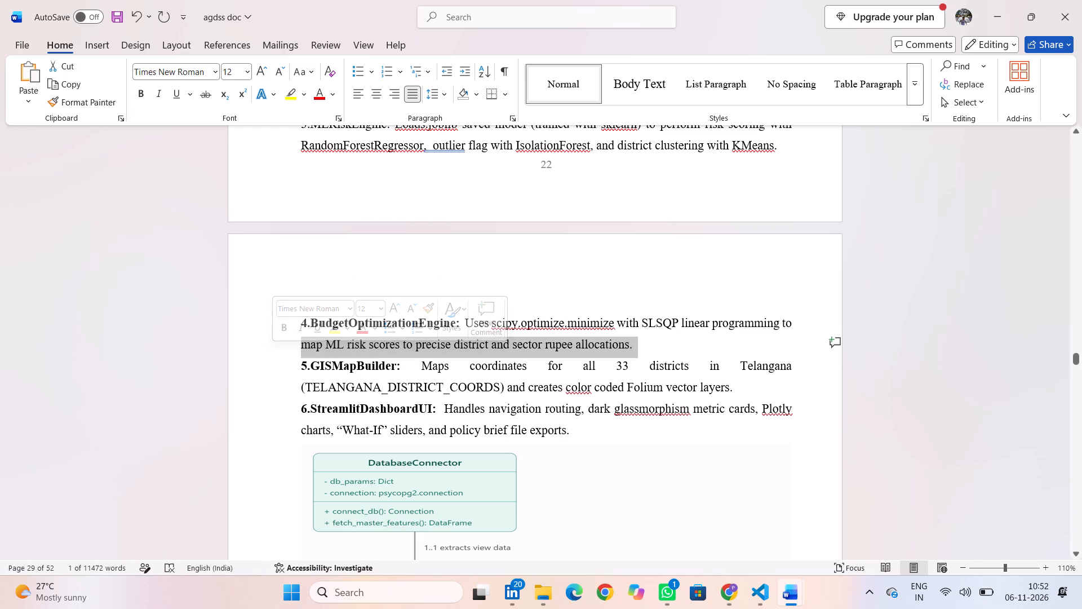
Bold the 3.MLRiskEngine: label under Core Classes & Responsibilities in section 5.2.
scroll(499, 416, "up", 4)
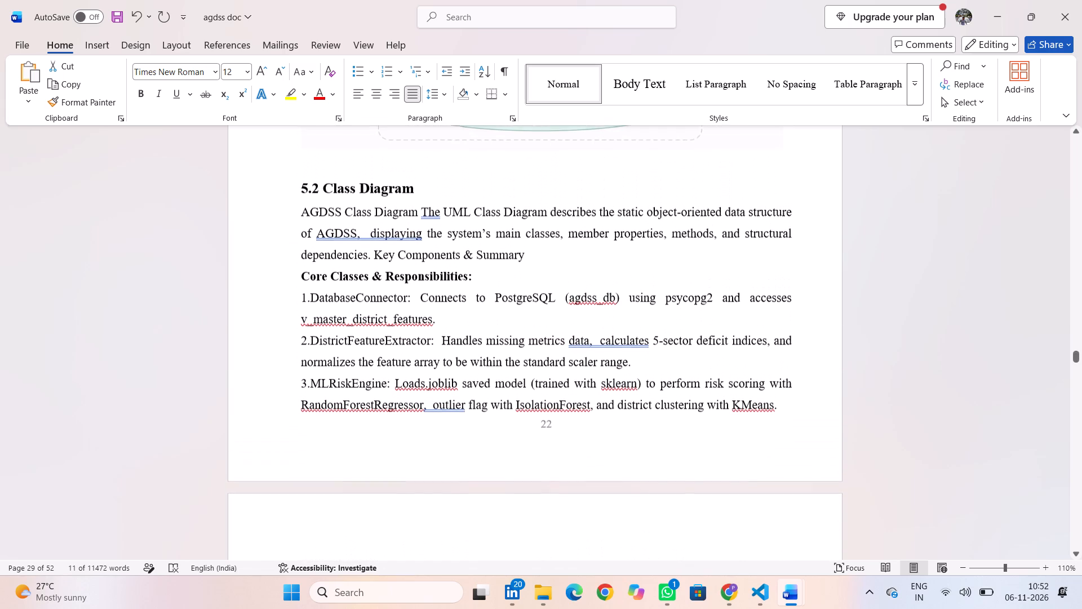
left_click(393, 382)
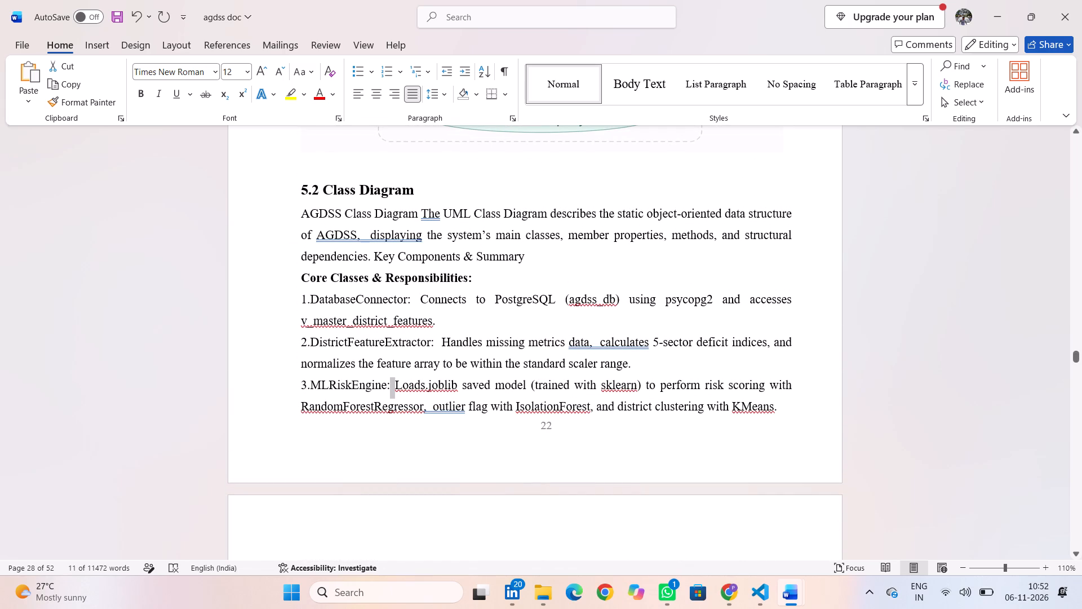
left_click_drag(391, 385, 353, 374)
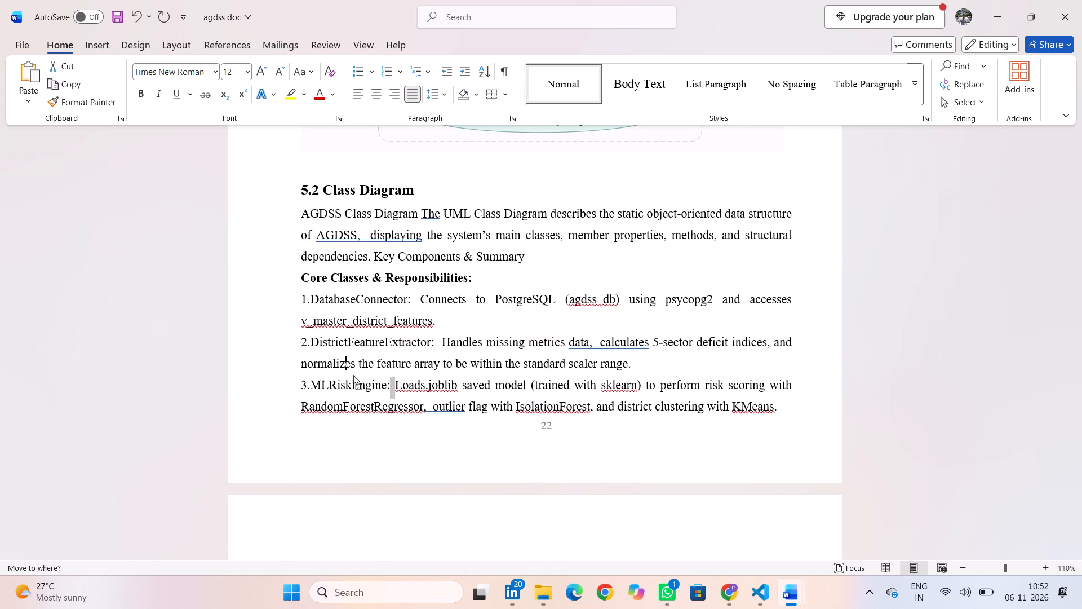
left_click_drag(353, 374, 391, 391)
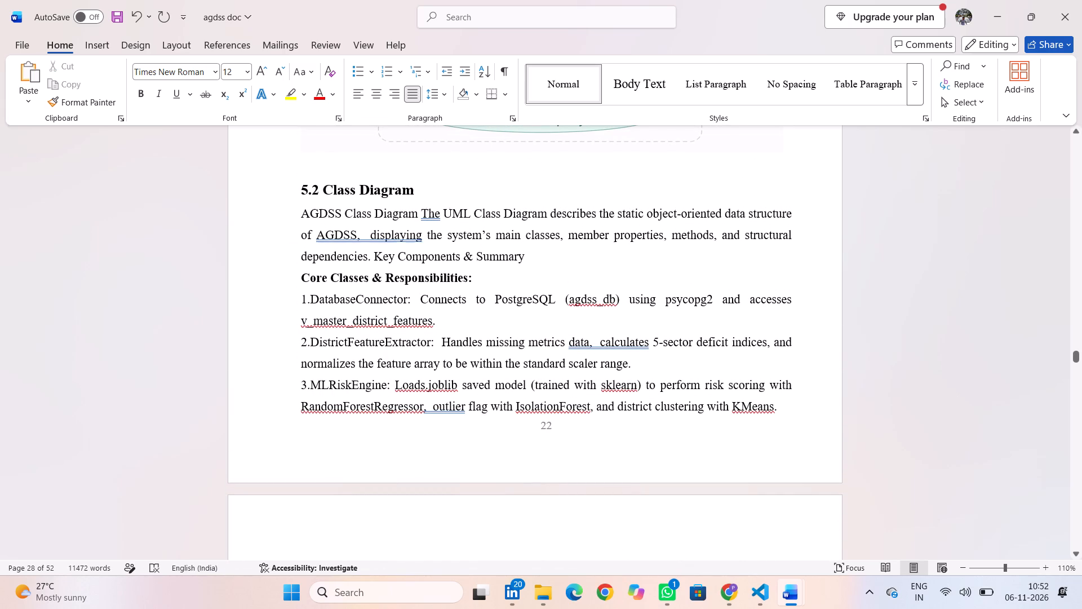
left_click_drag(388, 385, 332, 386)
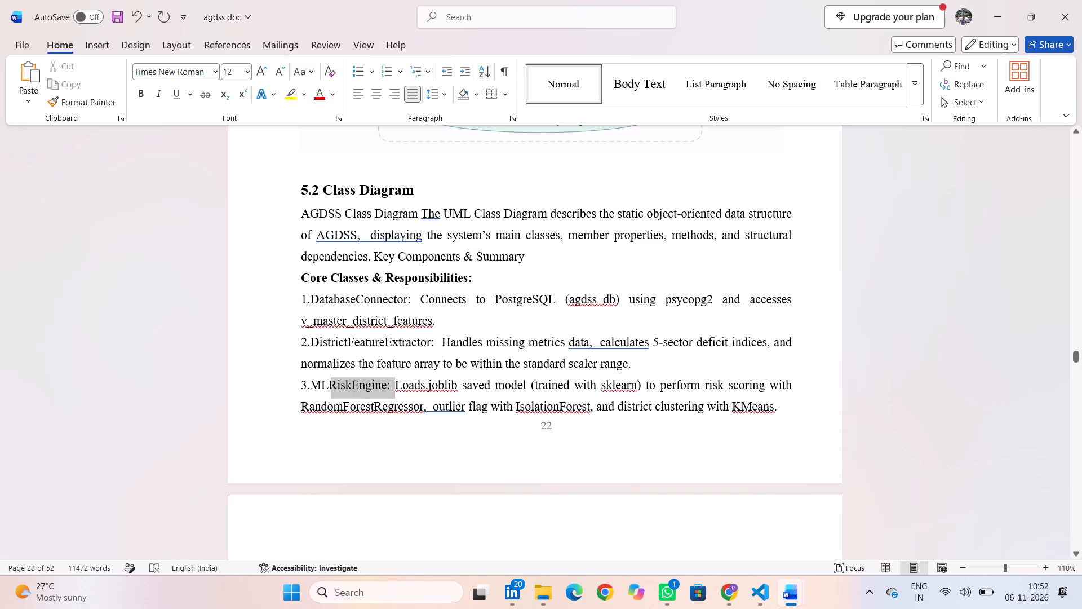
left_click_drag(332, 386, 294, 386)
left_click(304, 367)
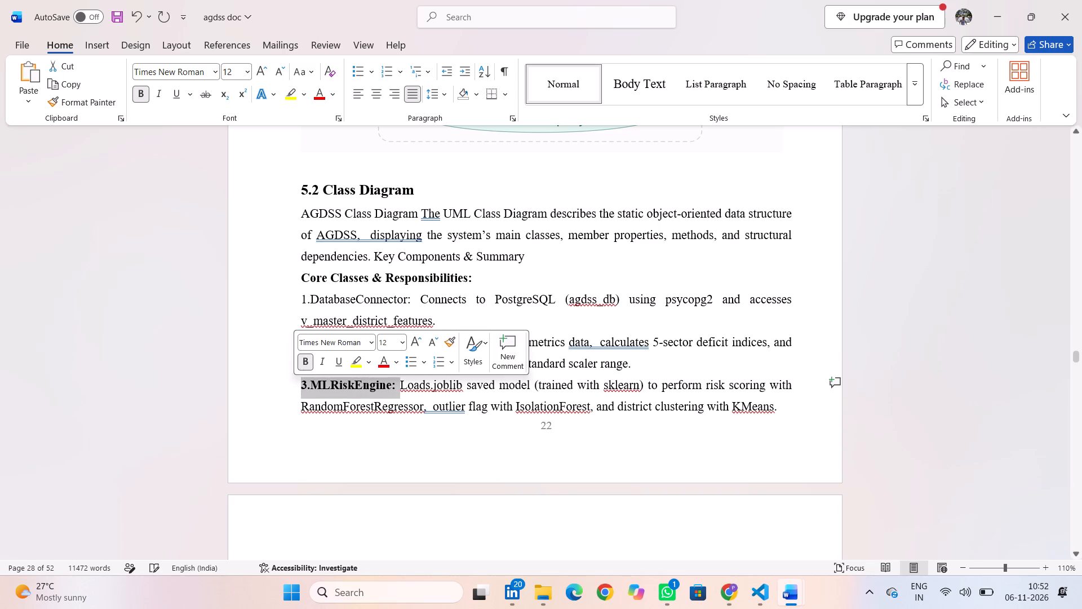
left_click(269, 384)
left_click(503, 303)
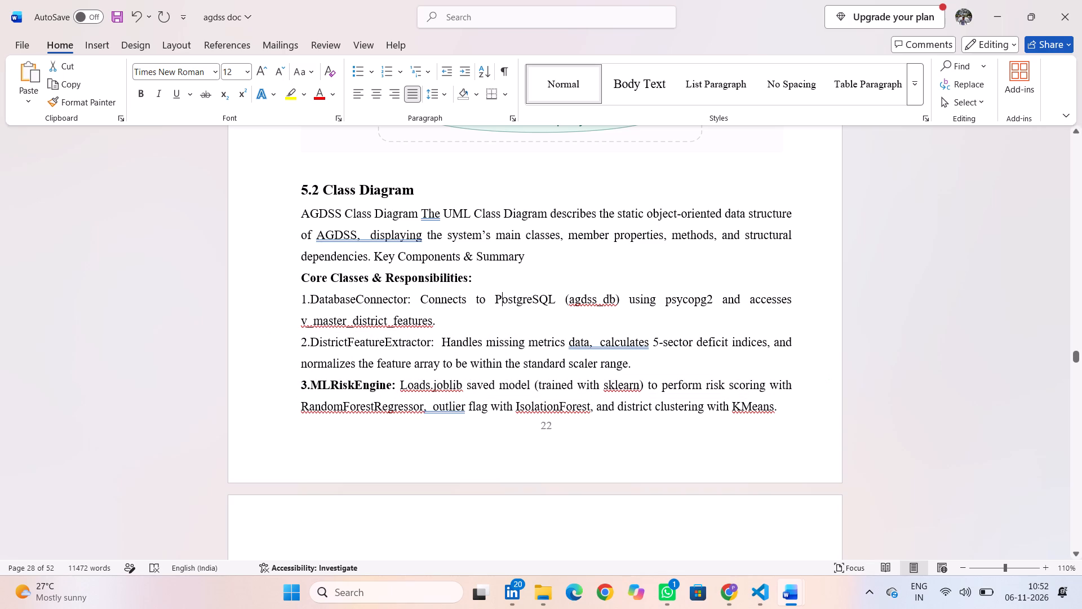
Bold the 2.DistrictFeatureExtractor: and 1.DatabaseConnector: labels under Core Classes & Responsibilities.
left_click_drag(437, 342, 302, 340)
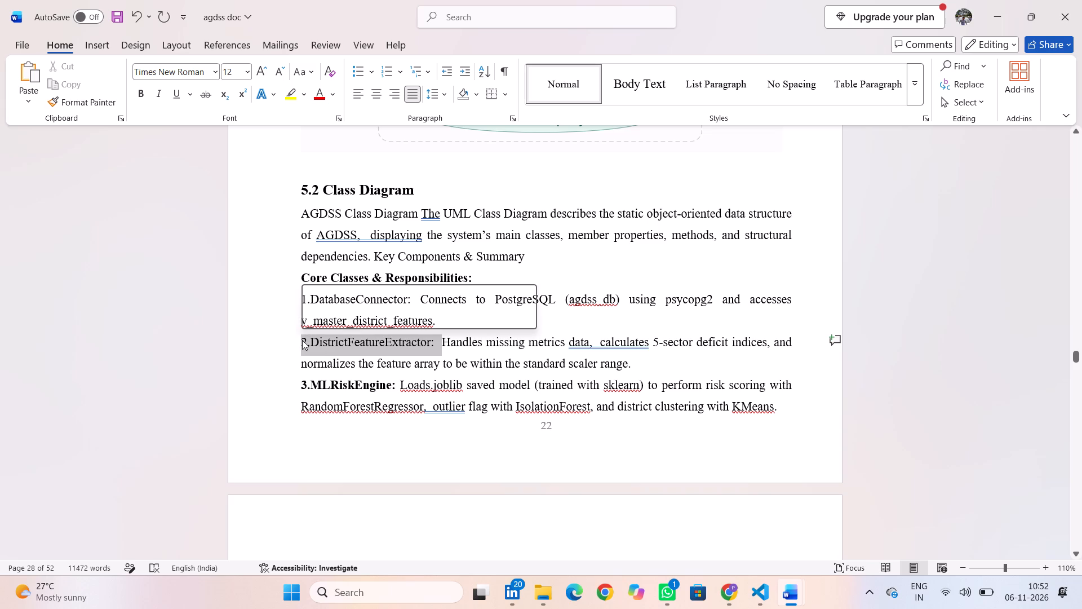
left_click(308, 319)
left_click(290, 319)
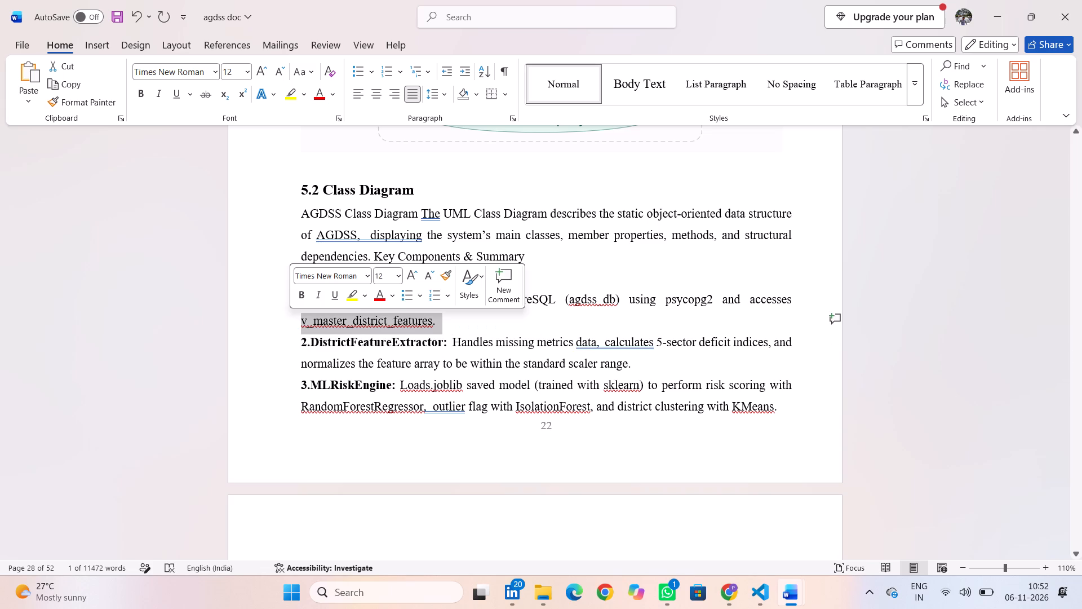
left_click(471, 314)
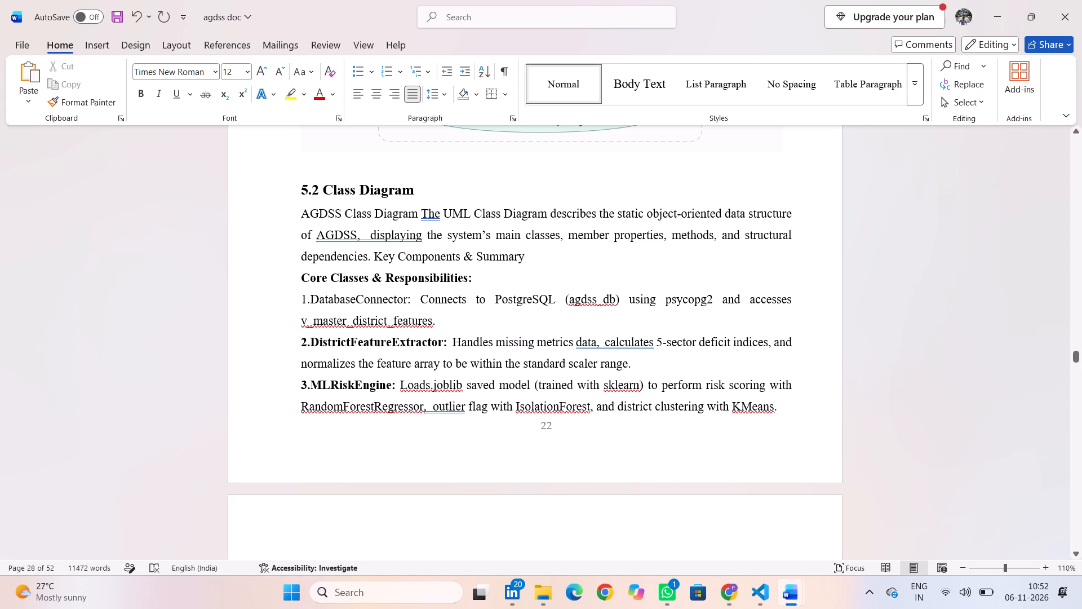
left_click_drag(410, 297, 300, 302)
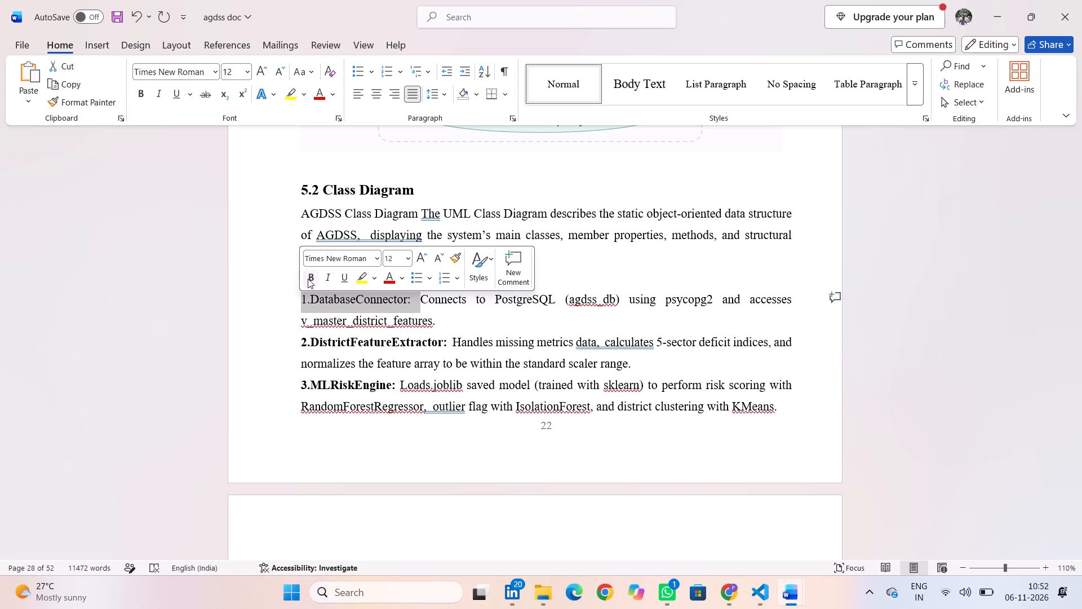
left_click(308, 279)
left_click(476, 311)
Check the 5.2 Class Diagram heading and set the Core Classes & Responsibilities: subheading to font size 13.
scroll(476, 311, "up", 1)
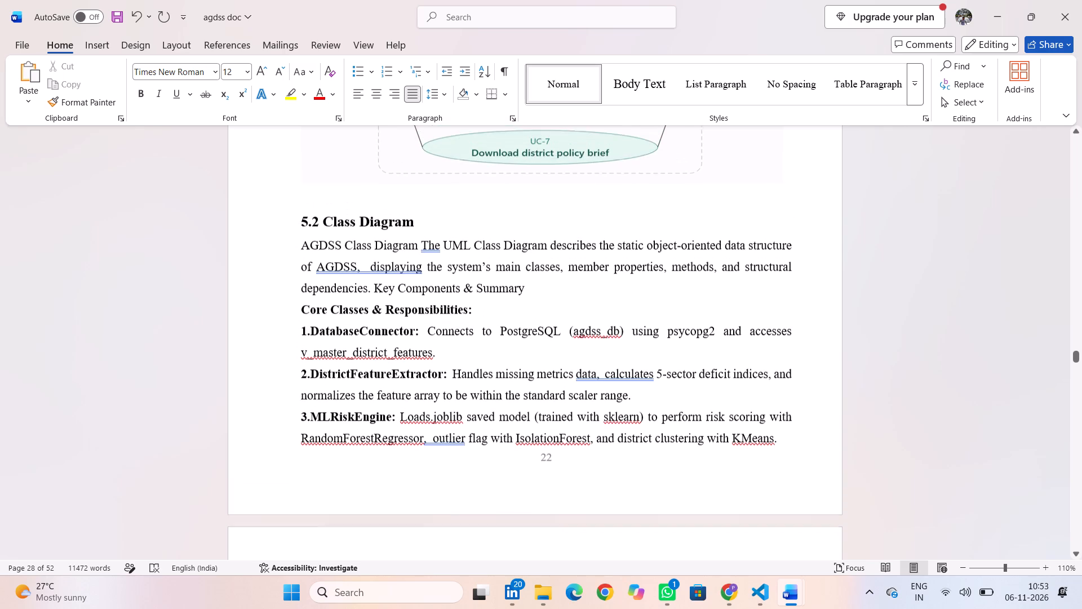
scroll(476, 311, "up", 2)
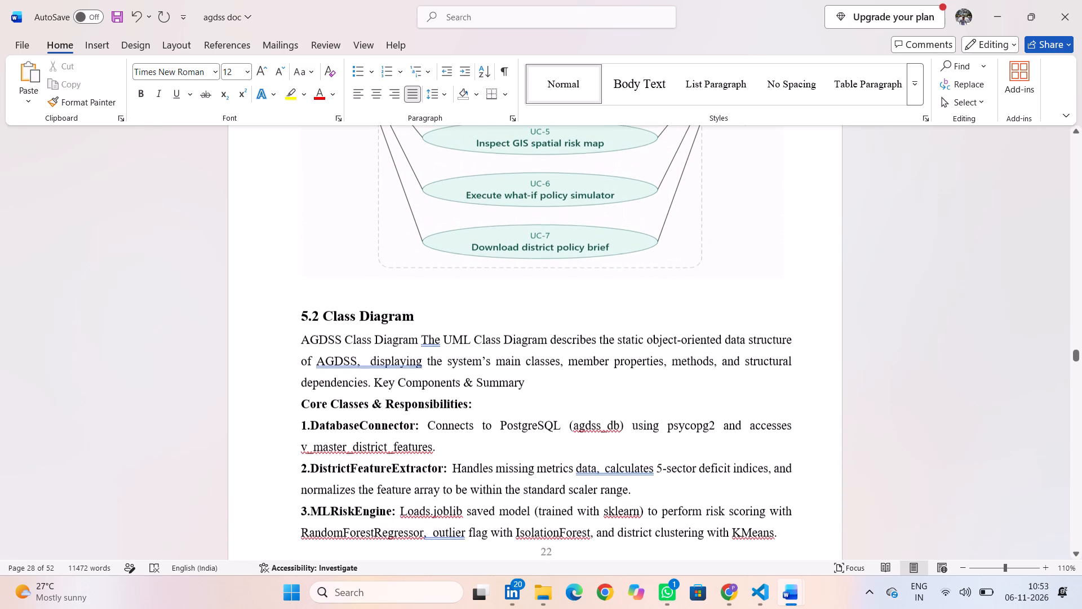
left_click_drag(420, 315, 295, 307)
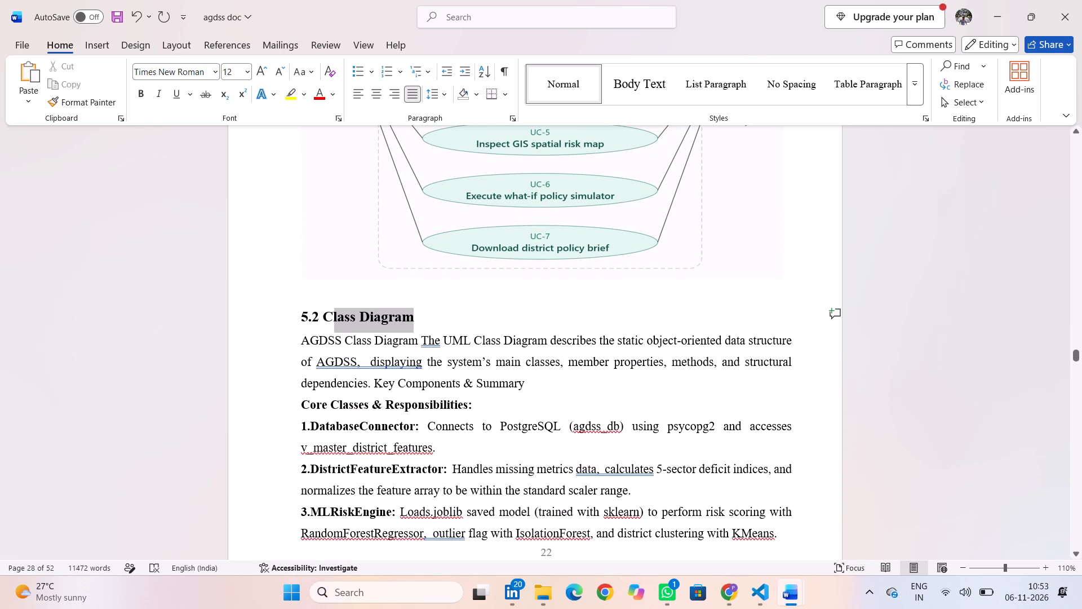
left_click_drag(295, 307, 294, 307)
left_click(271, 307)
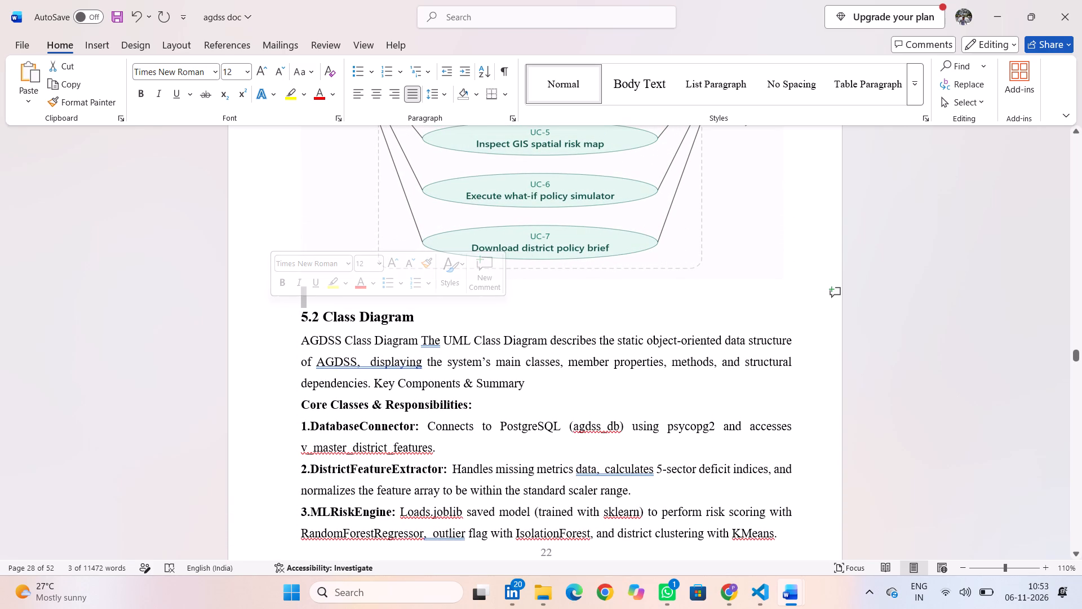
left_click_drag(485, 406, 308, 401)
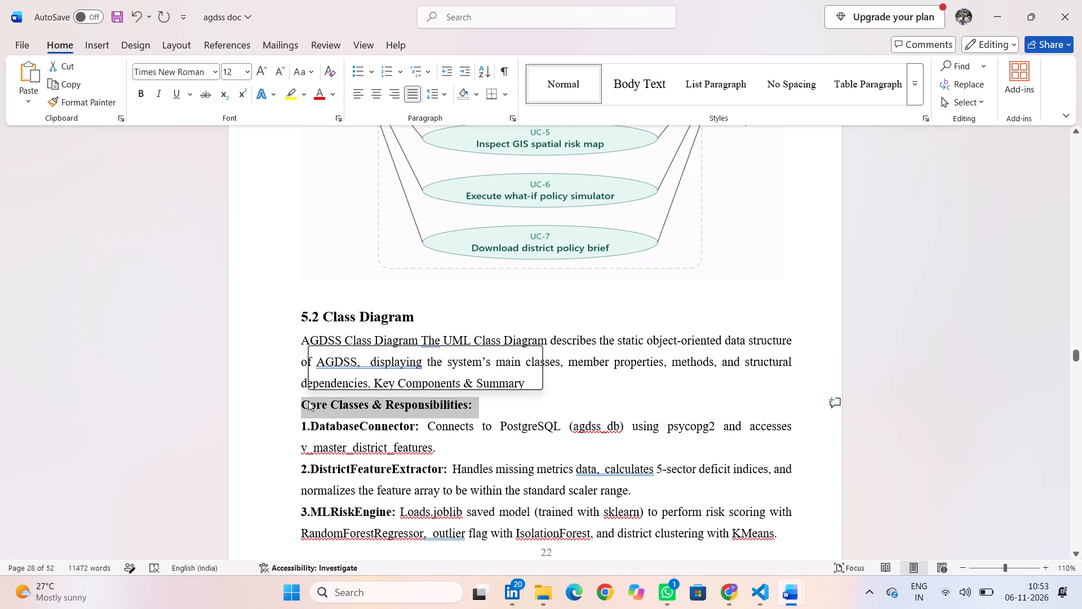
left_click(409, 356)
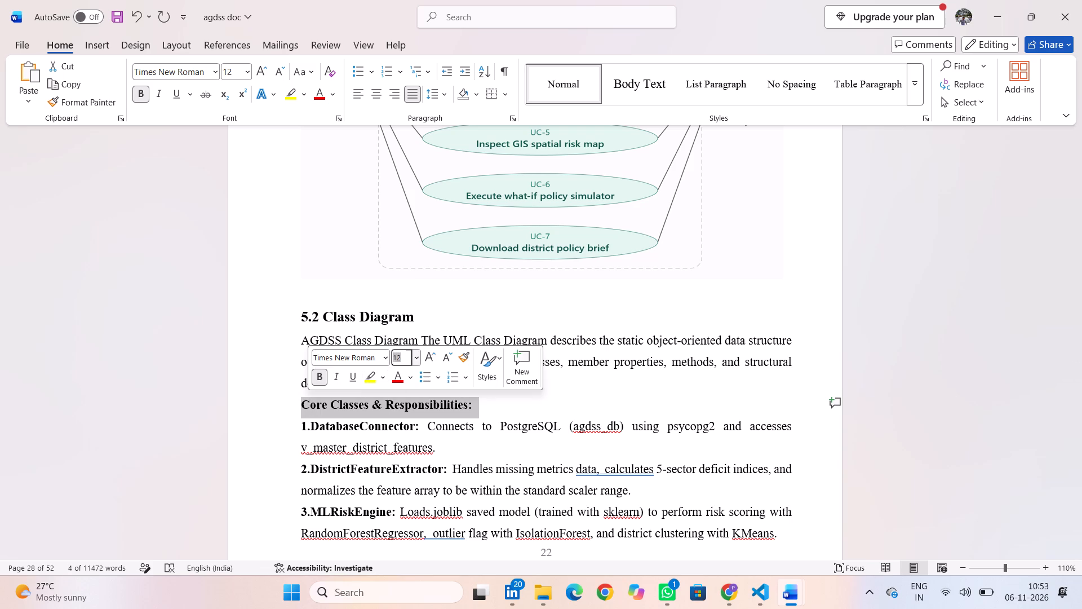
key("BackSpace")
type("13")
left_click(259, 403)
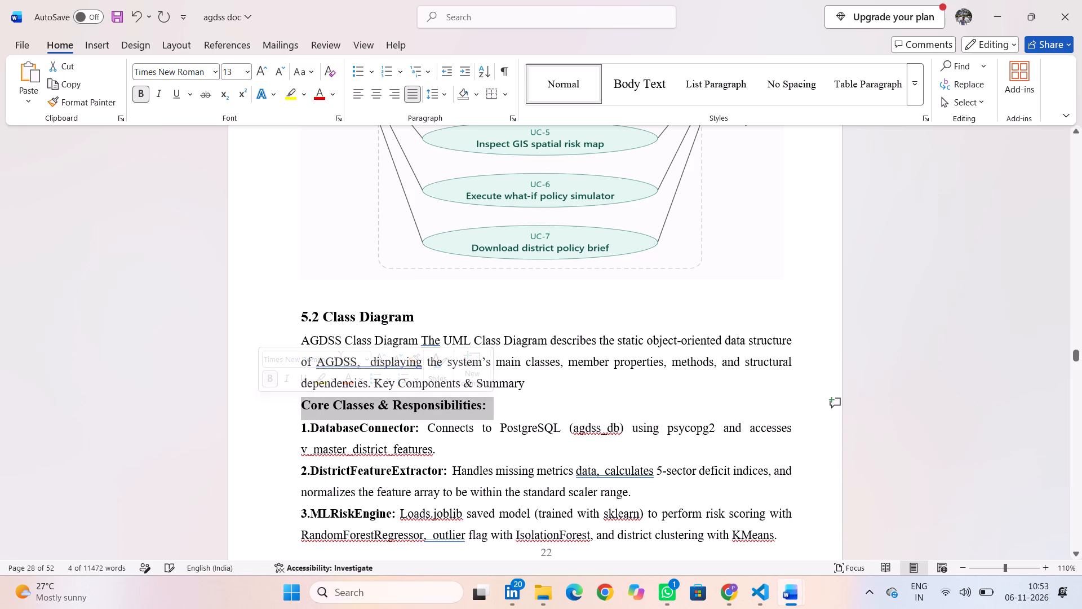
Review the use-case diagram, the UC-1 to UC-7 list and the System Actors text back to the Chapter 5 title.
scroll(506, 440, "up", 4)
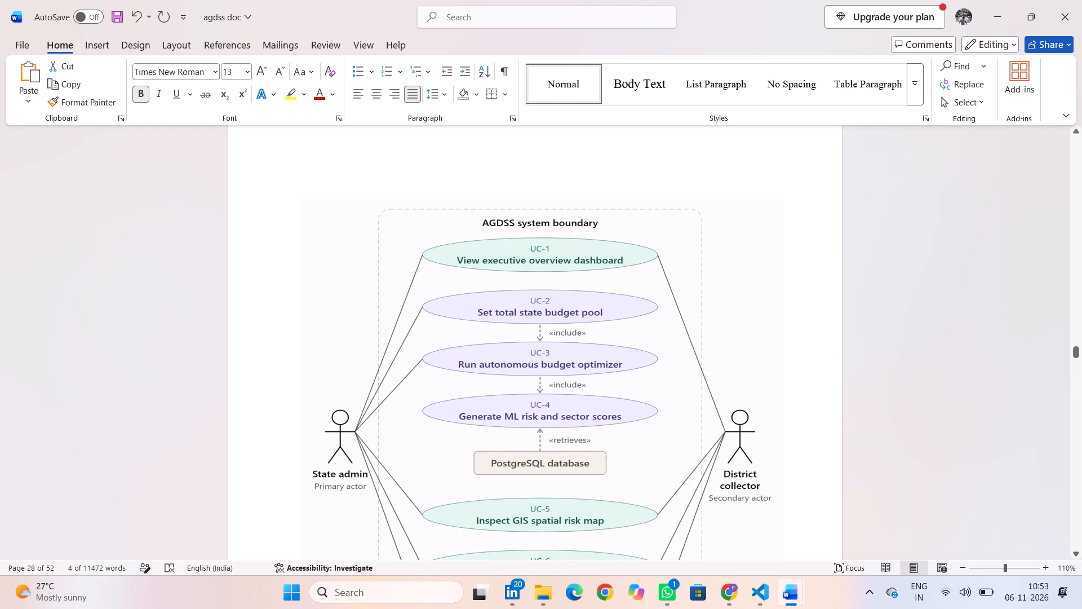
scroll(506, 440, "up", 1)
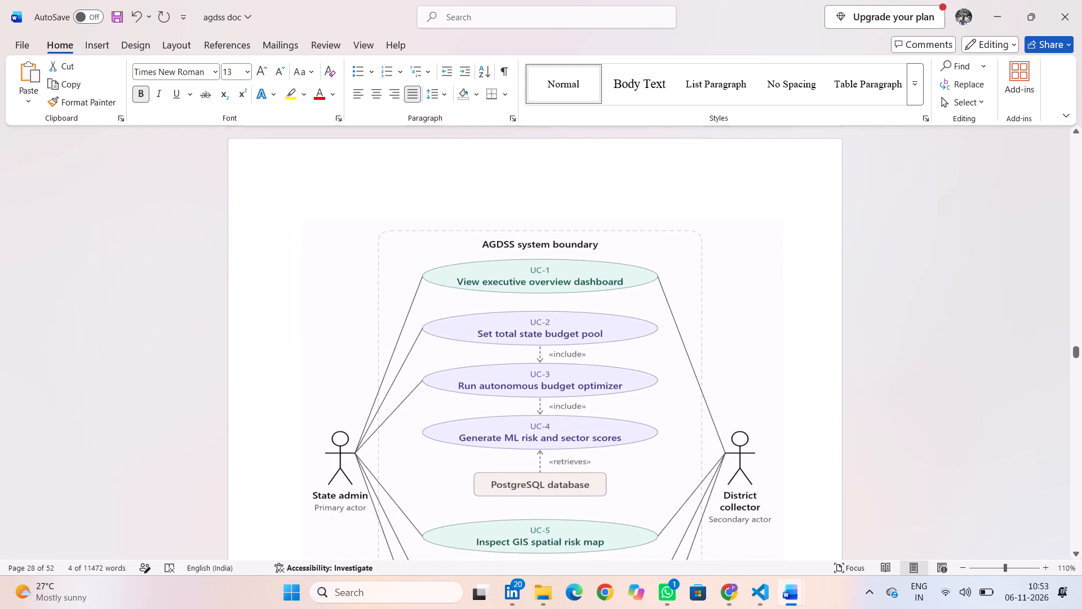
scroll(506, 440, "up", 3)
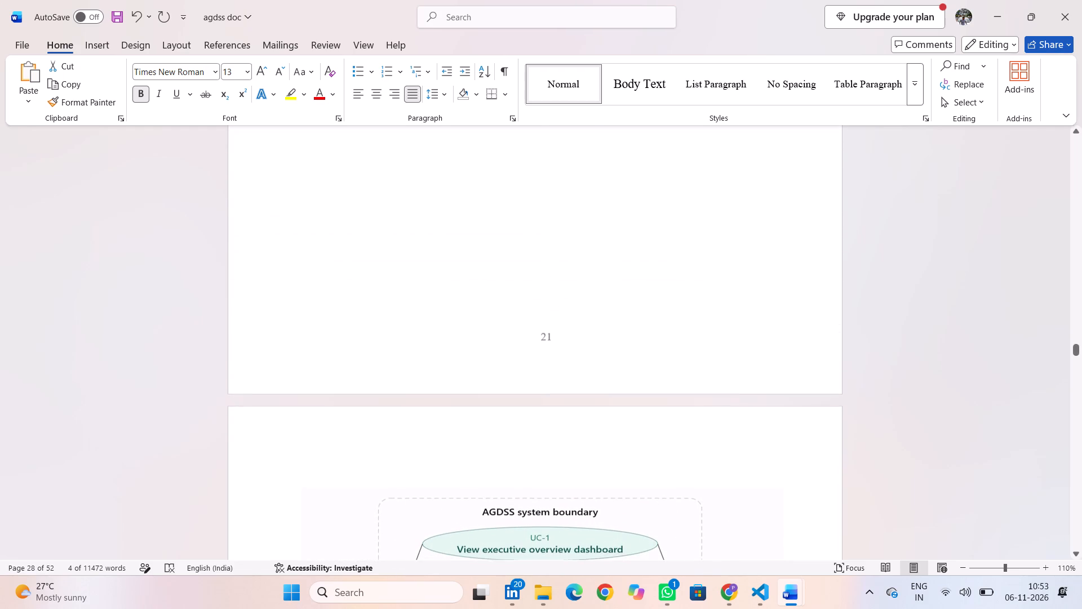
scroll(506, 440, "up", 4)
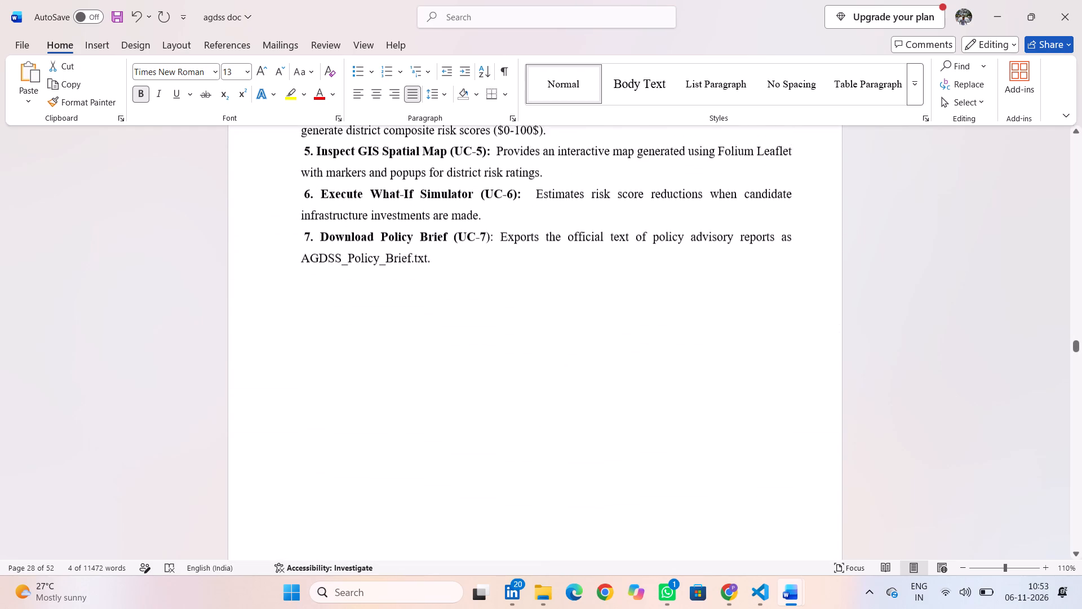
scroll(506, 440, "up", 4)
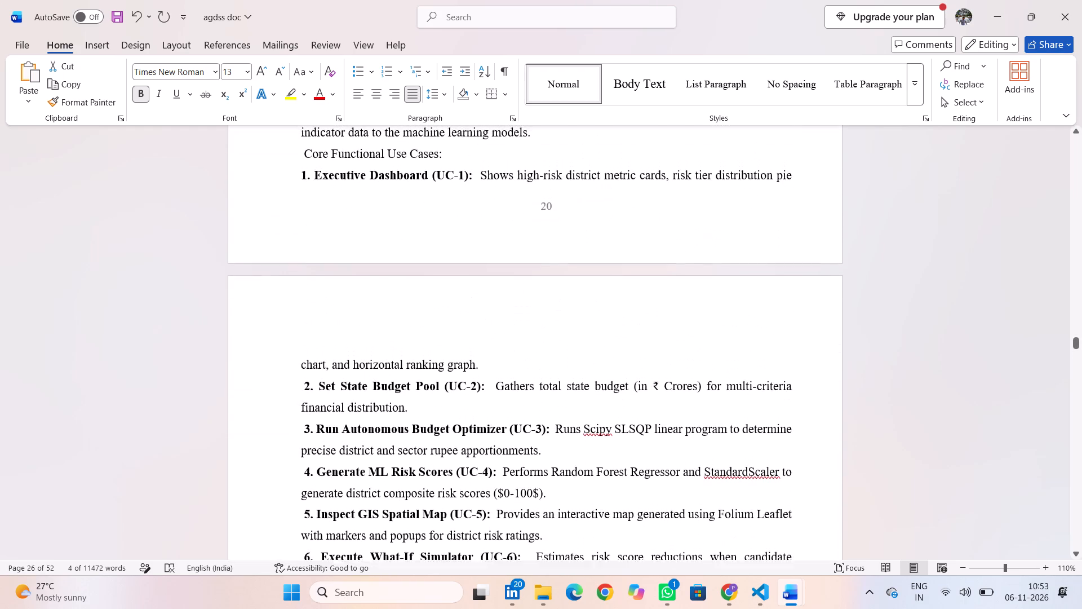
scroll(506, 440, "up", 3)
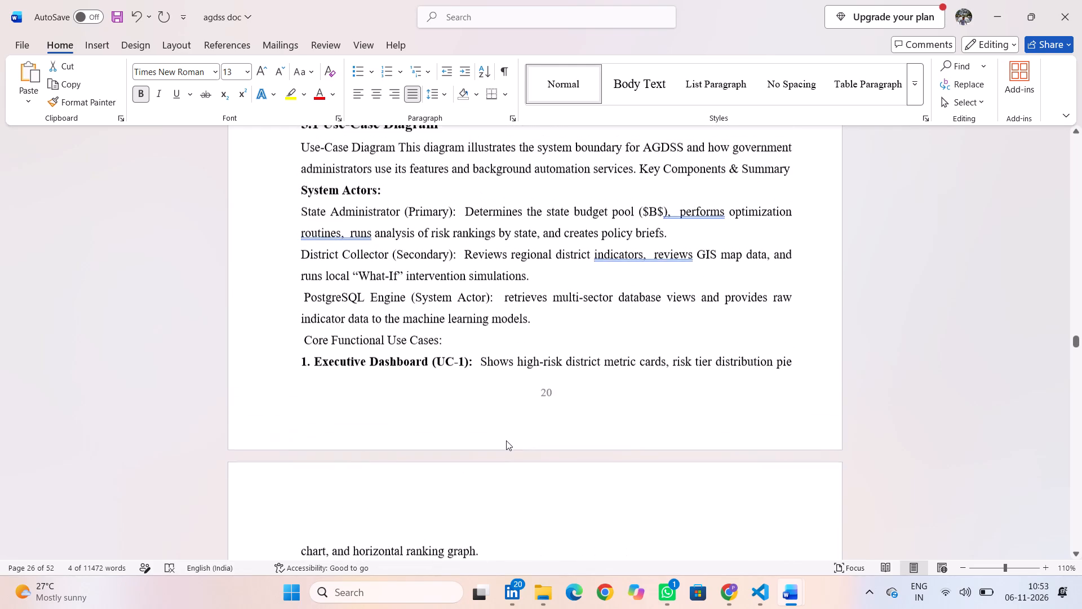
scroll(506, 440, "up", 2)
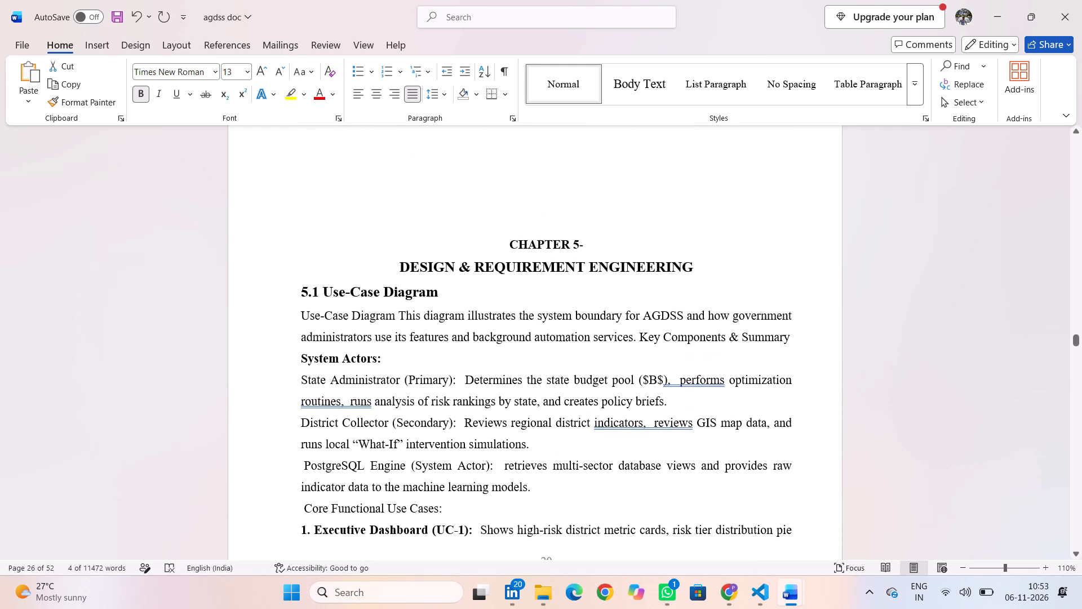
scroll(506, 440, "up", 1)
Reduce the height of the AGDSS system boundary use-case diagram so it moves up beneath the Download Policy Brief (UC-7) text.
scroll(506, 440, "down", 1)
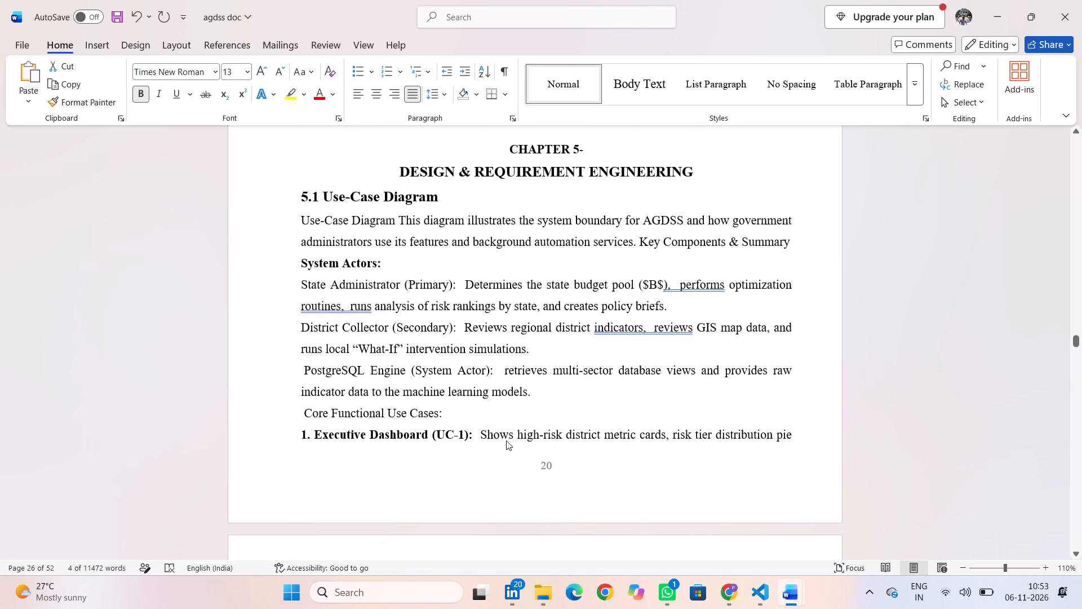
scroll(506, 440, "down", 6)
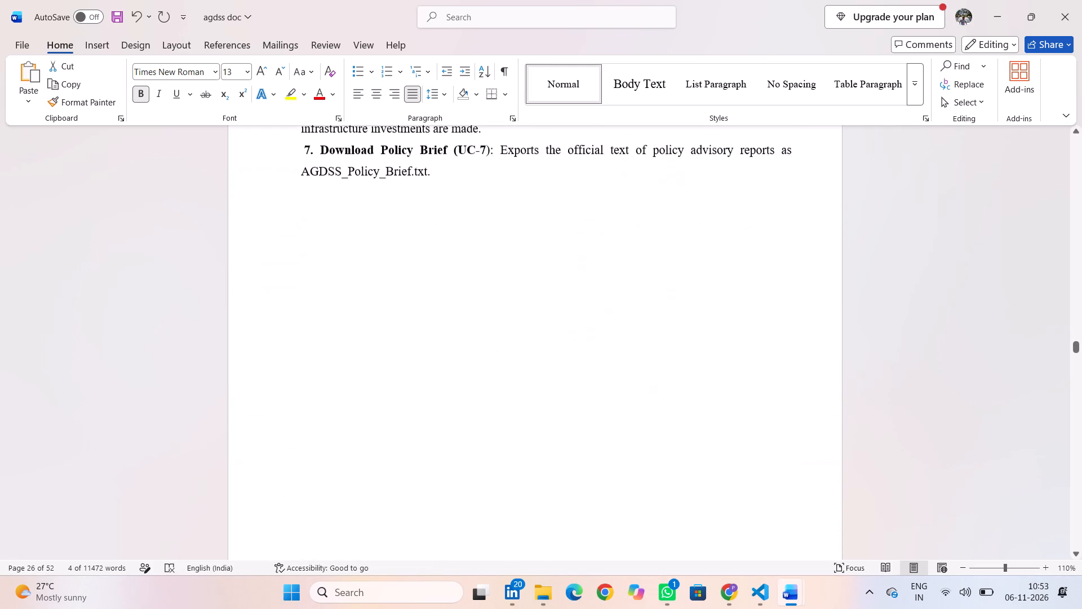
scroll(506, 440, "down", 4)
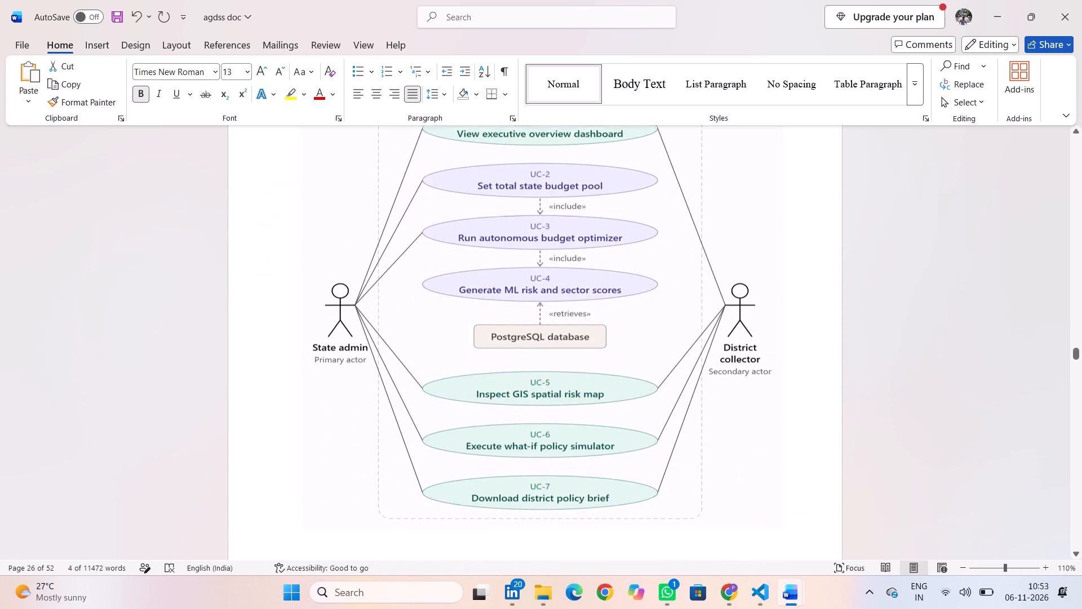
scroll(506, 440, "down", 2)
left_click(524, 399)
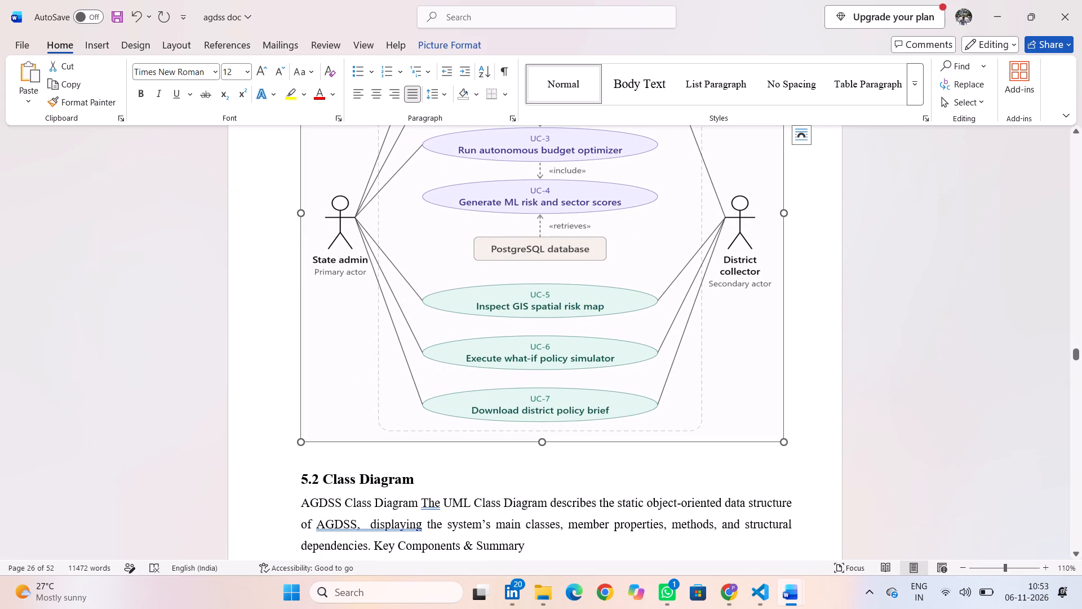
left_click_drag(543, 444, 542, 396)
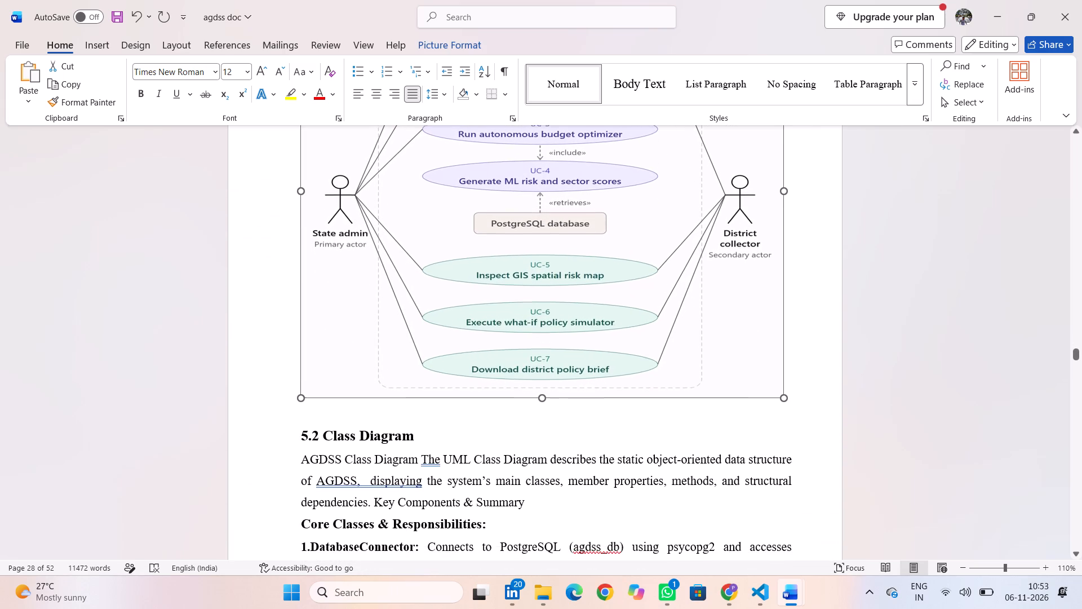
left_click_drag(542, 396, 541, 374)
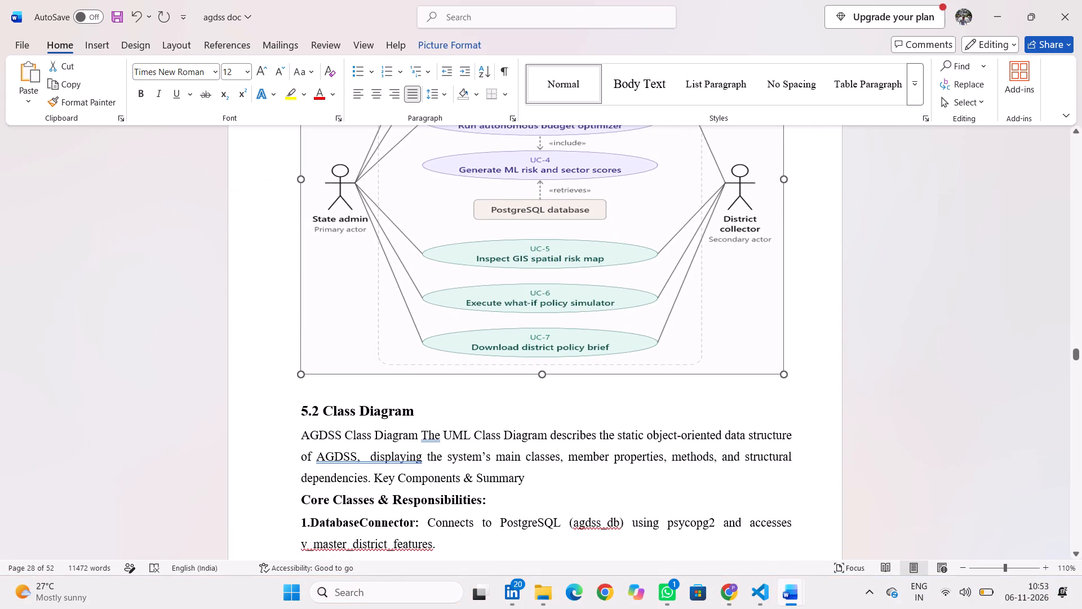
left_click_drag(541, 374, 539, 362)
Stretch the use-case diagram's top edge upward towards the Download Policy Brief (UC-7) paragraph to increase its height.
scroll(539, 362, "up", 1)
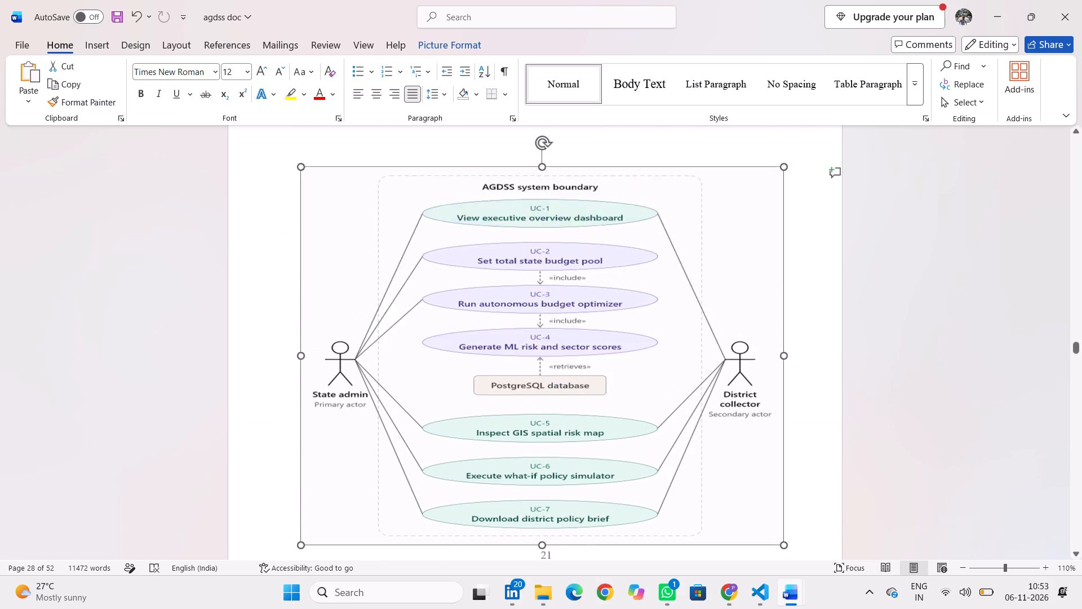
scroll(539, 362, "up", 1)
left_click_drag(541, 290, 539, 269)
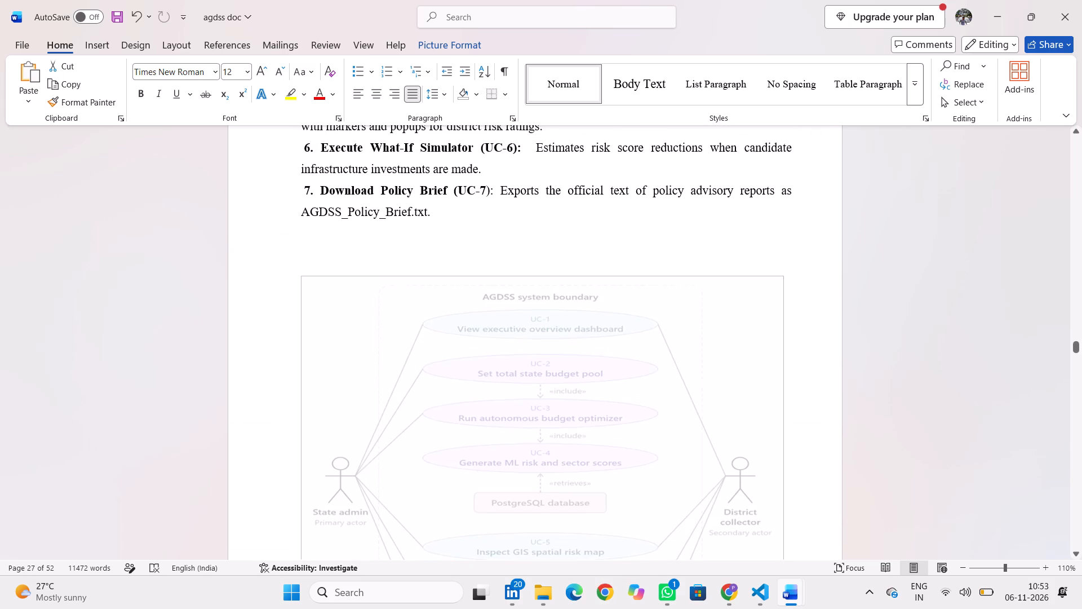
left_click_drag(539, 269, 538, 244)
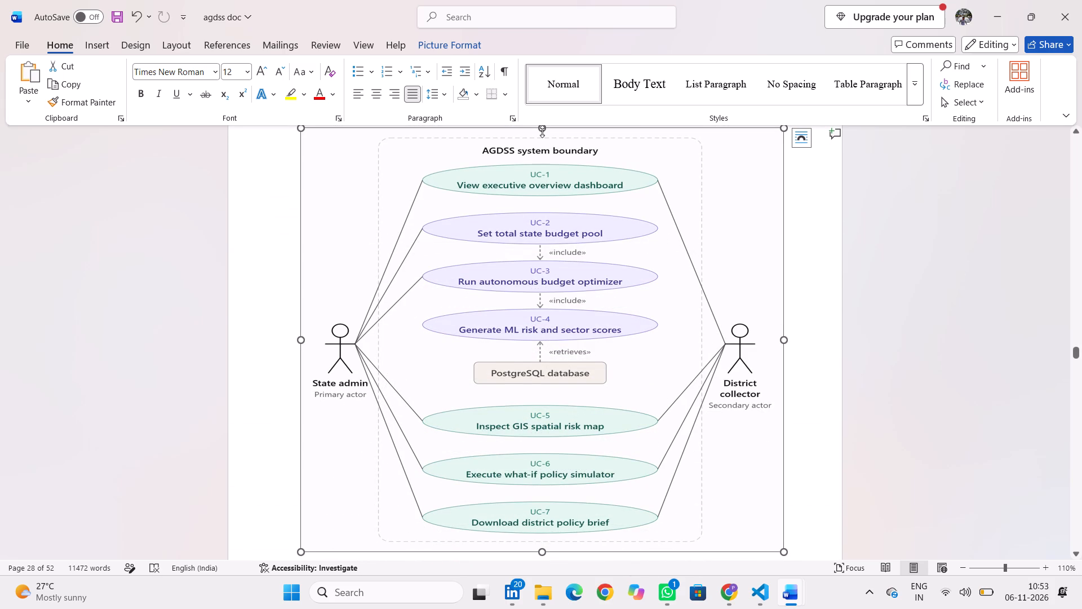
Reduce the height of the AGDSS system boundary use-case diagram until it moves up onto the UC list's page.
left_click_drag(542, 131, 544, 148)
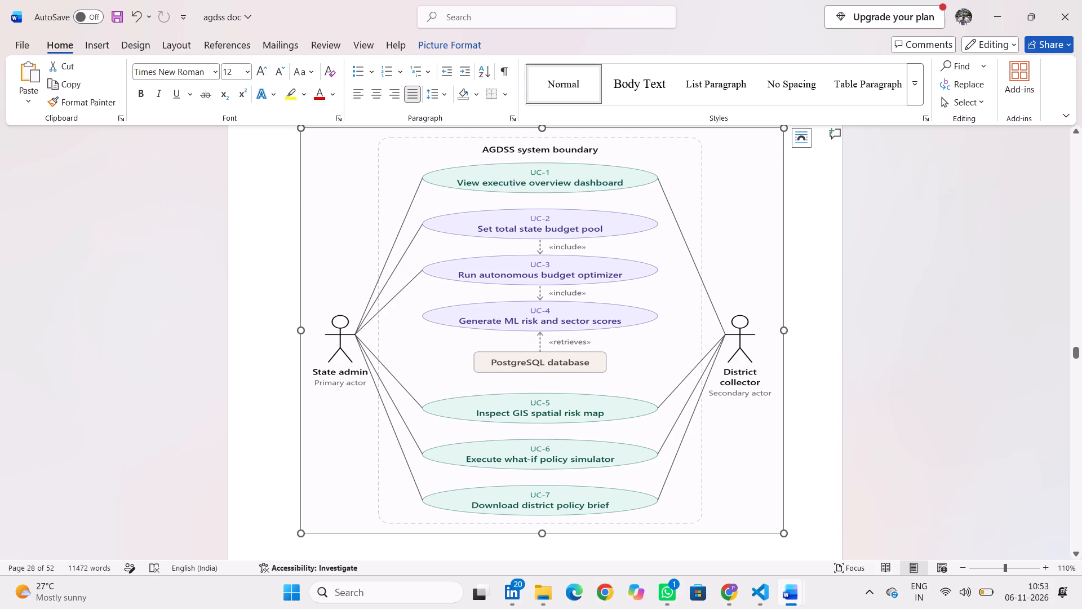
left_click_drag(544, 131, 544, 141)
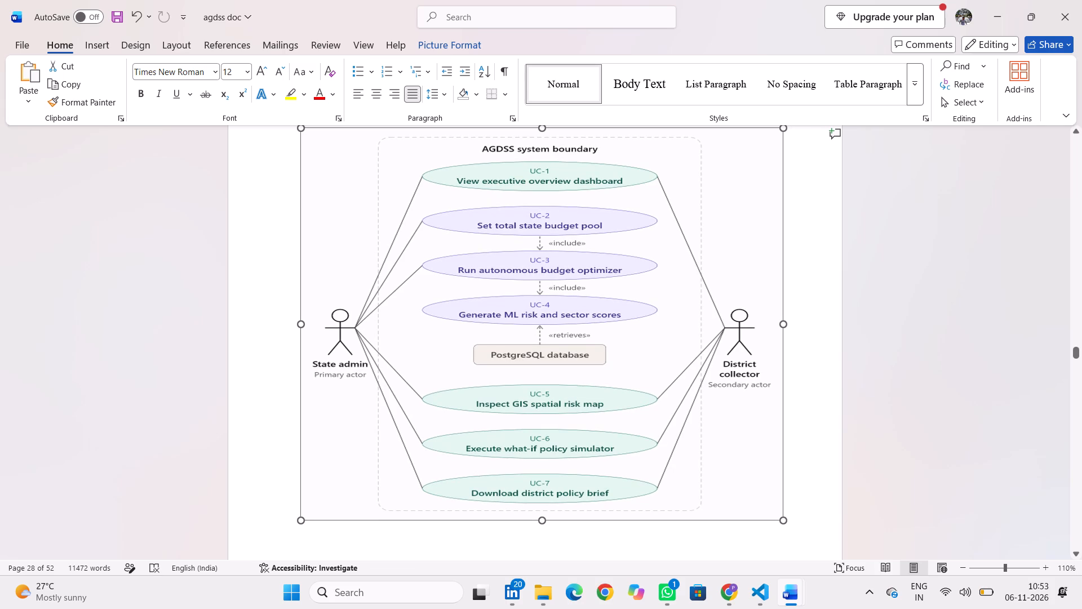
left_click_drag(541, 130, 542, 149)
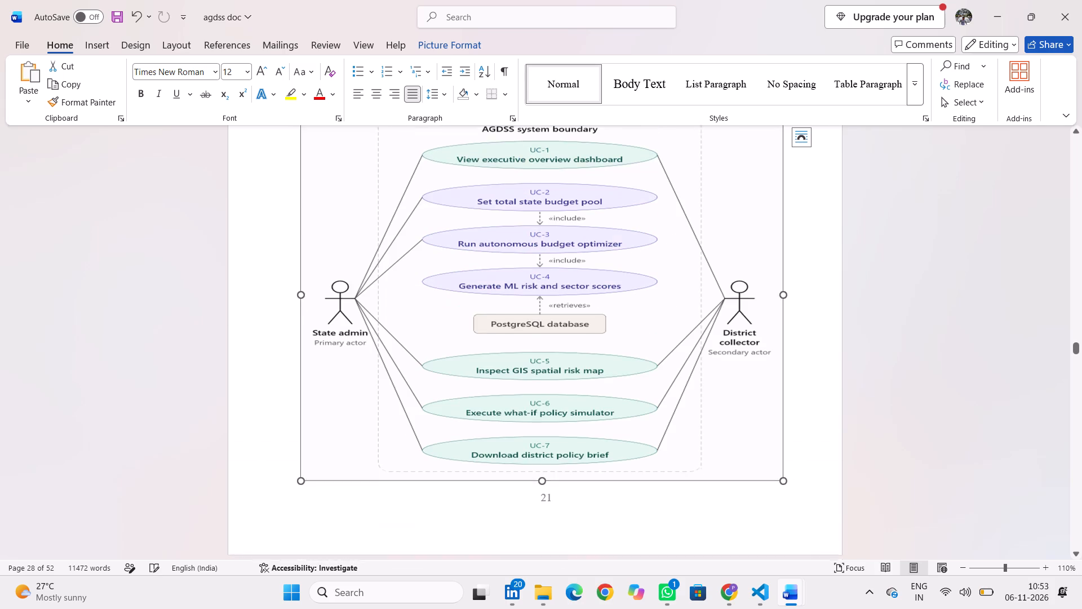
Delete the blank lines between the Download Policy Brief (UC-7) paragraph and the use-case diagram.
scroll(534, 320, "up", 2)
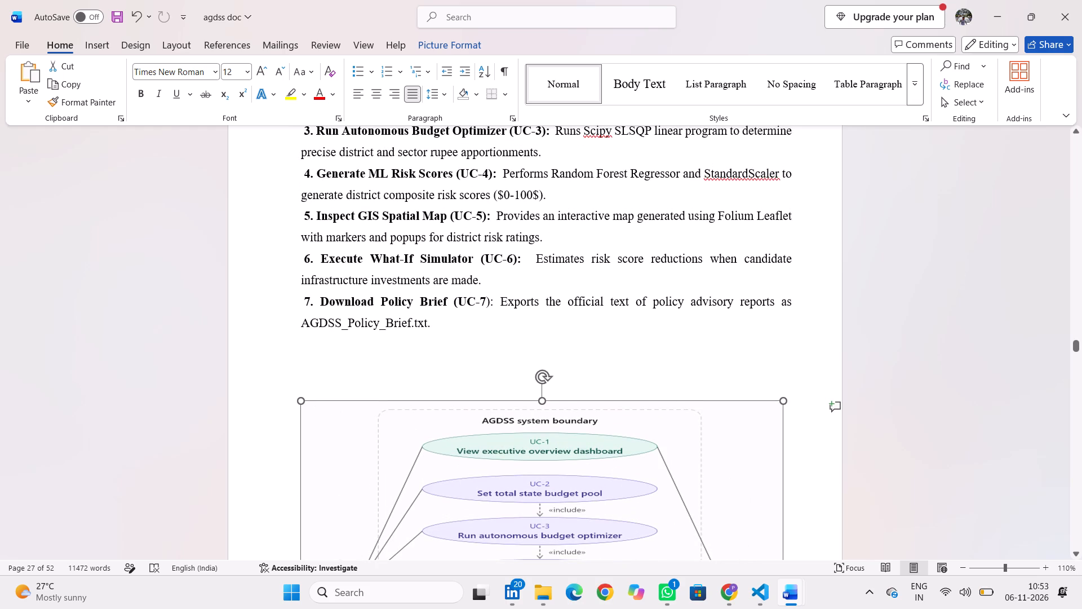
left_click(329, 376)
key("BackSpace")
key("BackSpace")
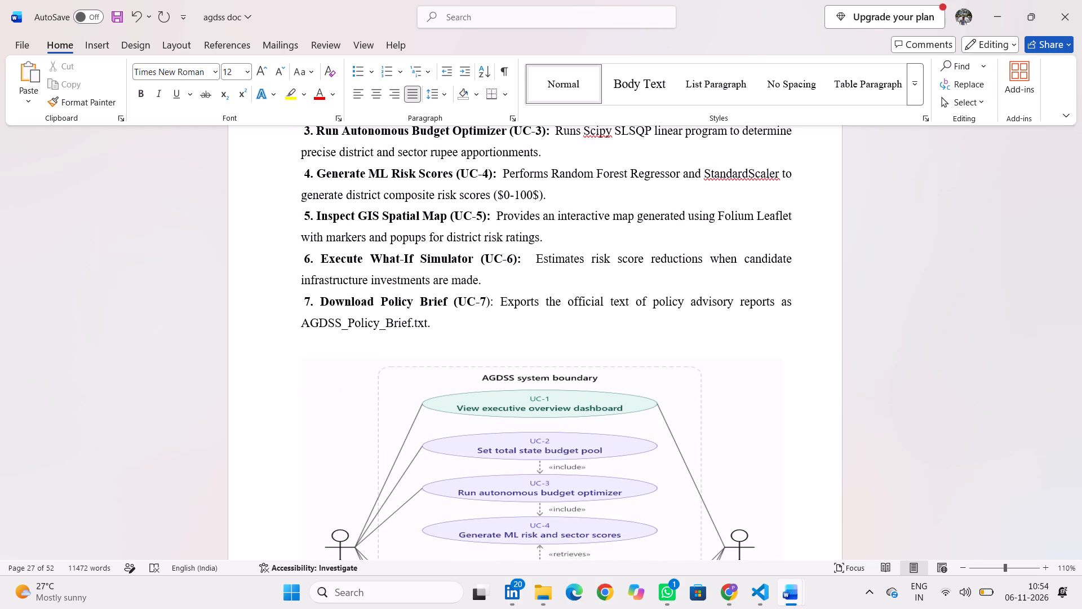
key("Down")
key("BackSpace")
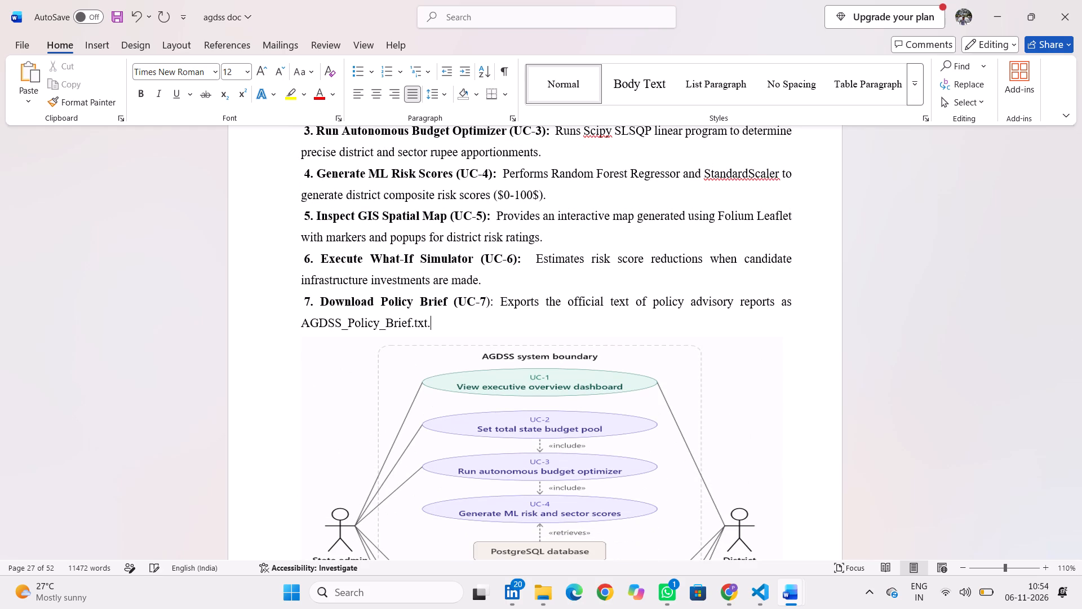
Stretch the use-case diagram's bottom edge down to fill page 21, pushing the 5.2 Class Diagram heading to the following page.
scroll(525, 434, "down", 3)
left_click(530, 276)
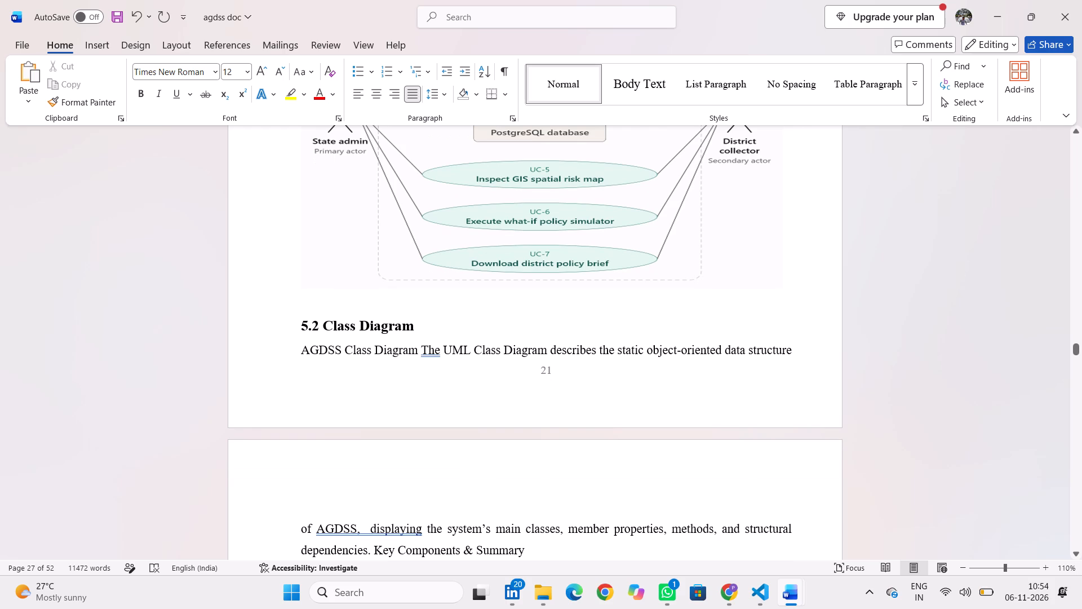
left_click_drag(545, 291, 551, 337)
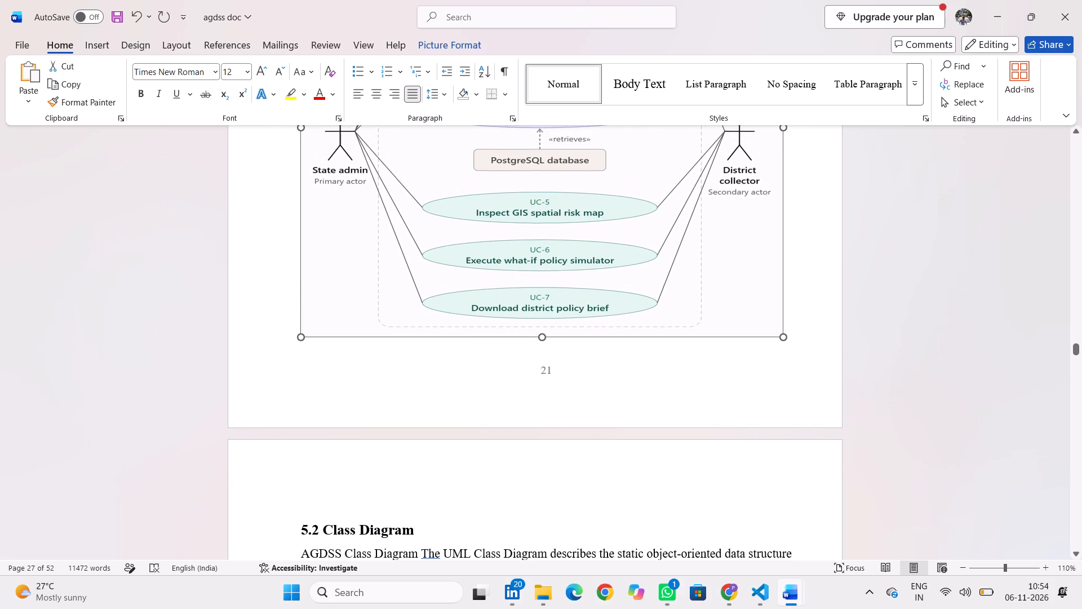
left_click_drag(551, 337, 551, 329)
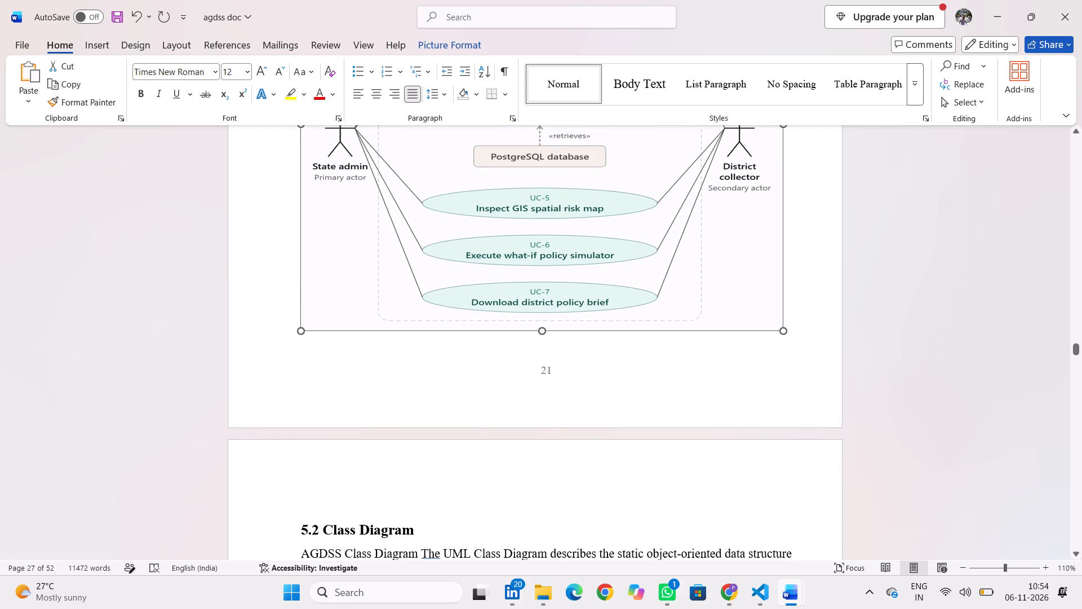
left_click_drag(551, 329, 549, 325)
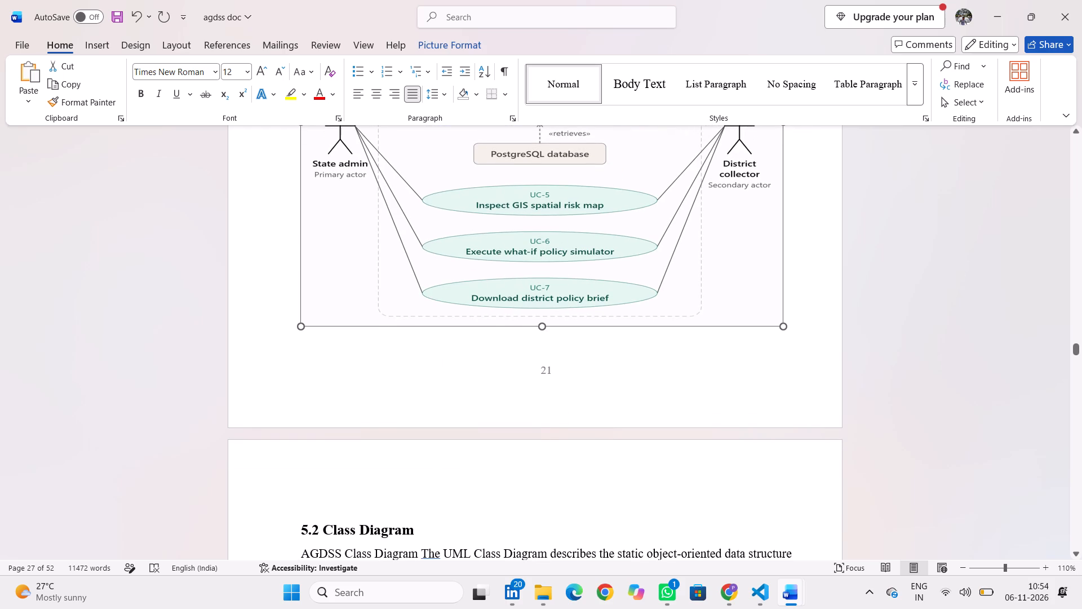
left_click_drag(549, 325, 549, 325)
scroll(549, 325, "up", 2)
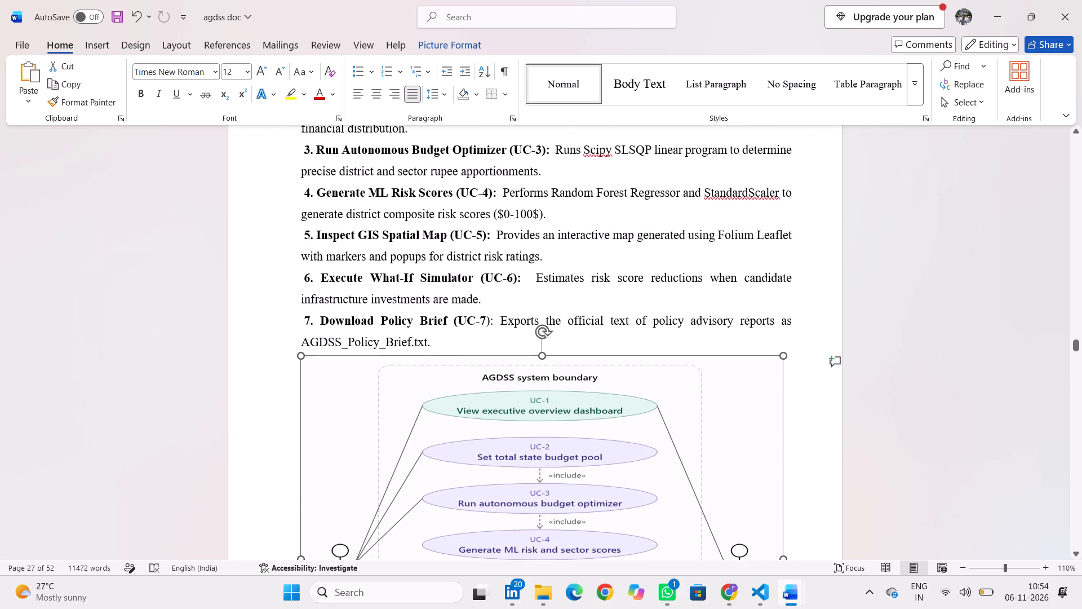
Delete the blank line between the Class Relationships list and the 5.3 Activity Diagram heading.
scroll(549, 325, "down", 5)
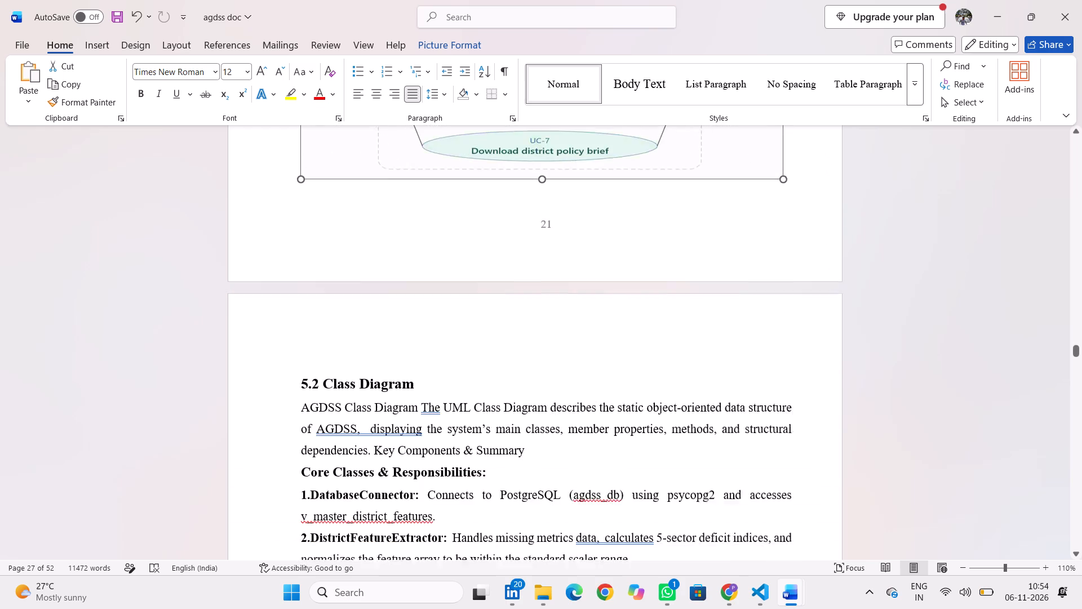
scroll(549, 325, "down", 2)
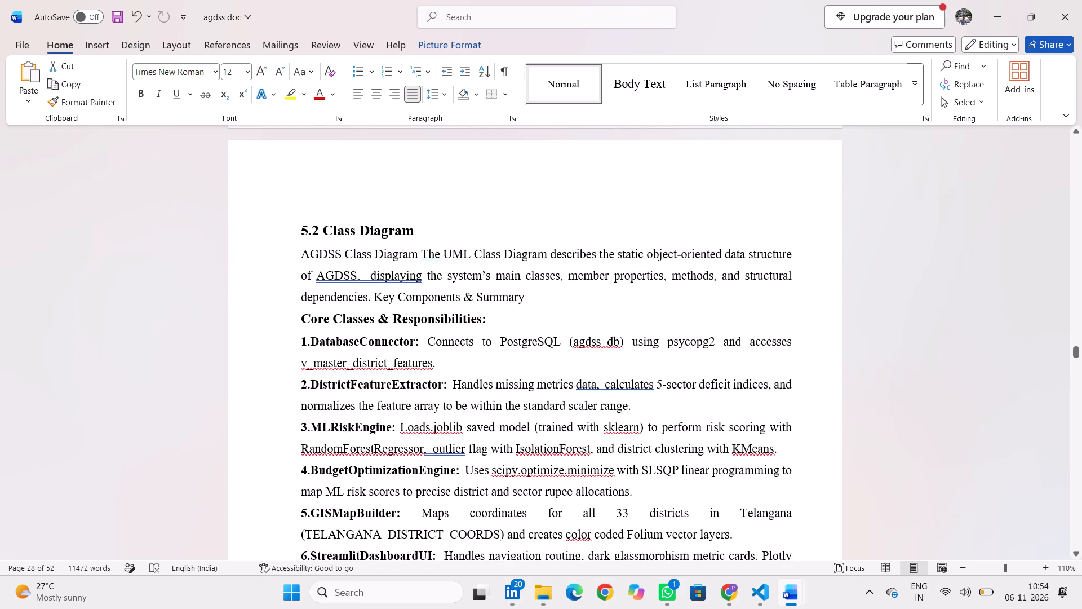
scroll(549, 325, "down", 4)
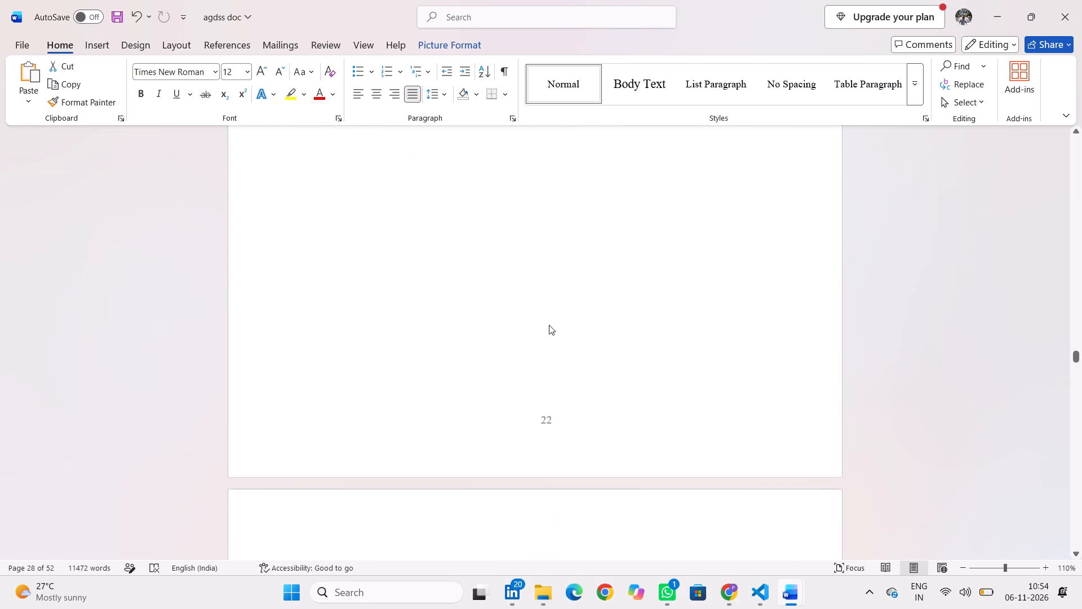
scroll(549, 325, "down", 4)
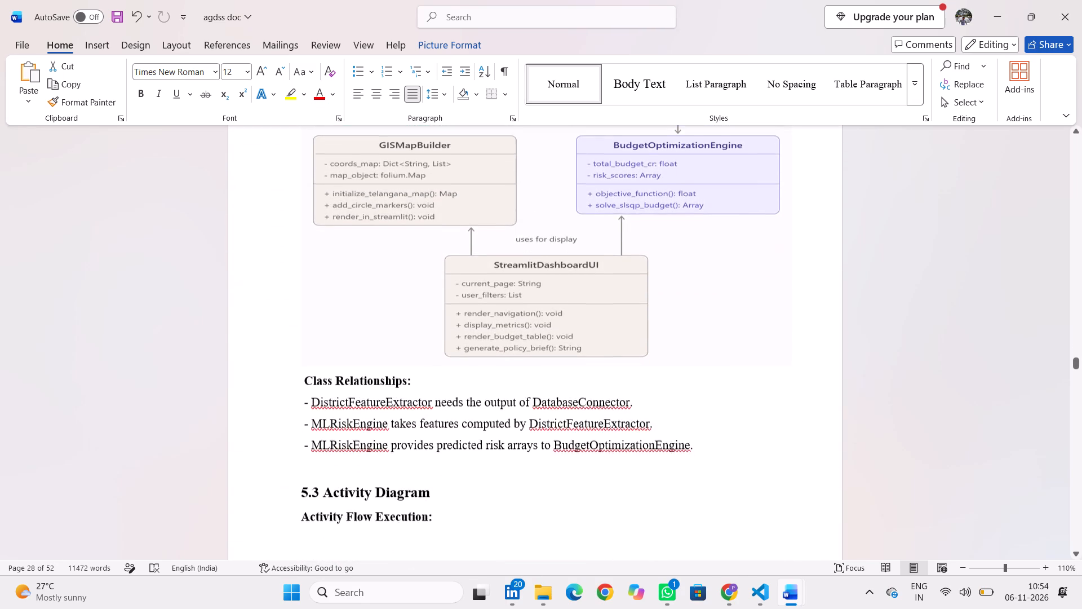
scroll(549, 325, "down", 3)
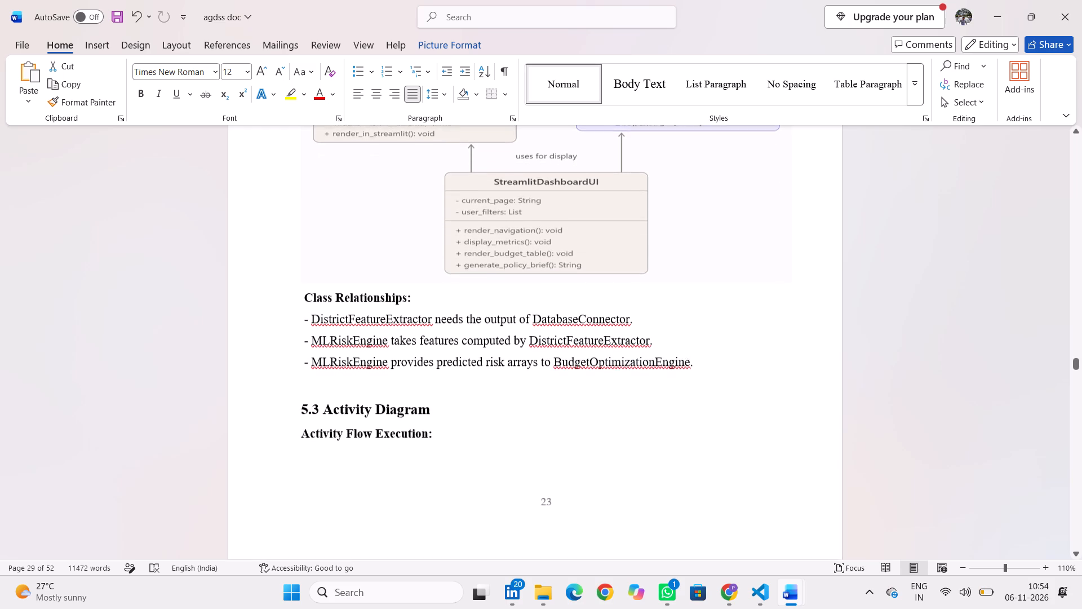
scroll(549, 325, "down", 1)
left_click(320, 370)
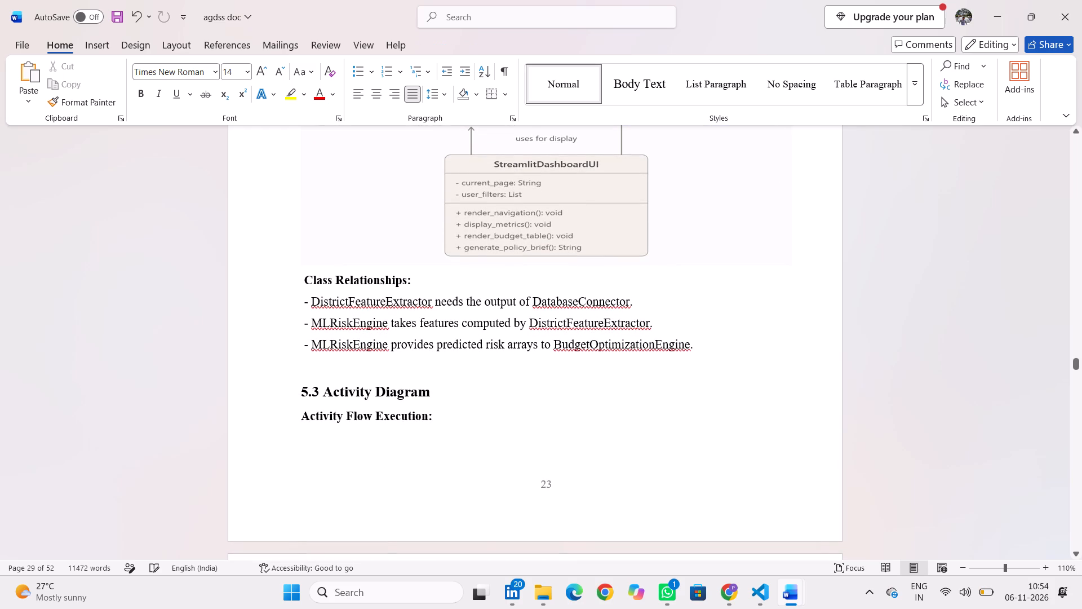
key("BackSpace")
Set the System Actors: subheading in section 5.1, together with the text line directly above it, to font size 13.
scroll(320, 370, "up", 5)
scroll(456, 365, "up", 1)
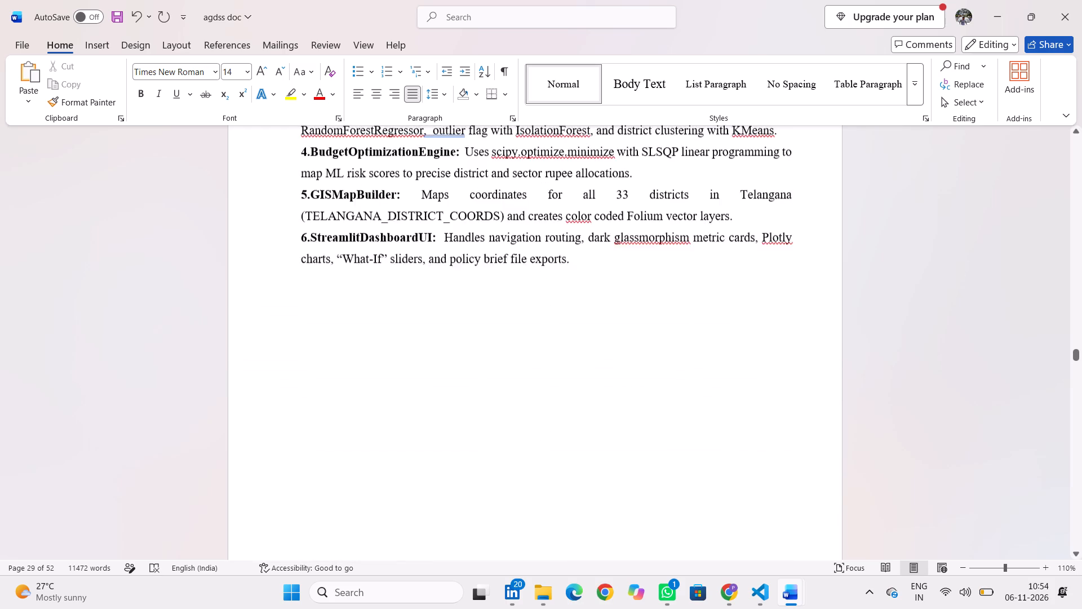
scroll(456, 365, "up", 4)
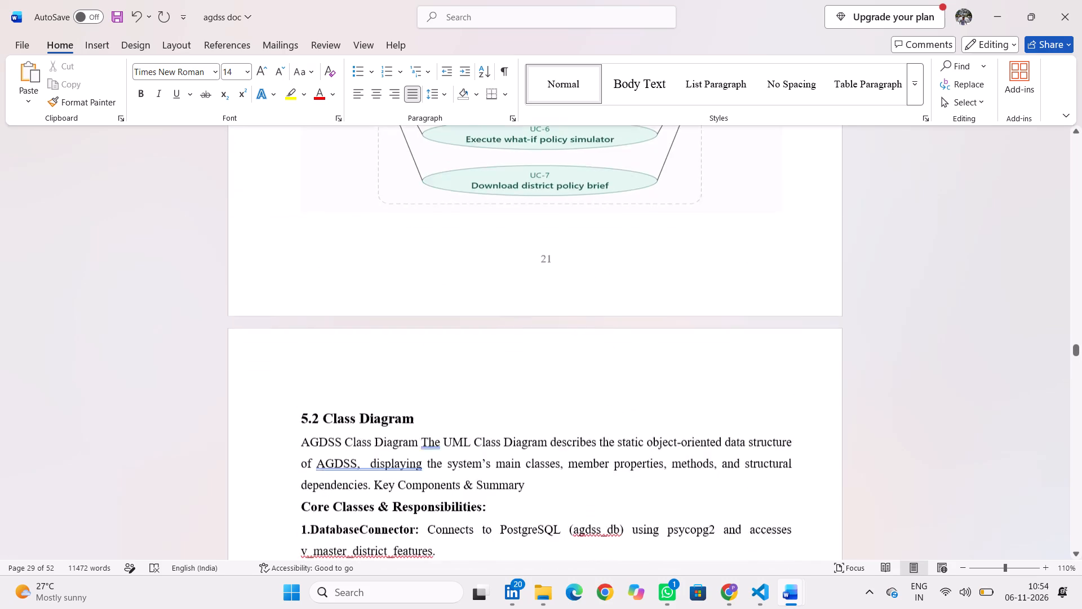
scroll(456, 365, "up", 4)
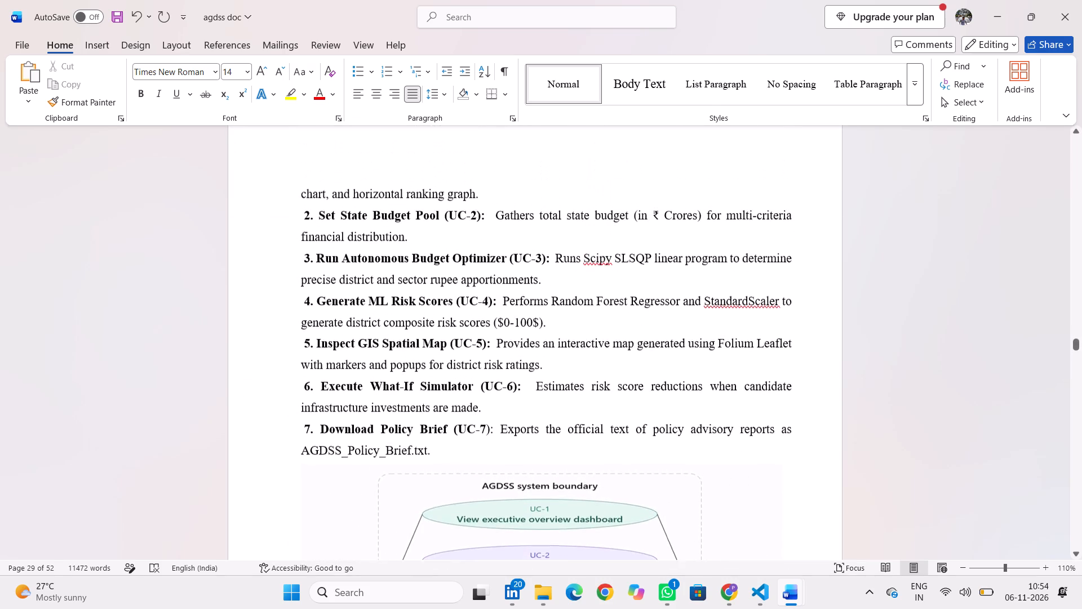
scroll(456, 365, "up", 5)
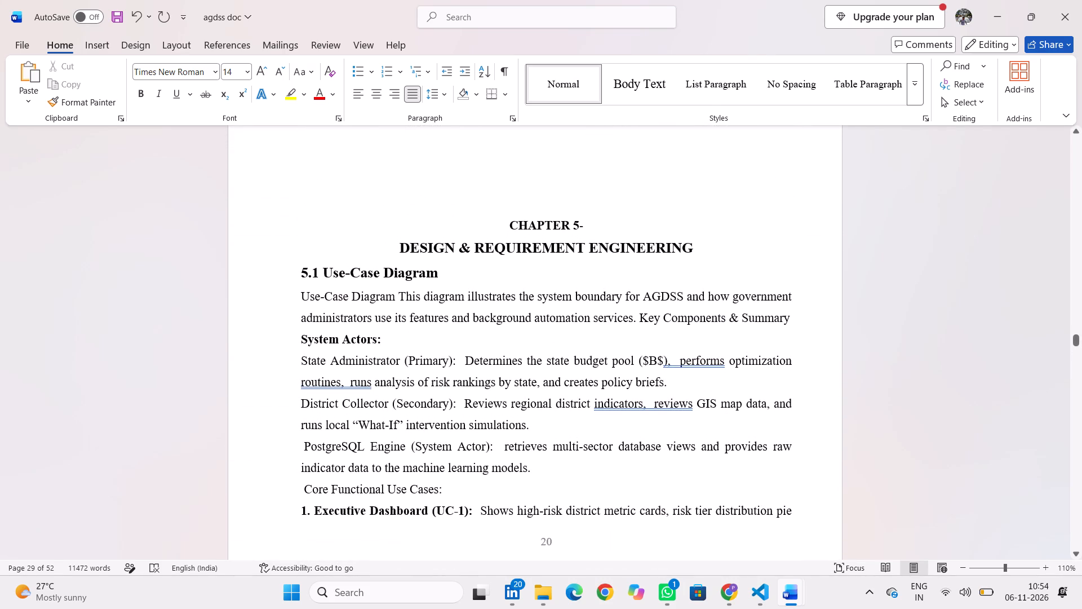
left_click_drag(397, 339, 281, 330)
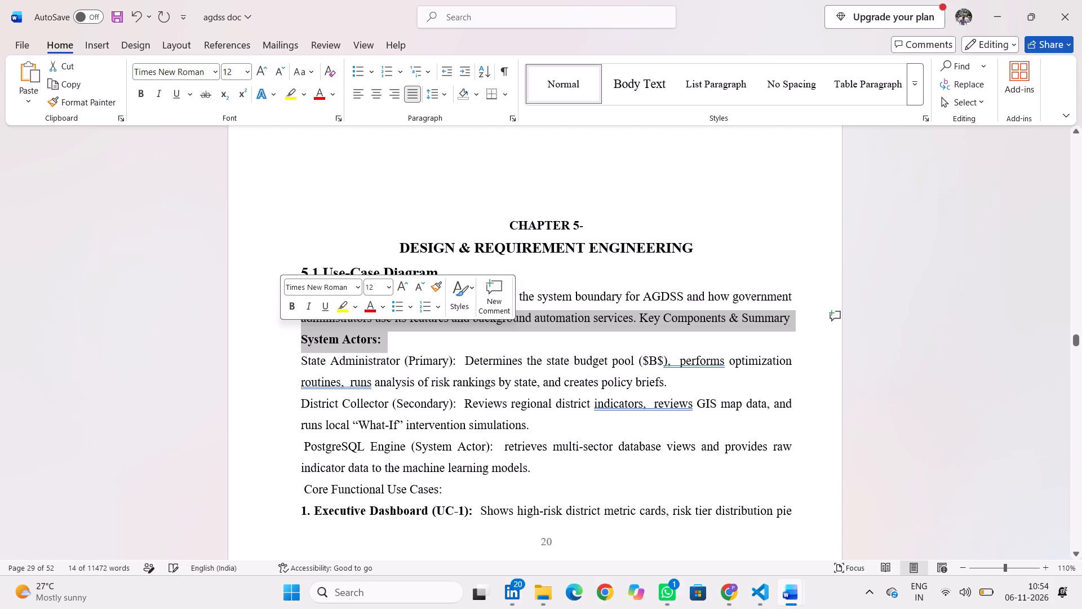
left_click(387, 288)
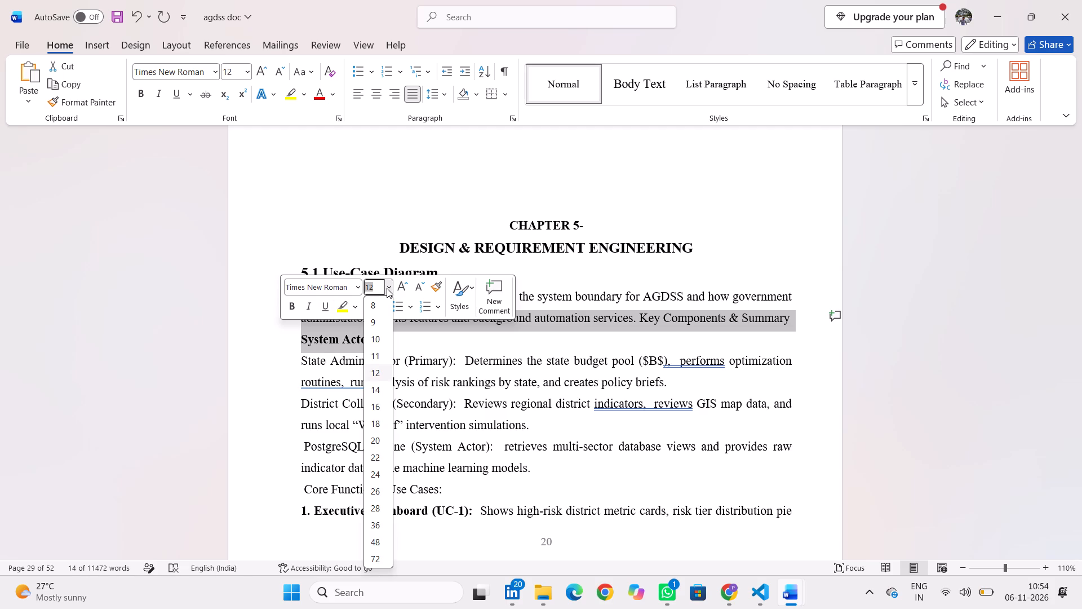
left_click(380, 283)
key("BackSpace")
key("3")
key("Return")
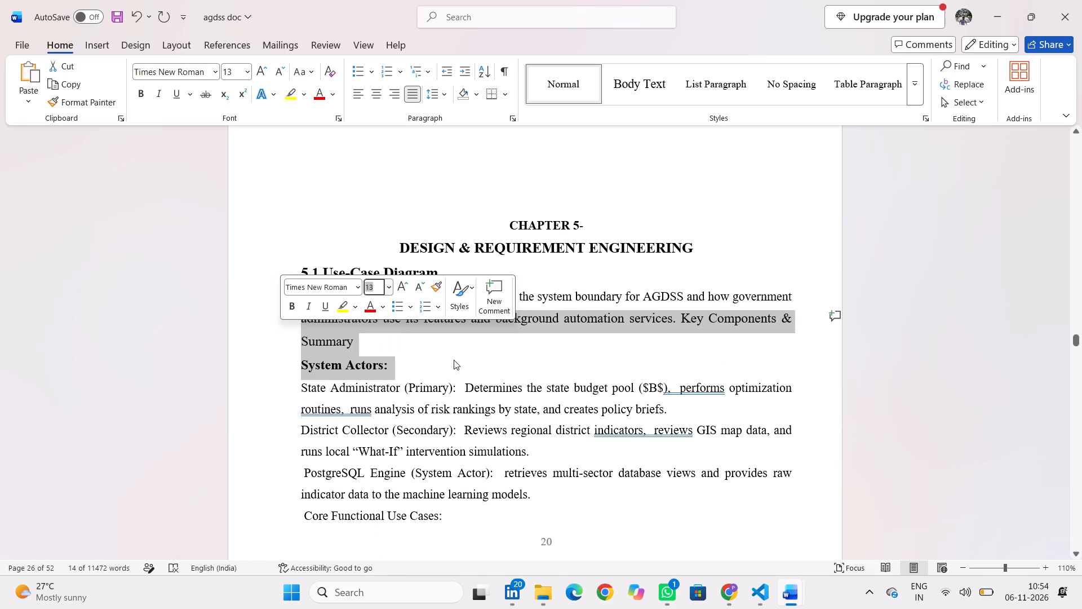
left_click(454, 360)
Set the section 5.1 body line ending in Key Components & Summary to font size 12.
left_click_drag(299, 317, 350, 342)
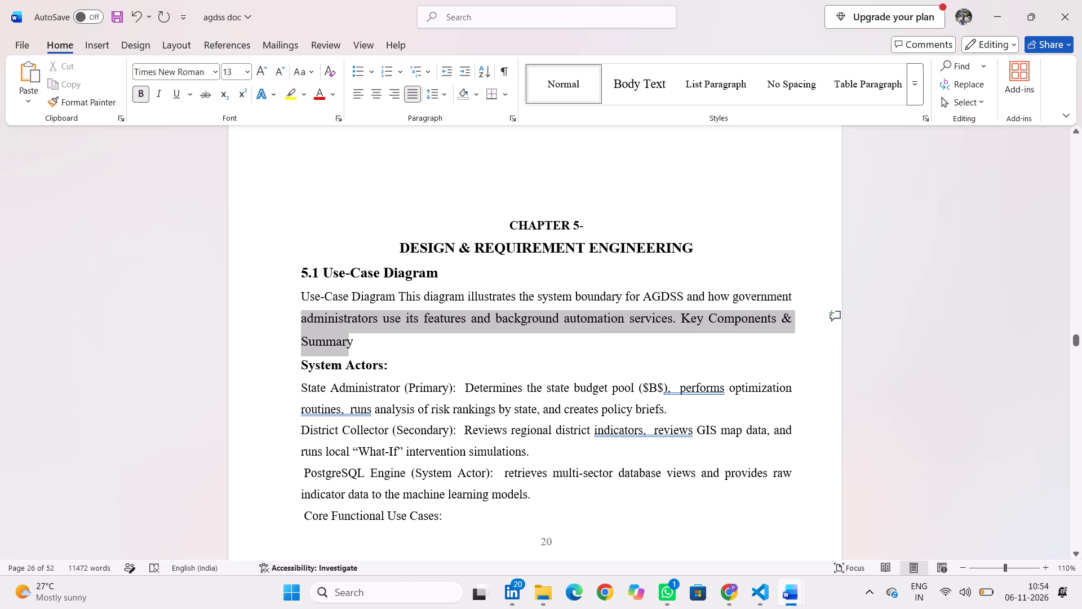
left_click_drag(350, 342, 366, 348)
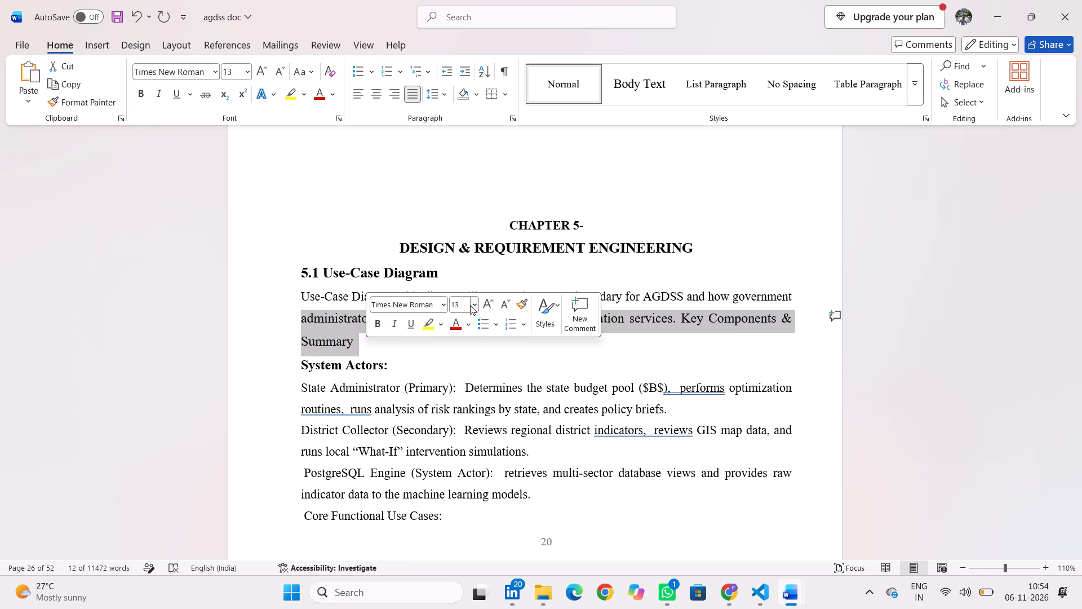
left_click(470, 305)
left_click(468, 100)
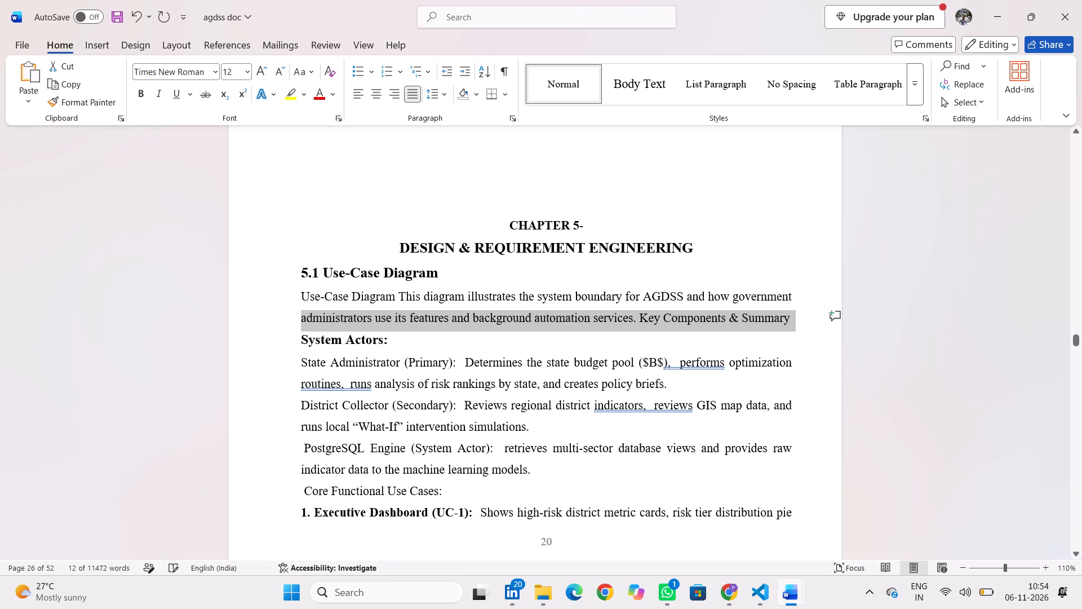
left_click(250, 219)
Set the chapter title DESIGN & REQUIREMENT ENGINEERING to font size 16.
left_click_drag(699, 244, 402, 248)
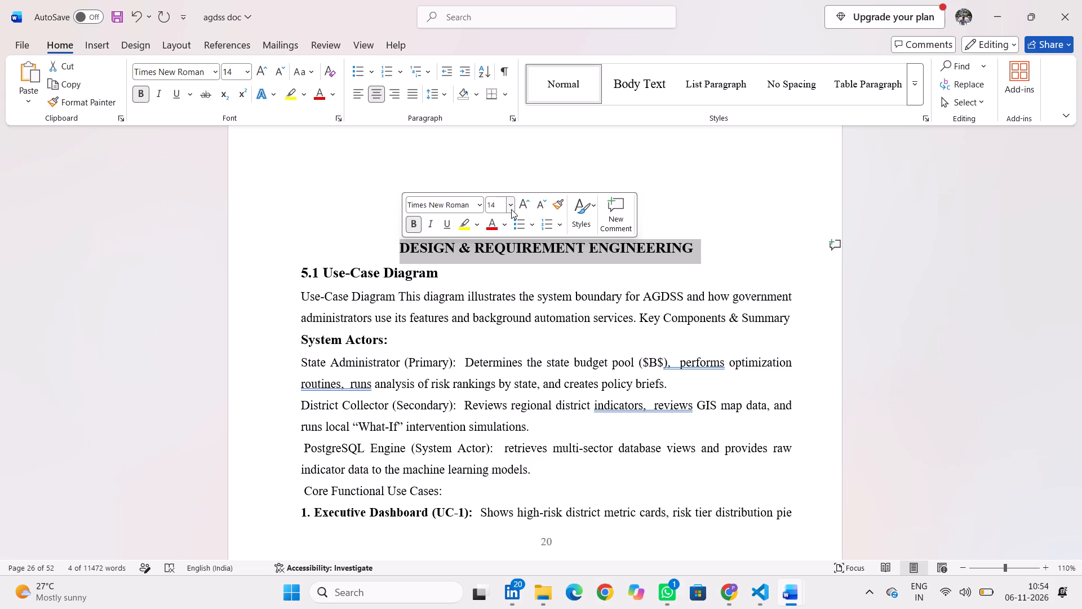
left_click(511, 209)
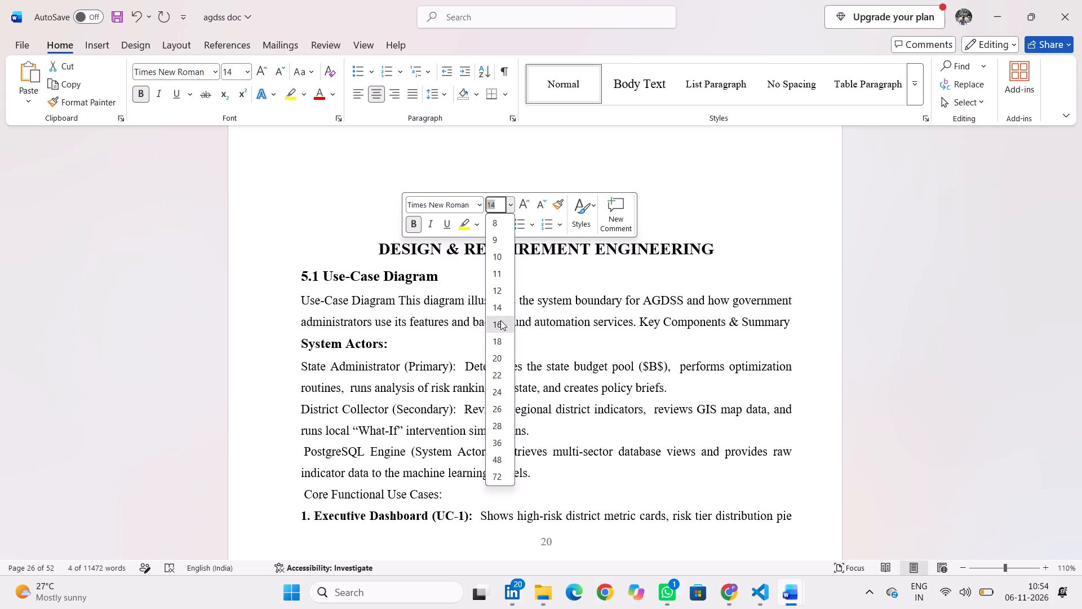
left_click(500, 320)
left_click(578, 275)
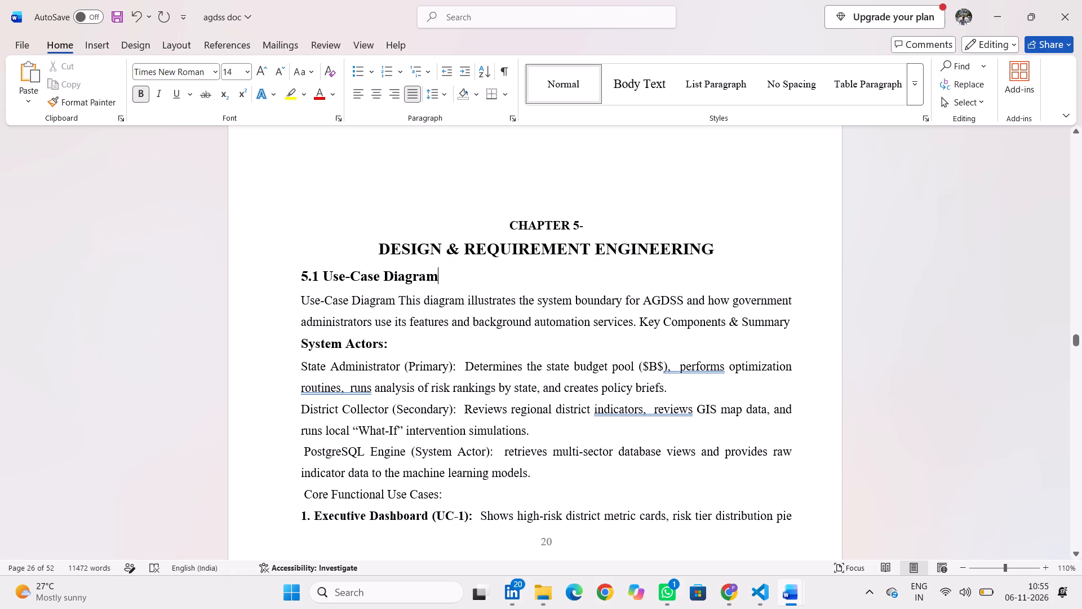
Set the CHAPTER 5- line above the DESIGN & REQUIREMENT ENGINEERING title to font size 14, keeping it bold.
left_click_drag(596, 218, 504, 221)
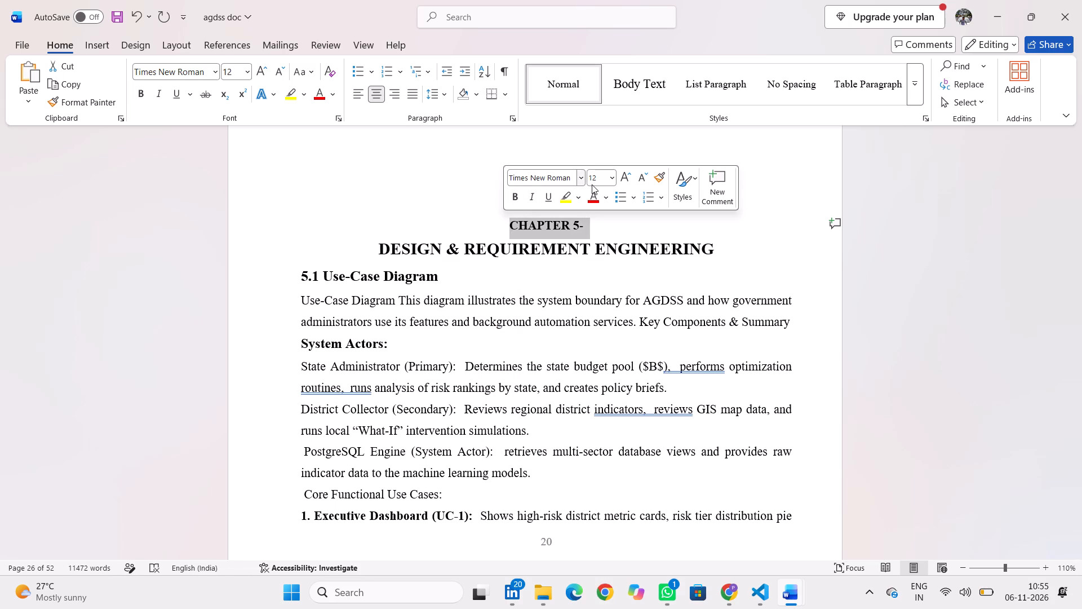
left_click(509, 193)
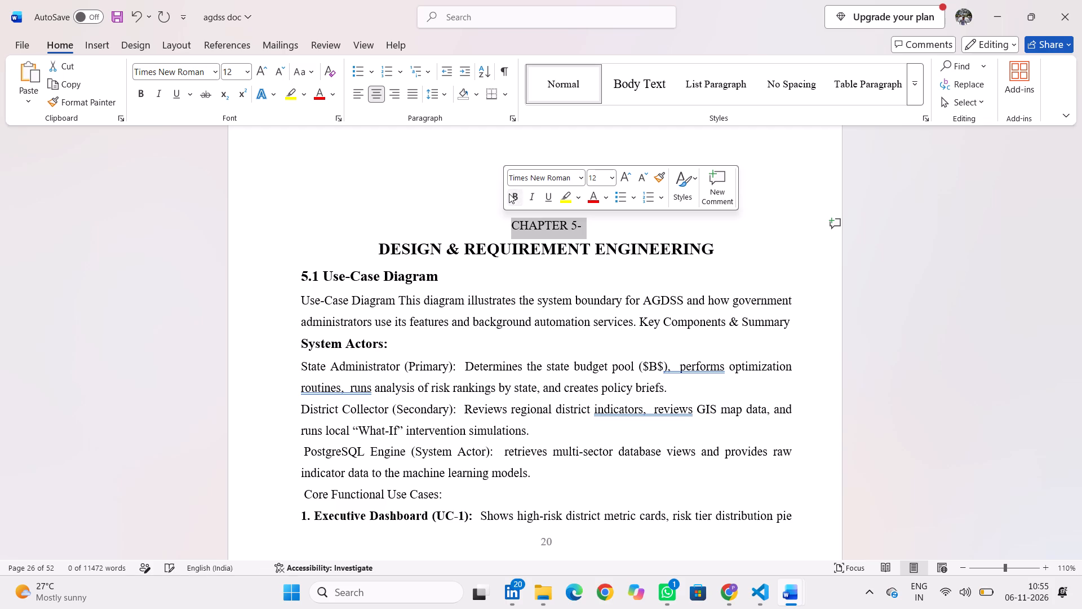
left_click(509, 193)
left_click(615, 175)
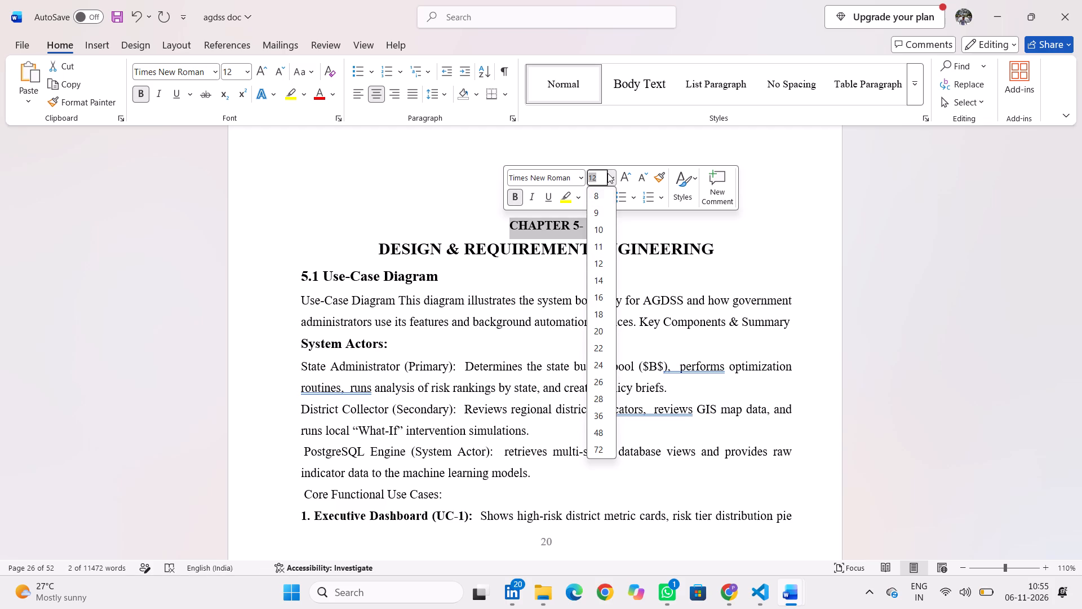
left_click(598, 281)
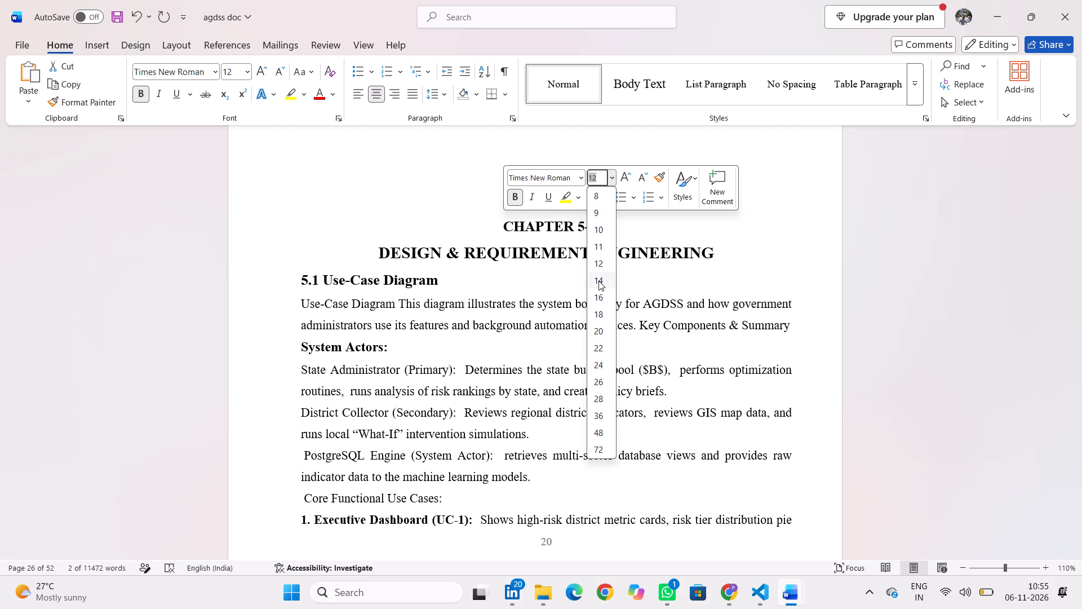
left_click(425, 202)
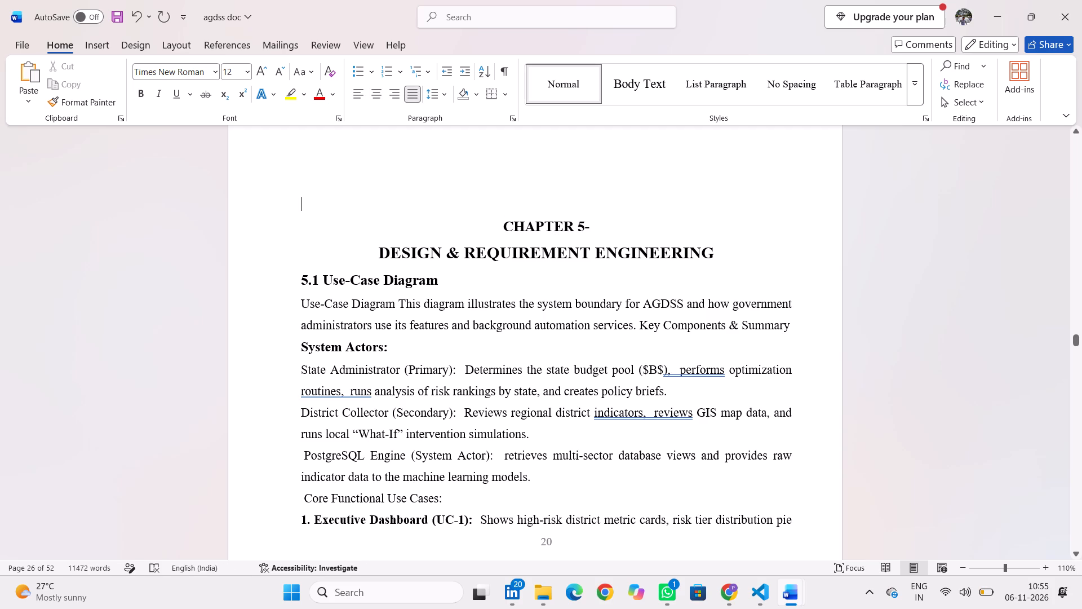
Check the font formatting of the 5.1 Use-Case Diagram heading, the System Actors: subheading and the Executive Dashboard (UC-1): label.
left_click_drag(454, 273, 298, 281)
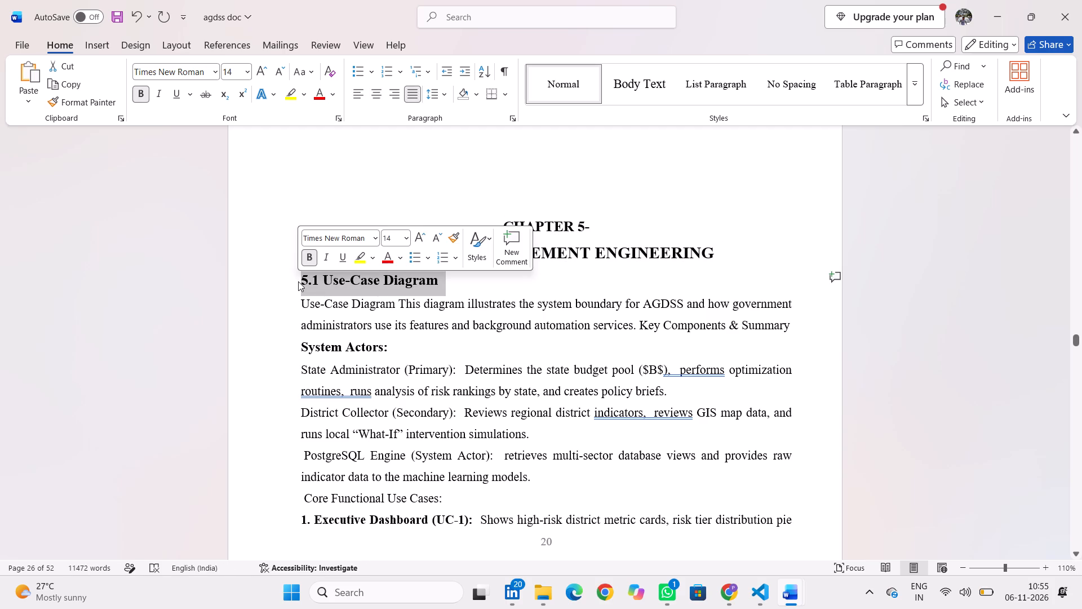
left_click(322, 178)
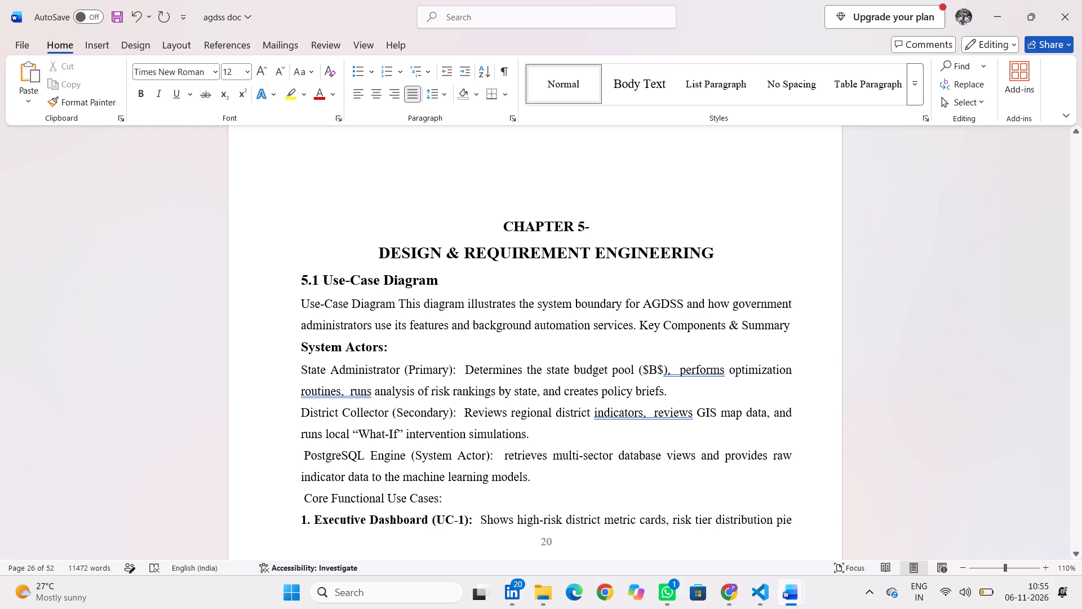
scroll(424, 326, "down", 1)
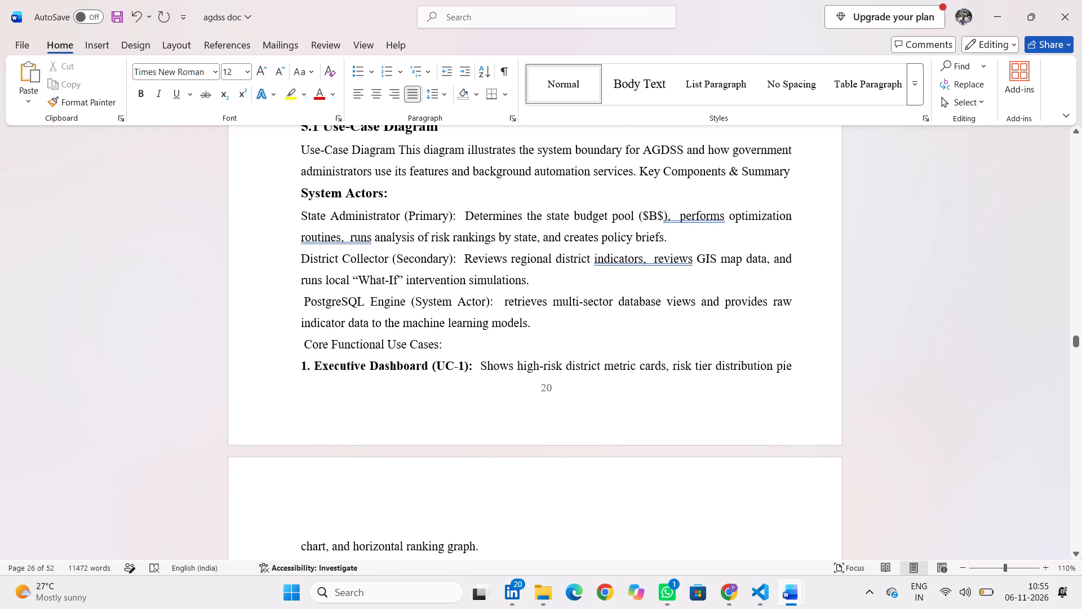
left_click_drag(400, 191, 302, 192)
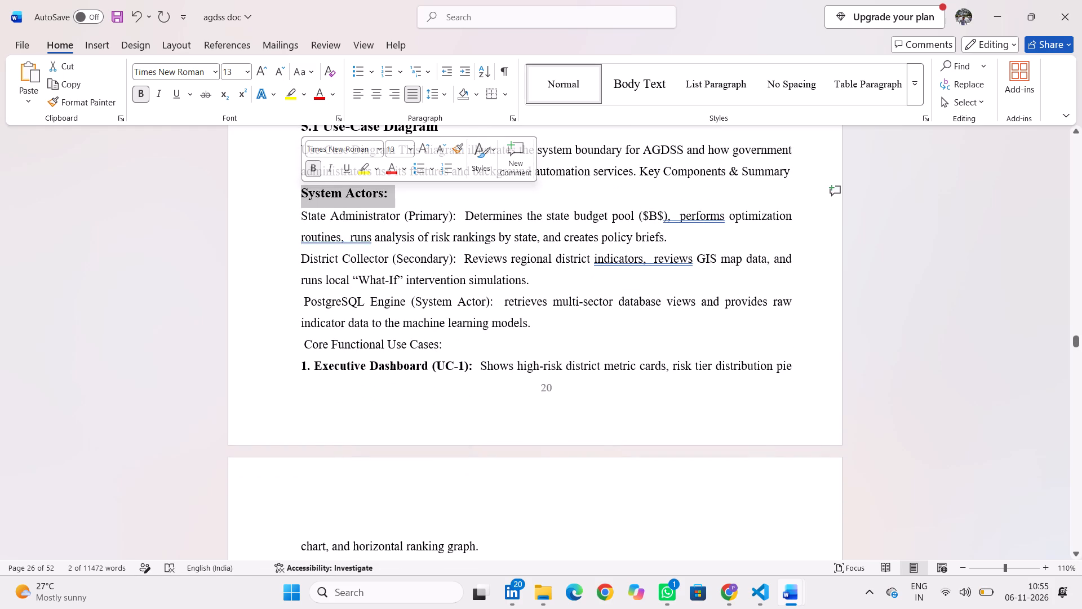
left_click_drag(472, 368, 287, 370)
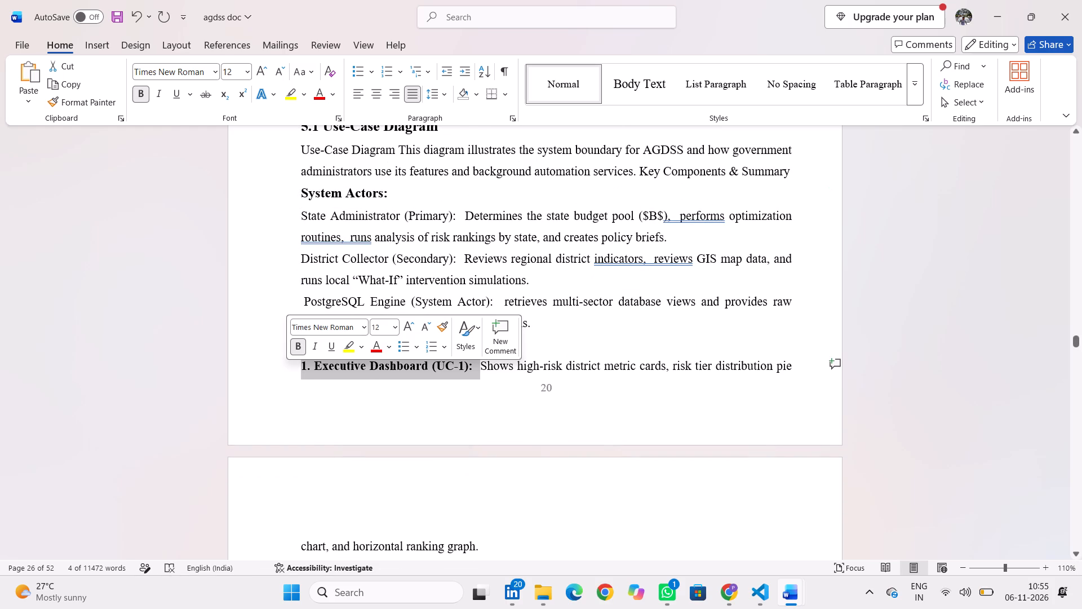
left_click(265, 336)
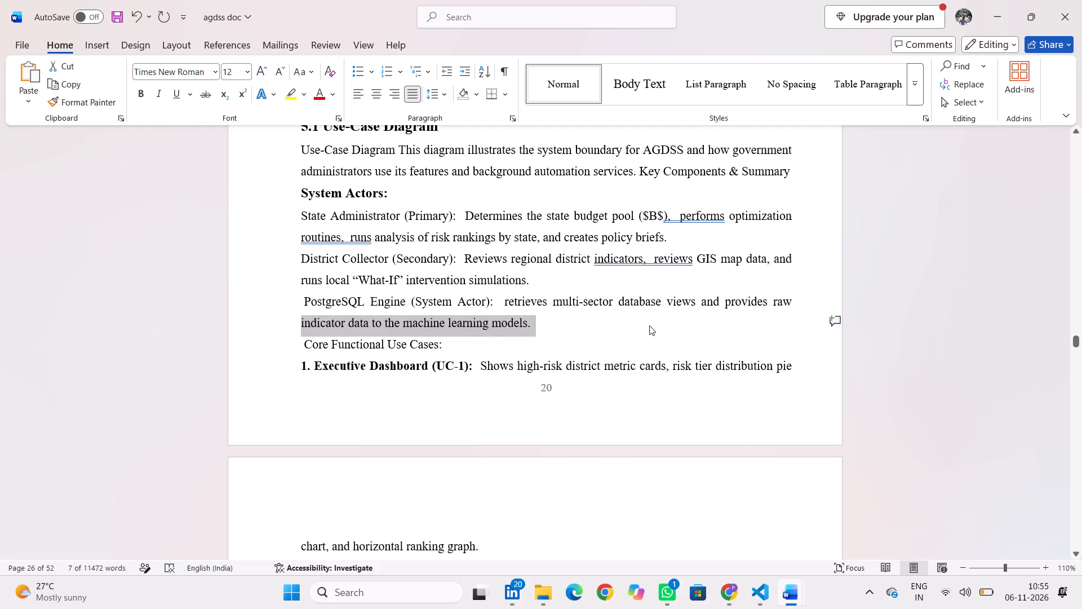
left_click(649, 325)
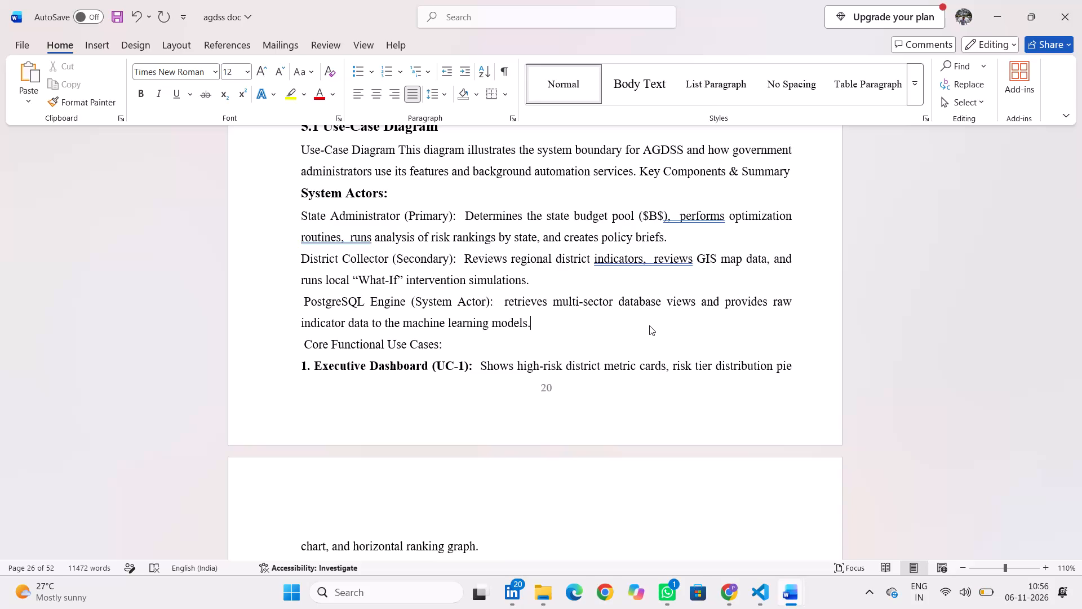
Delete the leading space before use-case items 2, 3 and 4 (UC-2 to UC-4) in section 5.1.
scroll(649, 325, "down", 2)
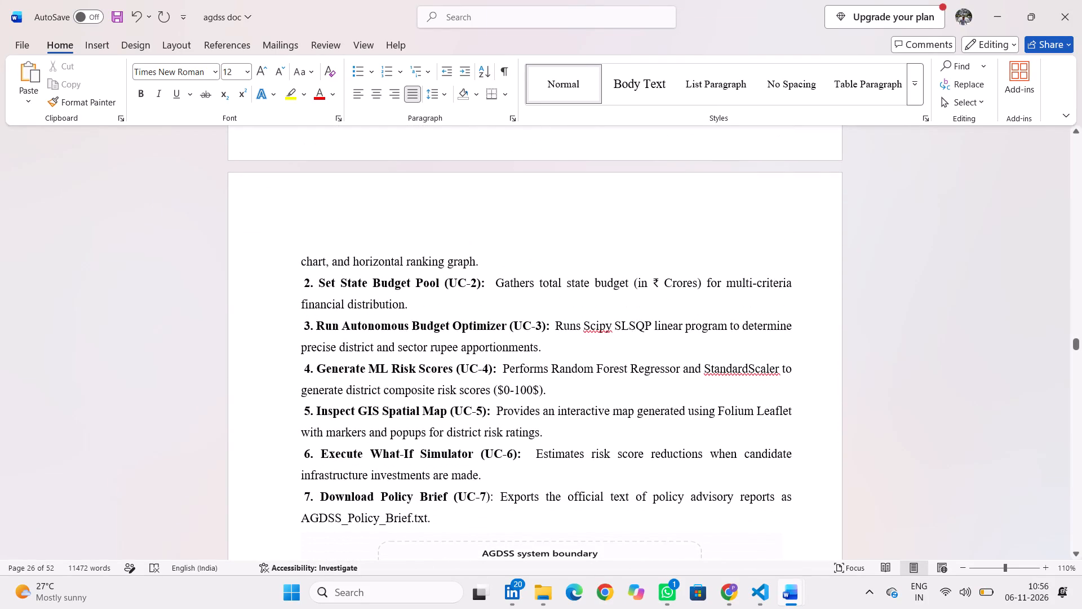
left_click(300, 281)
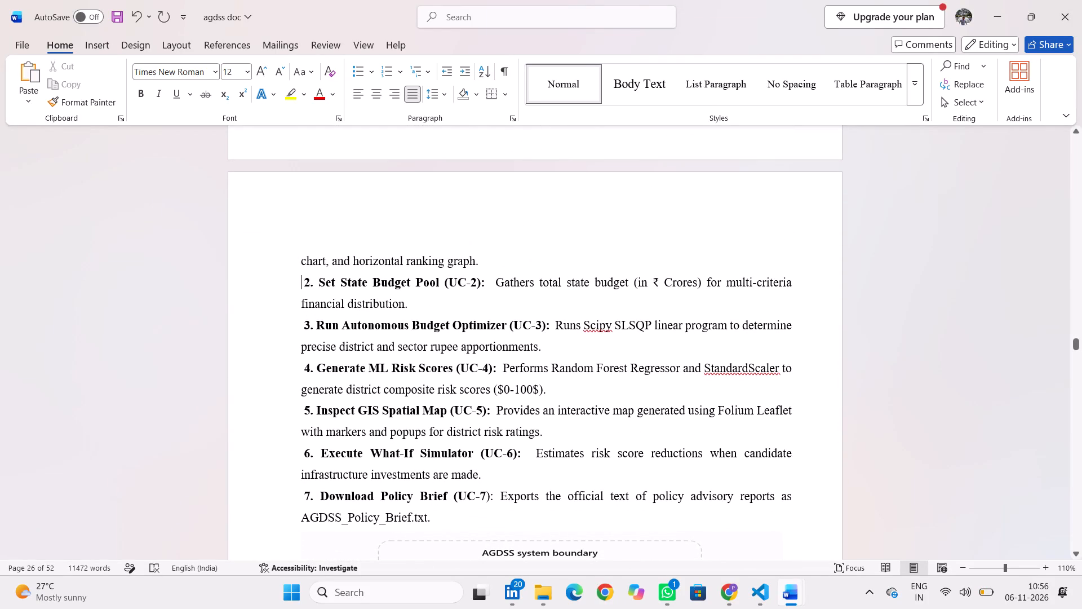
key("Right")
key("BackSpace")
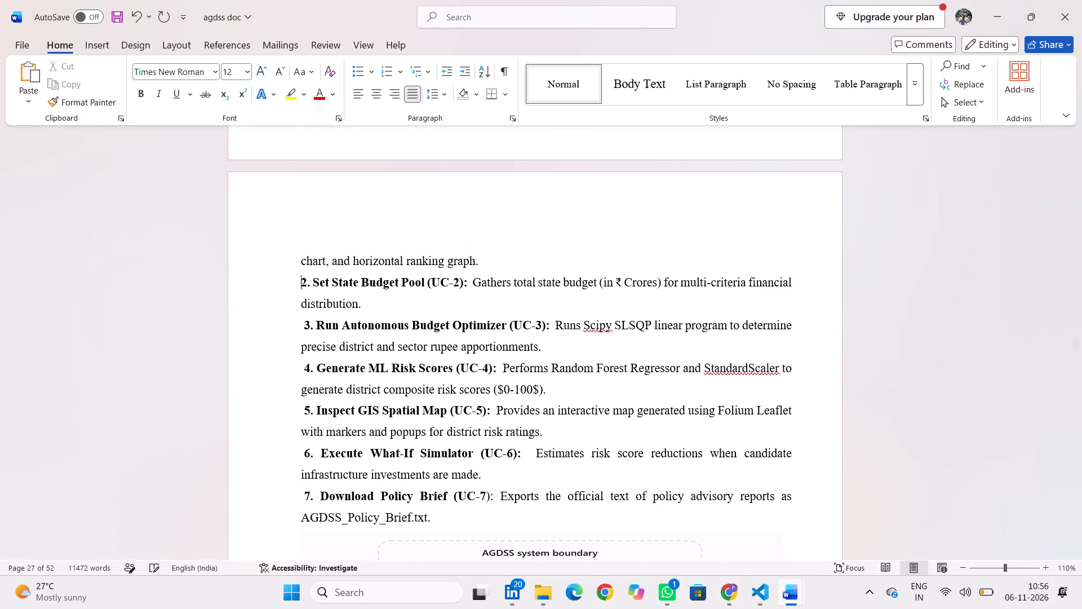
key("Down")
key("Down")
key("Down")
key("Up")
key("Right")
key("BackSpace")
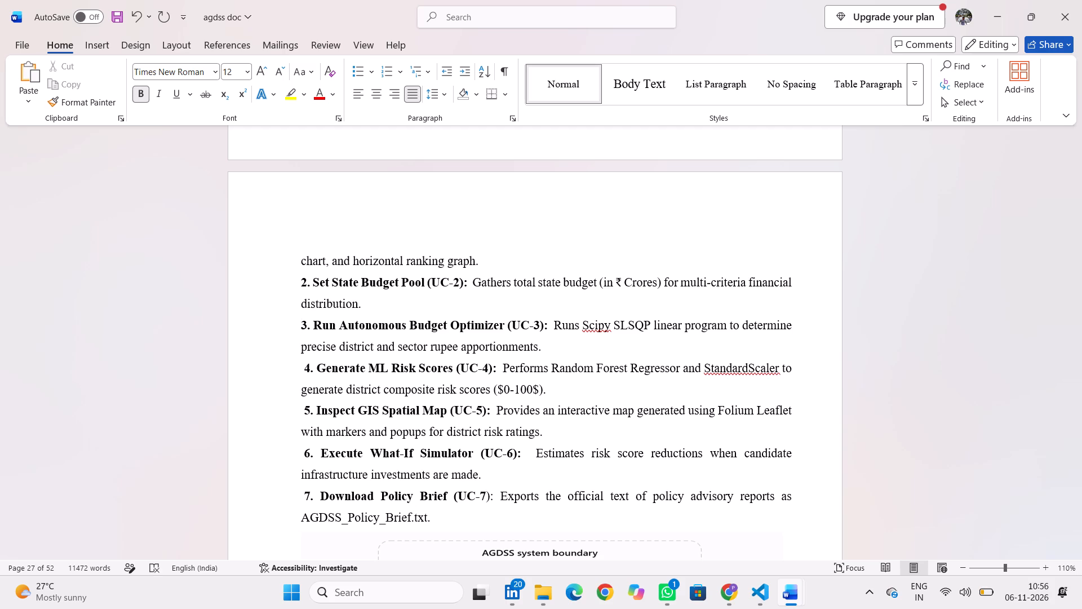
key("Down")
key("Down")
key("Right")
key("BackSpace")
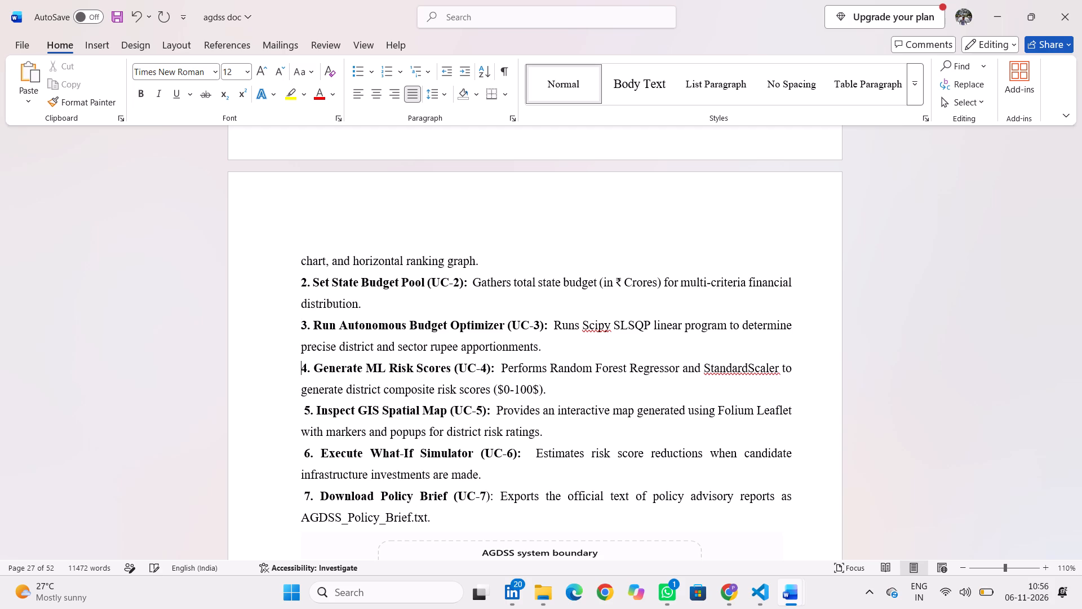
Delete the leading space before use-case items 5, 6 and 7 (UC-5 to UC-7) in section 5.1.
key("Down")
key("Down")
key("Right")
key("BackSpace")
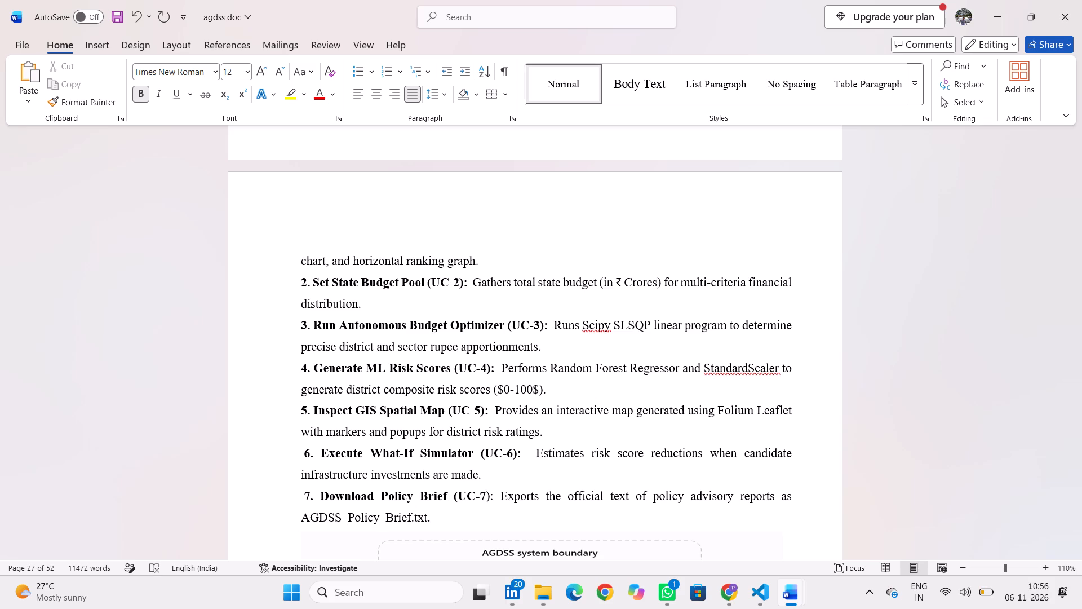
key("Down")
key("Down")
key("Right")
key("BackSpace")
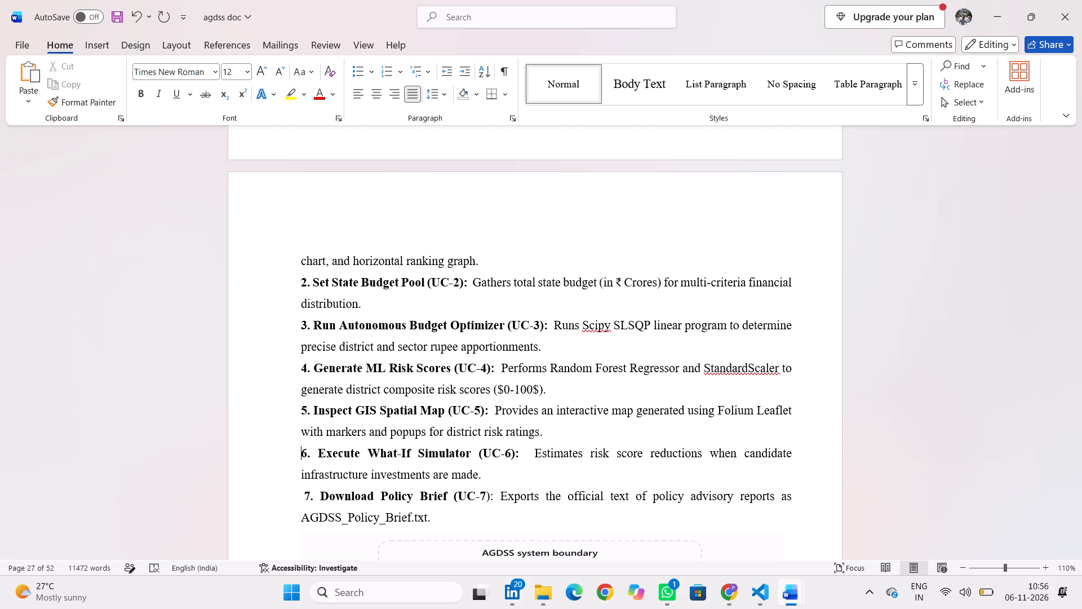
key("Down")
key("Down")
key("Right")
key("BackSpace")
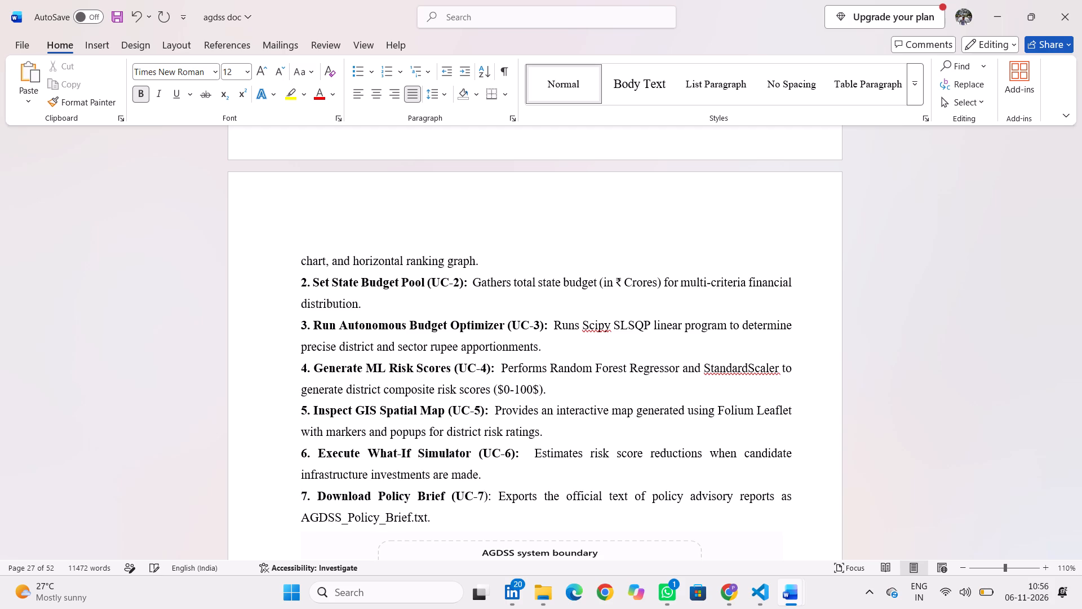
Delete the leading space before the PostgreSQL Engine (System Actor): paragraph in section 5.1.
key("Down")
key("Down")
key("Up")
key("Up")
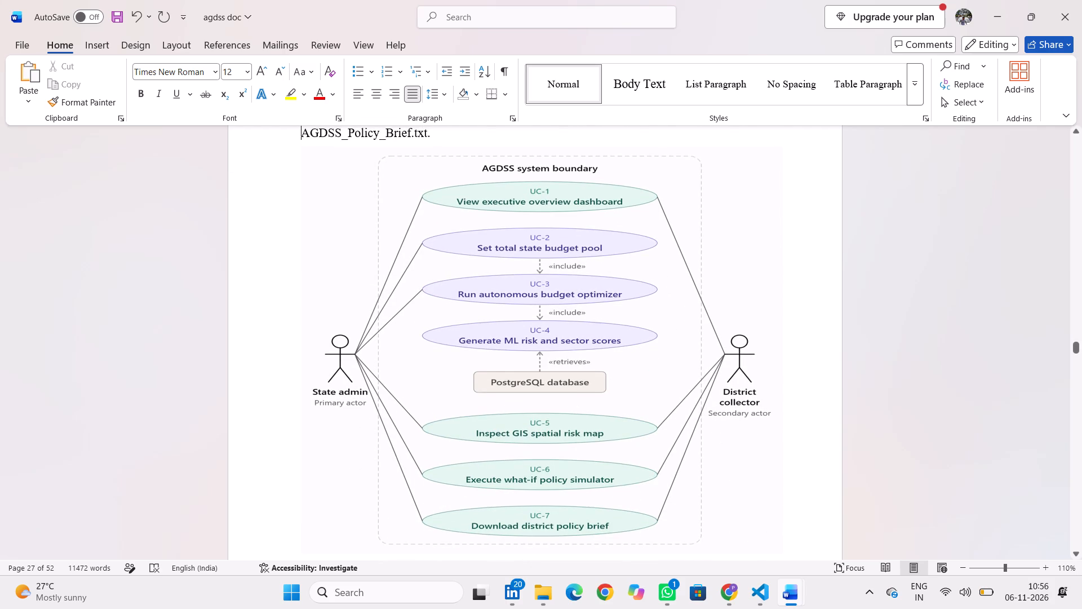
key("Up")
key("Up")
key("Up")
key("Up")
key("Up")
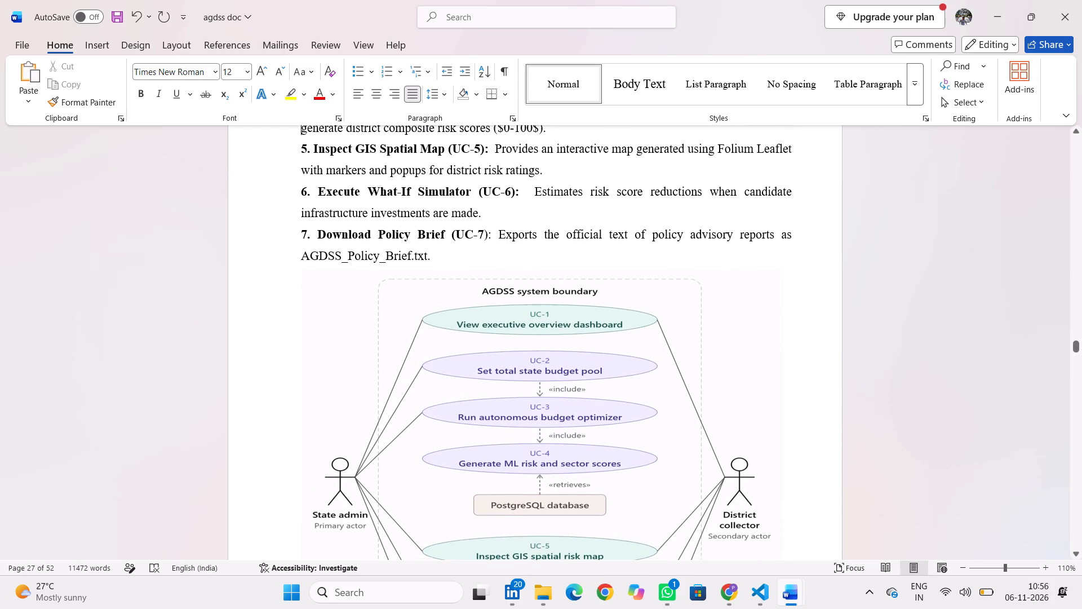
key("Up")
key("Up")
key("Up")
key("Up")
key("Up")
key("Up")
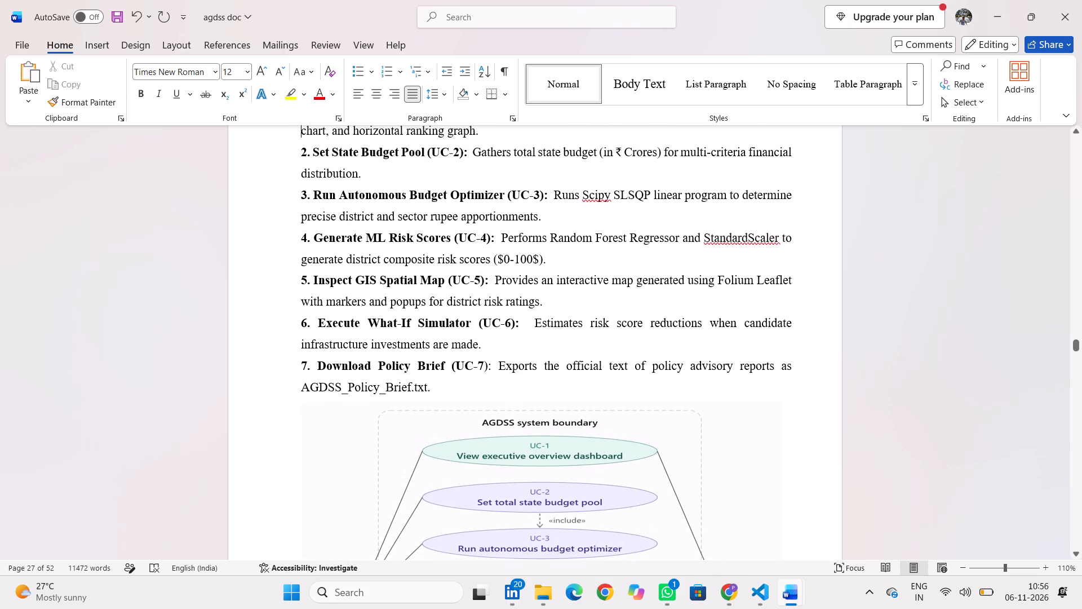
key("Up")
key("Up")
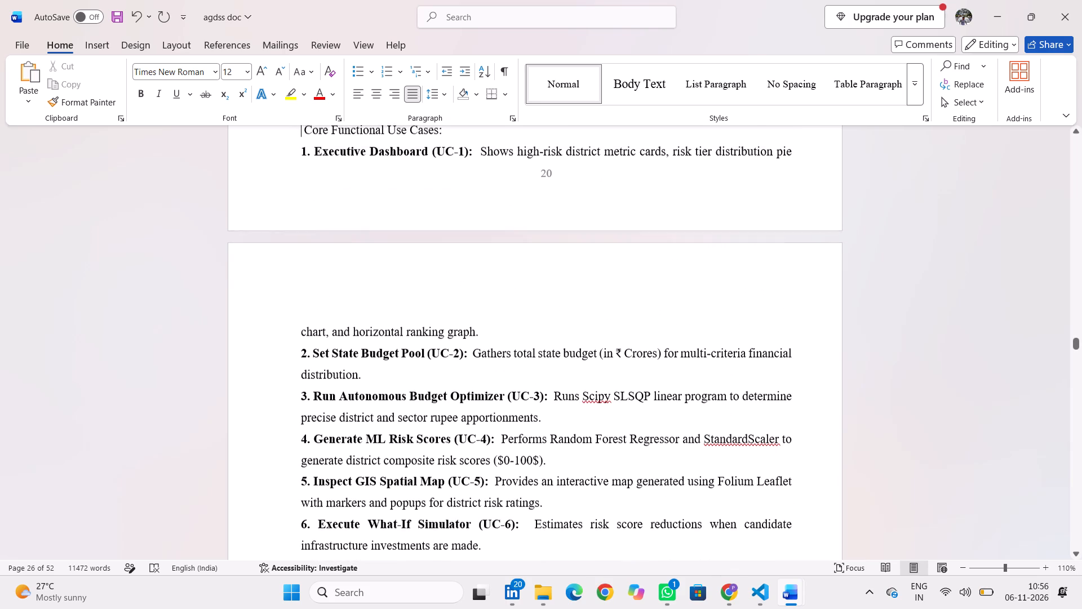
key("Up")
key("Up")
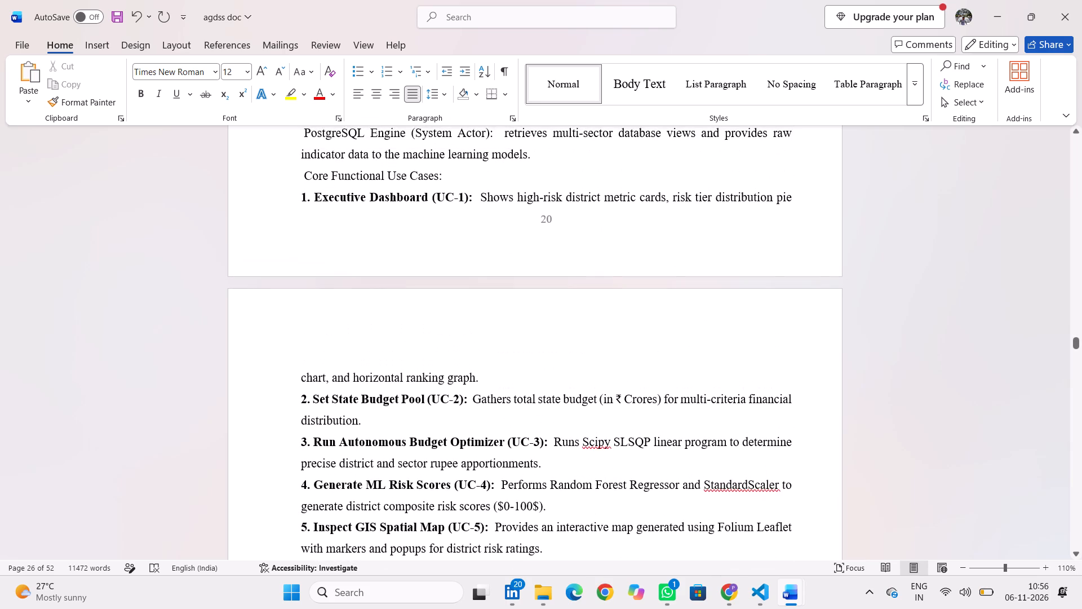
key("Up")
key("Down")
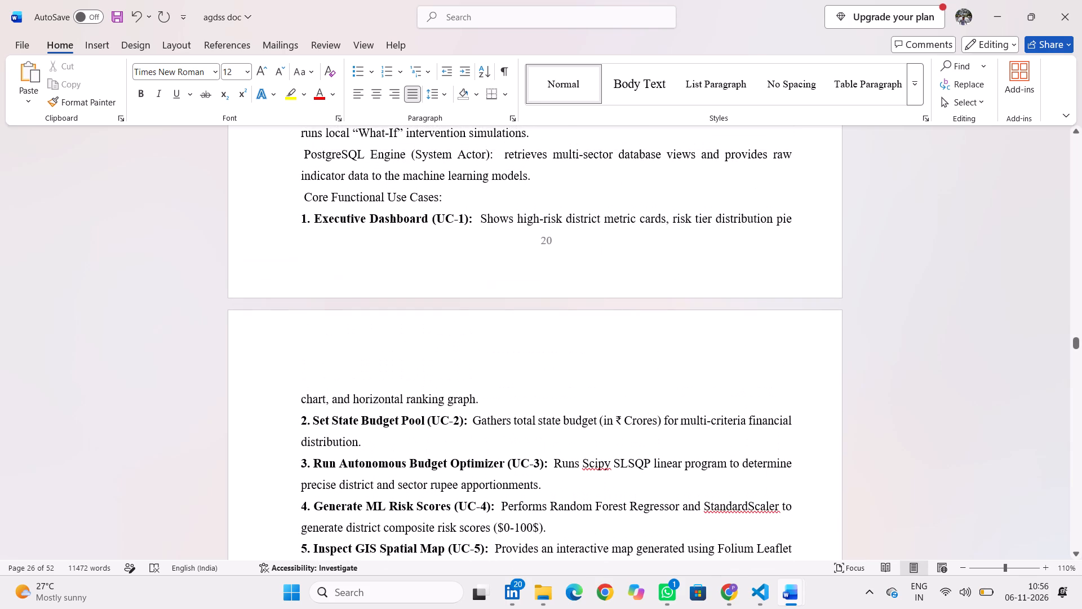
key("Right")
key("BackSpace")
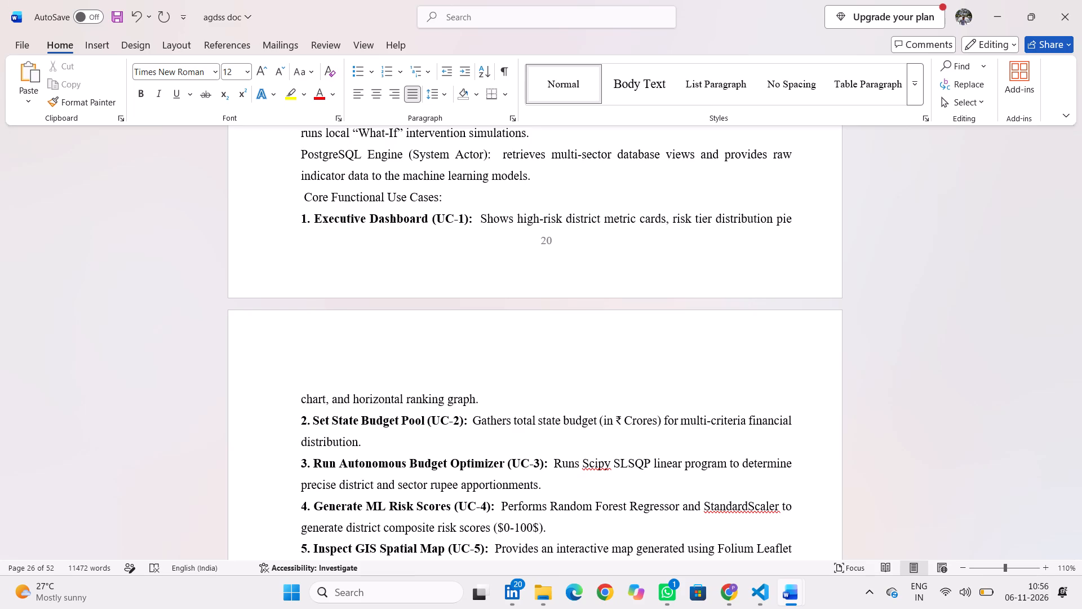
Make the PostgreSQL Engine (System Actor): label bold.
left_click_drag(490, 156, 371, 152)
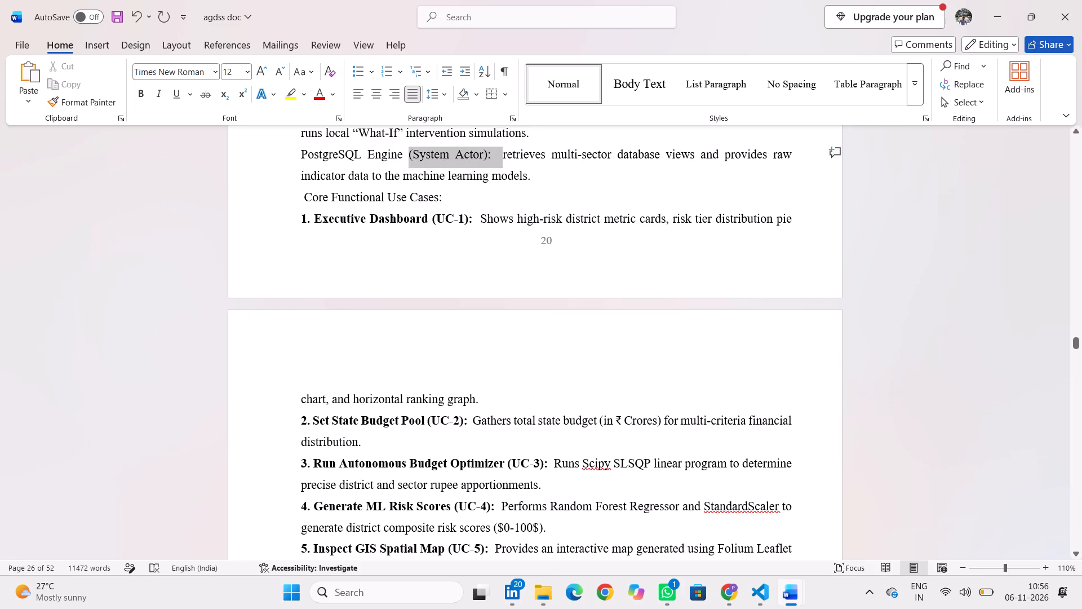
left_click_drag(371, 152, 293, 153)
left_click(302, 133)
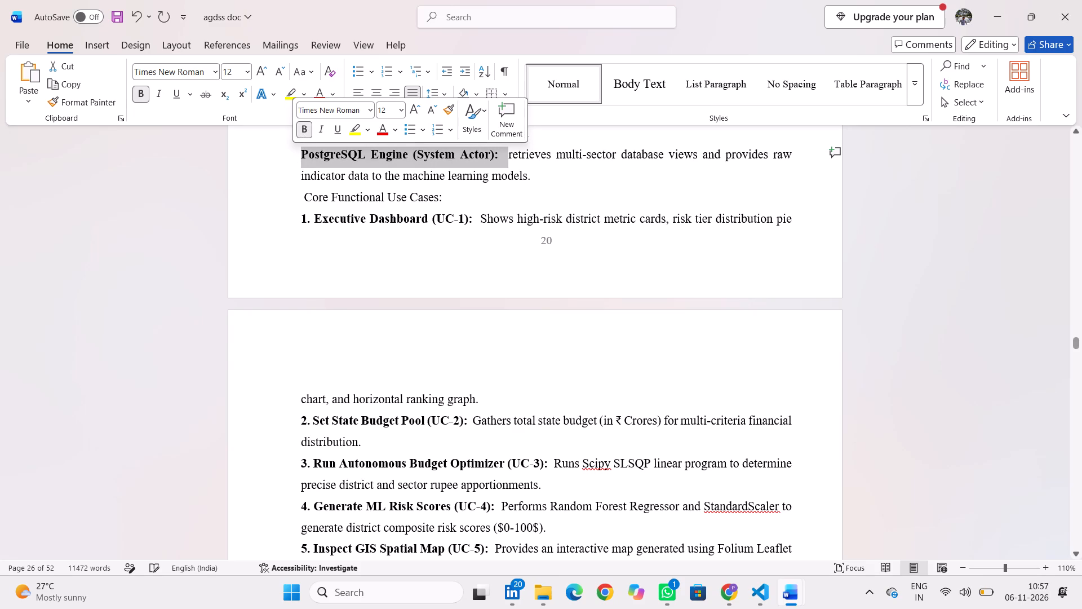
Make the District Collector (Secondary): and State Administrator (Primary): labels bold under System Actors in section 5.1.
scroll(282, 209, "up", 1)
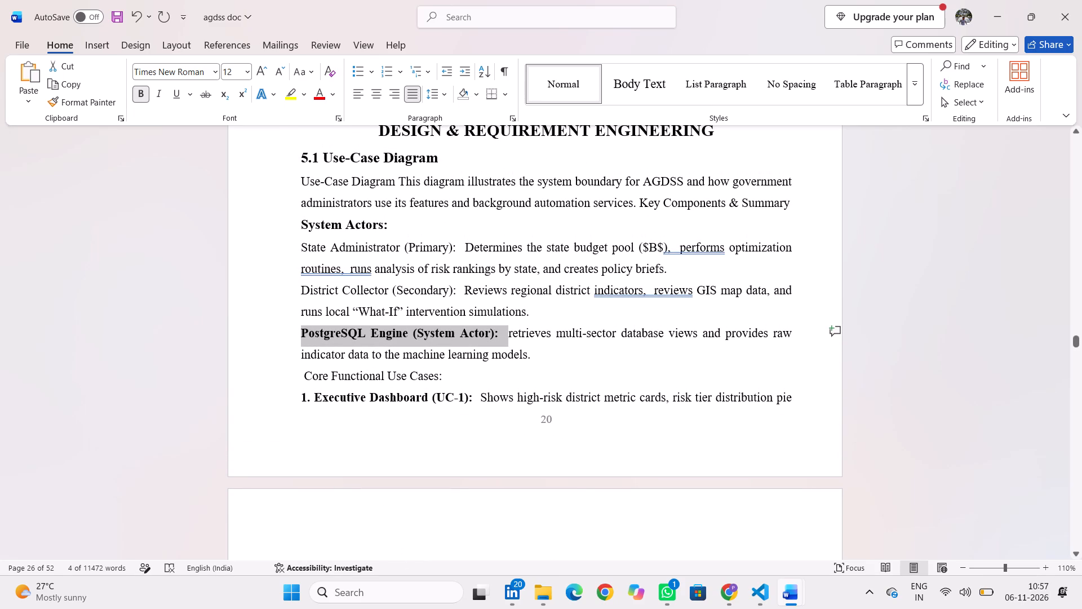
left_click_drag(456, 289, 317, 286)
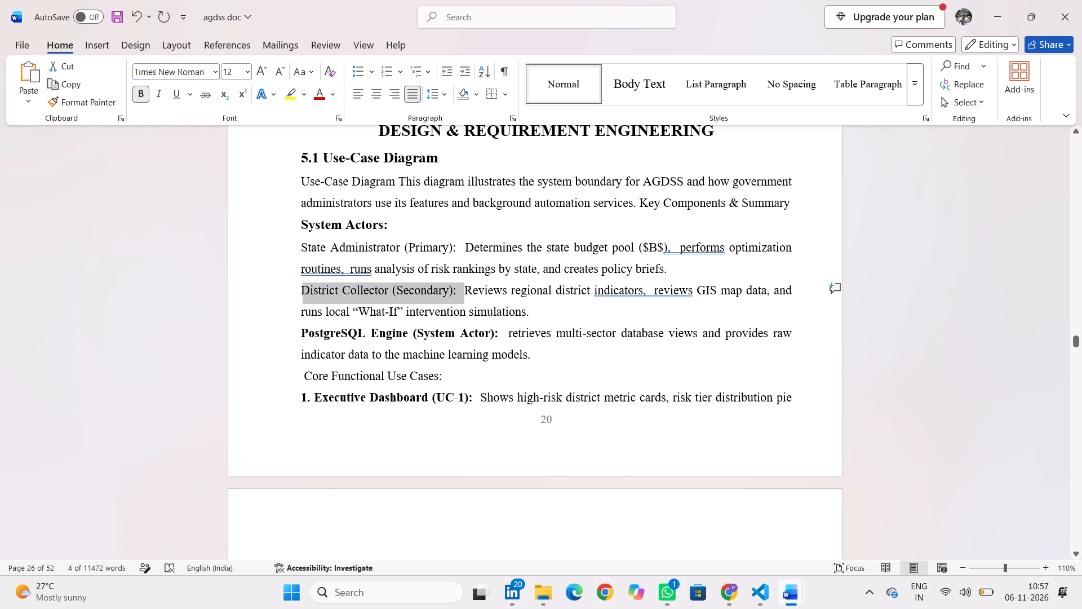
left_click_drag(317, 286, 304, 285)
left_click(316, 260)
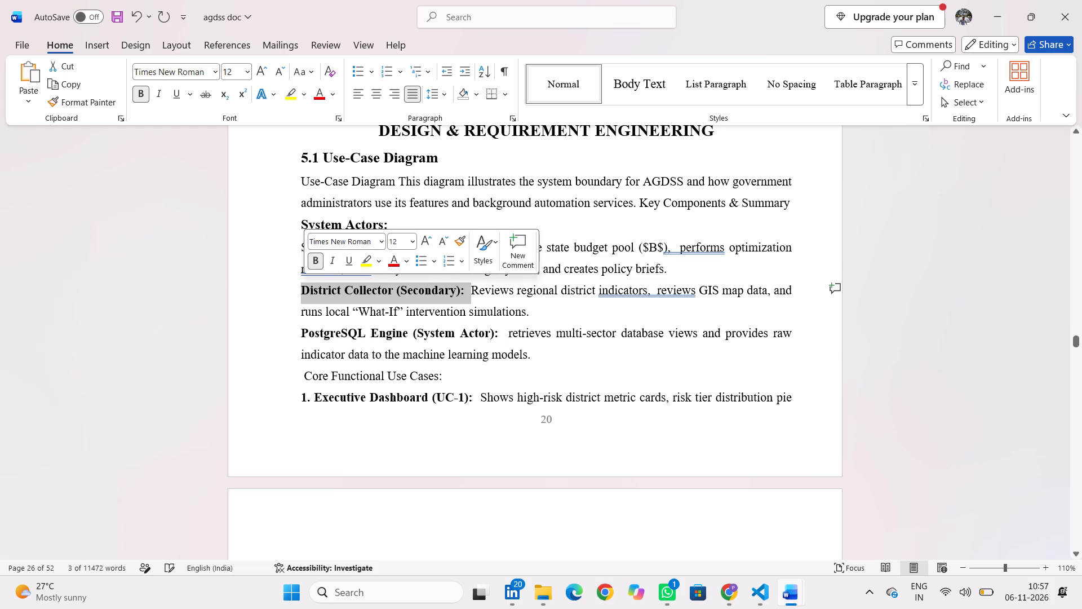
left_click(259, 291)
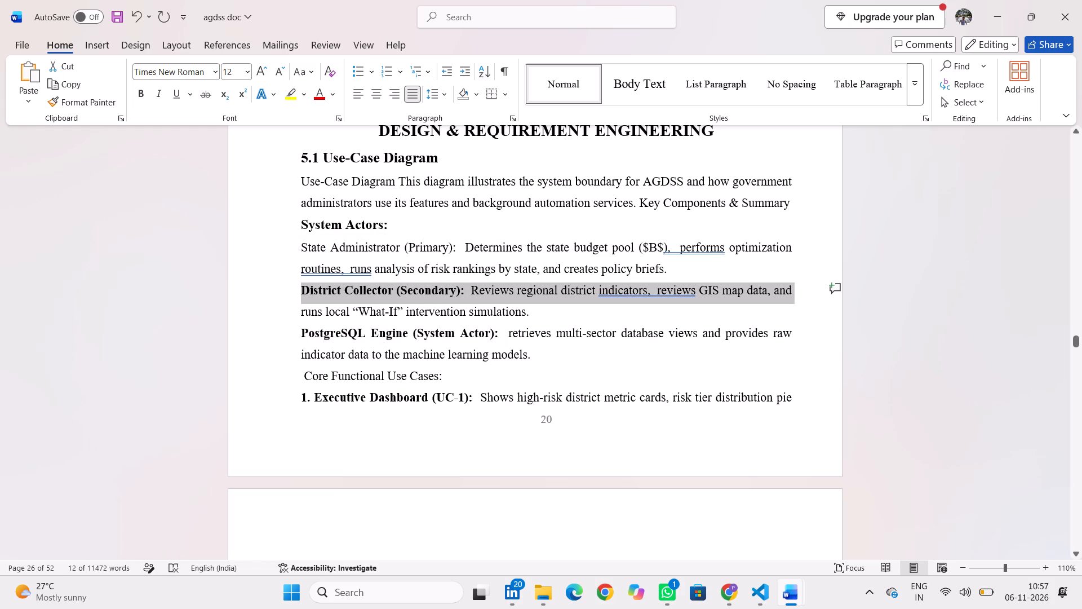
left_click_drag(458, 251, 410, 250)
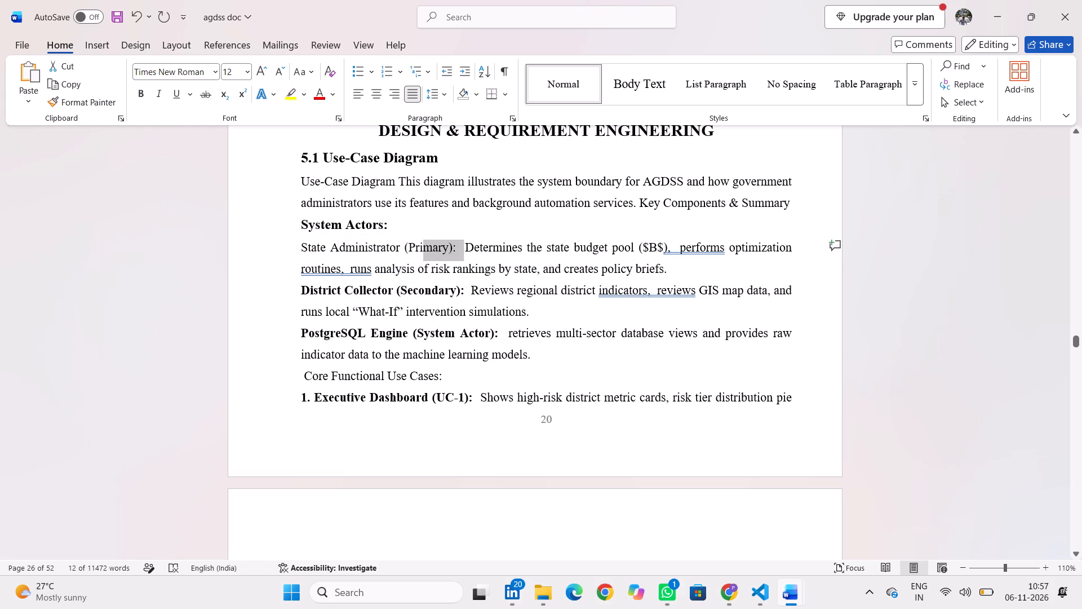
left_click_drag(410, 250, 304, 246)
left_click(317, 220)
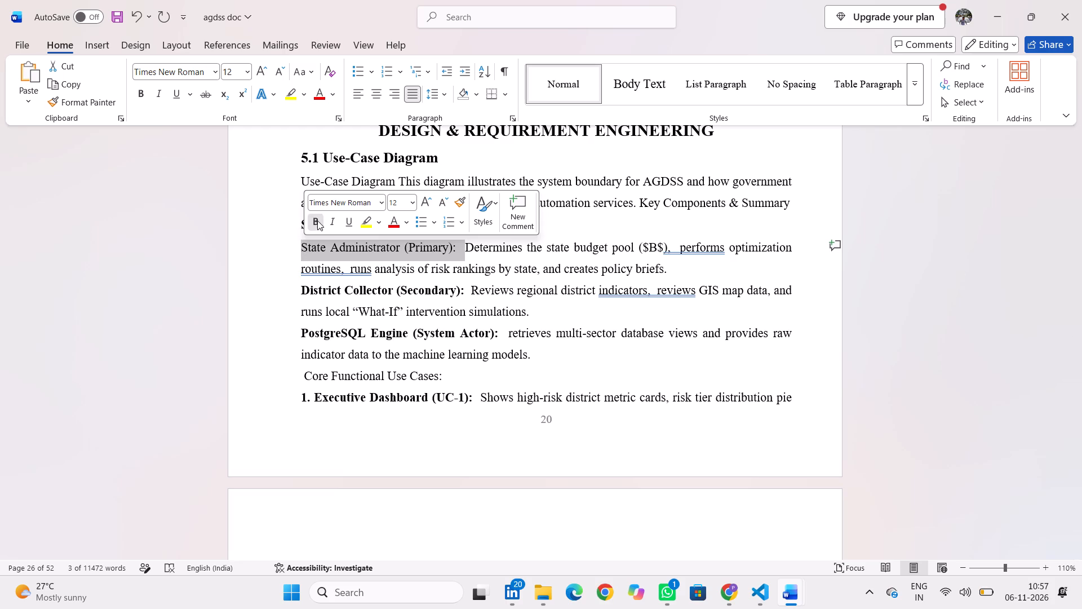
left_click(278, 230)
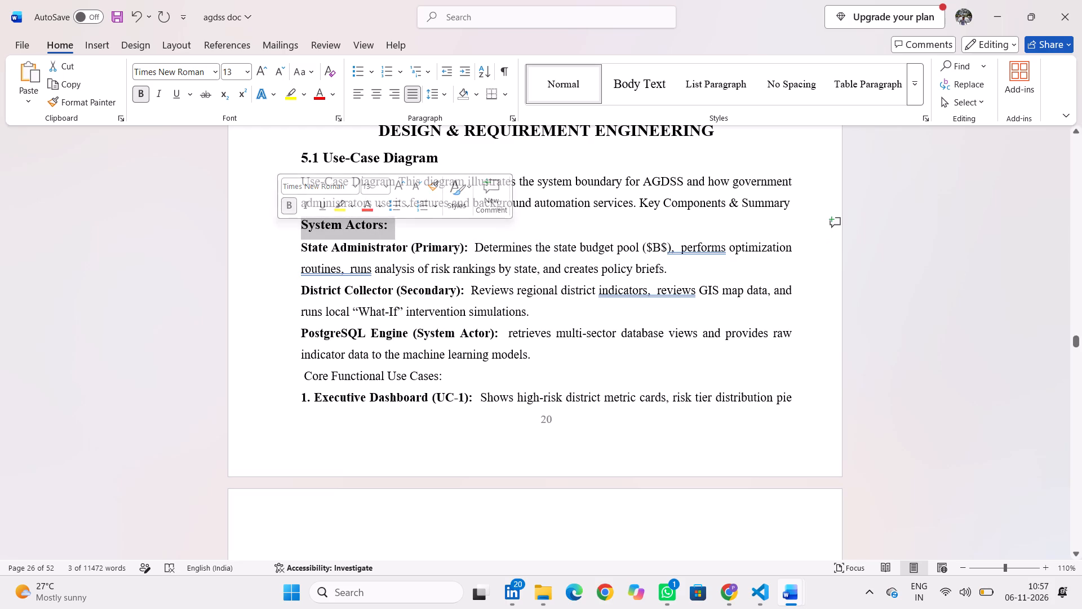
Make the Core Functional Use Cases: label bold in section 5.1.
scroll(505, 276, "up", 1)
scroll(505, 276, "down", 2)
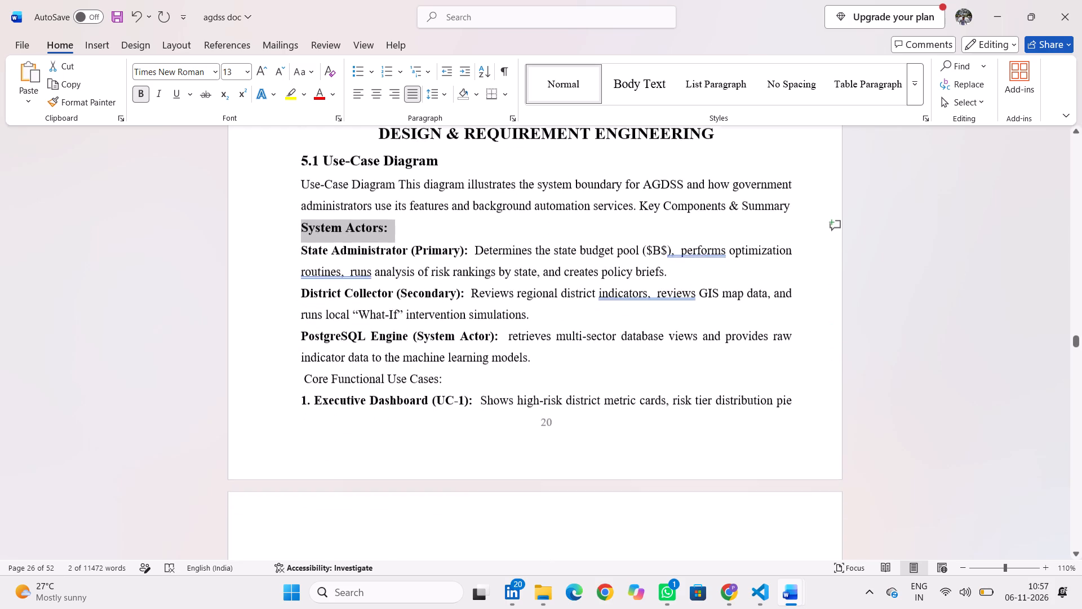
scroll(505, 276, "down", 2)
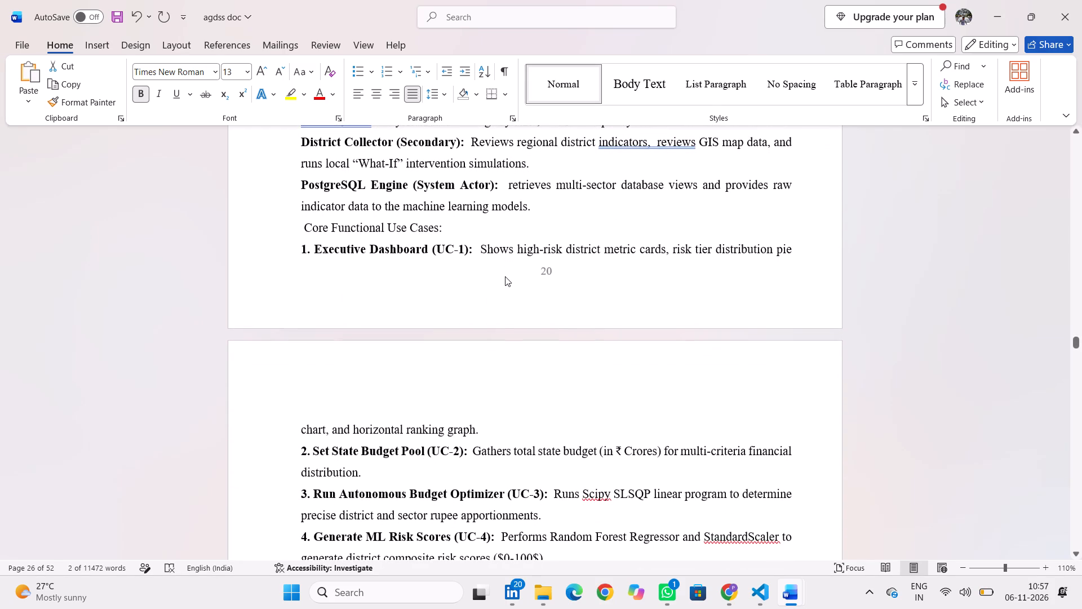
left_click_drag(454, 224, 364, 220)
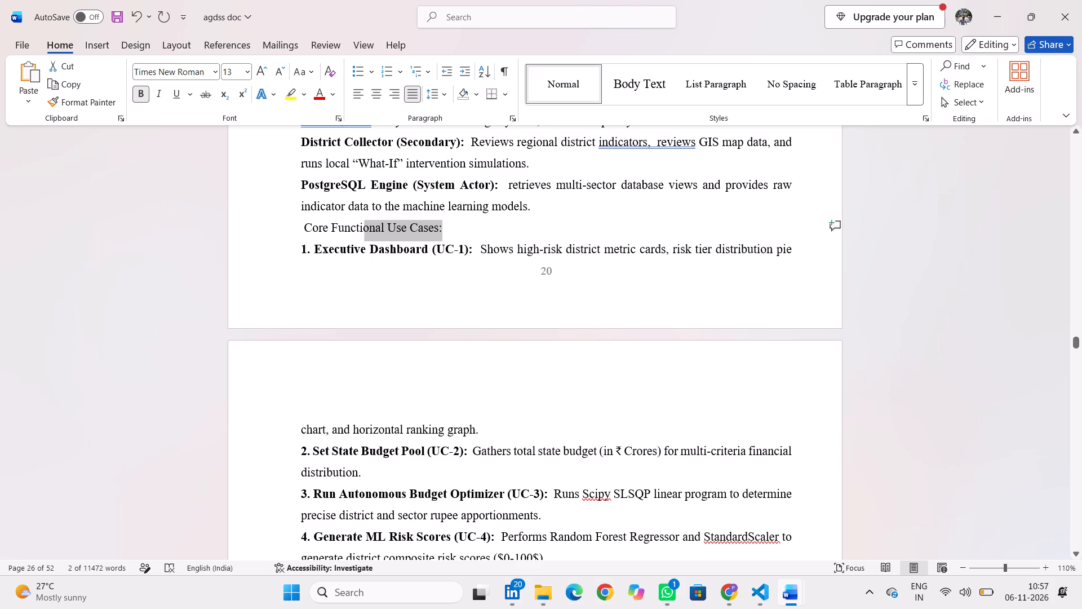
left_click_drag(364, 220, 314, 213)
left_click(296, 221)
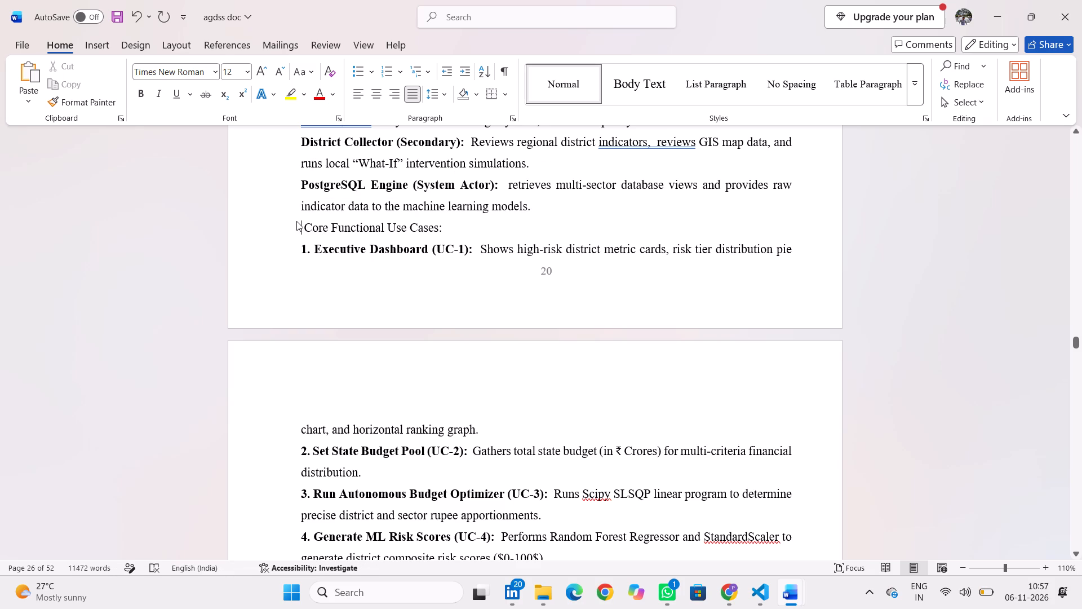
left_click_drag(296, 221, 494, 228)
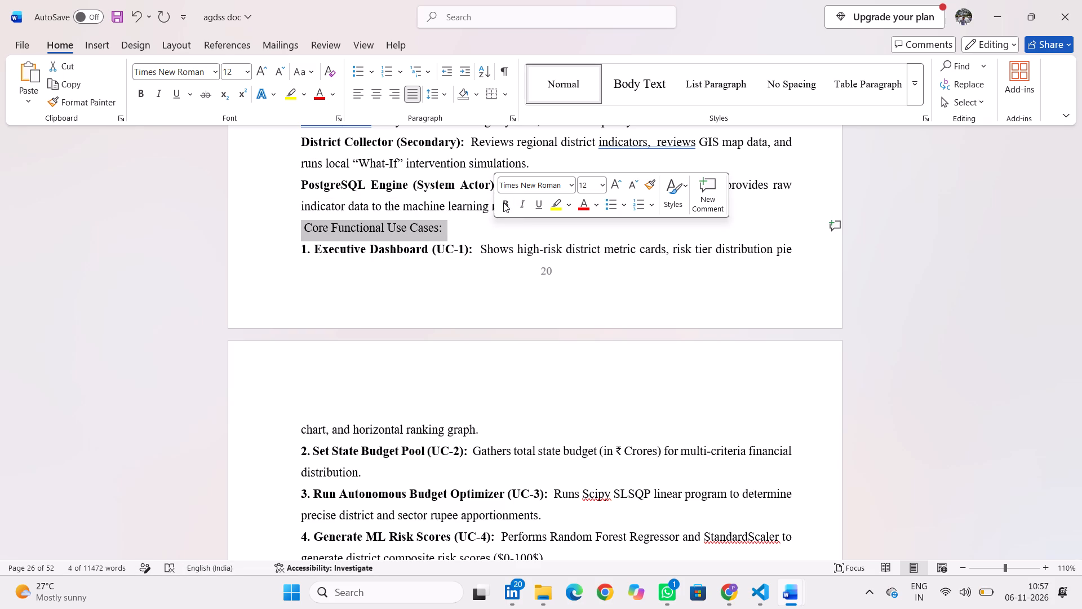
left_click(503, 202)
left_click(468, 226)
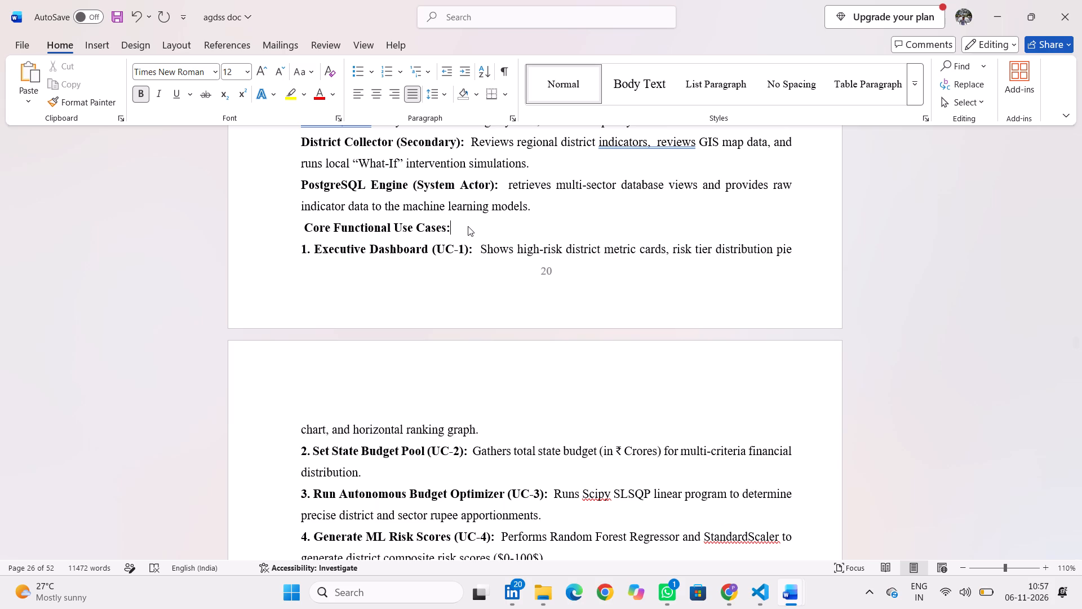
Insert blank lines above the CHAPTER 5- heading until the chapter starts at the top of a new page.
scroll(468, 226, "up", 3)
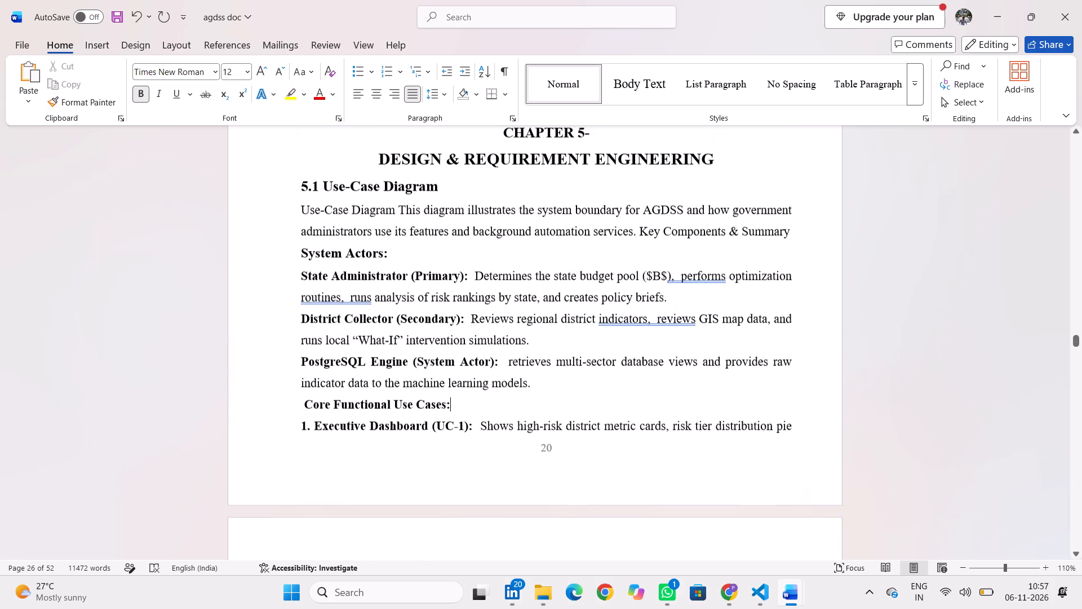
scroll(468, 226, "up", 2)
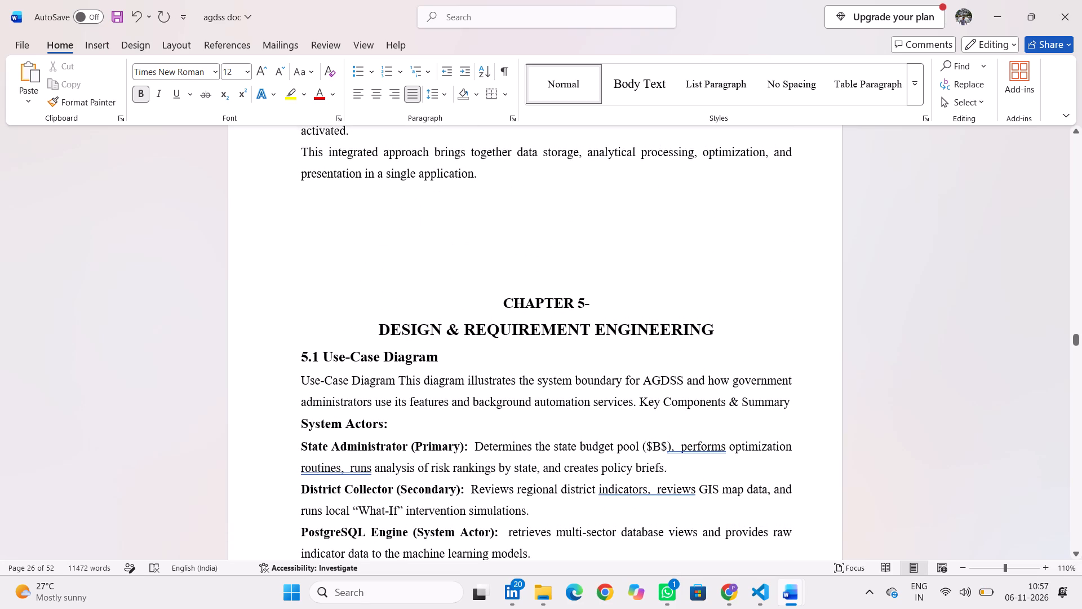
left_click_drag(373, 331, 738, 342)
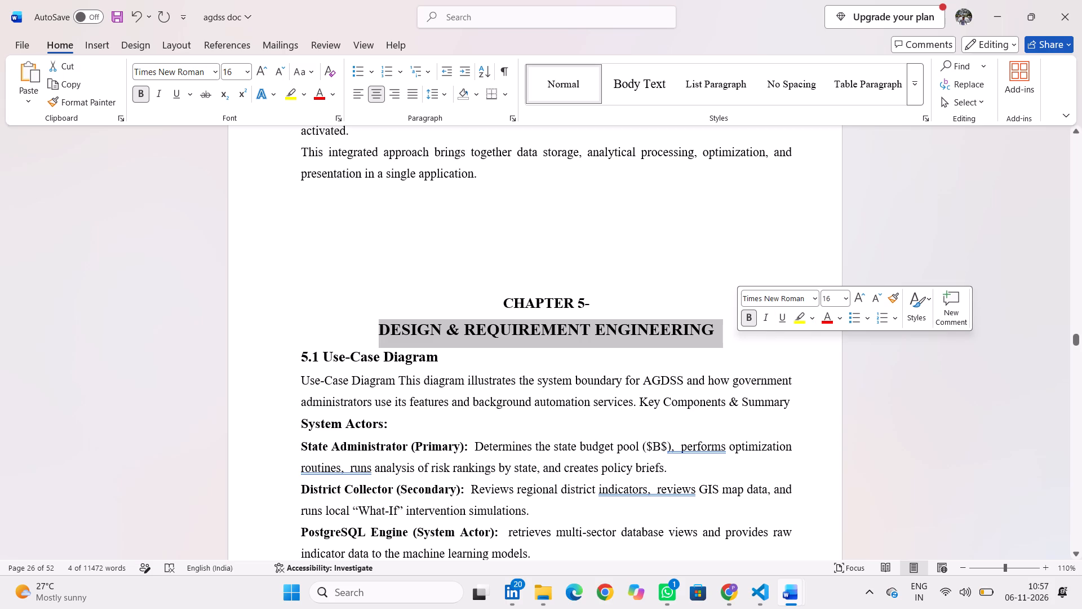
left_click_drag(596, 305, 454, 291)
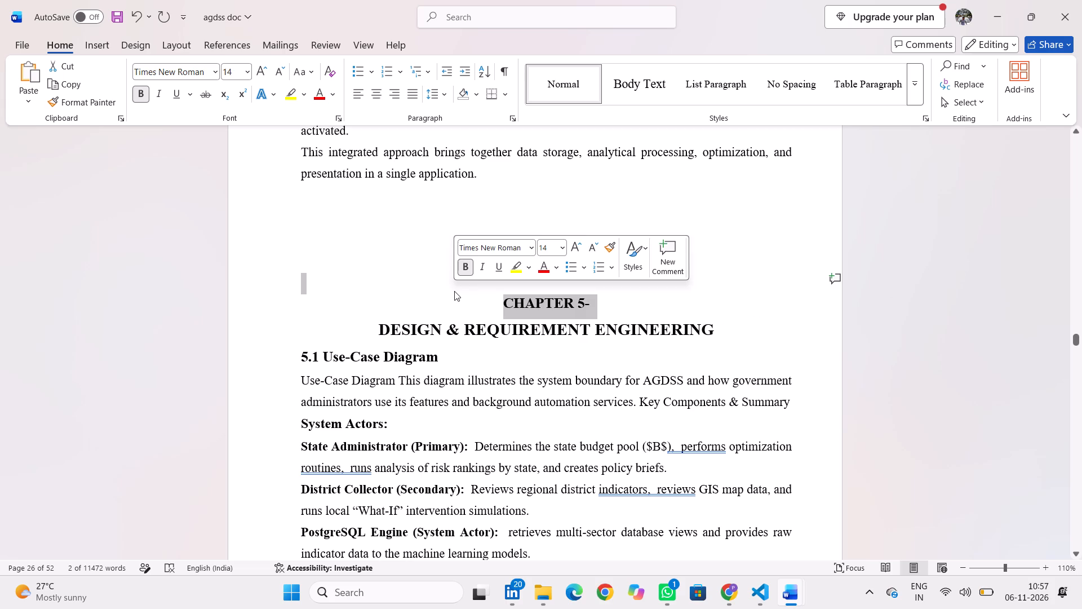
left_click(401, 292)
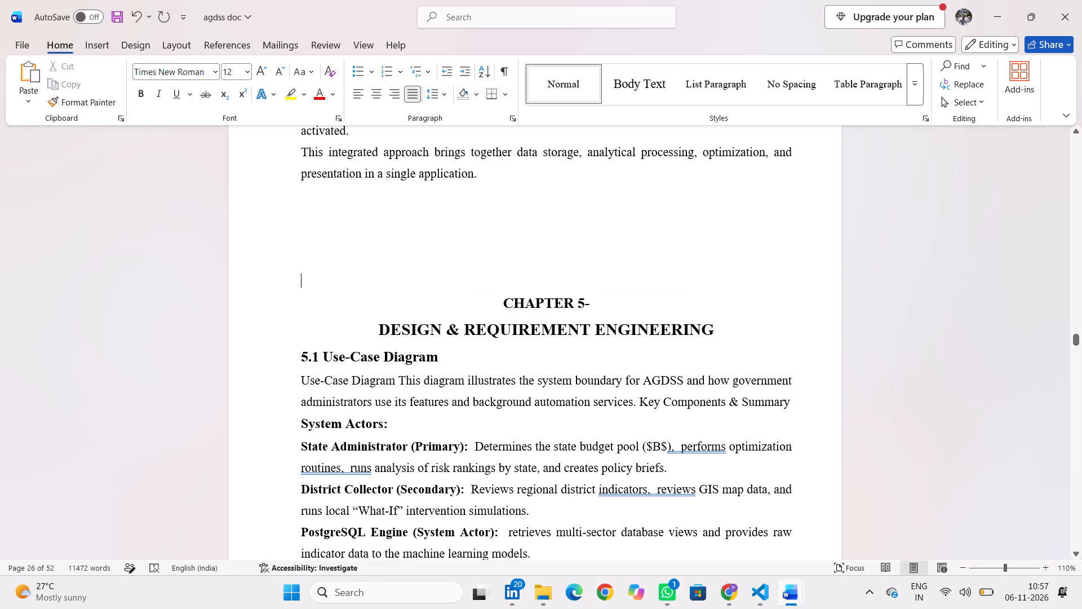
key("Return")
key("Return")
key("Return")
key("Return")
key("Return")
scroll(388, 290, "up", 1)
key("Return")
key("Return")
key("Return")
key("Return")
key("Return")
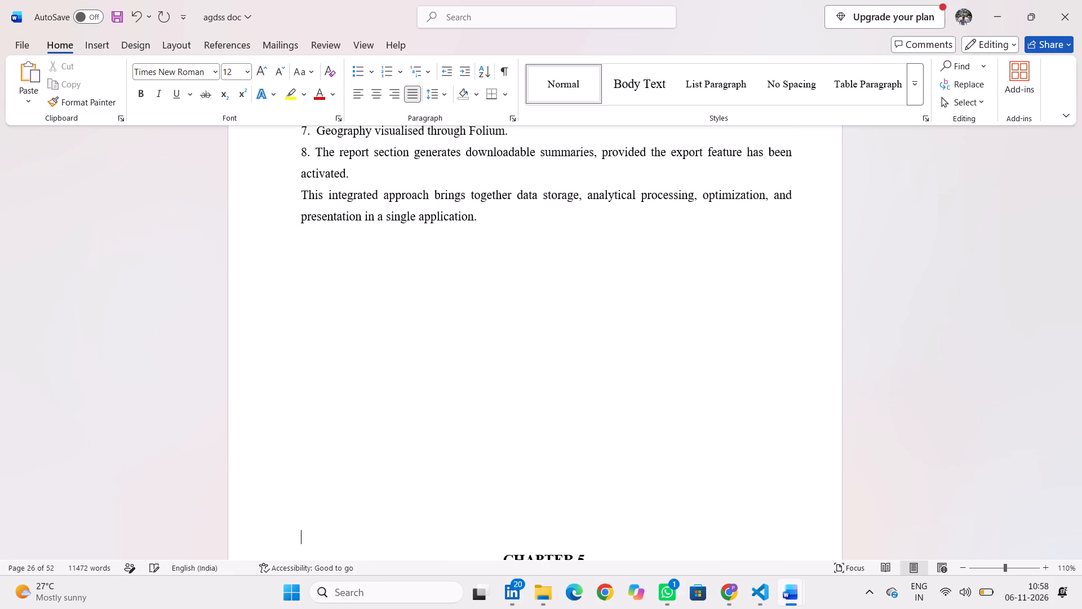
scroll(388, 290, "down", 3)
key("Return")
key("Return")
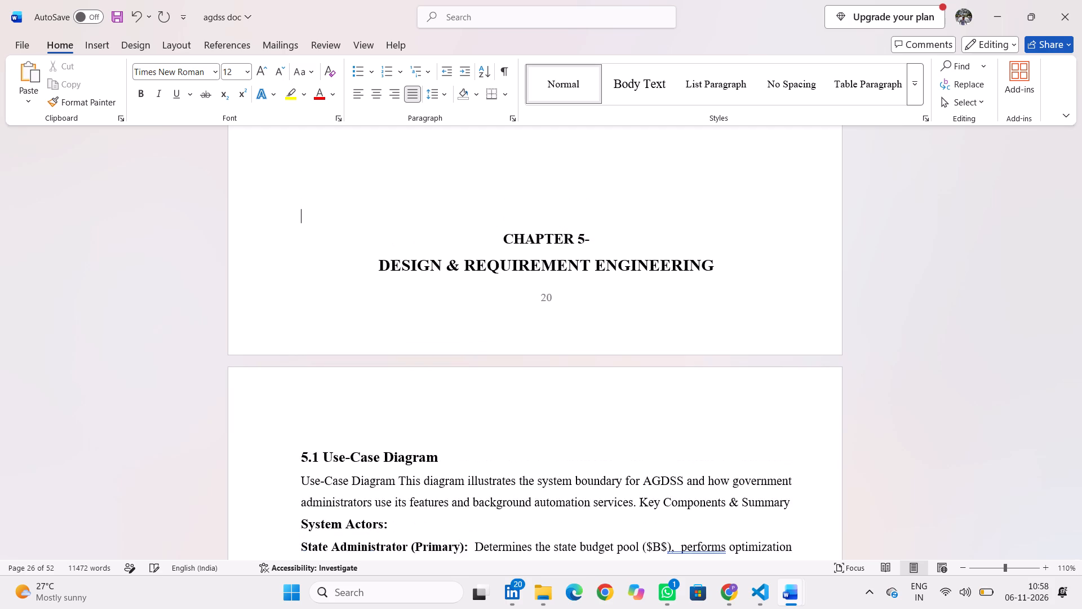
key("Return")
key("Return")
key("Return")
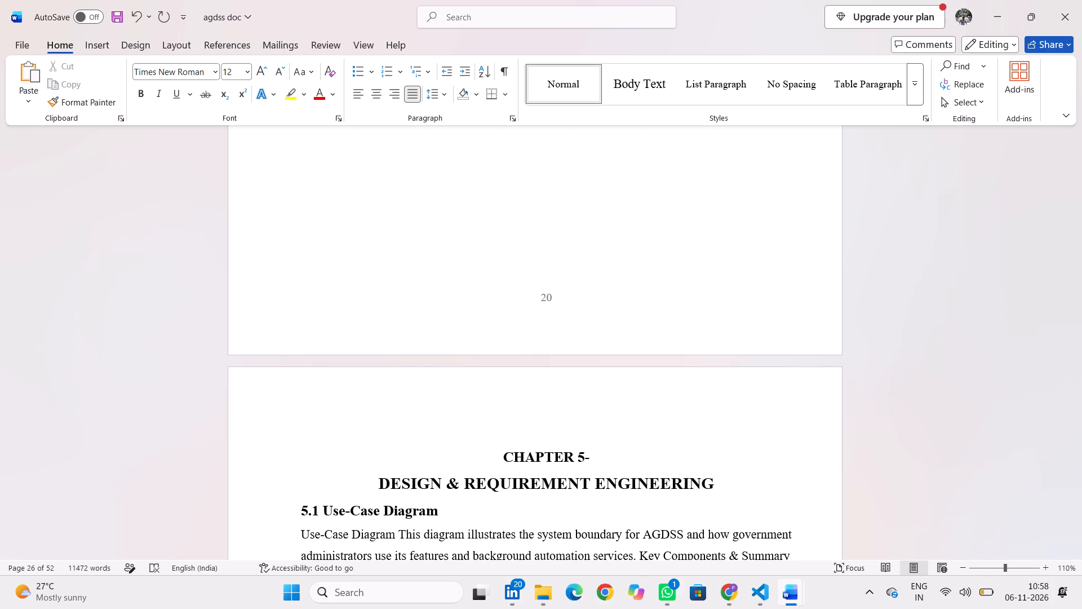
Check the font sizes of the 5.1 Use-Case Diagram heading and the Chapter 5 title lines.
scroll(515, 390, "down", 2)
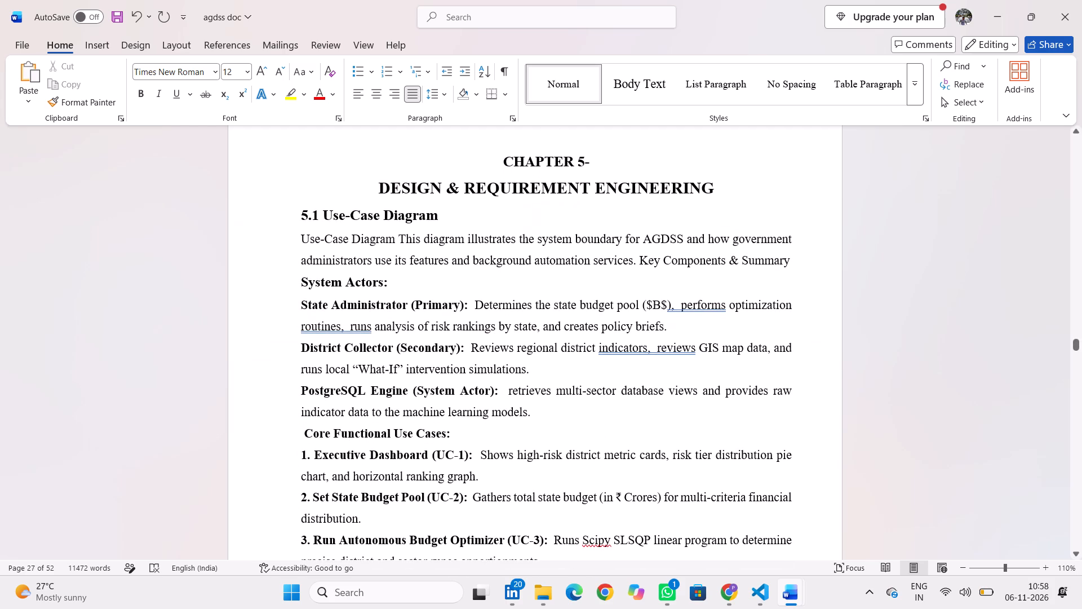
left_click_drag(445, 213, 283, 206)
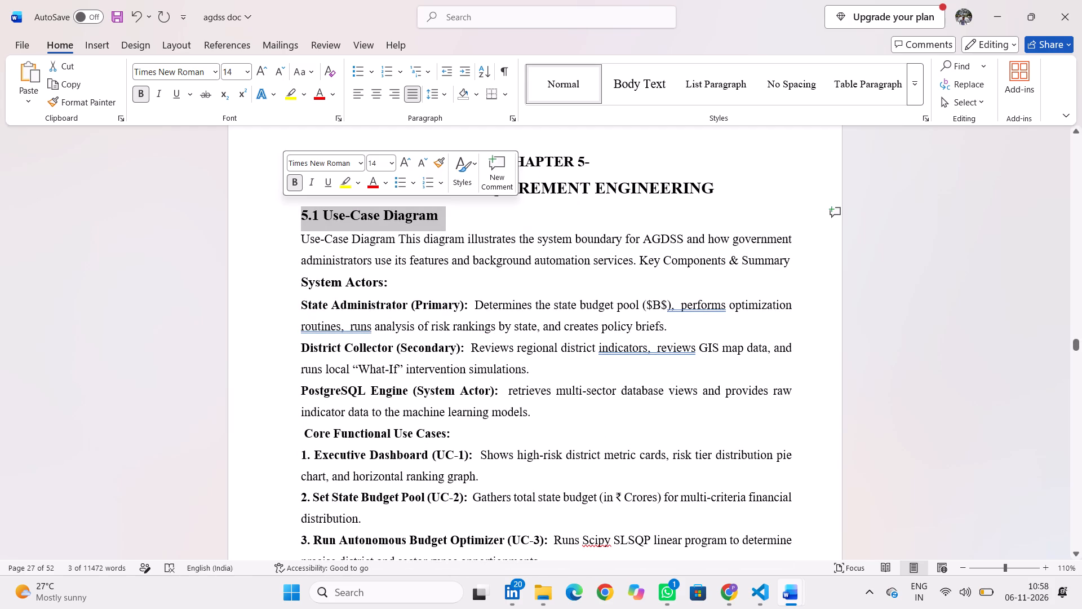
left_click(272, 211)
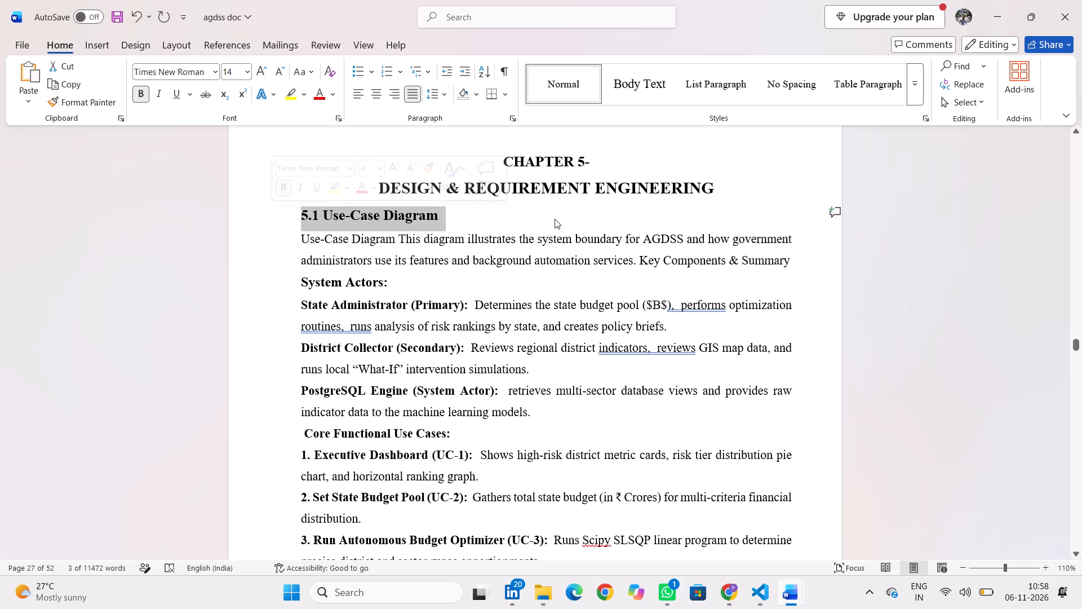
left_click(553, 217)
left_click_drag(716, 187, 453, 169)
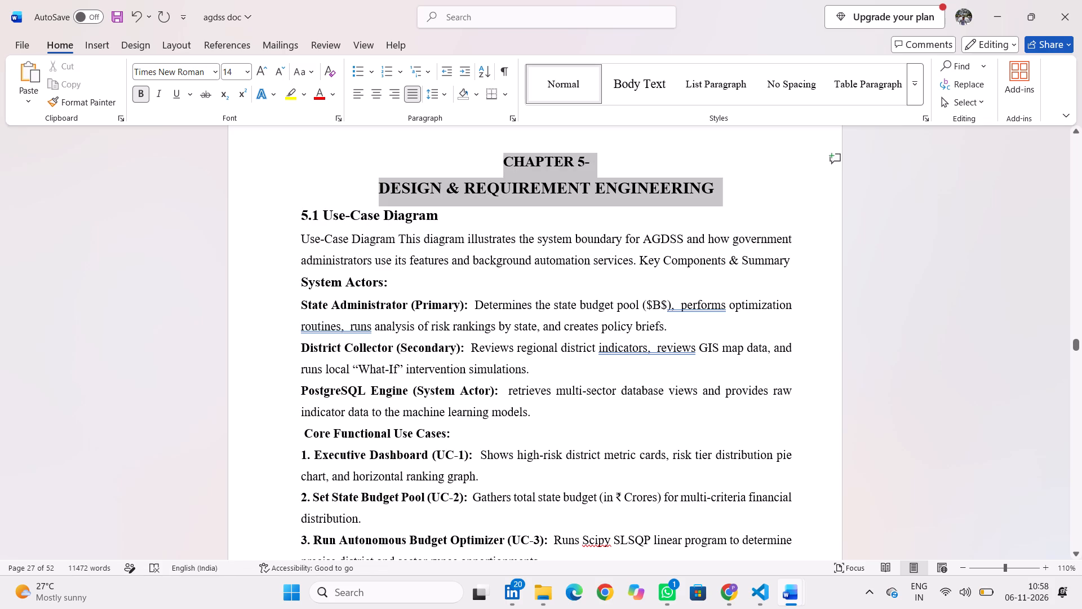
left_click_drag(453, 169, 352, 179)
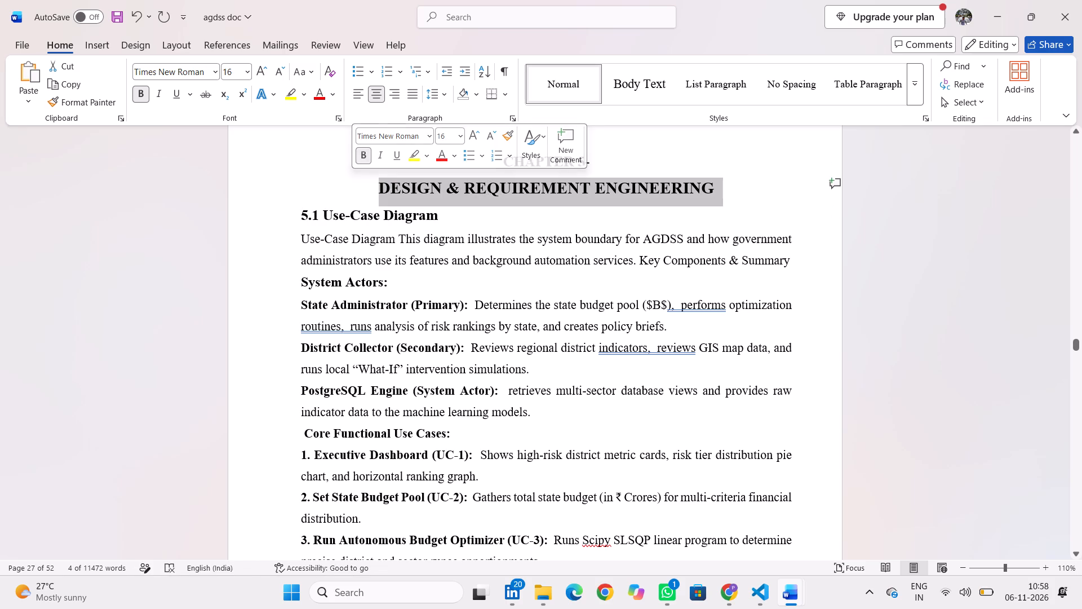
left_click(324, 172)
Review the page layout and diagrams of Chapter 5 from the use cases through 5.2, and check the 5.3 Activity Diagram heading's font size.
scroll(492, 235, "down", 1)
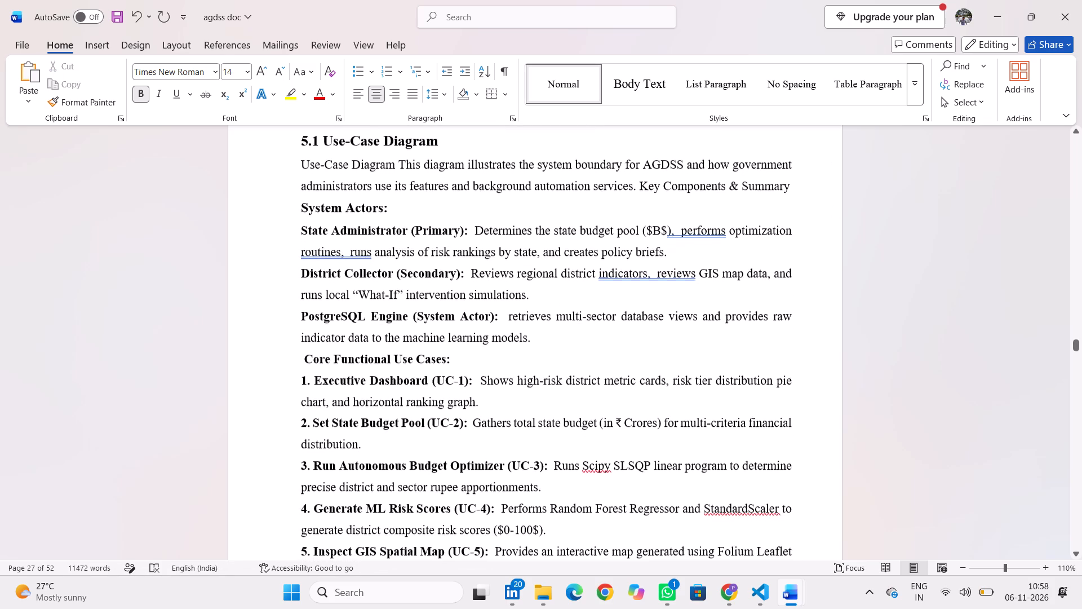
scroll(492, 235, "down", 2)
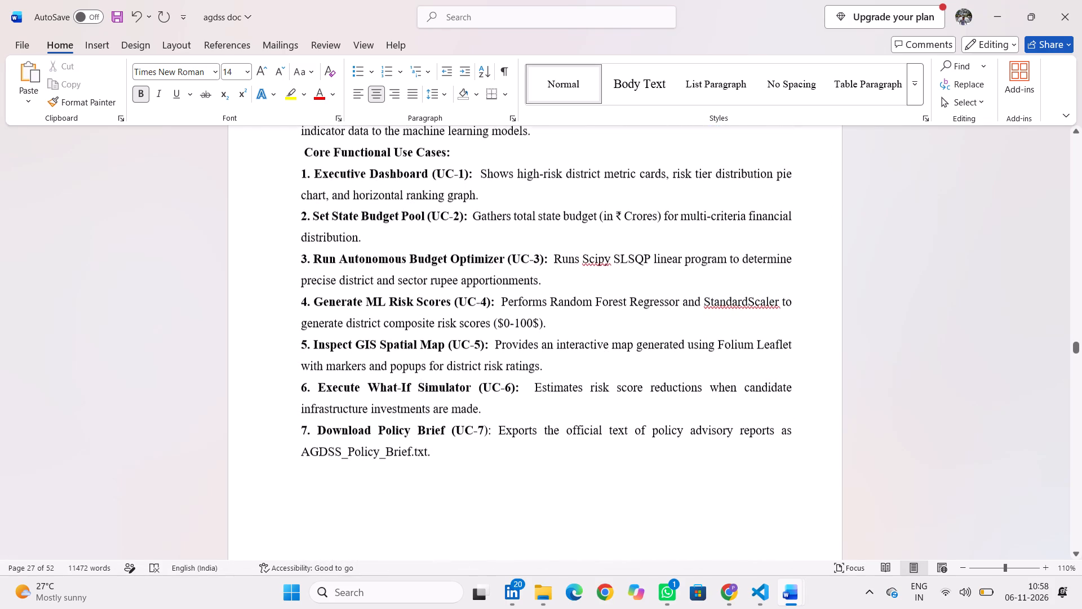
scroll(492, 235, "down", 4)
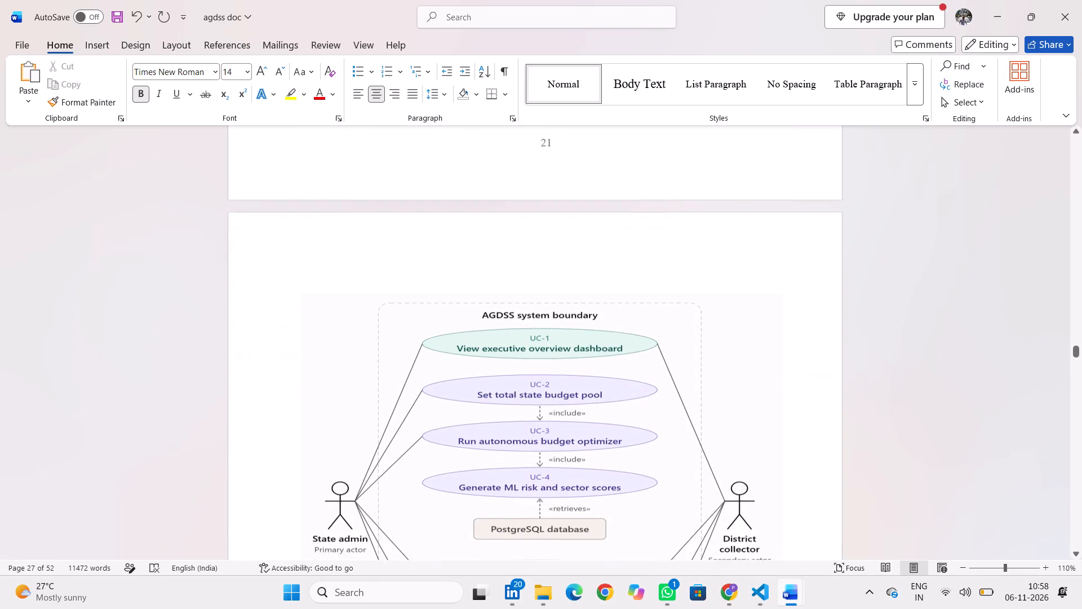
left_click(492, 235)
scroll(492, 235, "up", 1)
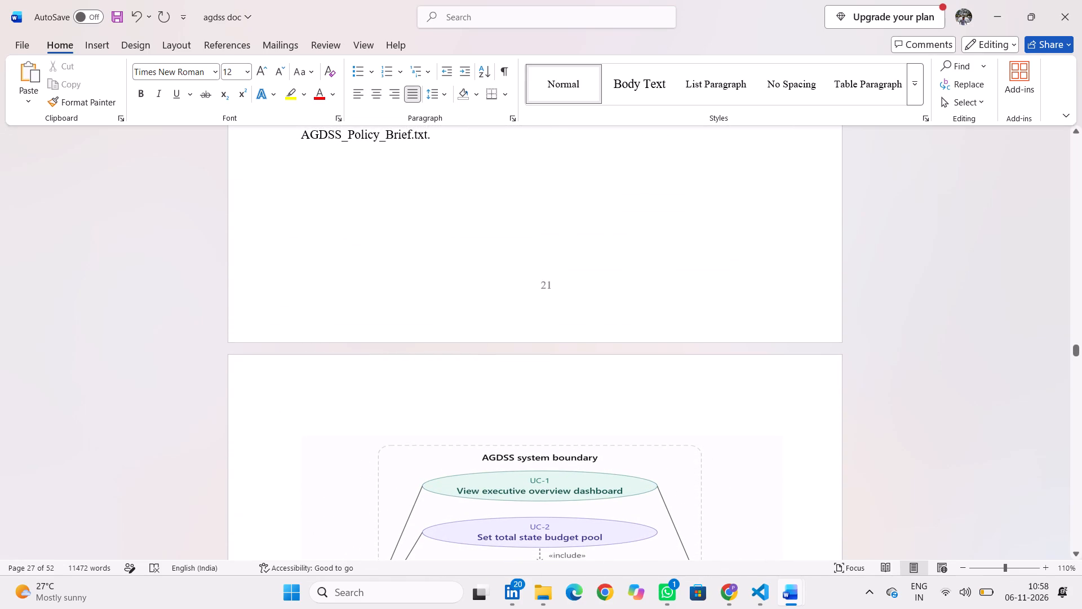
scroll(492, 235, "up", 1)
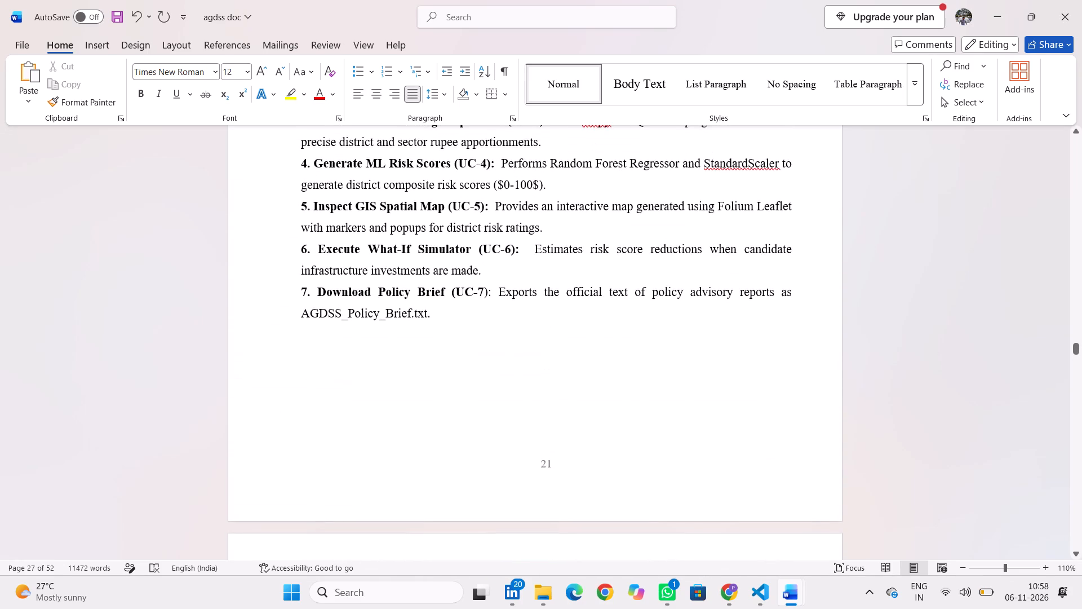
scroll(451, 338, "down", 6)
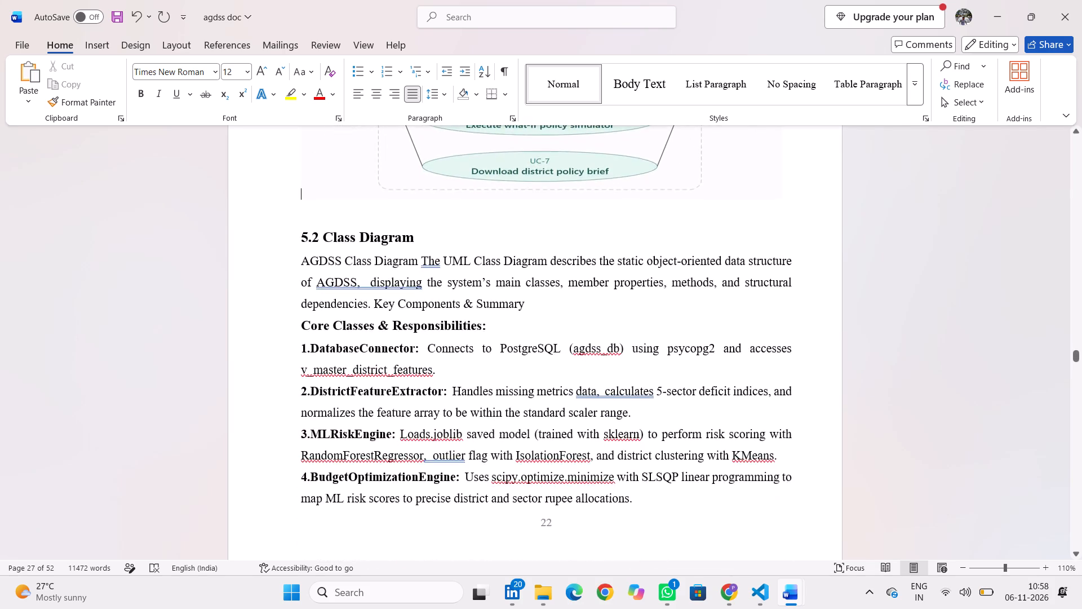
scroll(451, 338, "down", 5)
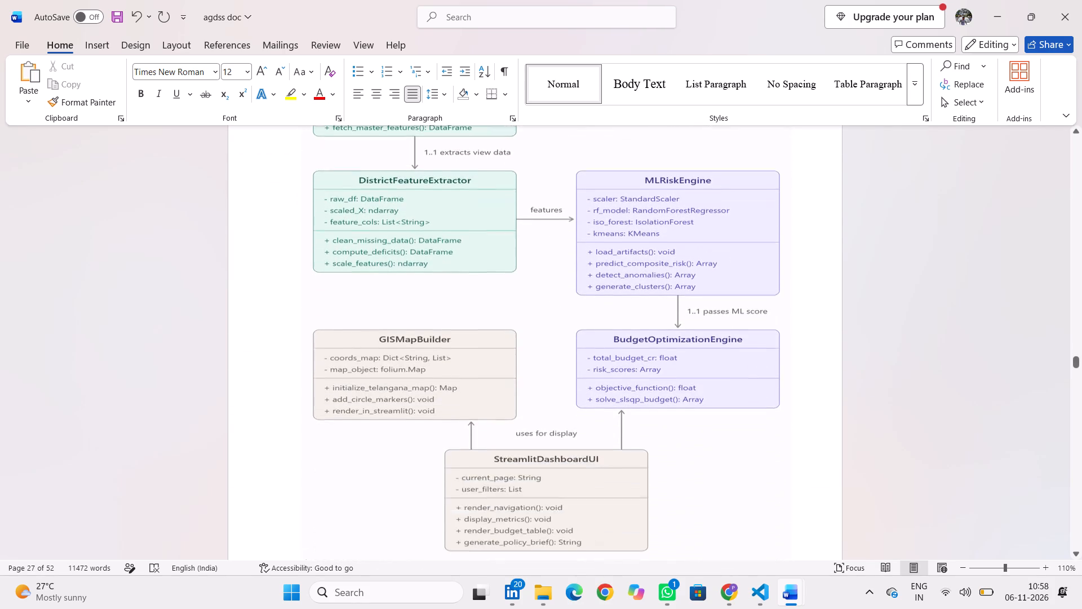
scroll(451, 338, "down", 2)
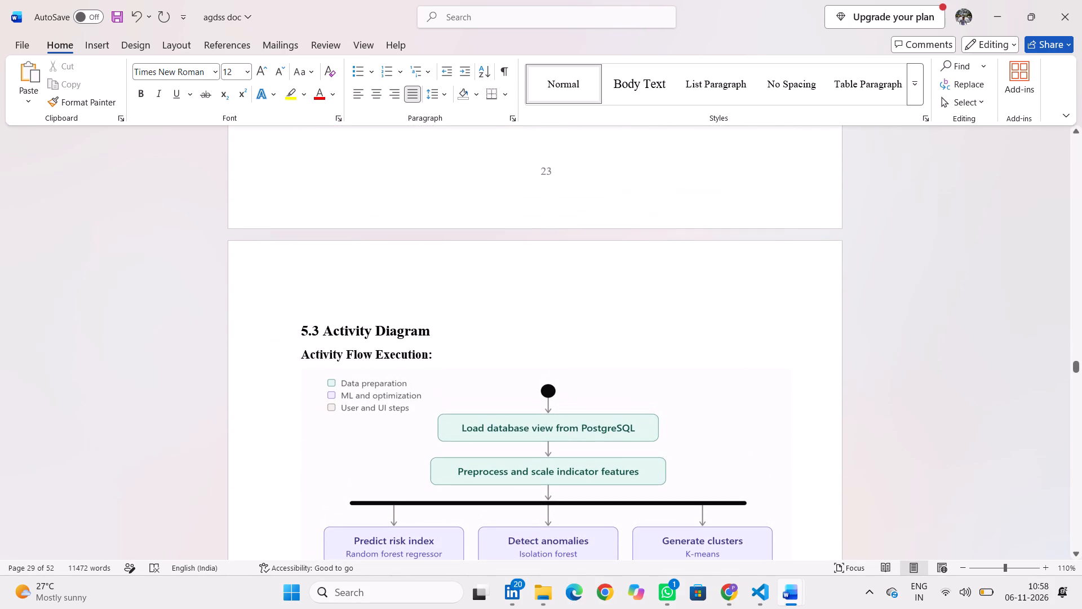
left_click_drag(434, 333, 298, 322)
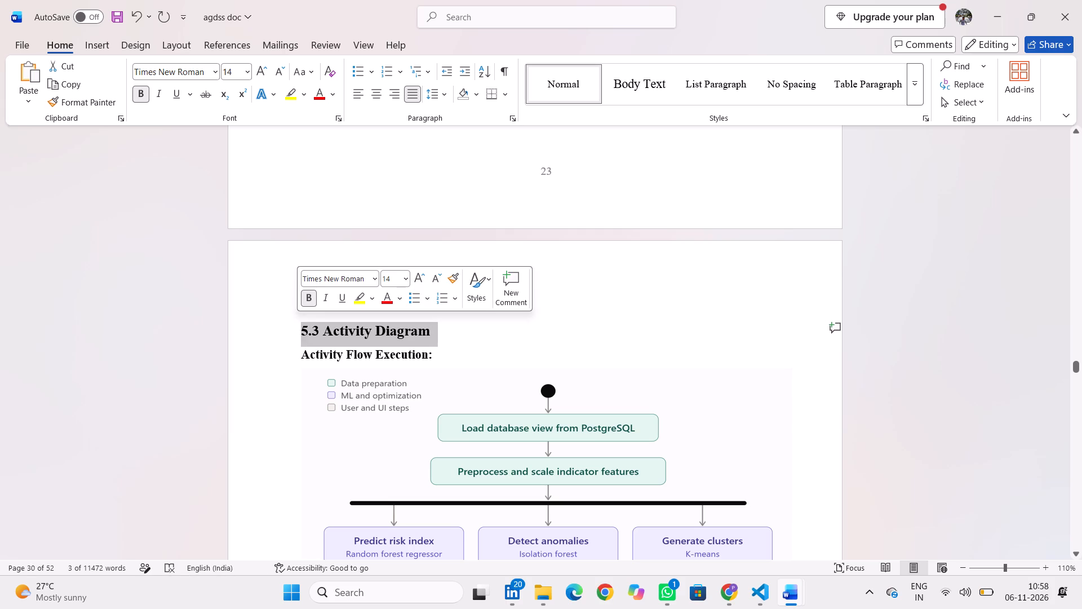
Review Chapter 5 from 5.3 back to its opening page and check the DESIGN & REQUIREMENT ENGINEERING title's font size.
left_click(280, 311)
left_click(622, 299)
scroll(622, 299, "up", 1)
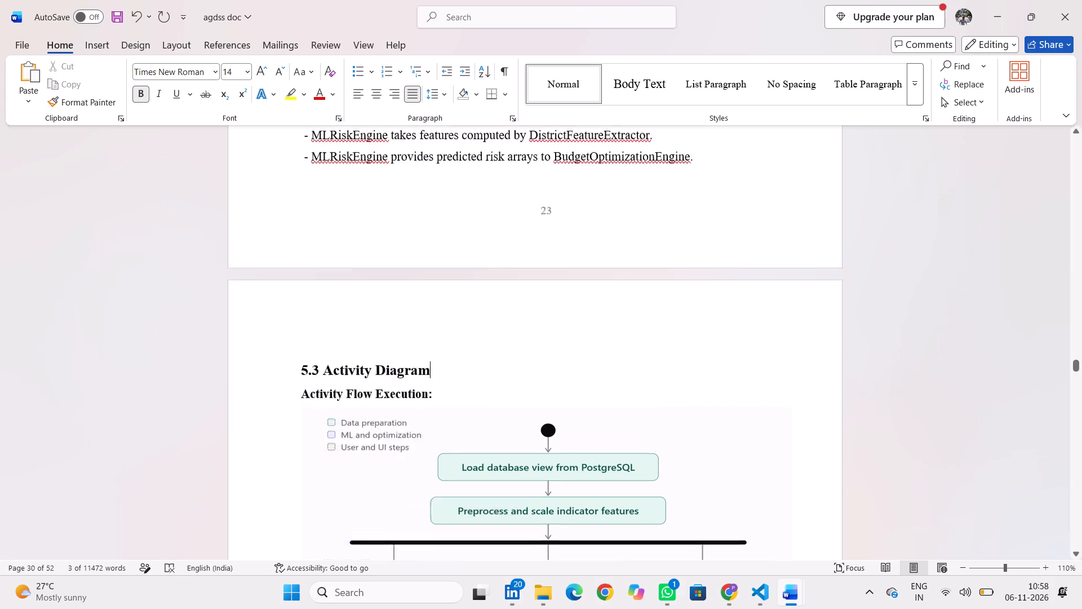
scroll(622, 299, "up", 6)
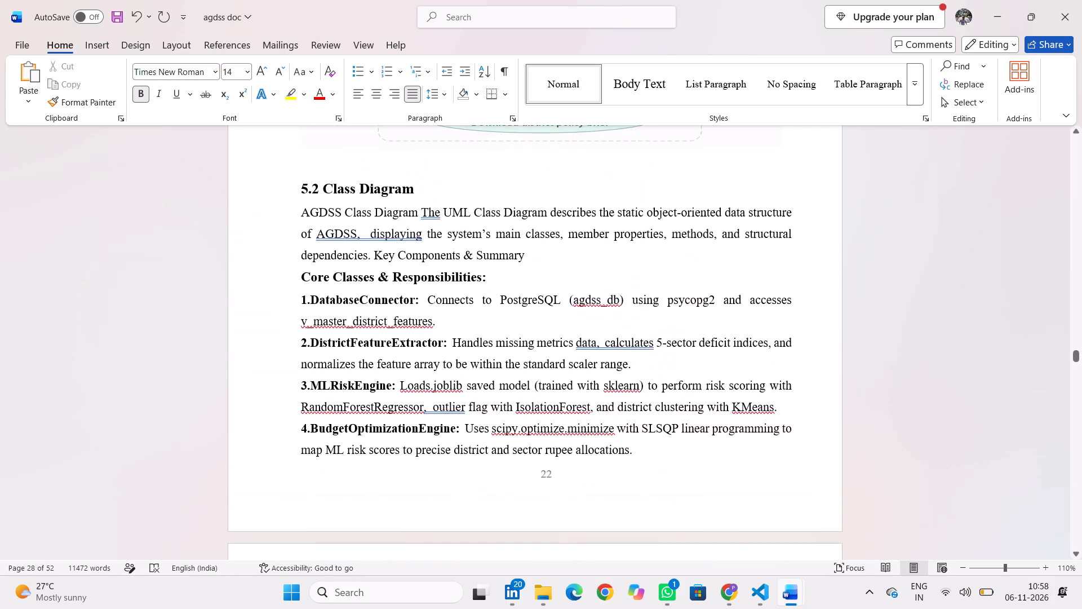
scroll(622, 299, "up", 3)
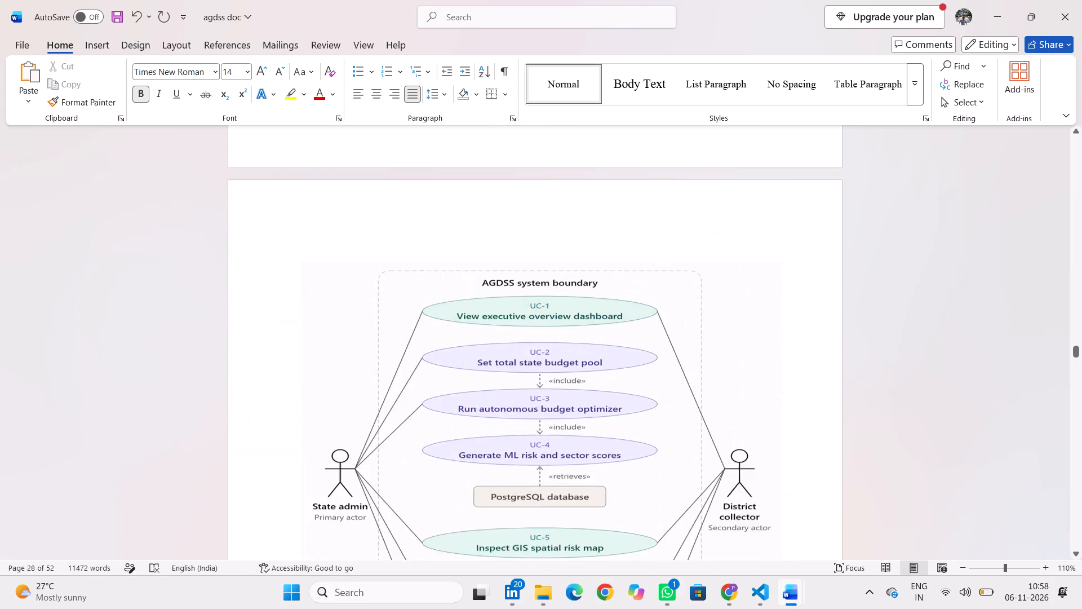
scroll(622, 299, "up", 3)
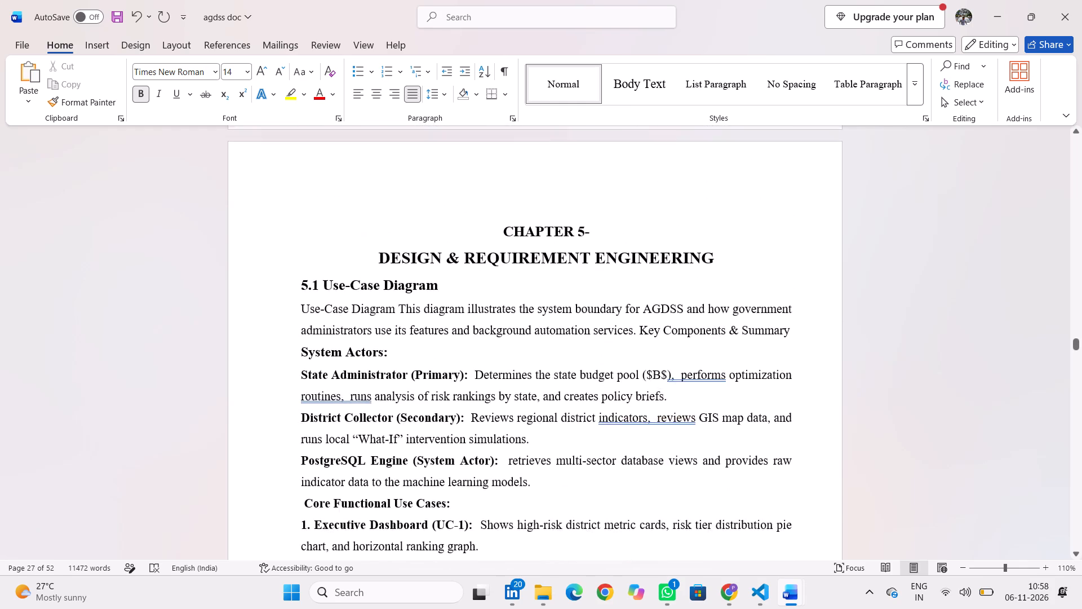
scroll(622, 299, "up", 1)
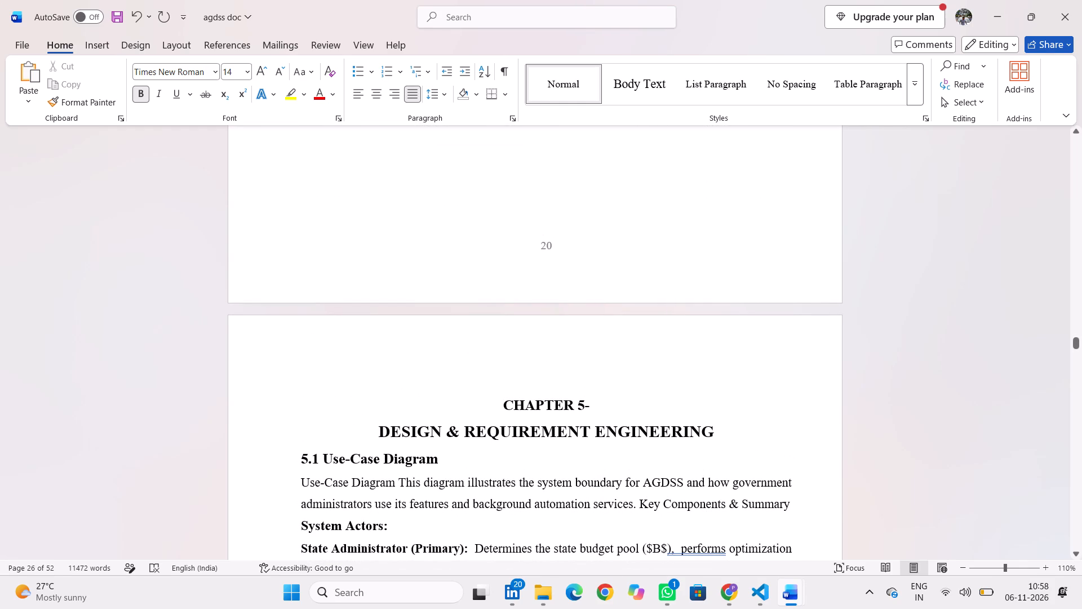
left_click_drag(729, 434, 382, 431)
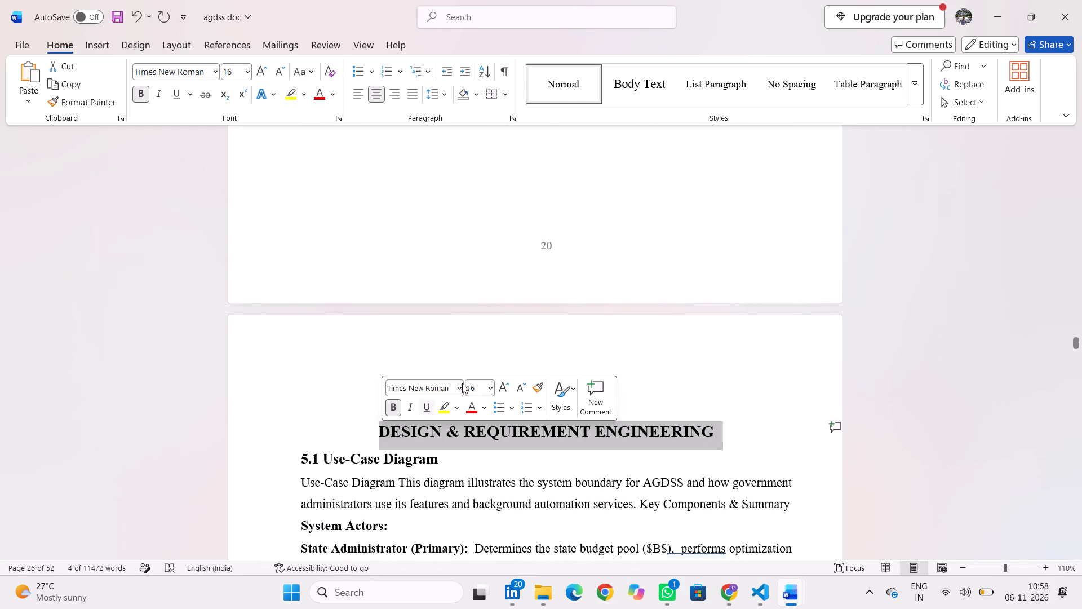
left_click(476, 348)
Review sections 4.9 back to 4.7 and check the font size of the 1 Dashboard Functions subheading.
scroll(476, 348, "up", 8)
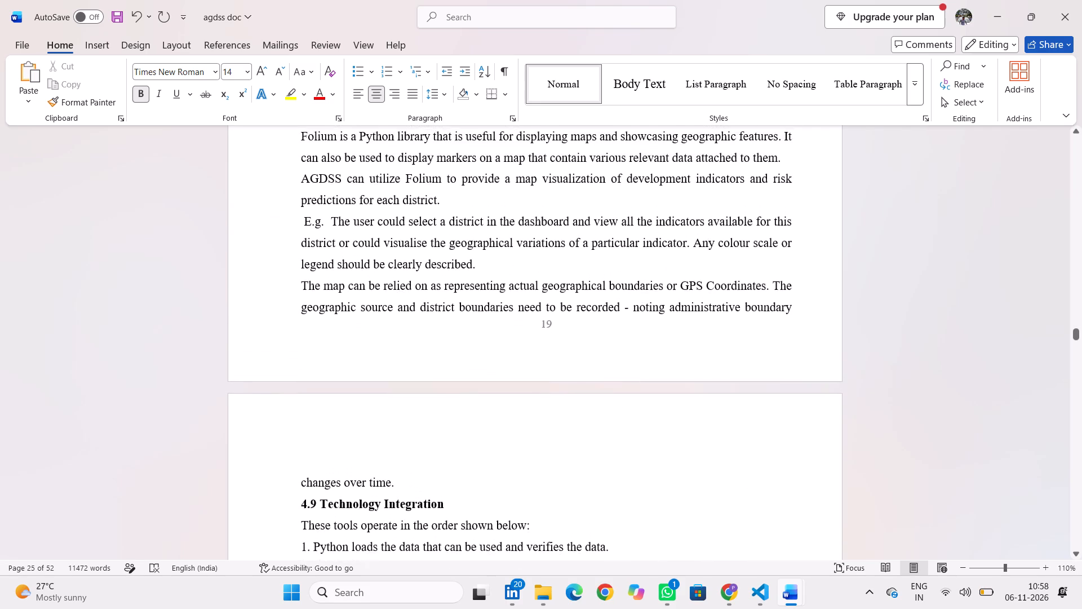
scroll(476, 348, "up", 2)
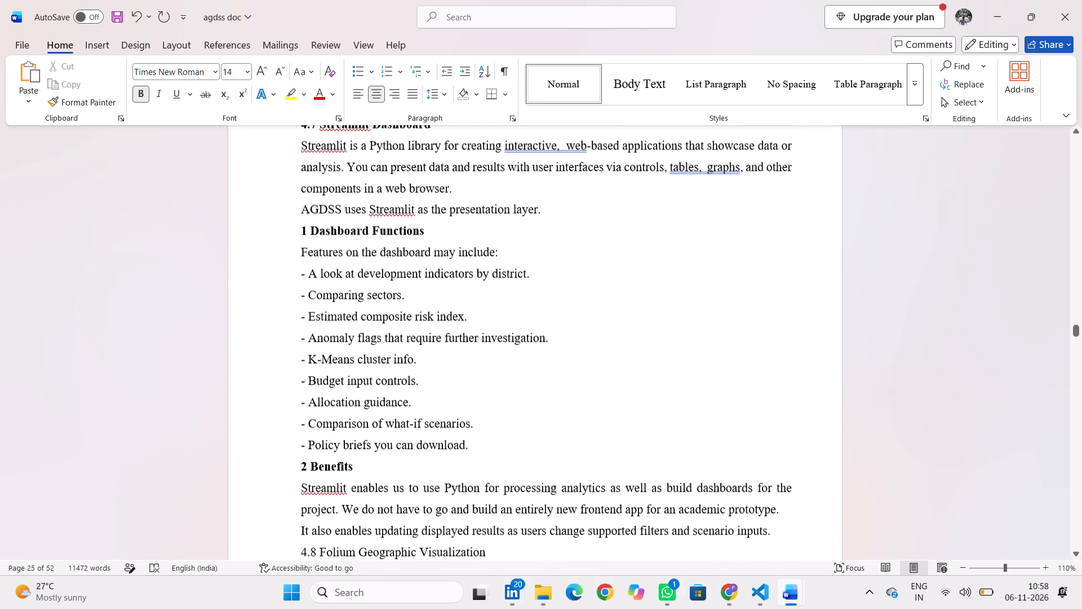
scroll(476, 348, "up", 1)
left_click_drag(437, 241, 290, 231)
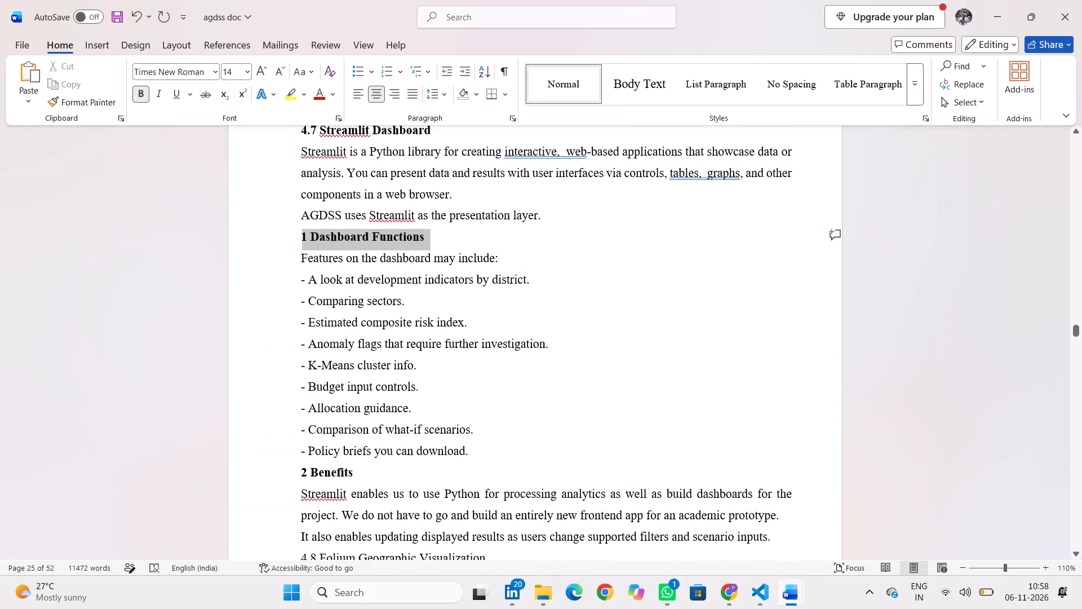
left_click_drag(290, 231, 284, 231)
left_click(277, 249)
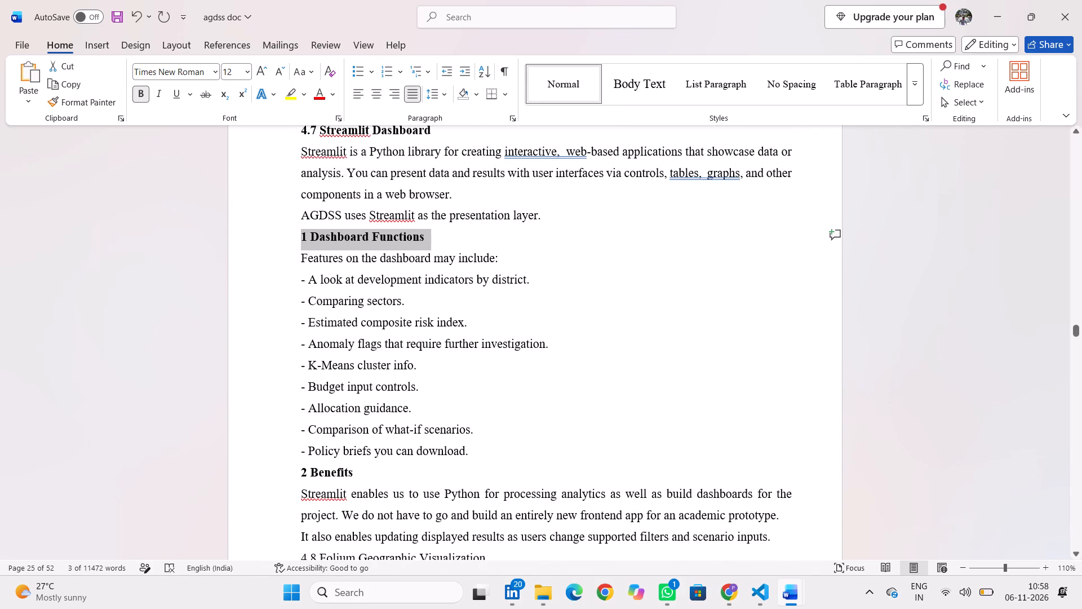
Delete the blank lines above and below the Xd,s>=0 constraint in section 4.6.
scroll(516, 342, "up", 4)
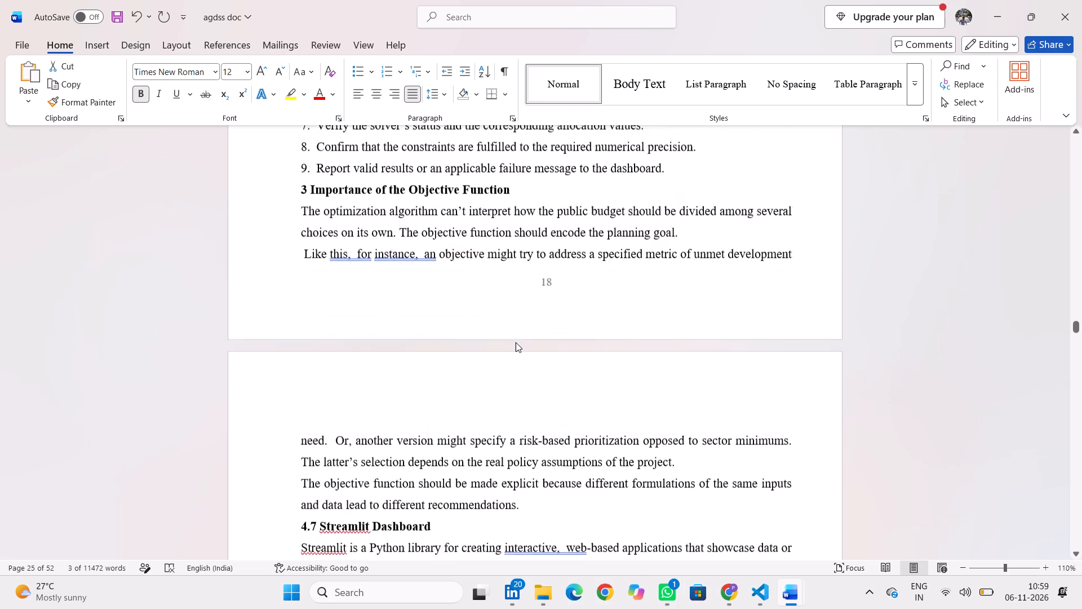
scroll(516, 342, "up", 4)
left_click(376, 394)
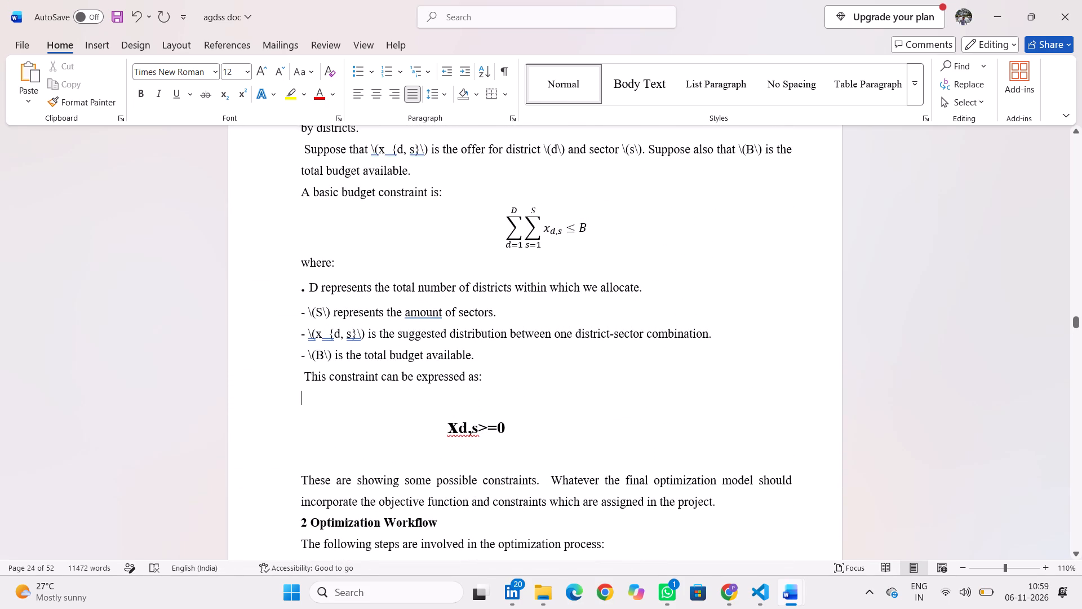
key("BackSpace")
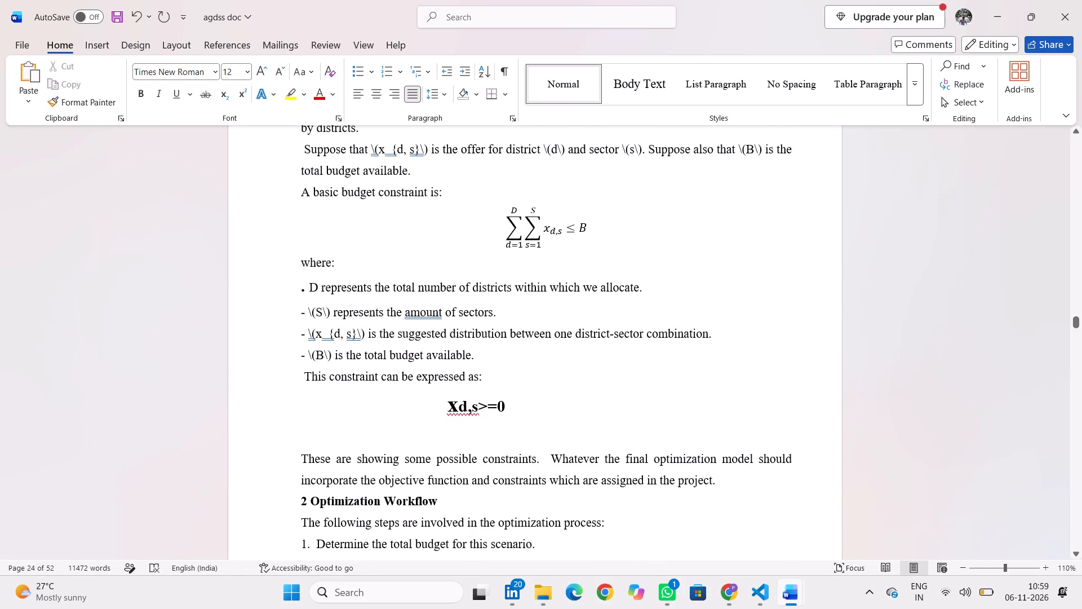
left_click(319, 442)
key("BackSpace")
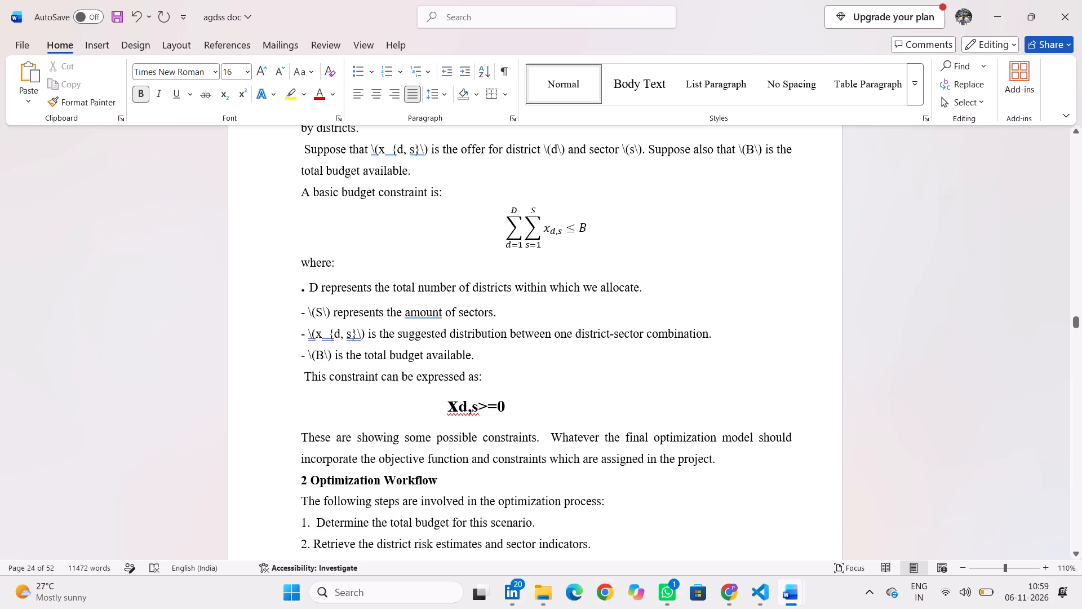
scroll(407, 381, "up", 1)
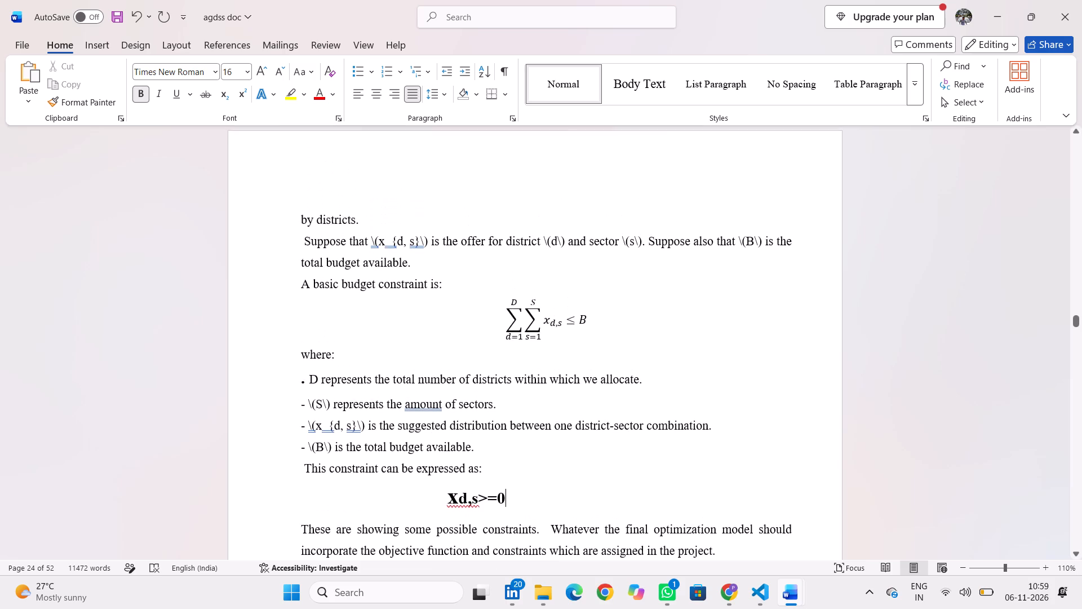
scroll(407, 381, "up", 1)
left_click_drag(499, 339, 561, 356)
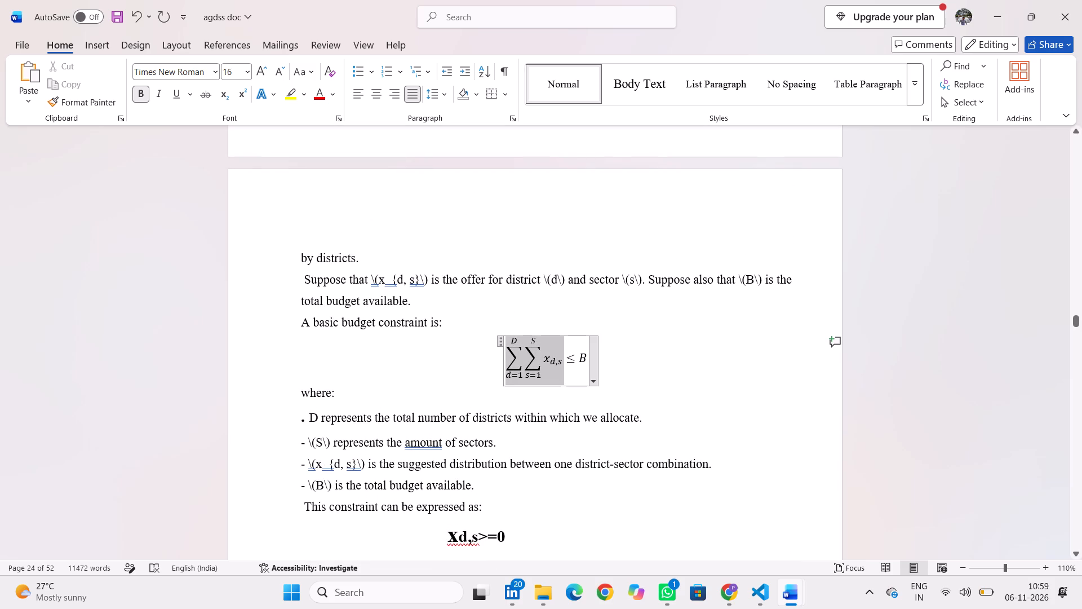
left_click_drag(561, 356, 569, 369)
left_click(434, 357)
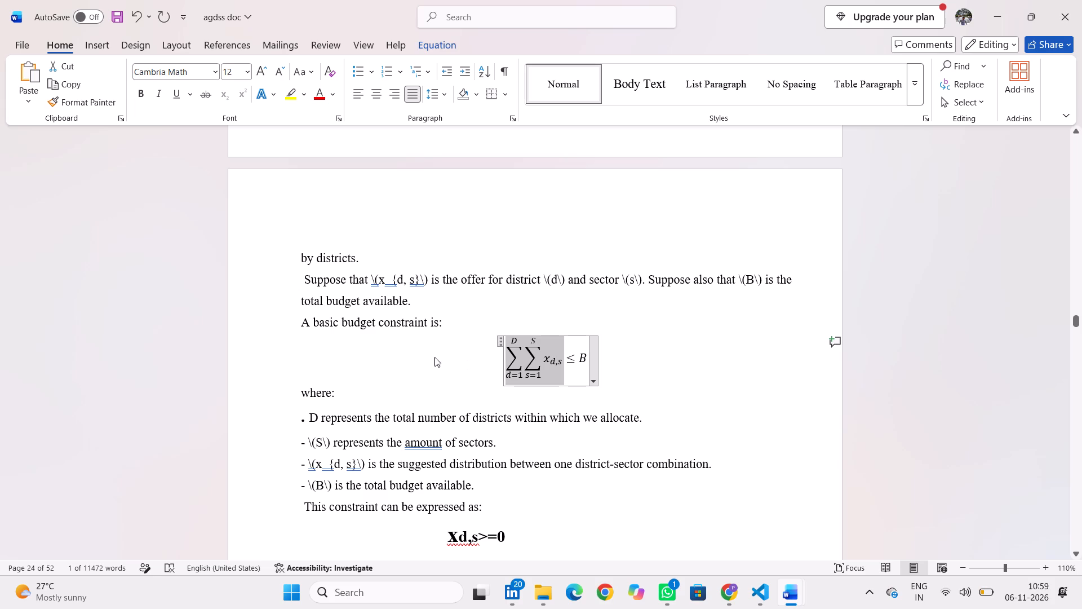
Replace the space before "by districts." with a paragraph break under 1 Purpose of Optimization in section 4.6.
scroll(386, 382, "up", 1)
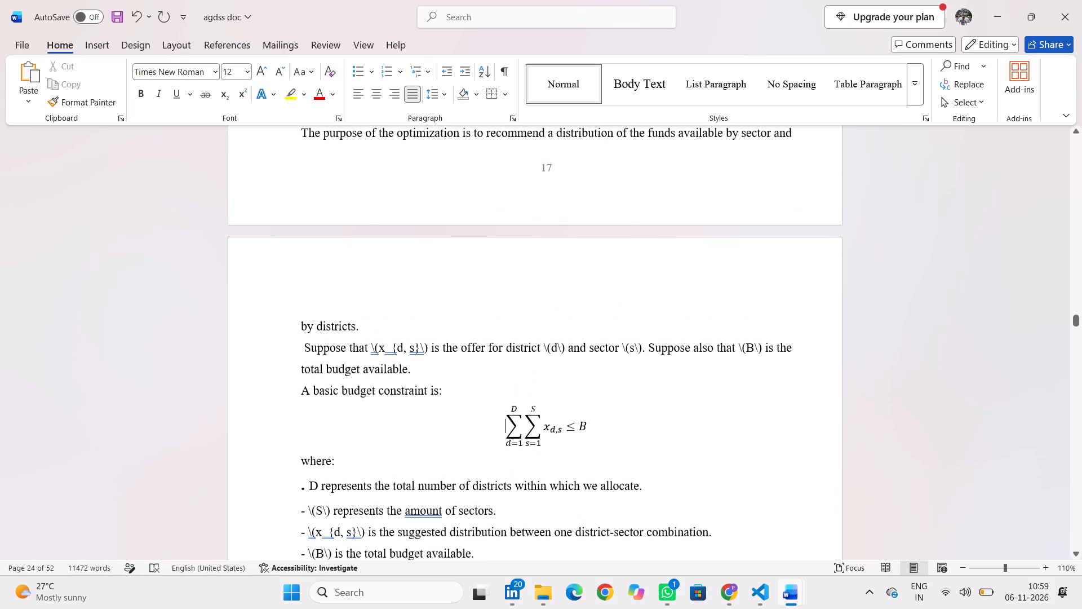
scroll(386, 382, "up", 3)
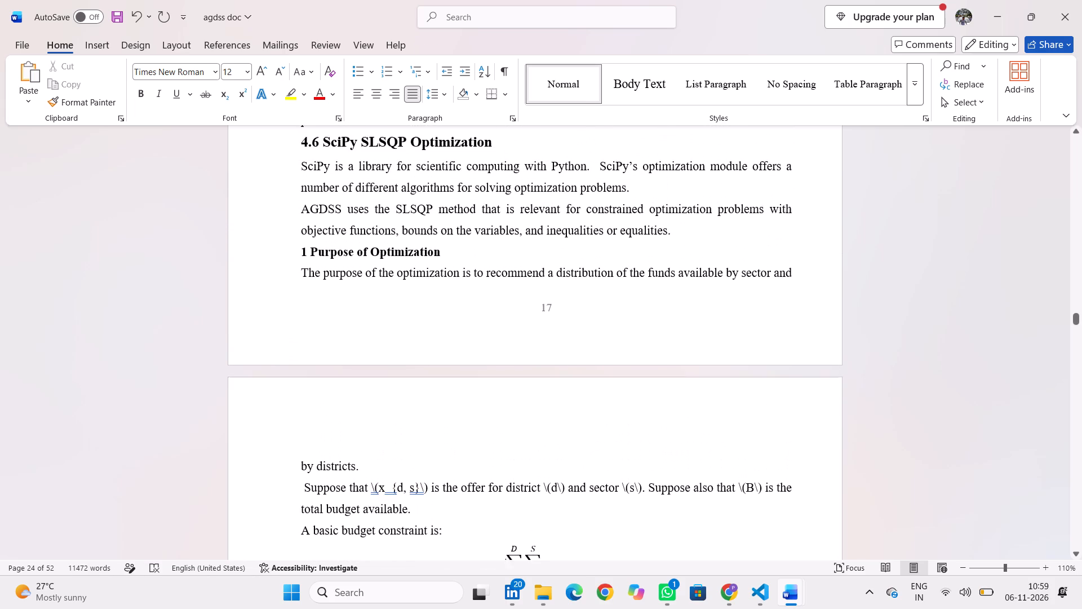
scroll(386, 382, "up", 1)
left_click(303, 464)
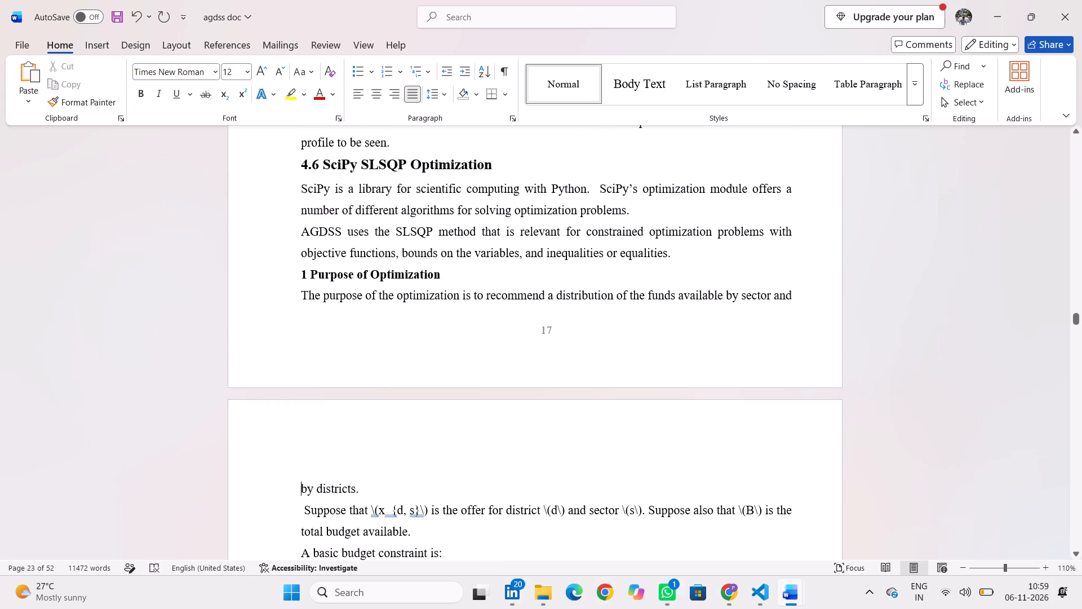
key("BackSpace")
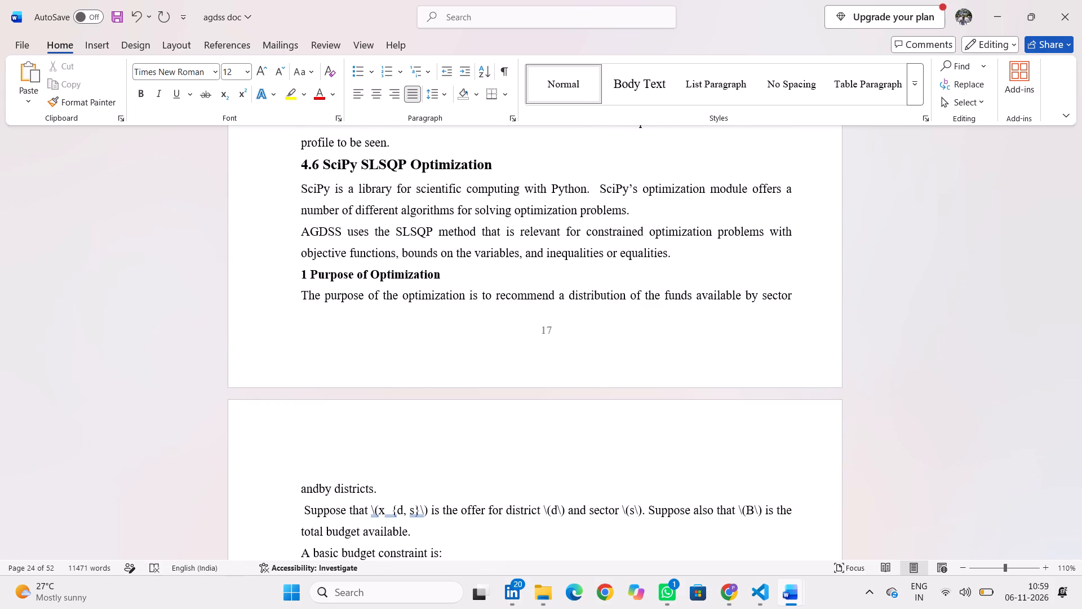
key("Return")
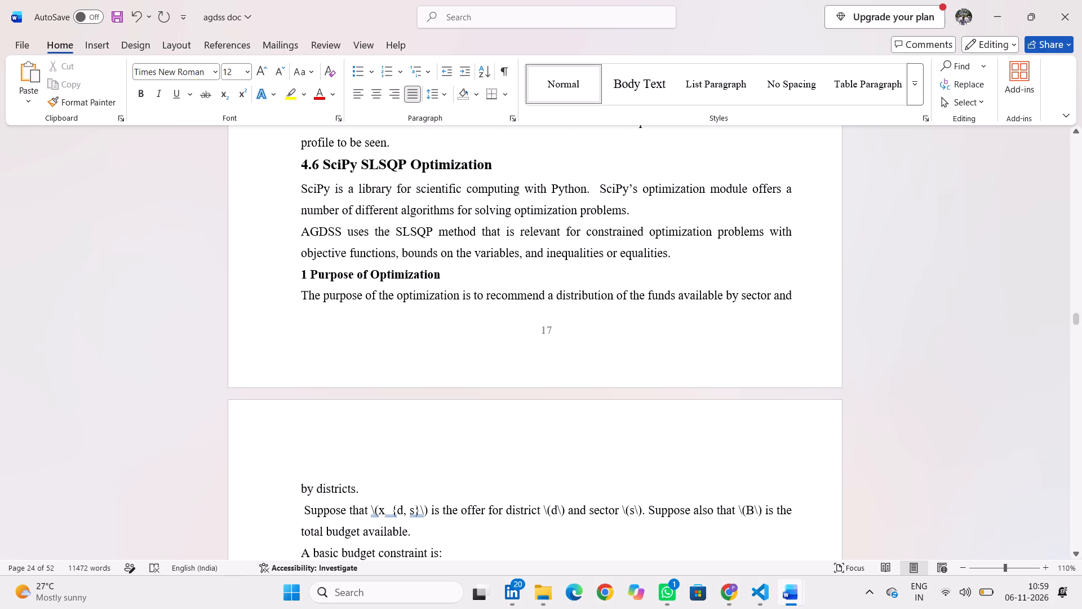
Make the line "The development process should include:" bold under 1 Random Forest Regressor in section 4.5.
scroll(391, 332, "up", 1)
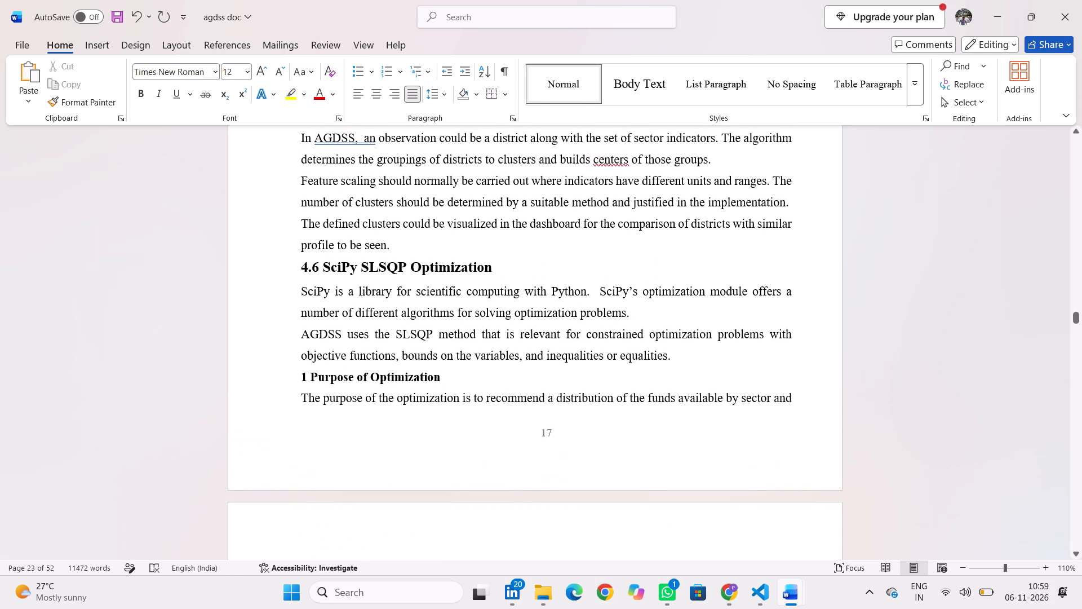
scroll(500, 370, "up", 2)
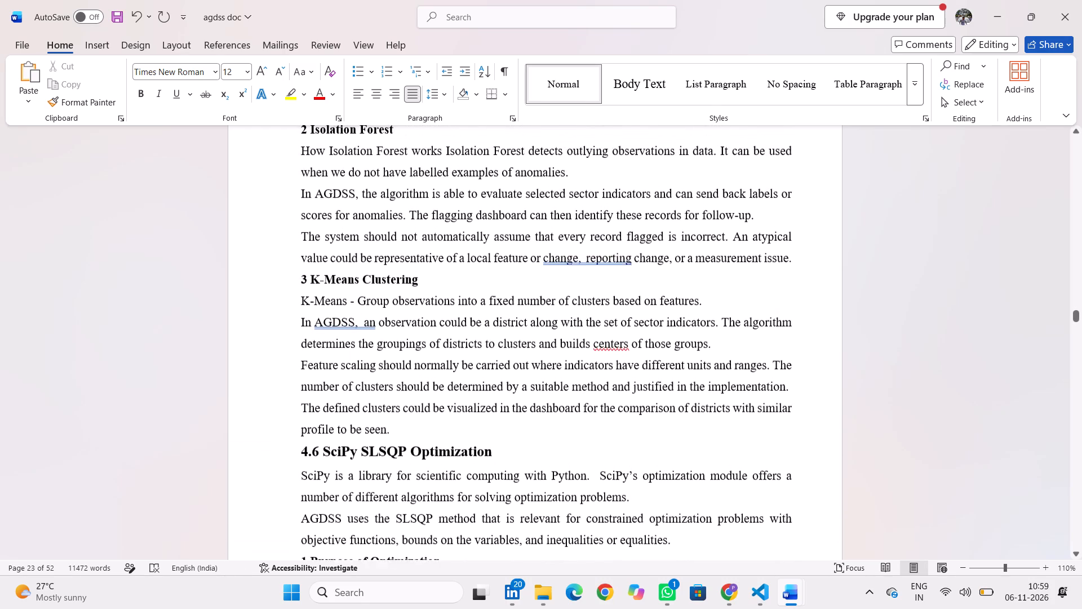
scroll(500, 370, "up", 2)
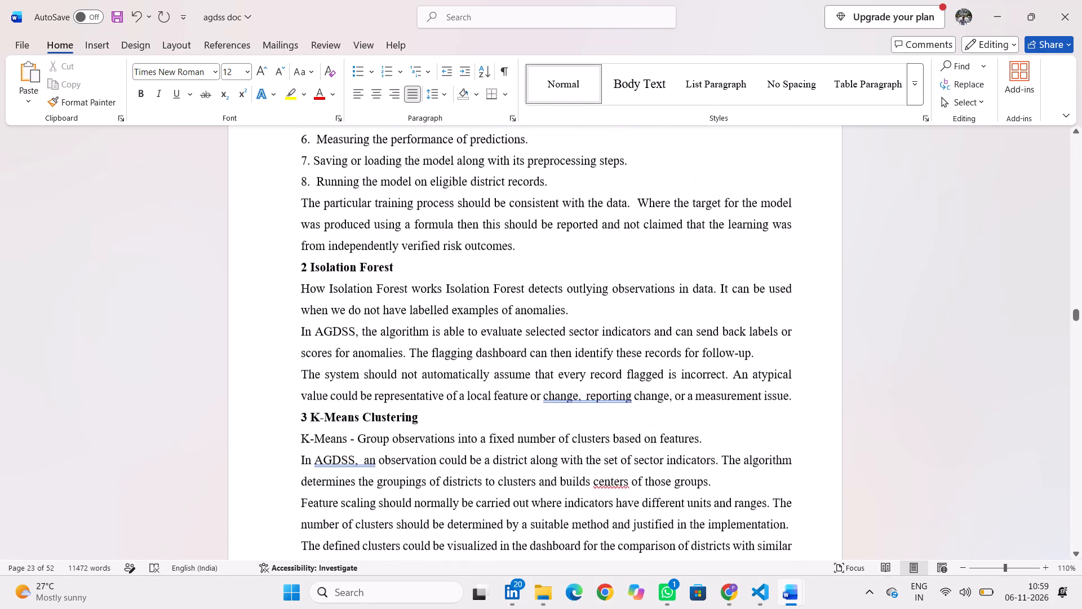
scroll(500, 370, "up", 3)
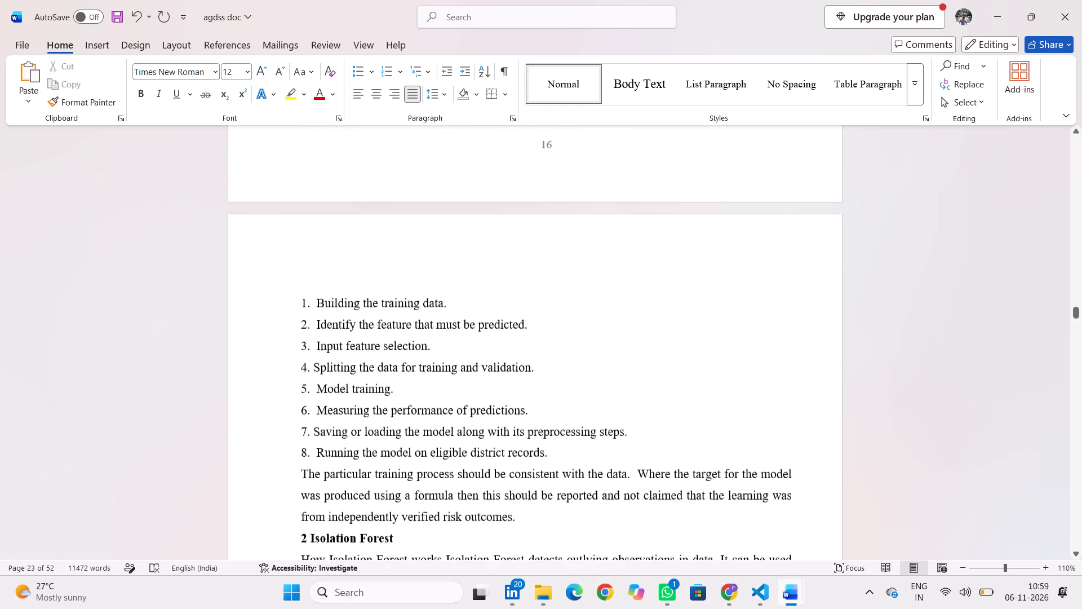
scroll(500, 370, "up", 2)
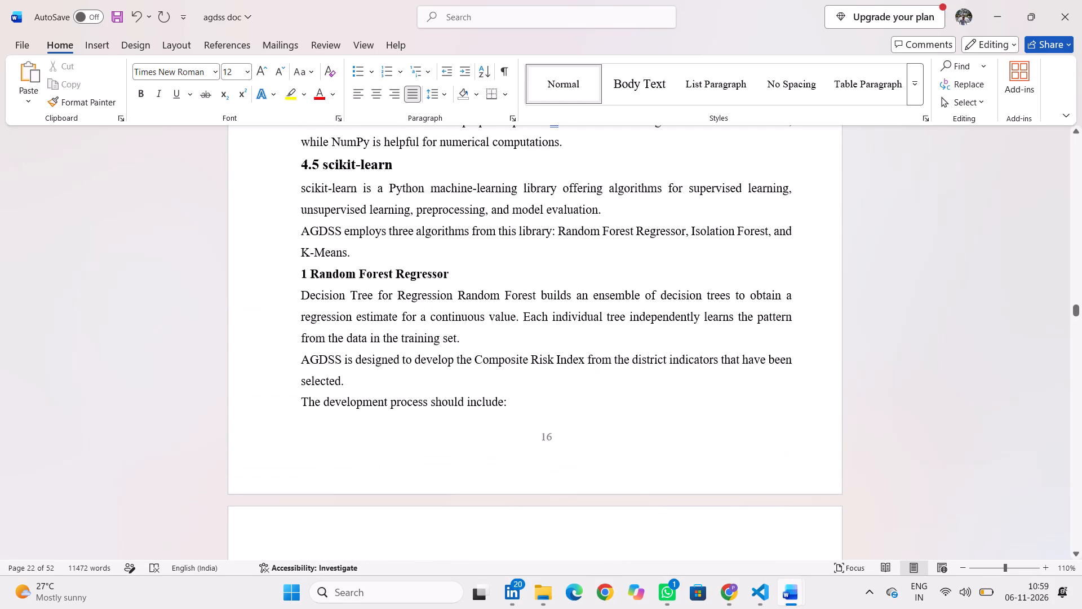
left_click_drag(296, 400, 547, 414)
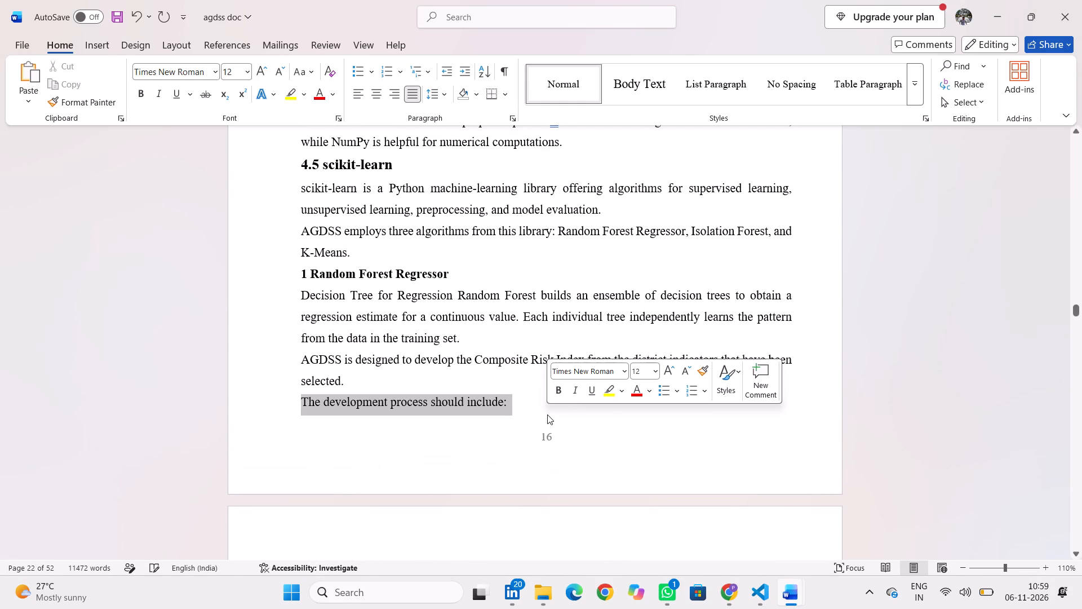
left_click(561, 386)
left_click(505, 426)
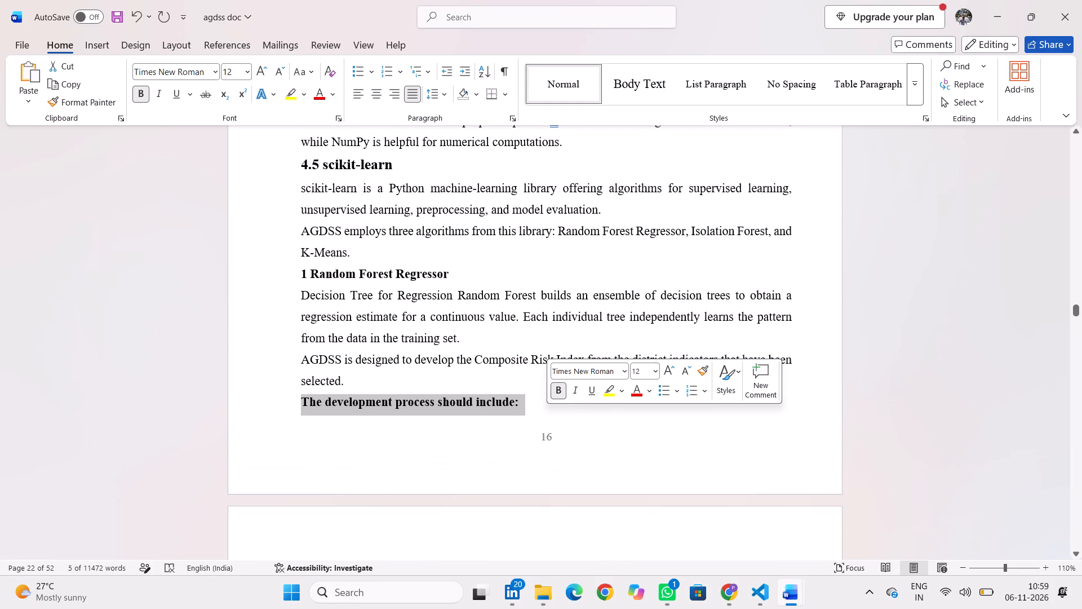
Insert a blank line above the 4.4 pandas and NumPy heading to move it onto the next page with its text.
scroll(465, 375, "up", 1)
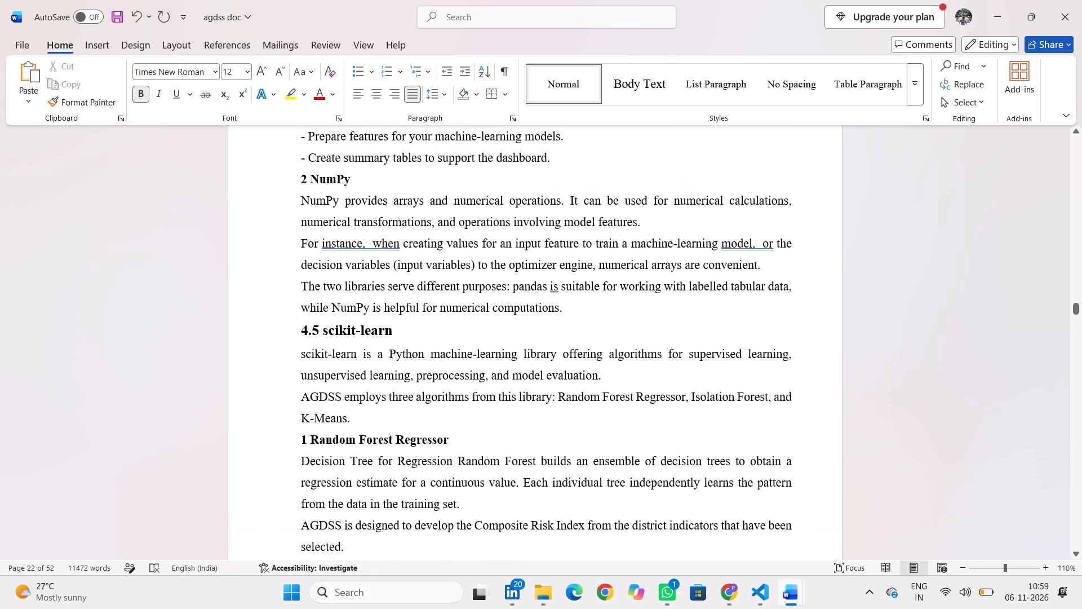
scroll(465, 375, "up", 2)
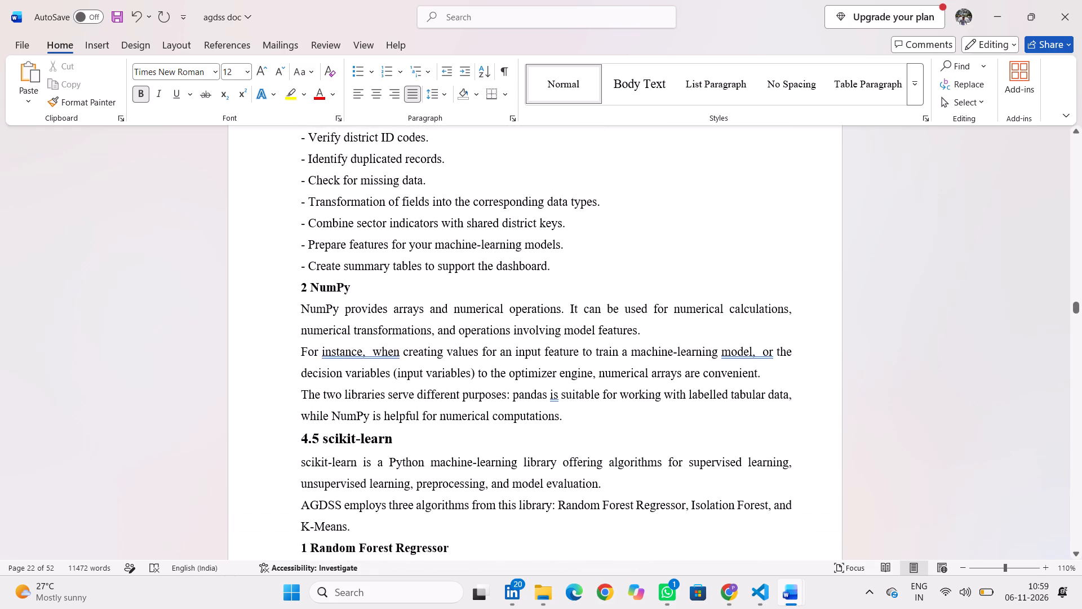
scroll(598, 413, "up", 3)
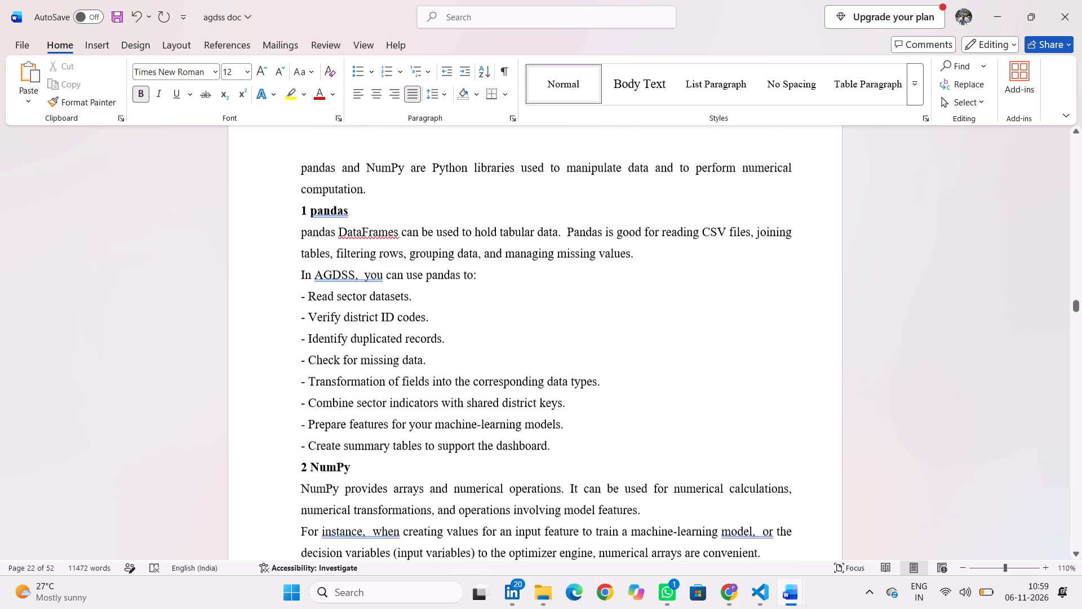
scroll(598, 413, "up", 2)
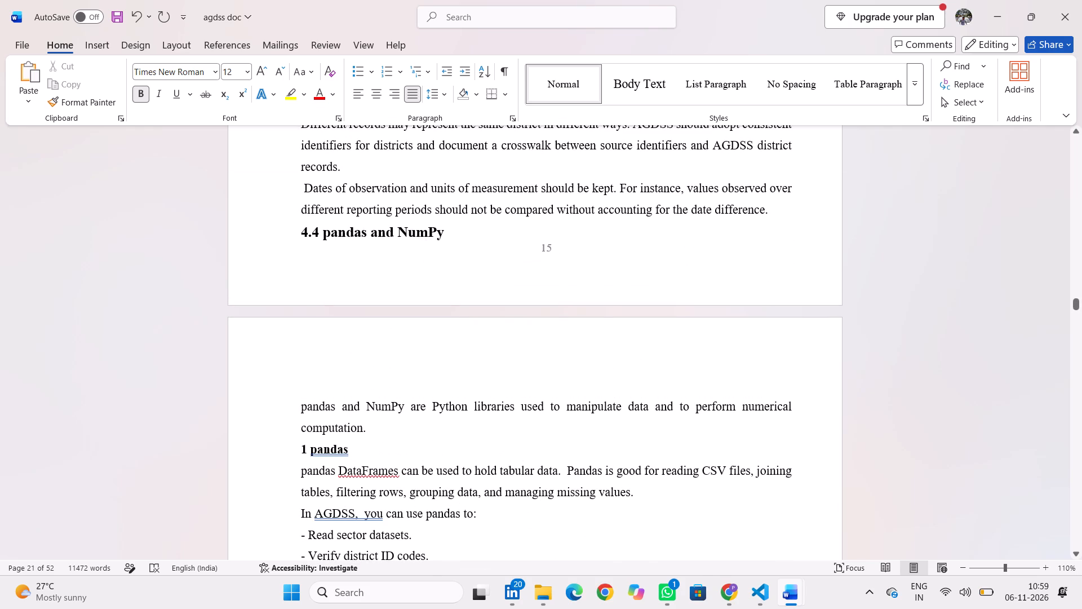
scroll(447, 277, "up", 1)
left_click(772, 213)
key("Return")
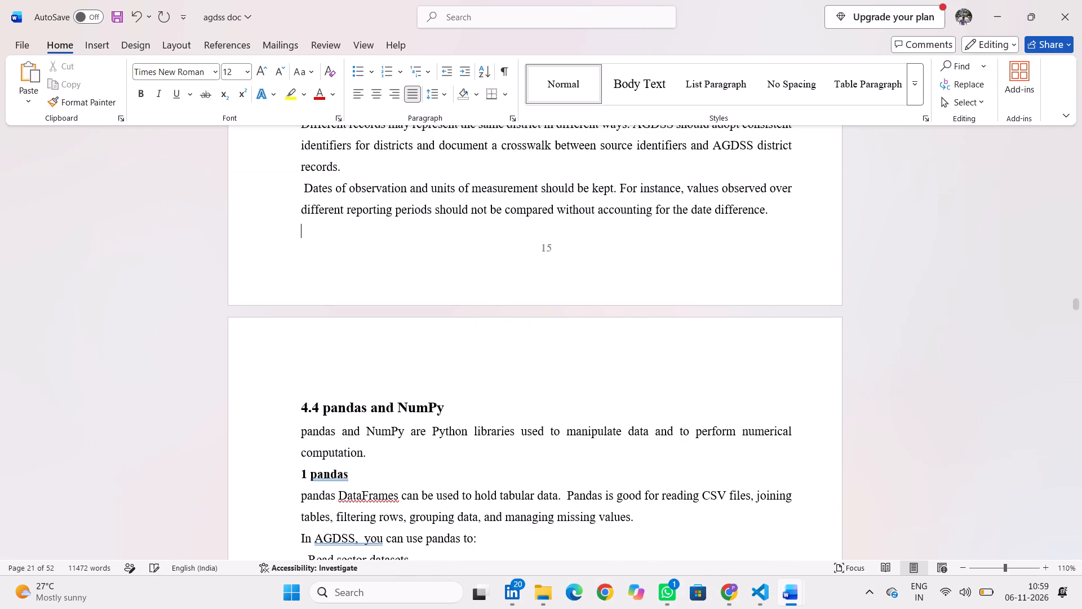
Delete the leading spaces before "Dates of observation" and "Ease of Maintenance" in section 4.3.
scroll(513, 325, "up", 2)
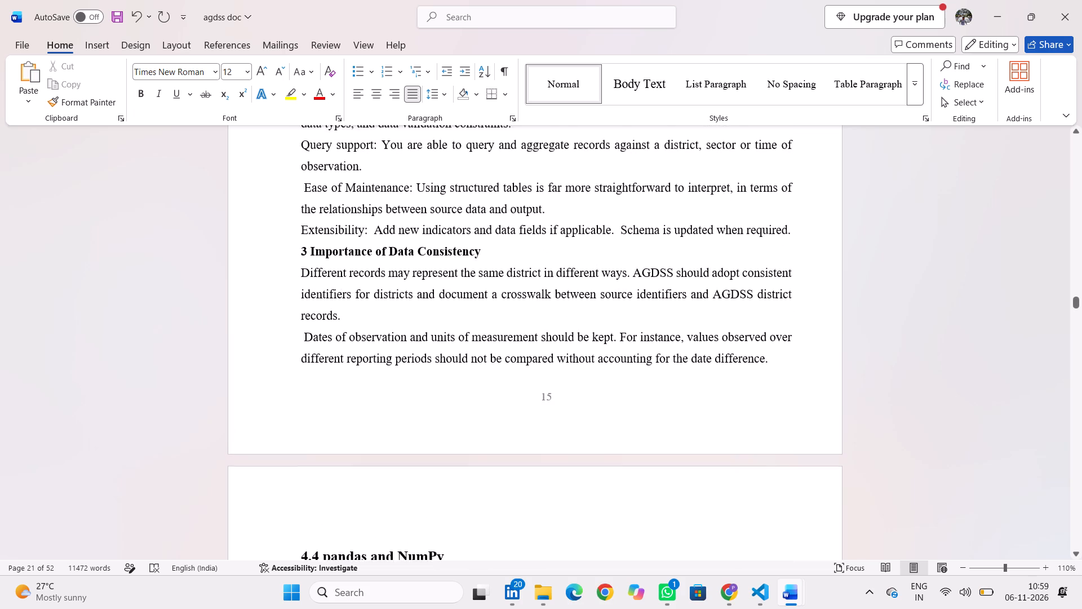
scroll(513, 325, "up", 1)
left_click(303, 368)
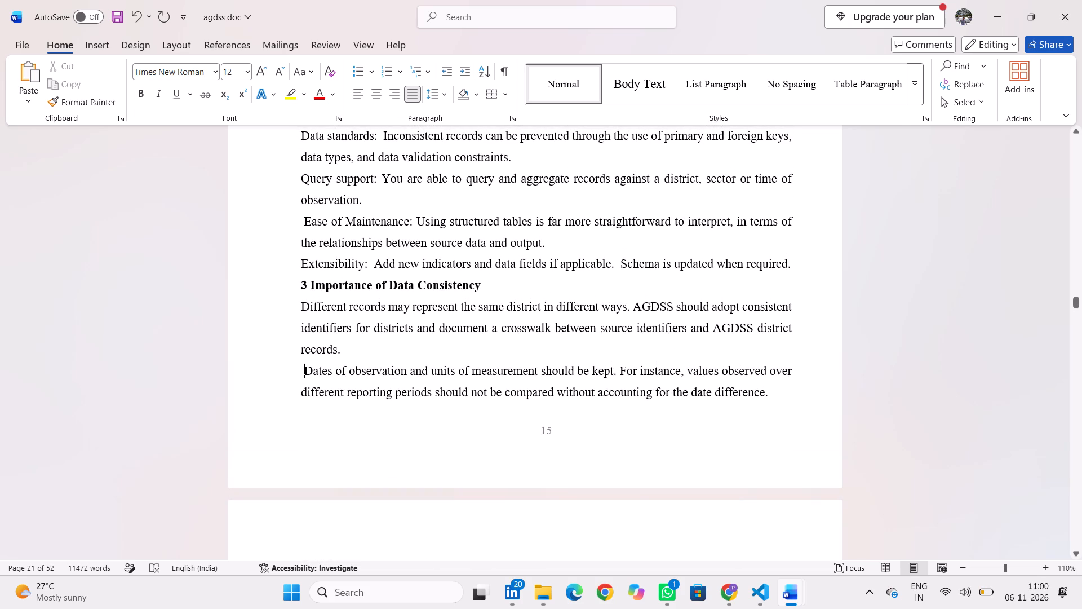
key("BackSpace")
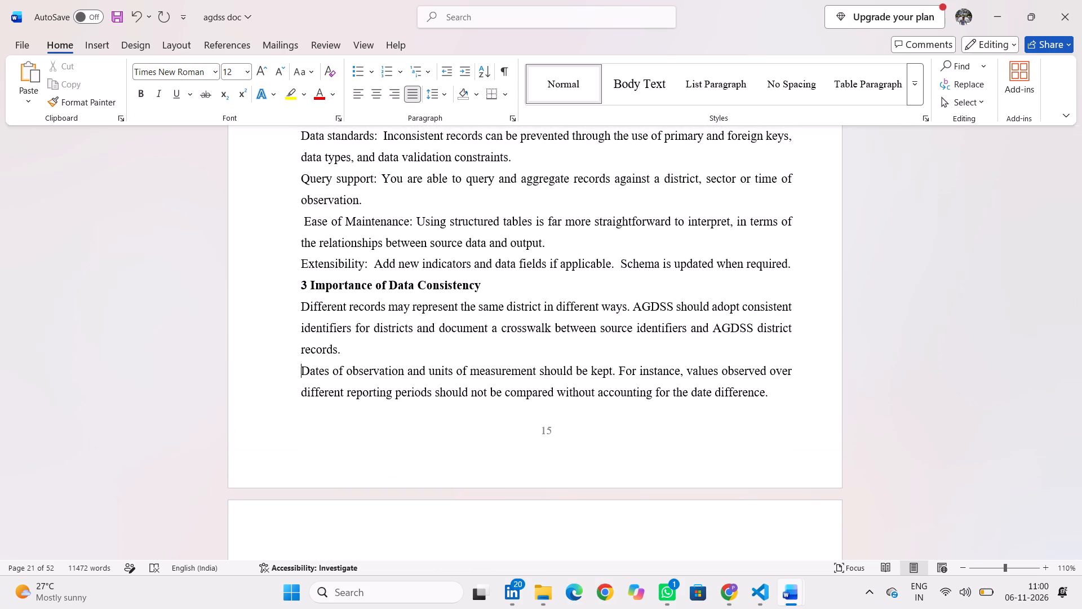
scroll(434, 358, "up", 1)
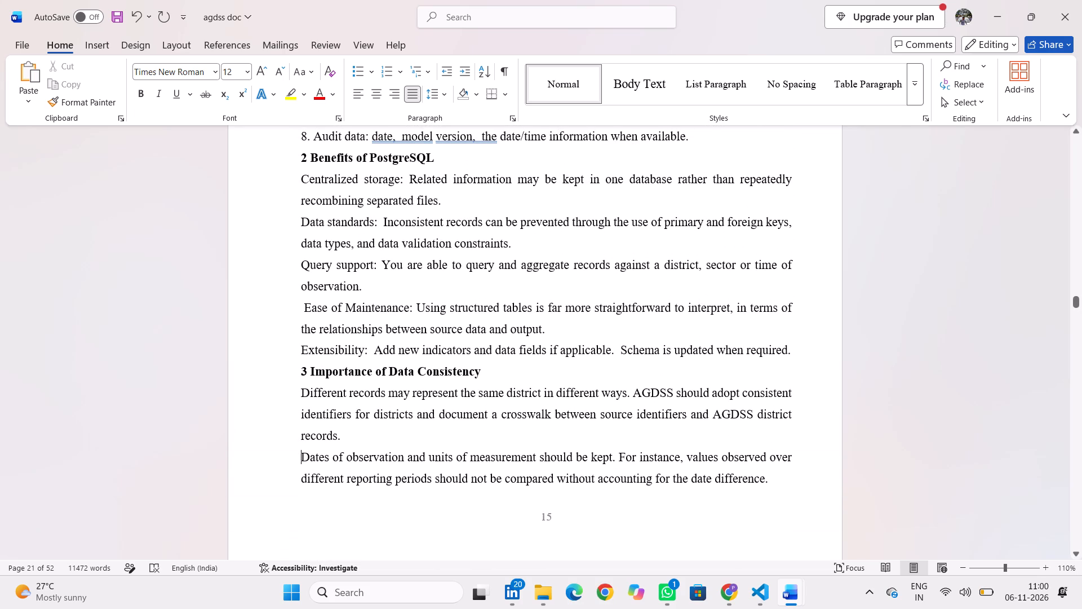
left_click(303, 306)
key("BackSpace")
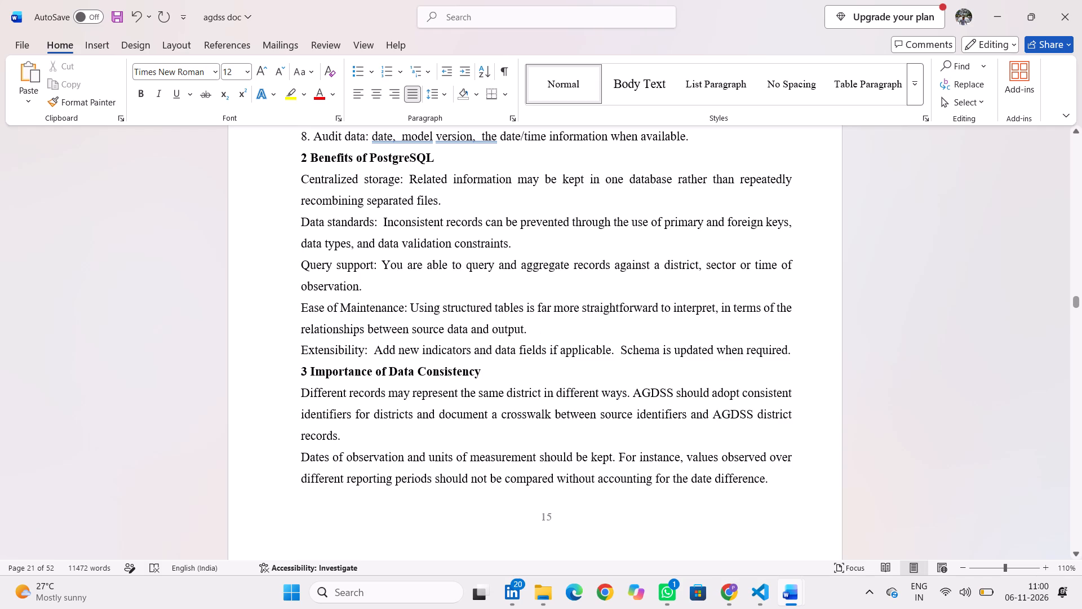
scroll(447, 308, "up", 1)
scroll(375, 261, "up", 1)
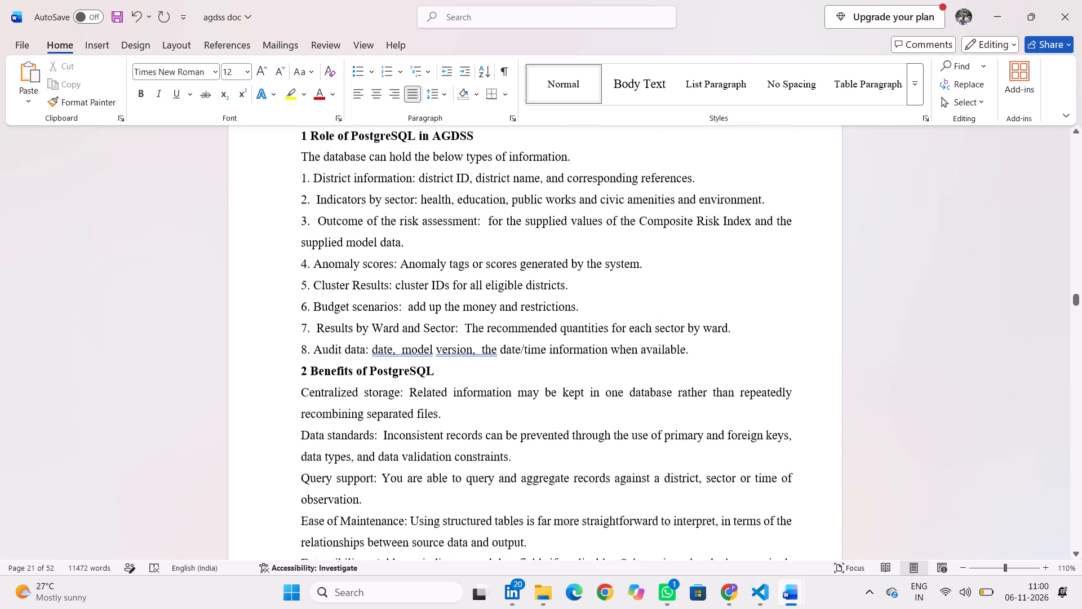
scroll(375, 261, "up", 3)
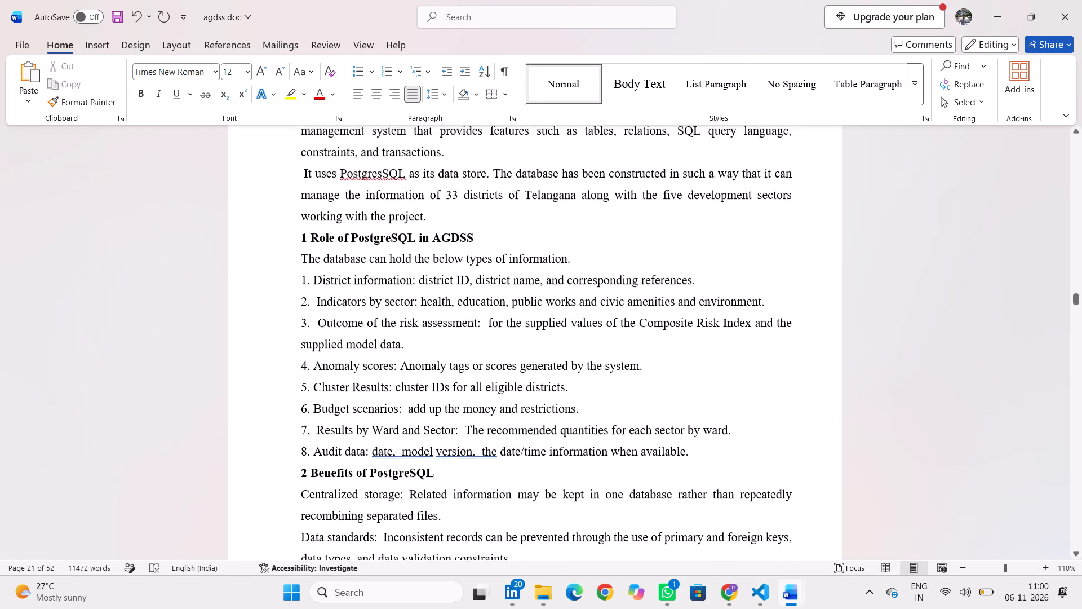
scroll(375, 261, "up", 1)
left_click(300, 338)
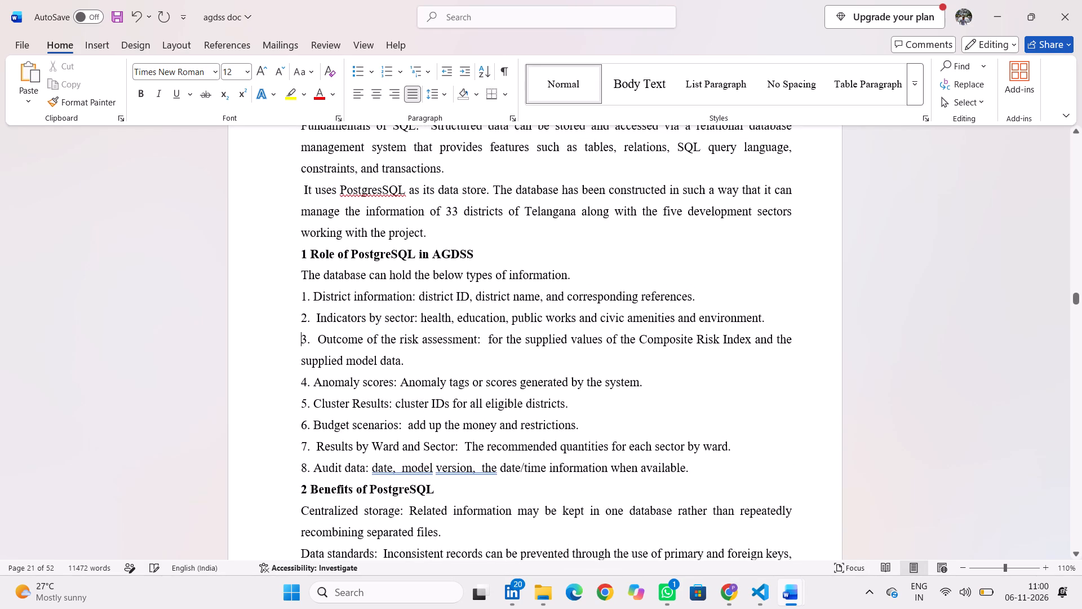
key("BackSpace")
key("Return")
Delete the leading space before "It uses PostgresSQL as its data store" in section 4.3.
scroll(470, 334, "up", 2)
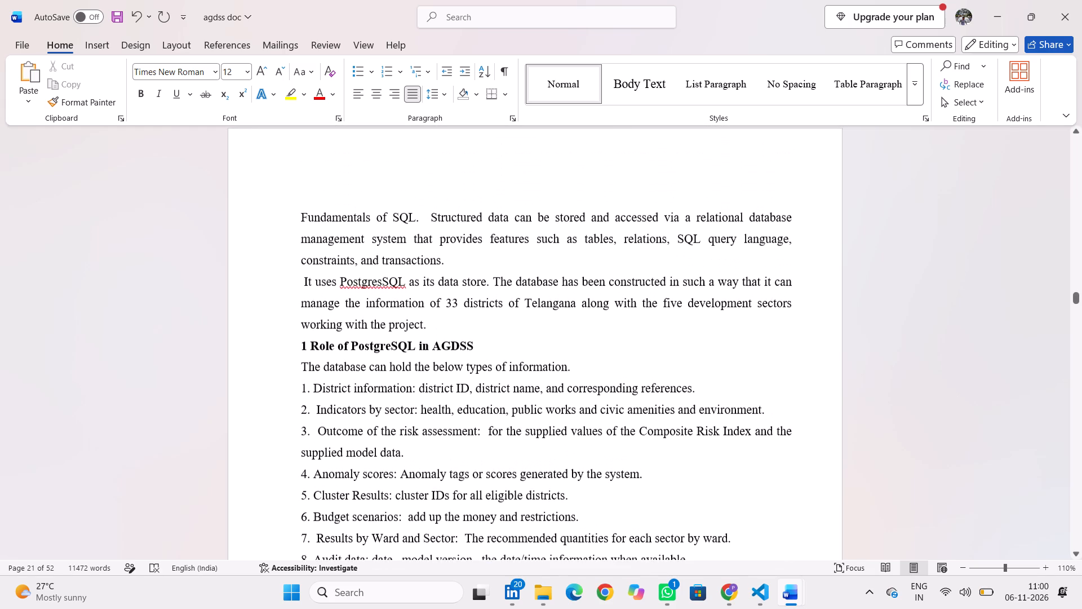
left_click(307, 289)
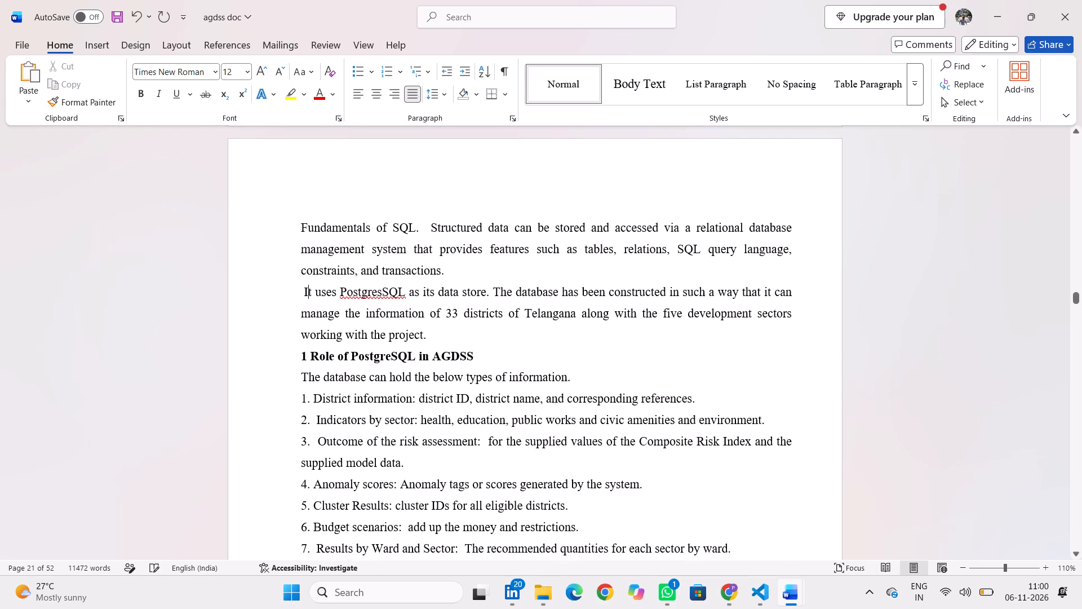
key("Left")
key("BackSpace")
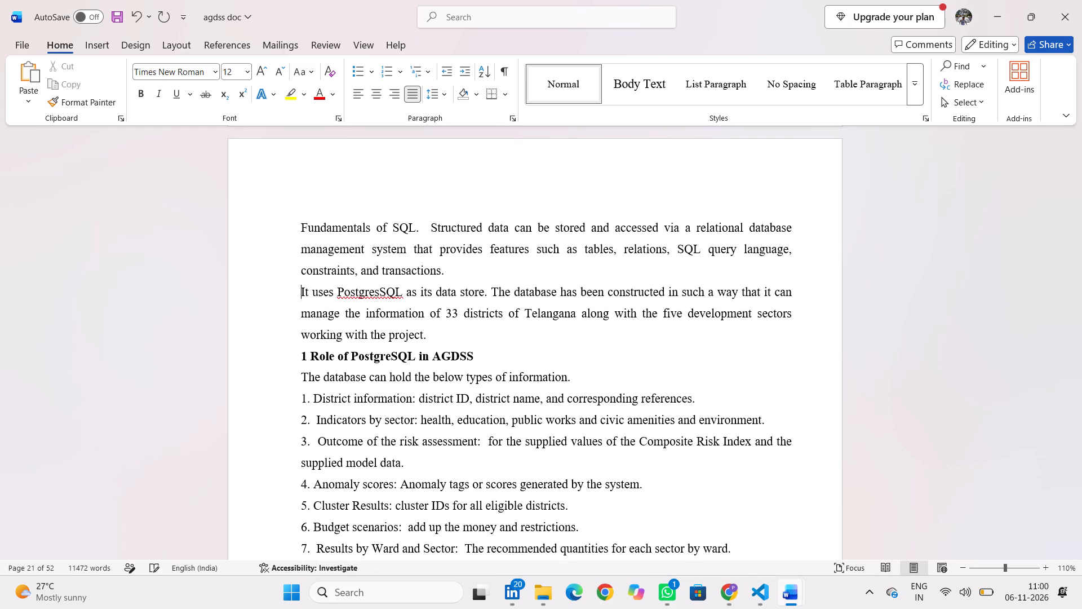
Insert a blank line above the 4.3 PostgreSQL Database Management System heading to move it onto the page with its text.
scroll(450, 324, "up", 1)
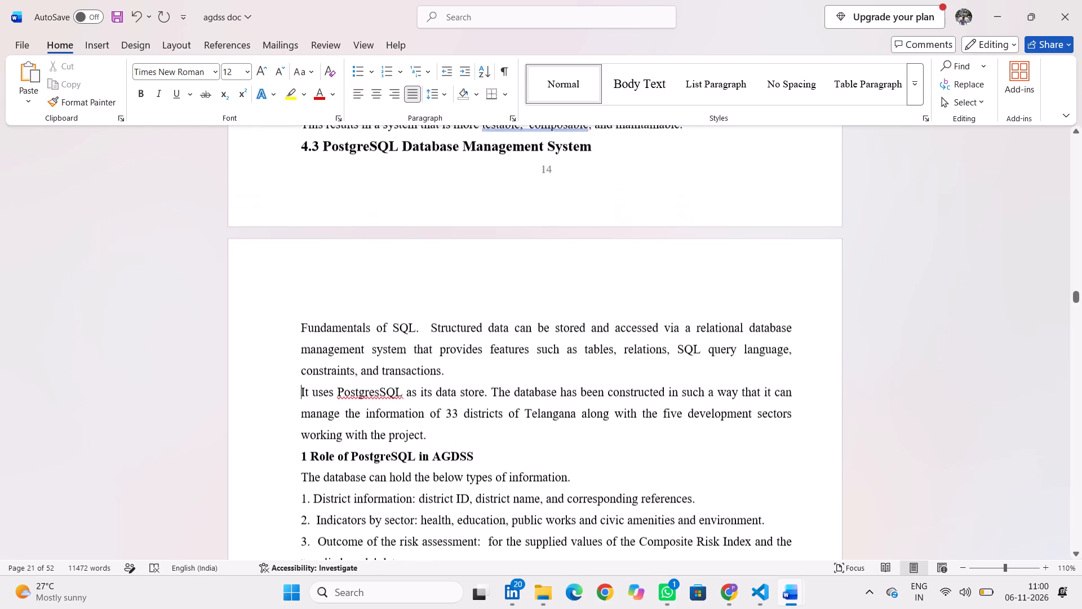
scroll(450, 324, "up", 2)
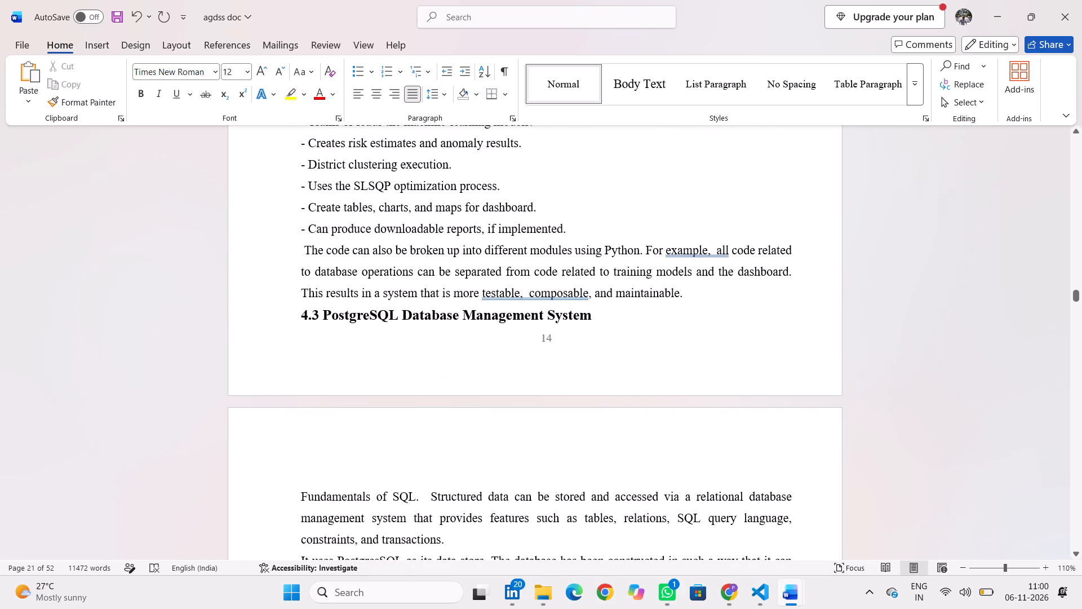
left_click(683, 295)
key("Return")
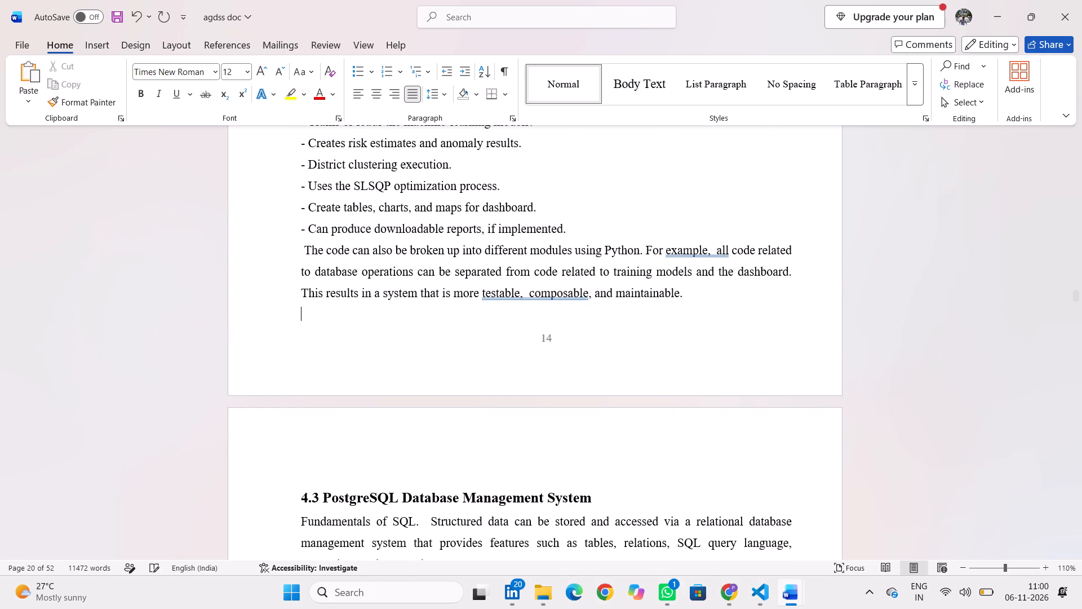
Make the line "The following are what AGDSS python does:" bold in section 4.2.
scroll(571, 405, "up", 3)
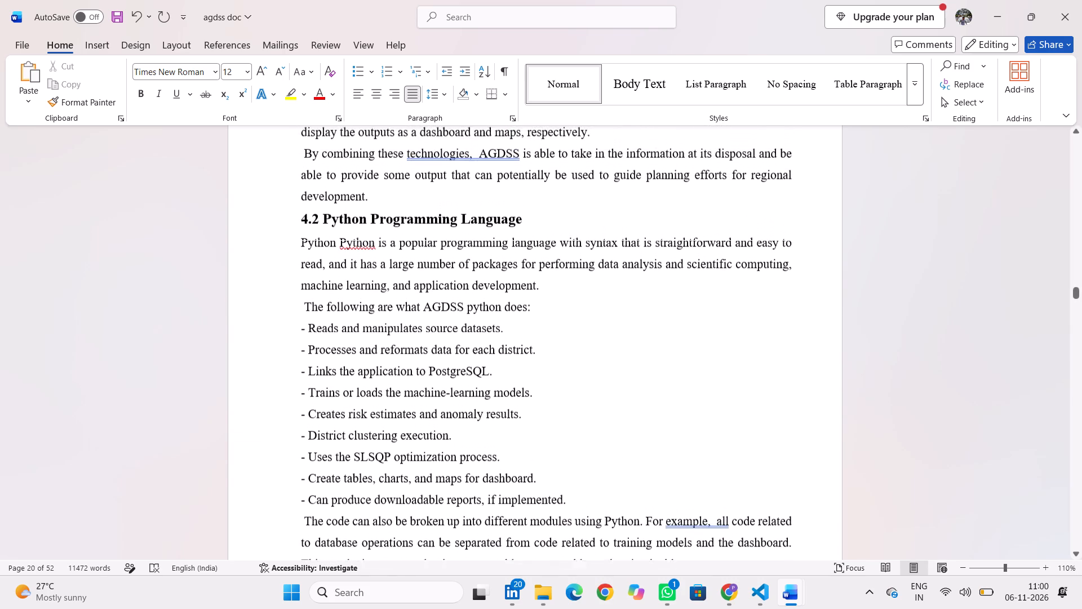
scroll(571, 405, "up", 2)
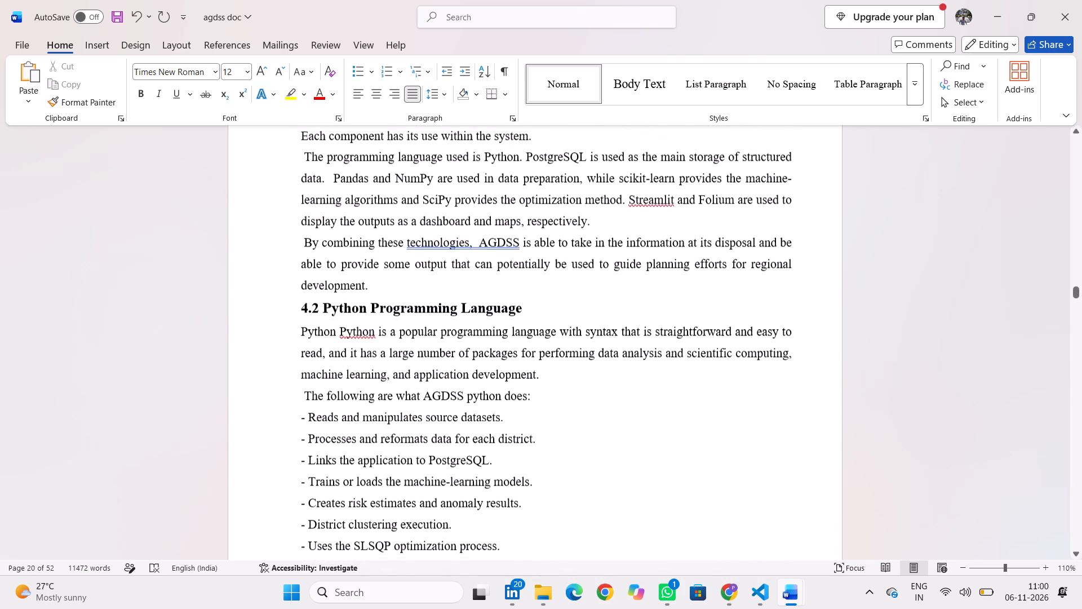
scroll(571, 405, "up", 1)
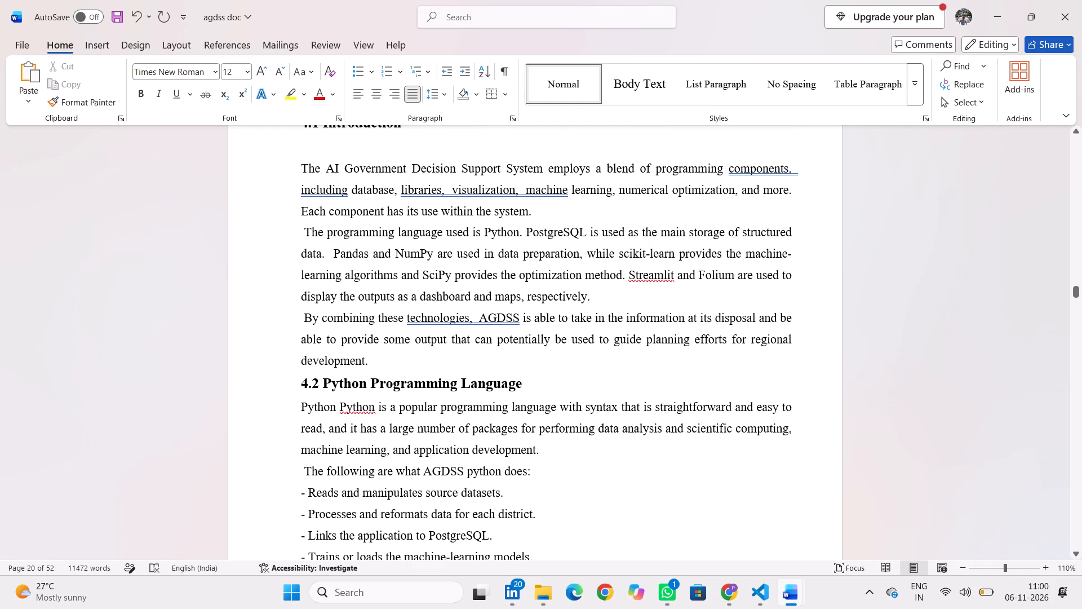
left_click_drag(302, 470, 604, 487)
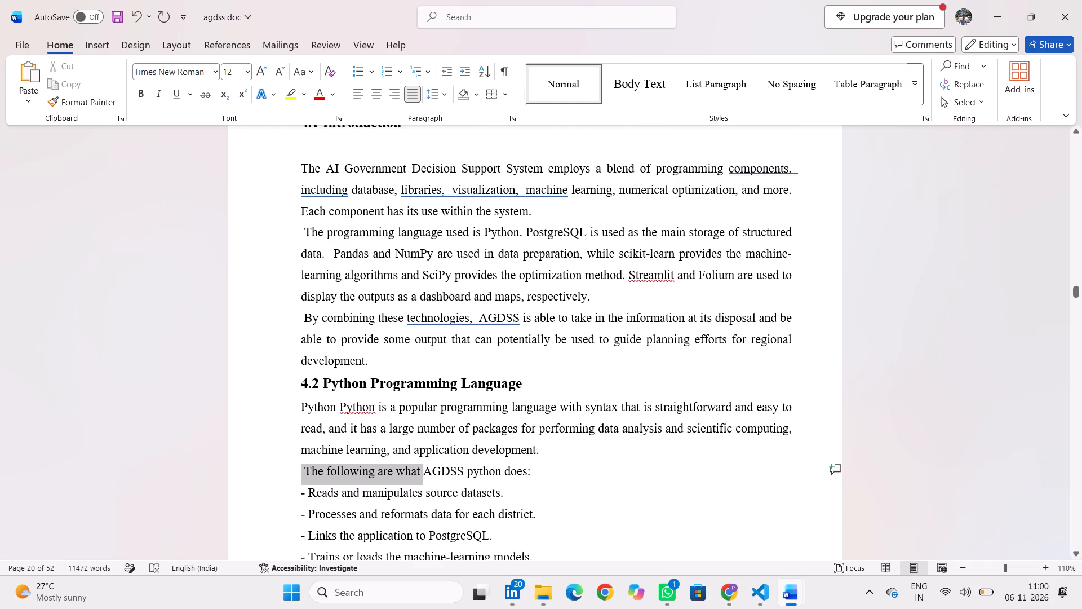
left_click_drag(604, 487, 569, 467)
left_click(583, 447)
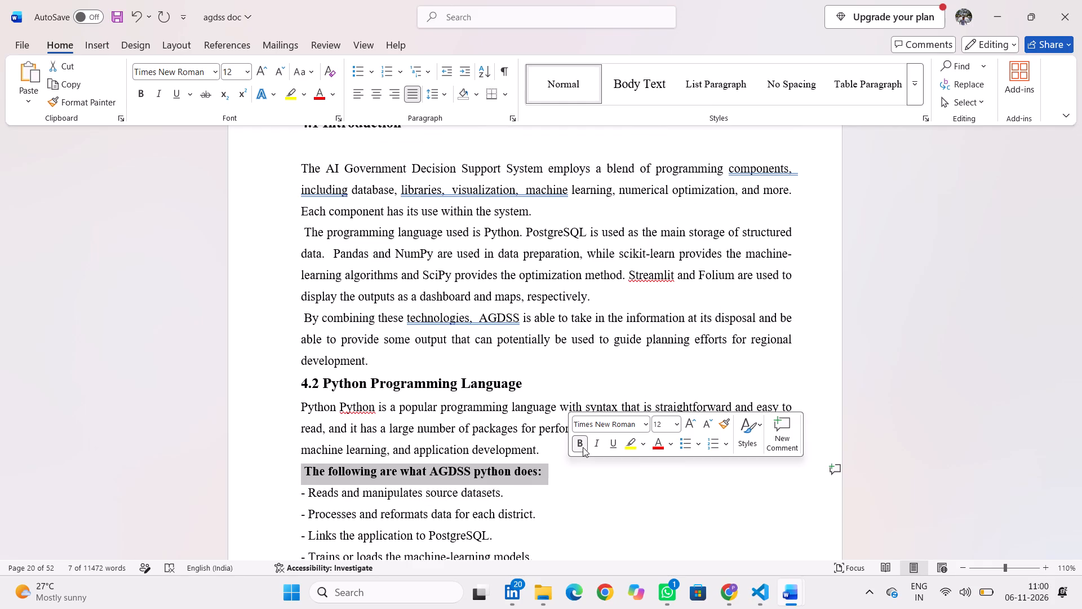
left_click(557, 487)
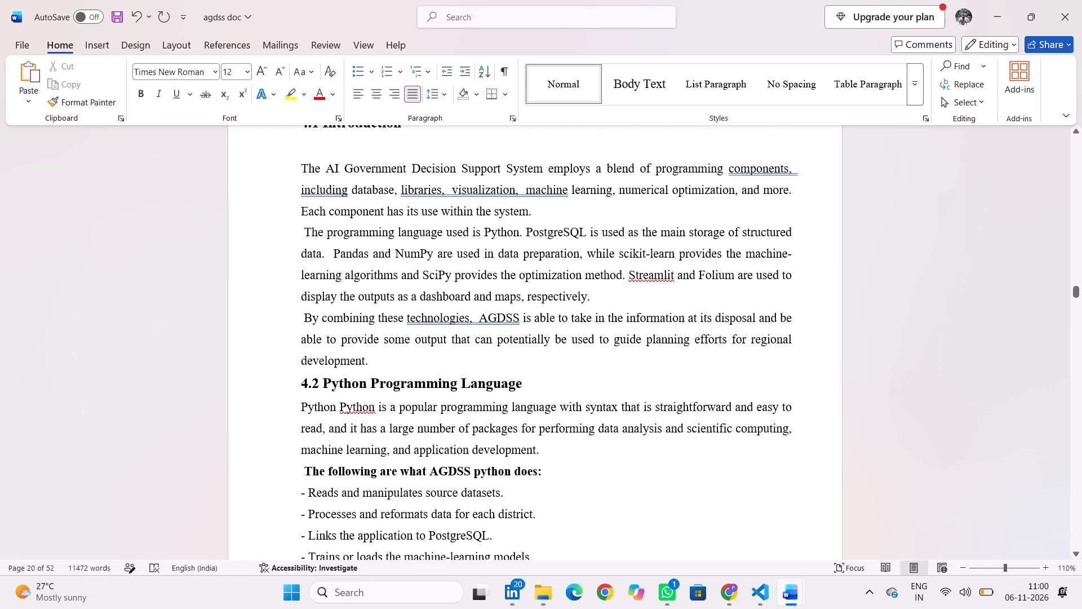
Delete the leading spaces before "By combining these technologies" and "The programming language used is Python" in section 4.1.
scroll(557, 487, "up", 1)
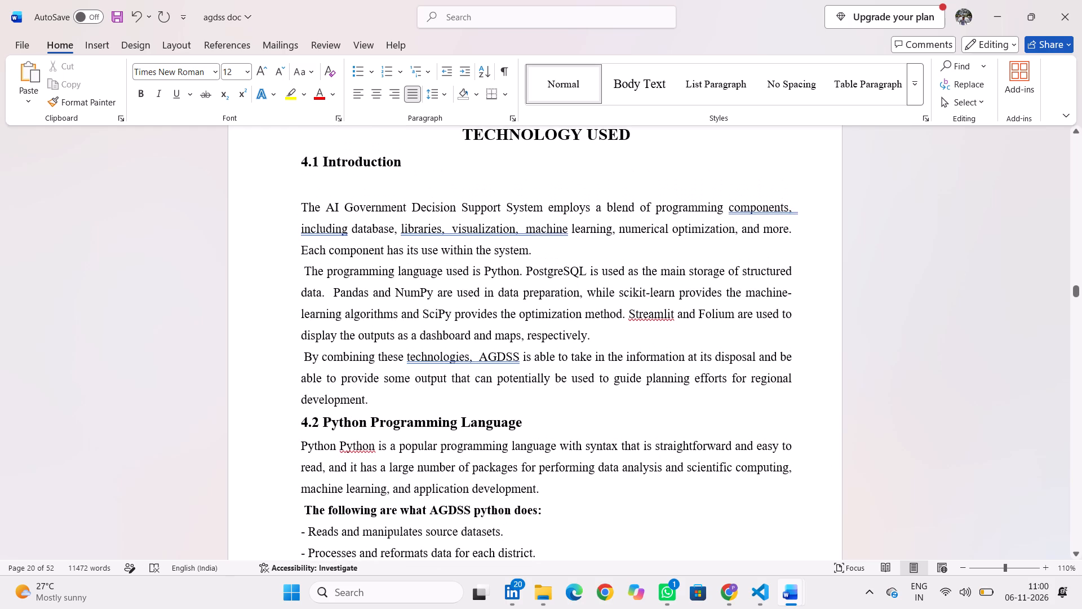
scroll(557, 487, "up", 1)
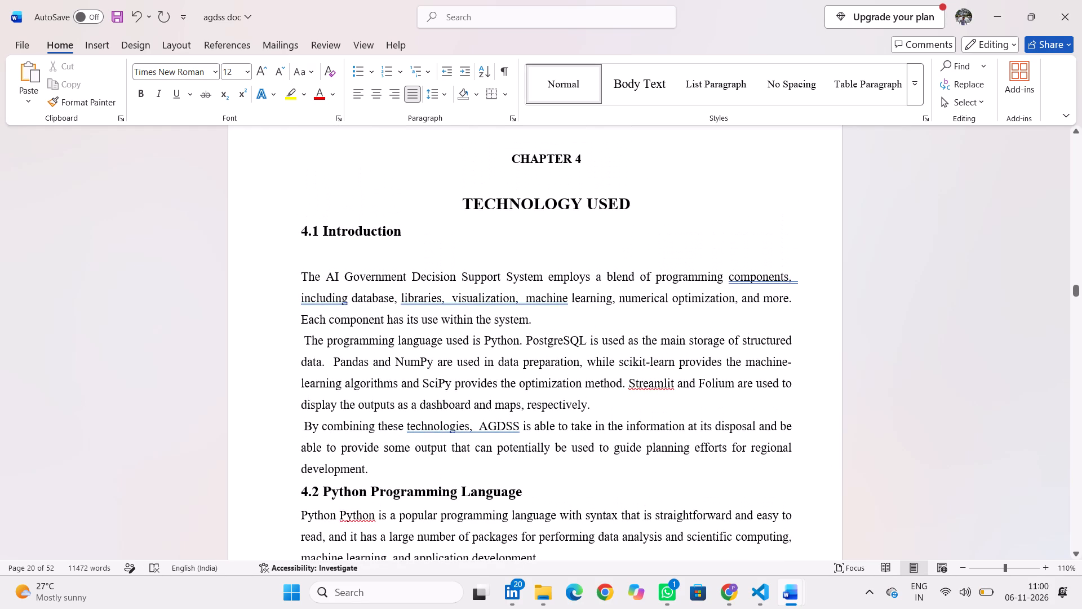
left_click(303, 426)
key("BackSpace")
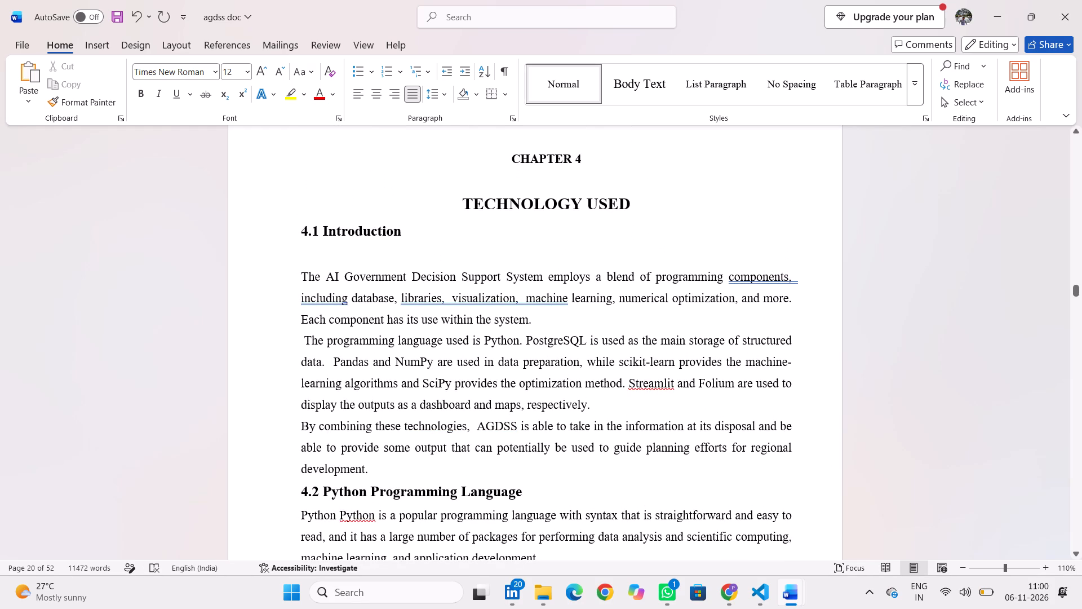
left_click(303, 338)
key("BackSpace")
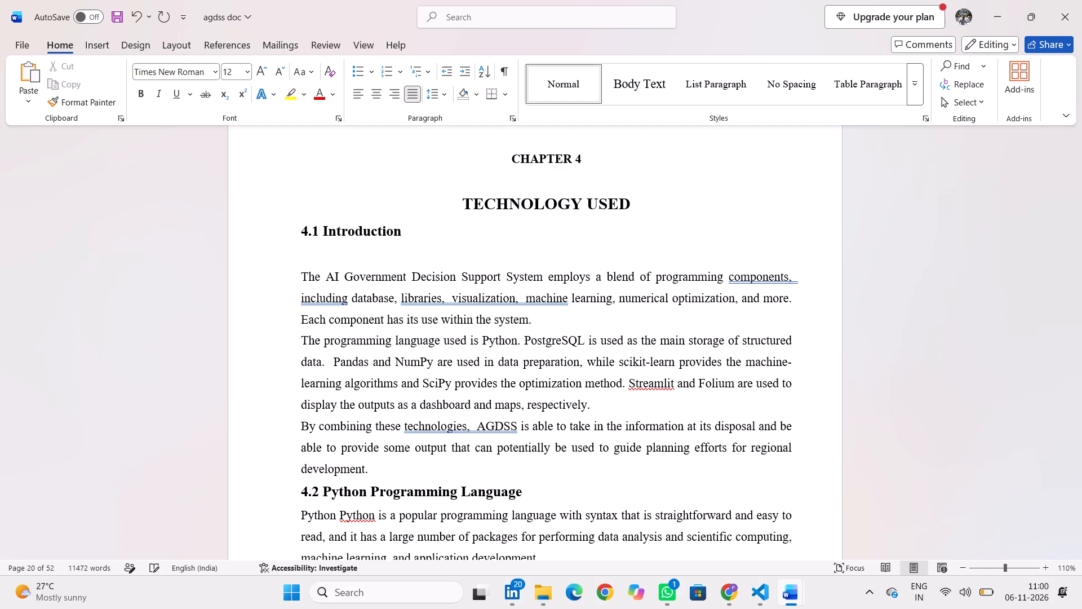
Delete the blank line below the 4.1 Introduction heading.
scroll(413, 351, "up", 1)
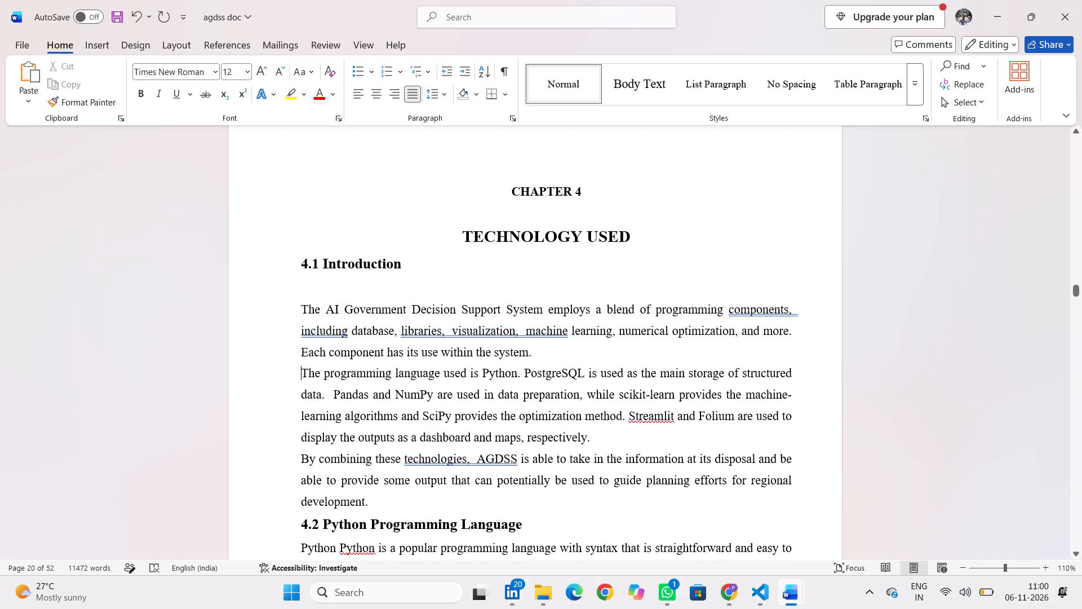
left_click(314, 285)
key("BackSpace")
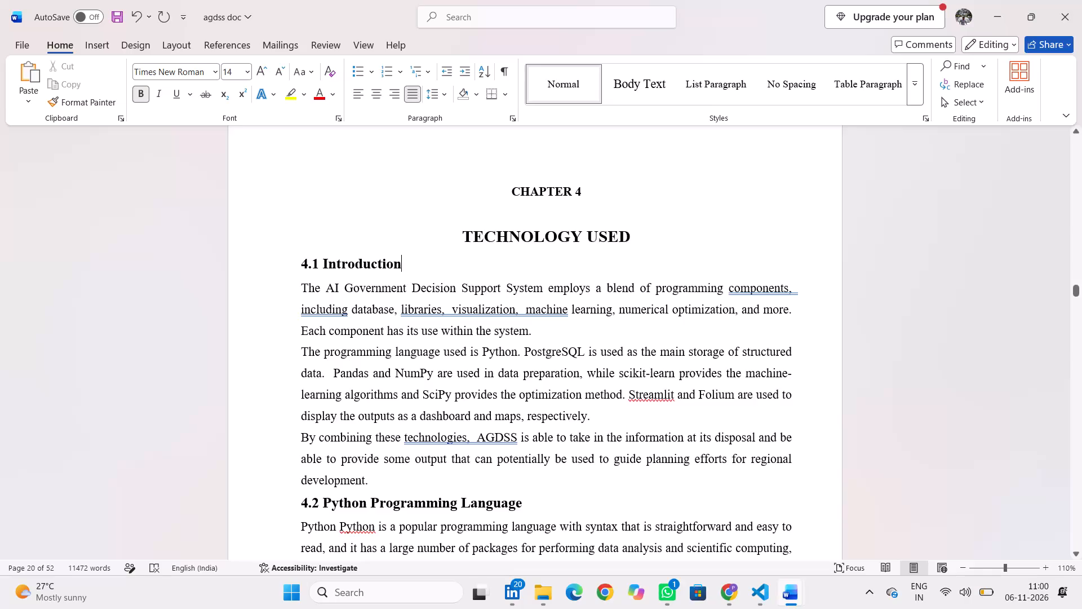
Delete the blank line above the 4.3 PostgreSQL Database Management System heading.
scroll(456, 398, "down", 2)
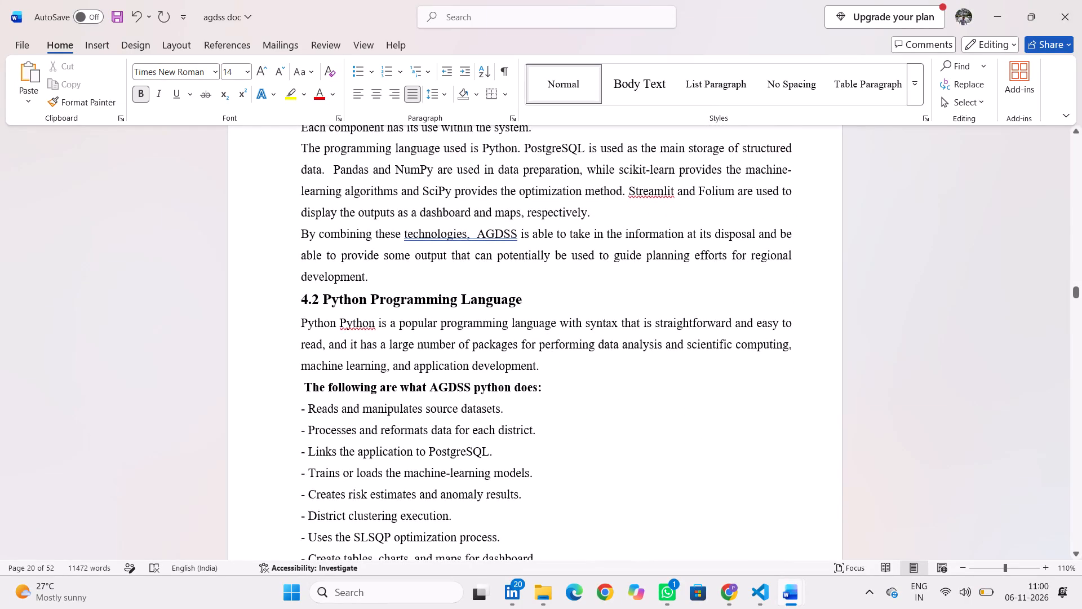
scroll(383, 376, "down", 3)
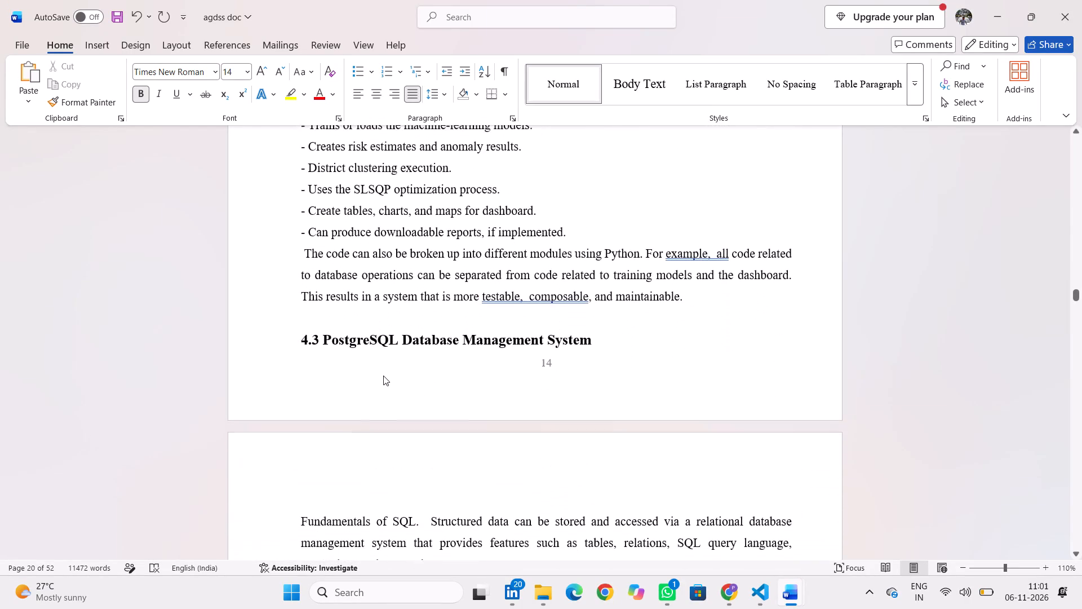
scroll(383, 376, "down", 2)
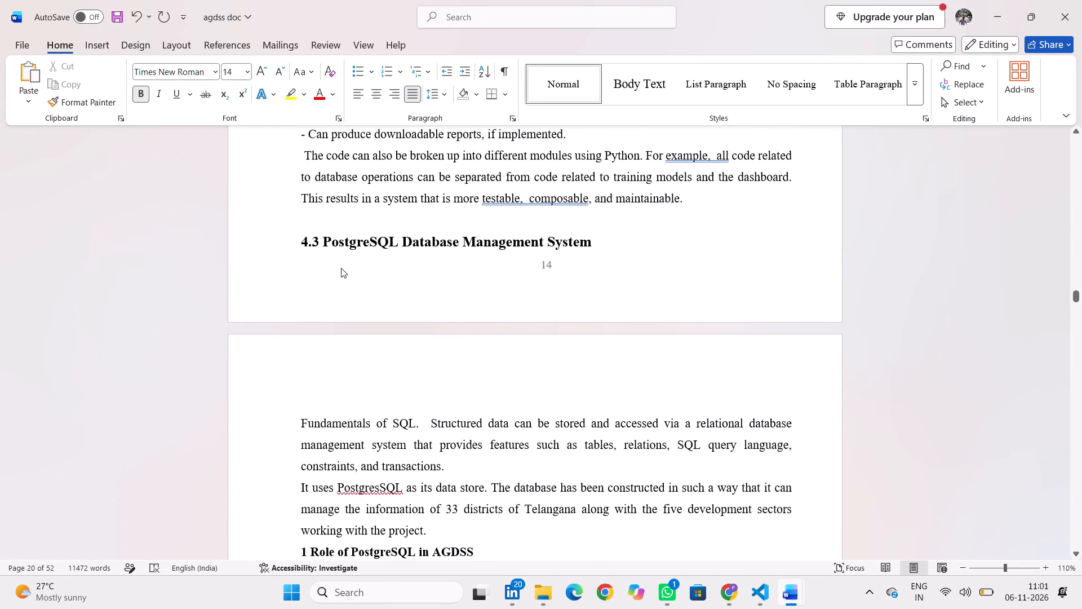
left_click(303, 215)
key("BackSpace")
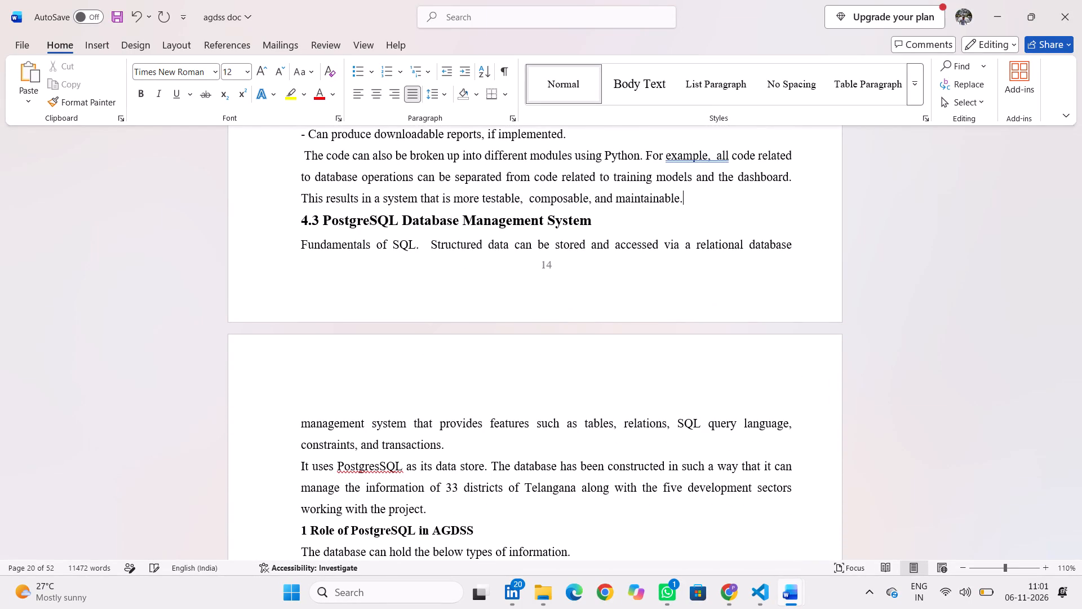
Replace the space between "relational database" and "management system" with a paragraph break in the first paragraph of section 4.3.
left_click(304, 402)
key("BackSpace")
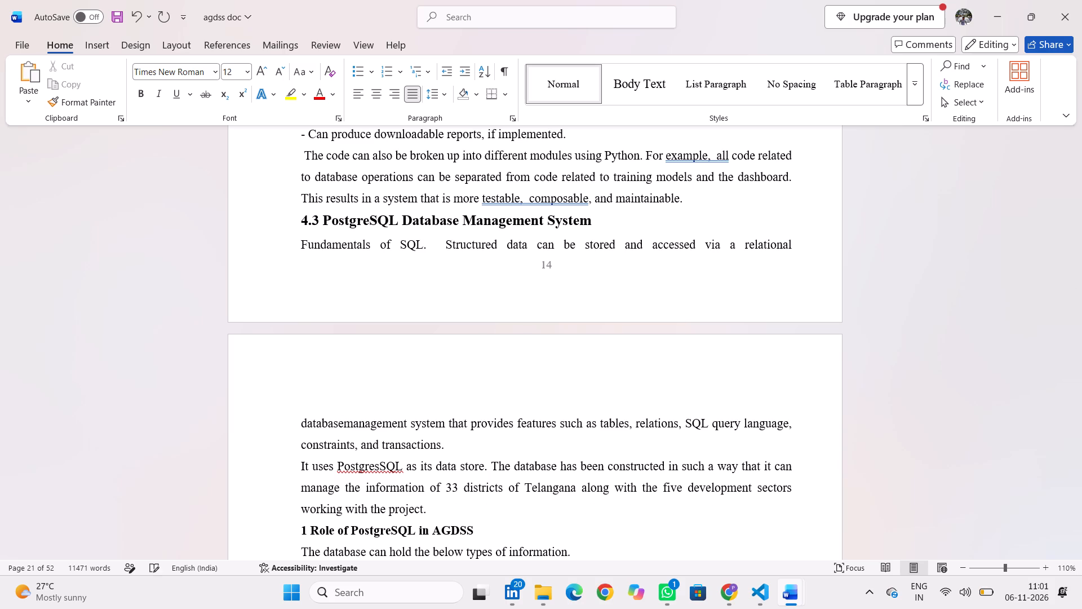
key("Return")
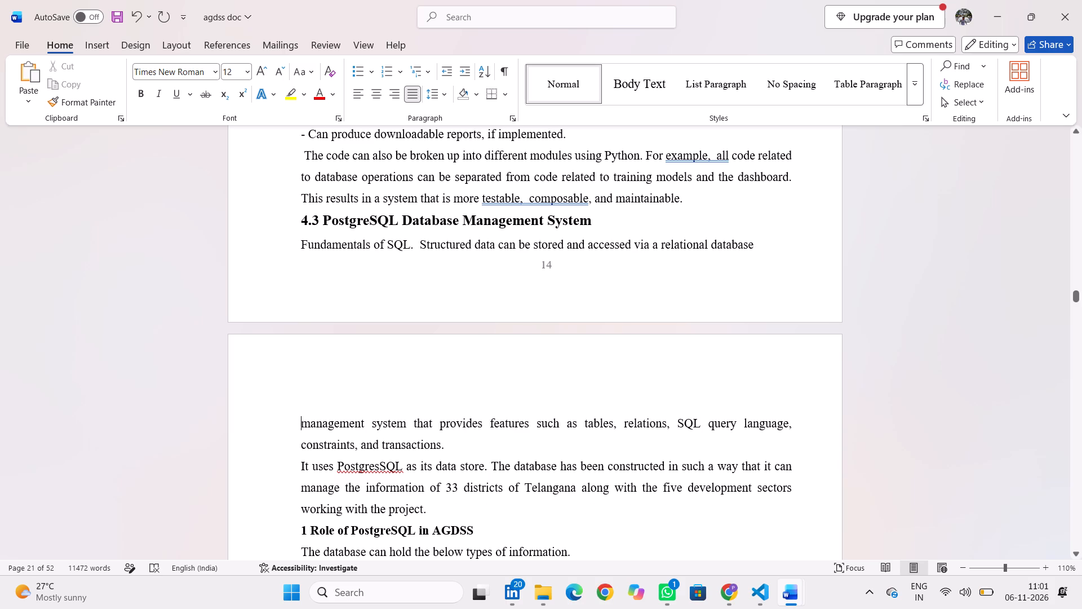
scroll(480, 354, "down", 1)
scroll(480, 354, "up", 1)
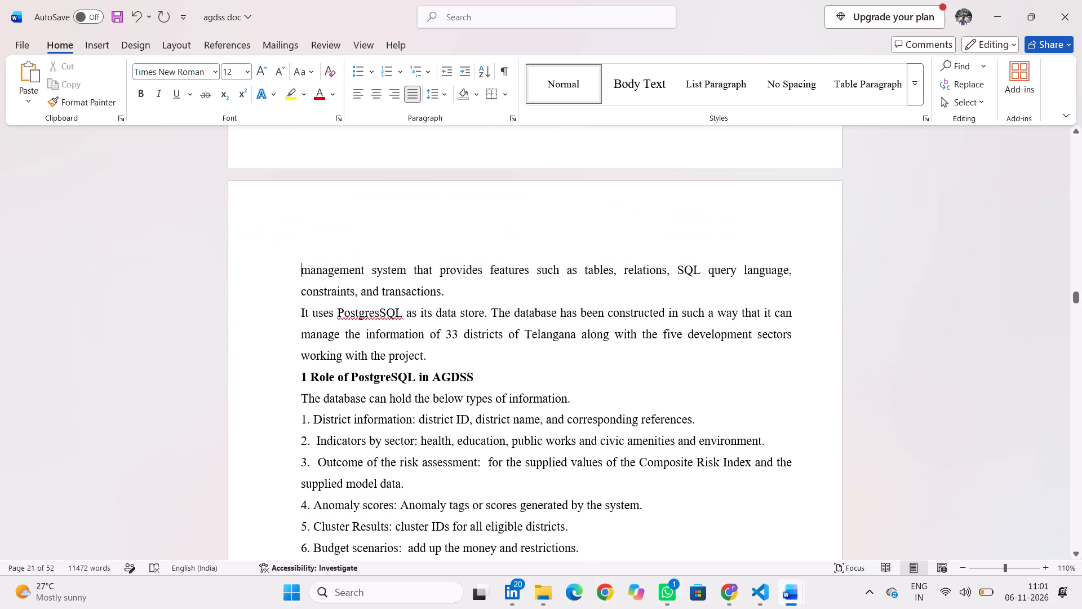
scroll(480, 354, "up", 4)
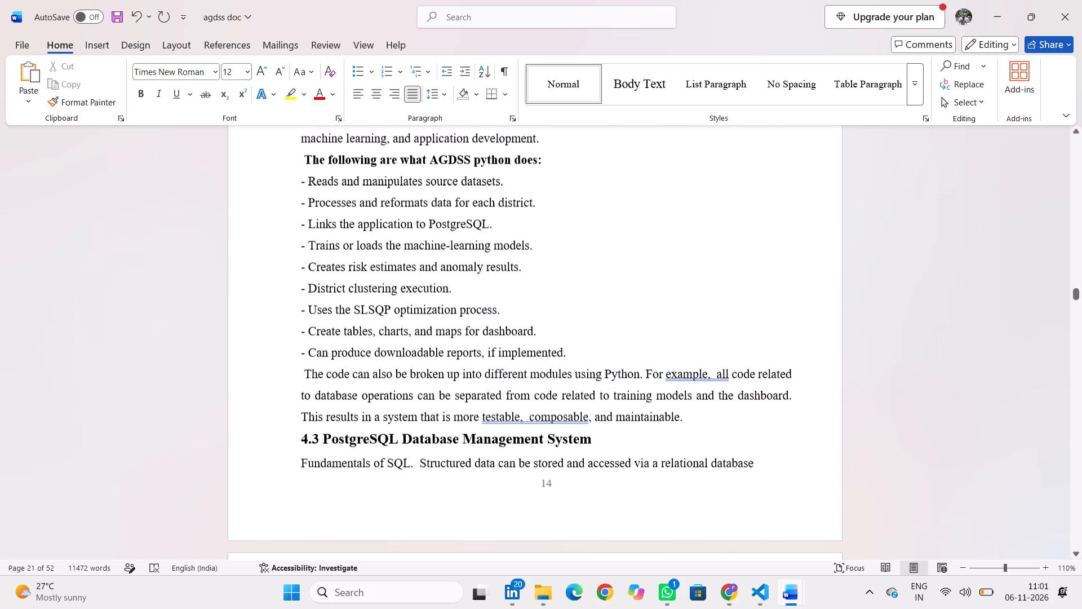
Delete the blank line between the CHAPTER 4 heading and the TECHNOLOGY USED title.
scroll(480, 354, "up", 4)
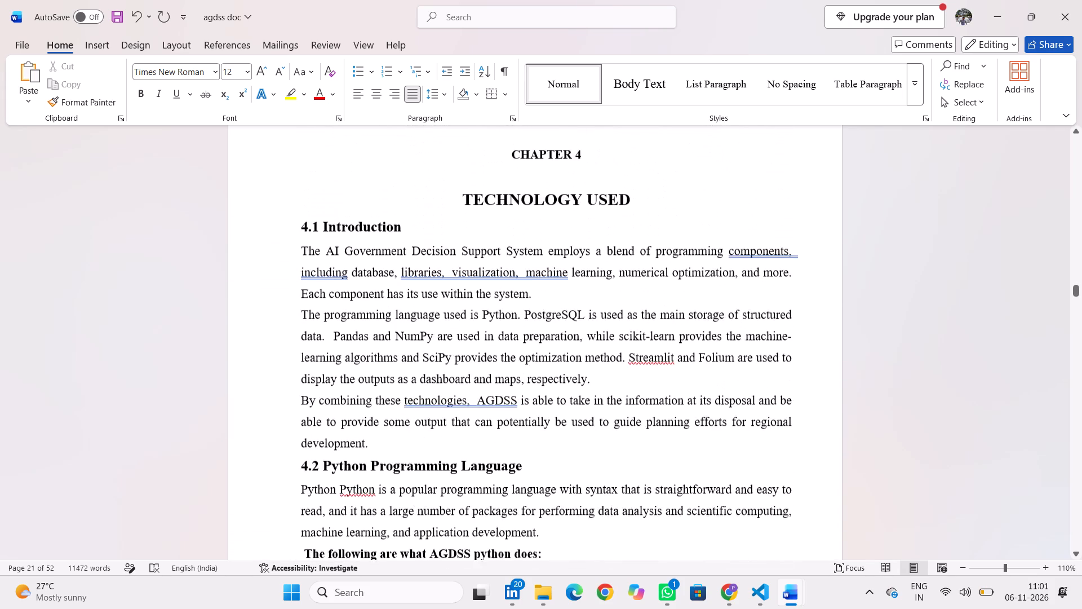
scroll(480, 354, "up", 2)
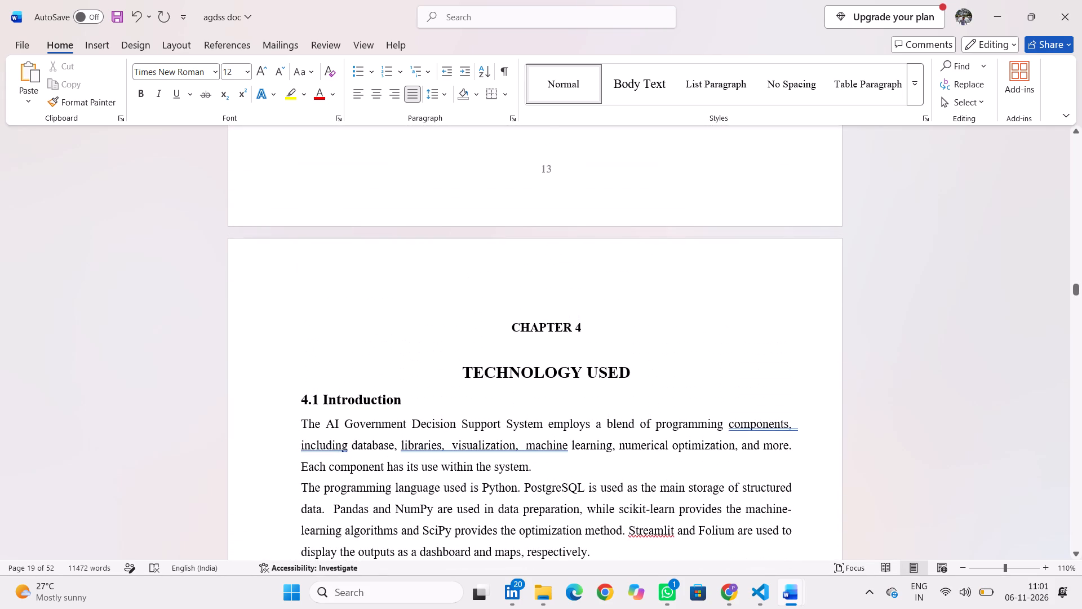
left_click_drag(447, 367, 708, 376)
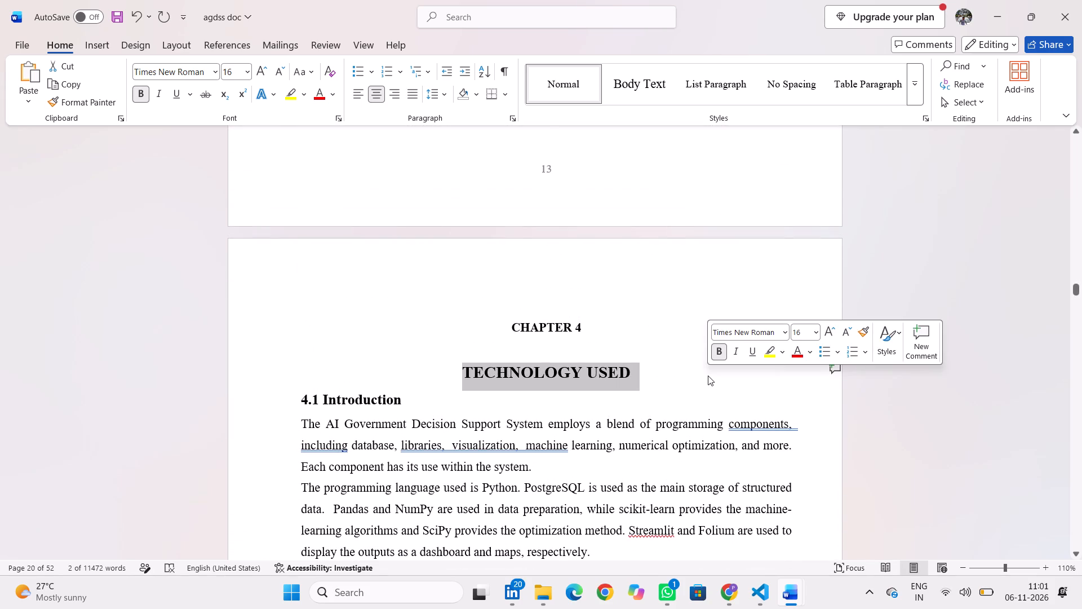
left_click(504, 342)
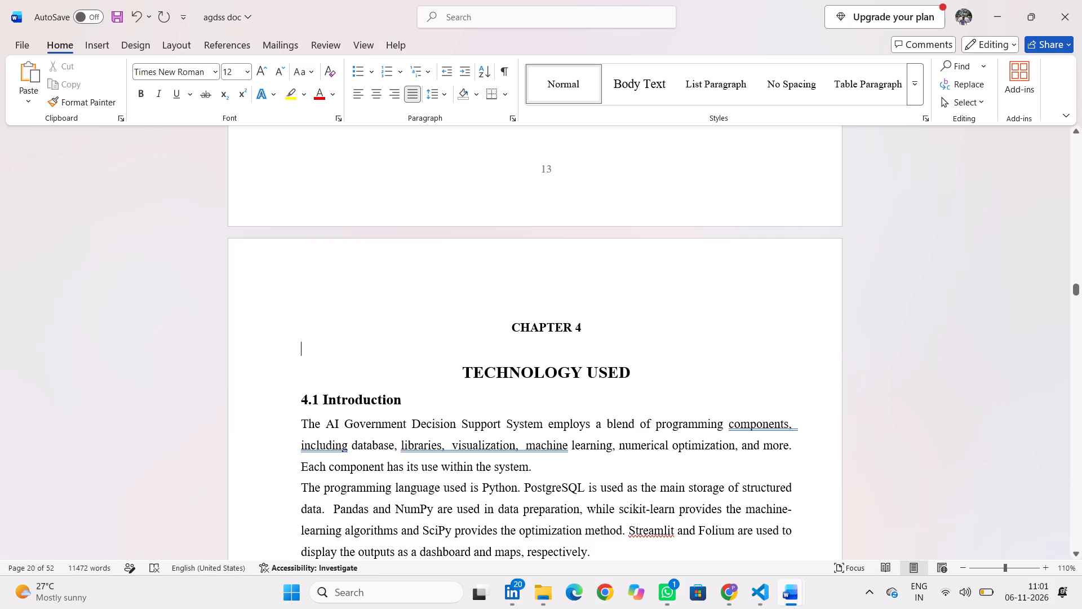
key("BackSpace")
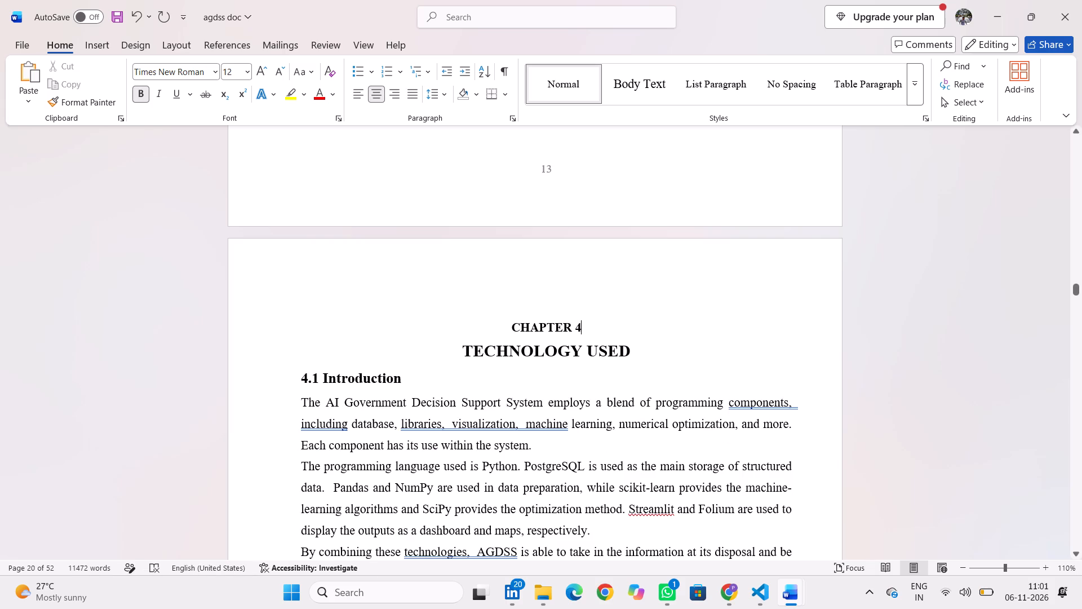
Set the CHAPTER 4 heading's font size to 14.
left_click_drag(591, 322, 489, 320)
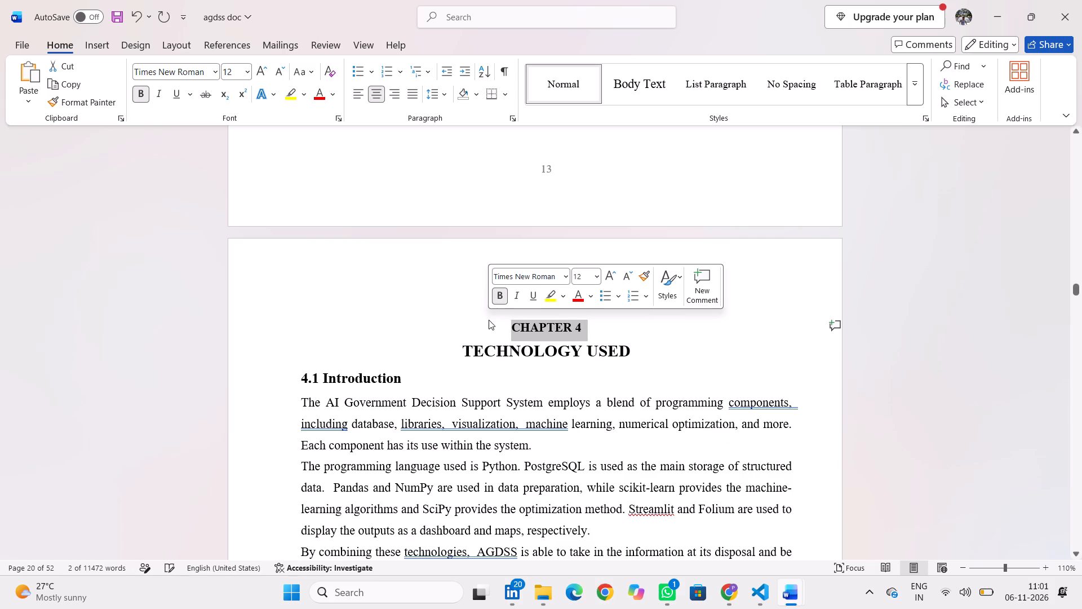
left_click(593, 273)
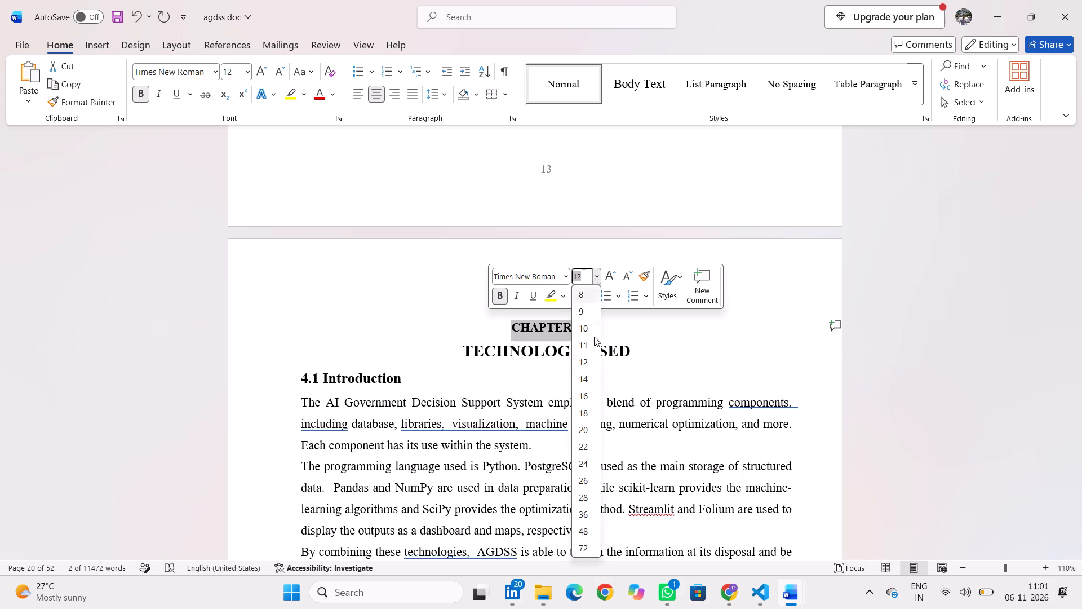
left_click(586, 374)
left_click(385, 325)
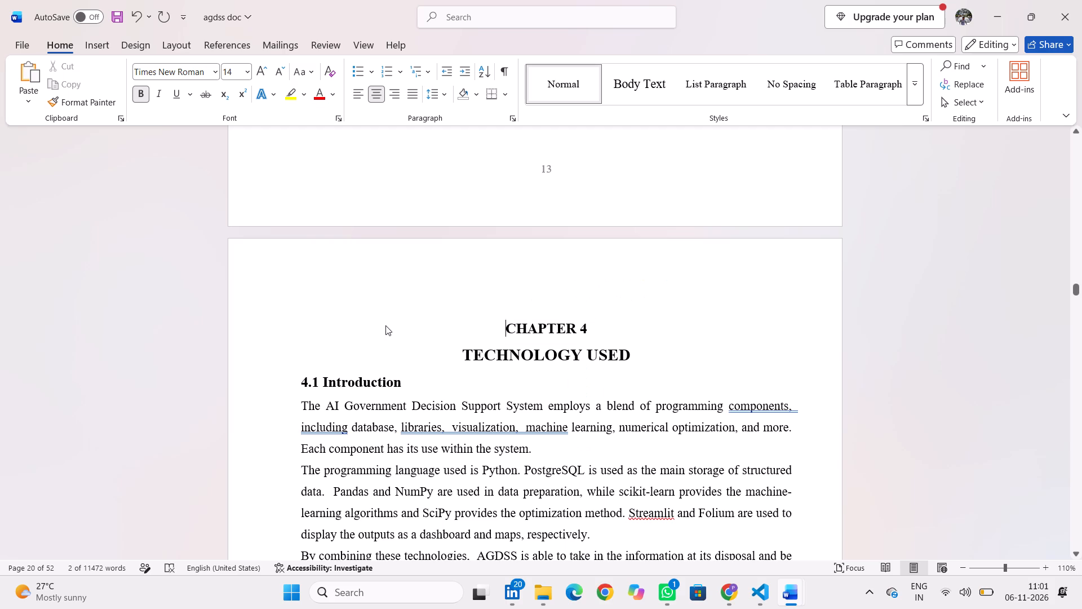
left_click_drag(406, 382, 259, 370)
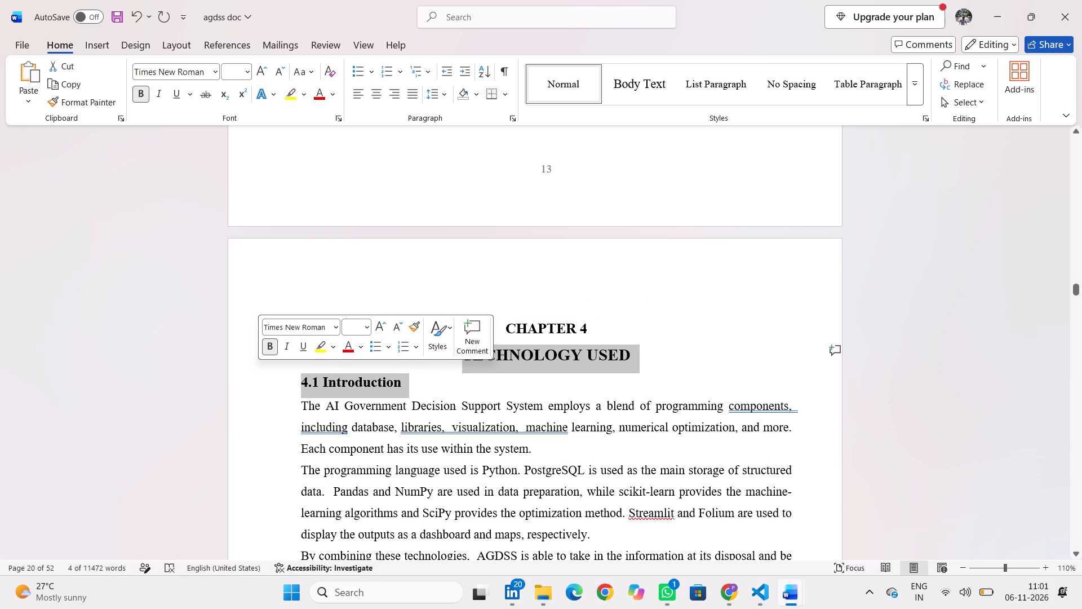
left_click(303, 384)
left_click_drag(433, 381, 276, 374)
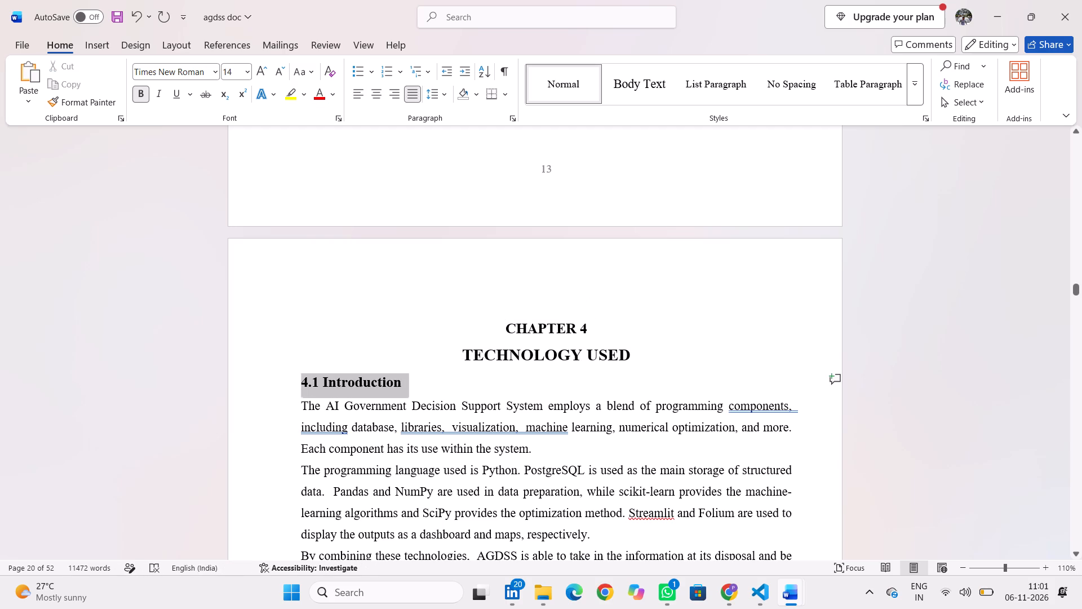
left_click_drag(276, 374, 272, 373)
left_click(390, 264)
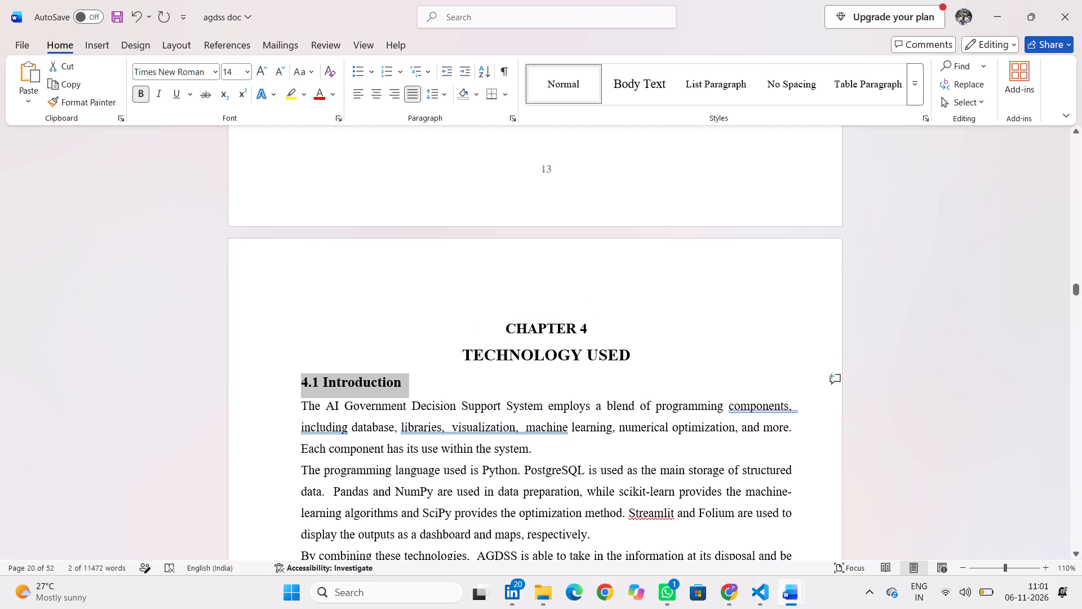
Bold the "Streamlit Dashboard:" and "Advantage:" labels under "Lack of Interactive Policy Tools for Non-Technical Officials".
scroll(580, 272, "up", 4)
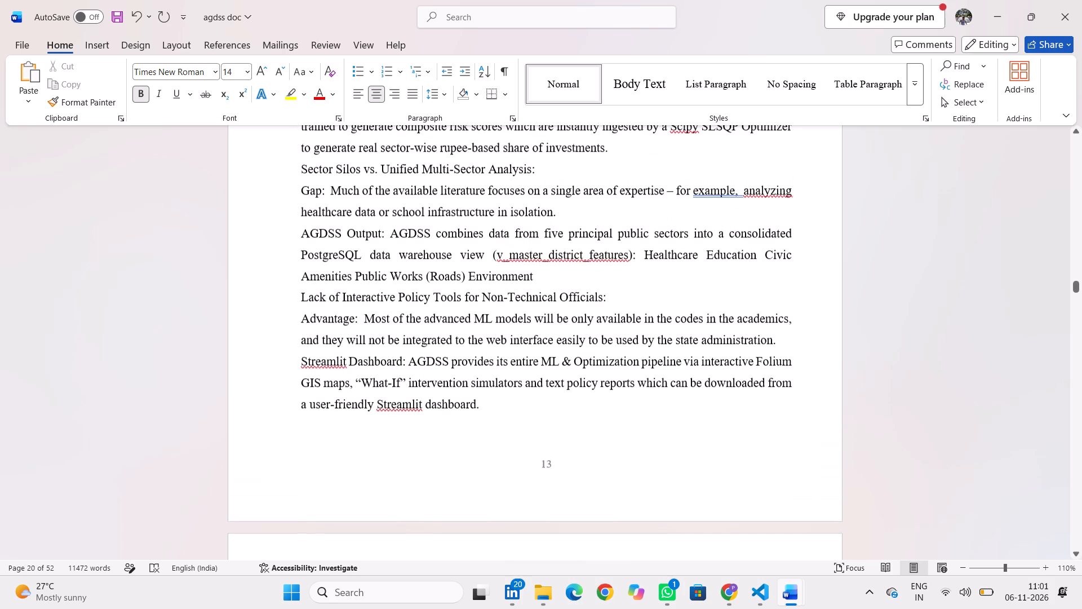
scroll(580, 272, "up", 1)
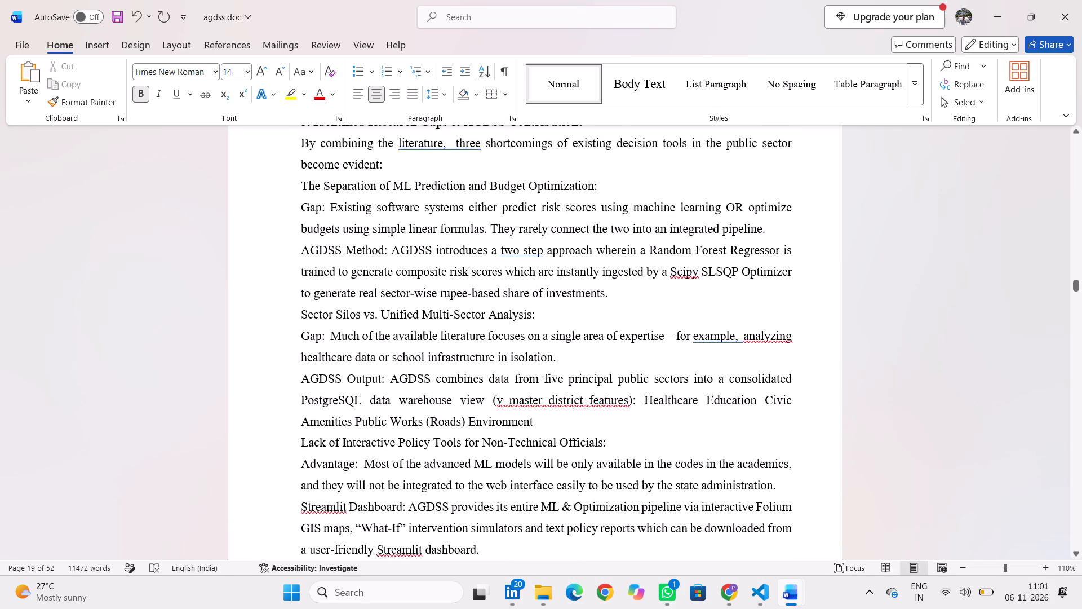
scroll(428, 454, "down", 1)
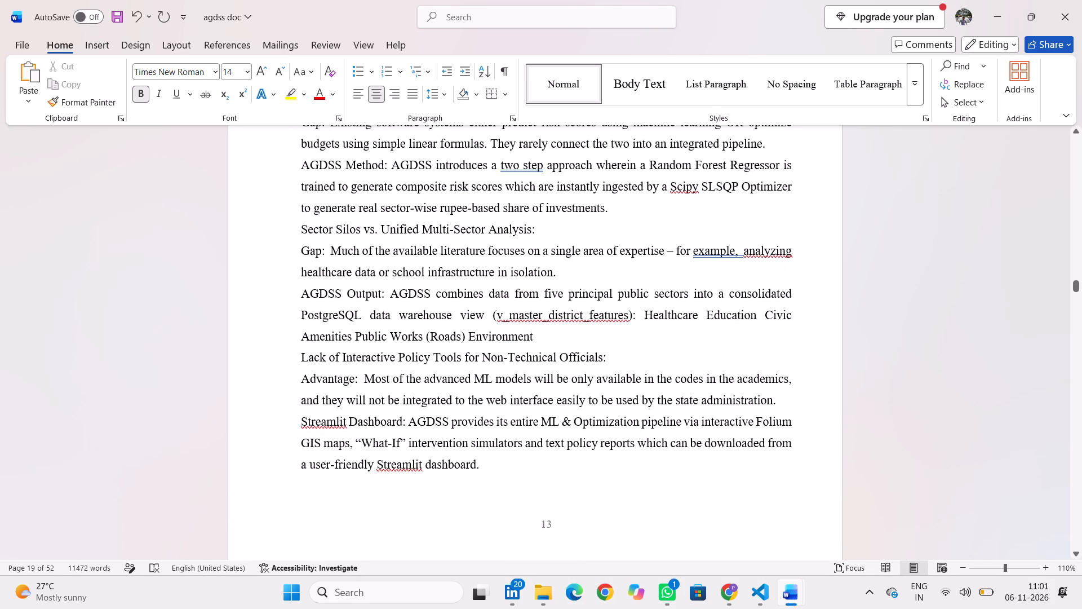
left_click_drag(405, 423, 304, 422)
left_click(311, 400)
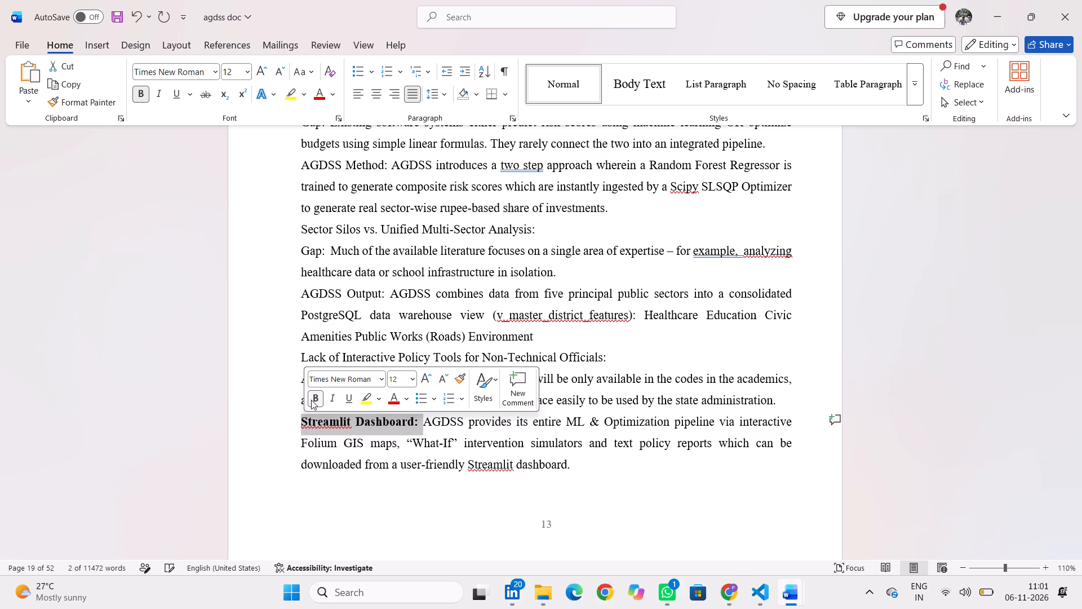
left_click(295, 398)
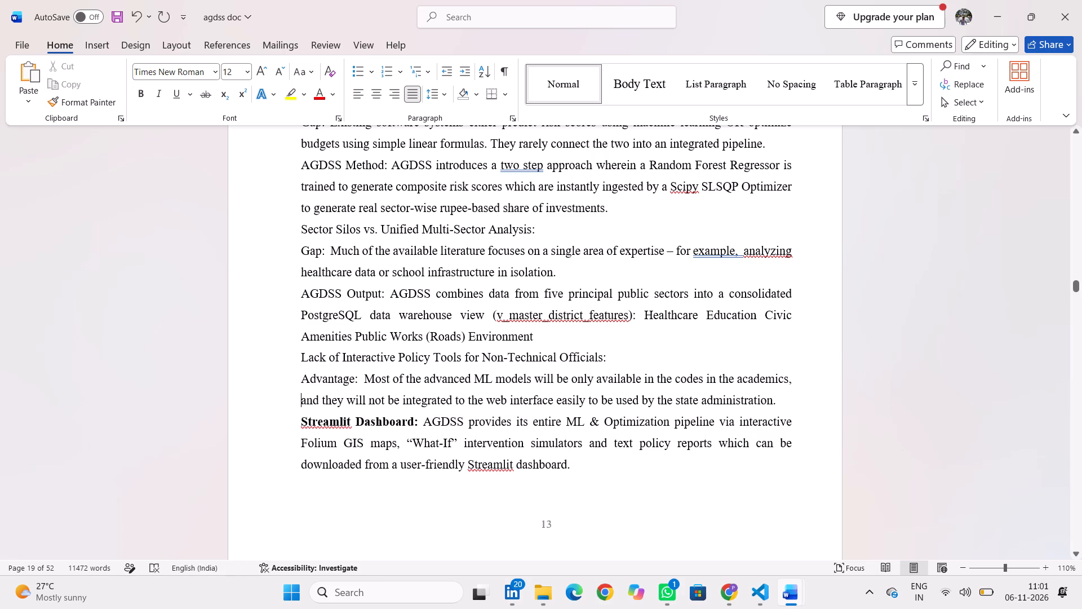
left_click_drag(357, 378, 277, 377)
left_click(288, 356)
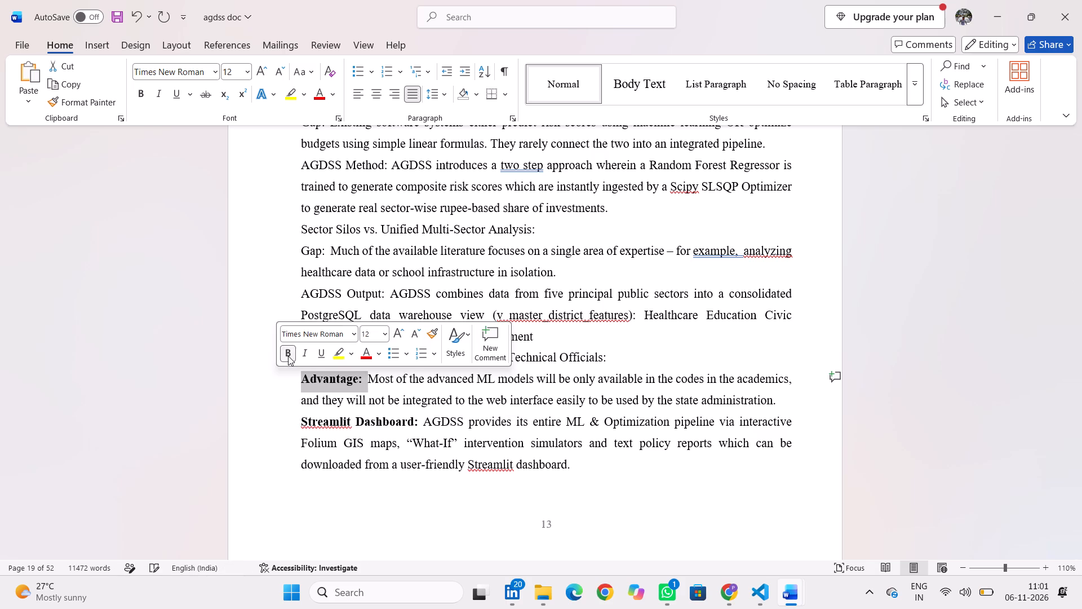
left_click(281, 396)
left_click(363, 320)
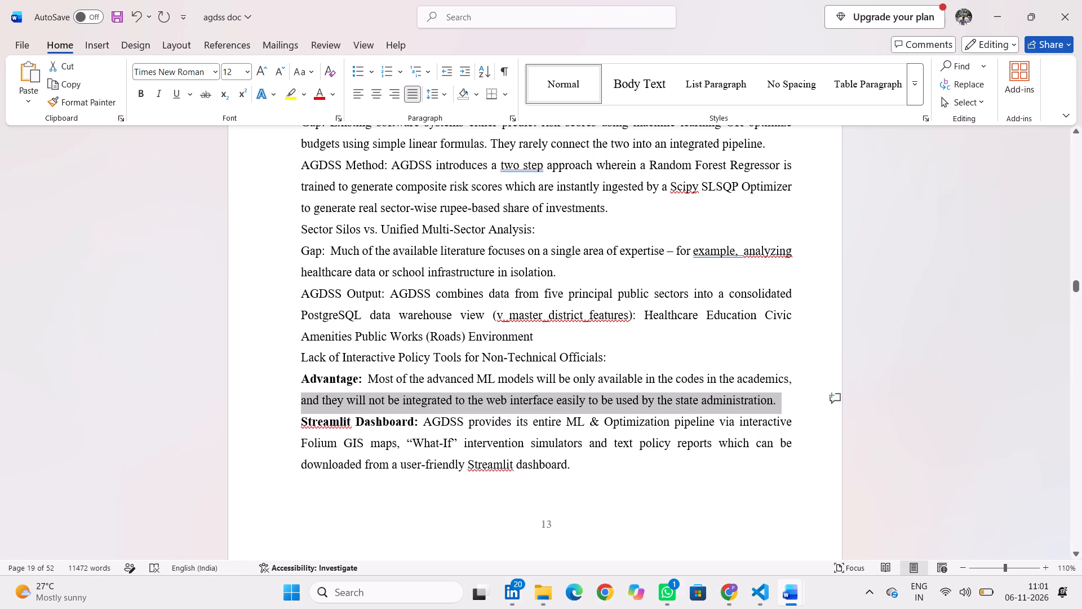
Bold the "AGDSS Output:" and "Gap:" labels under "Sector Silos vs. Unified Multi-Sector Analysis".
scroll(363, 320, "up", 1)
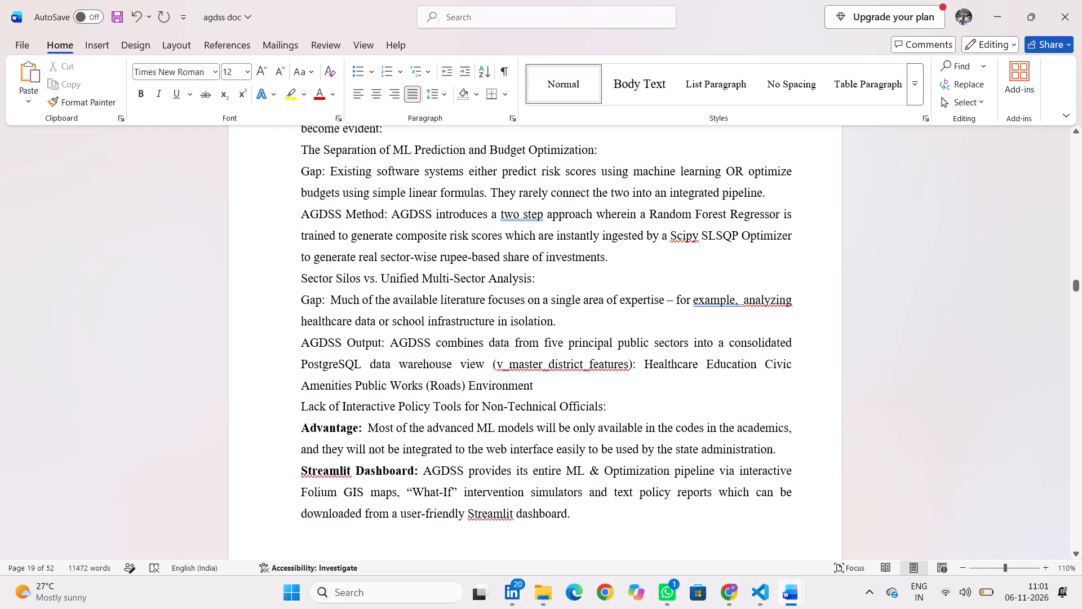
left_click_drag(385, 343, 300, 336)
left_click(308, 315)
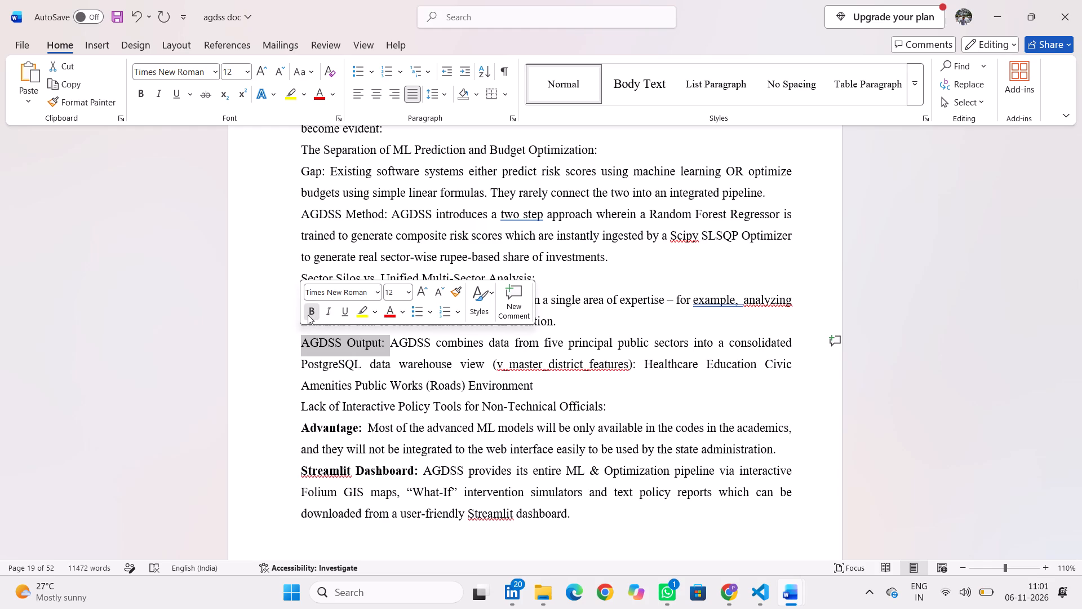
left_click(273, 299)
scroll(417, 343, "up", 1)
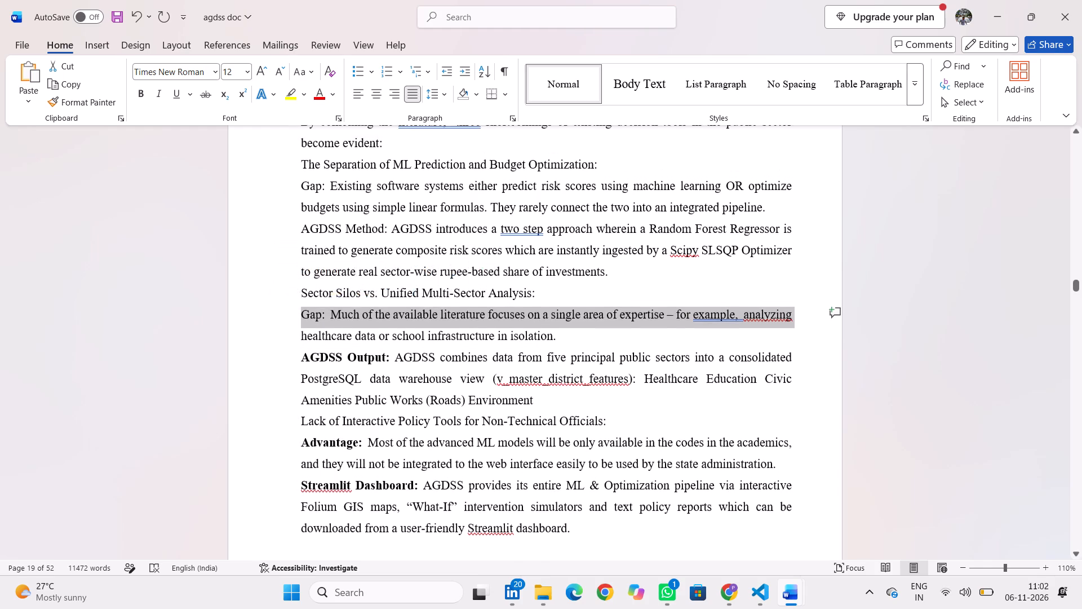
scroll(417, 343, "up", 1)
left_click(318, 356)
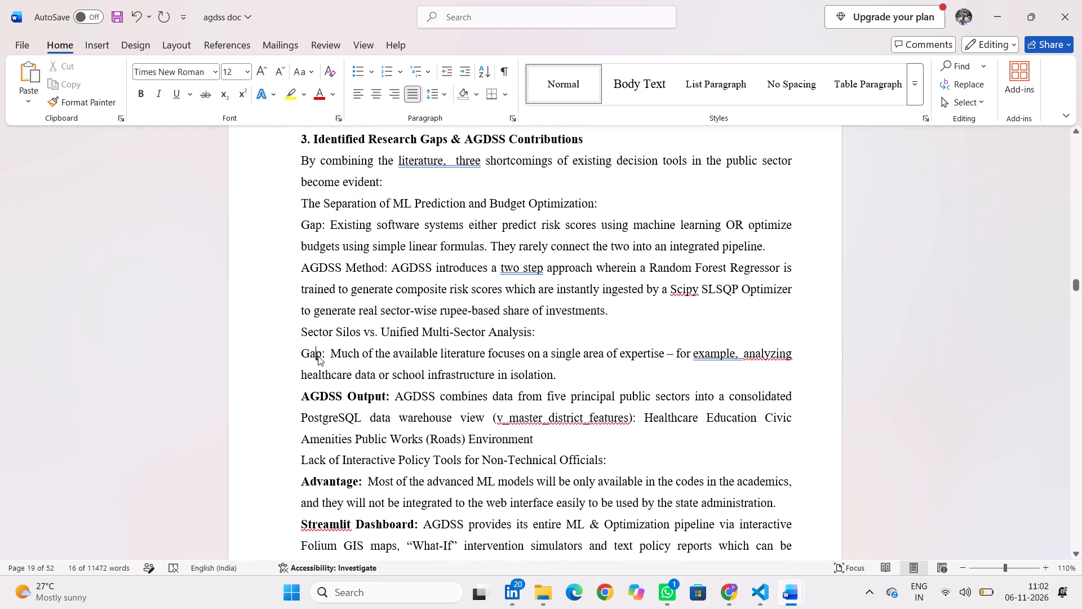
left_click_drag(325, 355, 295, 351)
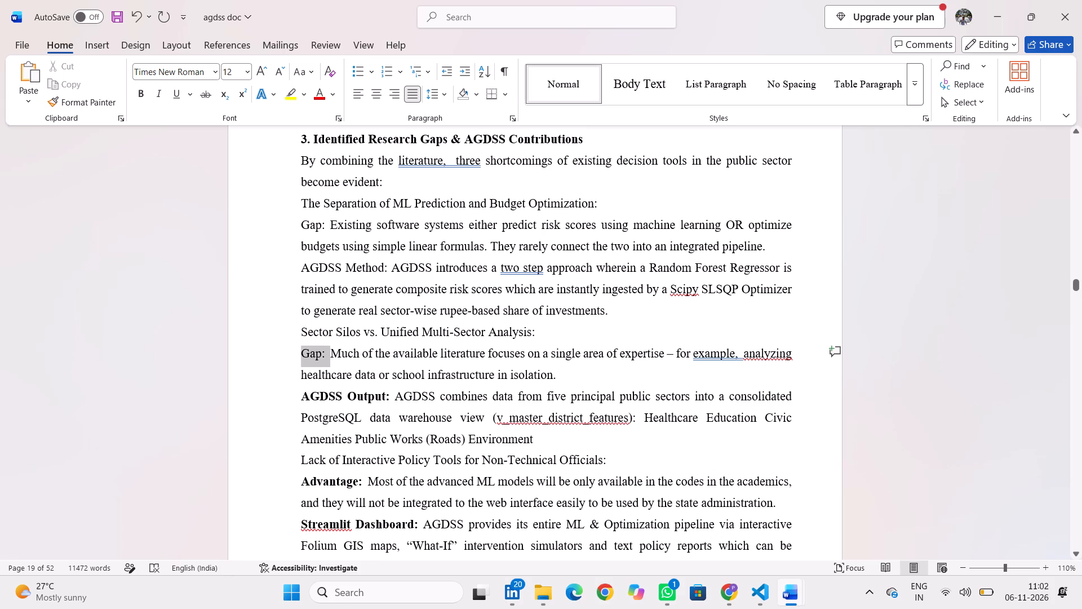
left_click_drag(295, 351, 294, 351)
left_click(305, 325)
left_click(268, 356)
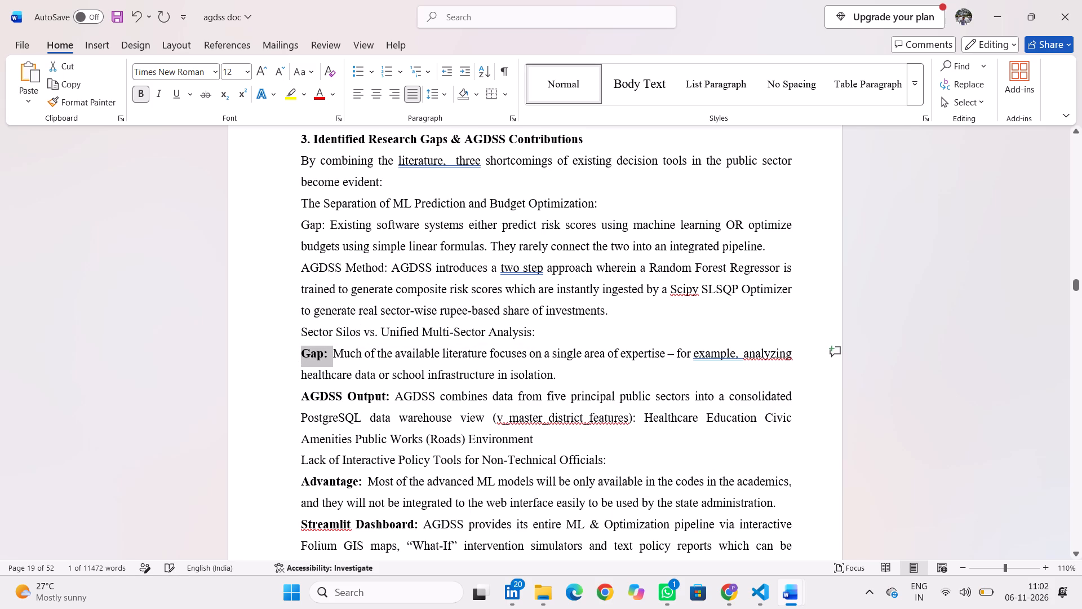
left_click(497, 374)
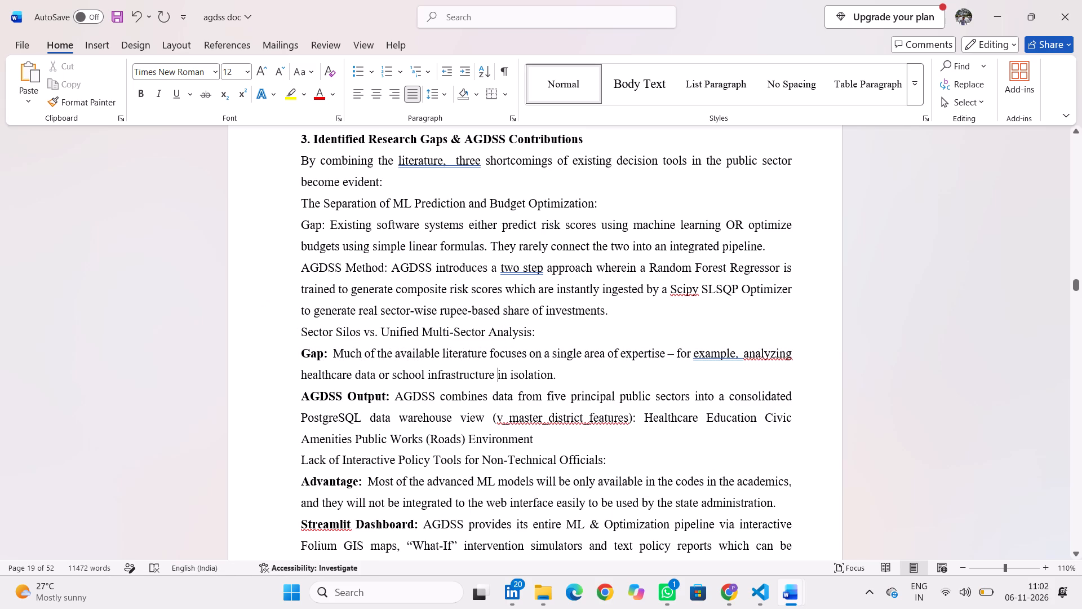
Bold the "AGDSS Method:" and "Gap:" labels under "The Separation of ML Prediction and Budget Optimization".
scroll(403, 338, "up", 1)
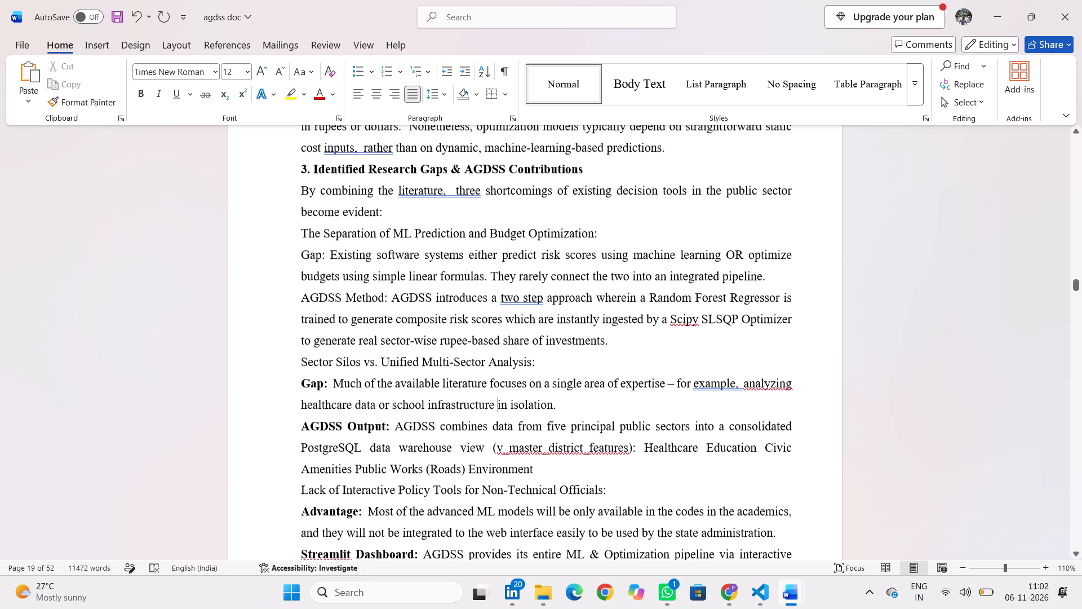
scroll(403, 338, "up", 1)
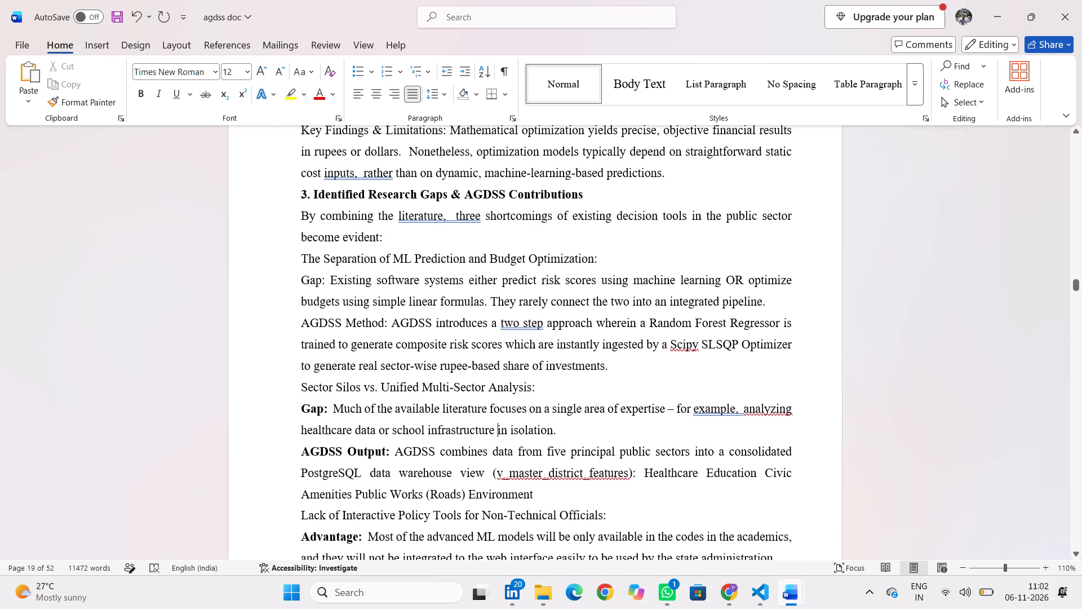
left_click_drag(387, 325, 304, 321)
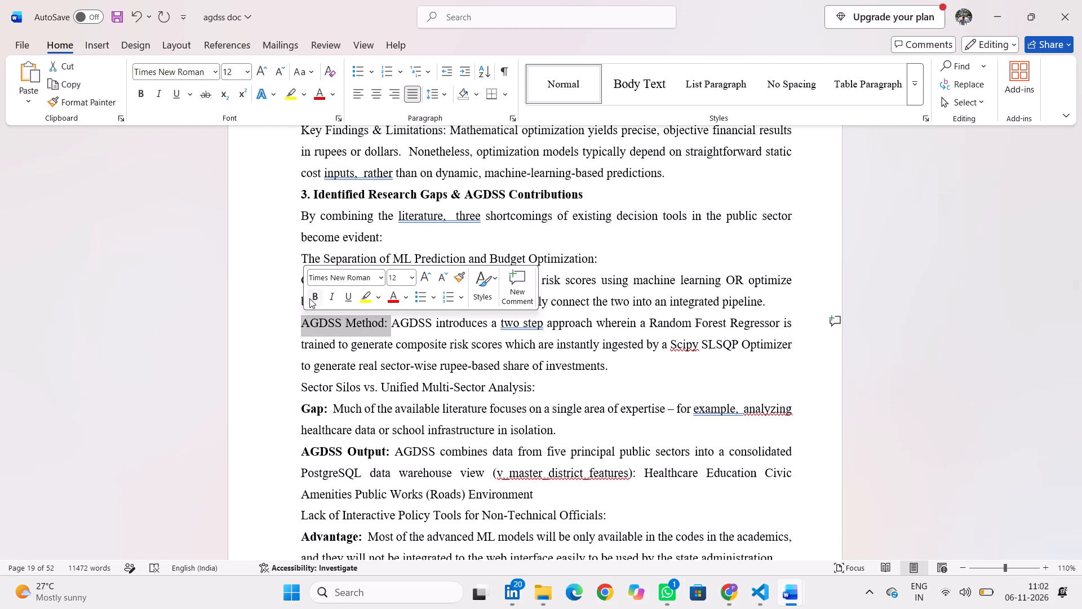
left_click(309, 298)
left_click(283, 289)
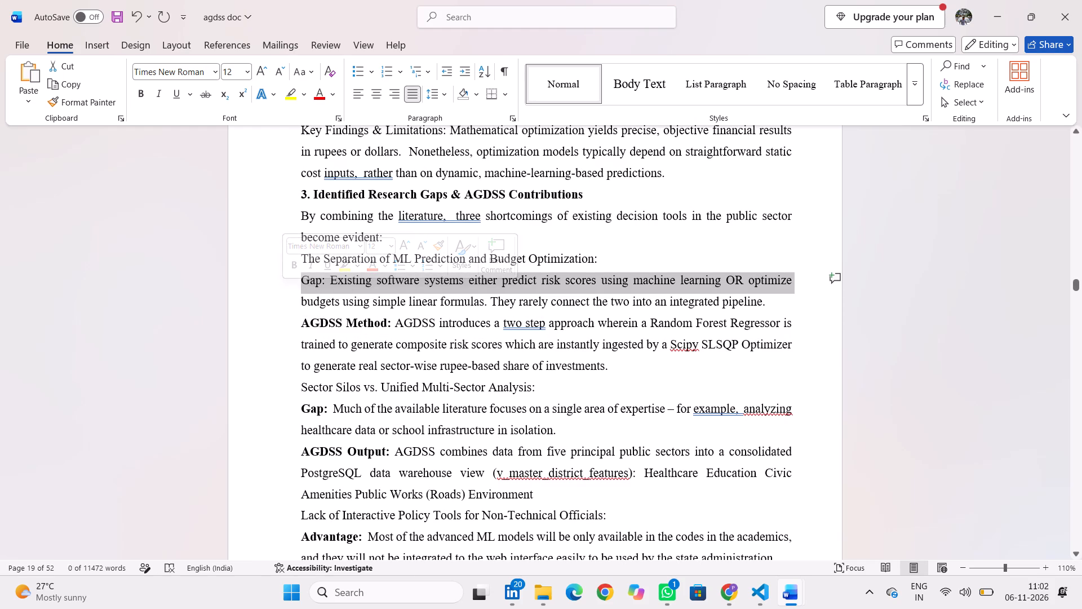
scroll(428, 324, "up", 1)
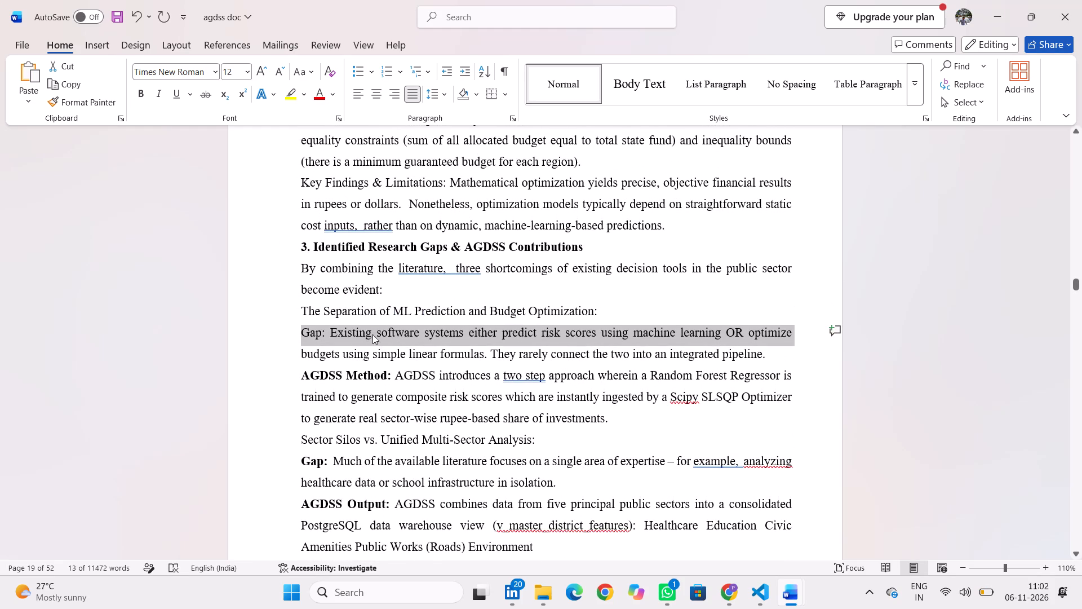
left_click(330, 329)
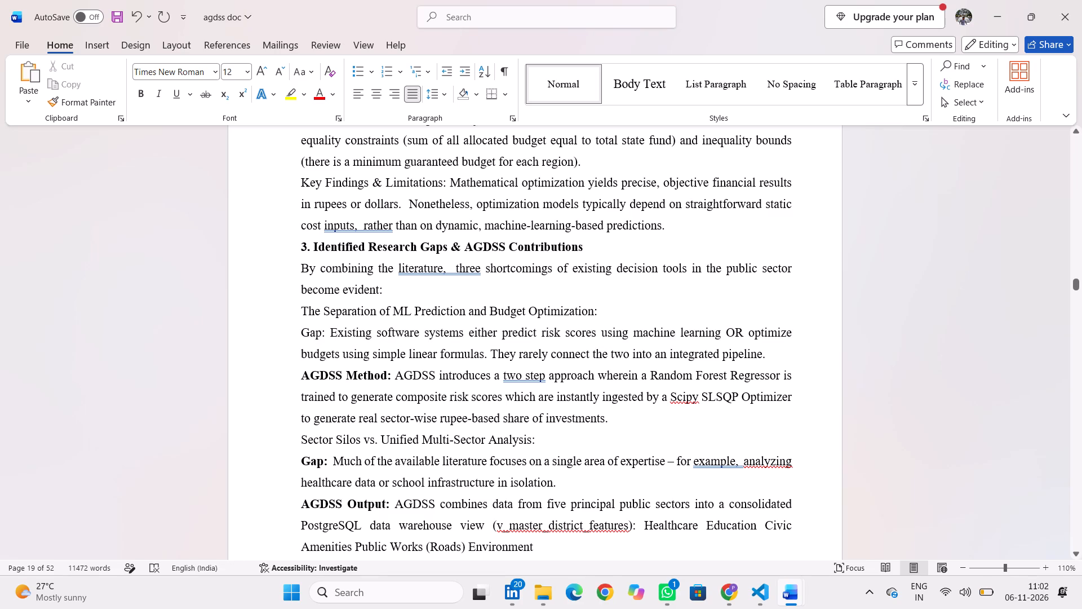
left_click_drag(326, 333, 296, 332)
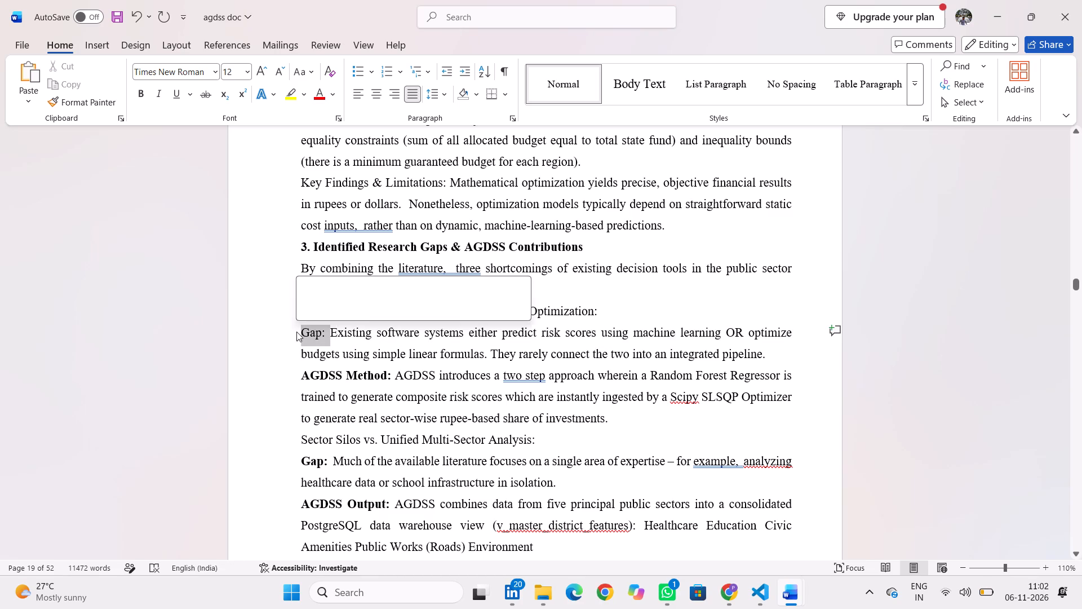
left_click(304, 311)
left_click(360, 354)
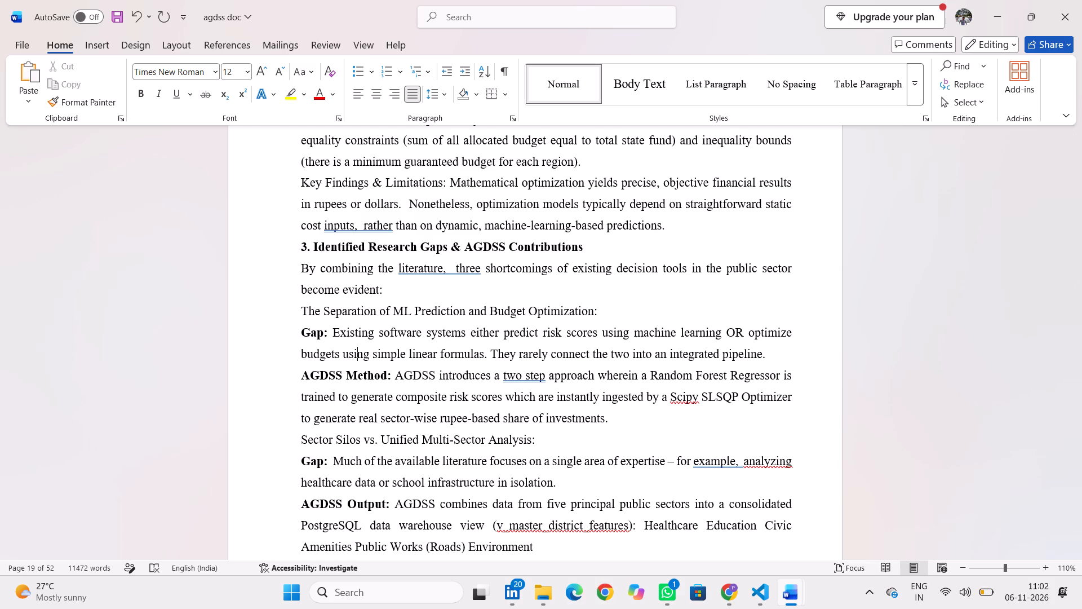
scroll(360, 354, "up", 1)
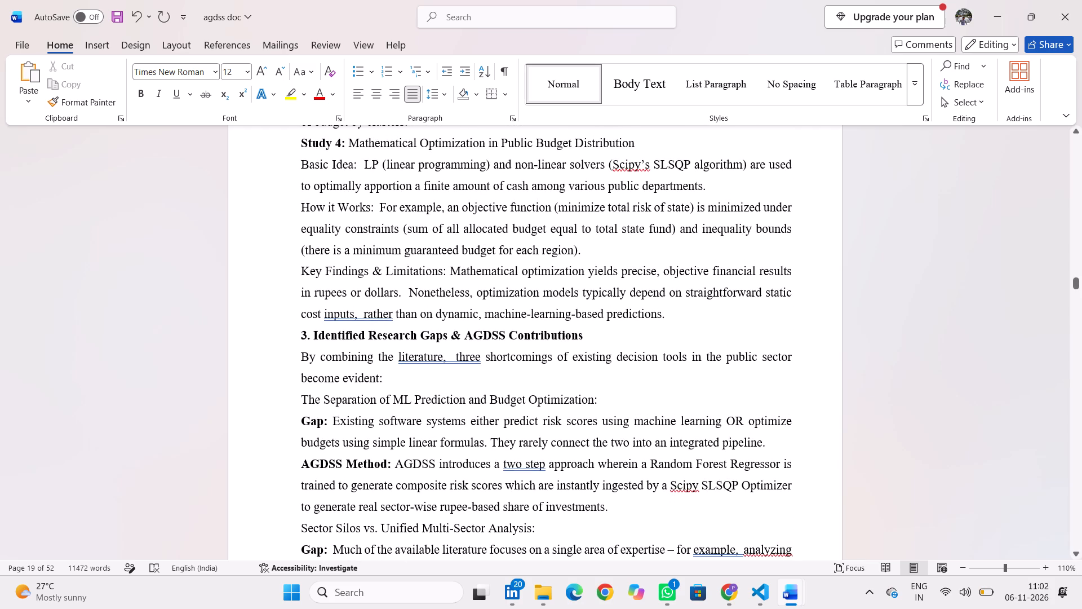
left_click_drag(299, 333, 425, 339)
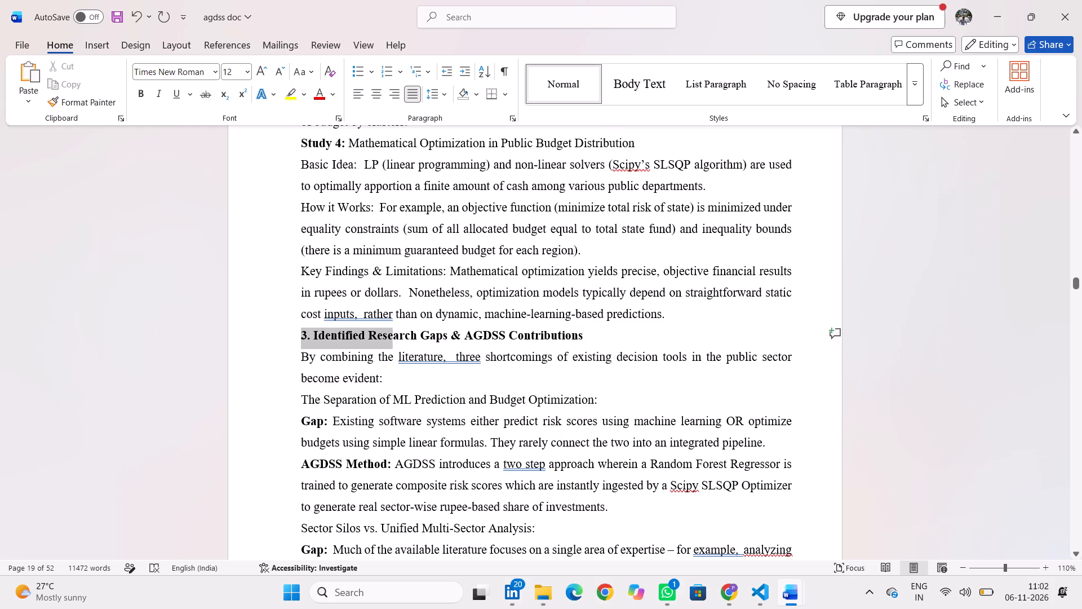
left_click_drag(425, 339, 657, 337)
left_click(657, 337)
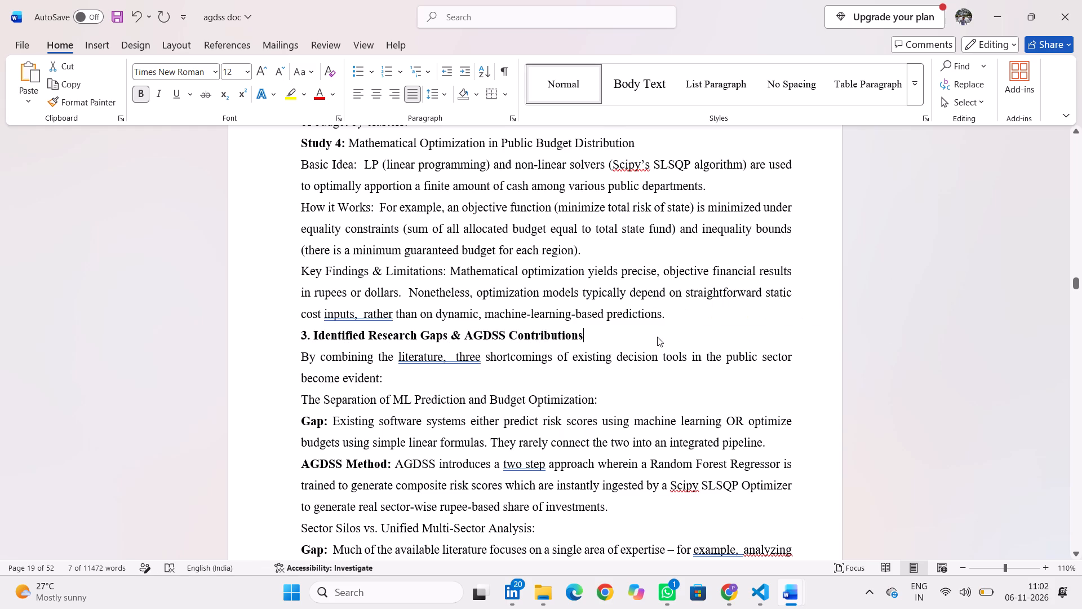
Bold the entire "Study 4: Mathematical Optimization in Public Budget Distribution" heading.
scroll(471, 317, "up", 2)
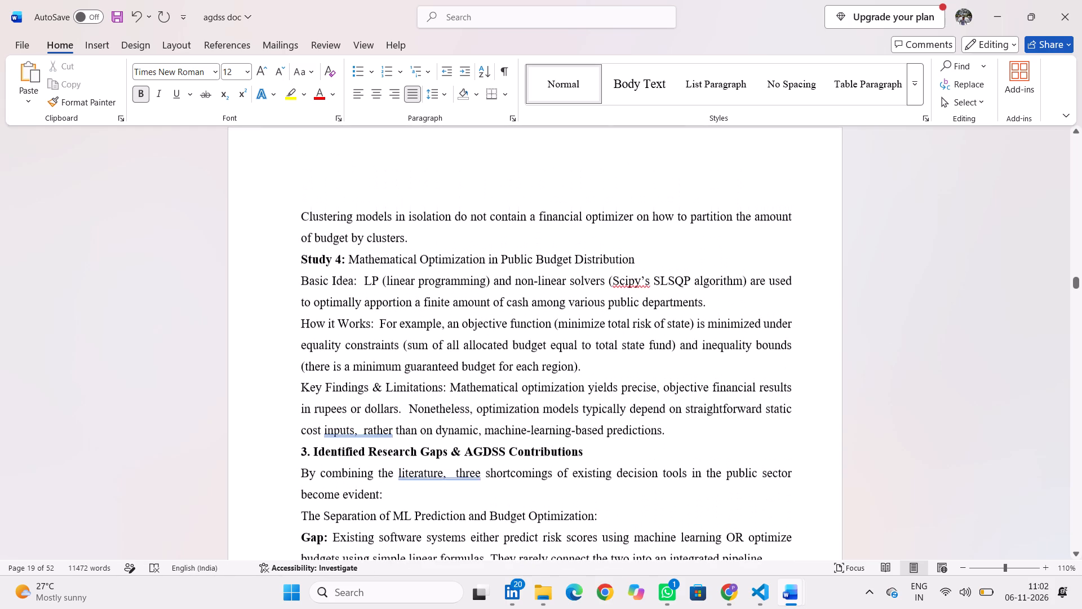
scroll(389, 258, "up", 1)
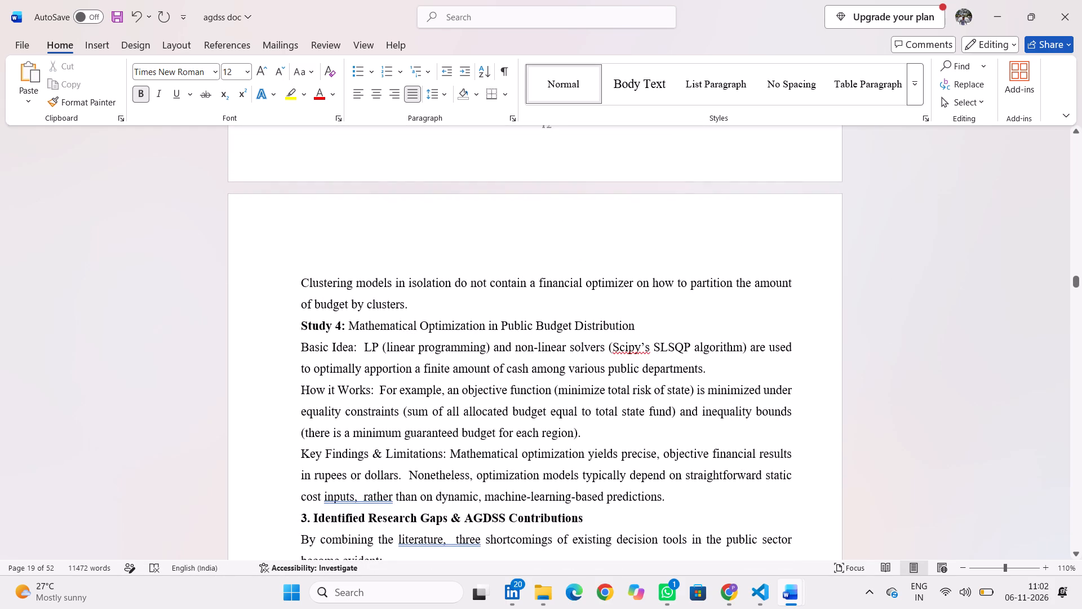
left_click_drag(642, 325, 476, 328)
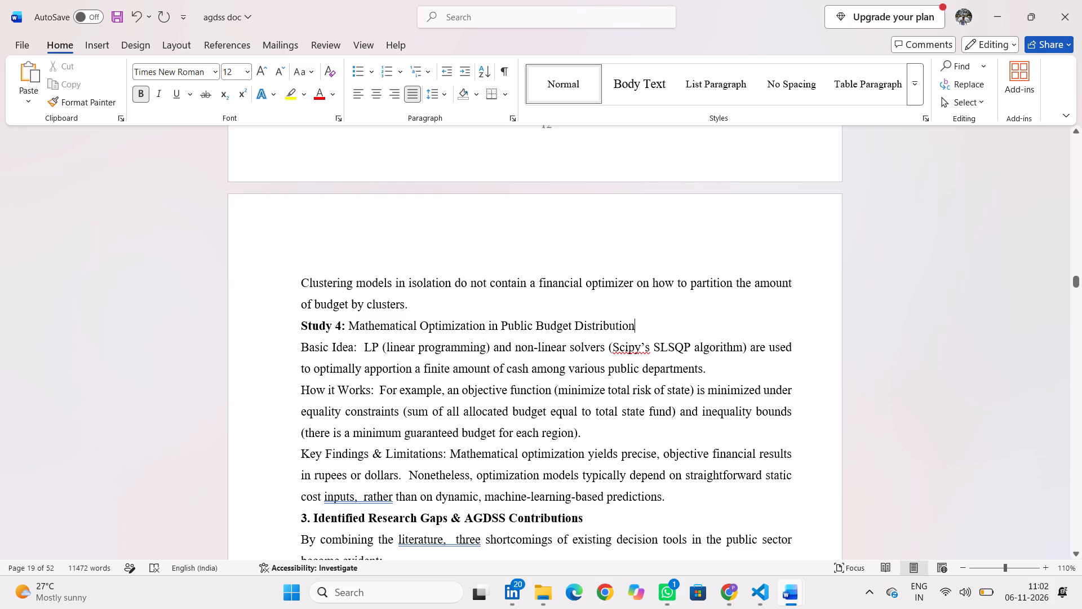
left_click_drag(476, 328, 313, 331)
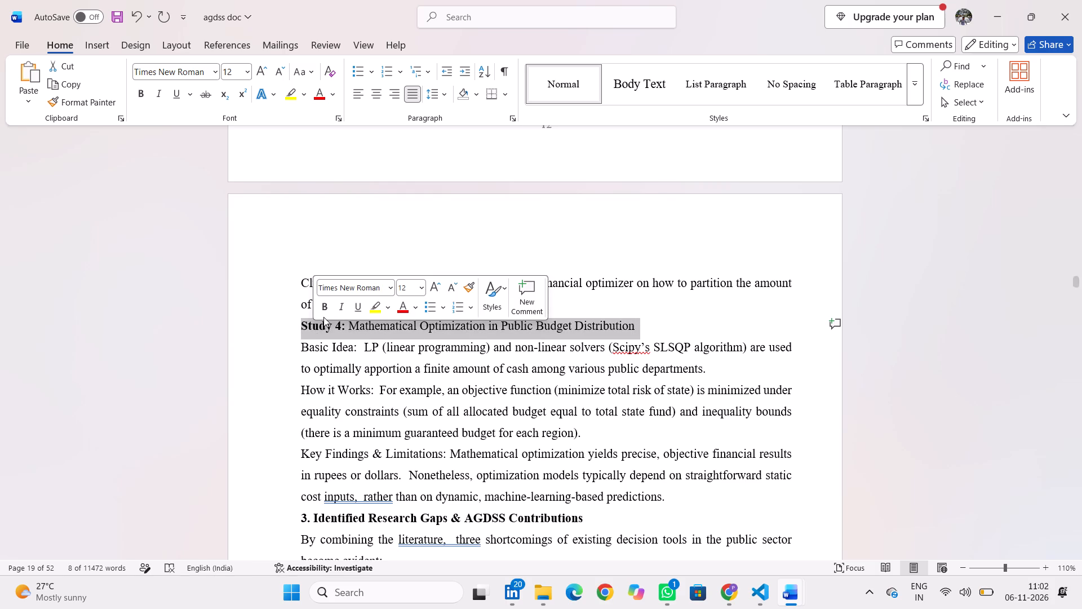
left_click(324, 311)
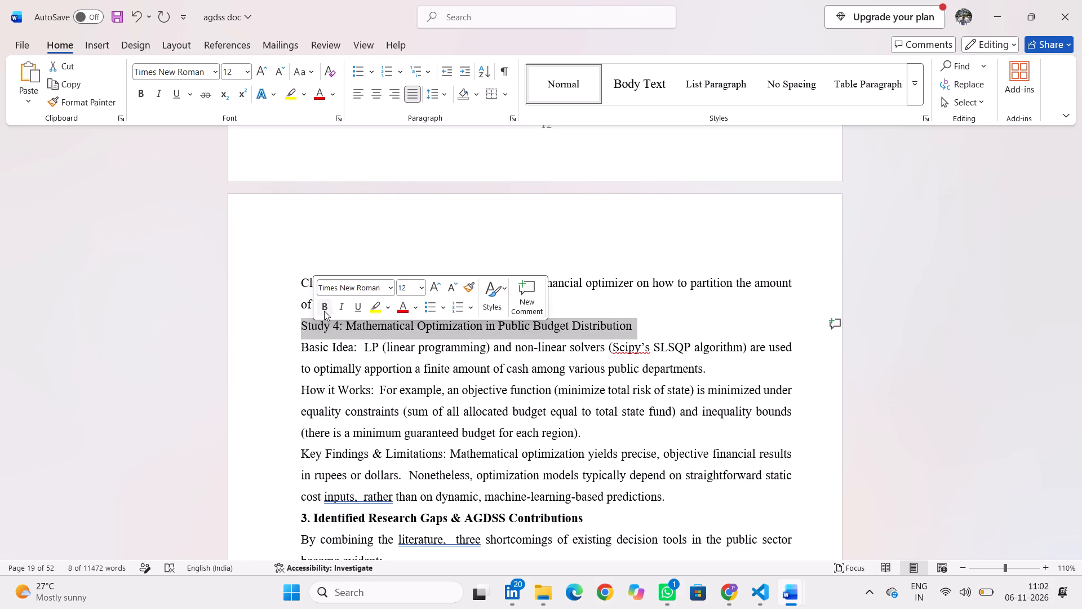
left_click(324, 311)
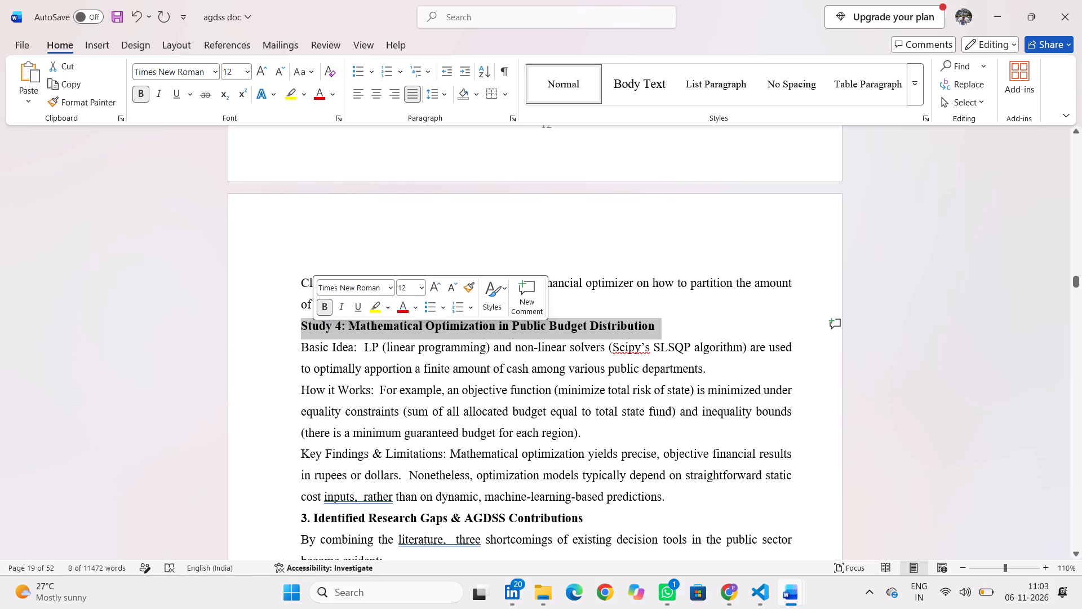
left_click(648, 301)
Bold the "How It Works:", "Highlights & Limitations:" and "The Unique Selling Point:" labels under Study 3.
scroll(475, 303, "up", 2)
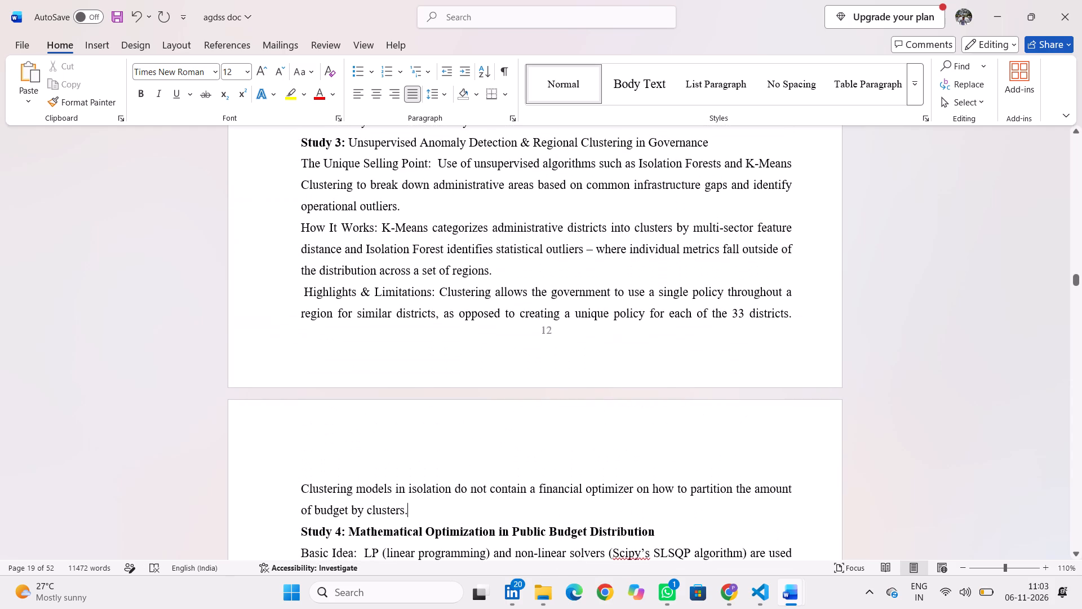
scroll(475, 303, "up", 1)
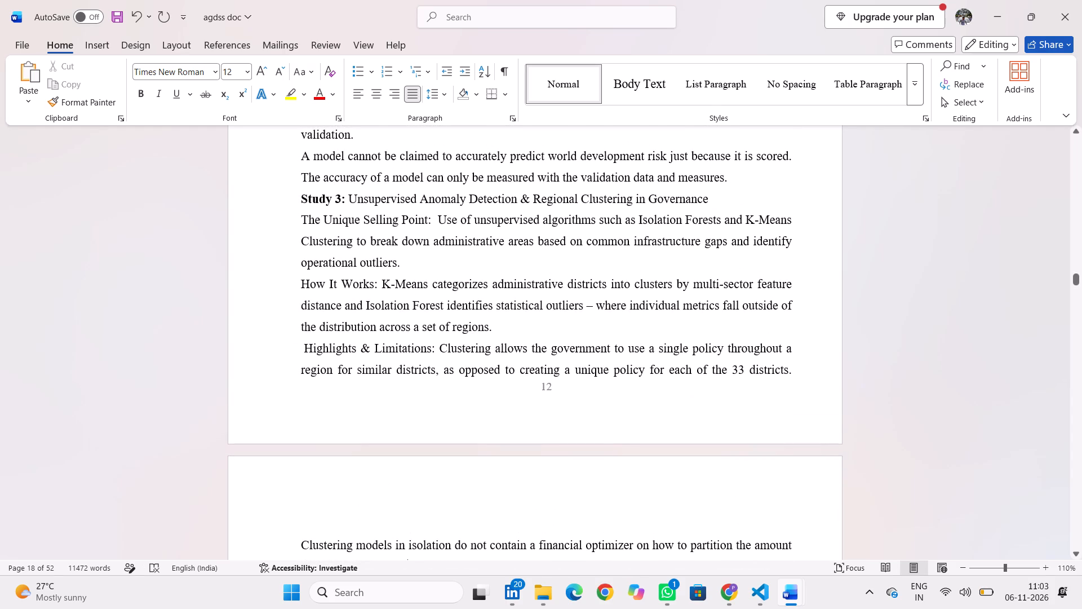
left_click_drag(376, 285, 296, 279)
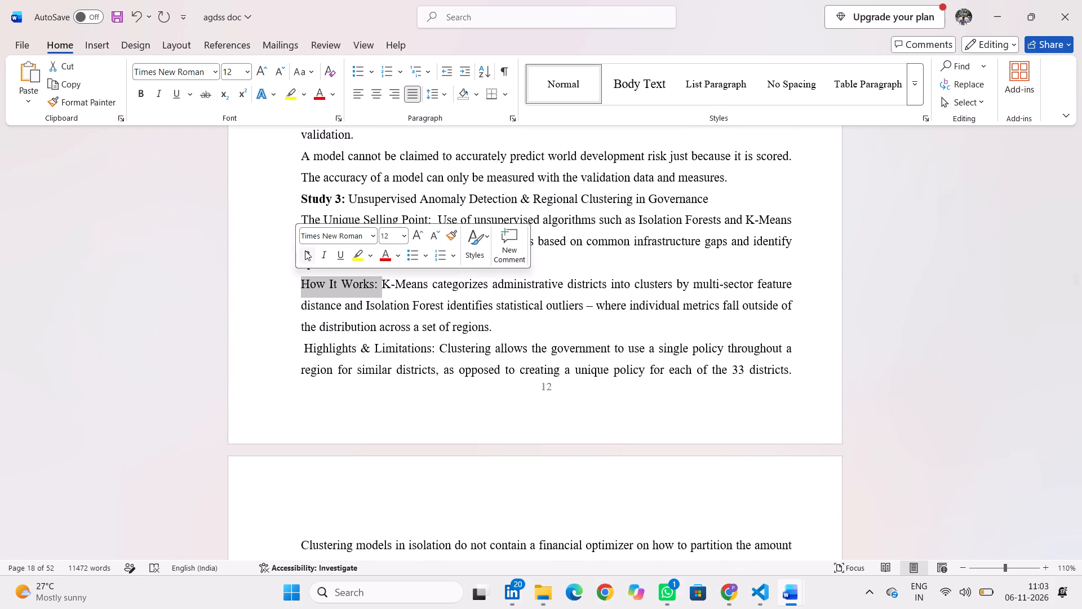
left_click(305, 250)
left_click(283, 290)
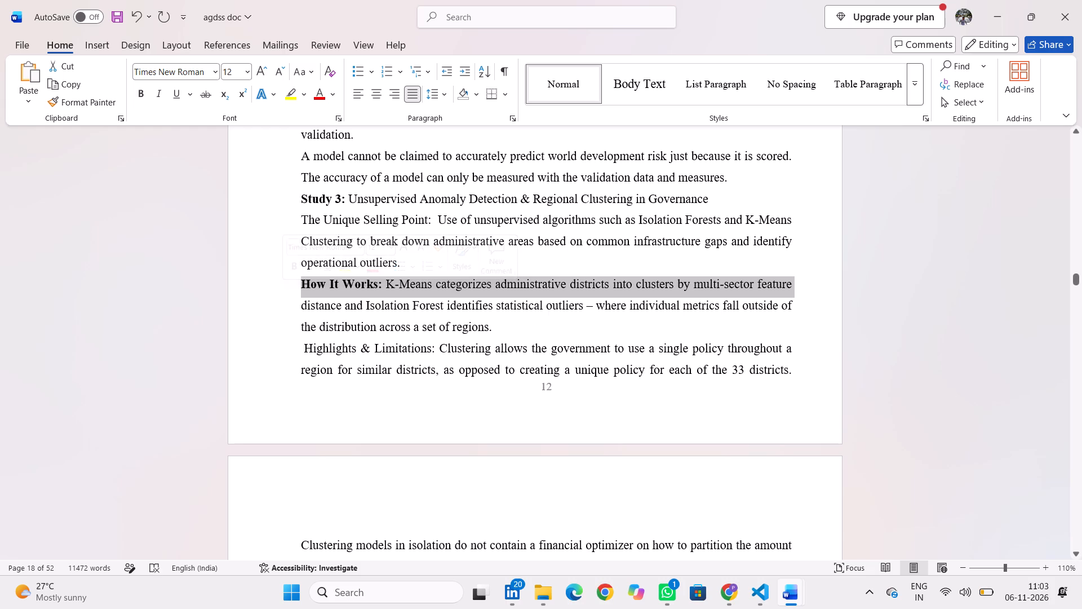
left_click_drag(434, 346, 305, 347)
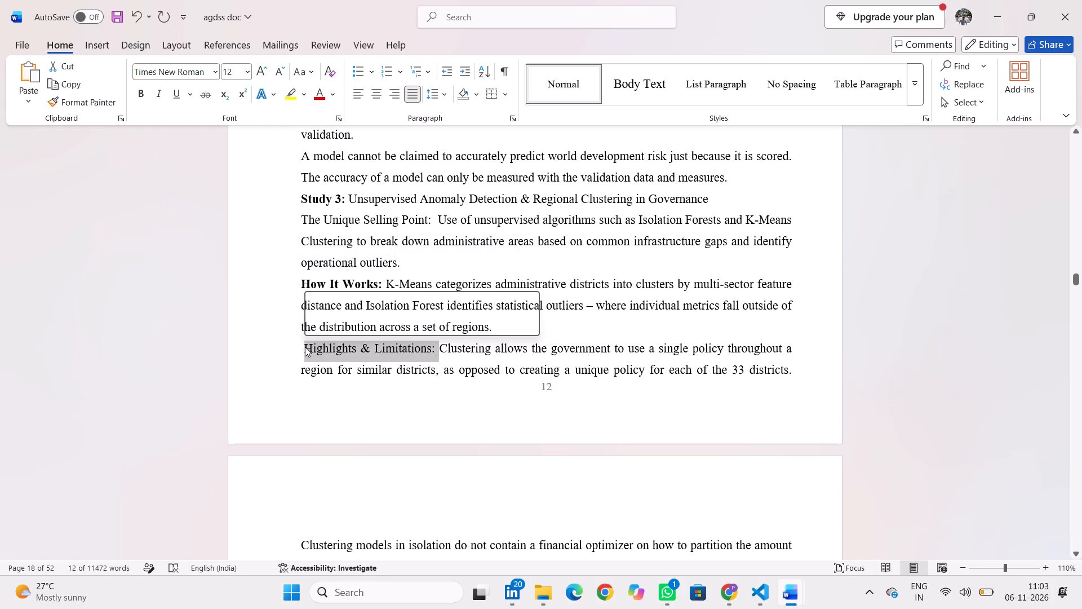
left_click(321, 320)
left_click(283, 320)
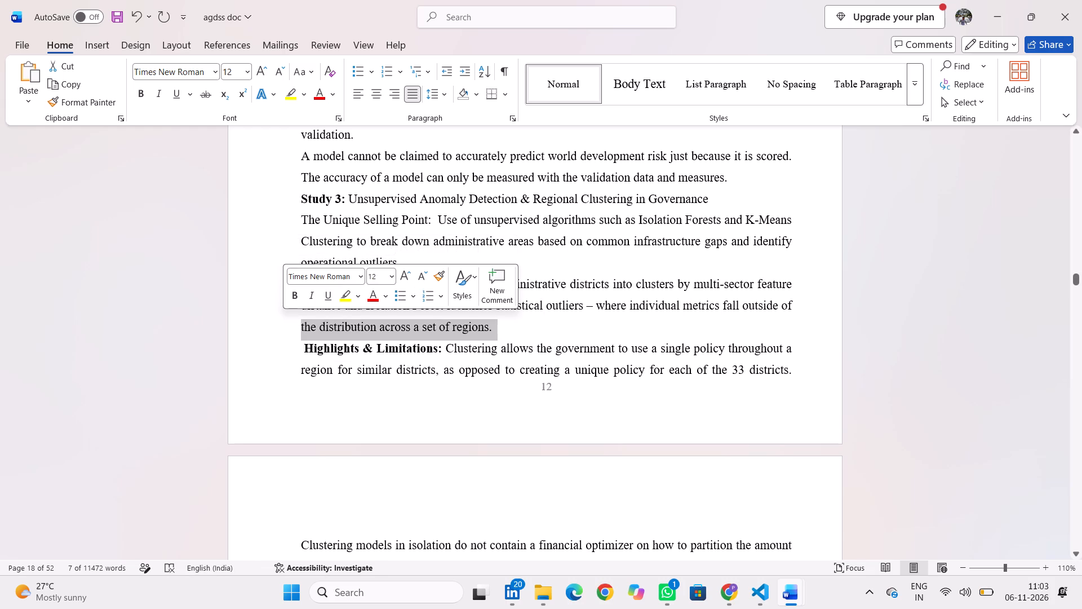
left_click_drag(432, 220, 304, 220)
left_click(313, 197)
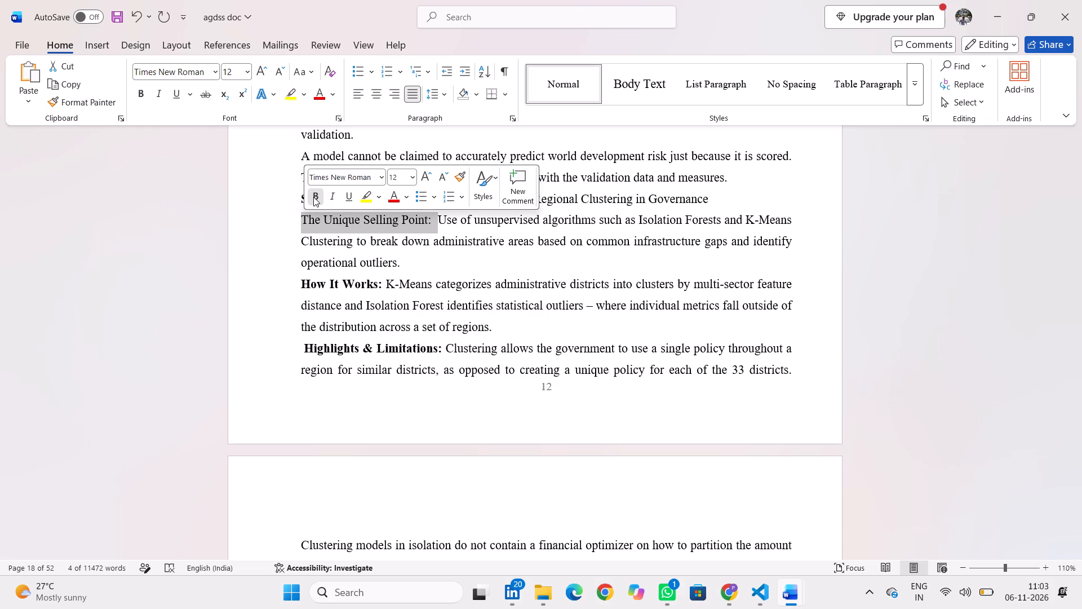
Bold the entire "Study 3: Unsupervised Anomaly Detection & Regional Clustering in Governance" heading.
left_click(285, 203)
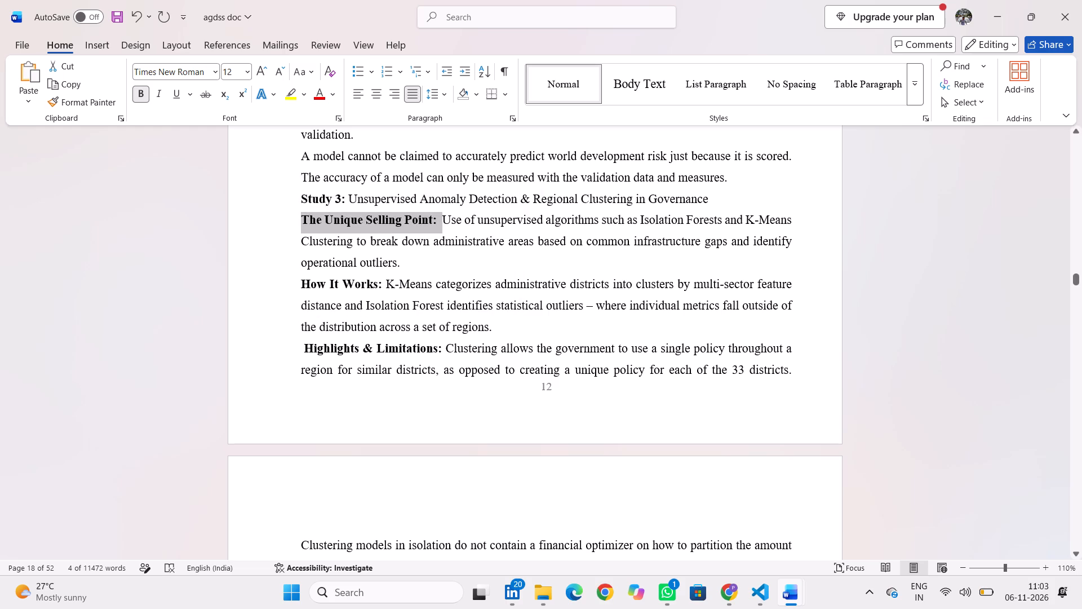
right_click(733, 198)
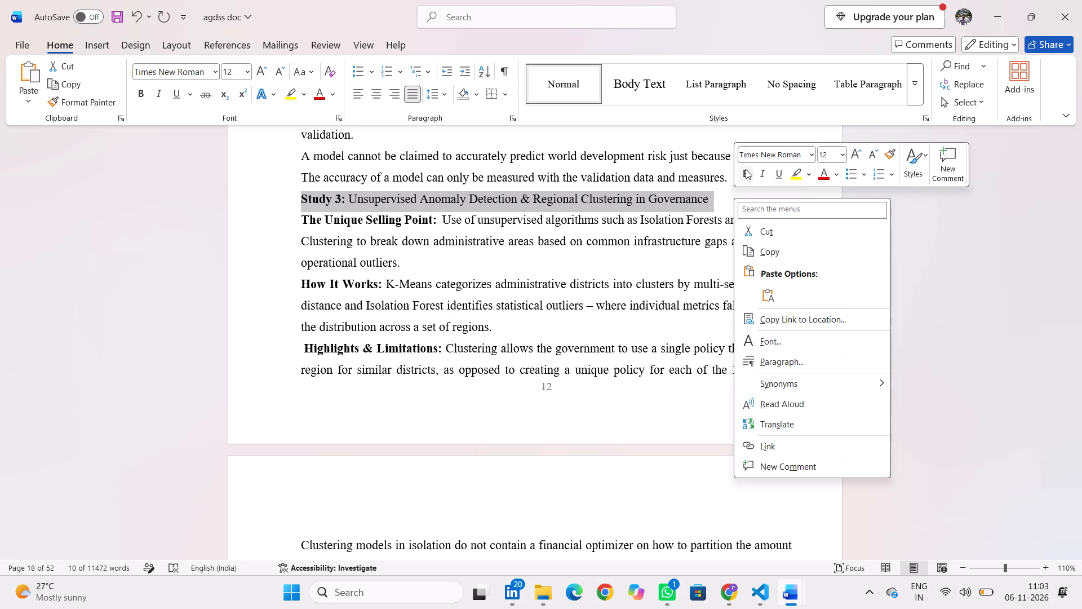
left_click(746, 169)
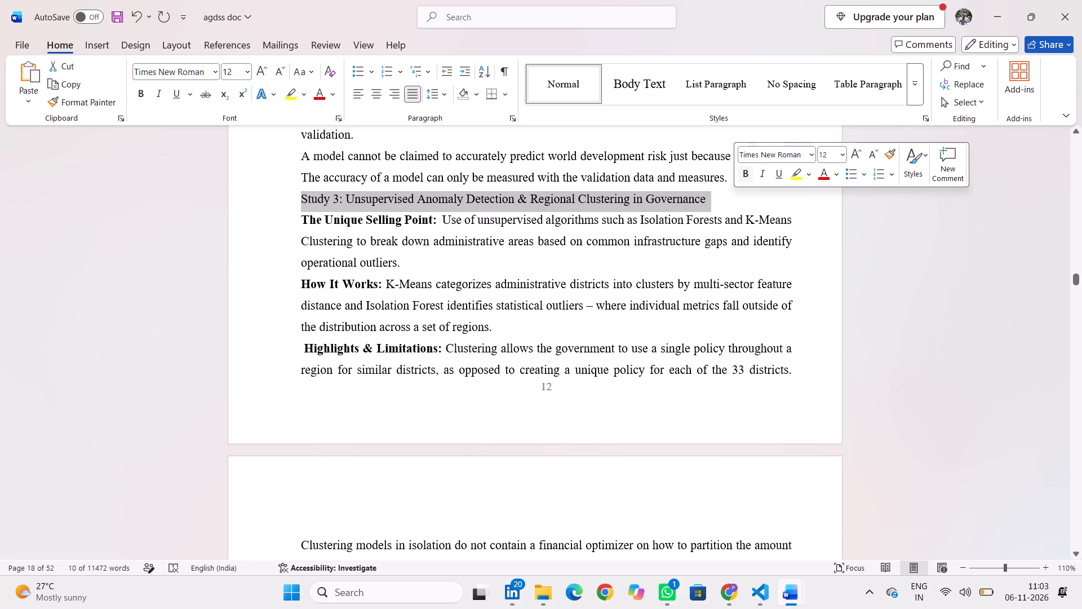
left_click(743, 177)
Bold the "Features:" and "Major Findings & Limitations:" labels under Study 2.
scroll(615, 204, "up", 1)
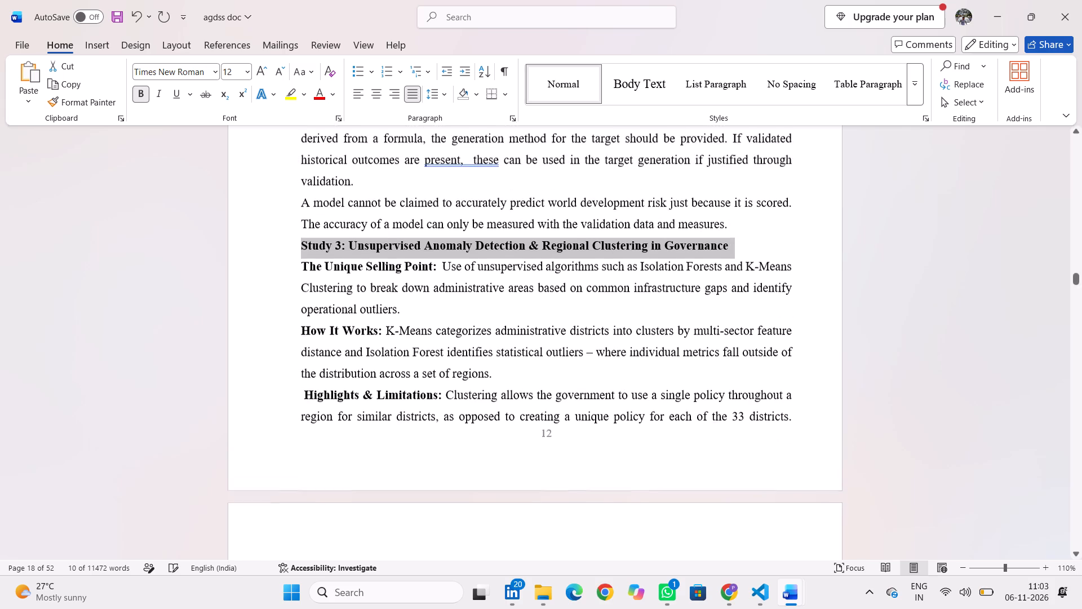
scroll(615, 204, "up", 1)
scroll(462, 250, "up", 1)
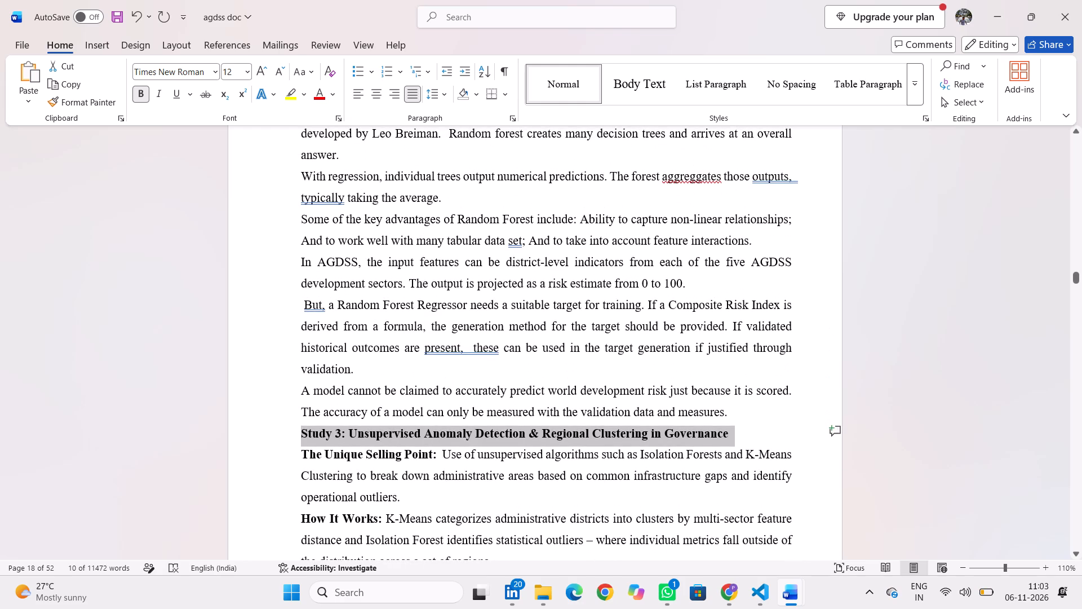
scroll(462, 250, "up", 2)
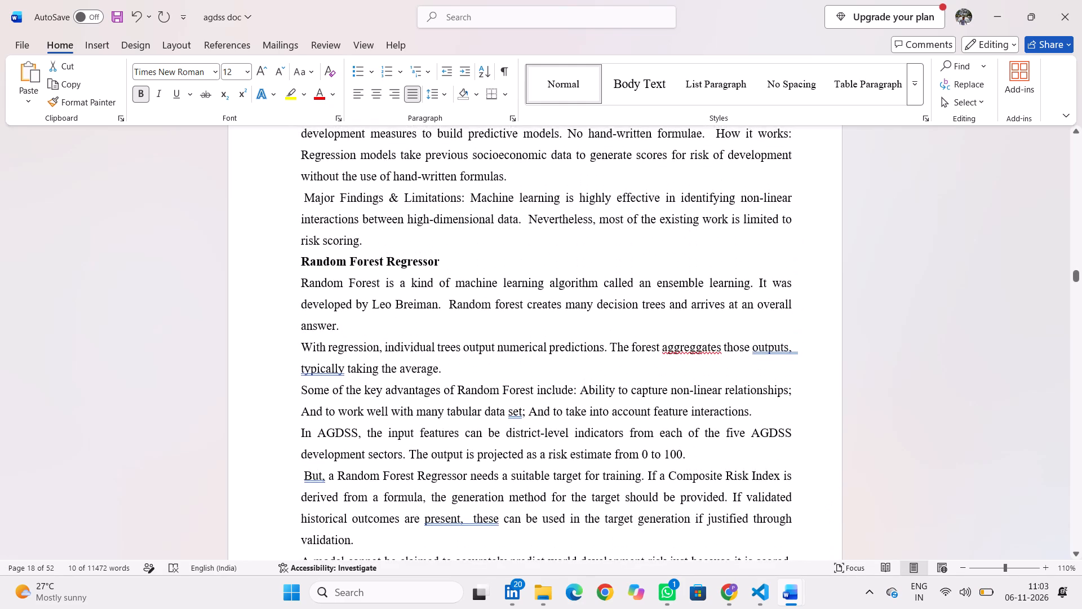
scroll(445, 261, "up", 3)
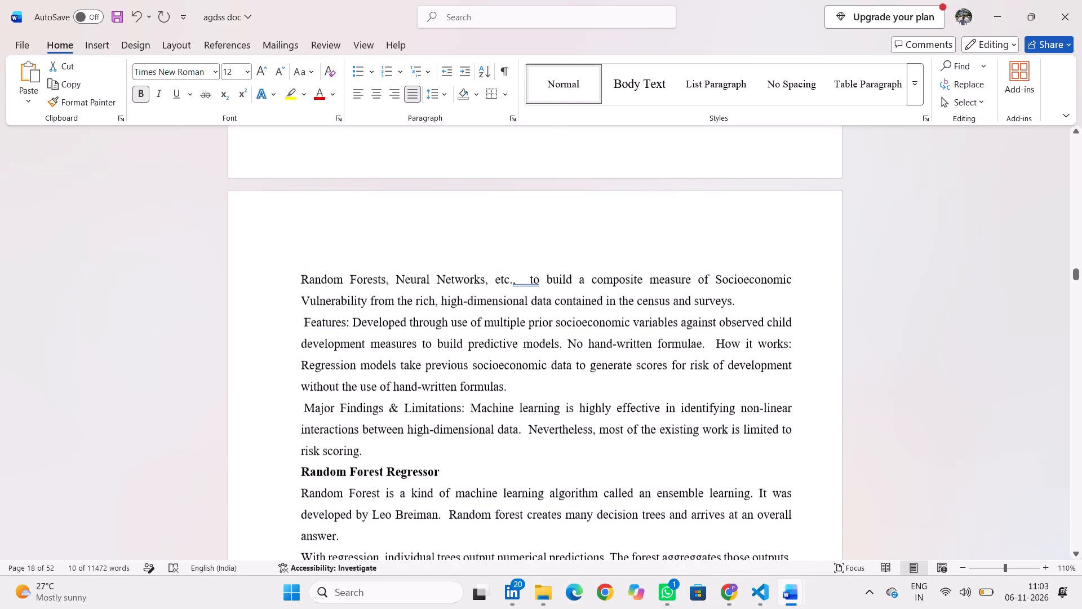
scroll(445, 261, "up", 1)
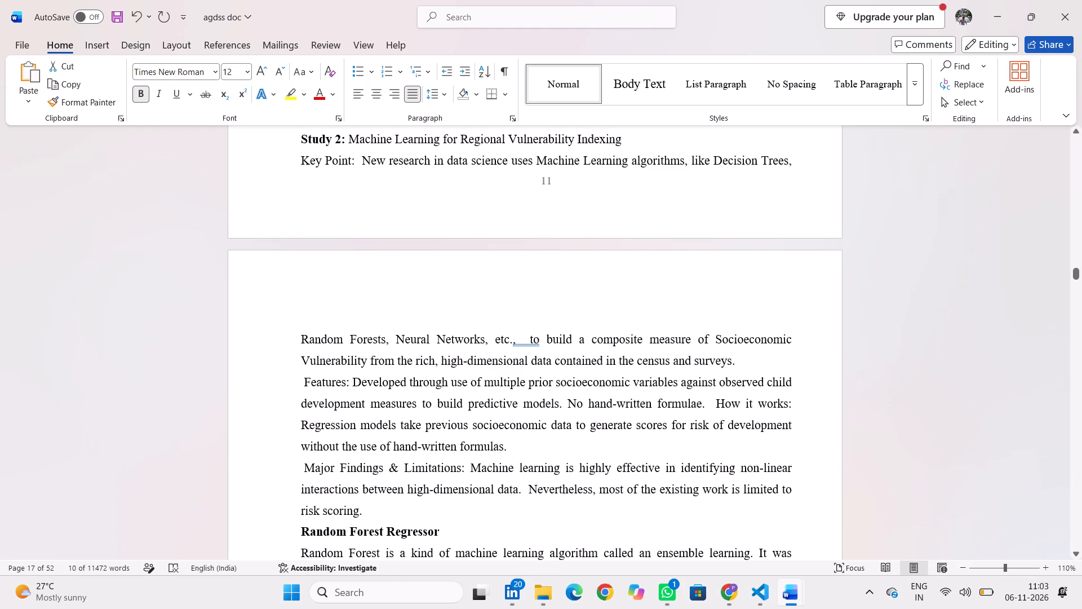
left_click_drag(351, 383, 303, 381)
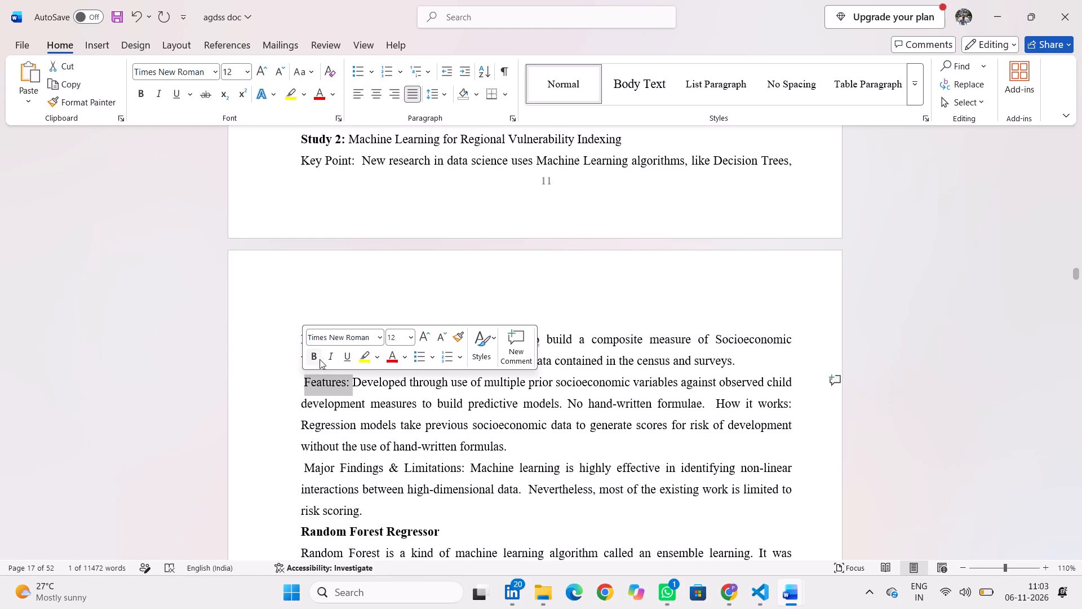
left_click(320, 356)
scroll(361, 412, "down", 1)
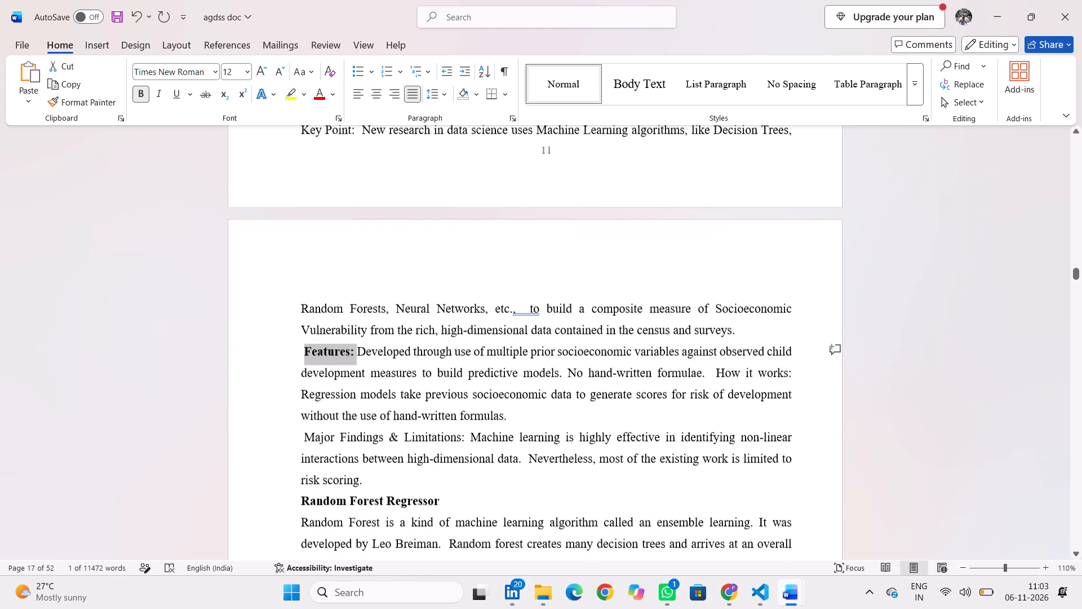
scroll(361, 412, "down", 2)
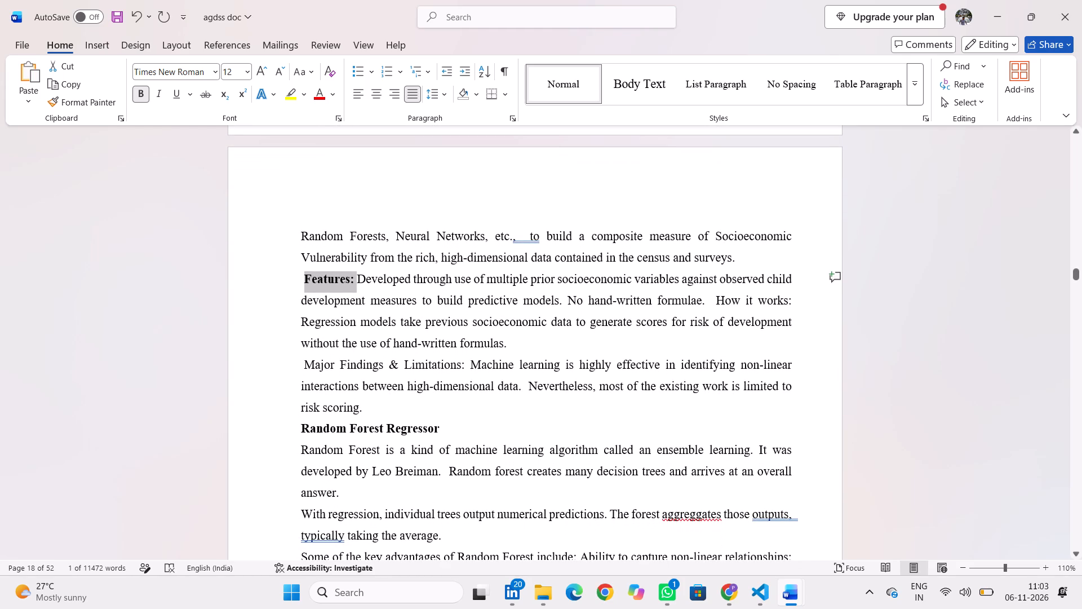
left_click_drag(465, 363, 317, 364)
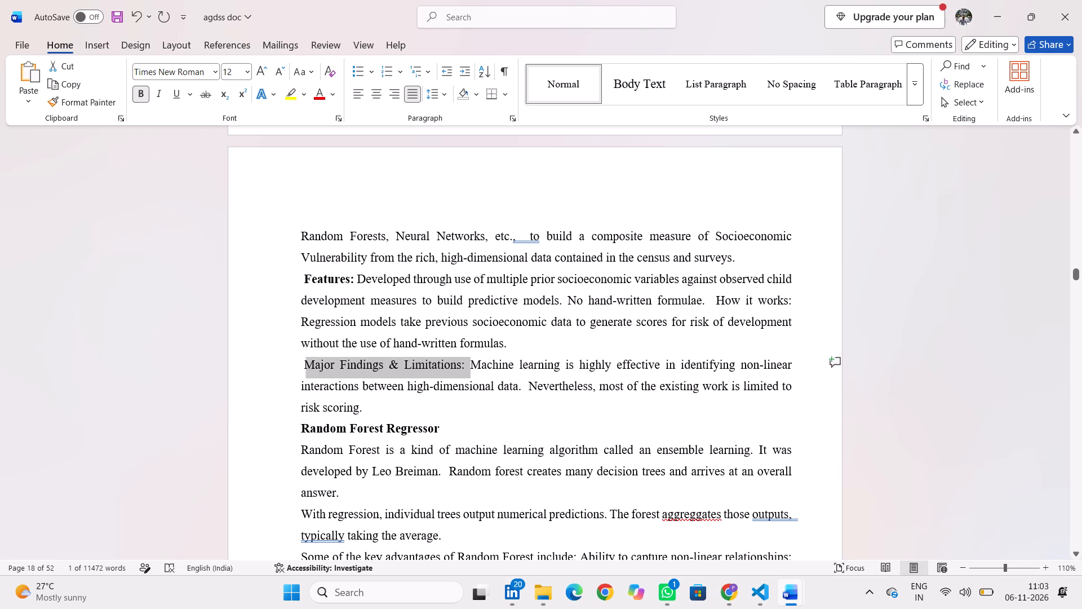
left_click_drag(317, 364, 314, 363)
left_click(325, 337)
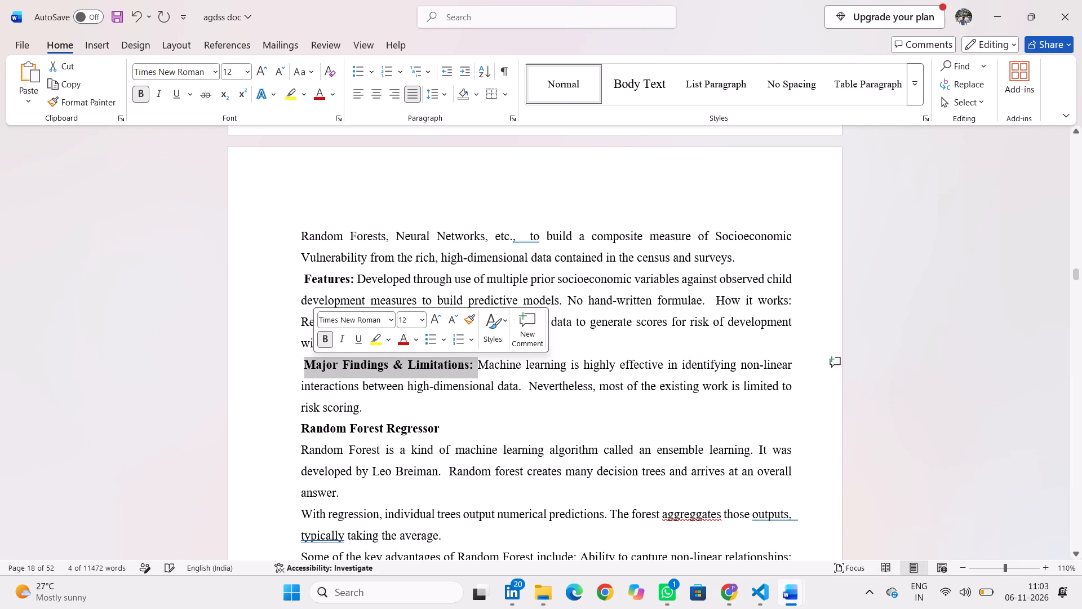
Bold the lead-in "Some of the key advantages of Random Forest include:" in the Random Forest Regressor section.
scroll(323, 415, "down", 2)
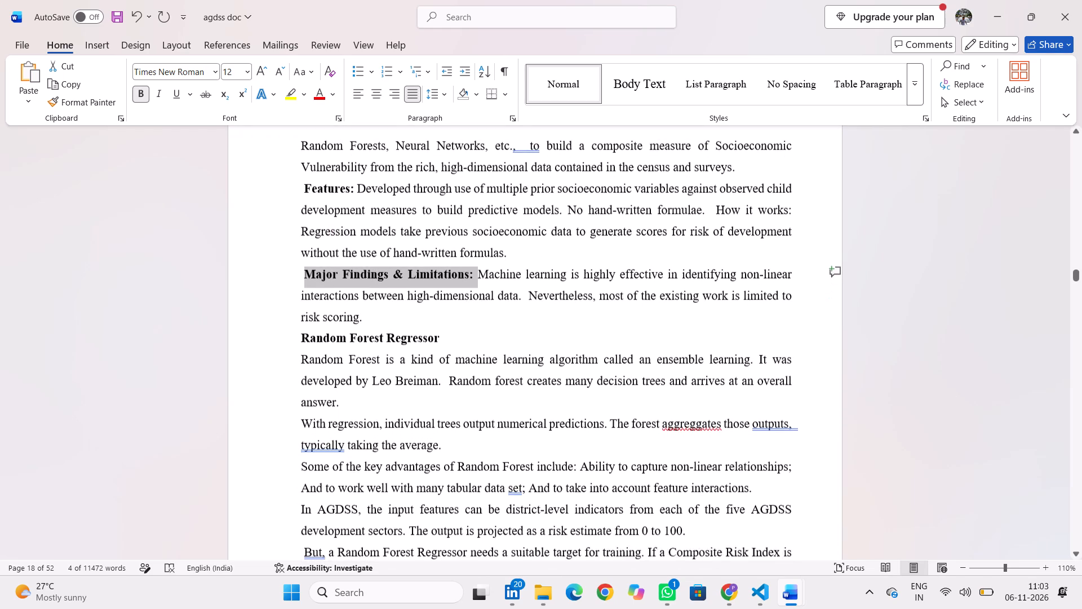
scroll(323, 415, "down", 2)
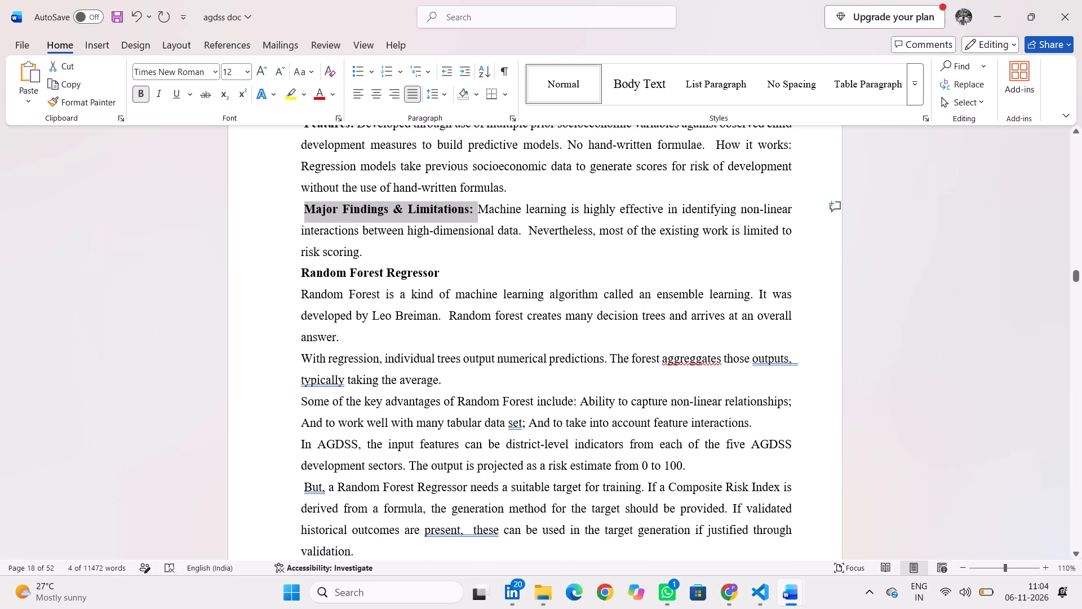
left_click_drag(577, 400, 296, 401)
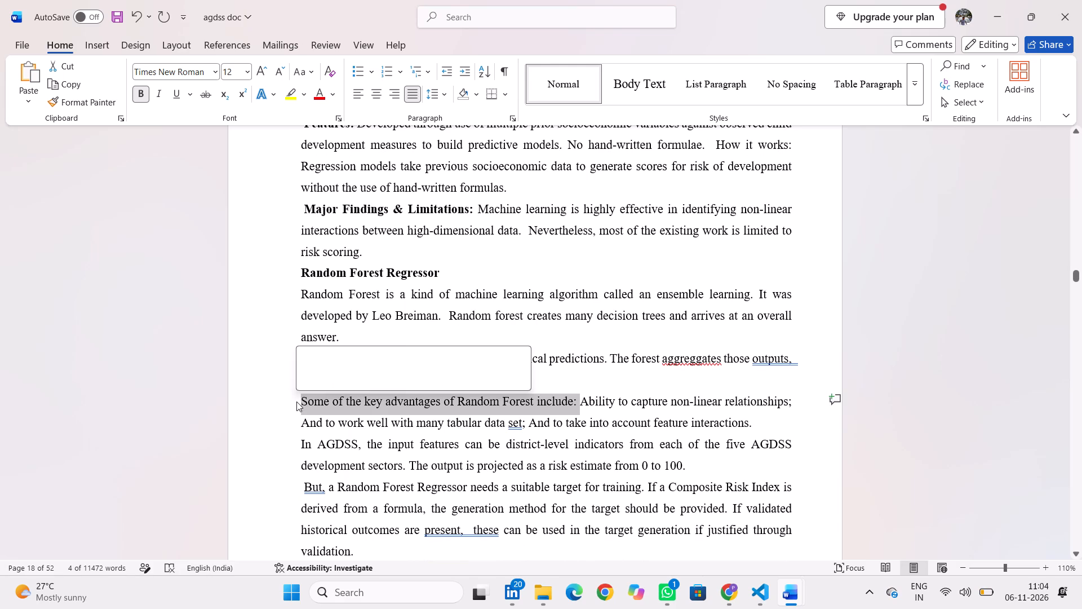
left_click(304, 376)
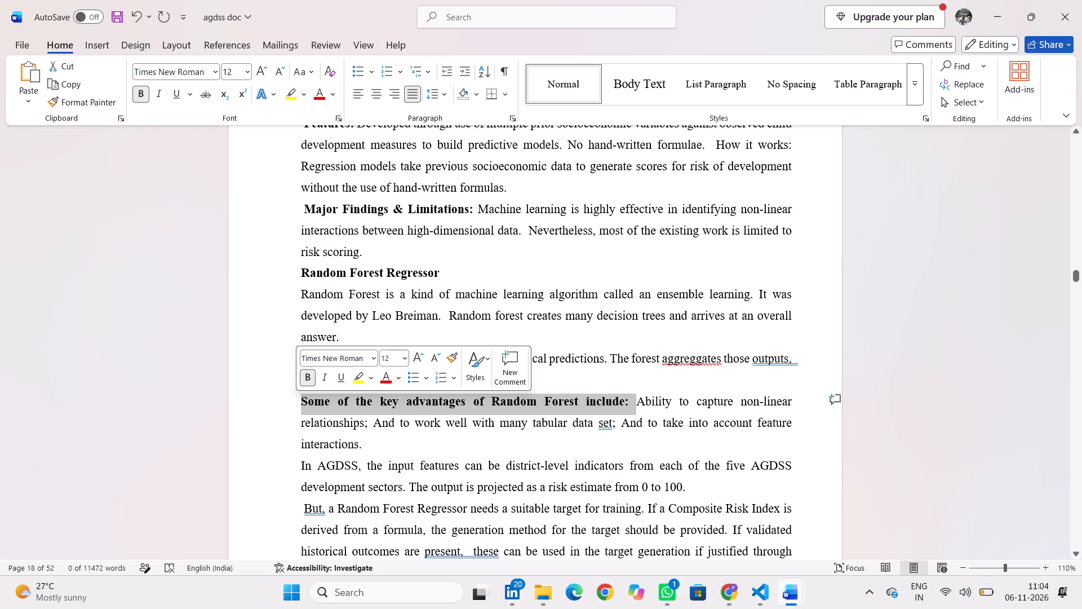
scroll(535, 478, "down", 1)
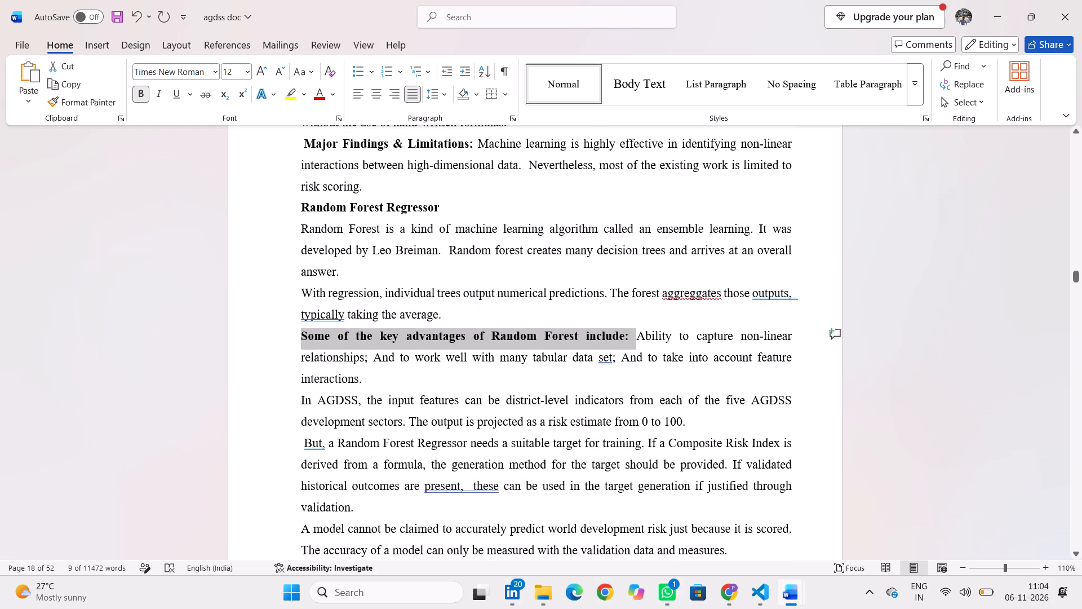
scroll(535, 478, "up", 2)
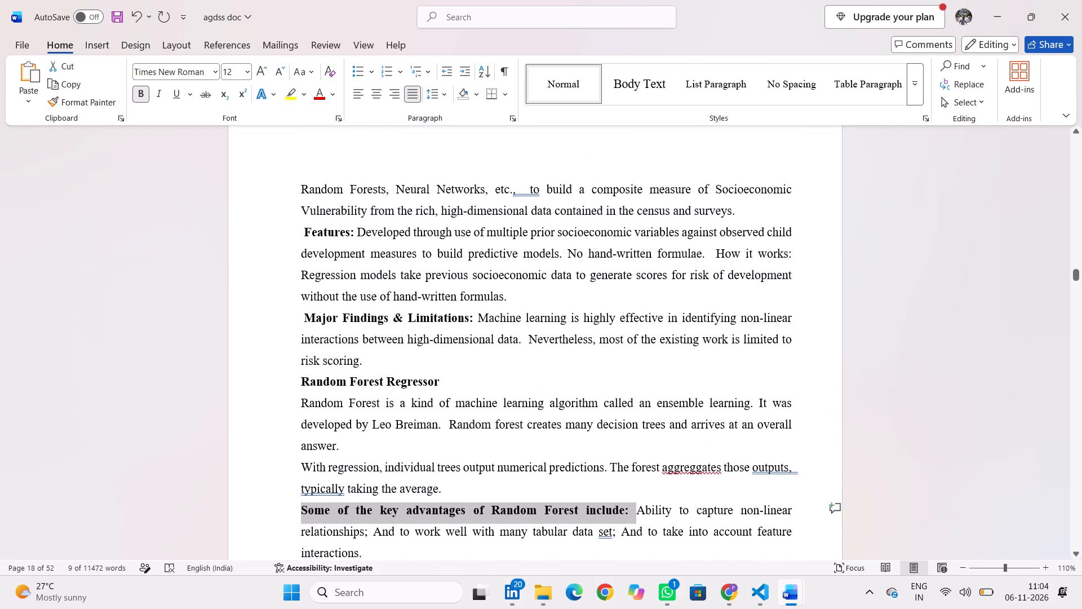
Bold the full Study 1 "Multi-Criteria Decision Analysis" and Study 2 "Machine Learning for Regional Vulnerability Indexing" headings in the literature survey.
scroll(505, 445, "up", 2)
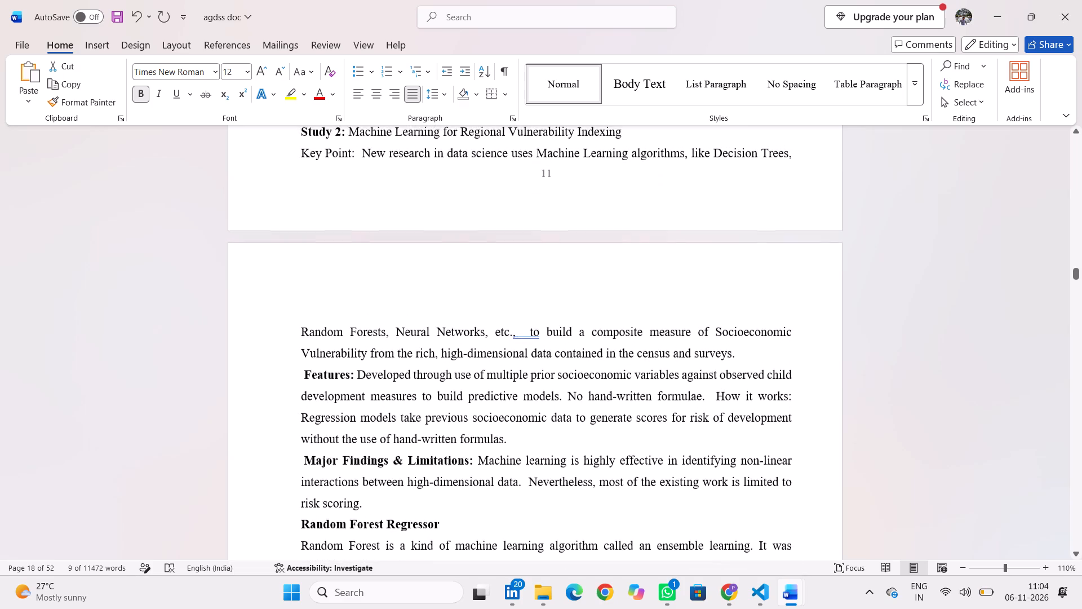
scroll(505, 445, "up", 2)
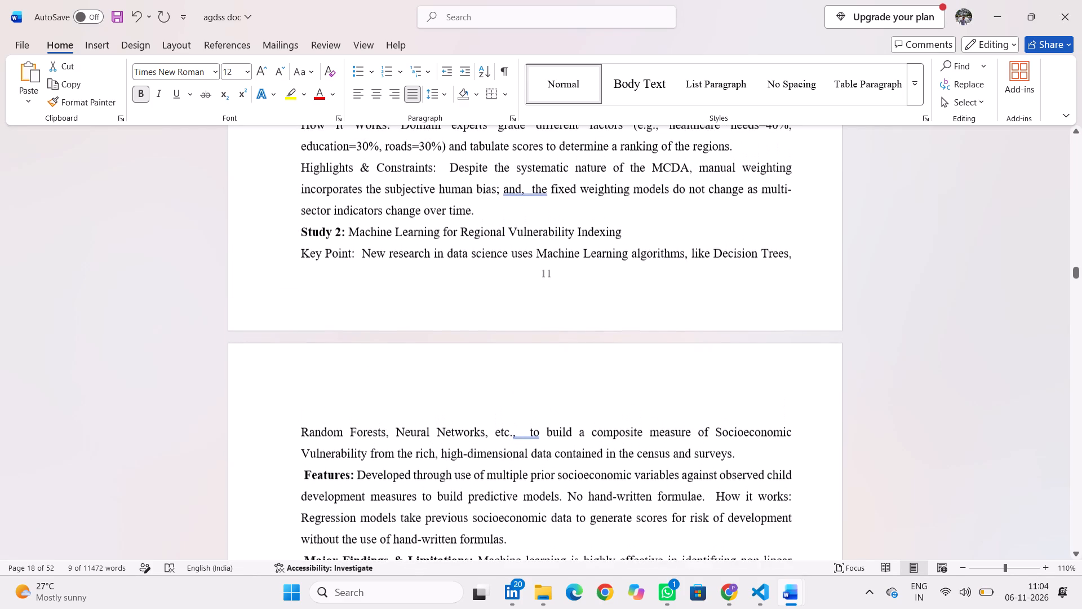
scroll(505, 445, "up", 2)
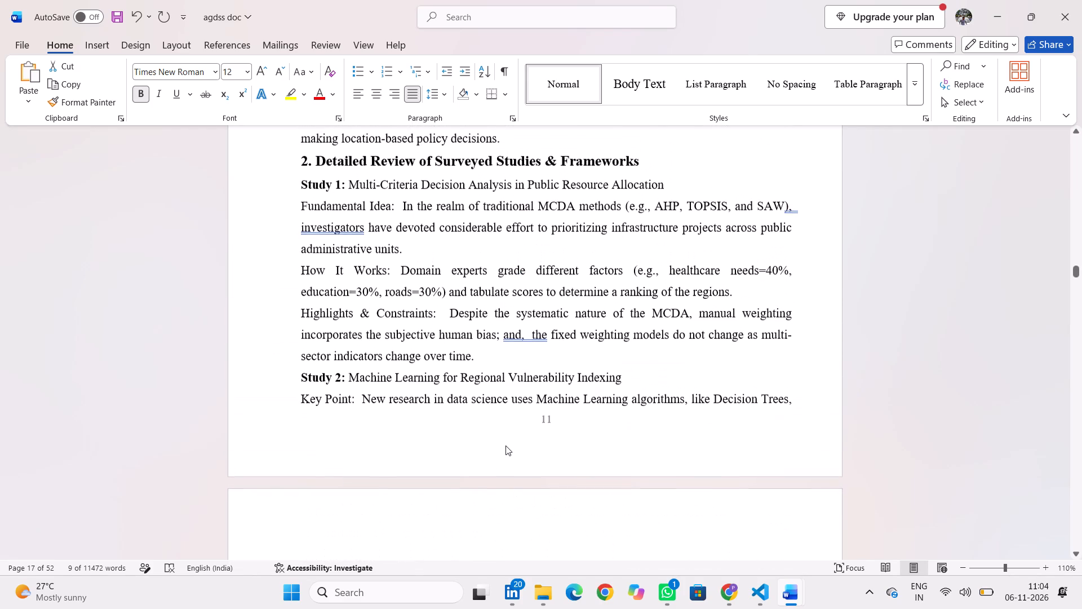
scroll(417, 413, "up", 1)
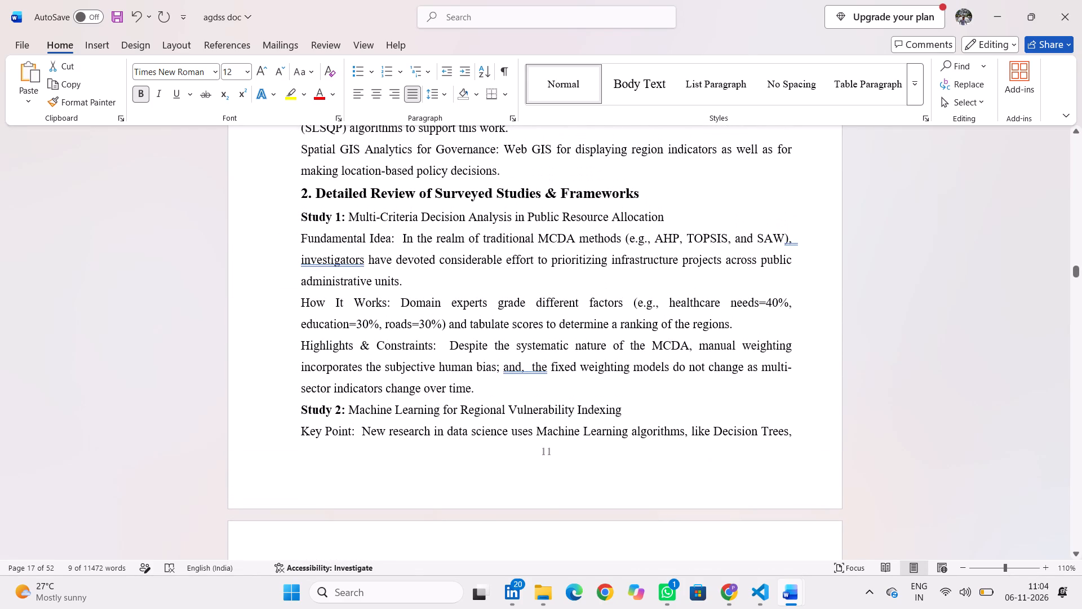
scroll(417, 413, "up", 1)
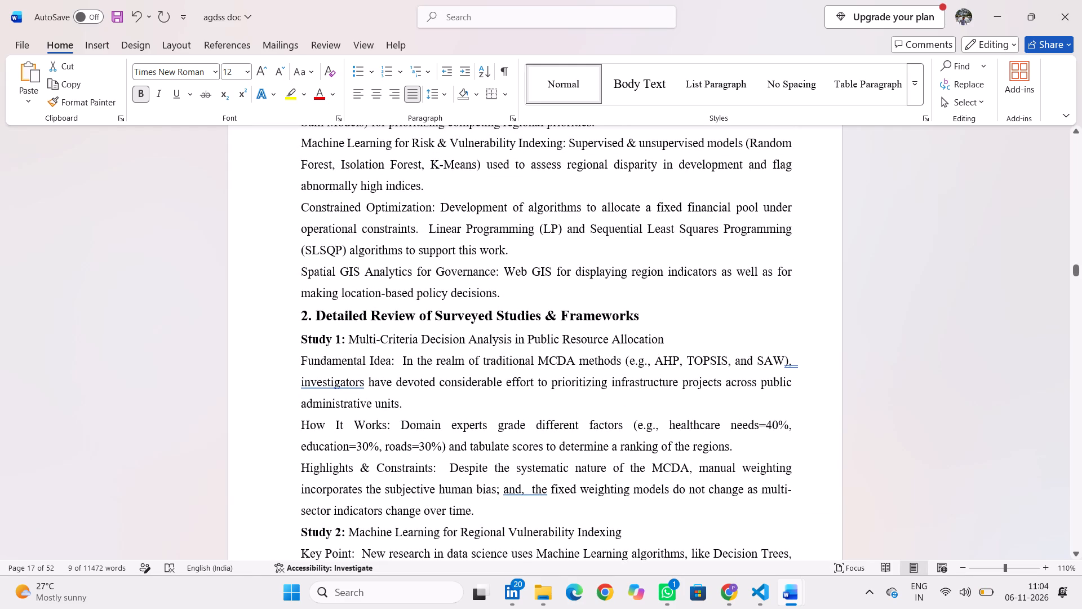
left_click_drag(672, 338, 293, 338)
left_click(307, 310)
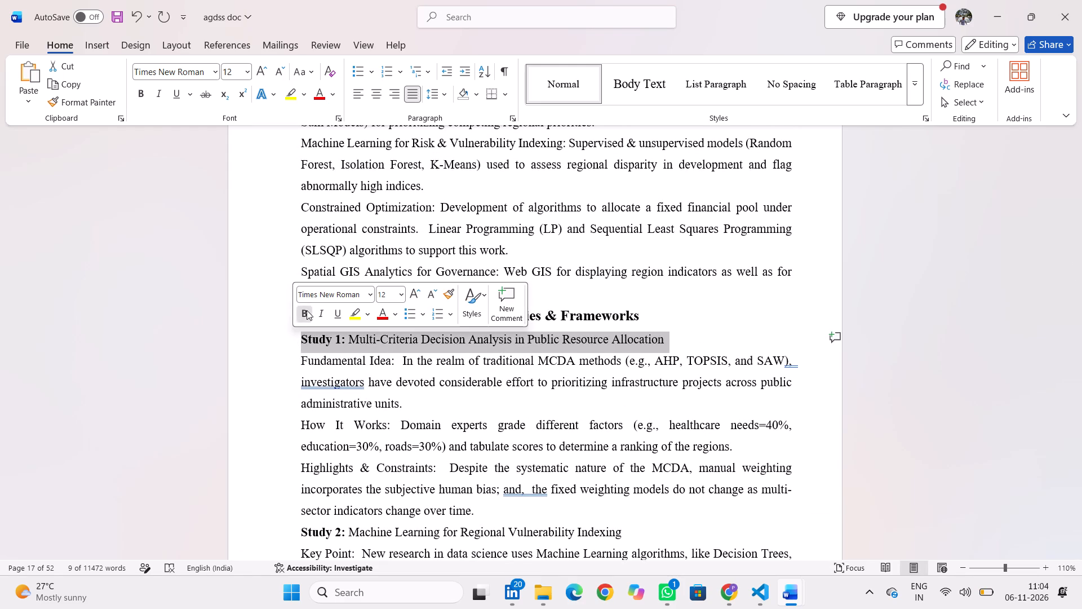
left_click(307, 310)
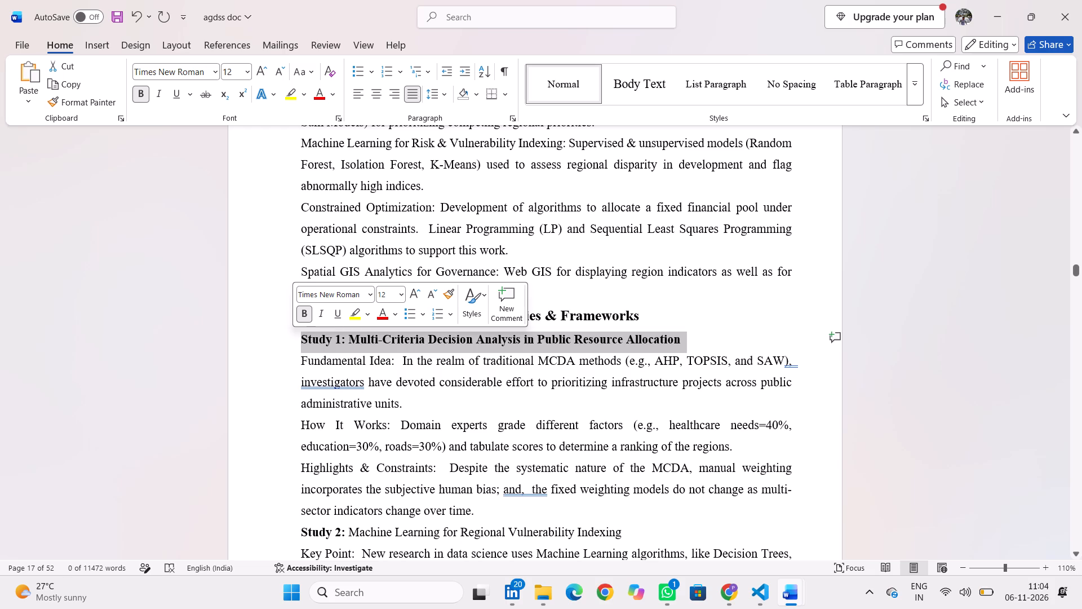
scroll(441, 474, "down", 1)
left_click_drag(636, 486, 276, 489)
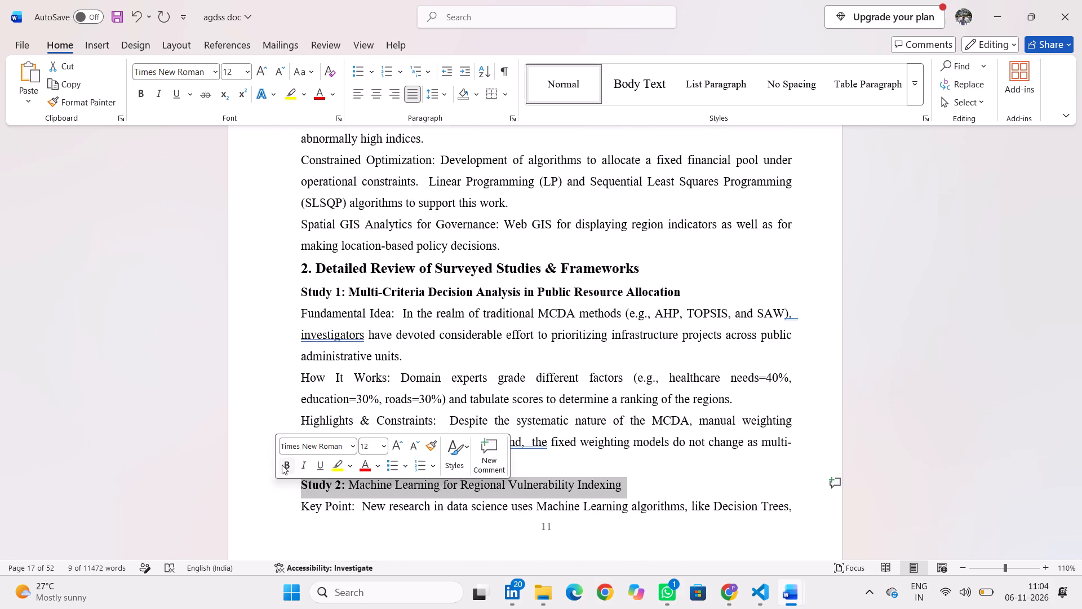
left_click(282, 465)
left_click(282, 465)
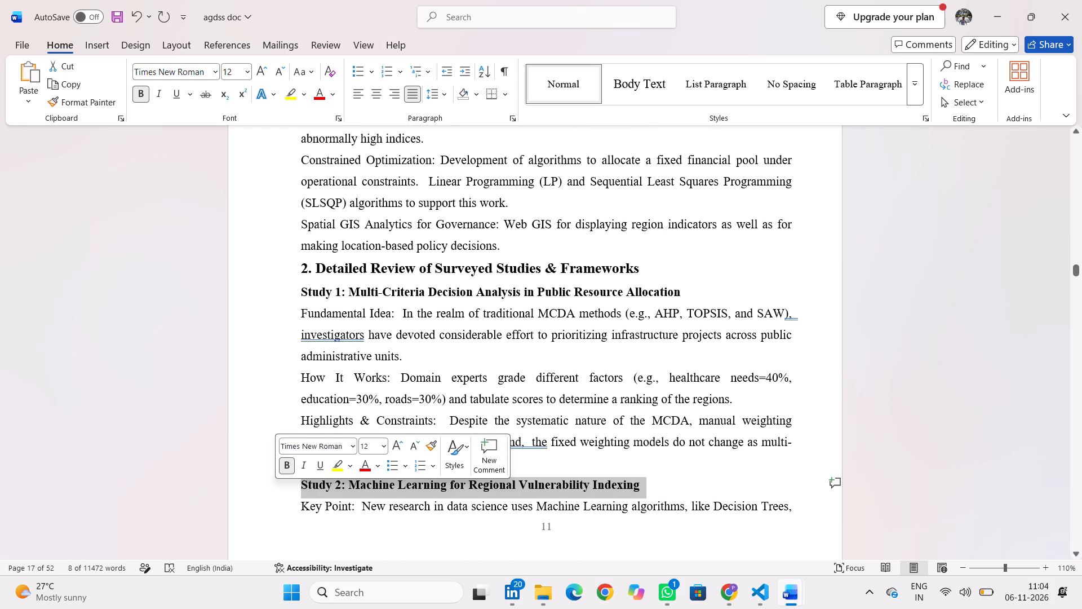
Bold the "Constrained Optimization:", "Multi-Criteria Decision Analysis (MCDA):" and "Machine Learning for Risk & Vulnerability Indexing" labels under Overview of Domain Research.
scroll(538, 431, "up", 2)
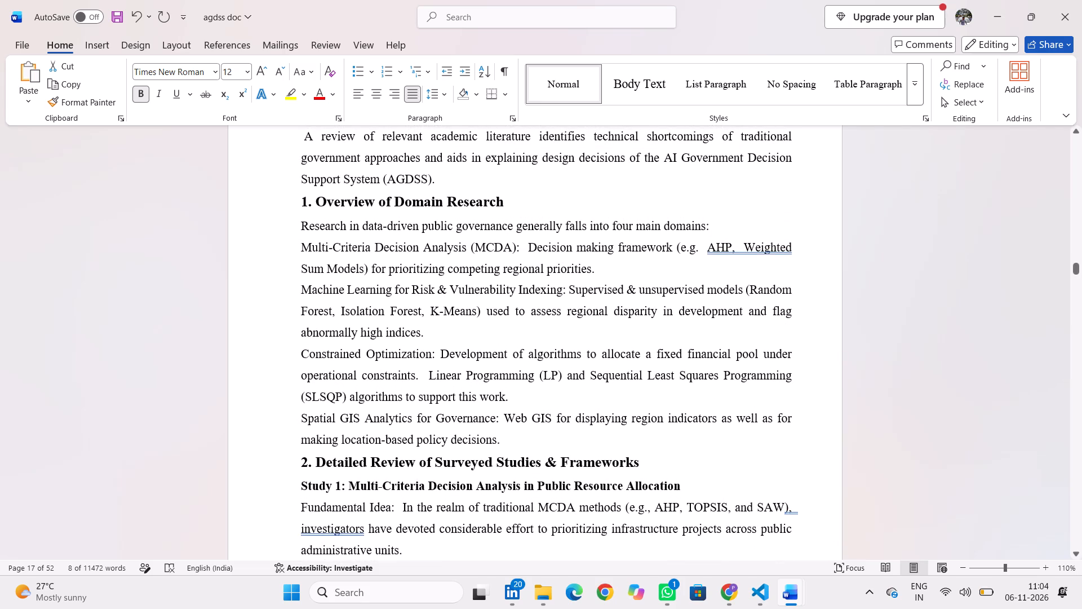
scroll(538, 431, "up", 1)
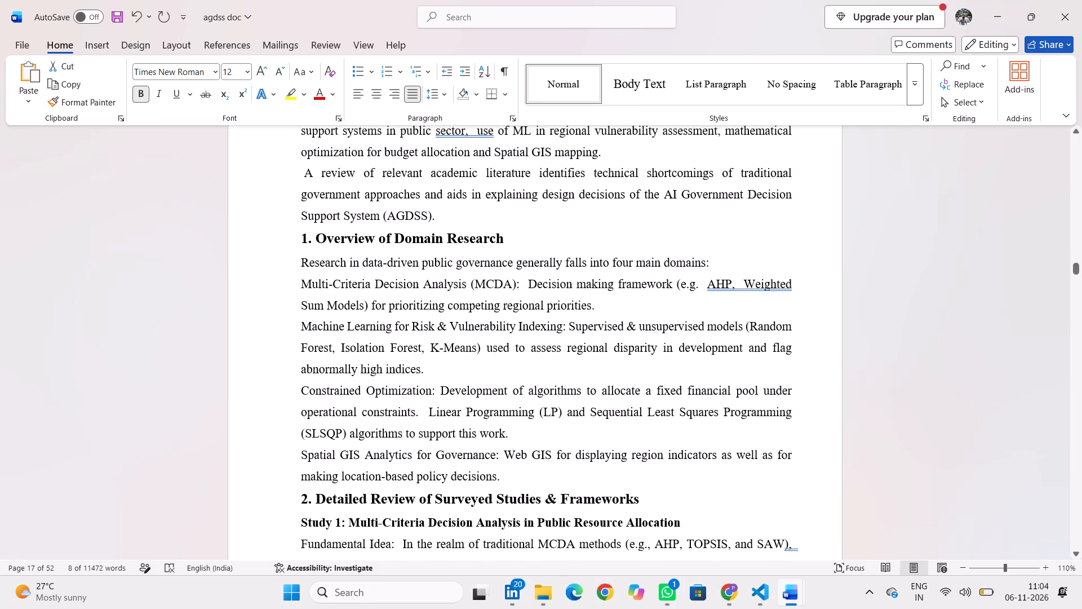
left_click_drag(434, 394, 280, 399)
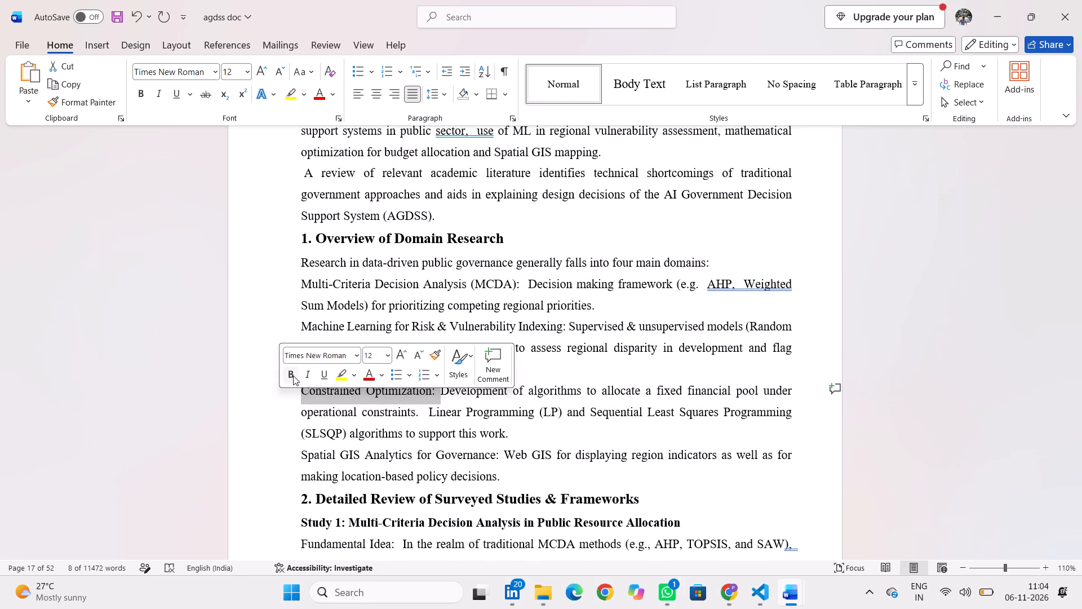
left_click(293, 376)
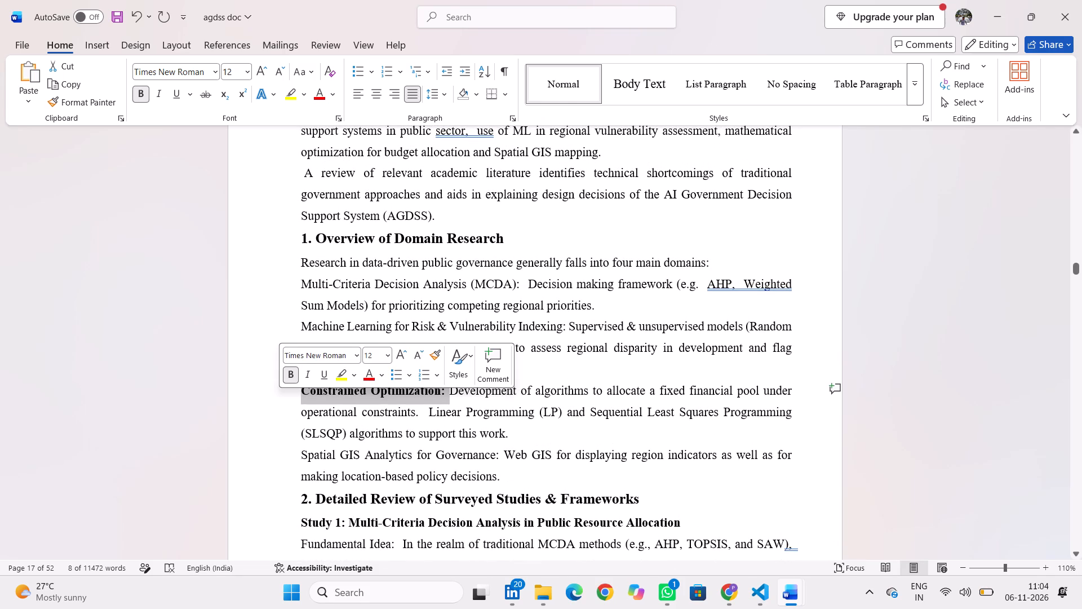
left_click(374, 287)
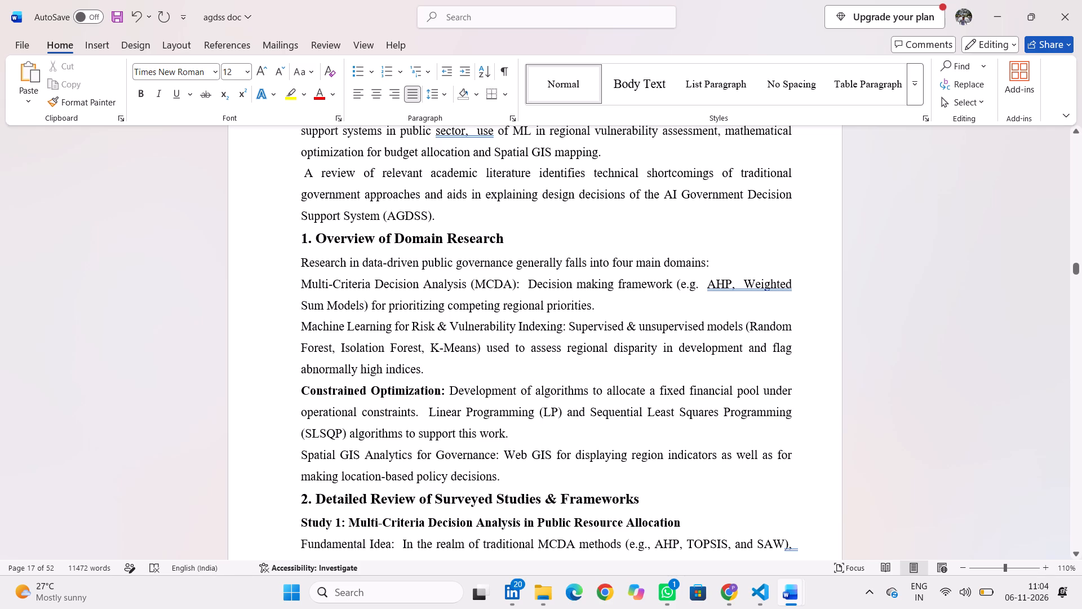
left_click_drag(522, 284, 301, 287)
left_click(308, 264)
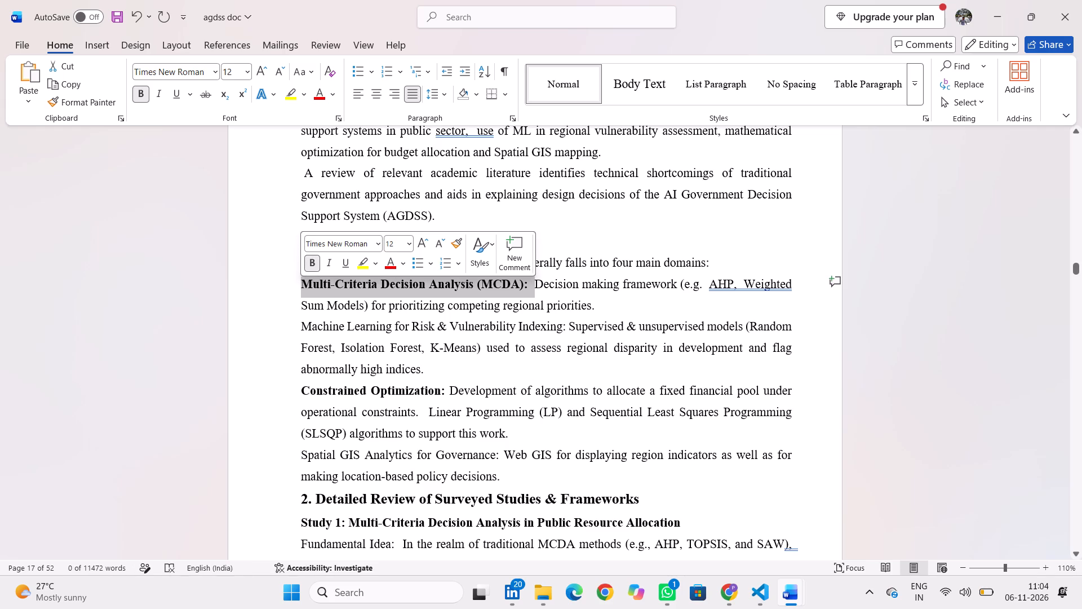
left_click_drag(566, 328, 292, 330)
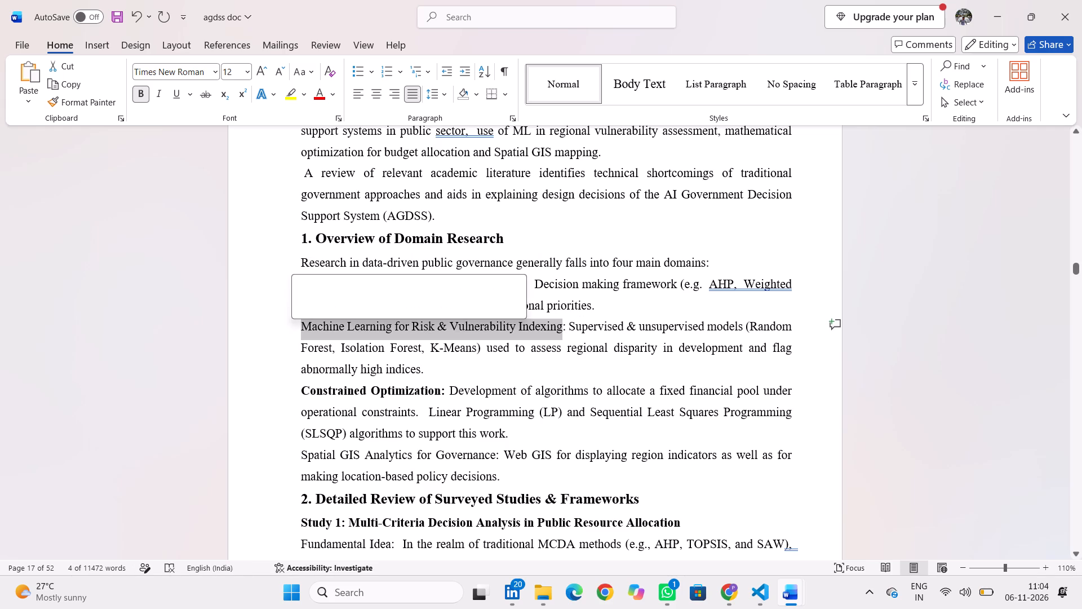
left_click(300, 298)
Check the font sizes of the "CHAPTER 3" line and the "LITERATURE SURVEY" title.
scroll(367, 428, "up", 1)
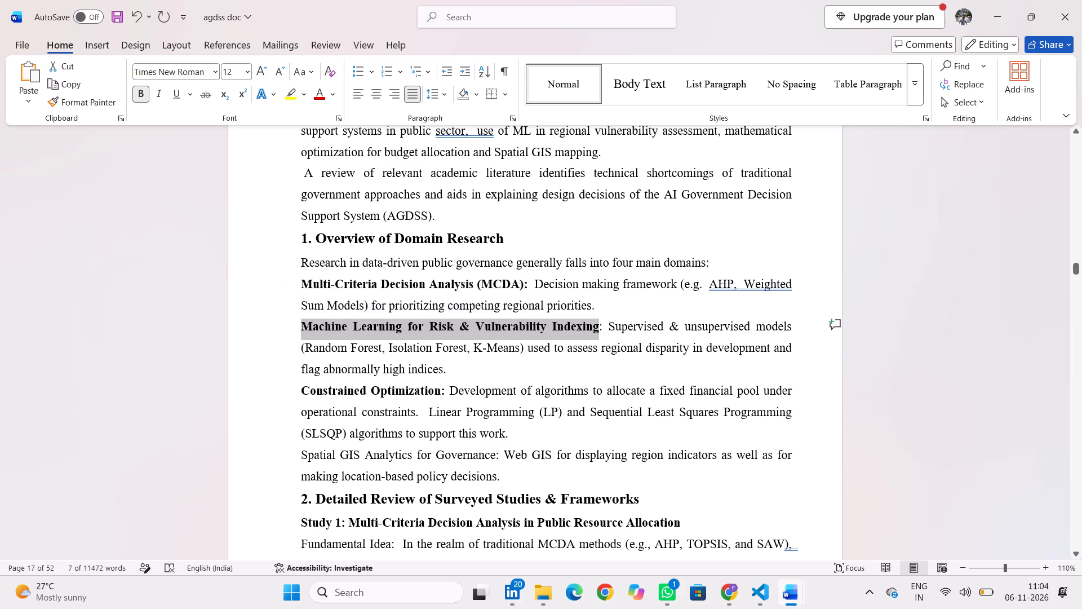
scroll(367, 428, "up", 2)
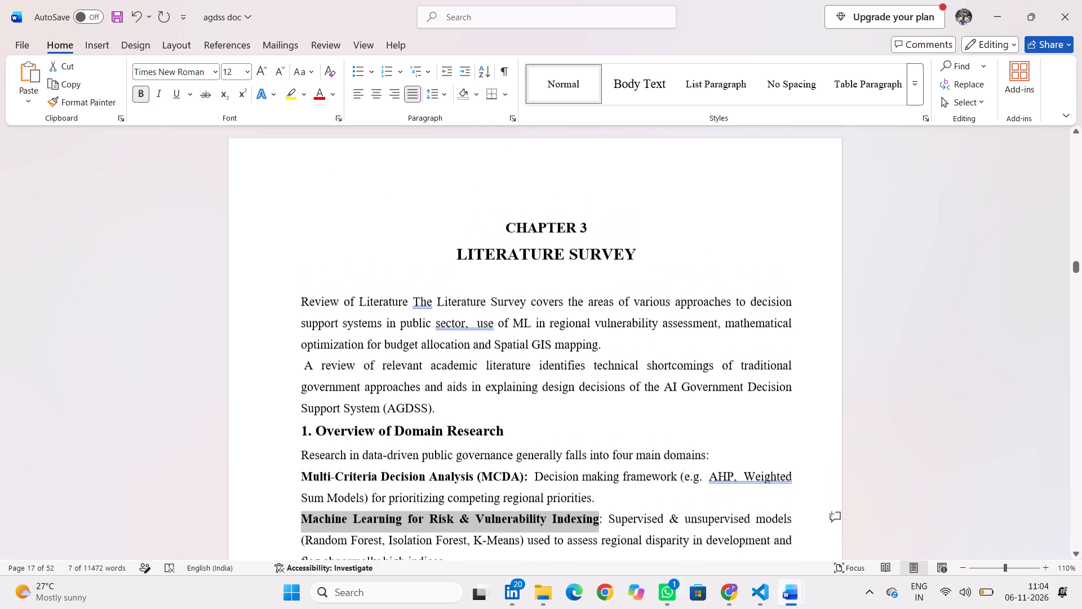
scroll(445, 419, "up", 1)
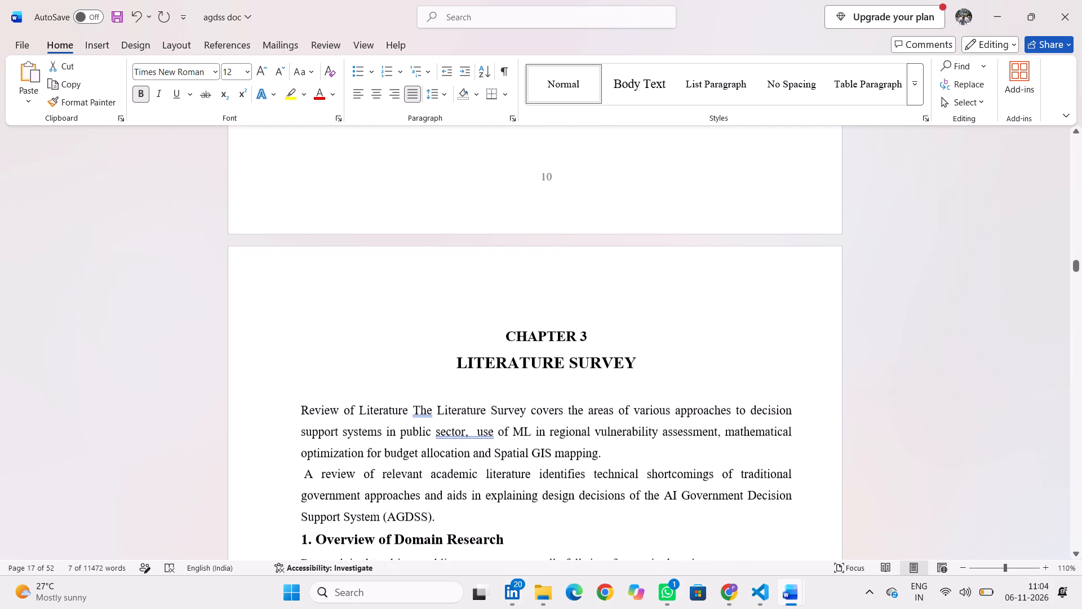
left_click_drag(455, 364, 688, 376)
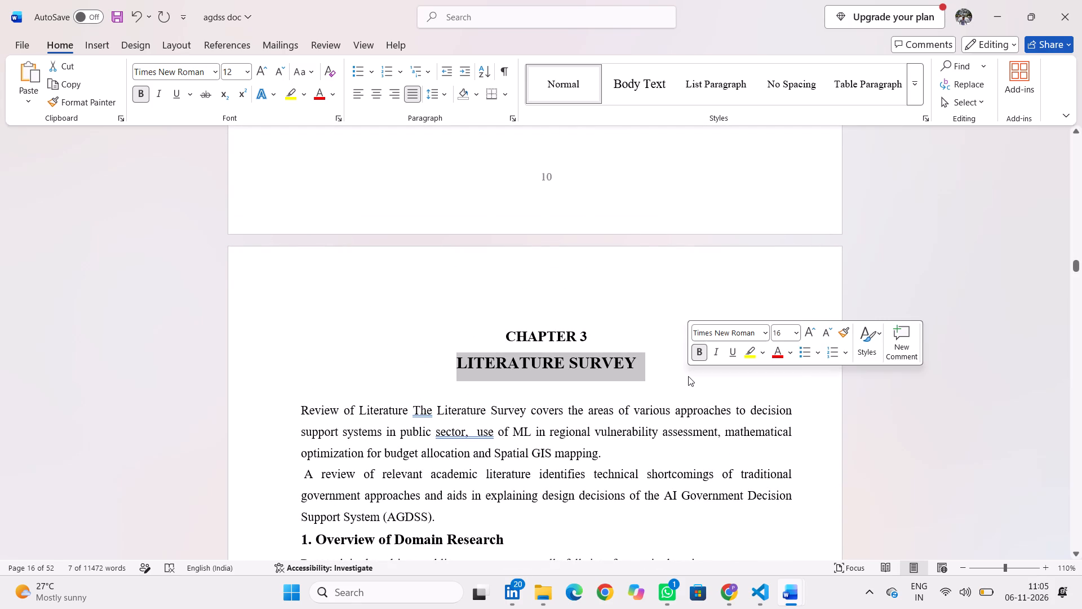
left_click_drag(589, 333, 545, 333)
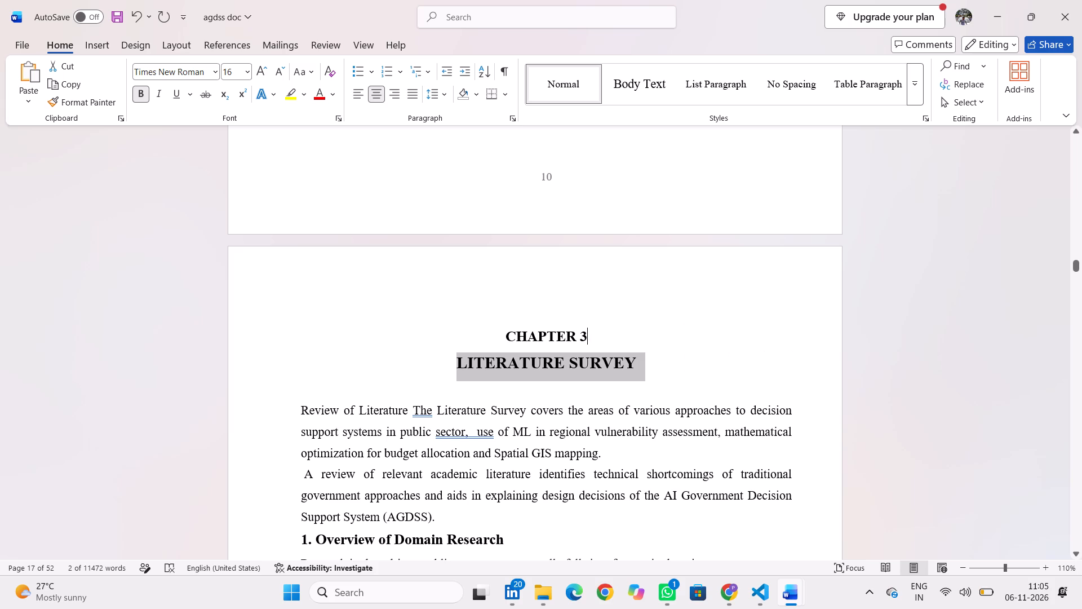
left_click_drag(545, 333, 490, 333)
left_click(452, 297)
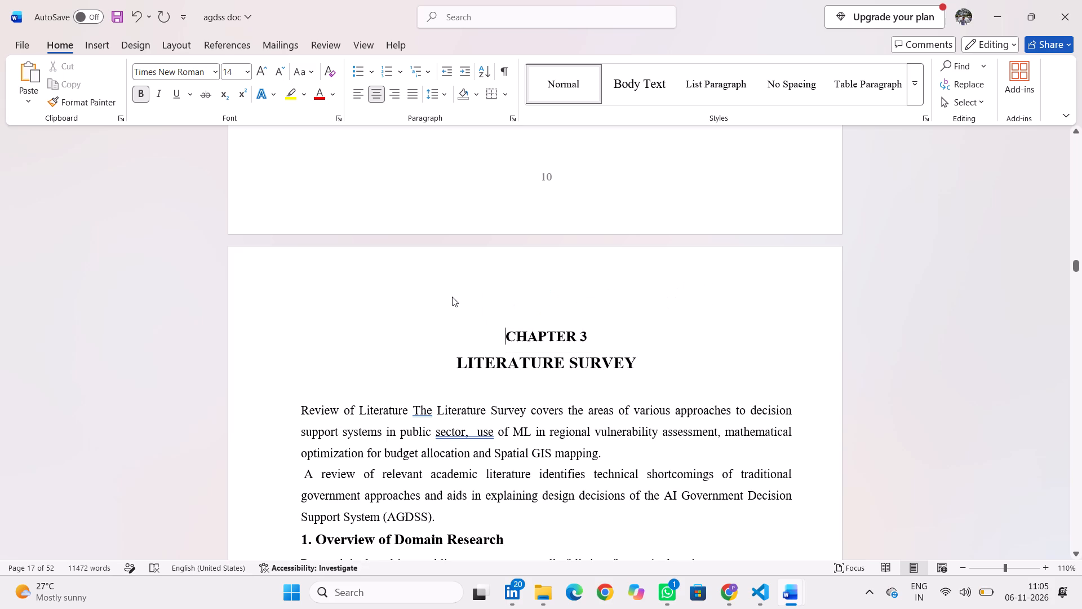
Review the Chapter 2 pages and check the font sizes of the chapter number, "REQUIREMENT ENGINEERING" title and "2.1 Hardware Requirements" heading.
scroll(441, 316, "up", 2)
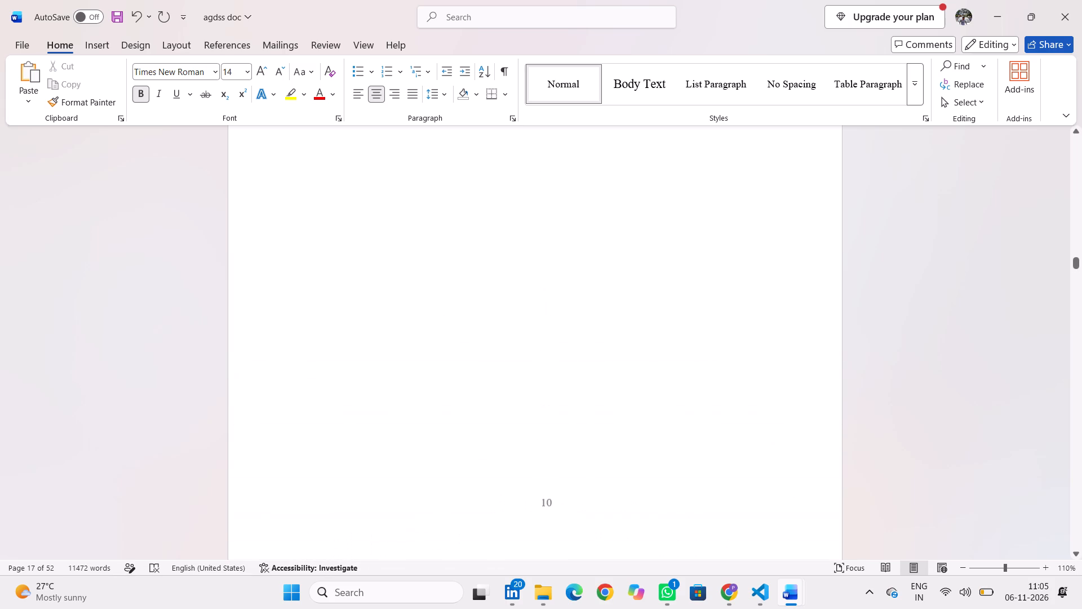
scroll(441, 316, "up", 1)
scroll(373, 394, "up", 1)
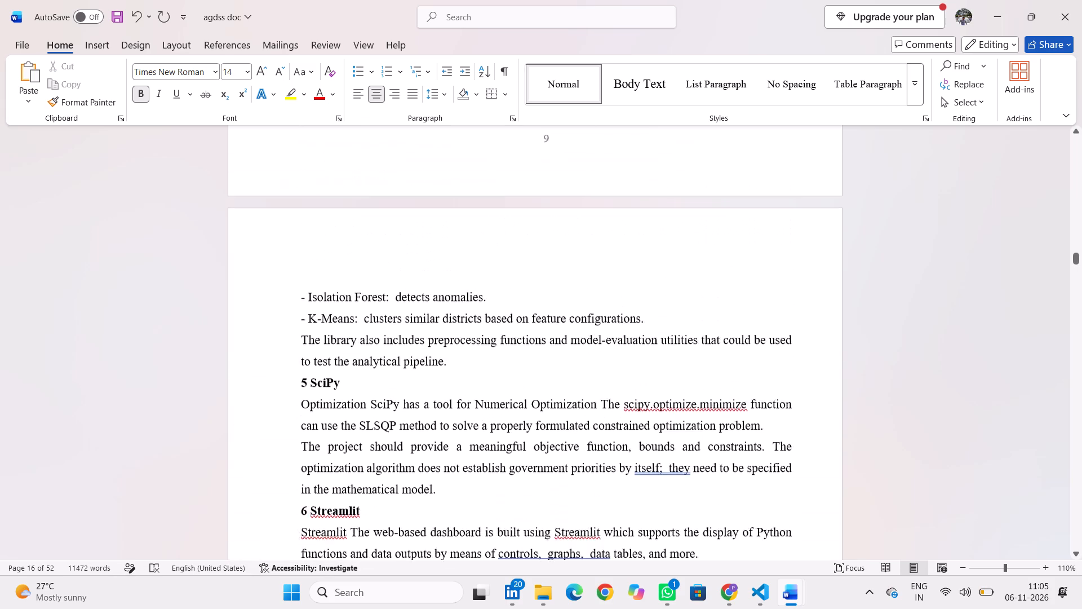
scroll(373, 394, "up", 3)
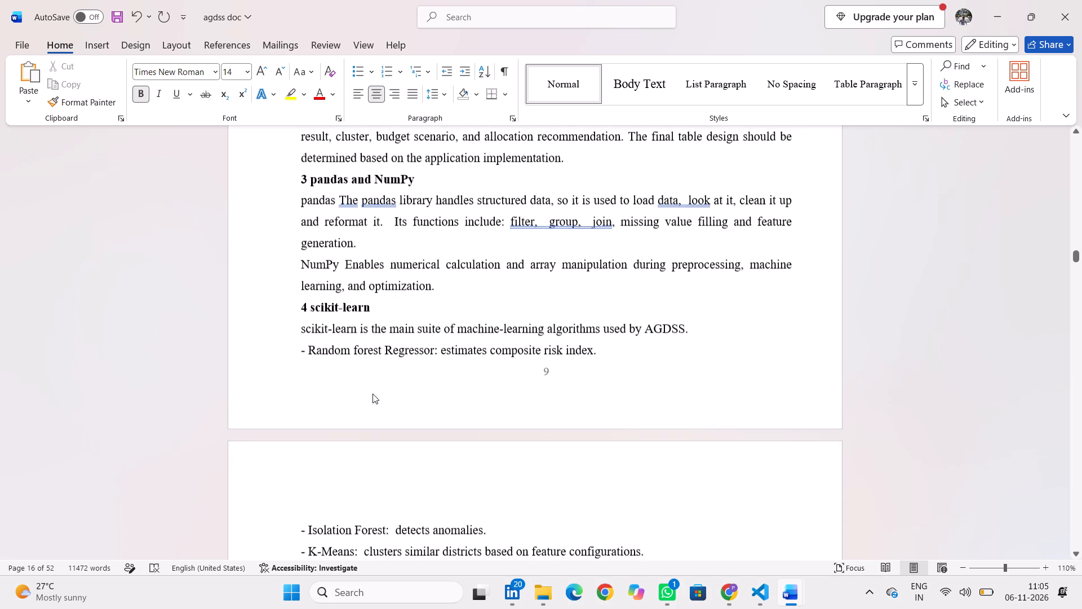
scroll(373, 394, "up", 3)
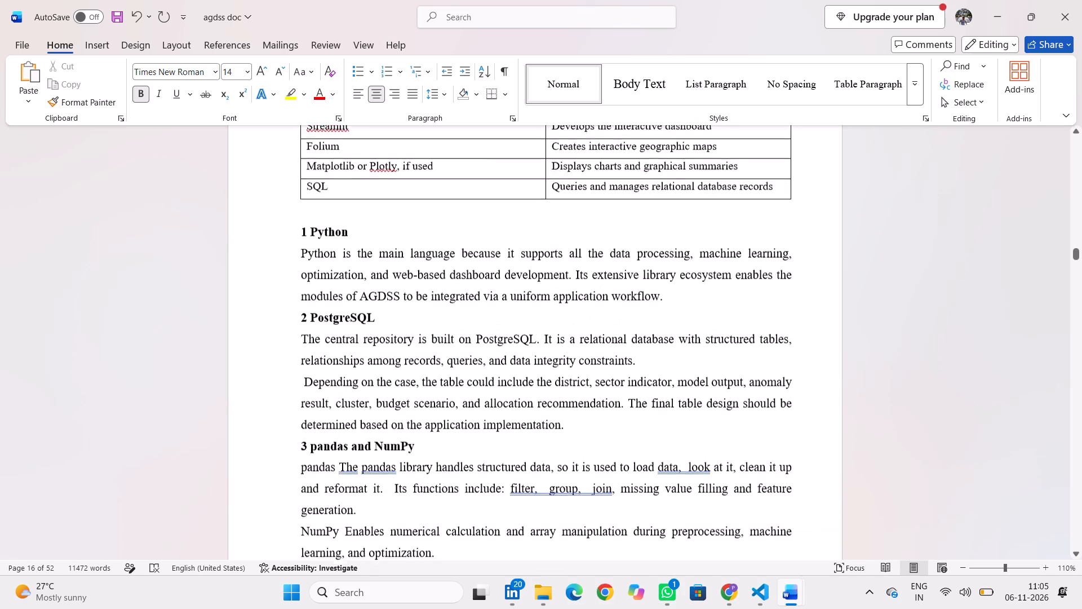
scroll(373, 394, "up", 3)
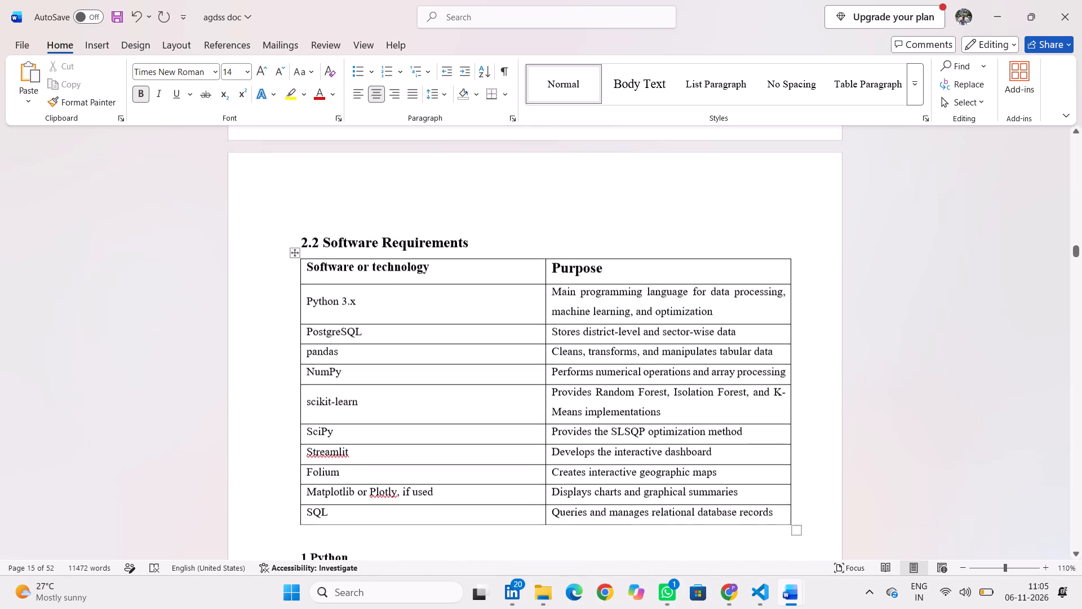
scroll(373, 394, "up", 4)
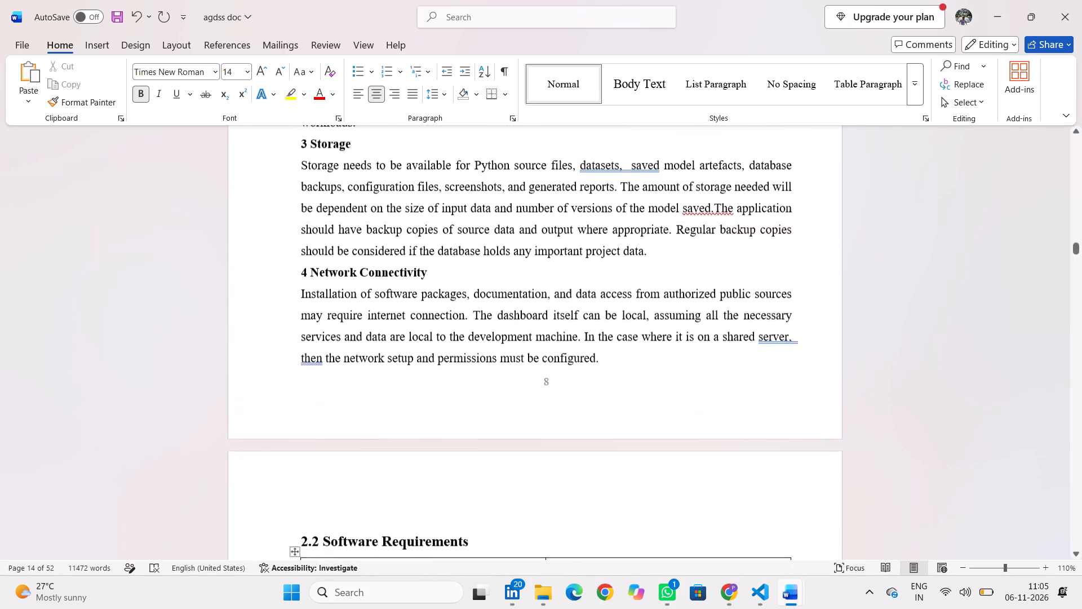
scroll(373, 394, "up", 2)
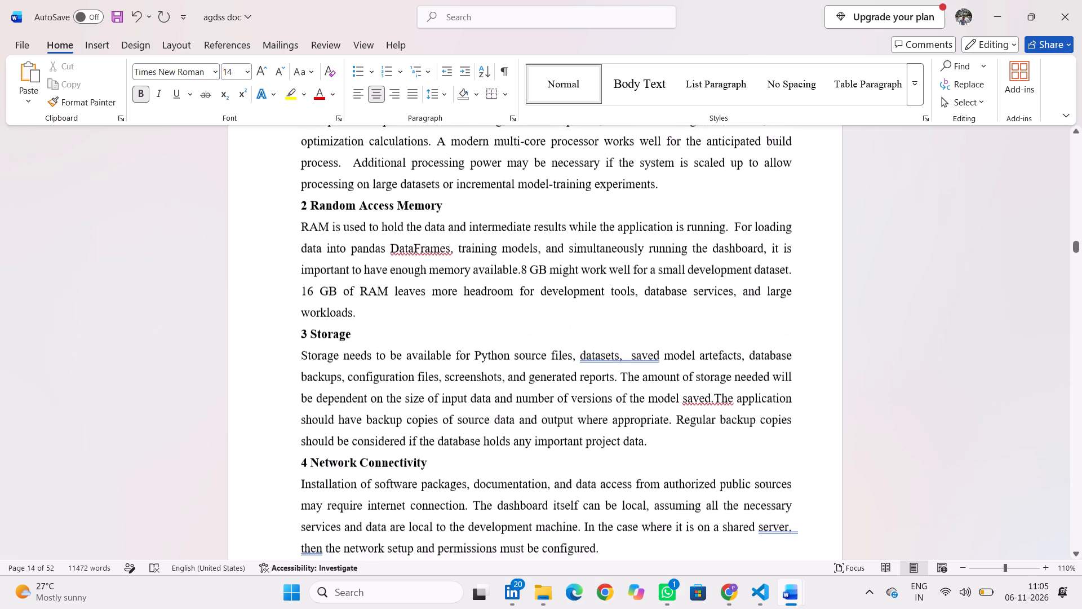
scroll(373, 394, "up", 3)
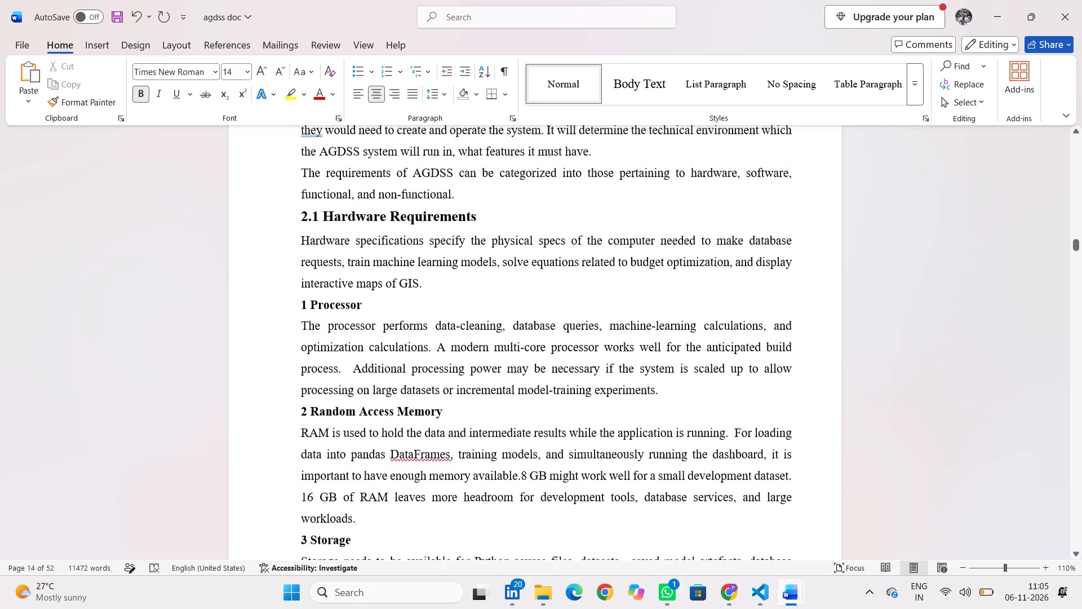
scroll(373, 394, "up", 3)
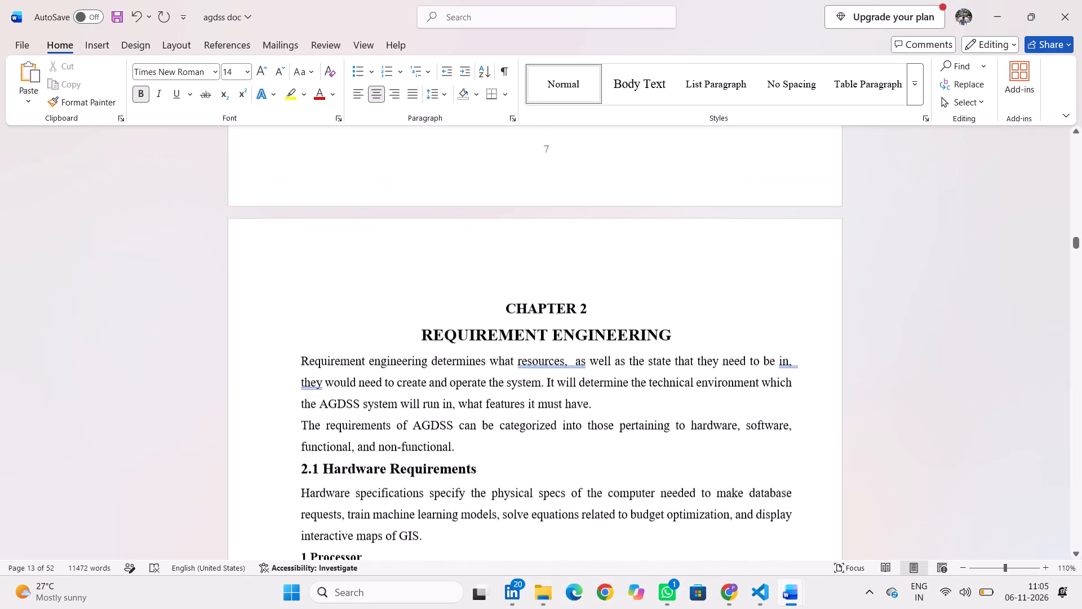
scroll(373, 394, "up", 1)
left_click_drag(414, 378, 515, 373)
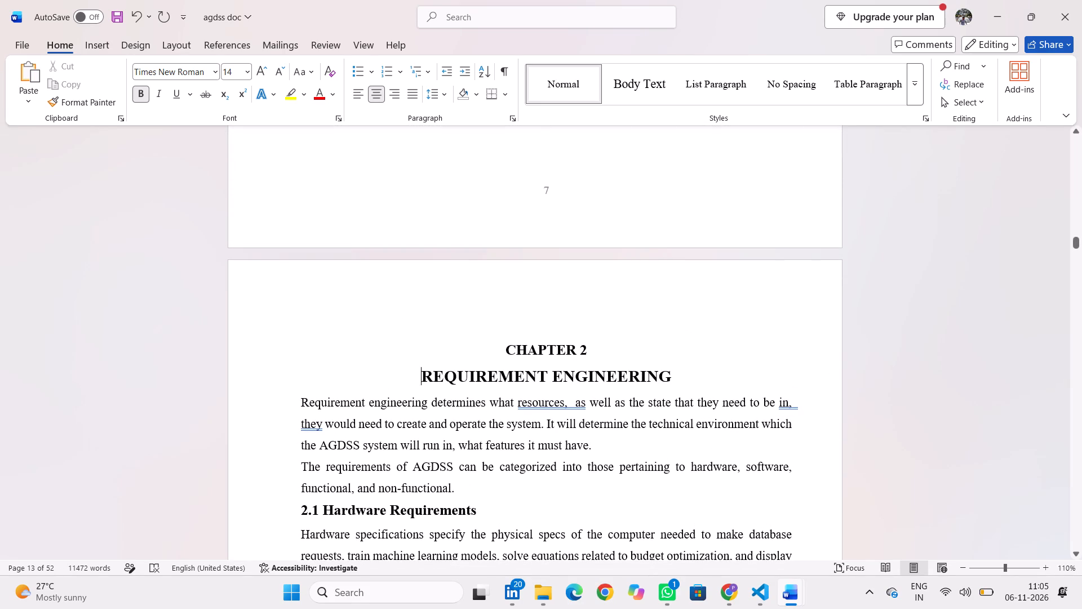
left_click_drag(515, 373, 704, 370)
left_click_drag(600, 343, 485, 345)
scroll(406, 330, "down", 1)
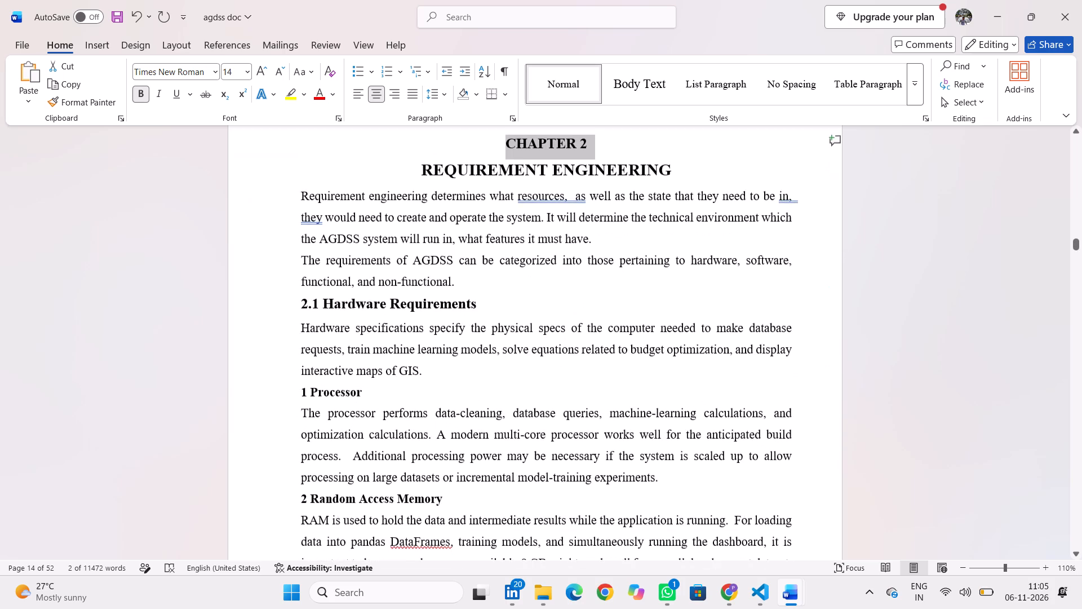
left_click_drag(484, 301, 281, 295)
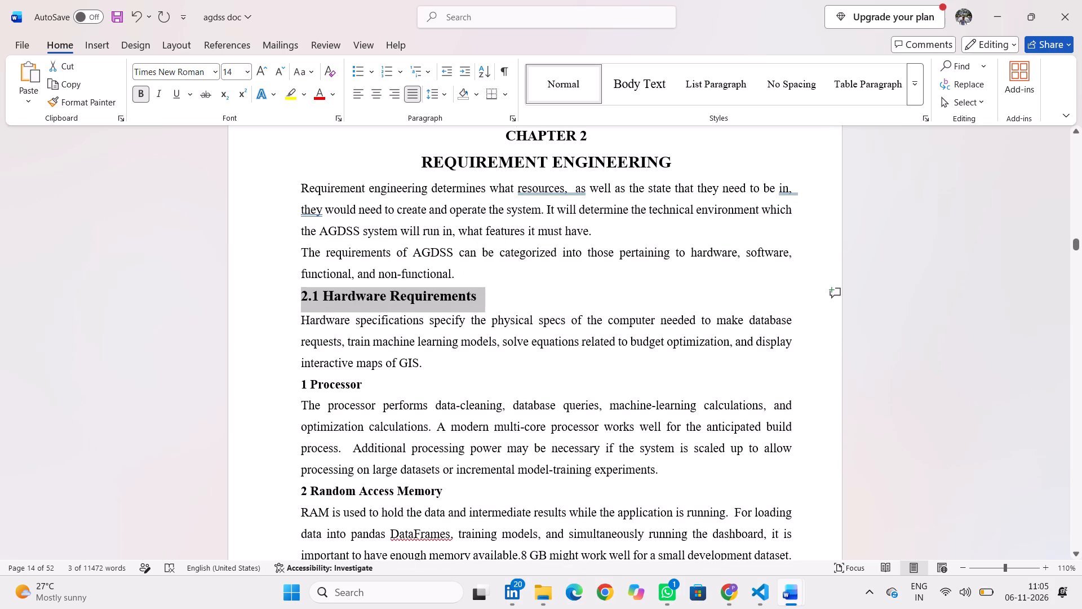
scroll(357, 399, "down", 4)
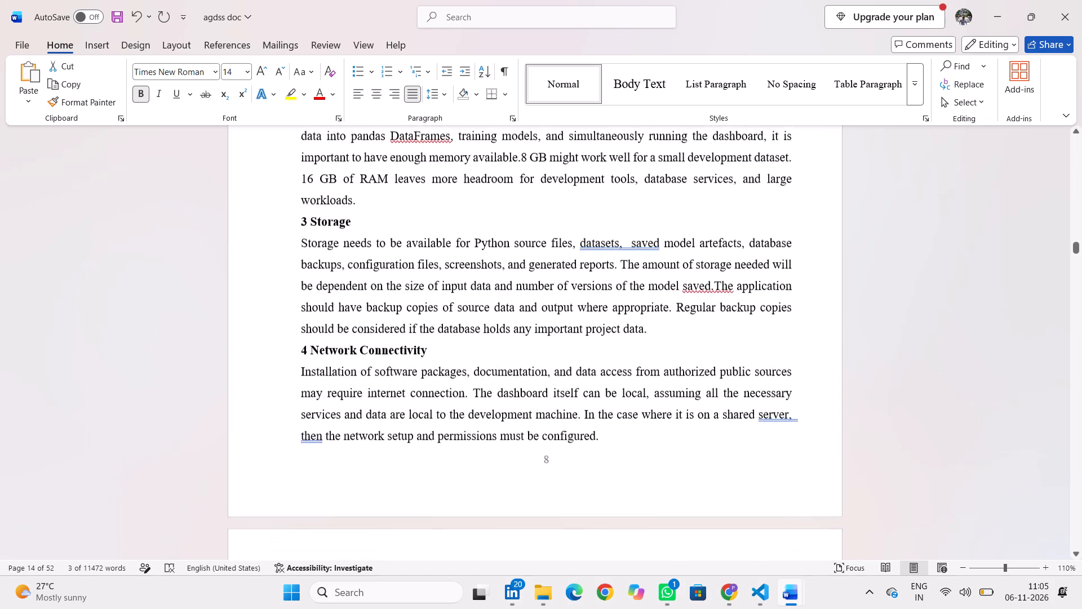
Check the font size of the "2.2 Software Requirements" heading and review the rest of Chapter 2 up to the Chapter 3 title.
scroll(357, 399, "down", 3)
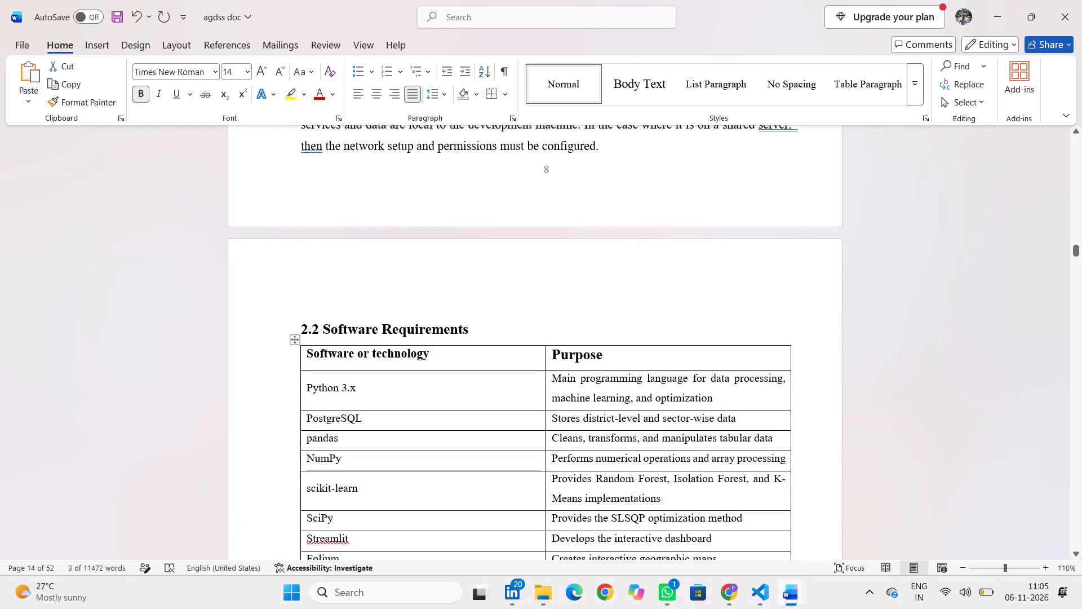
left_click_drag(482, 326, 281, 320)
scroll(281, 320, "down", 1)
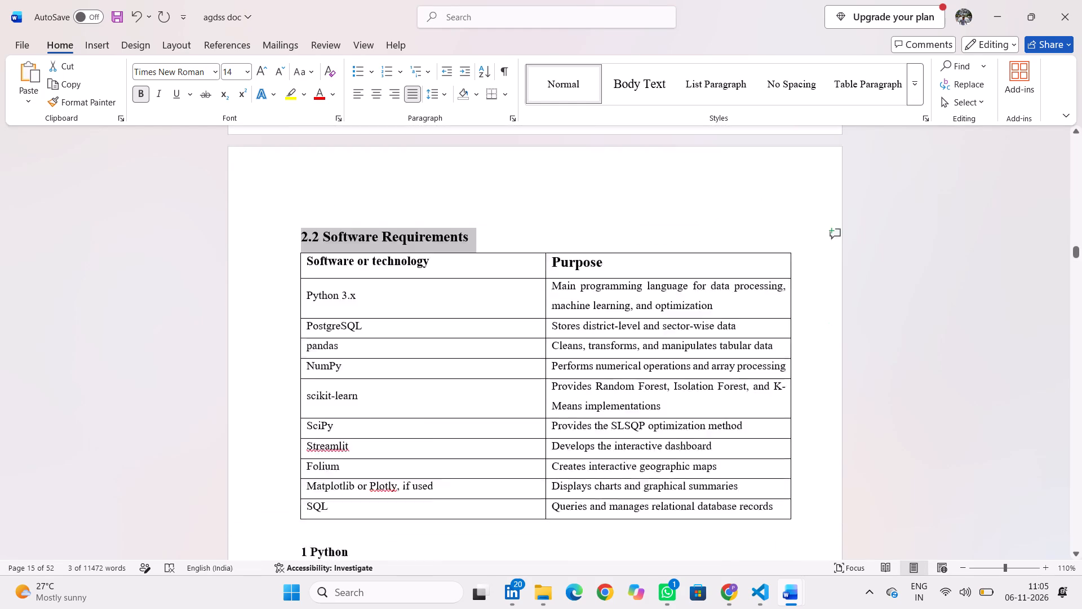
scroll(281, 320, "down", 5)
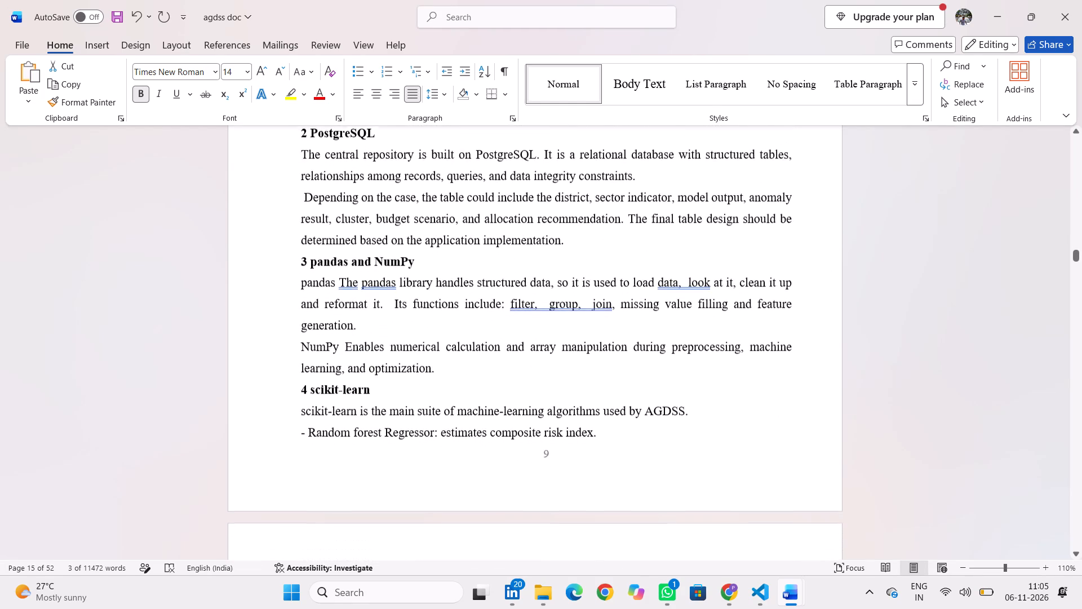
scroll(281, 320, "down", 3)
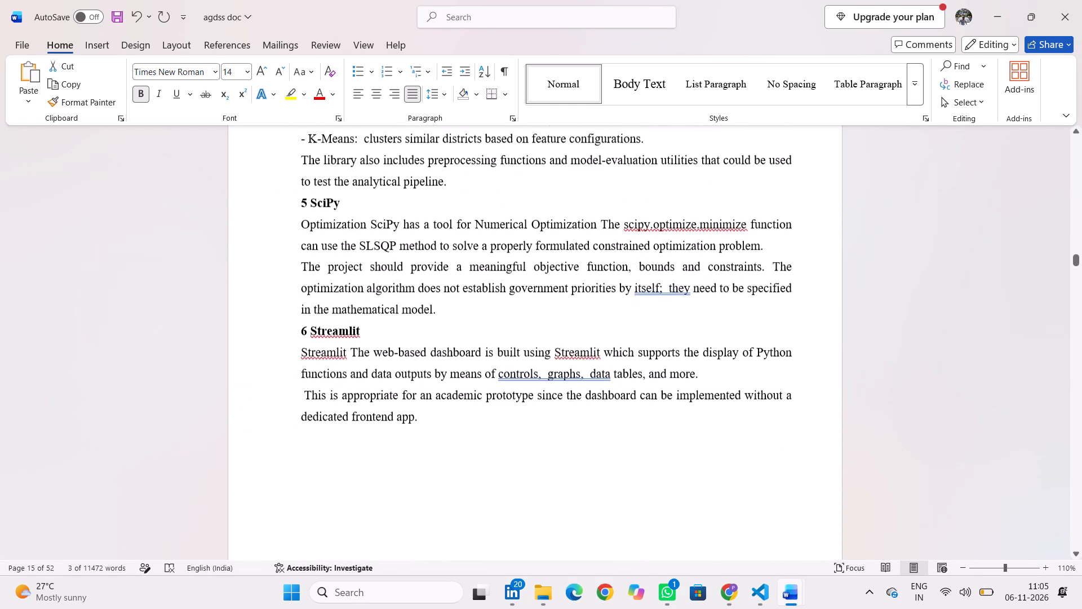
scroll(281, 320, "down", 4)
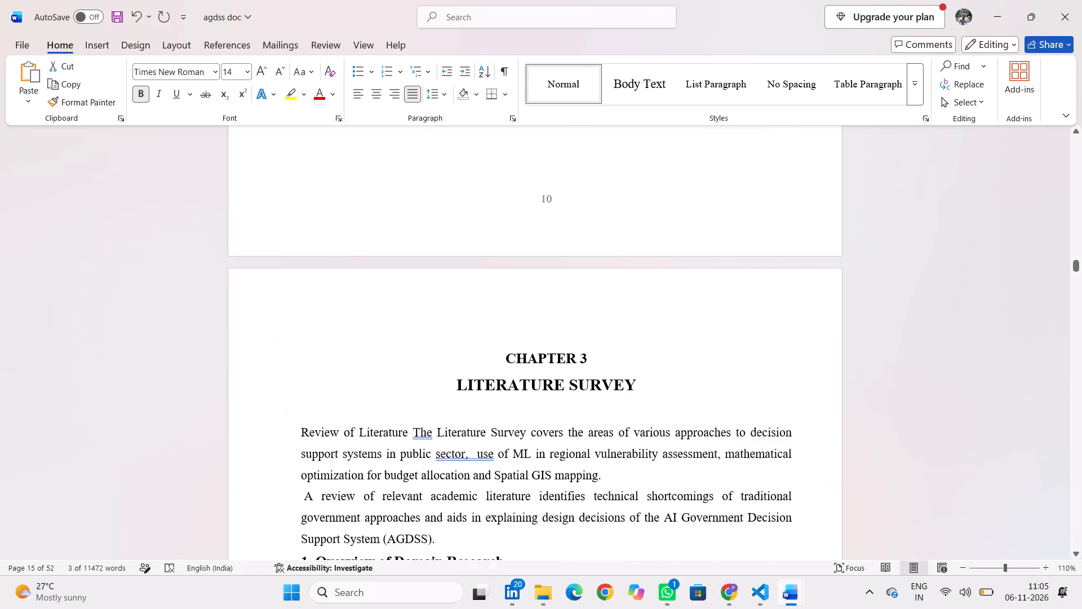
scroll(281, 320, "down", 1)
scroll(455, 304, "up", 7)
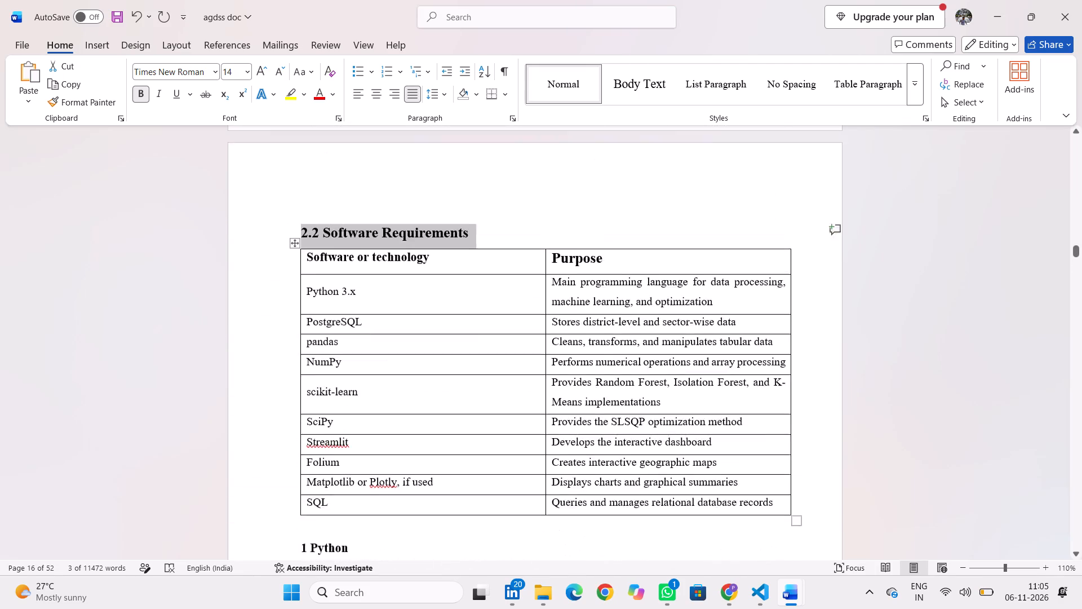
Go back through the Chapter 1 pages and check the font size of the "1.5 Proposed System" heading.
scroll(455, 304, "up", 2)
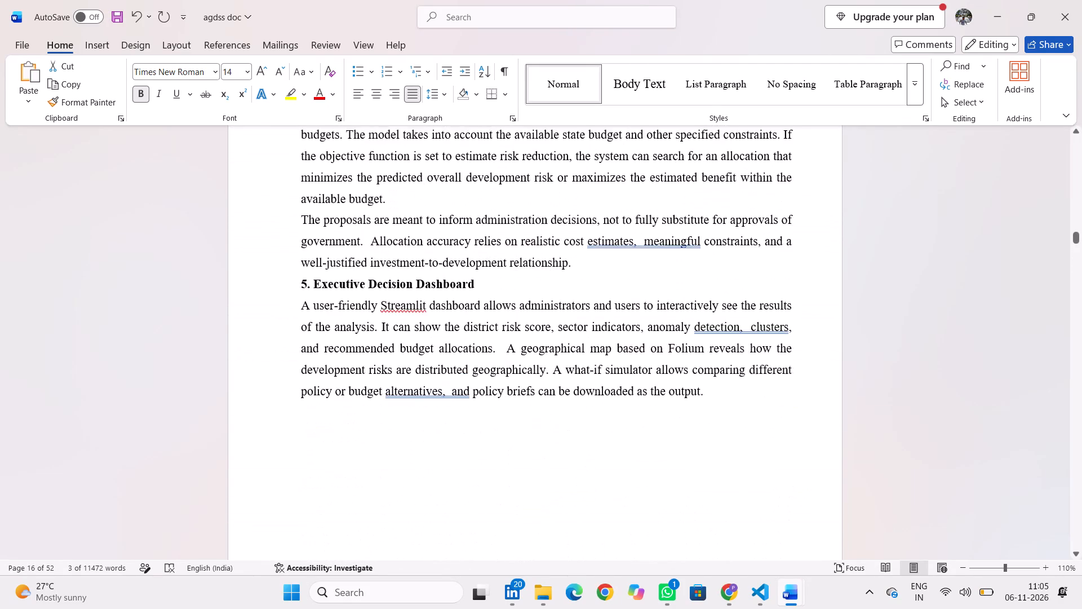
scroll(455, 304, "up", 4)
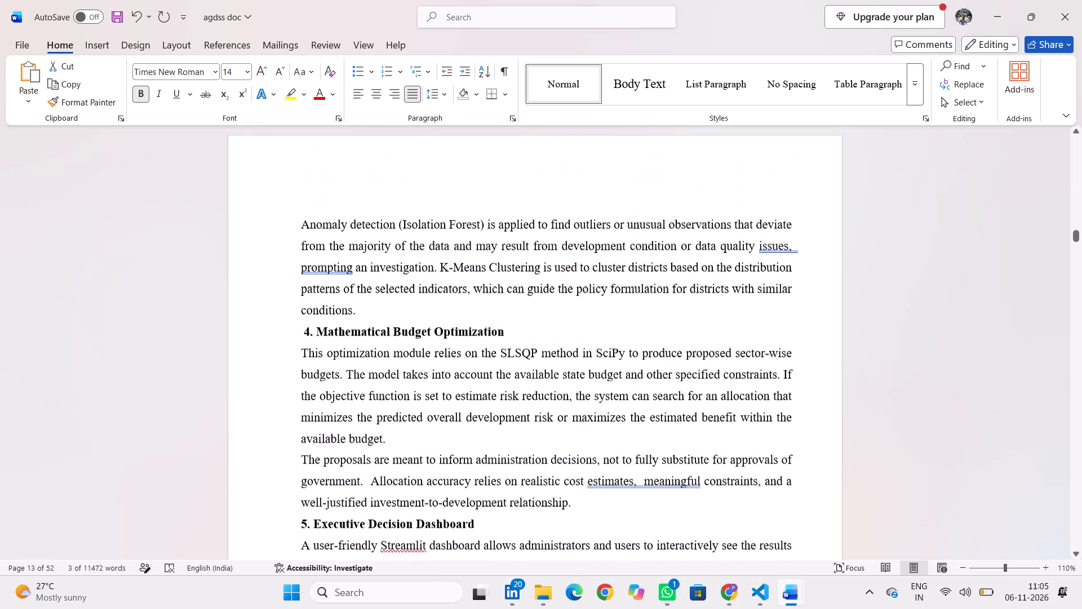
scroll(455, 304, "up", 4)
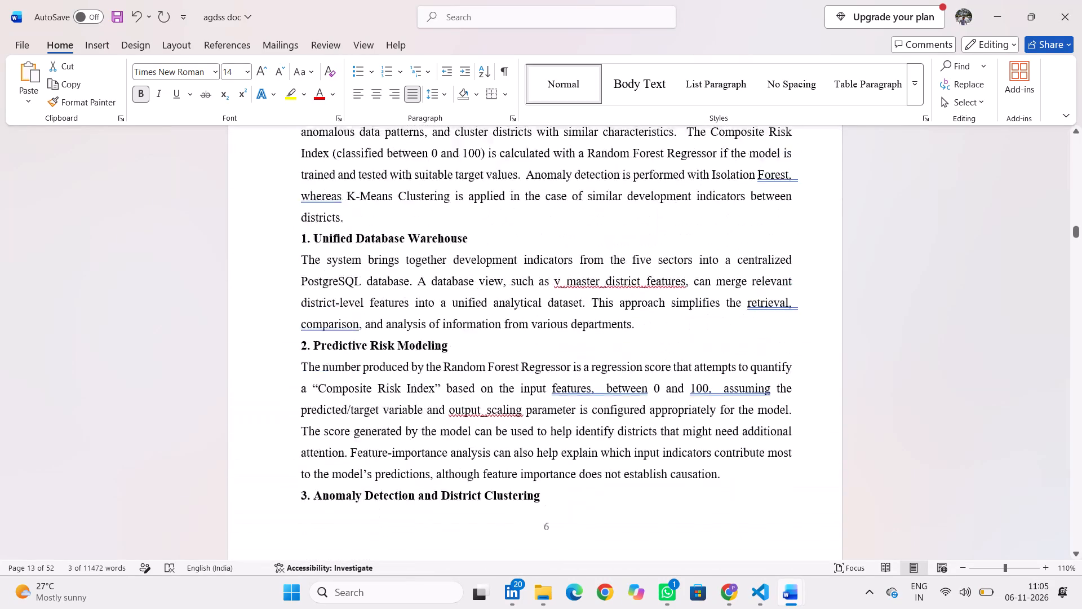
scroll(455, 304, "up", 4)
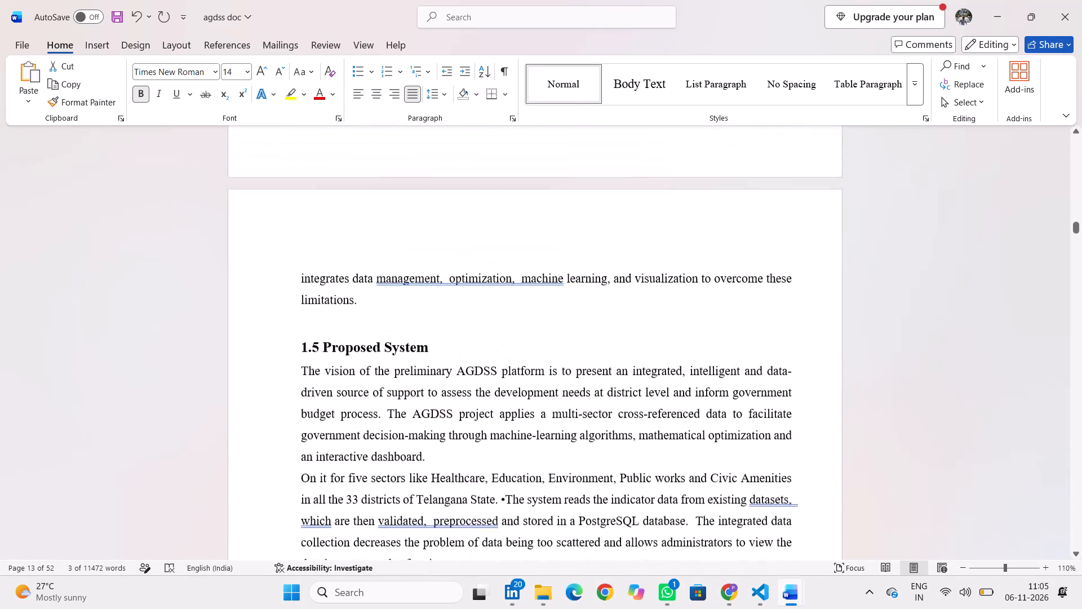
left_click_drag(439, 365, 320, 361)
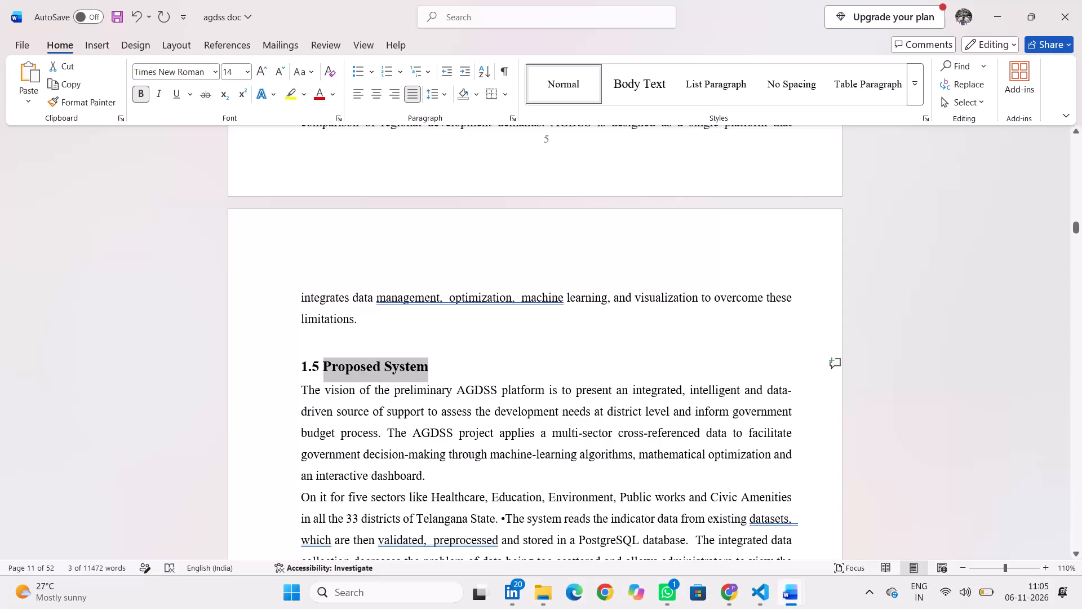
left_click_drag(320, 361, 294, 361)
left_click(289, 275)
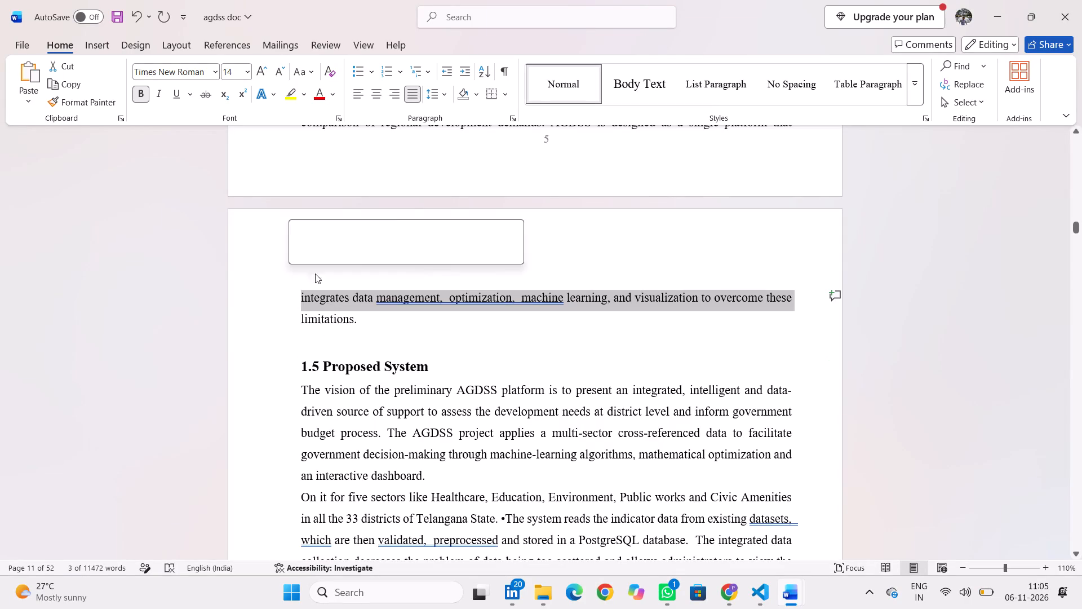
Return to the beginning of the report and review the layout of the title page.
scroll(462, 281, "up", 8)
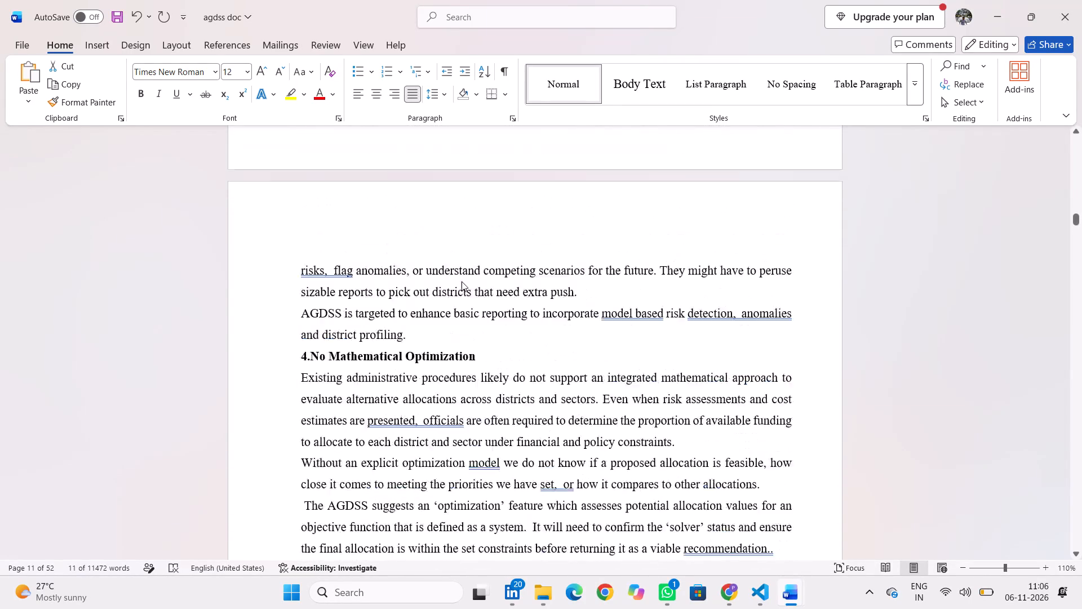
scroll(462, 281, "up", 1)
scroll(462, 281, "up", 20)
scroll(462, 281, "up", 20)
scroll(462, 281, "up", 1)
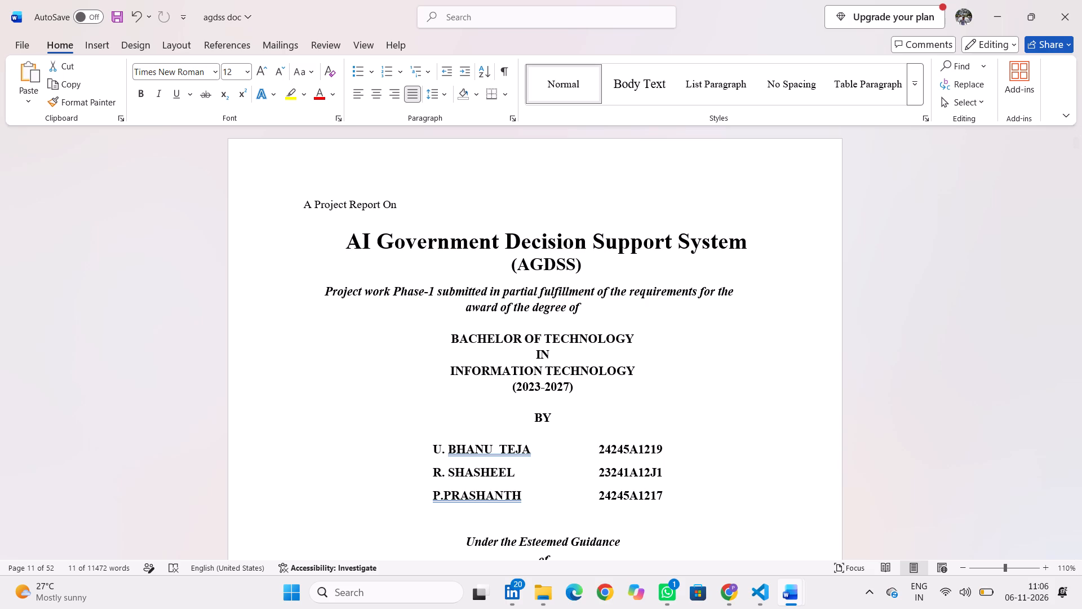
scroll(710, 367, "down", 2)
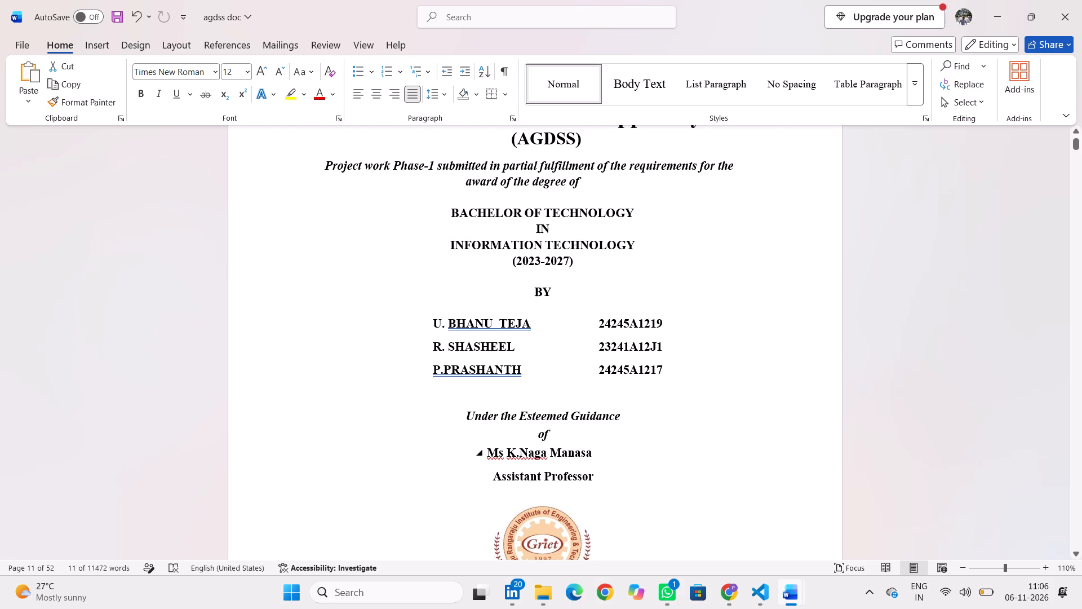
scroll(598, 458, "down", 1)
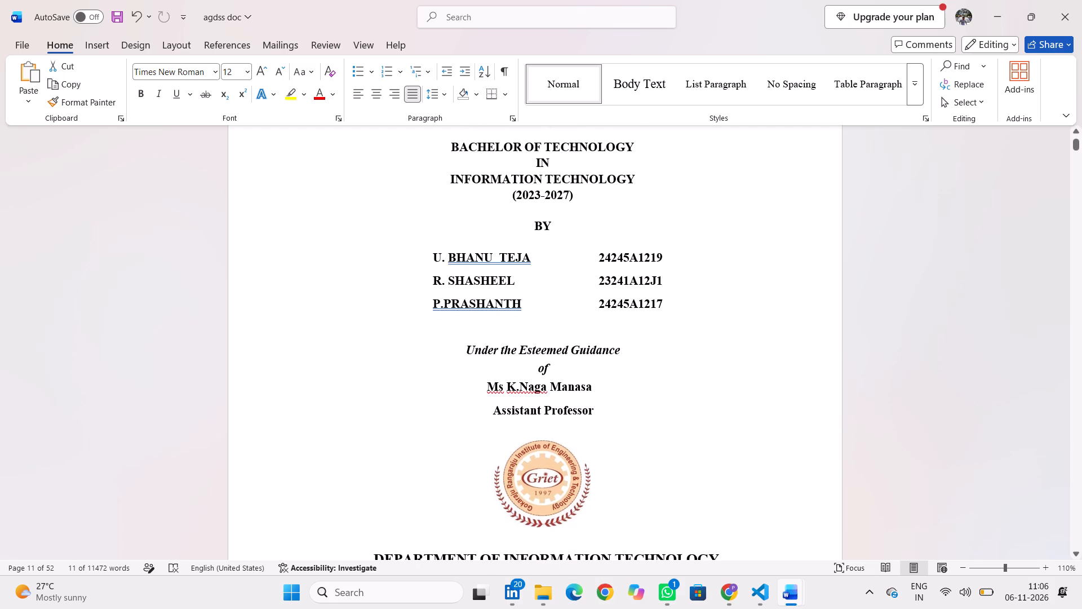
scroll(631, 473, "down", 2)
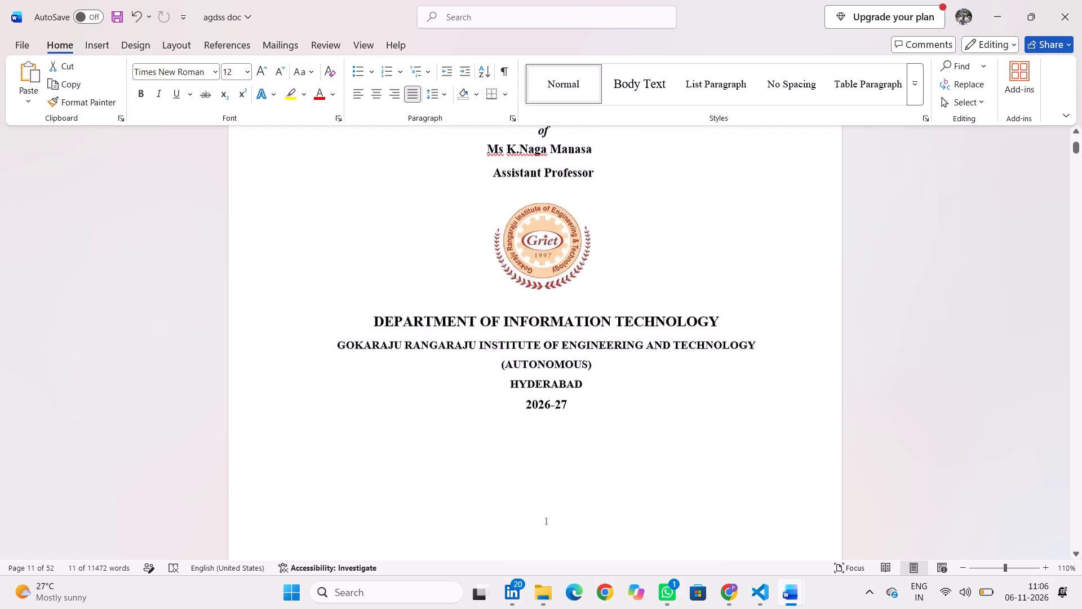
scroll(631, 473, "down", 2)
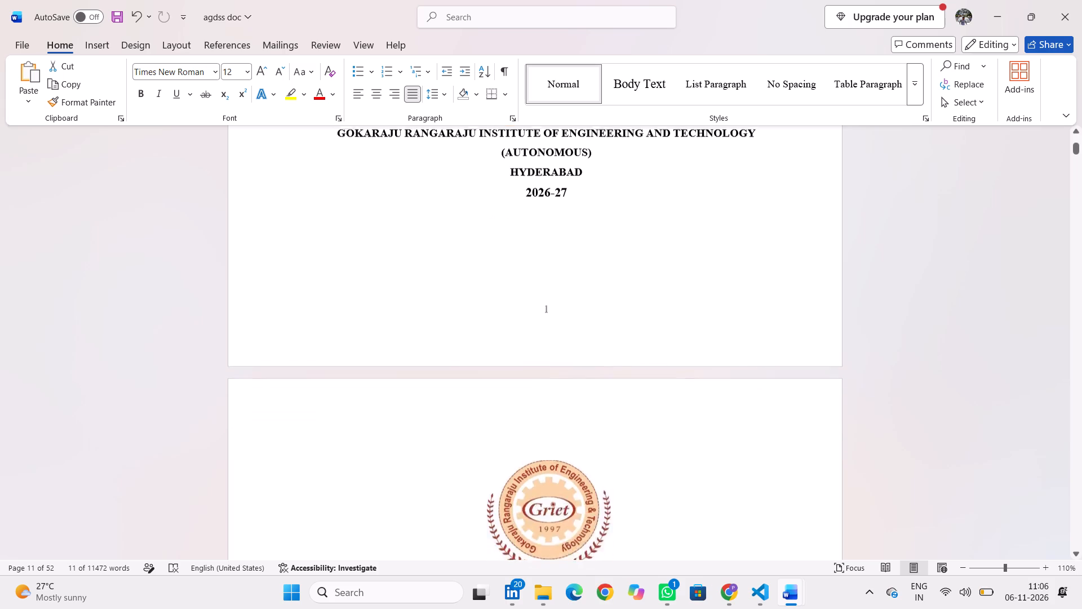
scroll(631, 473, "down", 2)
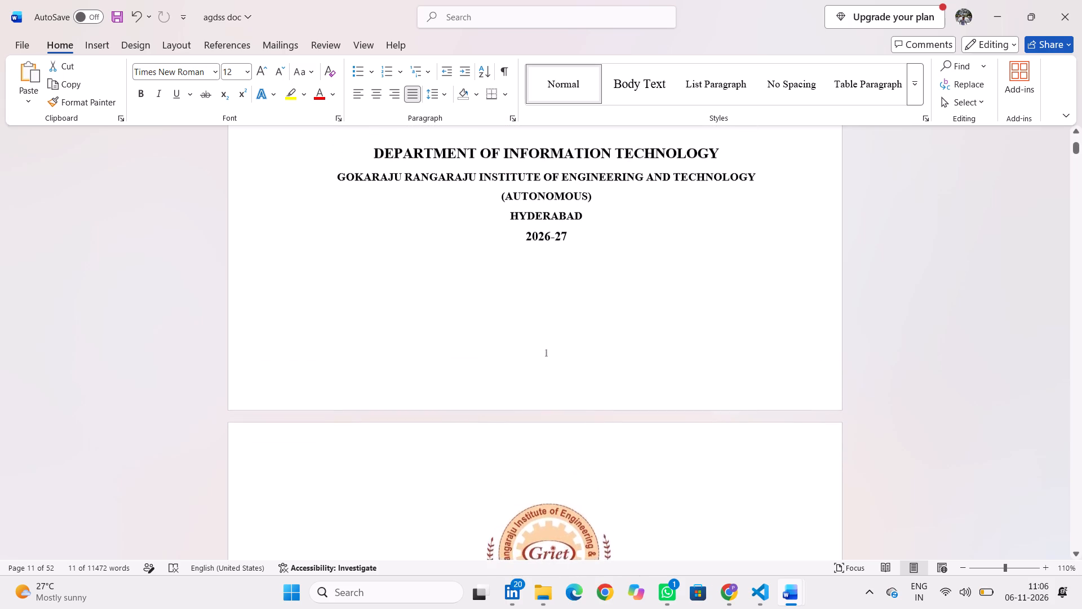
Set the line spacing of the "This is to certify" paragraph on the Certificate page to 1.5.
scroll(631, 473, "down", 1)
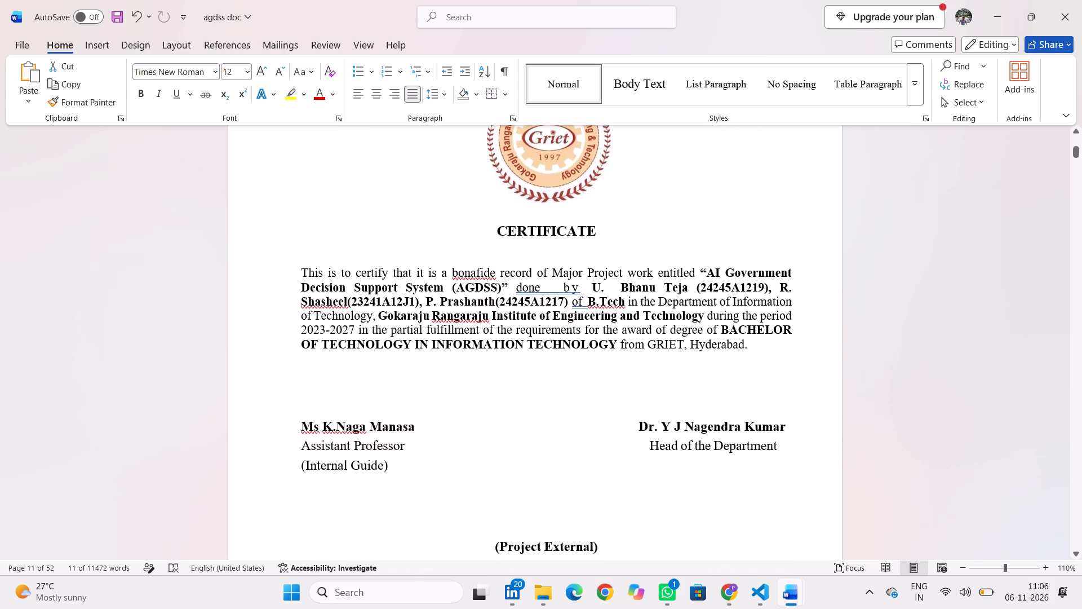
scroll(598, 498, "down", 1)
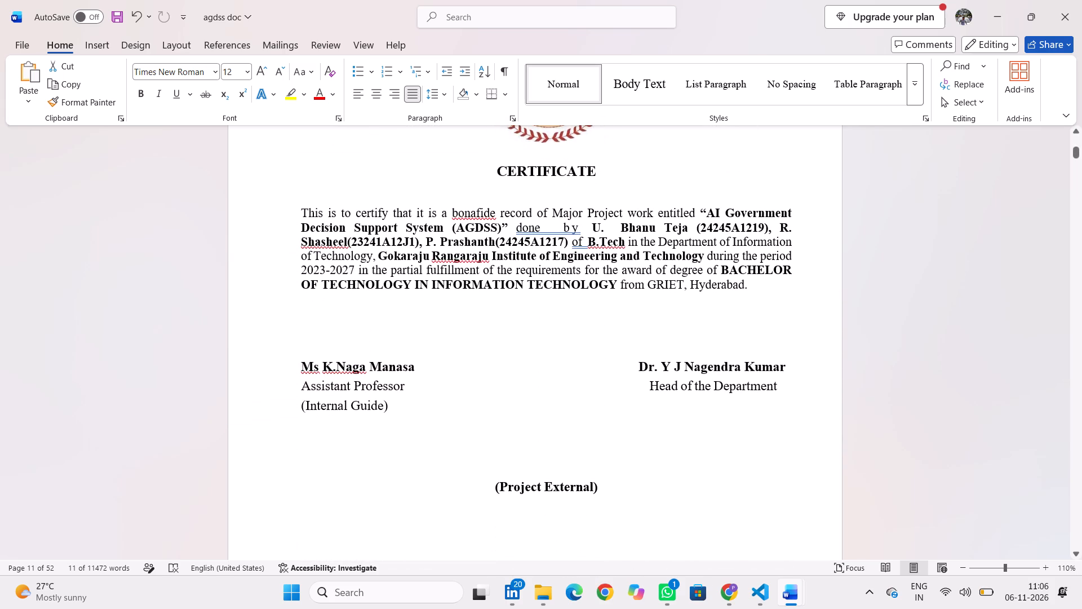
scroll(598, 498, "down", 1)
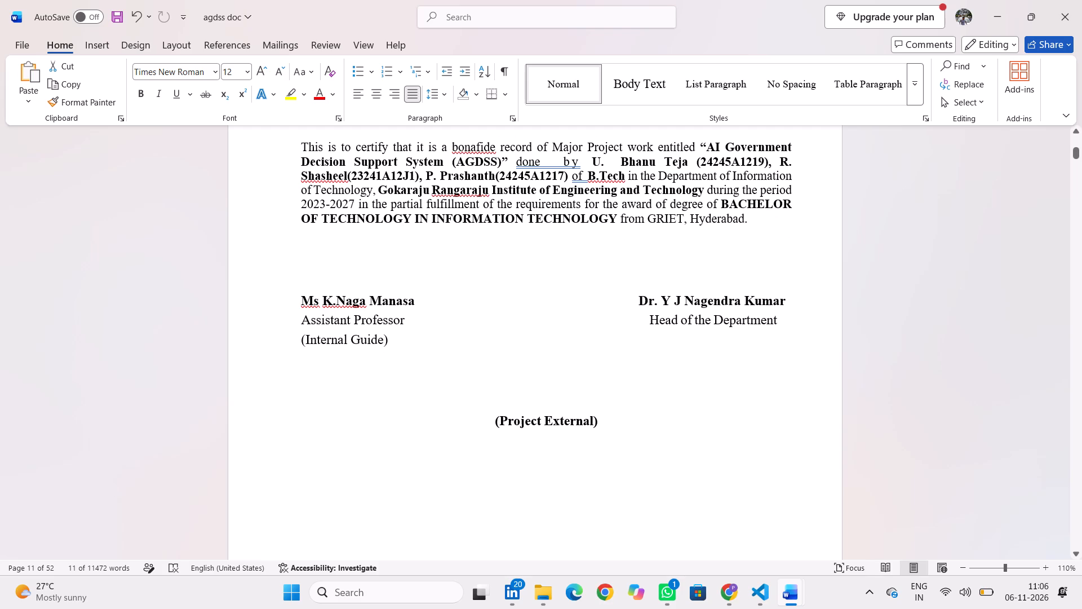
left_click_drag(302, 145, 392, 213)
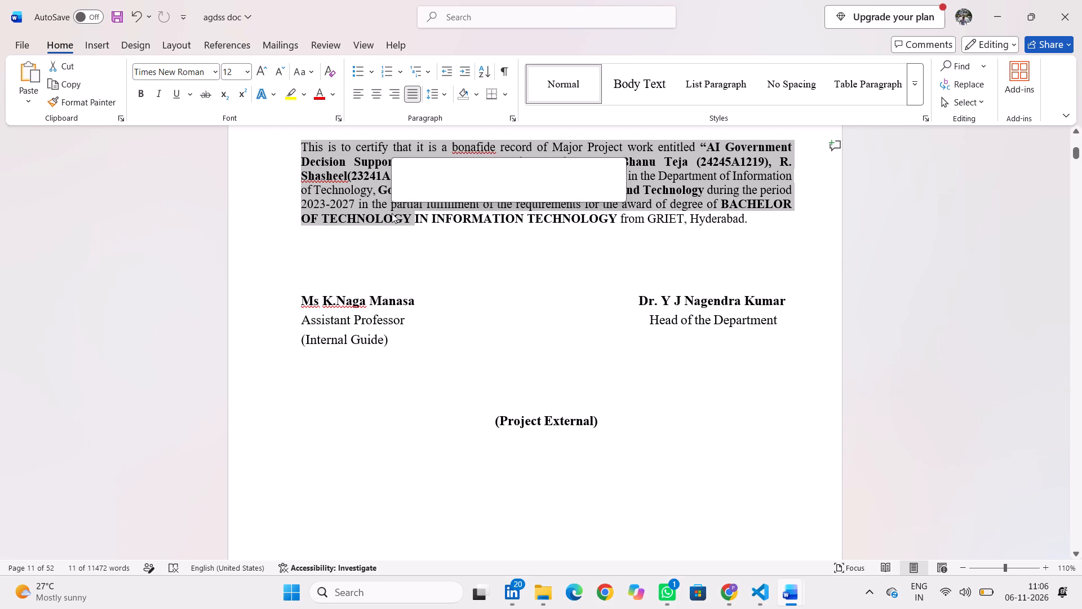
left_click(442, 99)
left_click(466, 150)
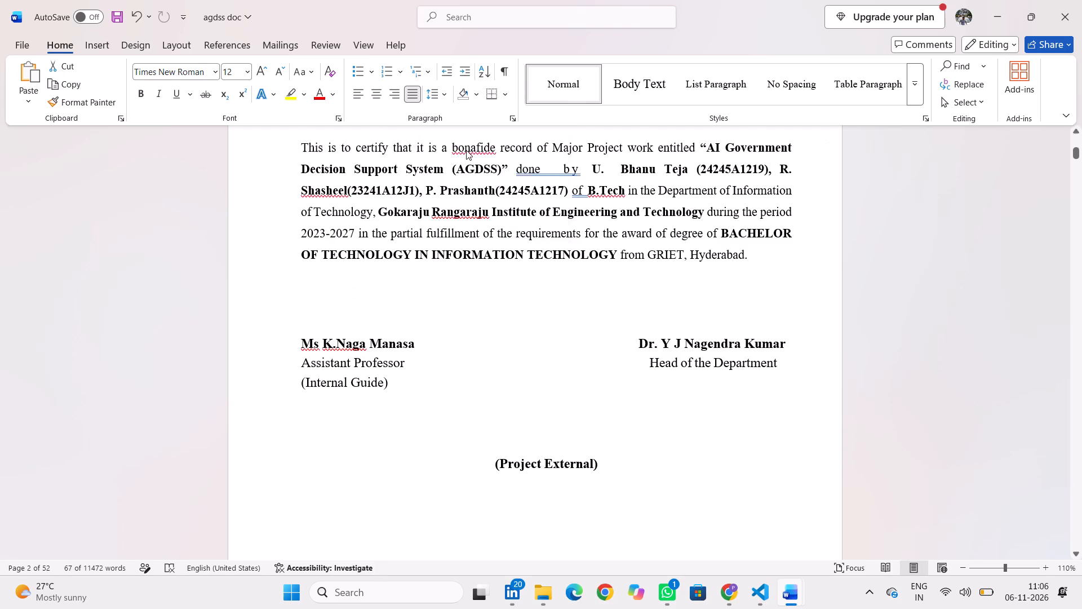
left_click(516, 352)
scroll(516, 352, "up", 2)
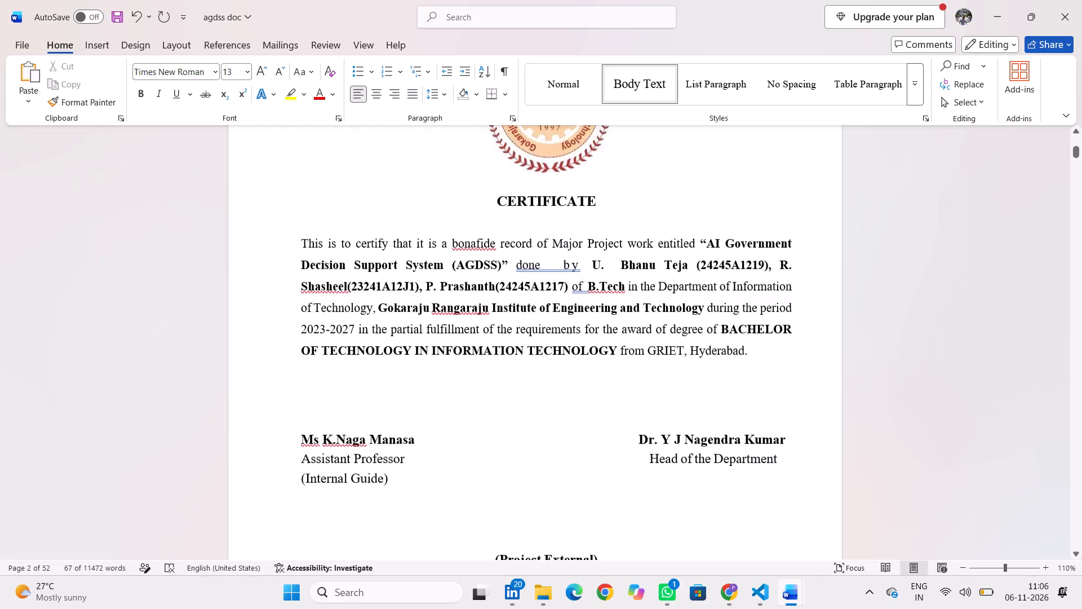
Review the text, photos and spacing on the Acknowledgement and Declaration pages.
scroll(516, 352, "down", 4)
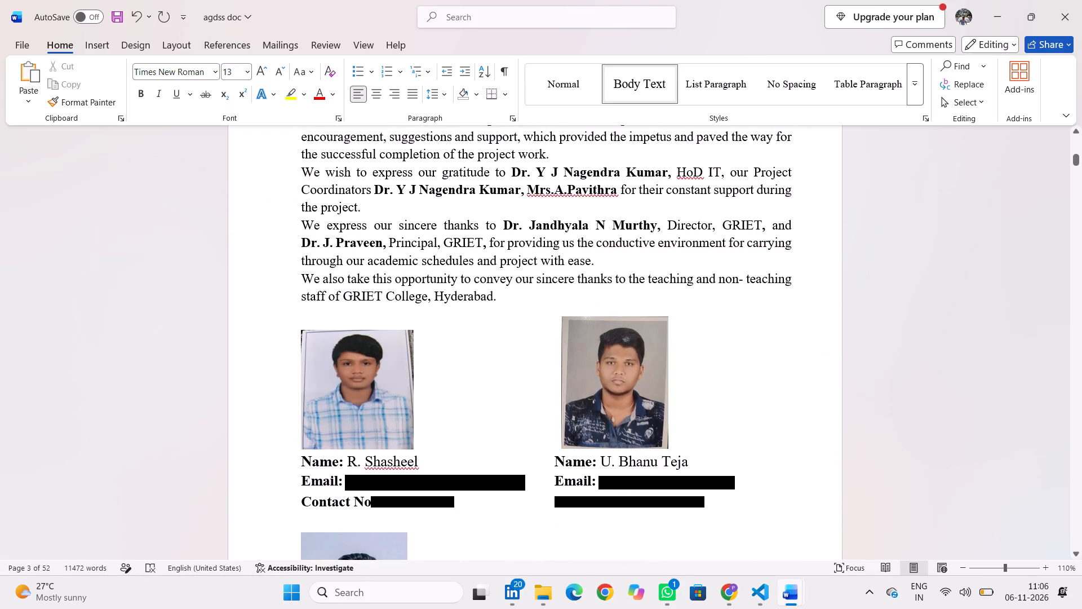
scroll(447, 433, "up", 1)
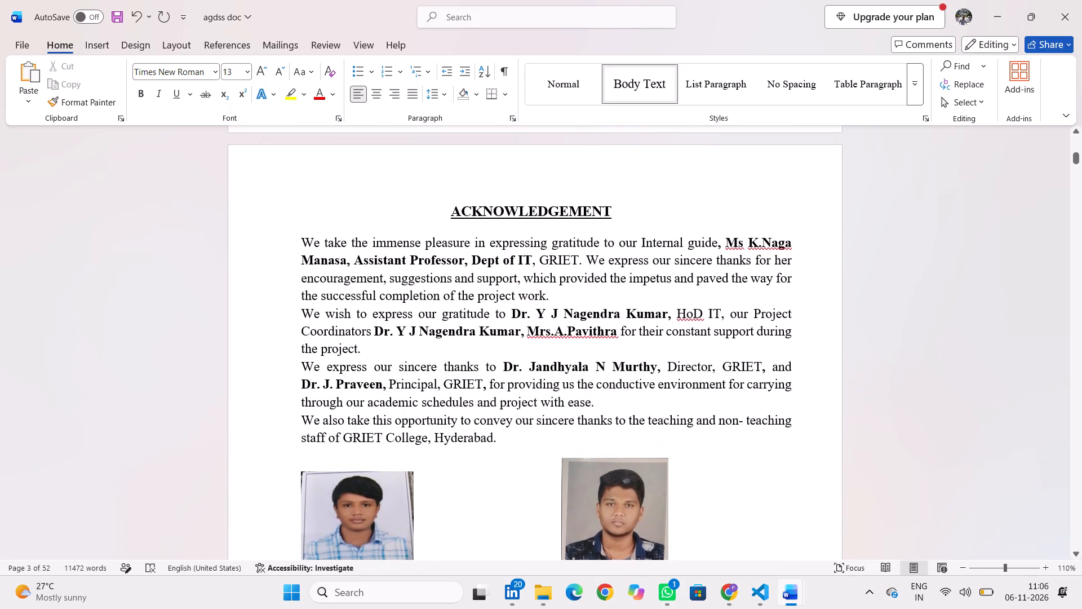
scroll(467, 453, "down", 2)
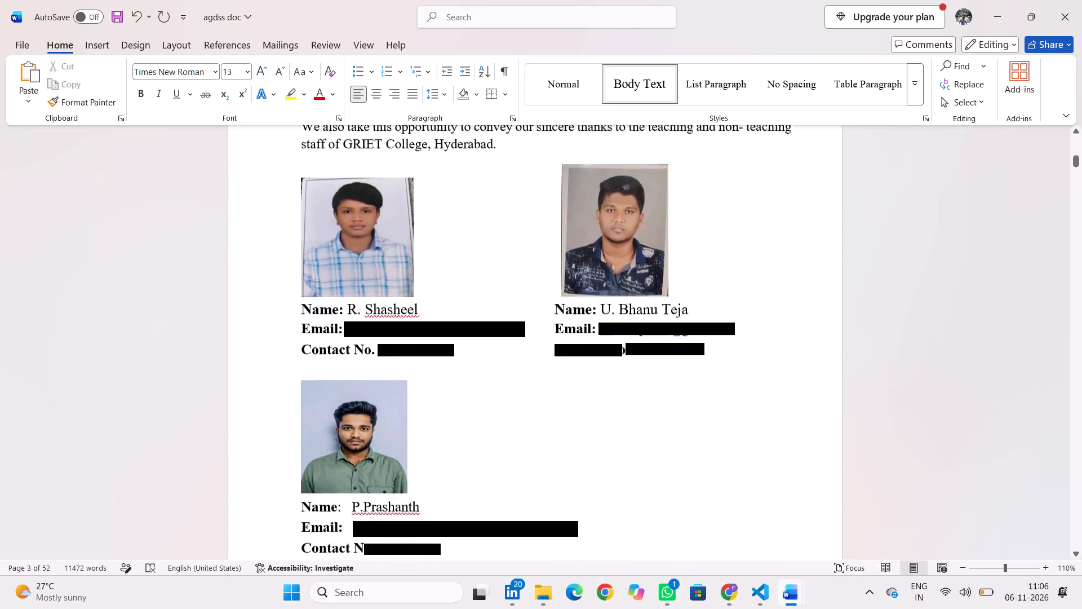
scroll(467, 453, "down", 4)
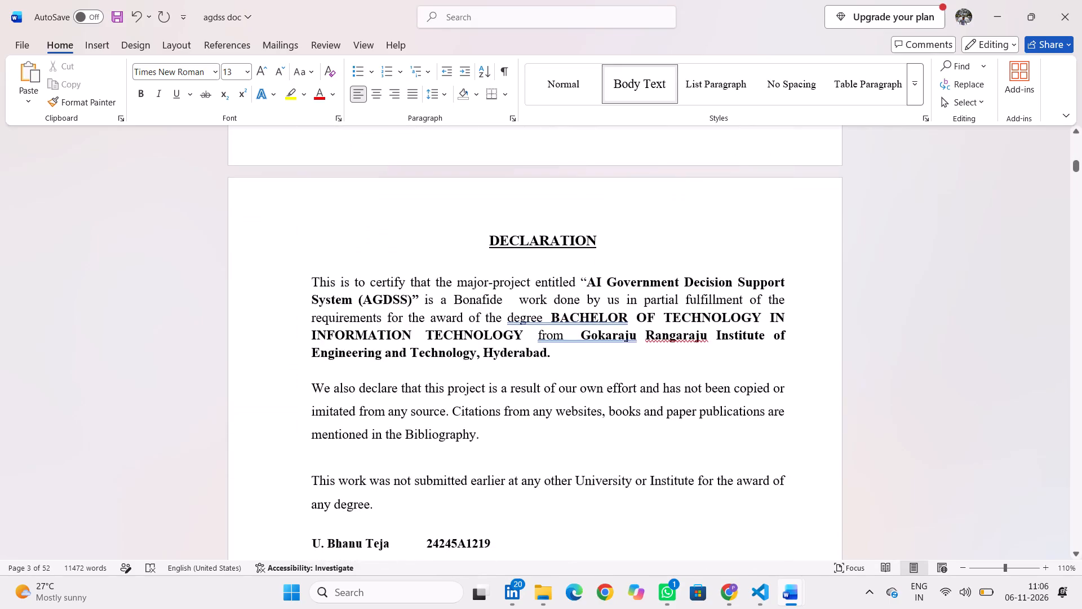
scroll(467, 453, "down", 2)
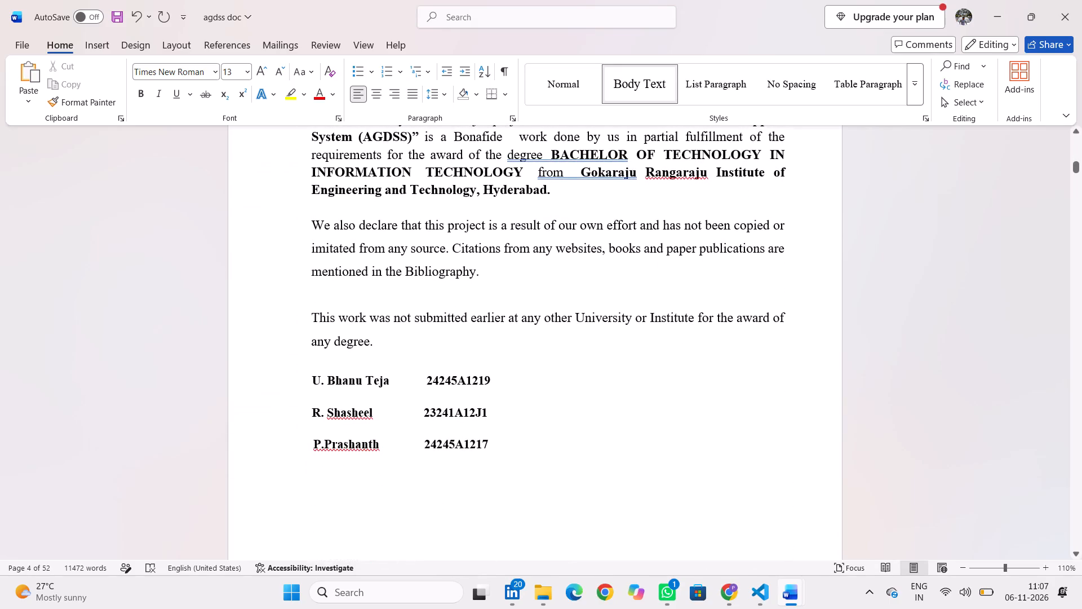
scroll(467, 453, "up", 1)
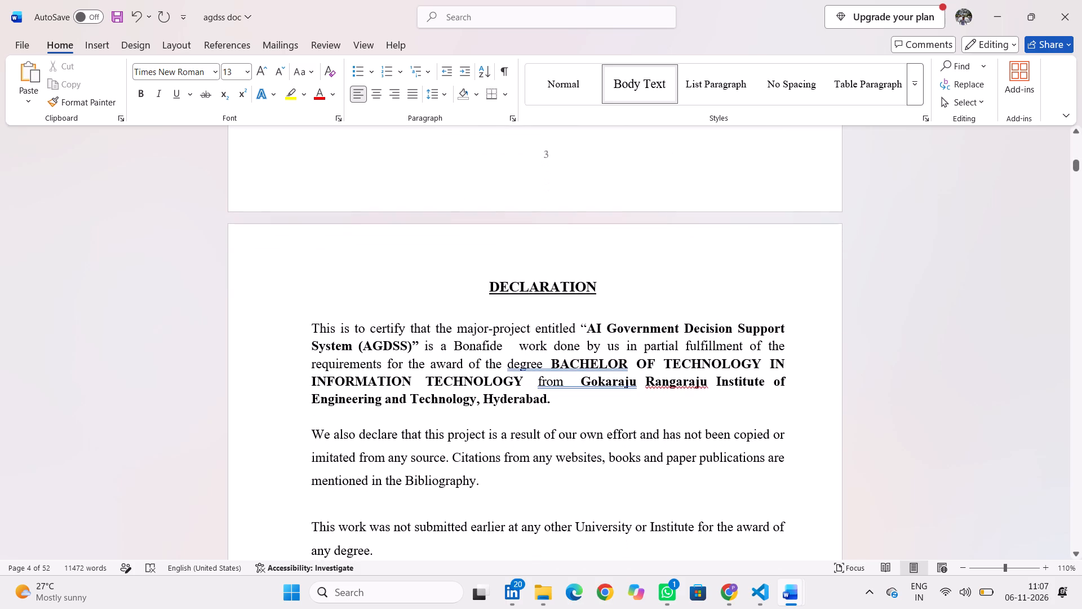
Review the chapter entries and page numbers in the Table of Contents.
scroll(467, 453, "down", 2)
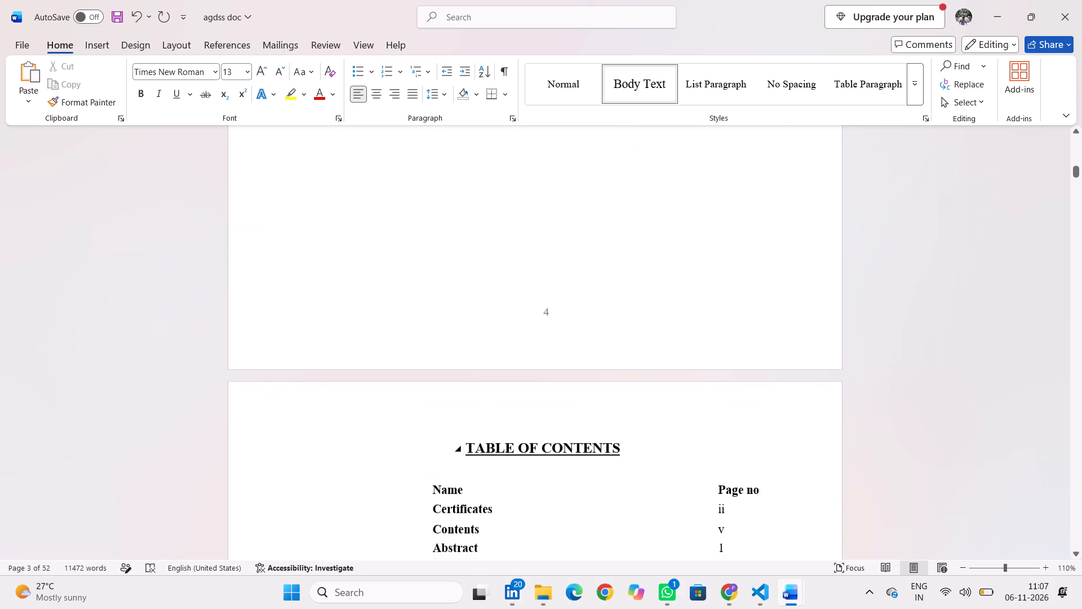
scroll(467, 453, "down", 3)
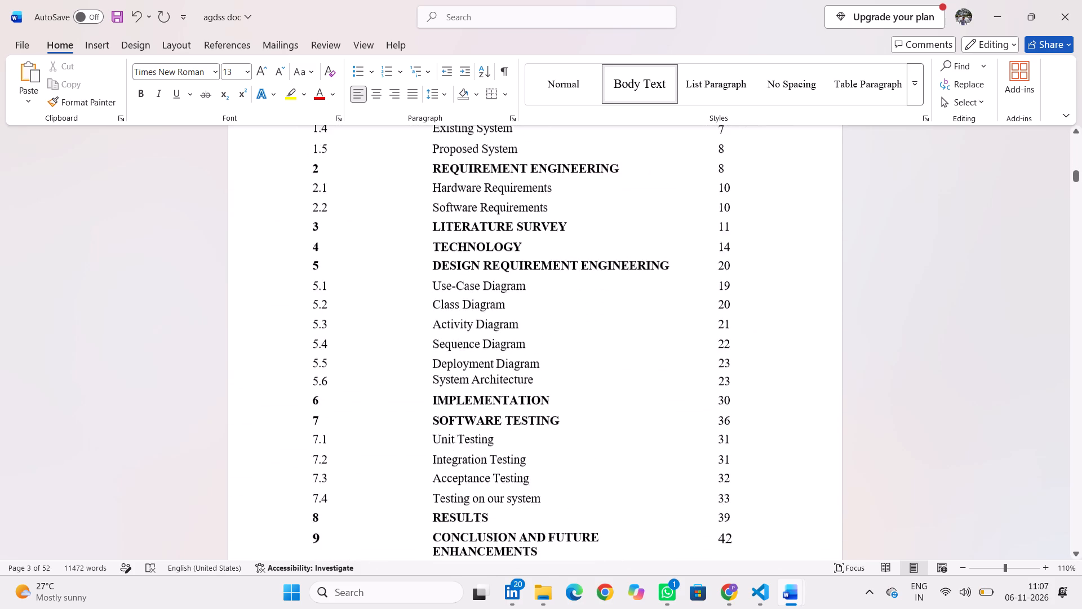
scroll(467, 453, "down", 3)
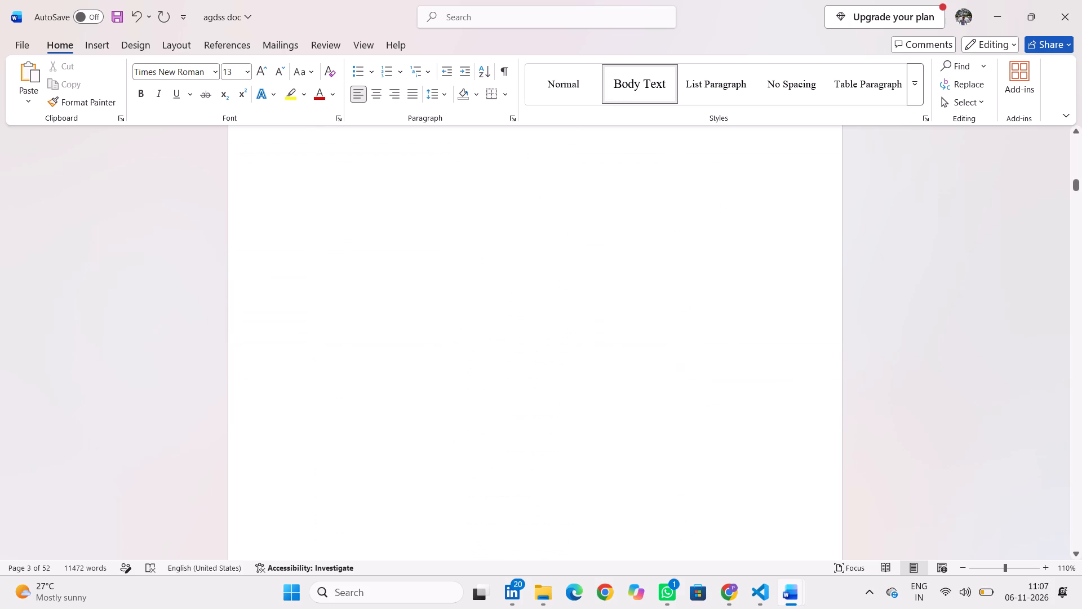
scroll(467, 453, "down", 1)
scroll(467, 453, "up", 4)
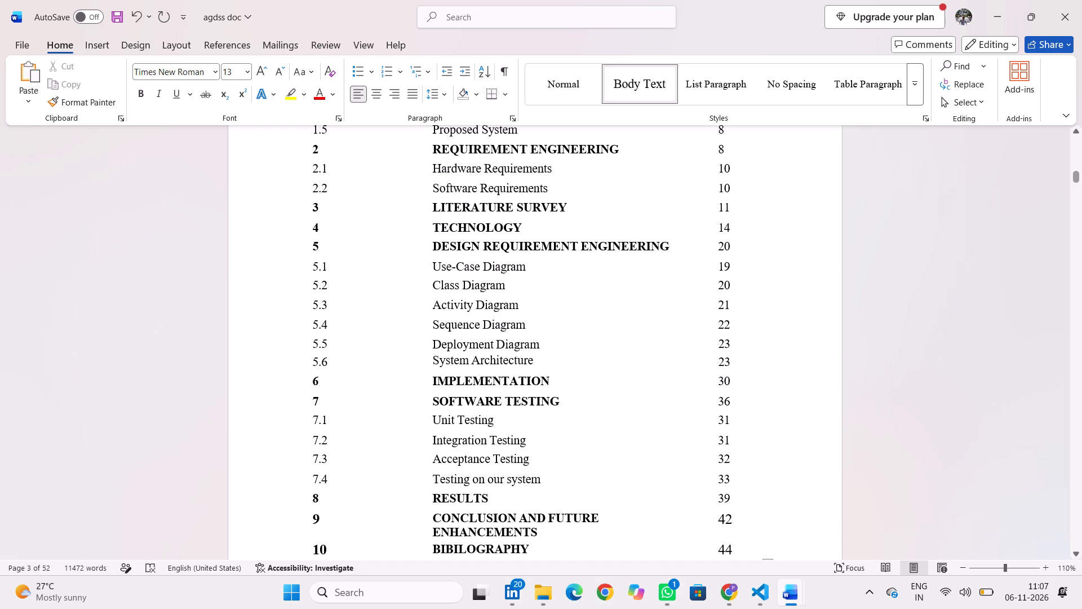
Review the last Table of Contents entries and the figure names and page numbers in the List of Diagrams.
scroll(479, 447, "down", 1)
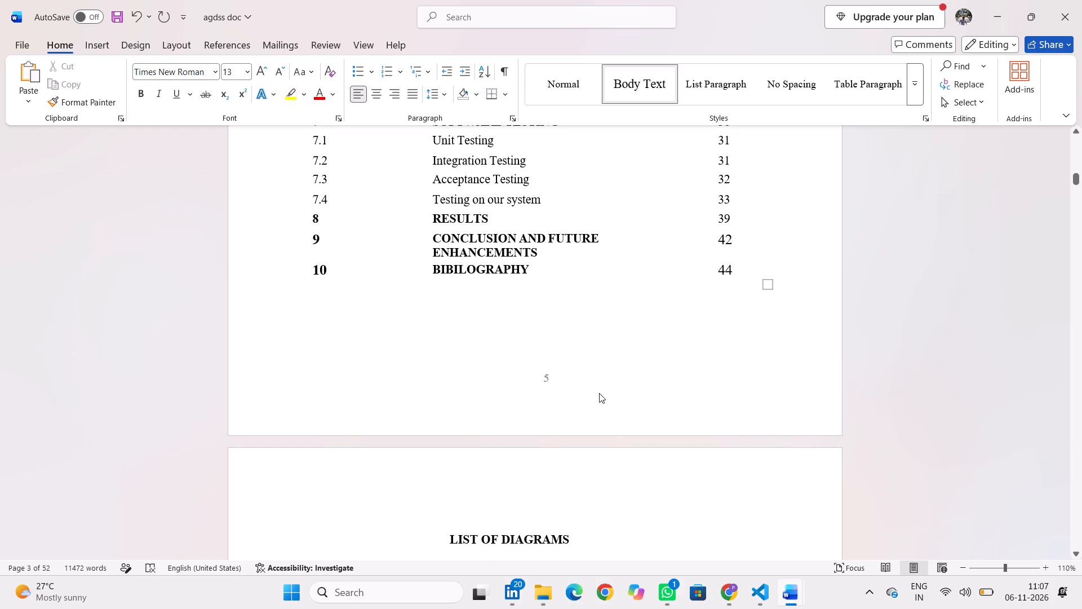
scroll(599, 393, "down", 1)
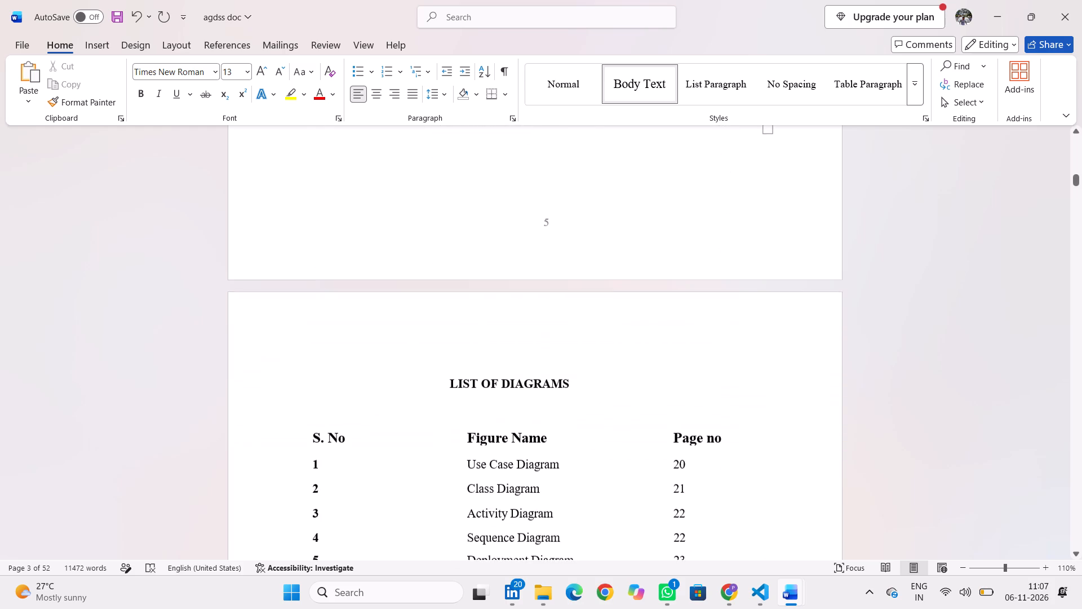
scroll(599, 393, "down", 1)
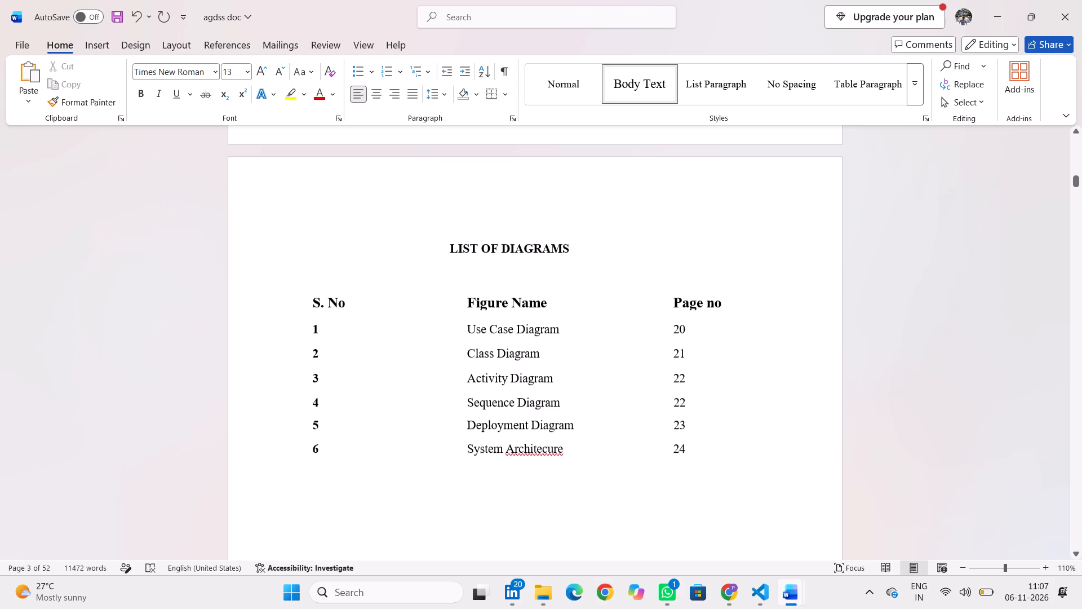
scroll(599, 393, "down", 3)
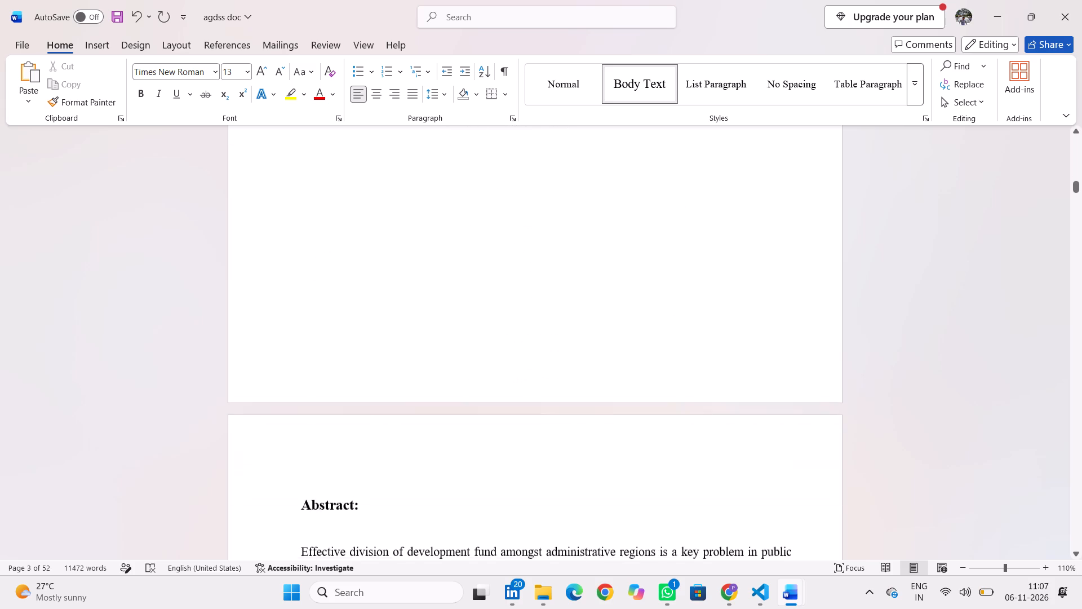
scroll(599, 393, "down", 2)
scroll(599, 393, "up", 7)
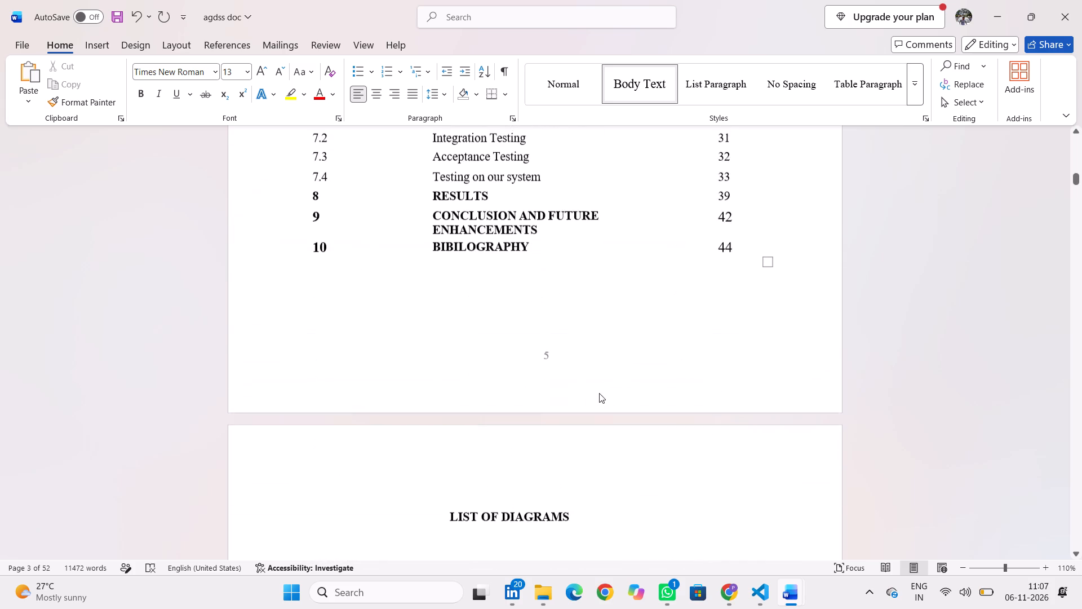
scroll(599, 393, "up", 4)
scroll(599, 393, "down", 1)
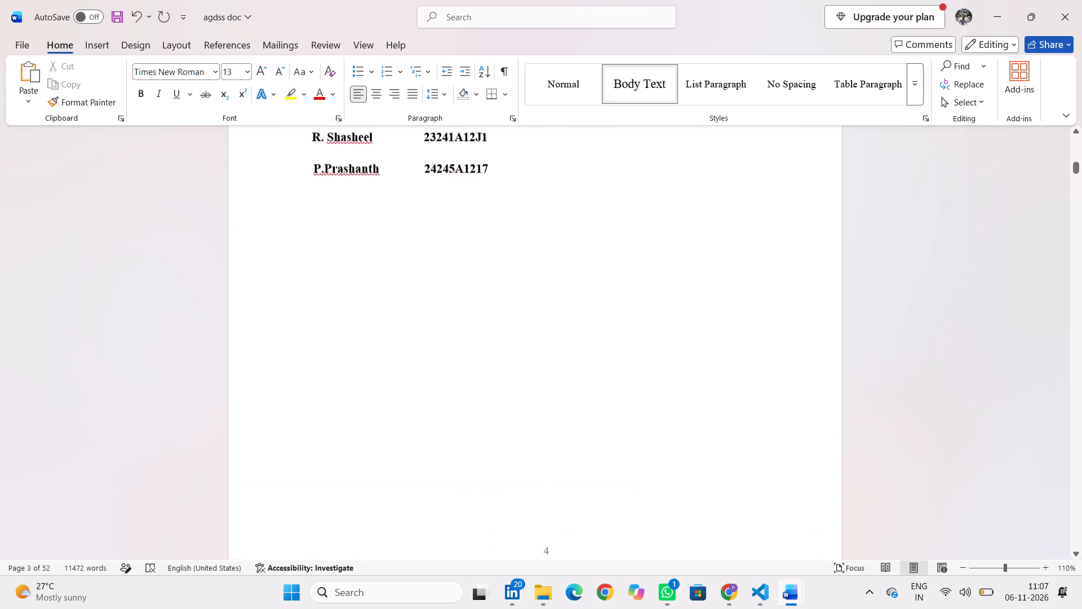
scroll(599, 393, "down", 9)
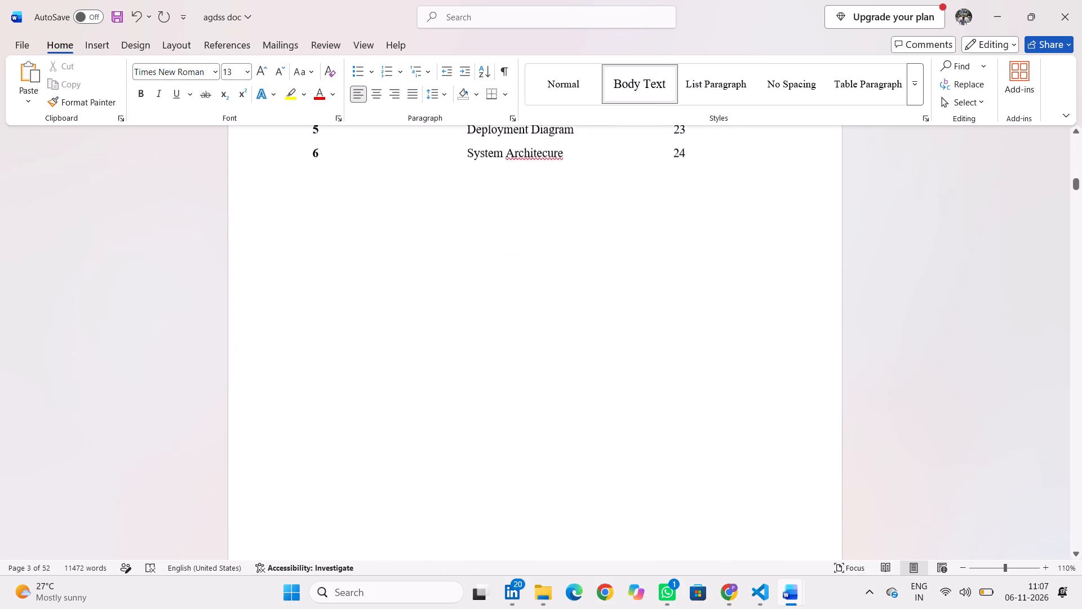
Review the layout and spacing of the Abstract and the Chapter 1 sections preceding 1.5 Proposed System.
scroll(599, 393, "down", 2)
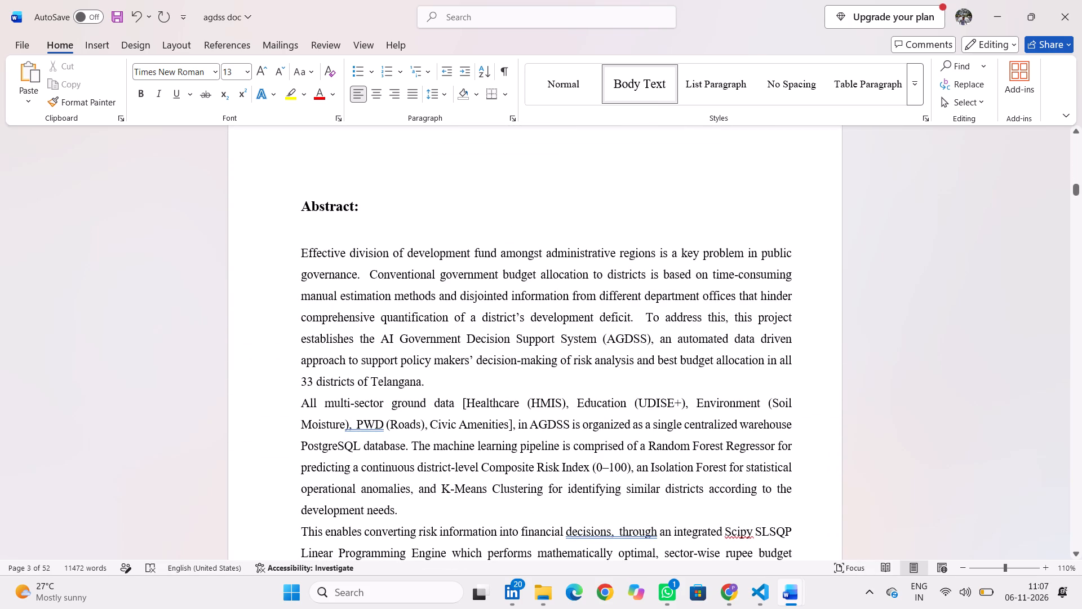
scroll(513, 342, "down", 2)
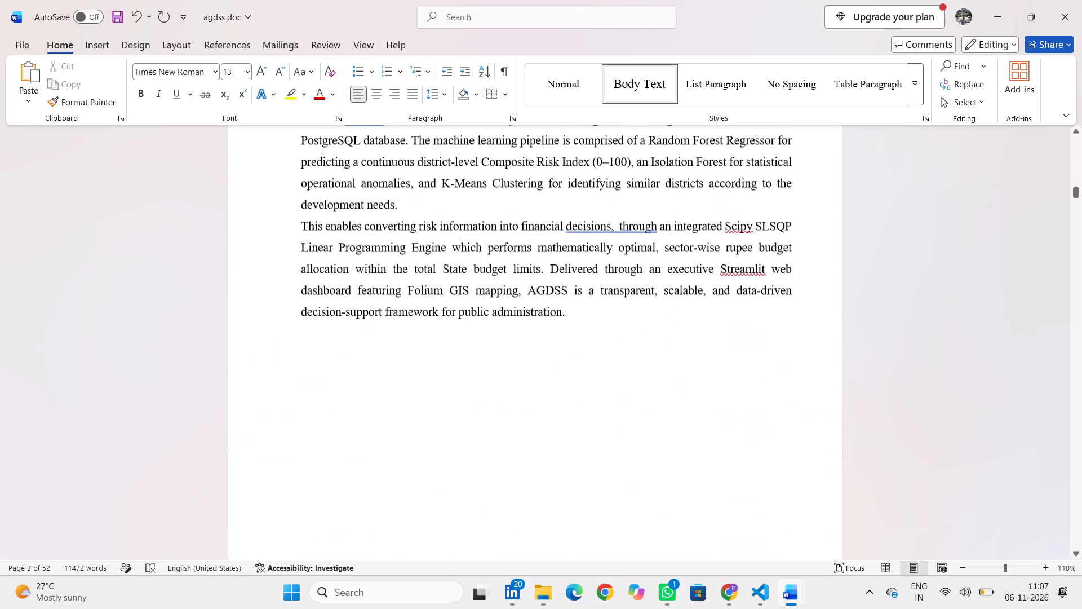
scroll(513, 342, "down", 3)
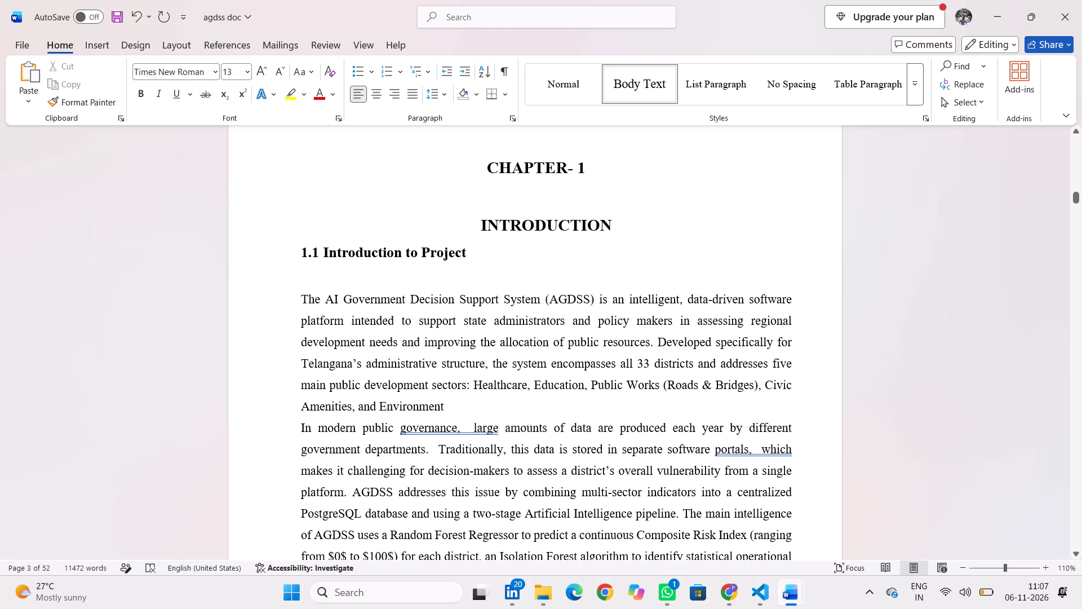
scroll(535, 319, "down", 3)
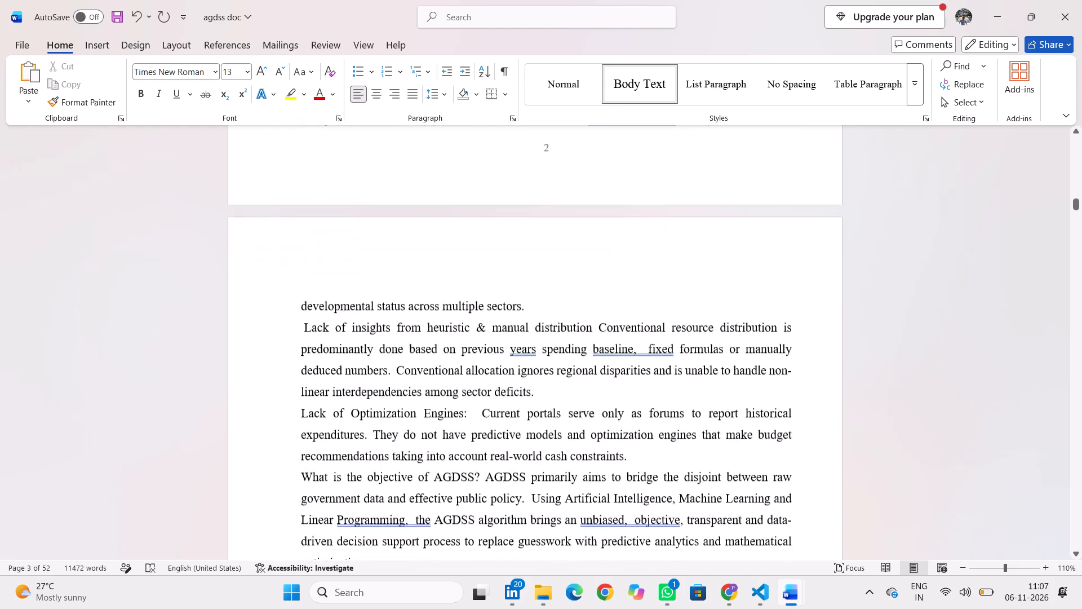
scroll(535, 319, "down", 8)
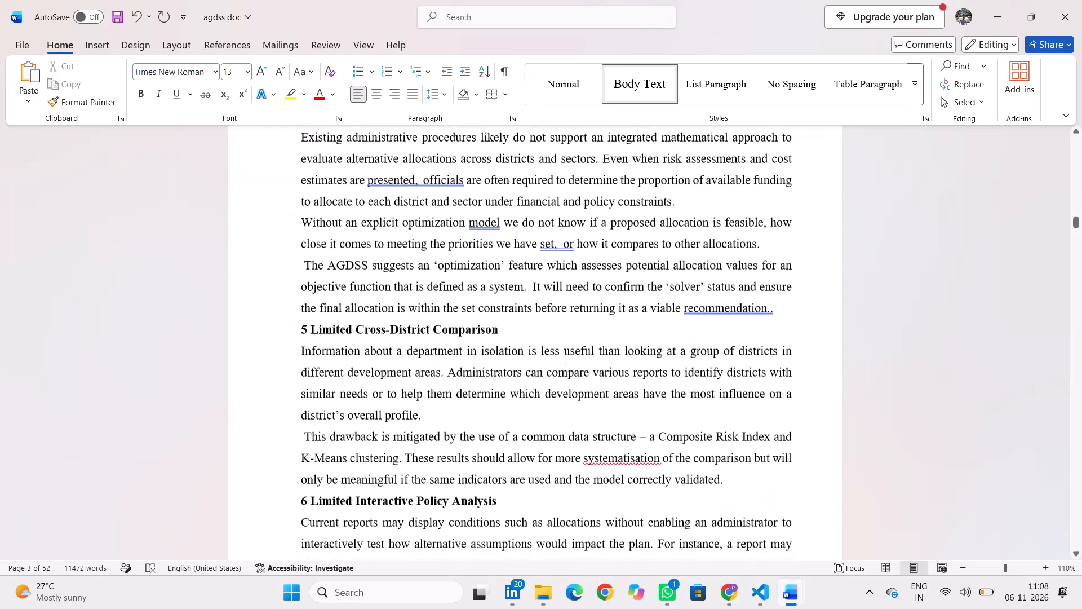
Delete the blank line above the "1.5 Proposed System" heading.
scroll(535, 319, "down", 2)
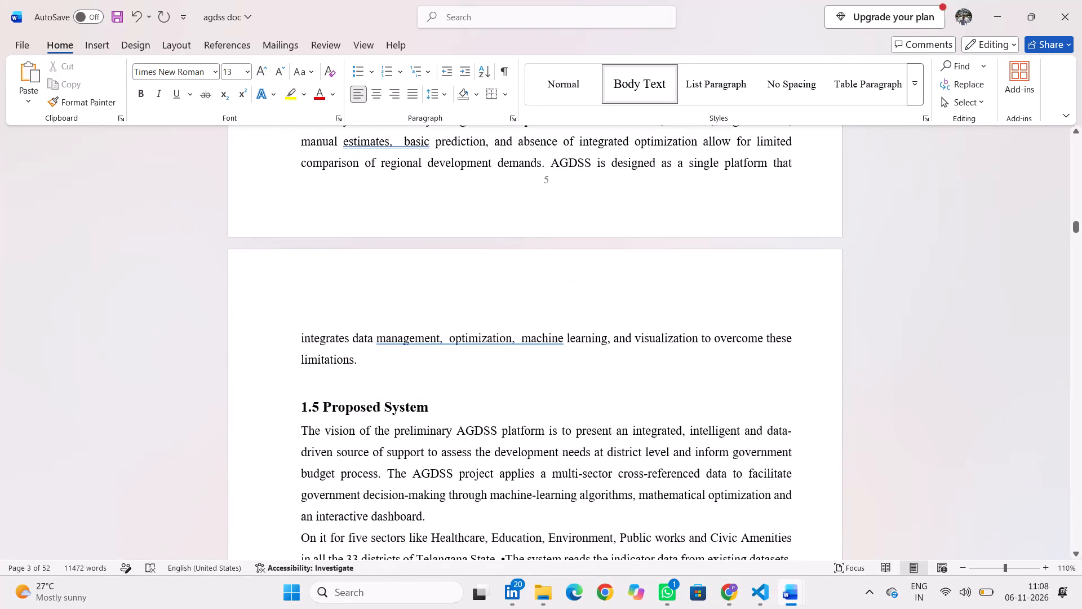
left_click(495, 378)
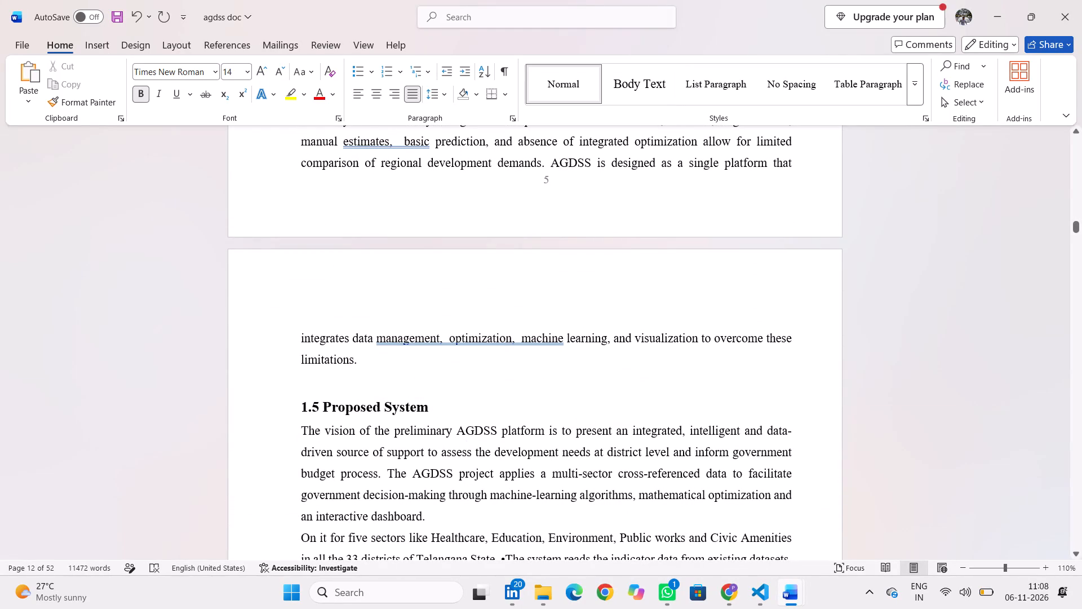
key("BackSpace")
Review the layout of section 1.5 and the hardware and software requirements sections of Chapter 2.
scroll(485, 404, "down", 2)
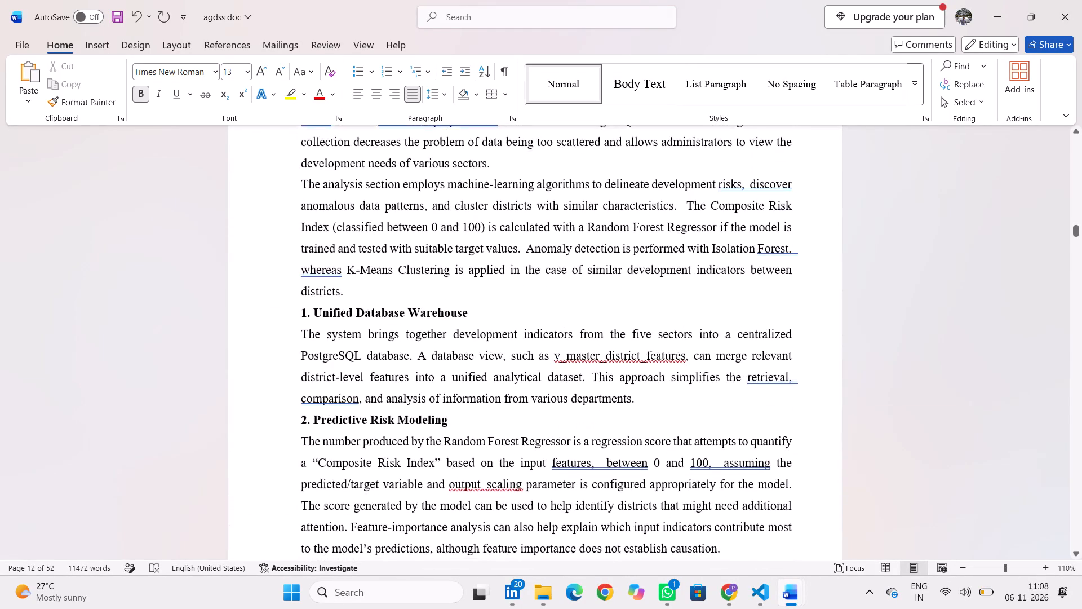
scroll(485, 404, "down", 3)
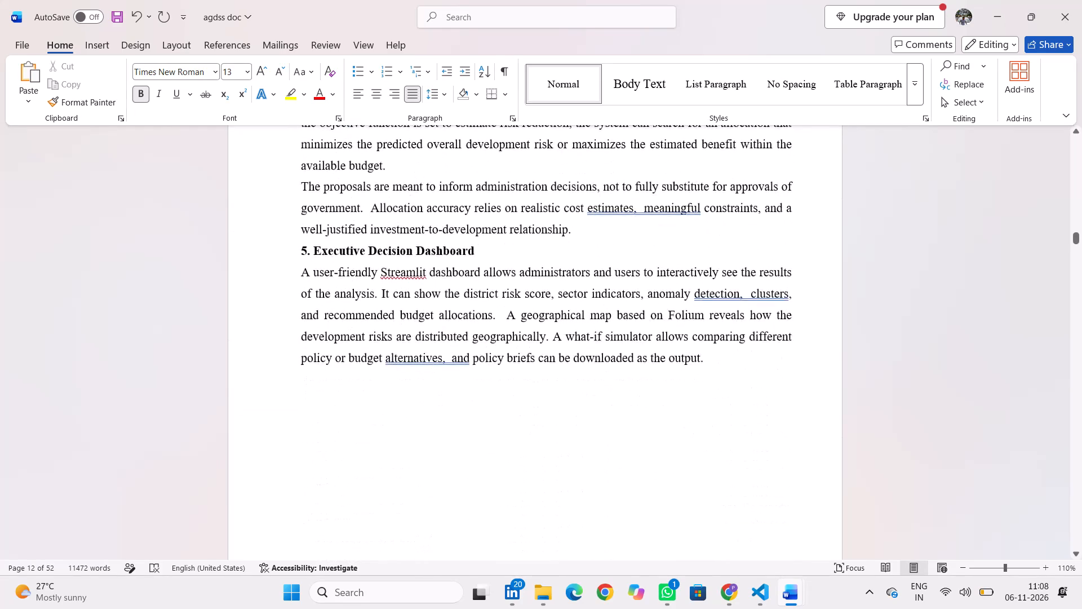
scroll(485, 404, "down", 4)
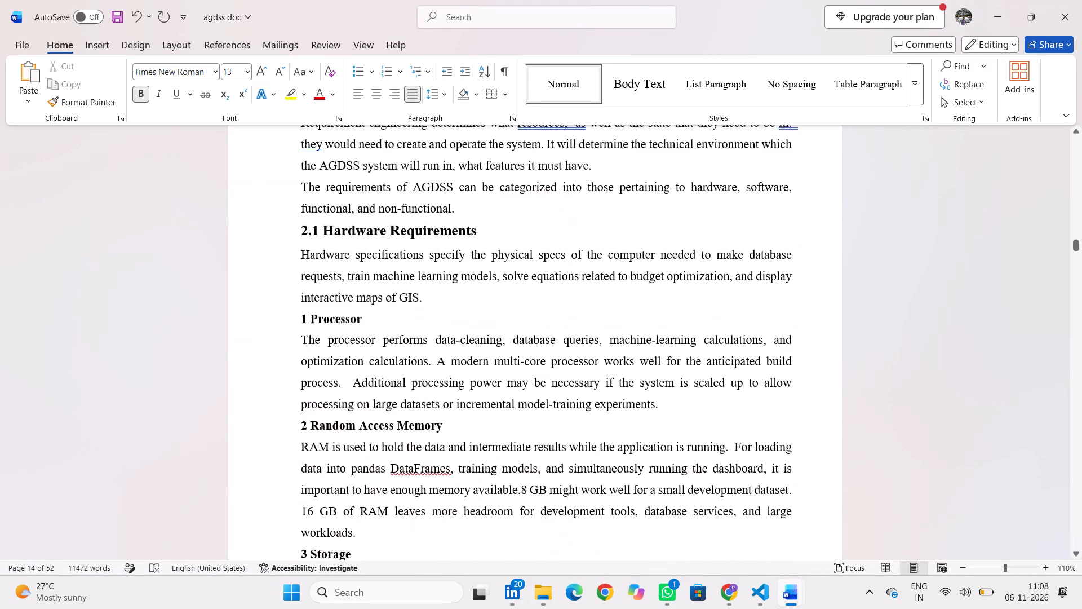
scroll(485, 404, "down", 2)
left_click(485, 404)
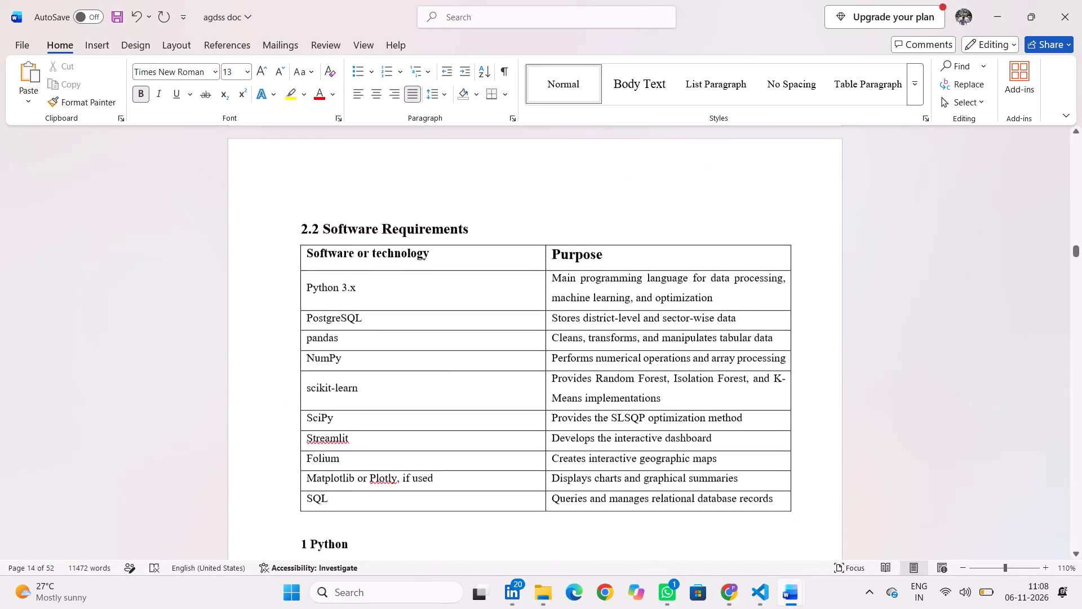
scroll(485, 404, "down", 5)
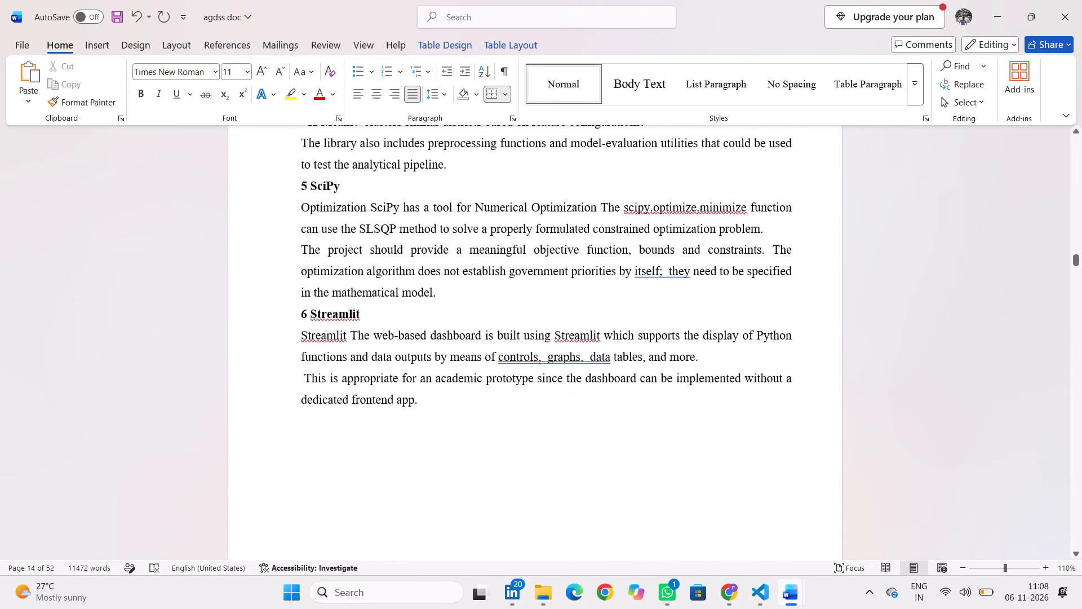